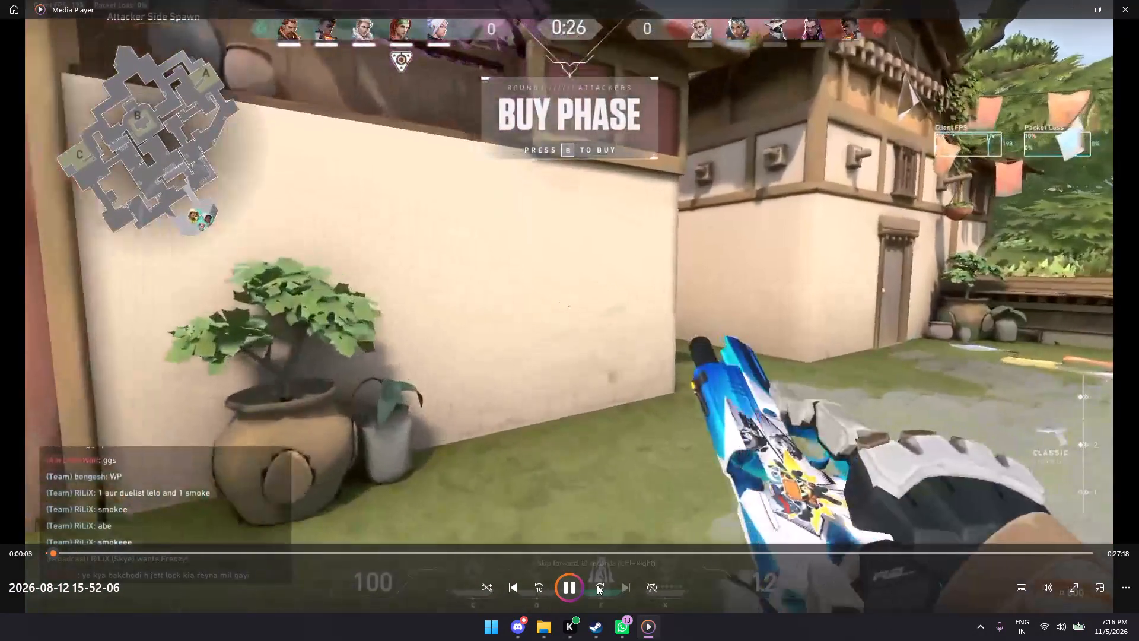
# Skim the opening rounds of the match recording in 30-second forward jumps, going past the 6-minute mark.
pyautogui.click(597, 585)
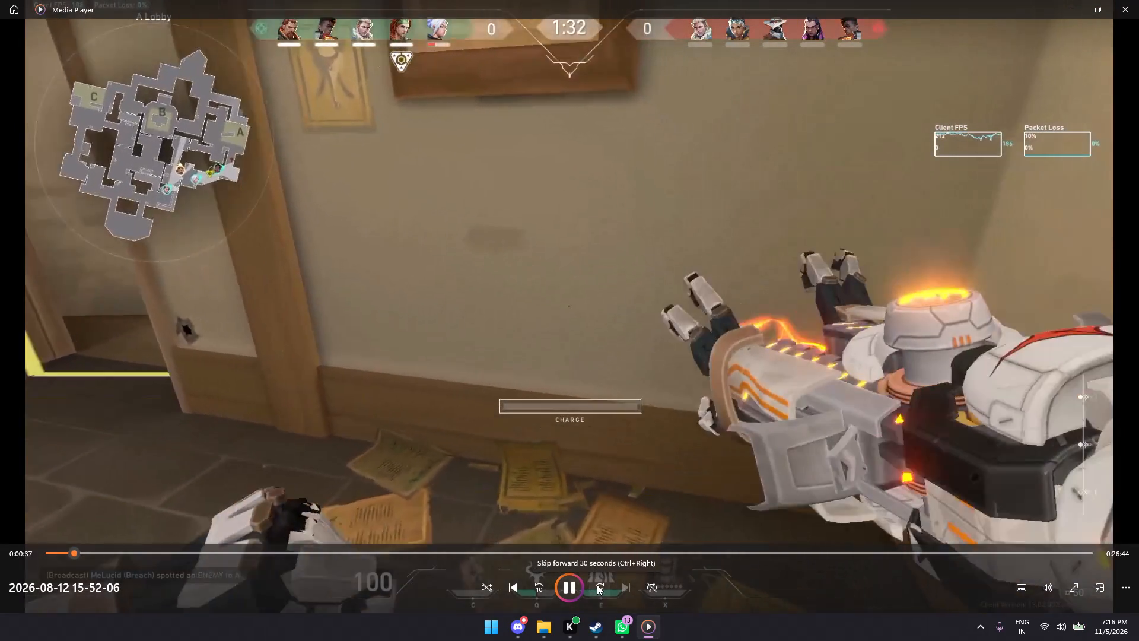
pyautogui.click(597, 585)
pyautogui.click(597, 585)
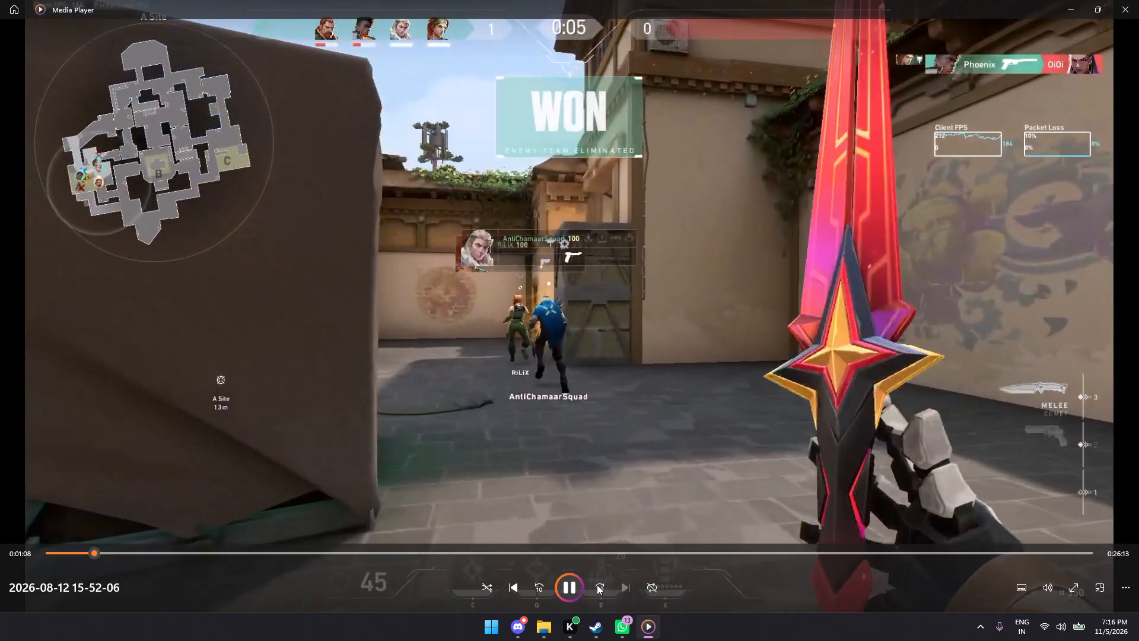
pyautogui.click(597, 585)
pyautogui.click(597, 585)
pyautogui.click(597, 585)
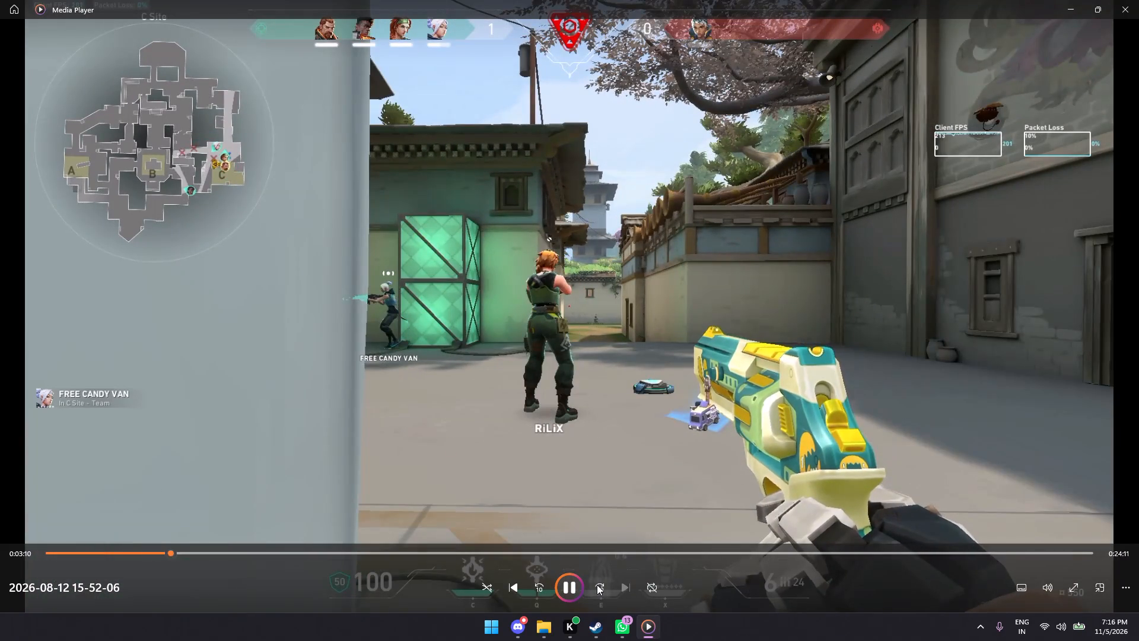
pyautogui.click(597, 585)
pyautogui.click(597, 585)
pyautogui.click(597, 585)
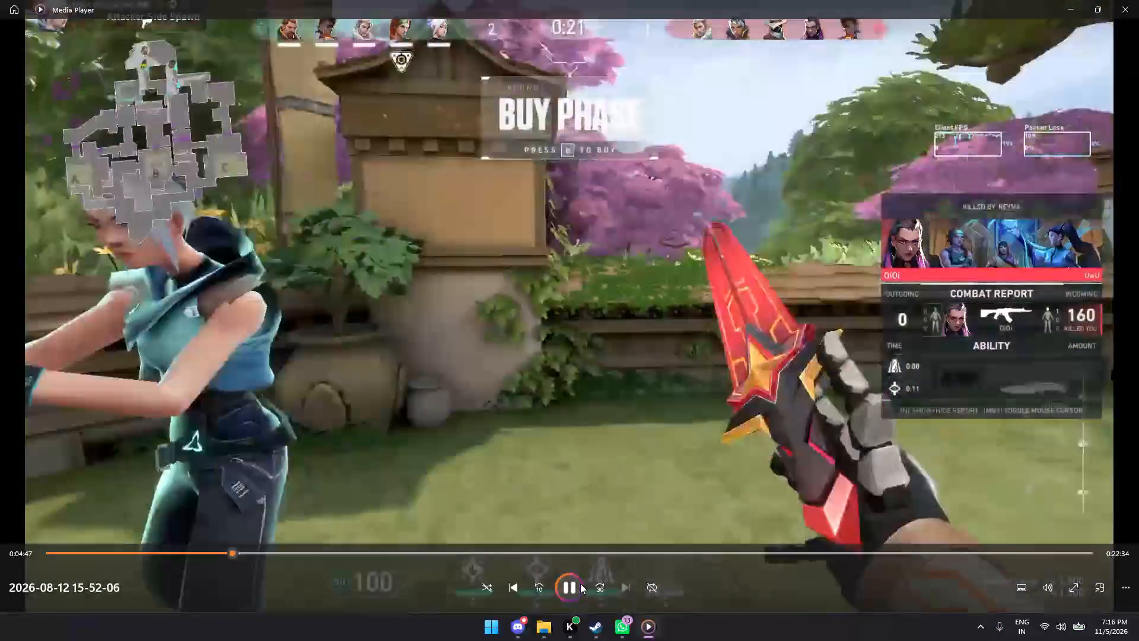
pyautogui.click(597, 588)
pyautogui.click(597, 588)
pyautogui.click(597, 588)
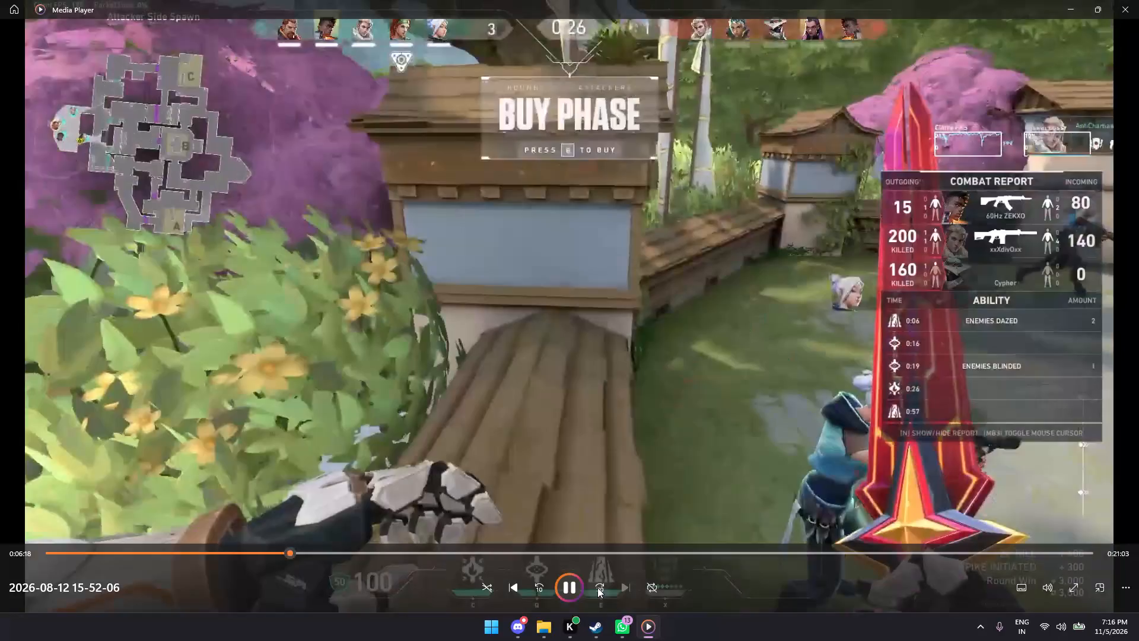
pyautogui.click(597, 588)
# Go back through the recording in 10-second jumps to about 5:16 to review the round played at 2–1.
pyautogui.click(538, 595)
pyautogui.click(538, 595)
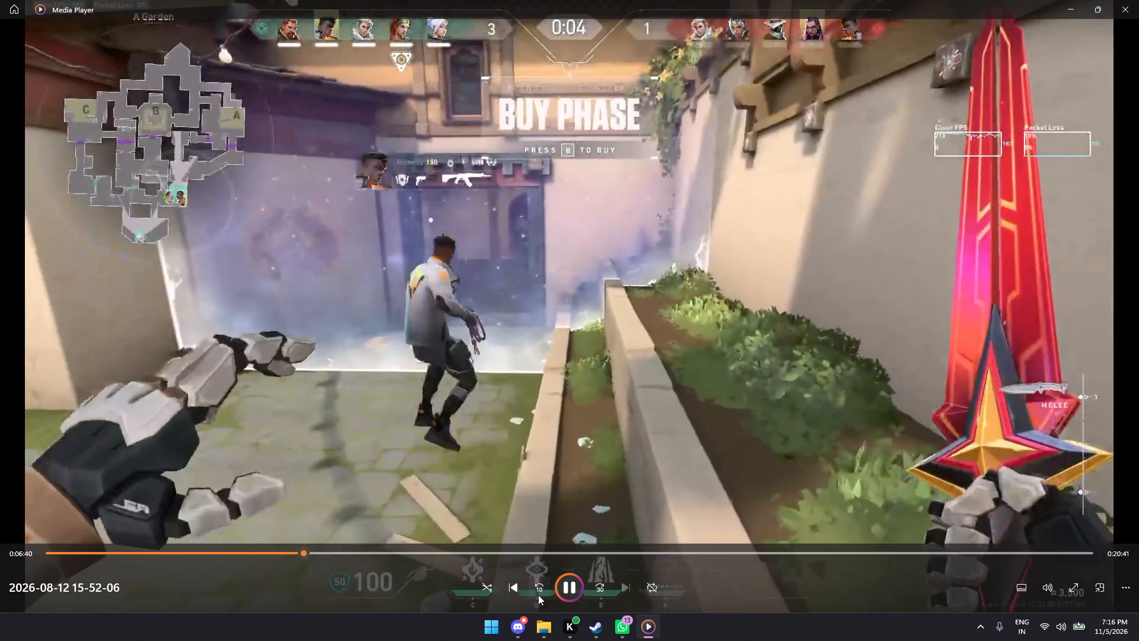
pyautogui.click(536, 589)
pyautogui.click(536, 589)
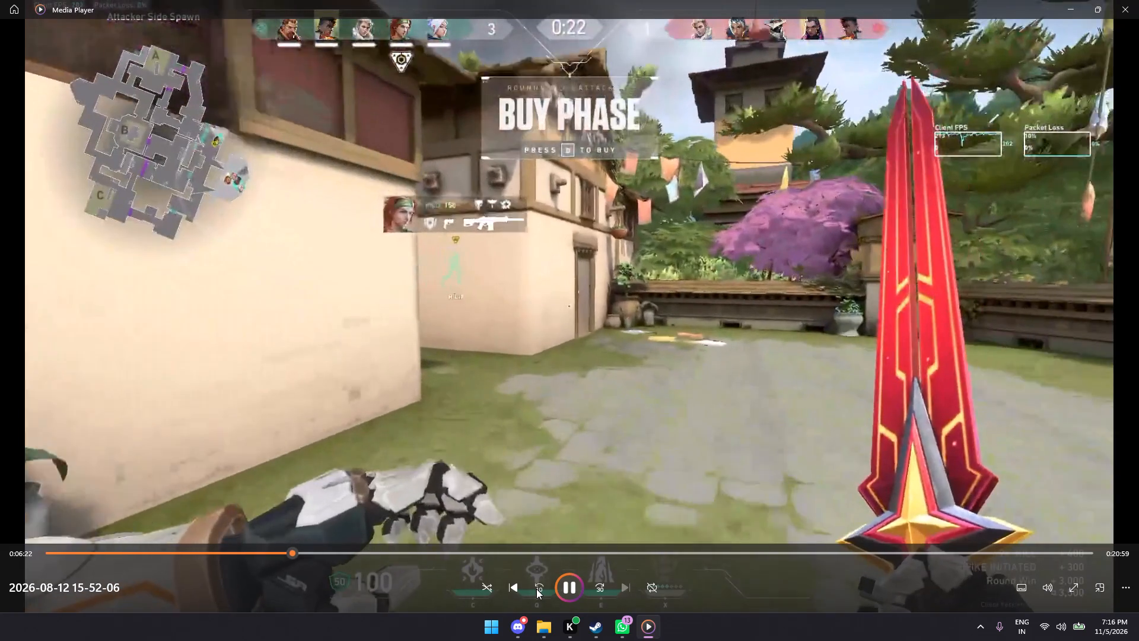
pyautogui.click(536, 589)
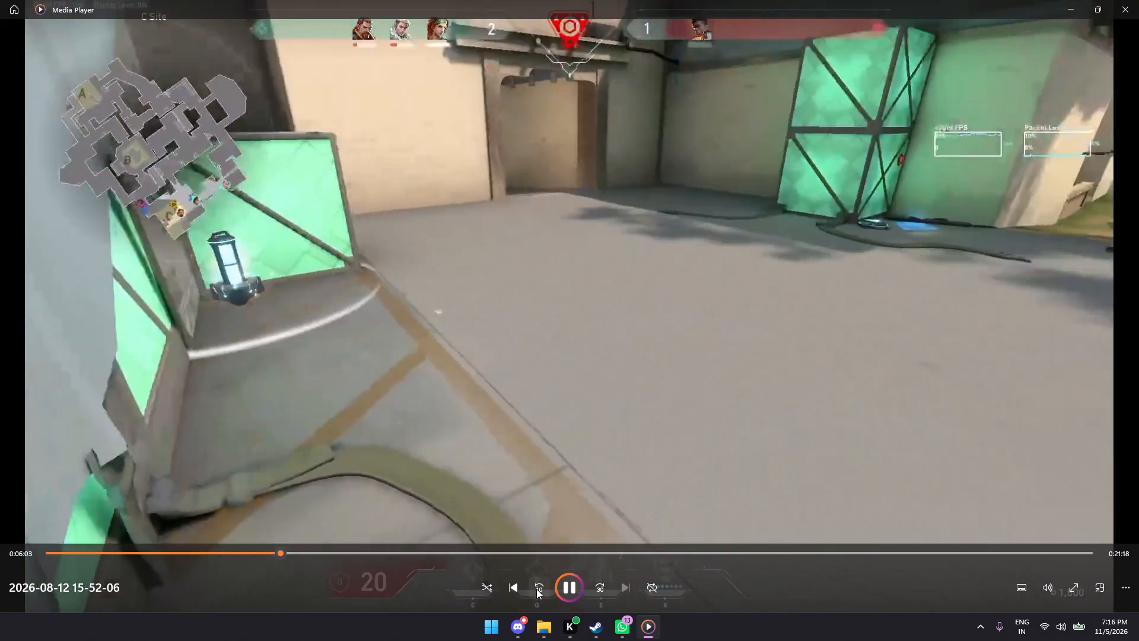
pyautogui.click(536, 589)
pyautogui.click(536, 589)
pyautogui.click(536, 589)
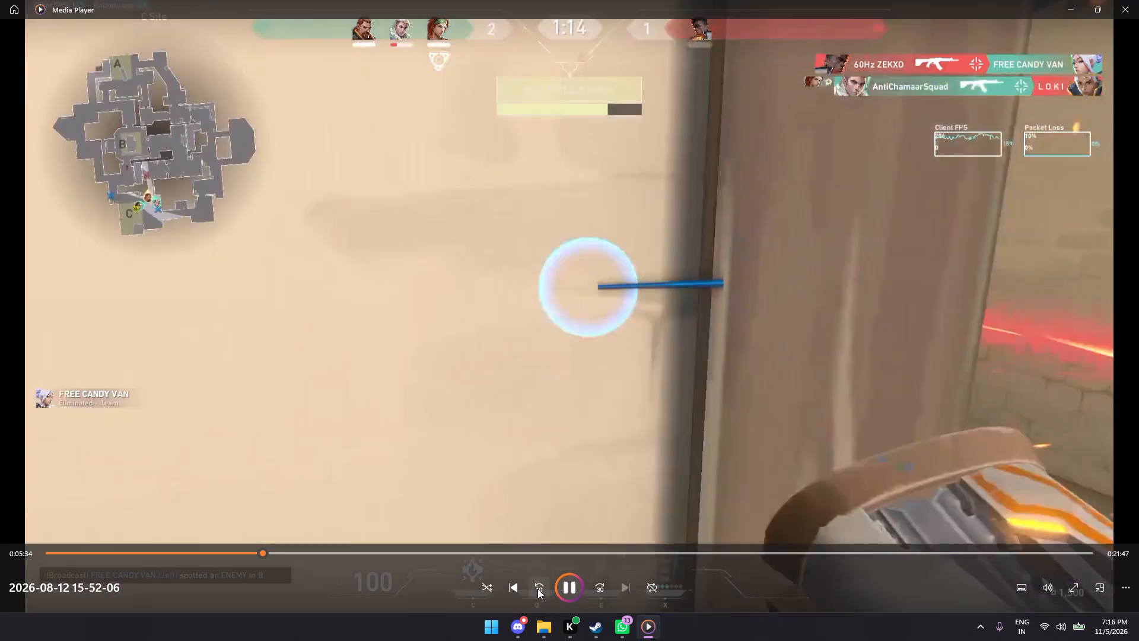
pyautogui.click(538, 589)
pyautogui.click(538, 589)
pyautogui.click(538, 589)
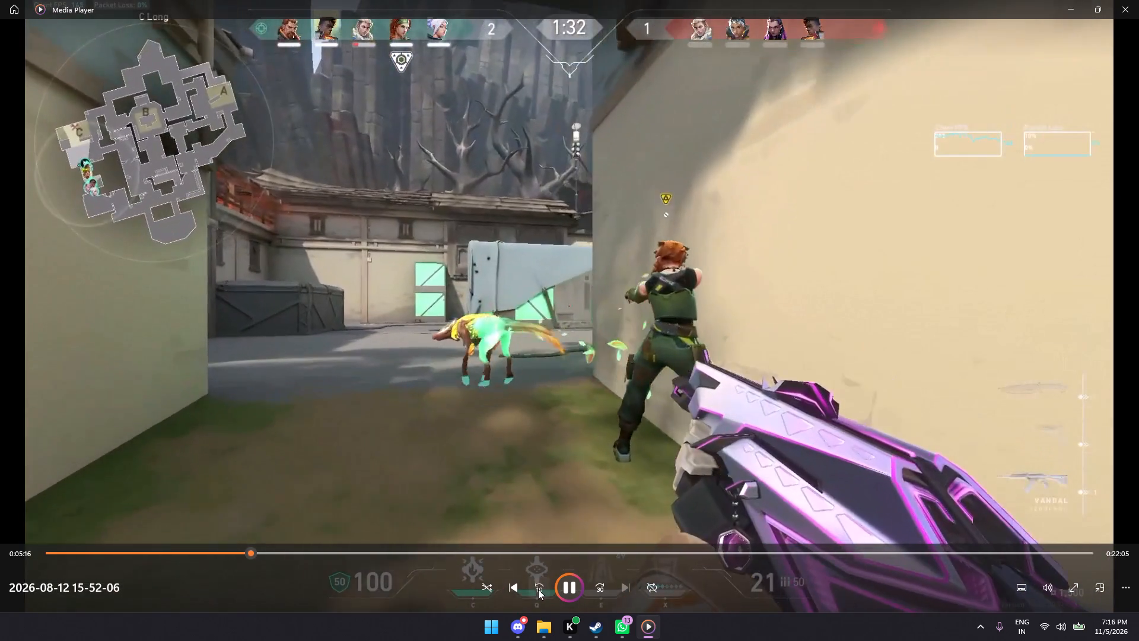
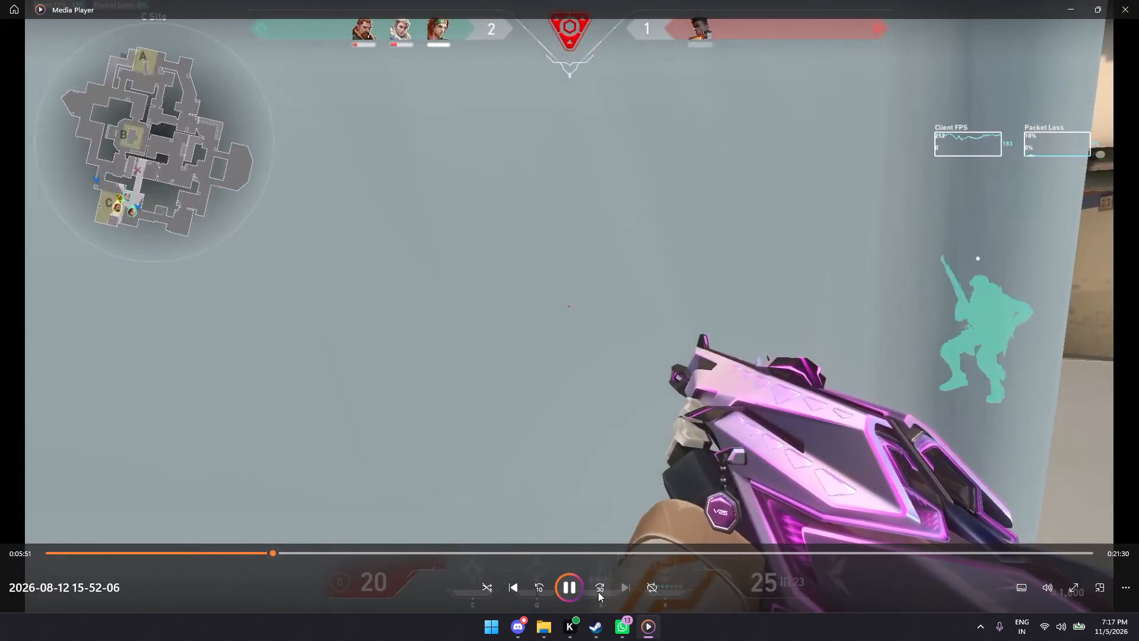
# Skip ahead in 30-second jumps to about 6:53, then go back 10 seconds to watch the round played at 3–1.
pyautogui.click(600, 591)
pyautogui.click(600, 591)
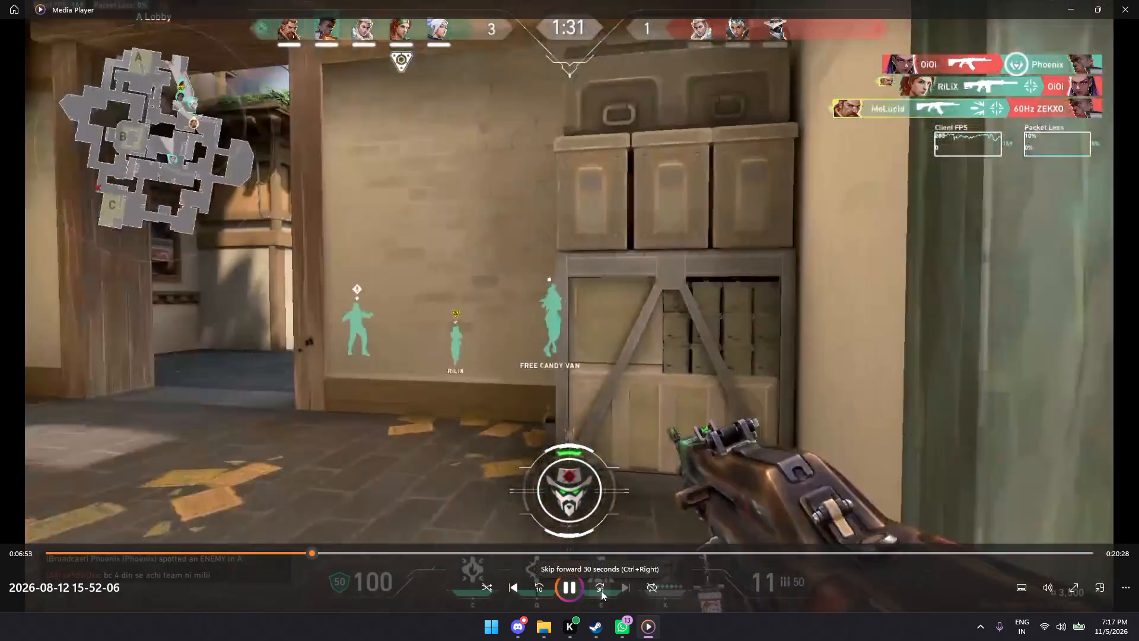
pyautogui.click(546, 580)
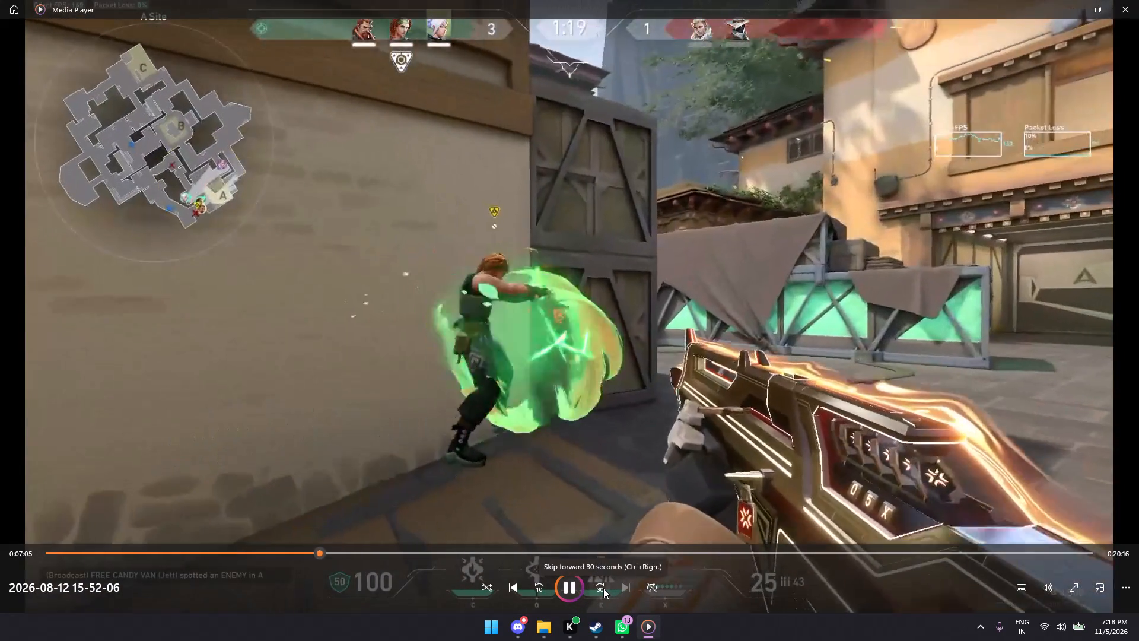
# Skim the following rounds of the match recording in 30-second forward jumps, up to about 13:21.
pyautogui.click(603, 588)
pyautogui.click(603, 588)
pyautogui.click(603, 588)
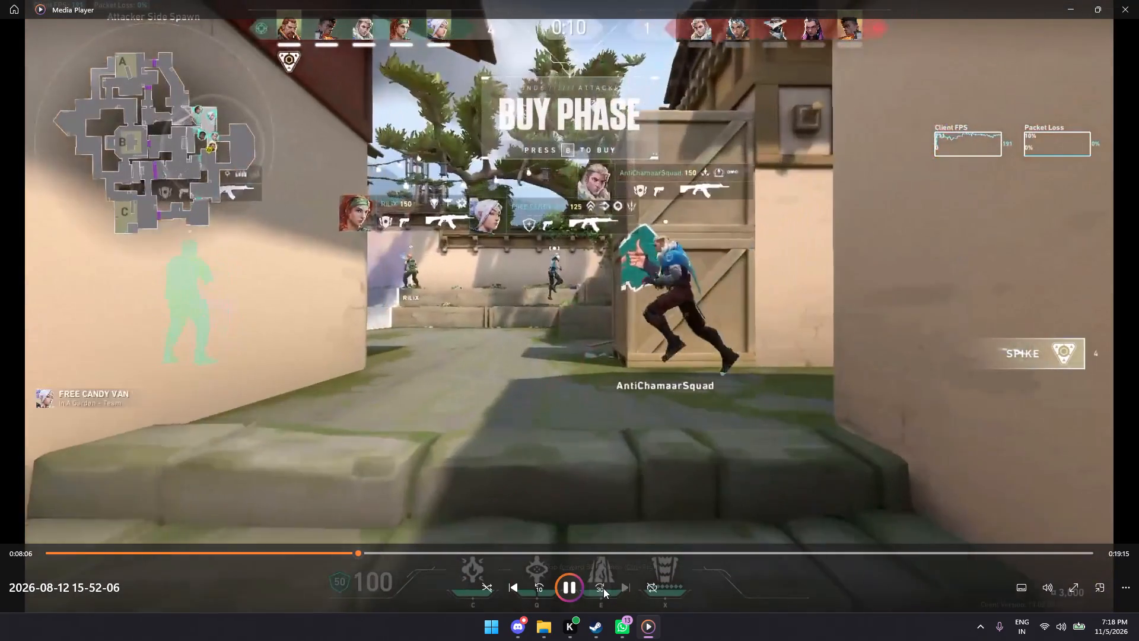
pyautogui.click(603, 588)
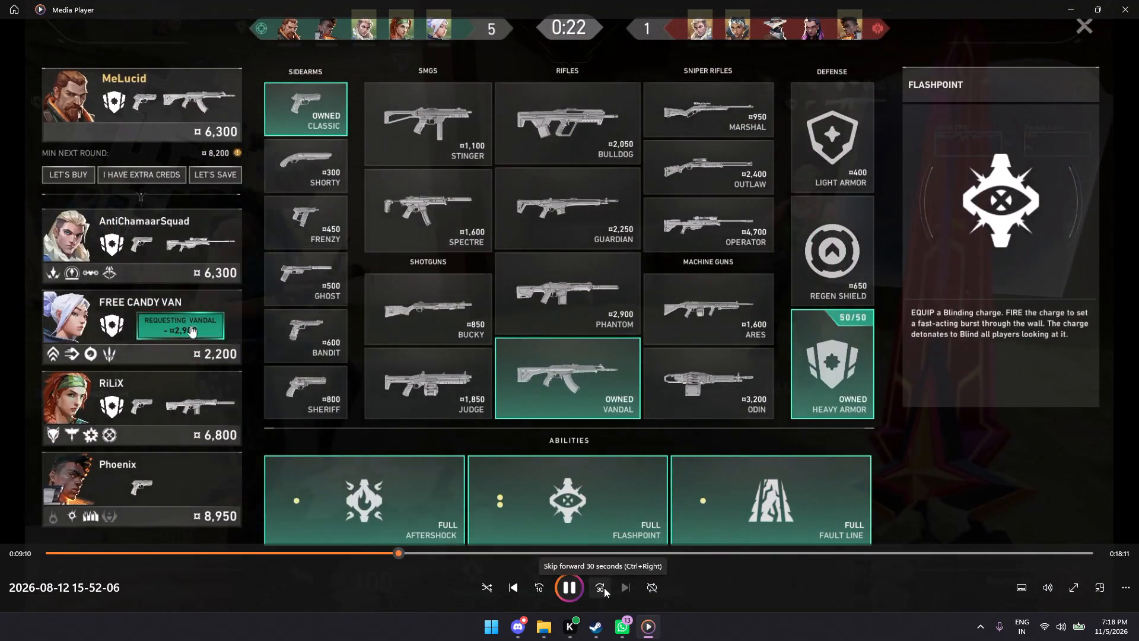
pyautogui.click(604, 588)
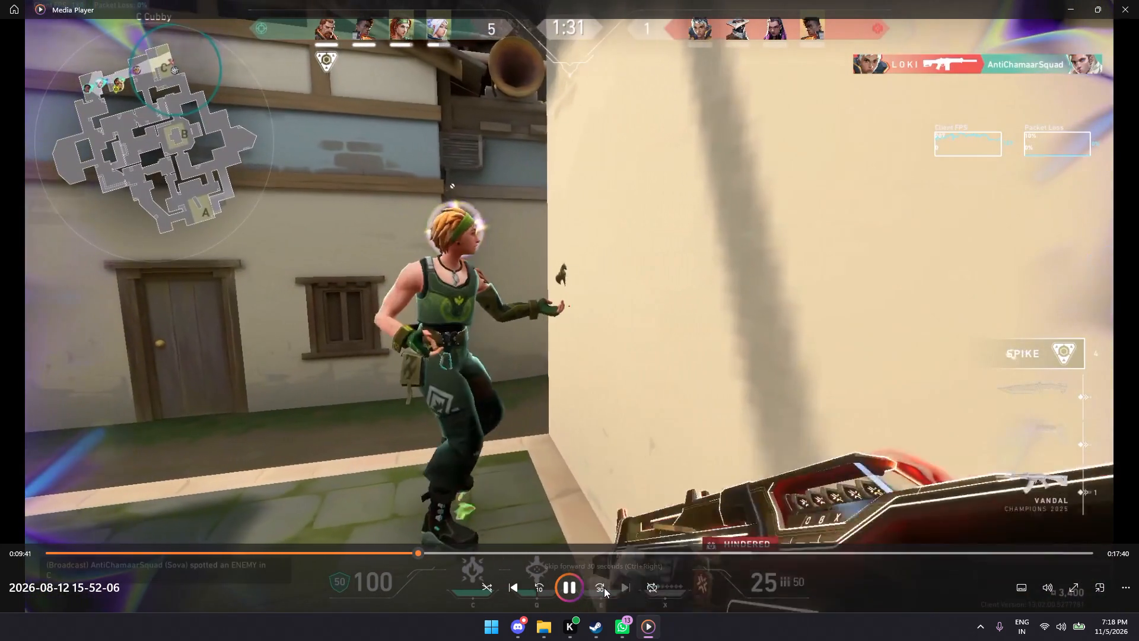
pyautogui.click(605, 588)
pyautogui.click(606, 588)
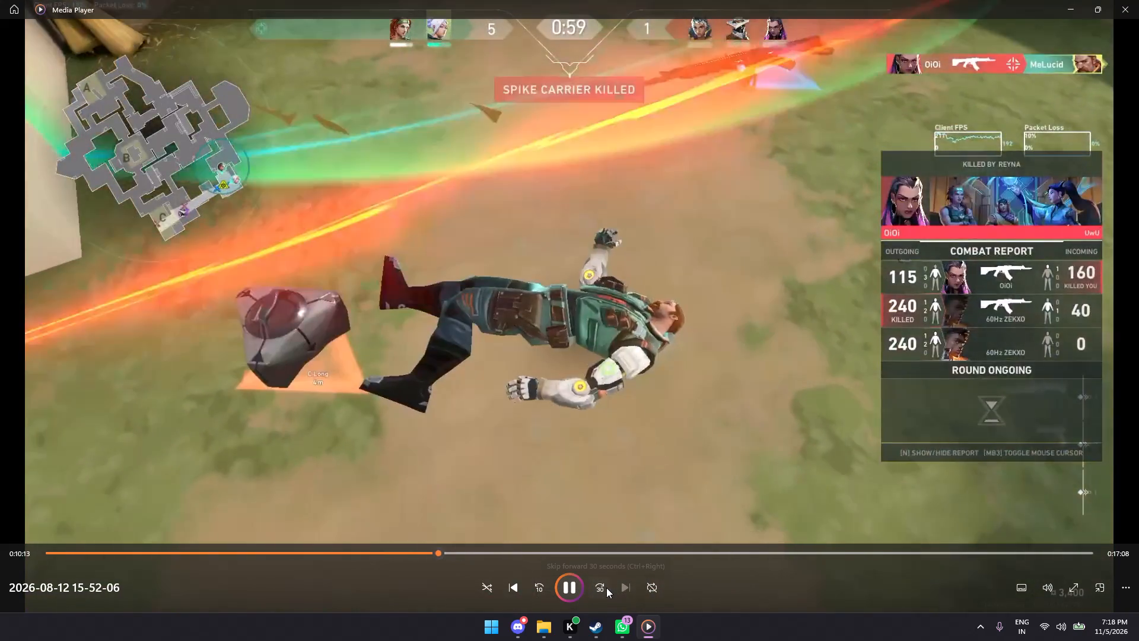
pyautogui.click(606, 588)
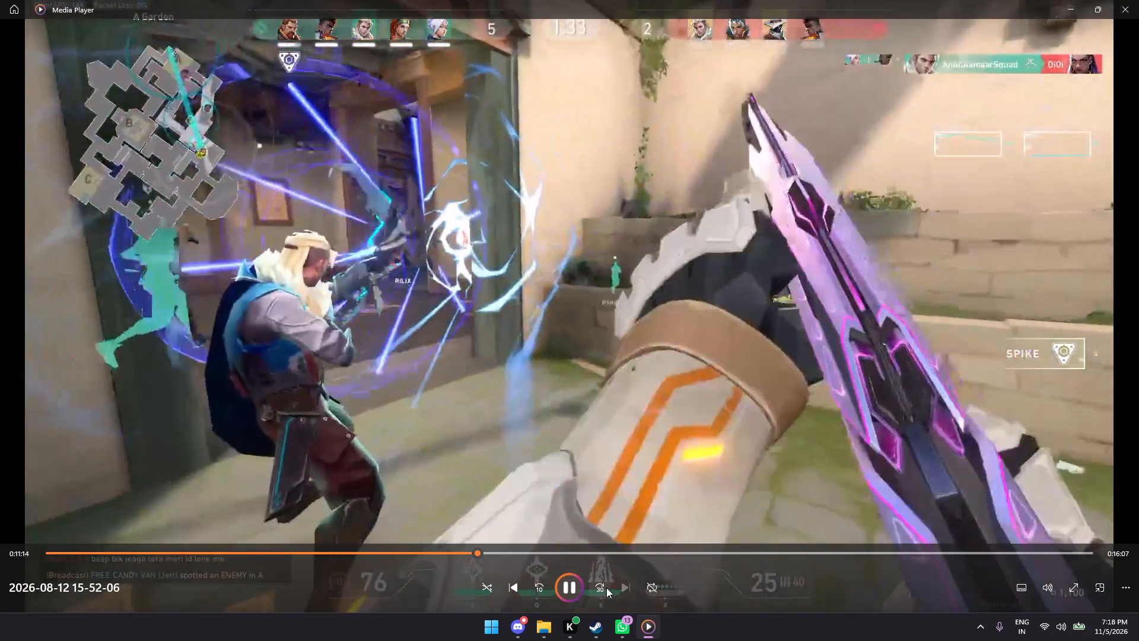
pyautogui.click(607, 588)
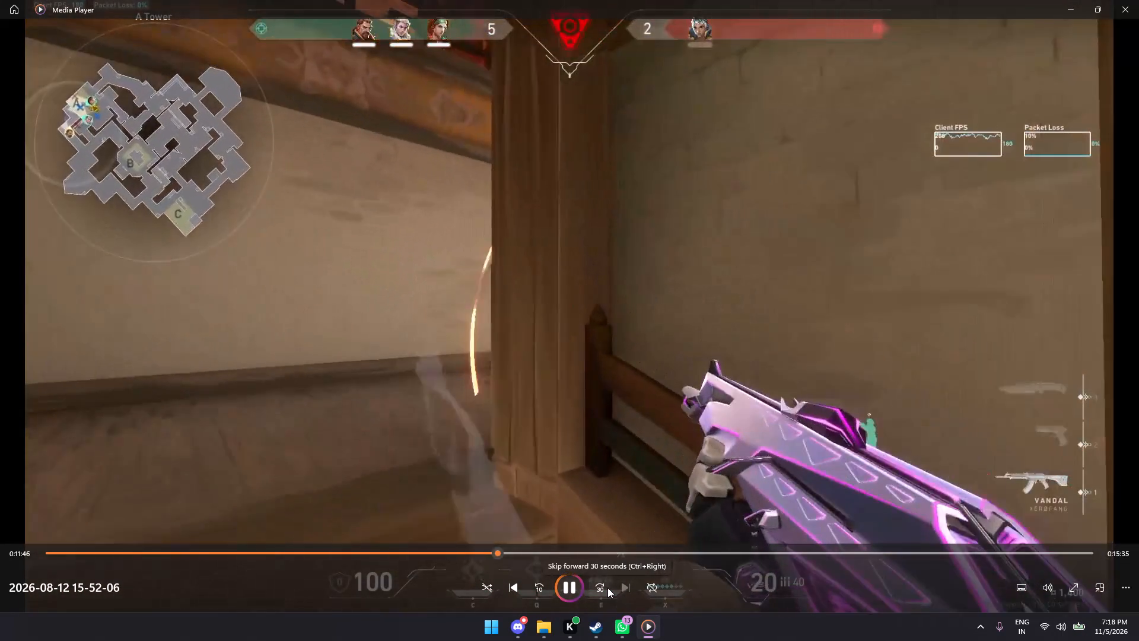
pyautogui.click(607, 588)
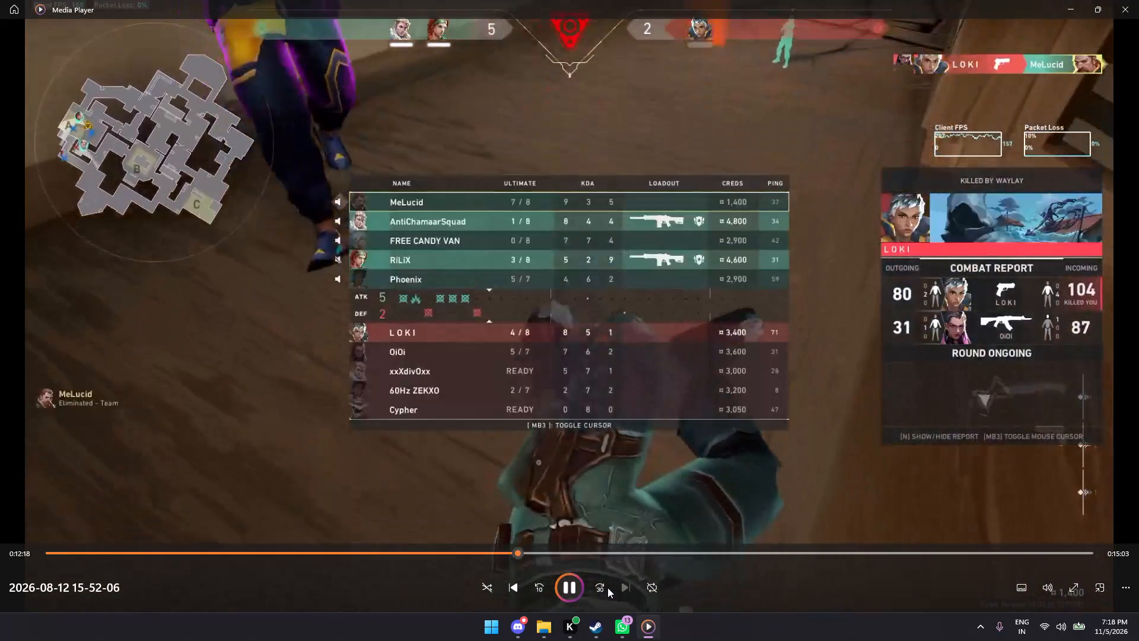
pyautogui.click(607, 588)
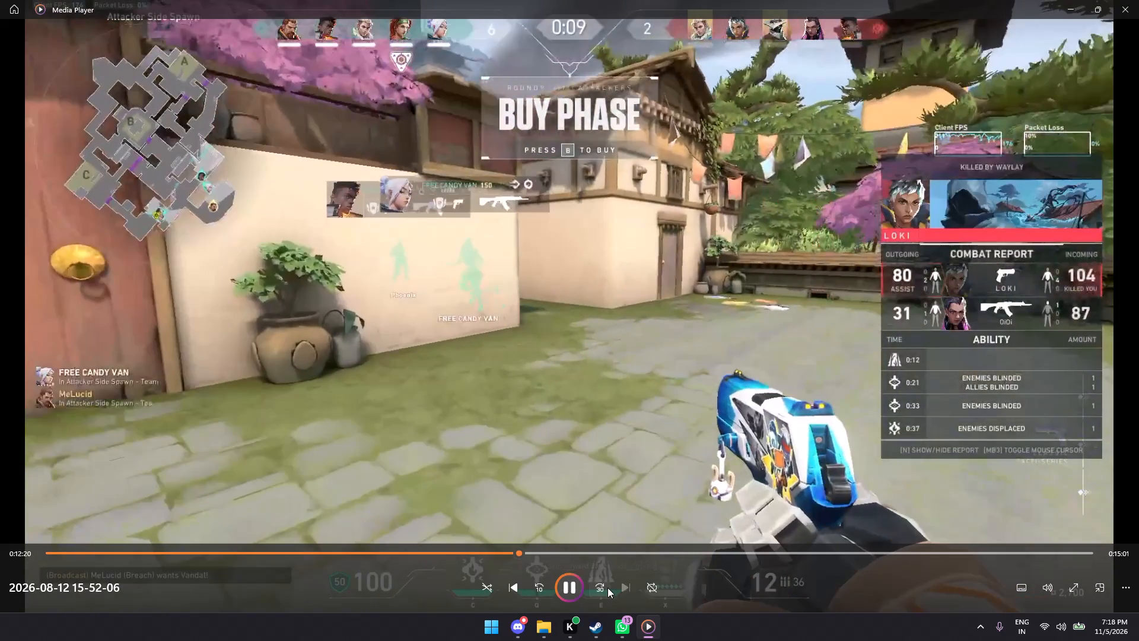
pyautogui.click(607, 588)
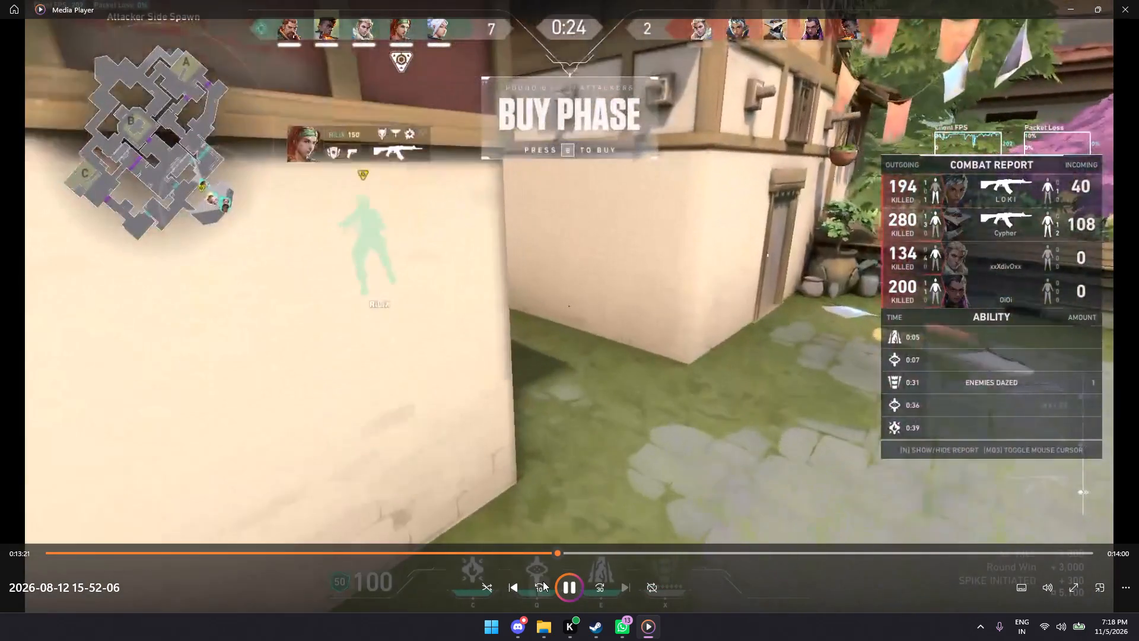
# Go back through the recording in 10-second jumps to about 12:35 and watch the round played at 6–2.
pyautogui.click(543, 581)
pyautogui.click(543, 581)
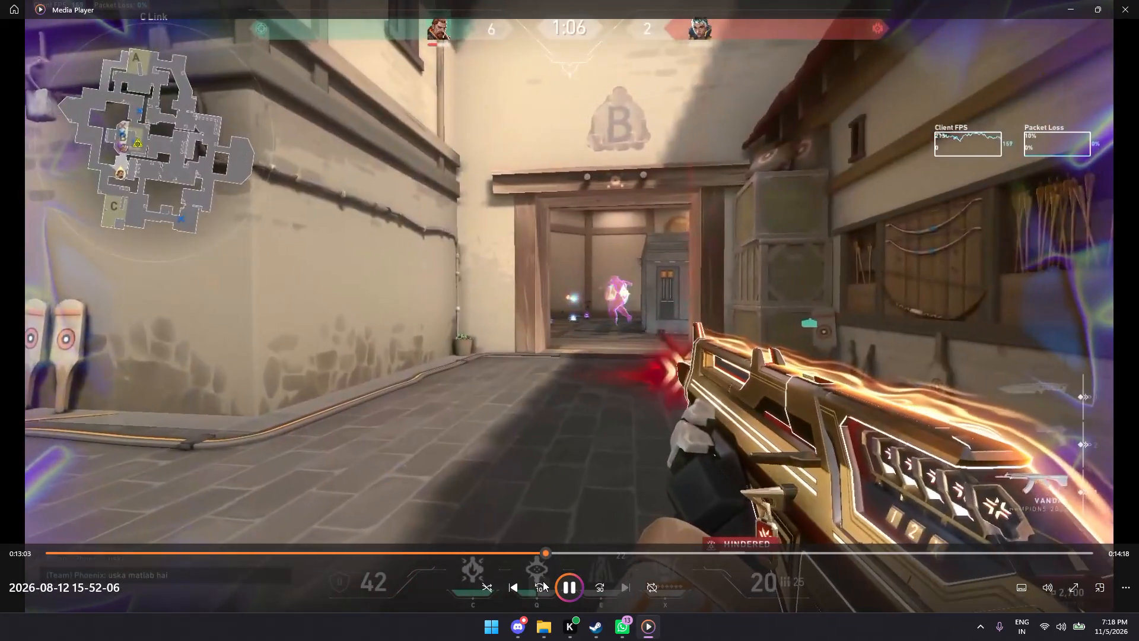
pyautogui.click(543, 581)
pyautogui.click(545, 579)
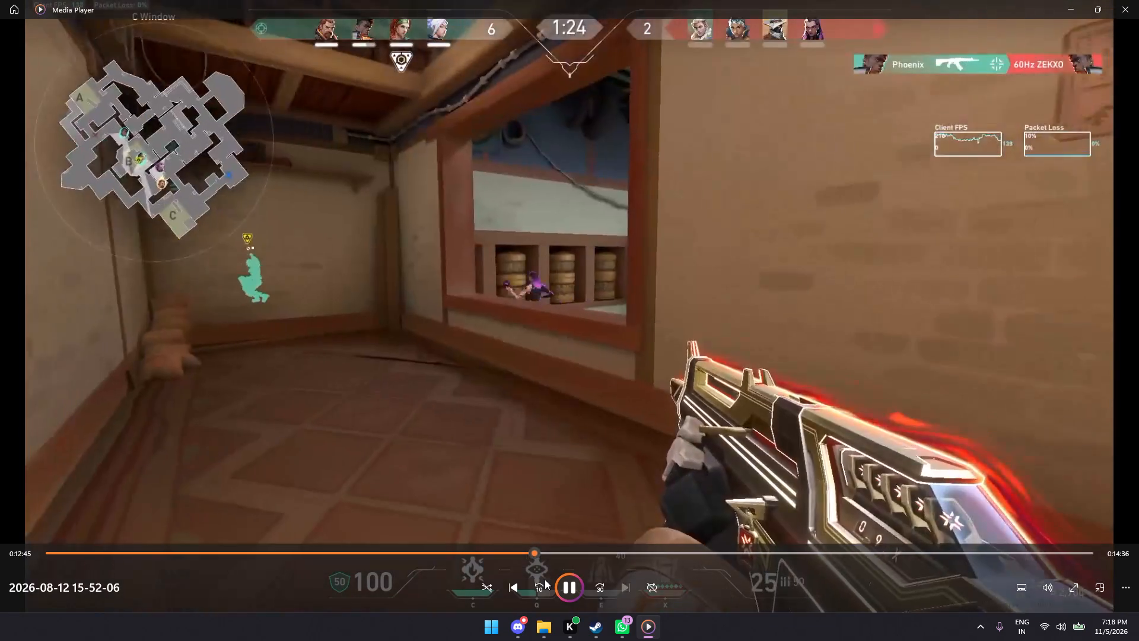
pyautogui.click(545, 579)
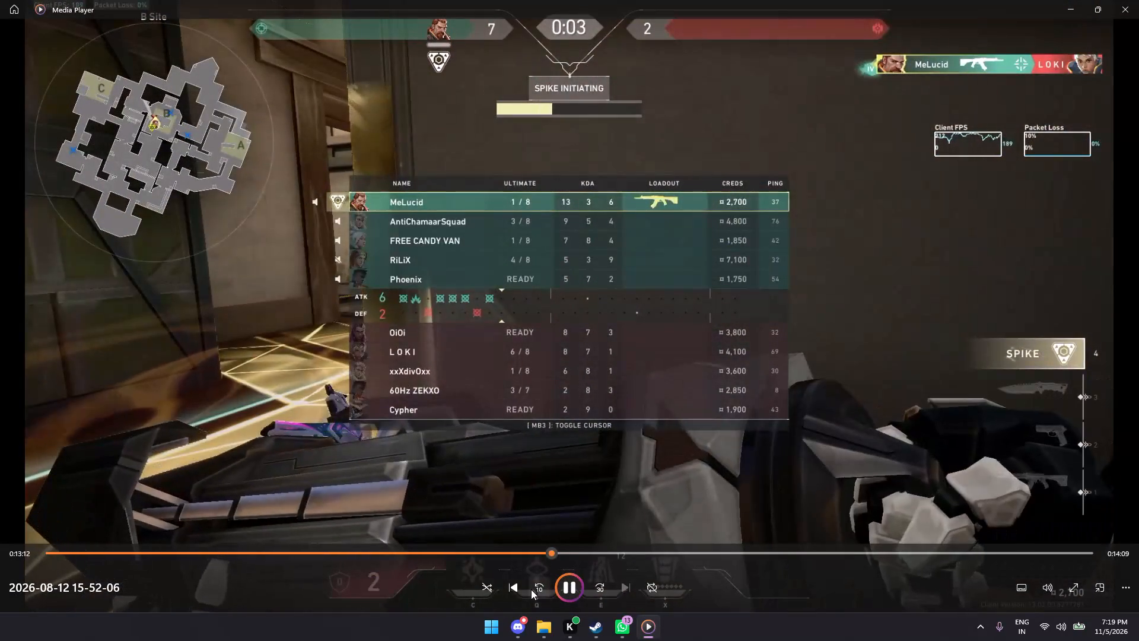
# Return to the opening fight of the 6–2 round in 10-second backward jumps and pause the recording at 12:44.
pyautogui.click(531, 589)
pyautogui.click(531, 589)
pyautogui.click(531, 589)
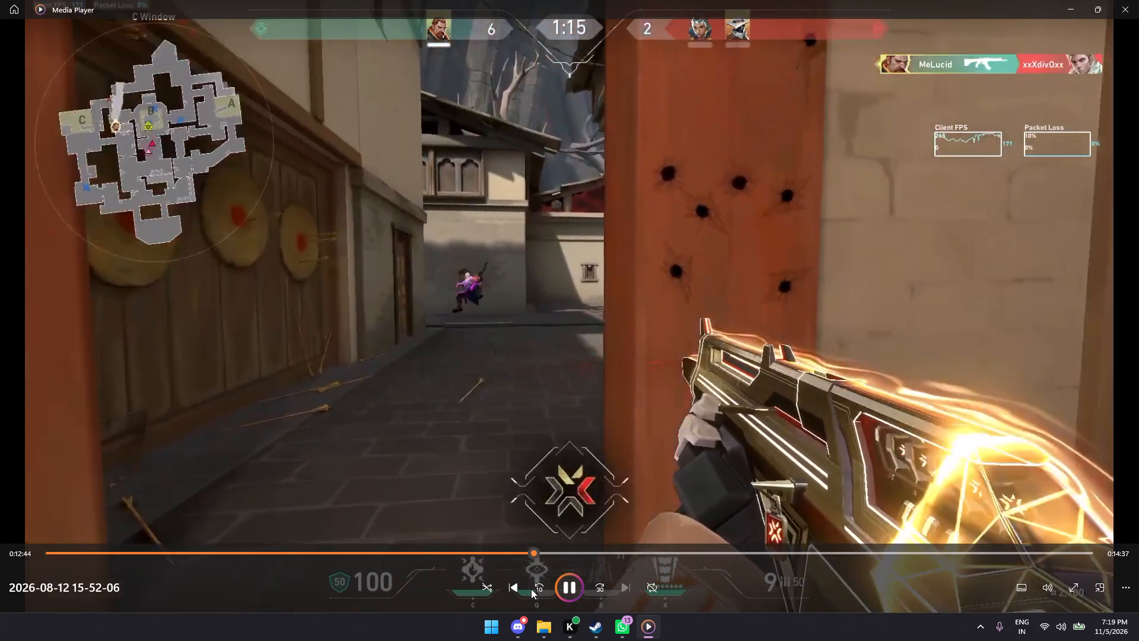
pyautogui.press('space')
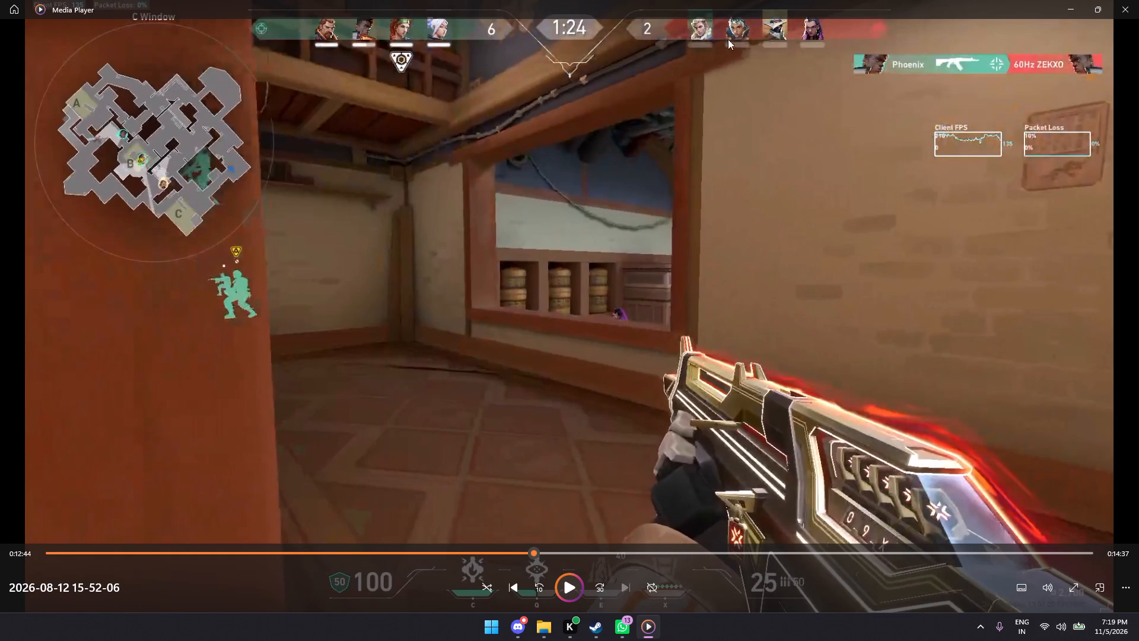
# Switch to the File Explorer window showing the Videos folder and close it.
pyautogui.click(551, 620)
pyautogui.click(1138, 1)
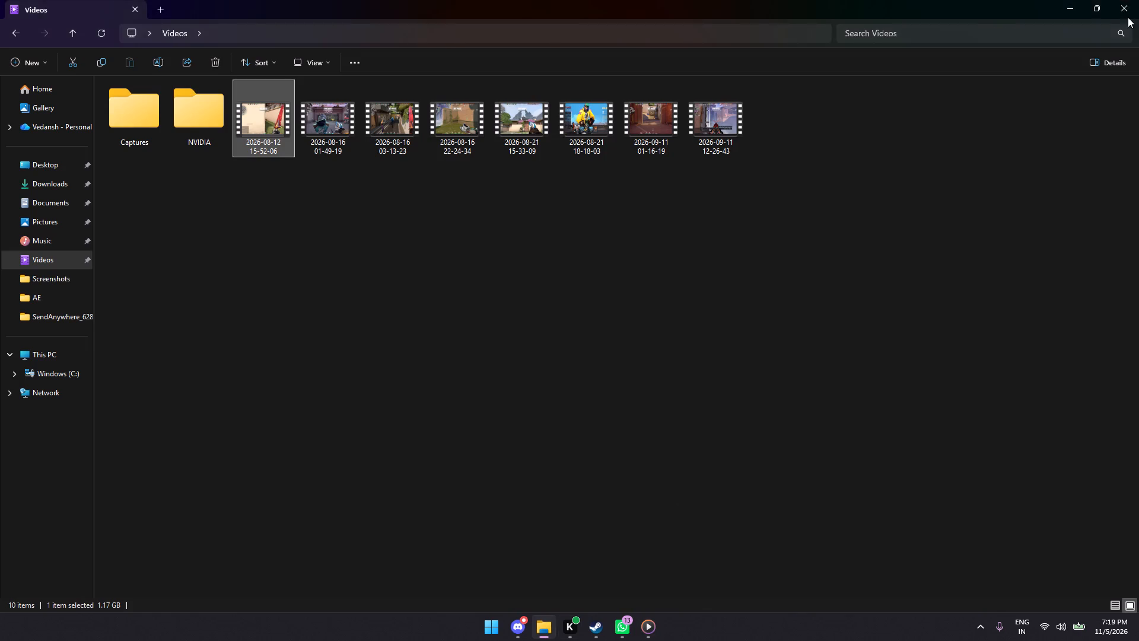
# Show the hidden system tray icons.
pyautogui.click(985, 633)
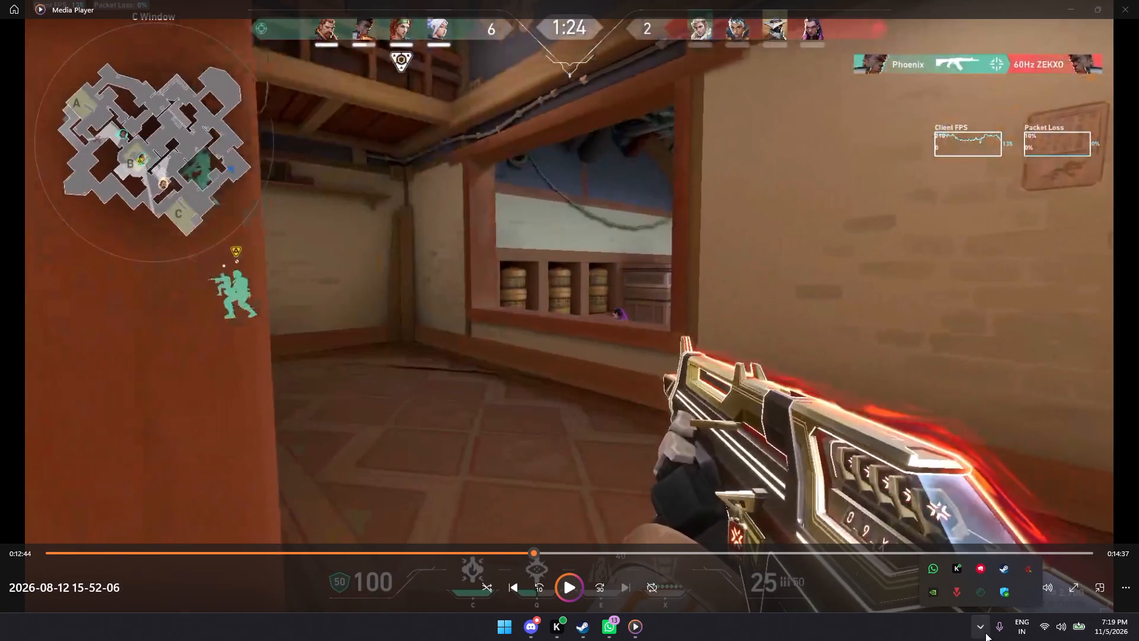
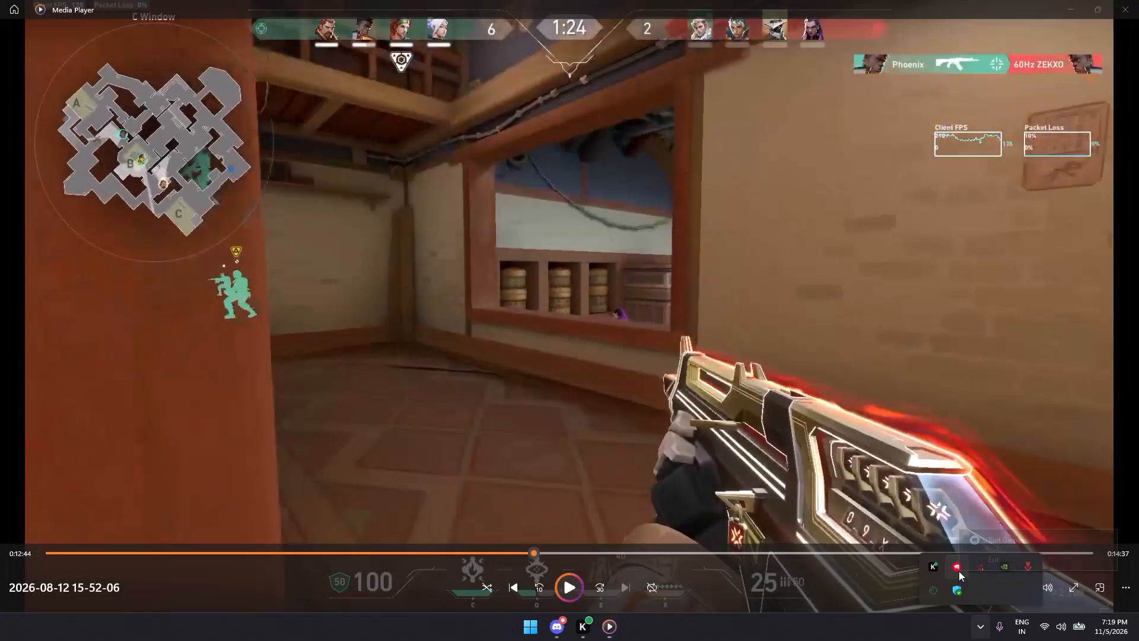
# Exit the Riot Client running in the system tray.
pyautogui.click(988, 563)
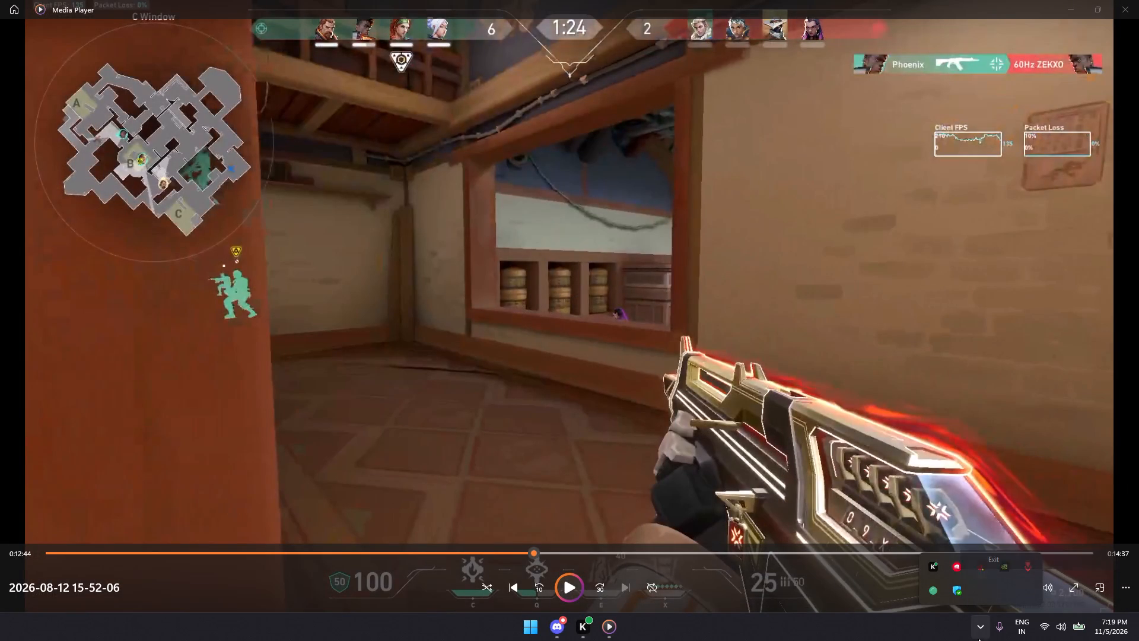
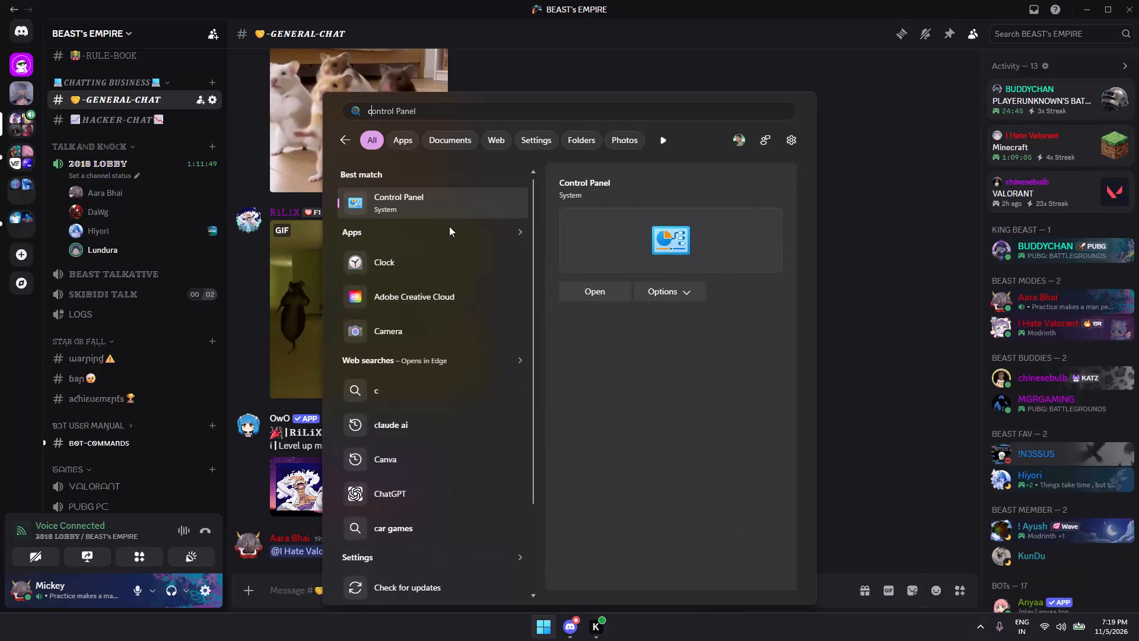
# Launch Adobe Creative Cloud from the system search and maximize its window.
pyautogui.click(420, 286)
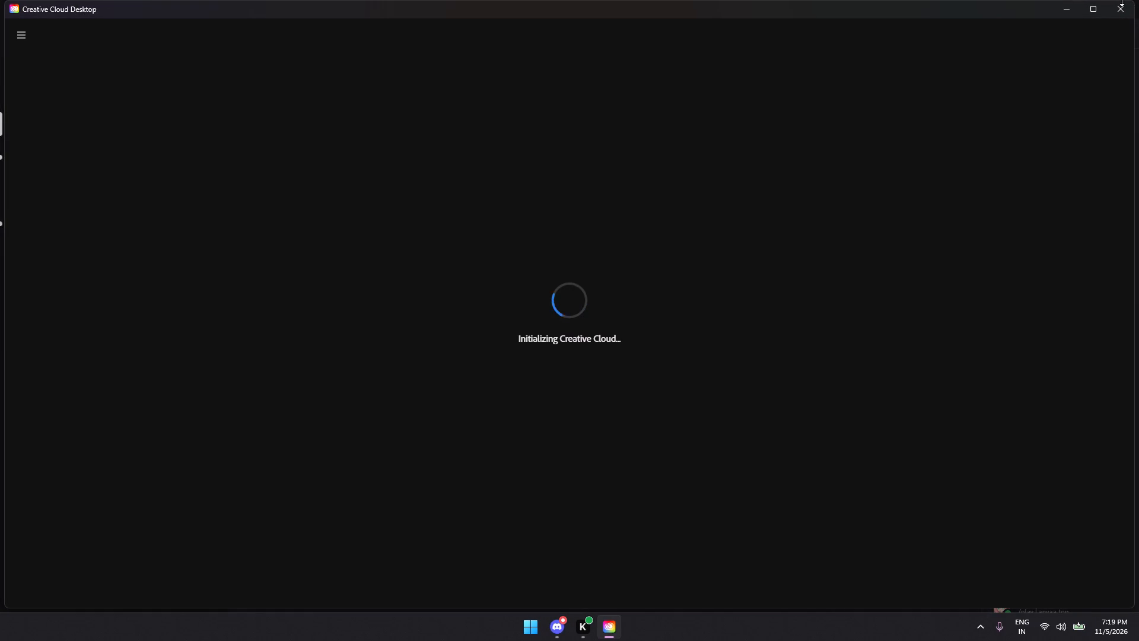
pyautogui.click(1090, 15)
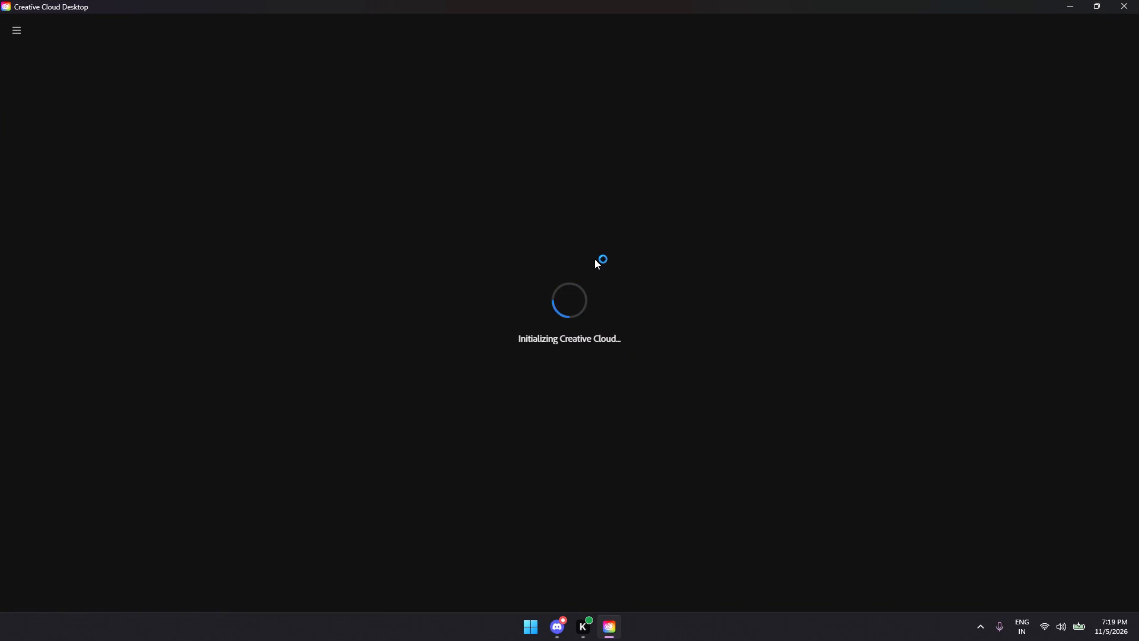
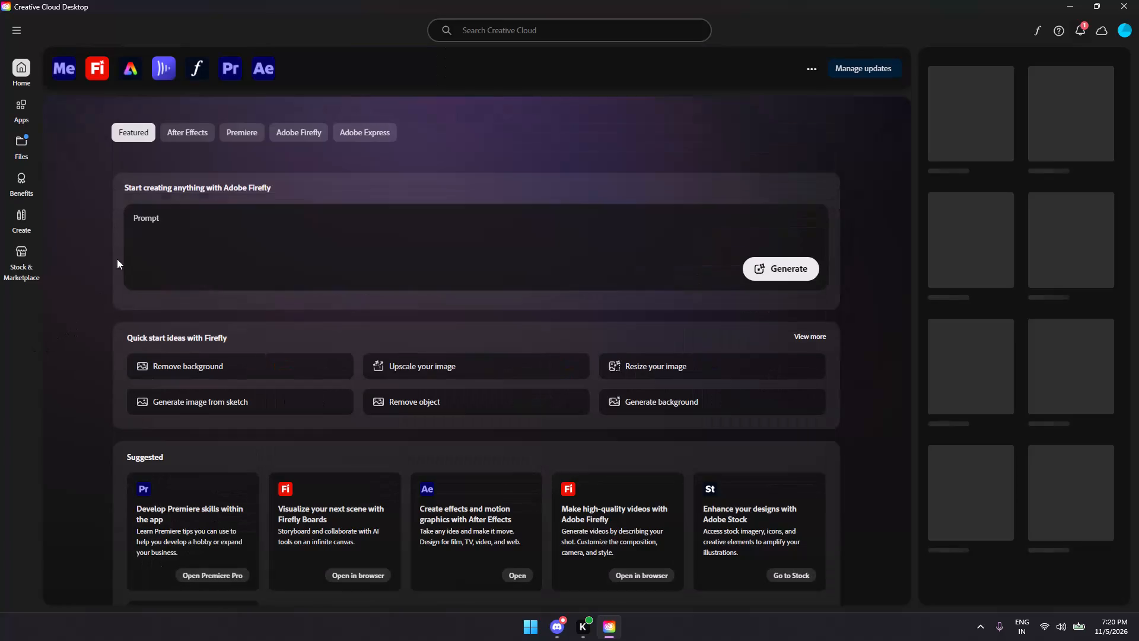
# Launch Adobe Premiere from Creative Cloud's installed apps.
pyautogui.click(231, 64)
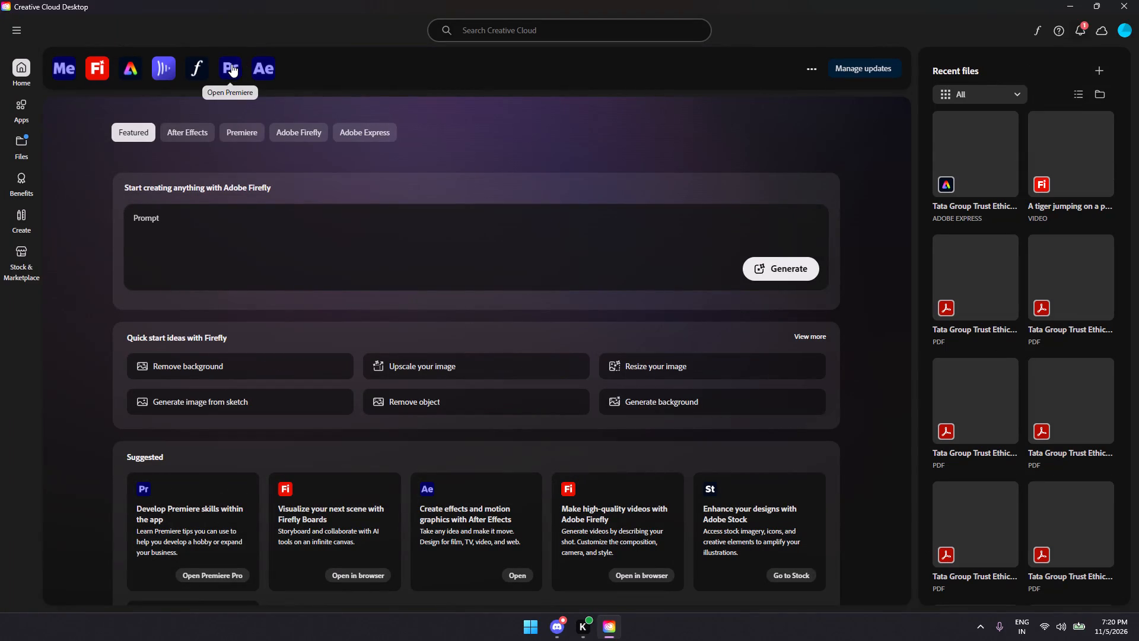
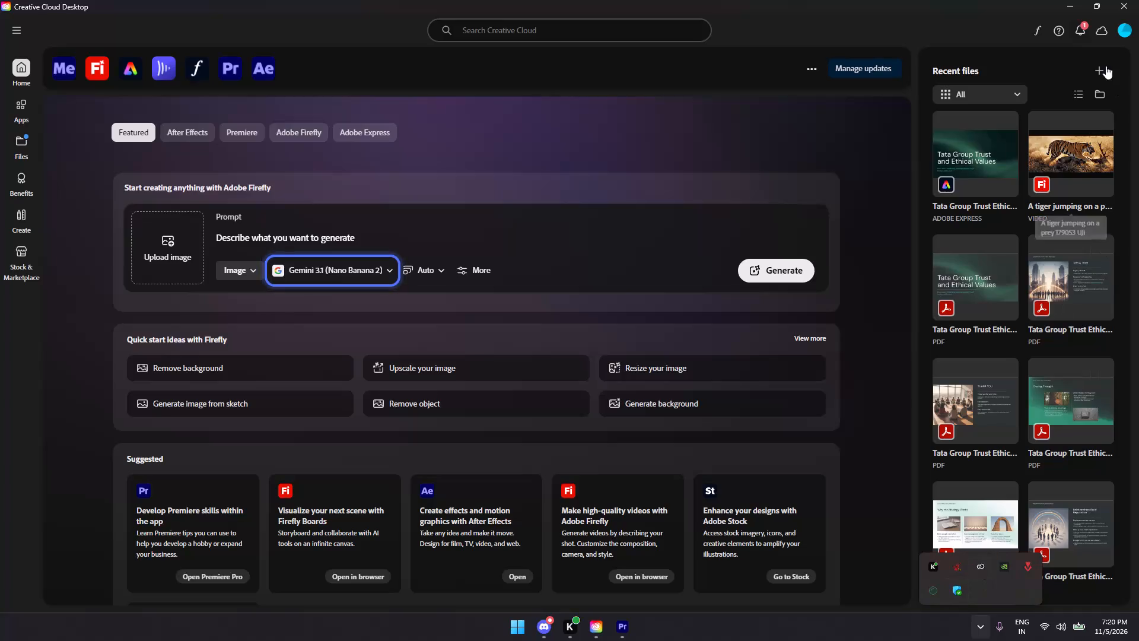
# Dismiss the Adobe MAX Online notification from Creative Cloud's notifications.
pyautogui.click(1078, 30)
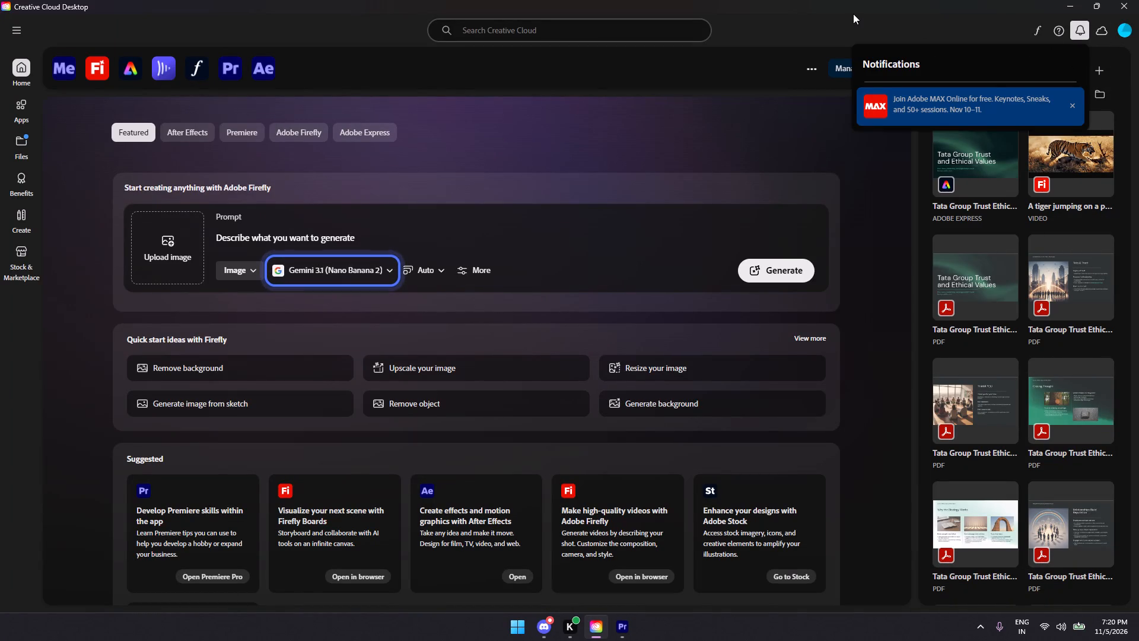
pyautogui.click(1075, 105)
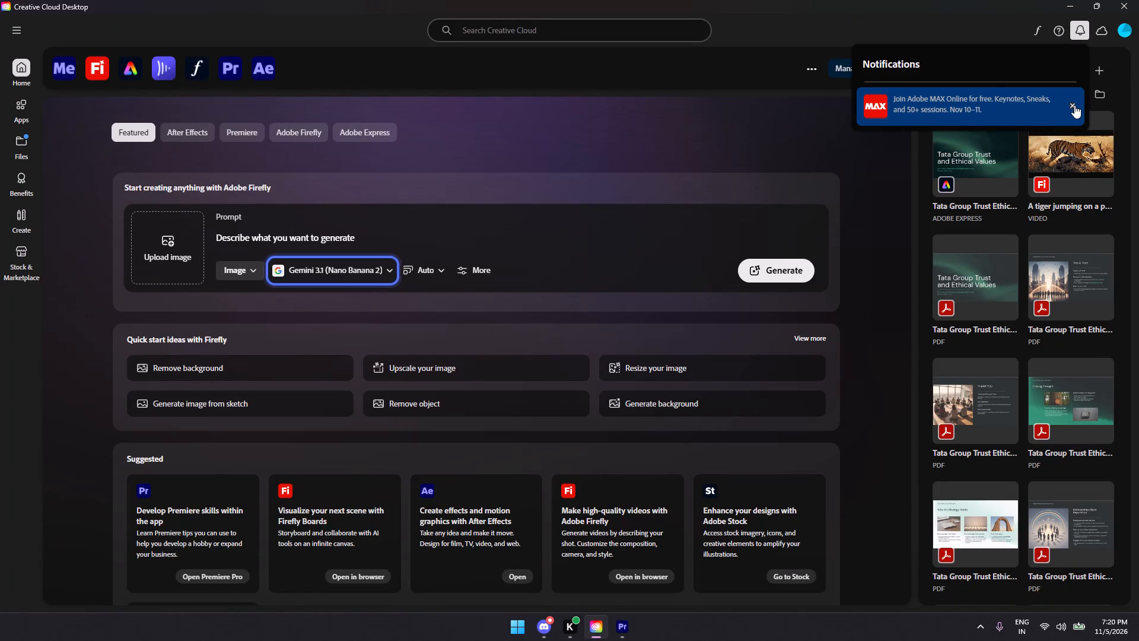
pyautogui.click(1065, 118)
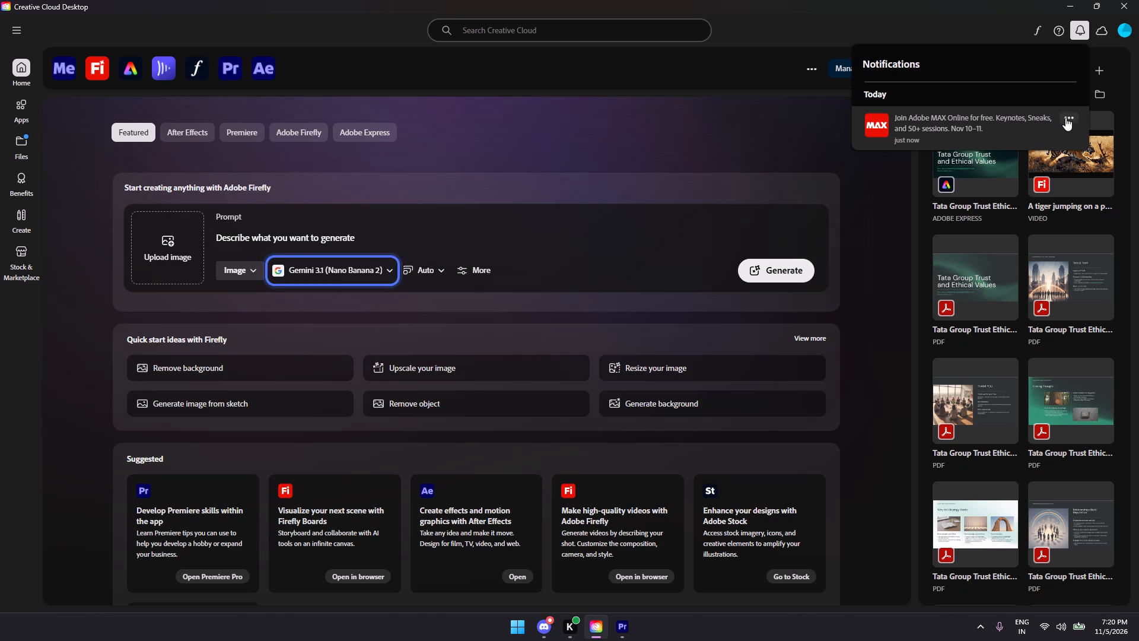
pyautogui.click(1060, 133)
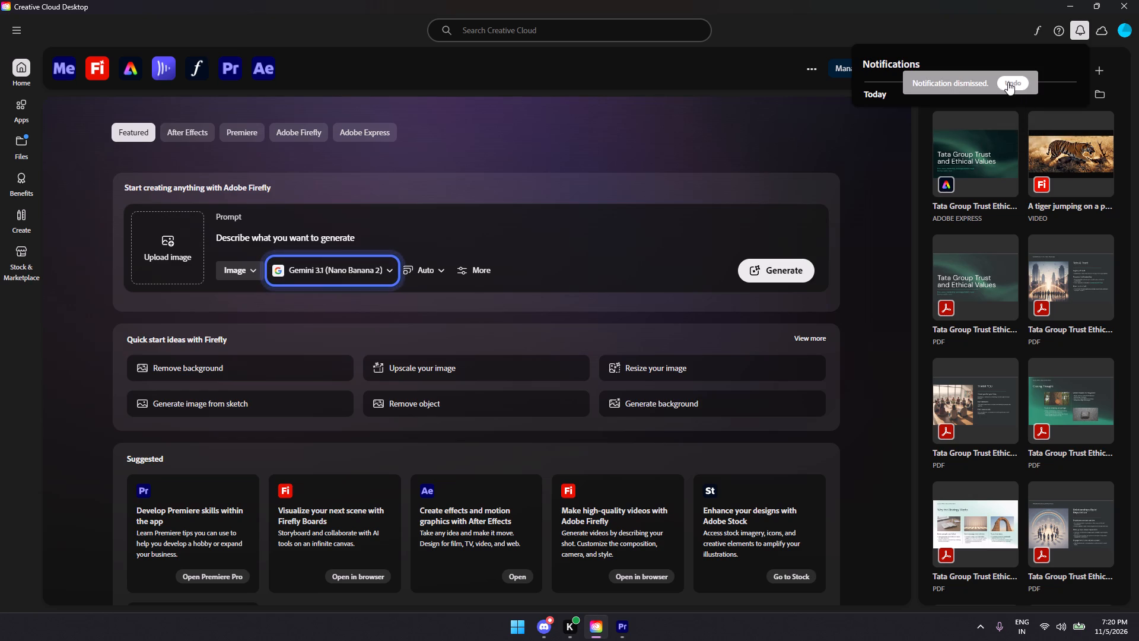
pyautogui.click(1014, 56)
# In File Explorer, check the Vids folder on the MICKEY (D:) drive, and create a folder named Raw Vids in the drive's root.
pyautogui.click(27, 138)
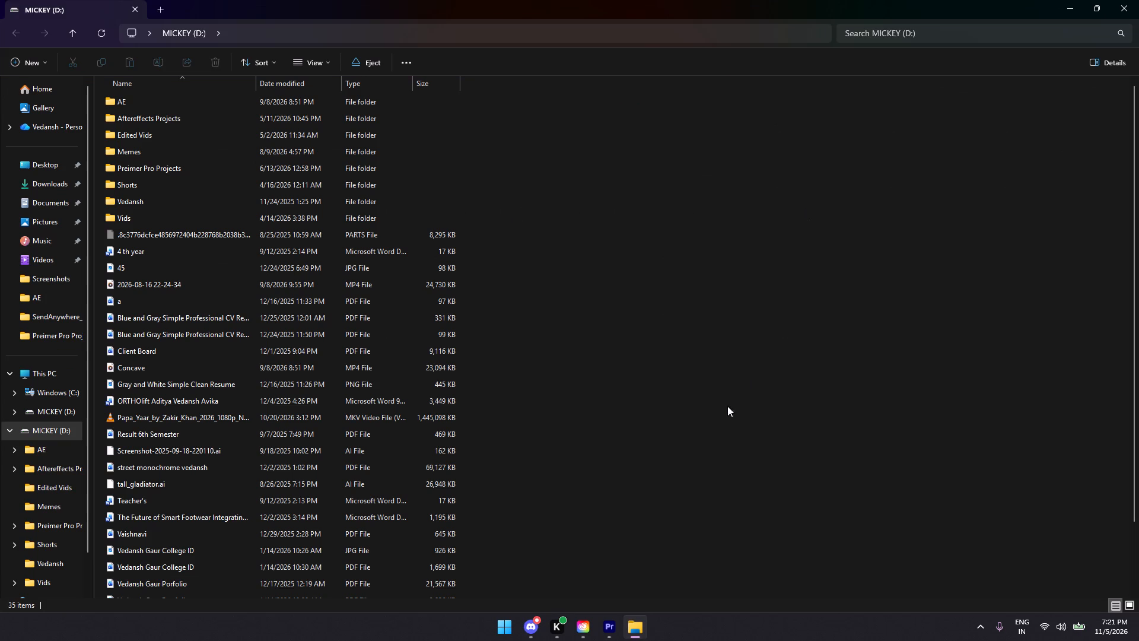
pyautogui.doubleClick(182, 217)
pyautogui.scroll(-1, 221, 225)
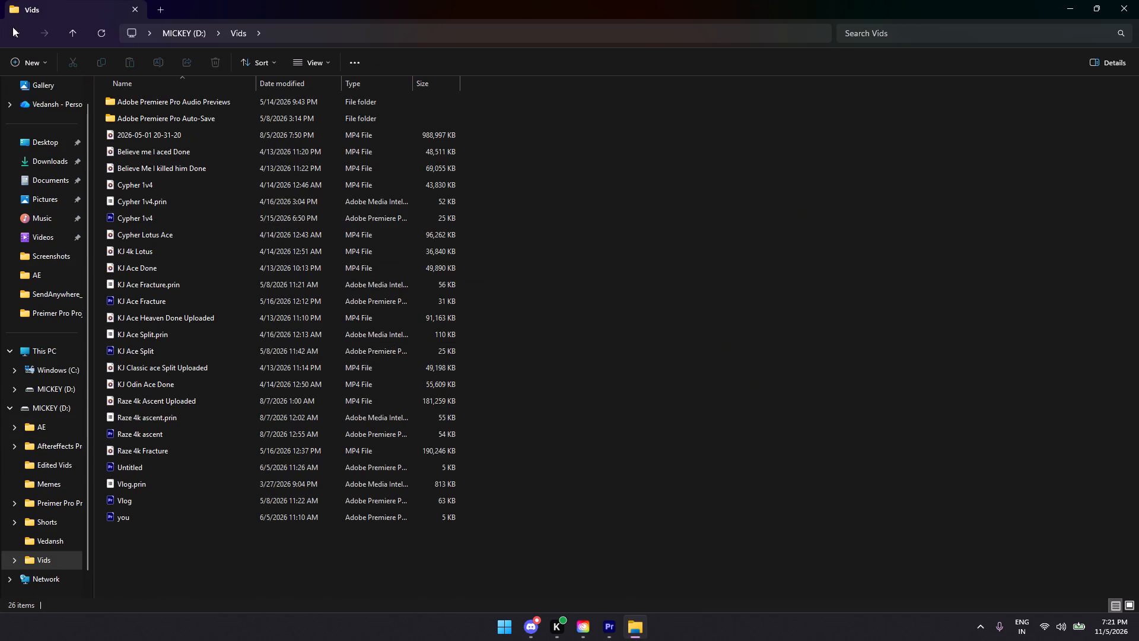
pyautogui.click(15, 30)
pyautogui.scroll(-4, 611, 293)
pyautogui.rightClick(606, 269)
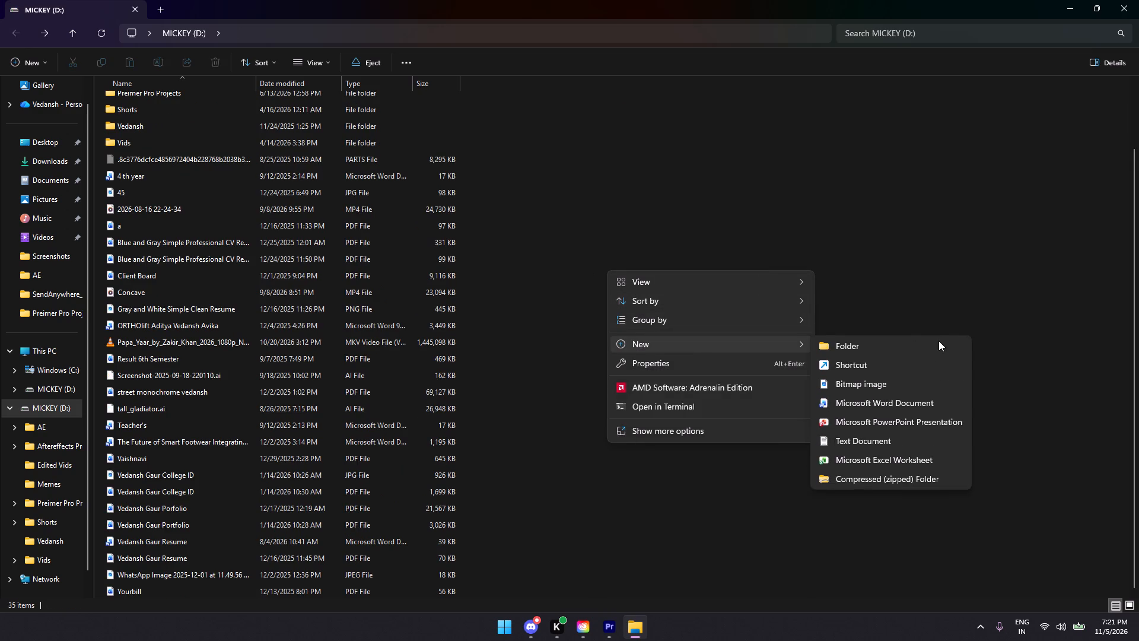
pyautogui.click(938, 340)
pyautogui.write('Raw Vids')
pyautogui.press('Return')
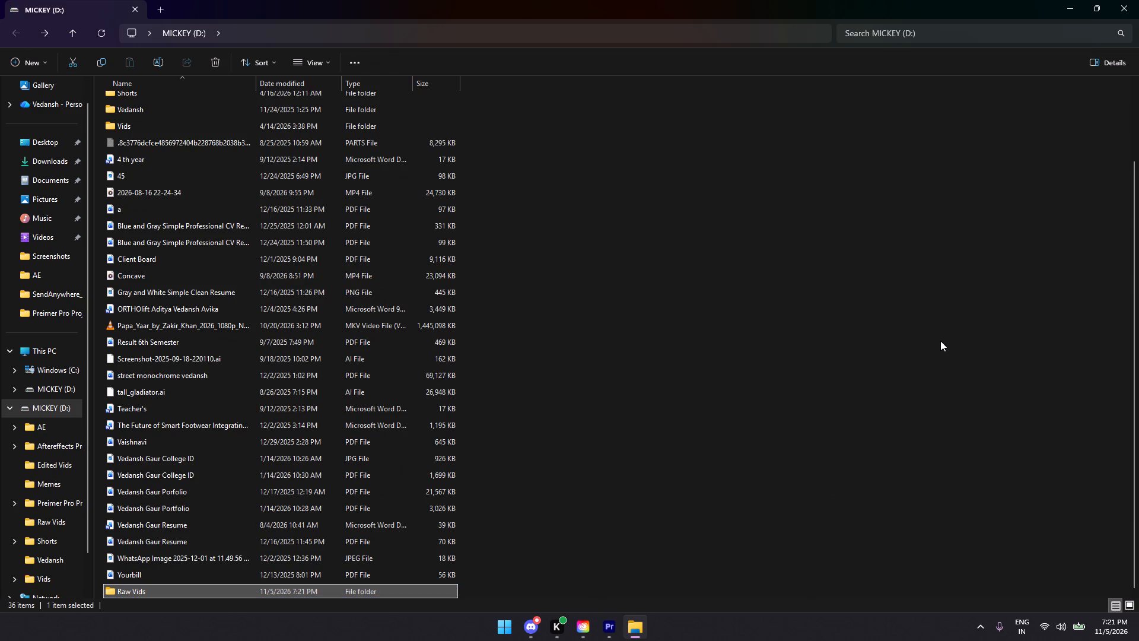
# Move all eight video recordings from the Videos folder into the Raw Vids folder on the D: drive, leaving Captures and NVIDIA behind.
pyautogui.click(45, 245)
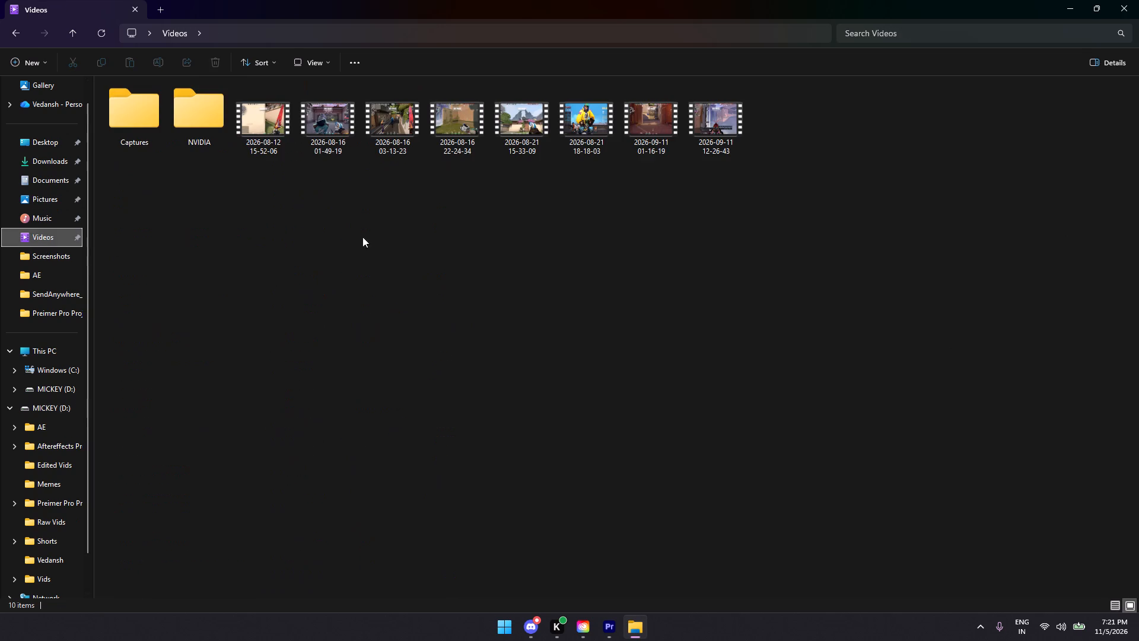
pyautogui.moveTo(256, 179); pyautogui.dragTo(790, 124)
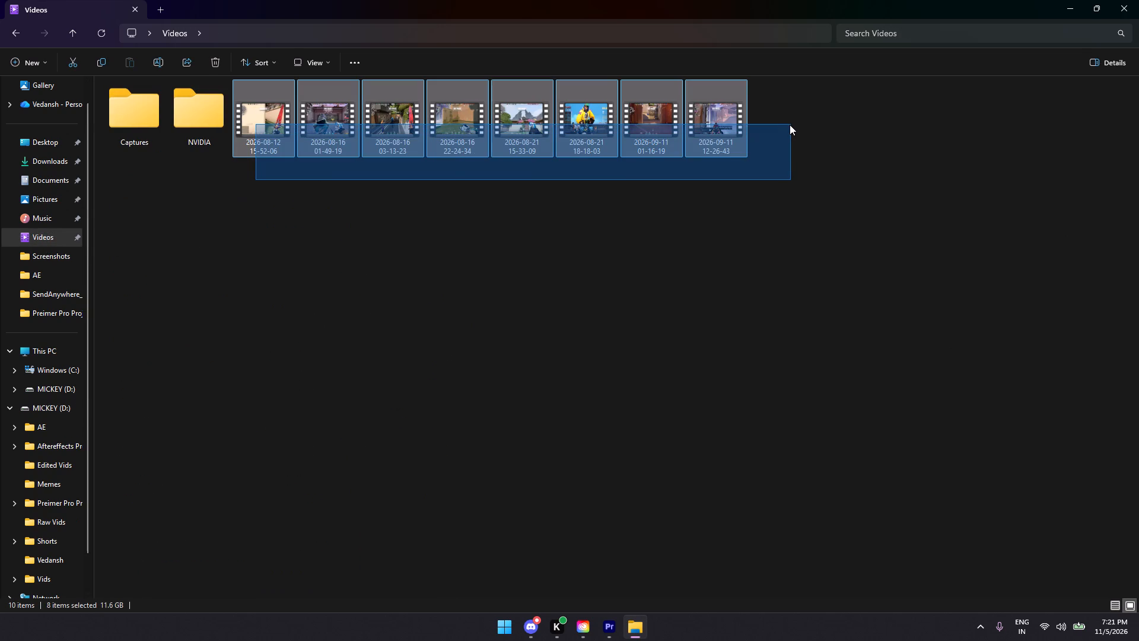
pyautogui.hotkey('ctrl', 'x')
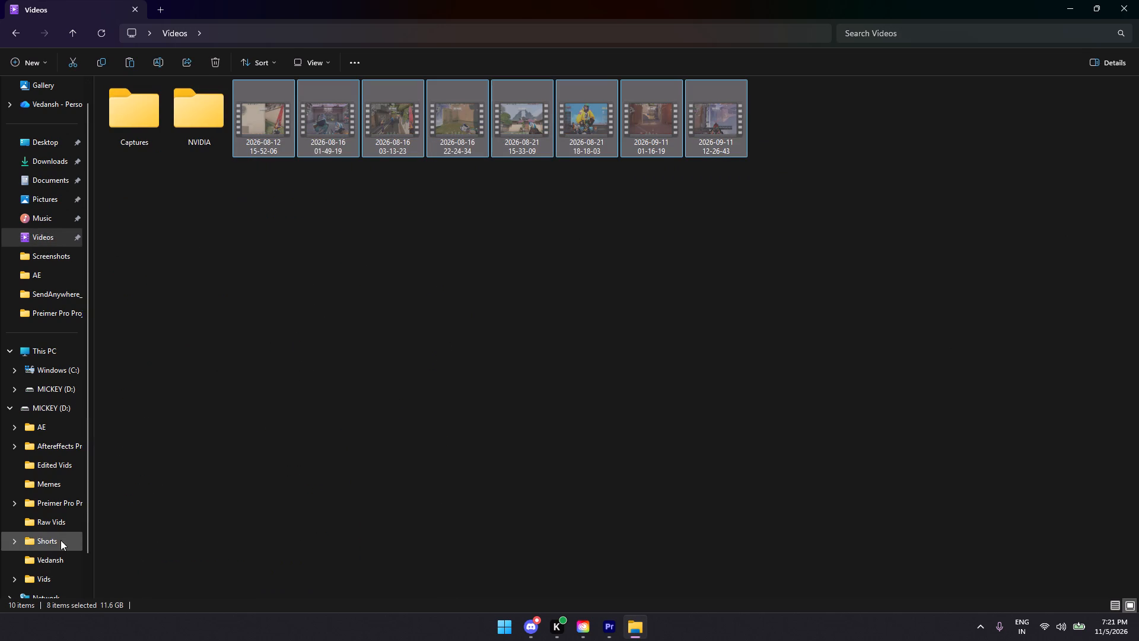
pyautogui.click(65, 518)
pyautogui.hotkey('ctrl', 'v')
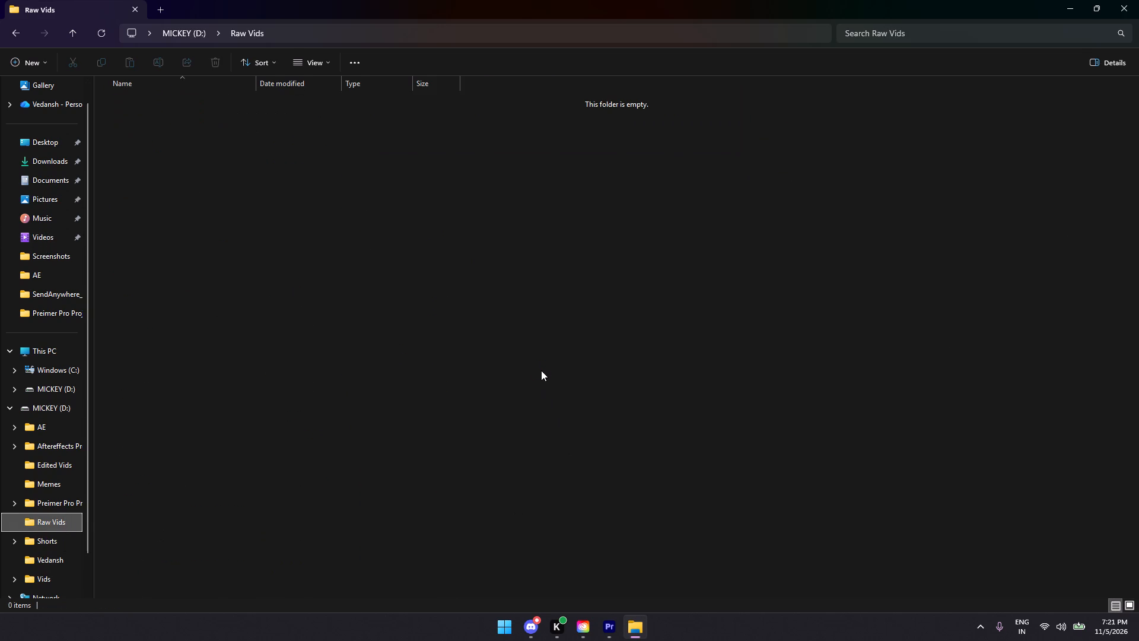
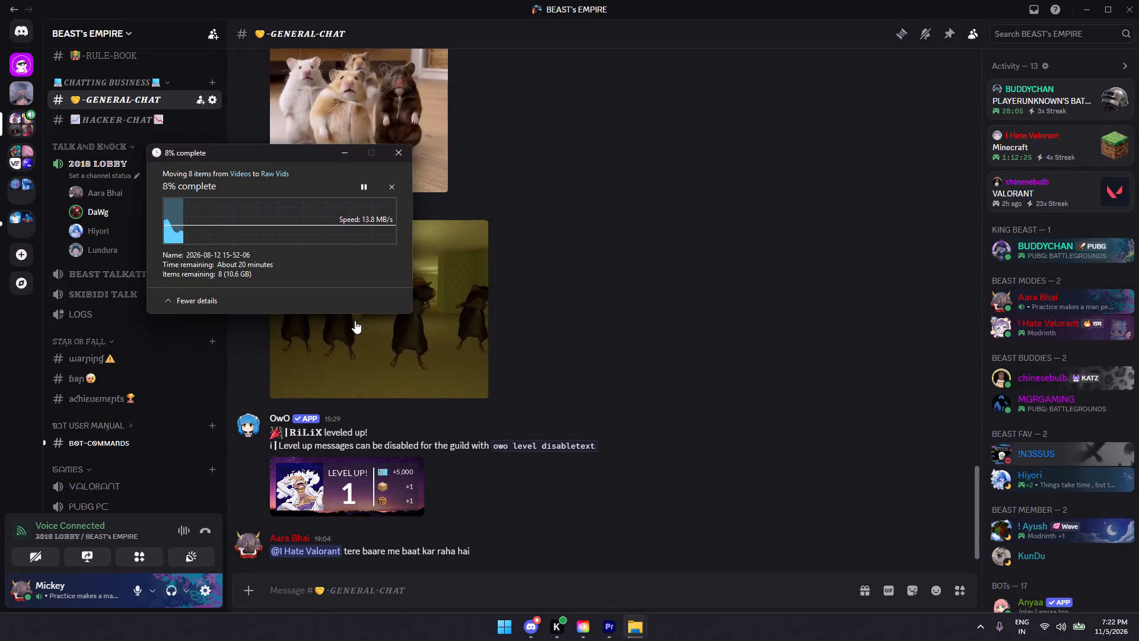
# In Adobe Premiere, create a new project named 4k Breac in the default location with no template.
pyautogui.click(616, 640)
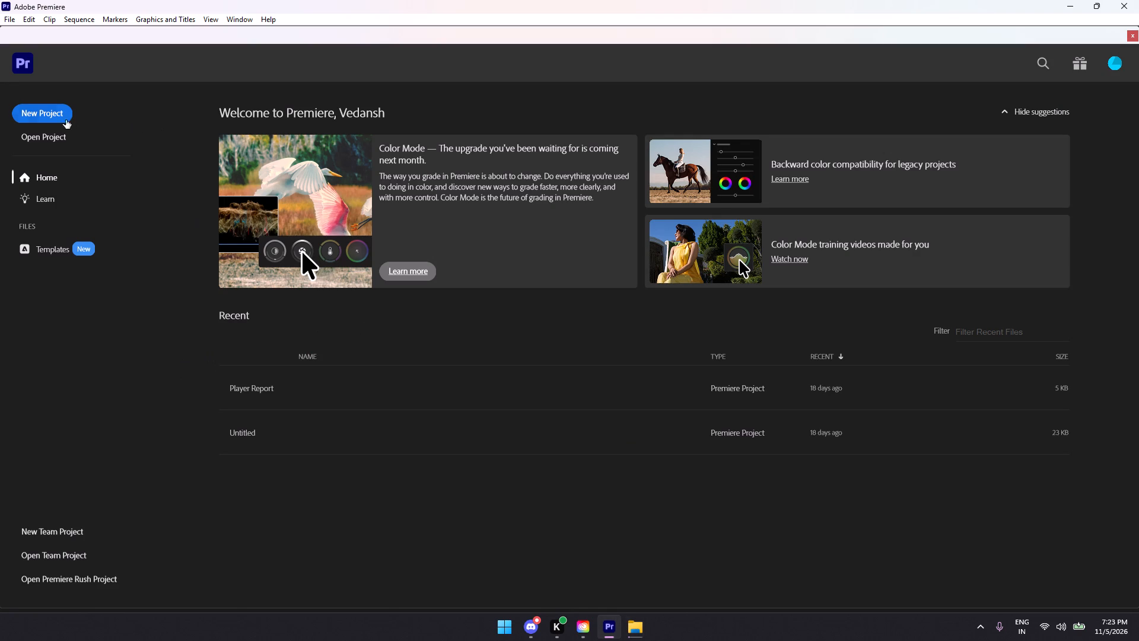
pyautogui.click(52, 118)
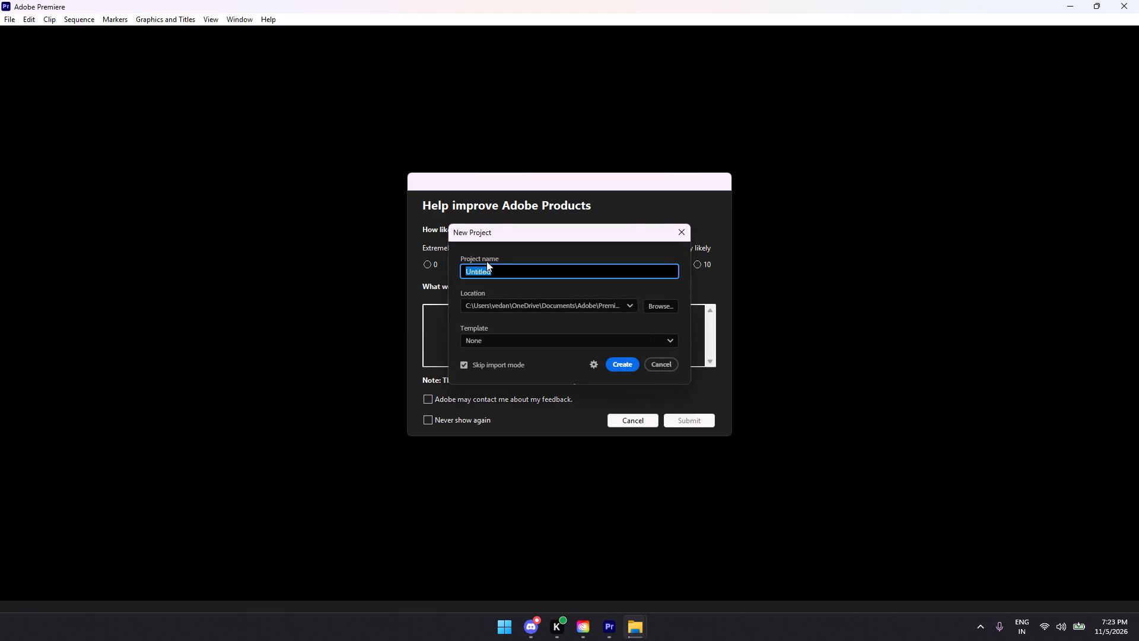
pyautogui.write('4k Breac')
pyautogui.press('Return')
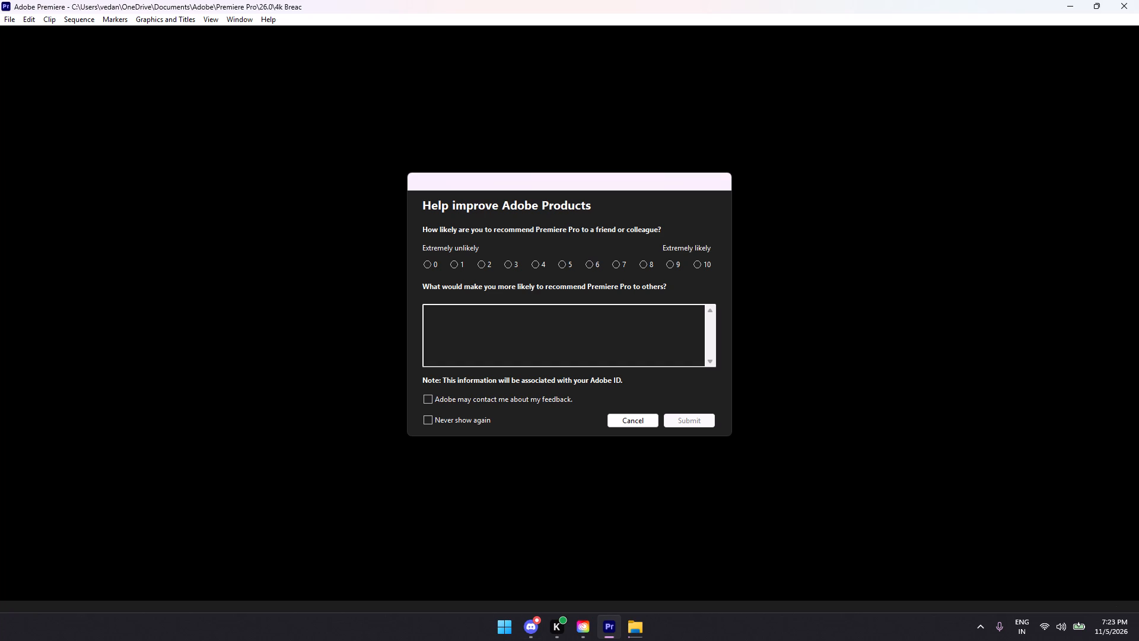
# Submit the Help improve Adobe Products survey with a recommendation rating of 10.
pyautogui.click(234, 0)
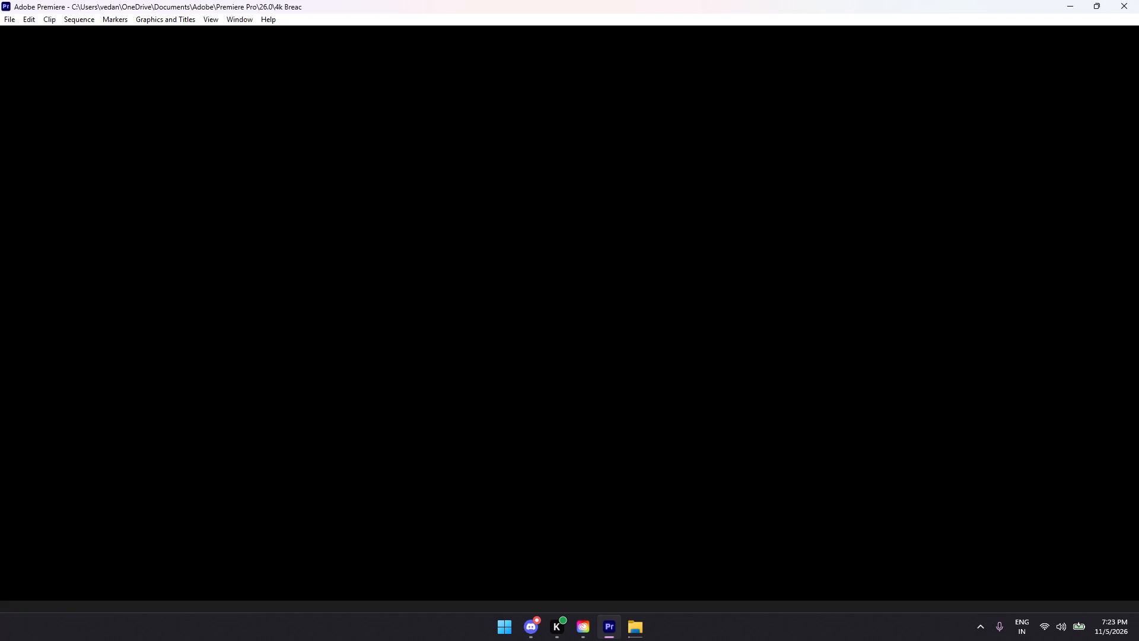
pyautogui.click(613, 633)
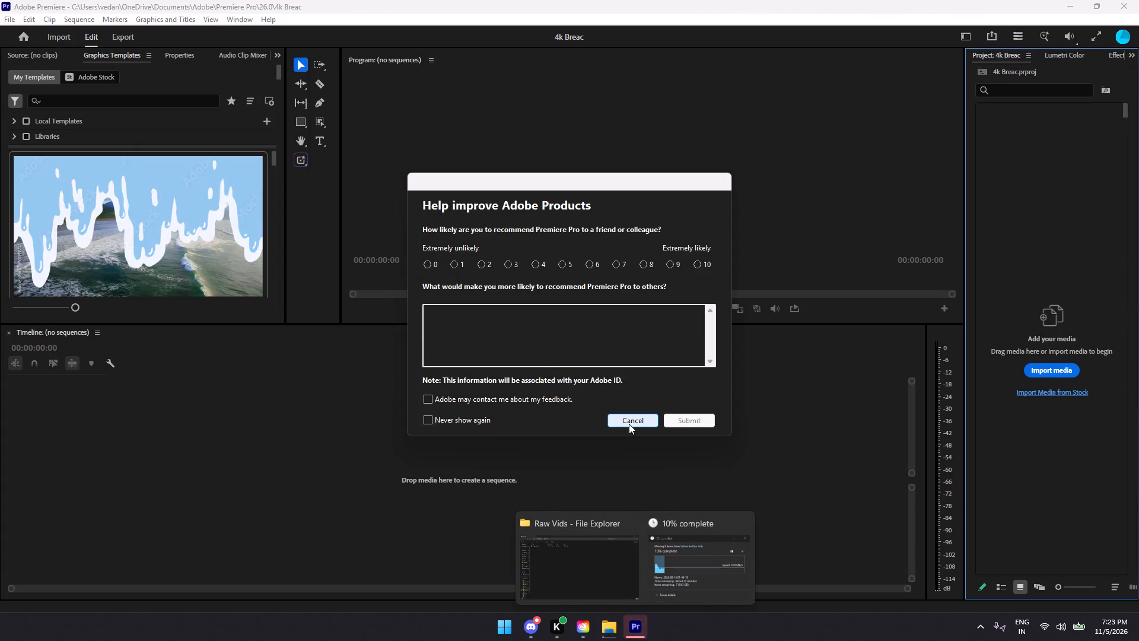
pyautogui.click(697, 262)
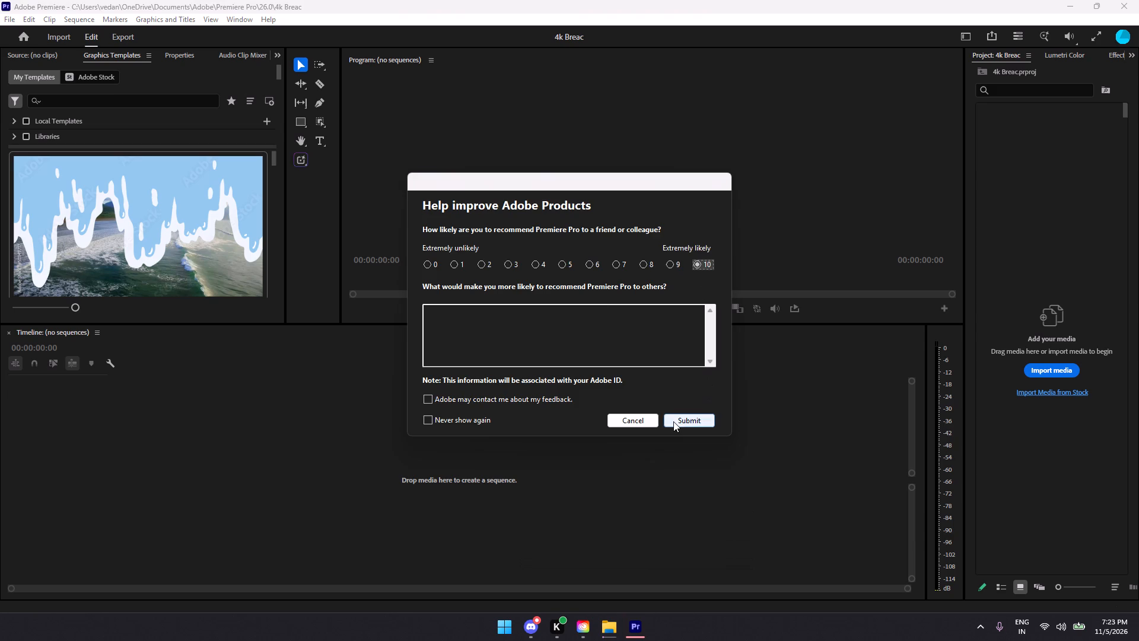
pyautogui.click(679, 420)
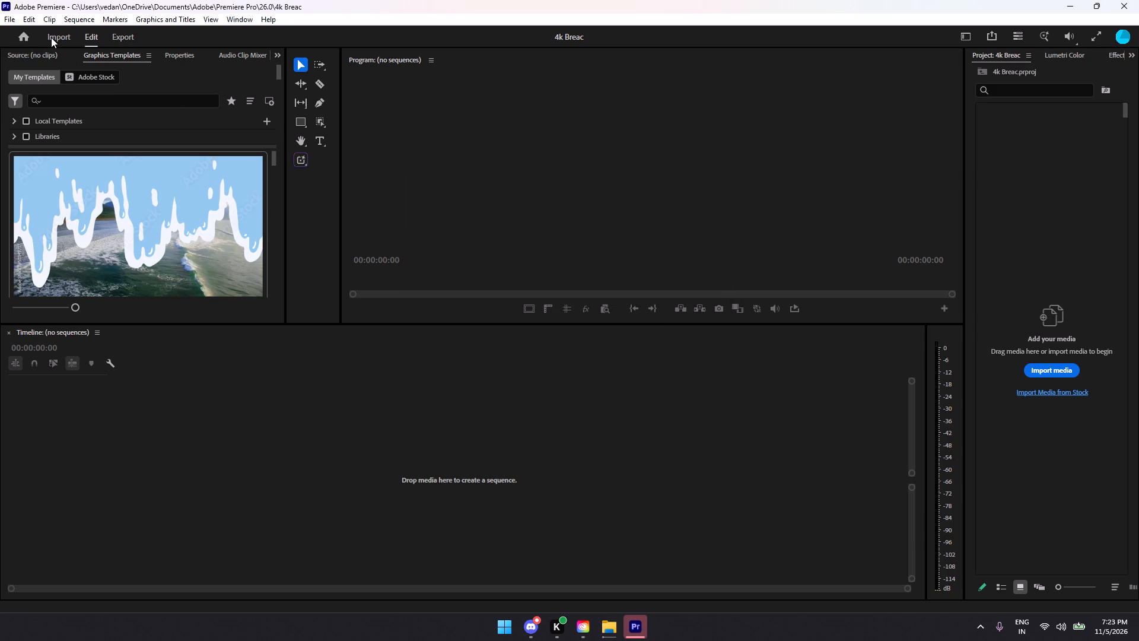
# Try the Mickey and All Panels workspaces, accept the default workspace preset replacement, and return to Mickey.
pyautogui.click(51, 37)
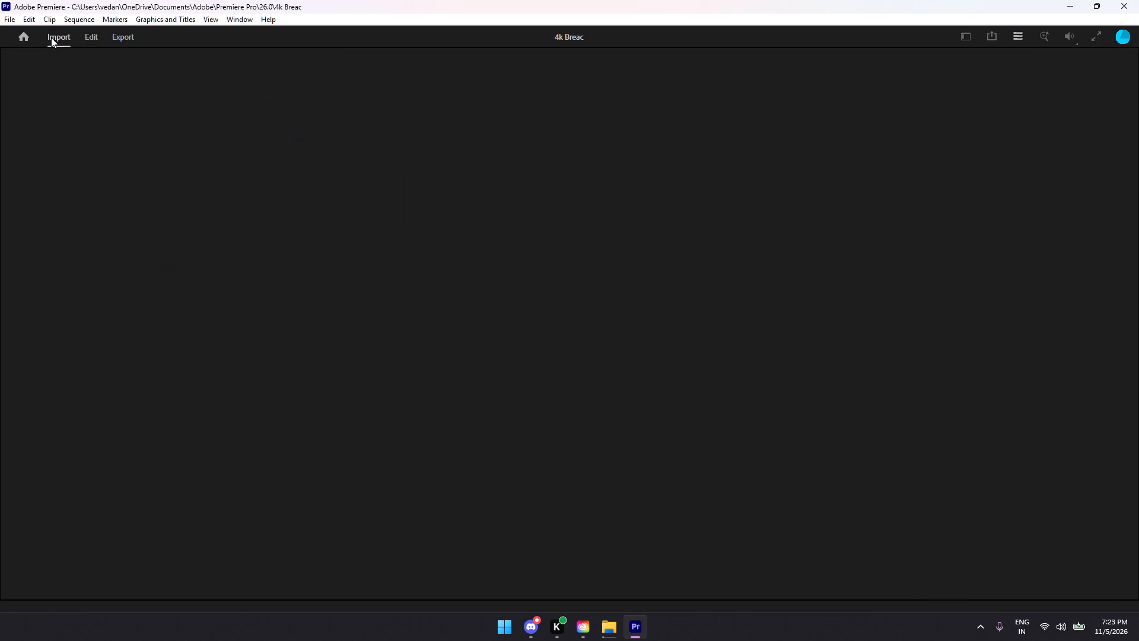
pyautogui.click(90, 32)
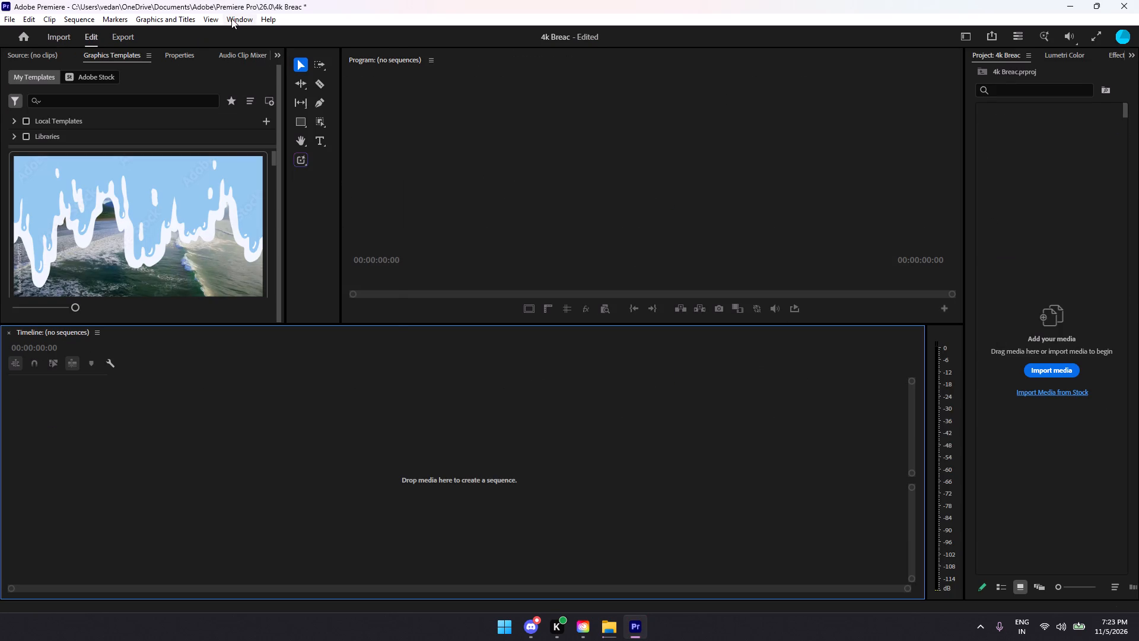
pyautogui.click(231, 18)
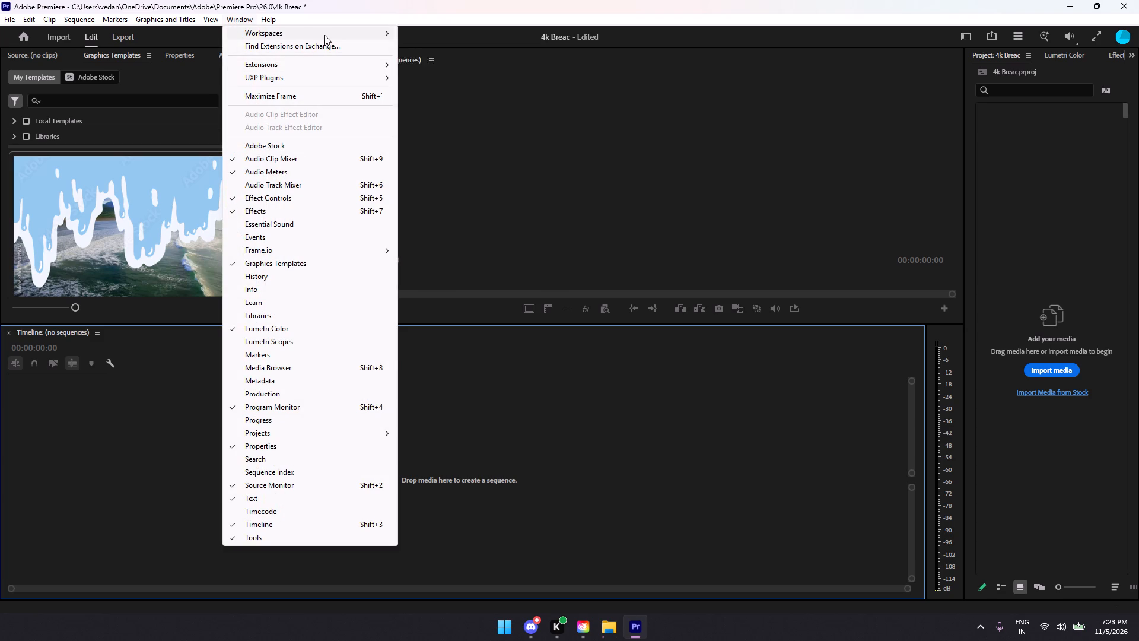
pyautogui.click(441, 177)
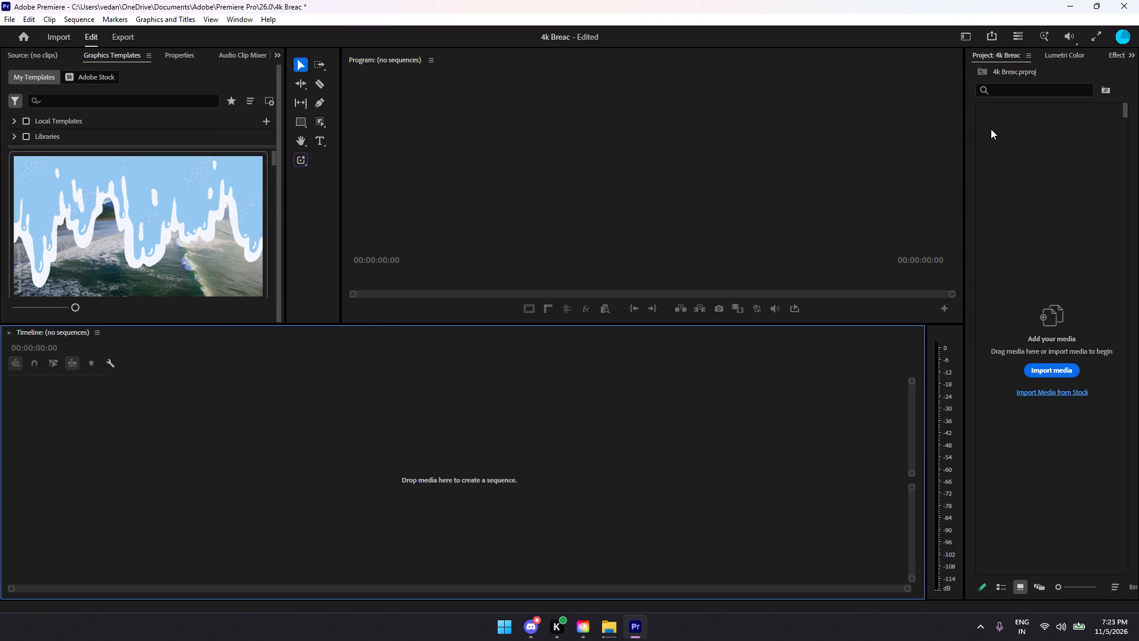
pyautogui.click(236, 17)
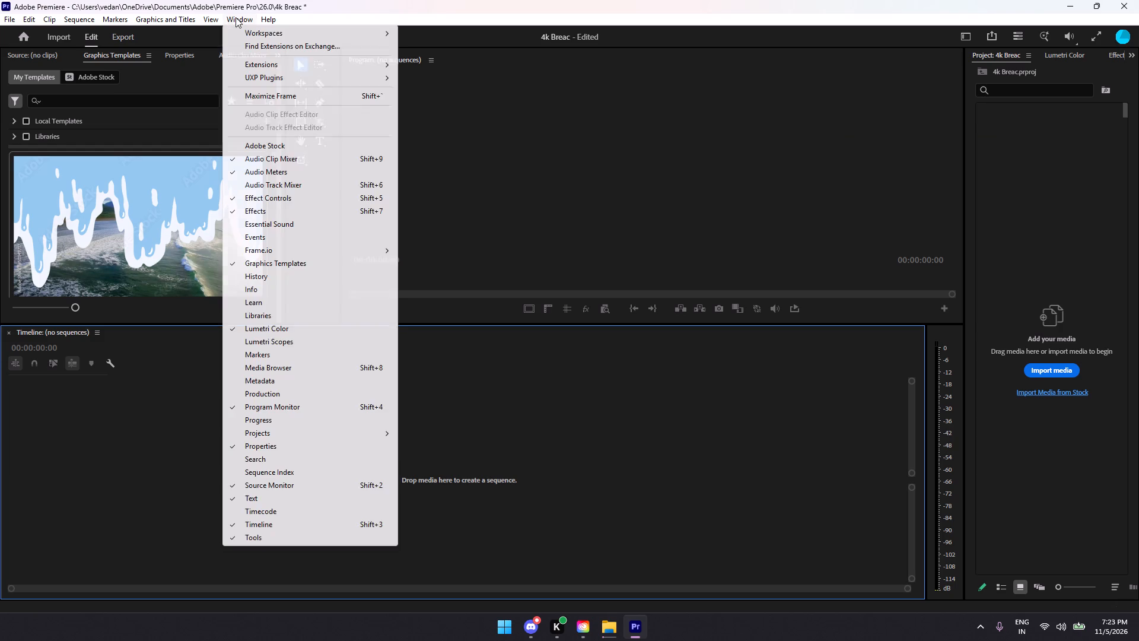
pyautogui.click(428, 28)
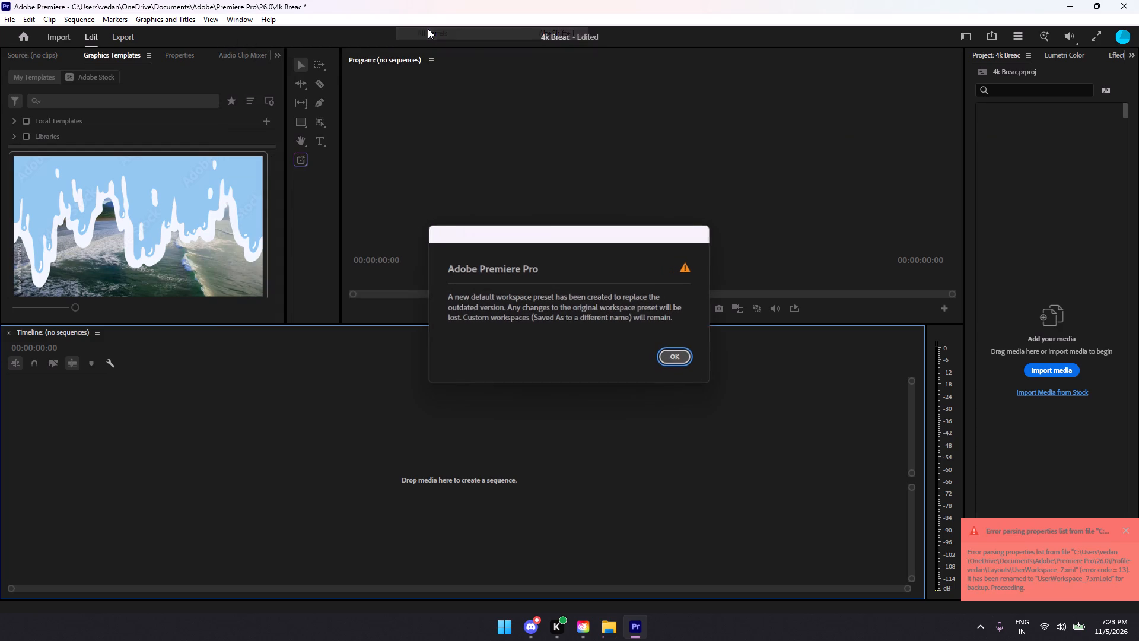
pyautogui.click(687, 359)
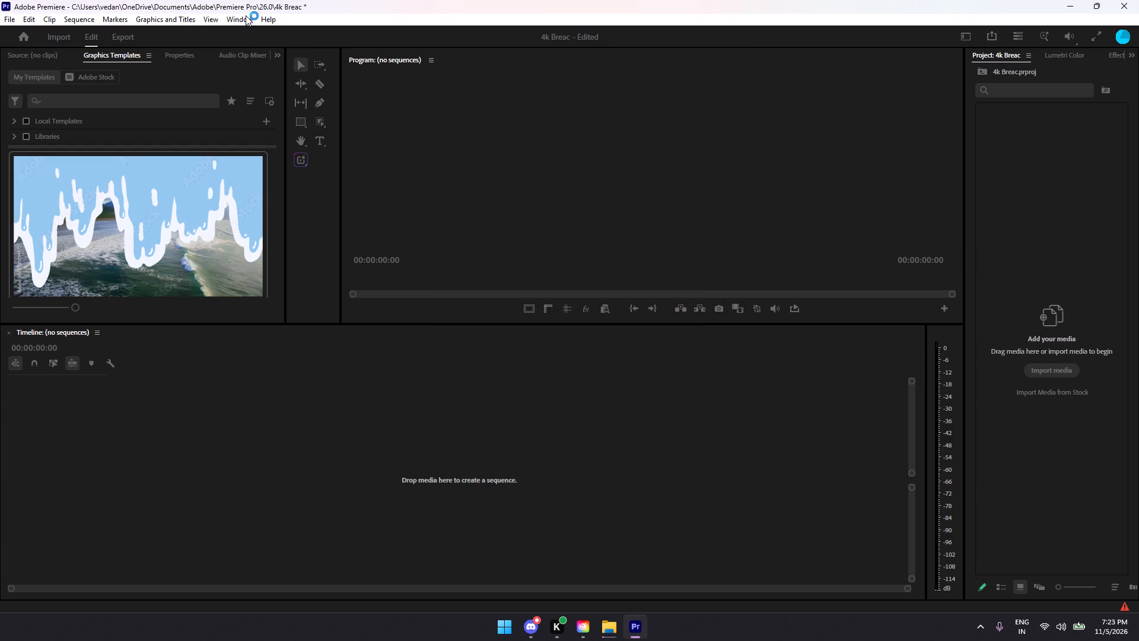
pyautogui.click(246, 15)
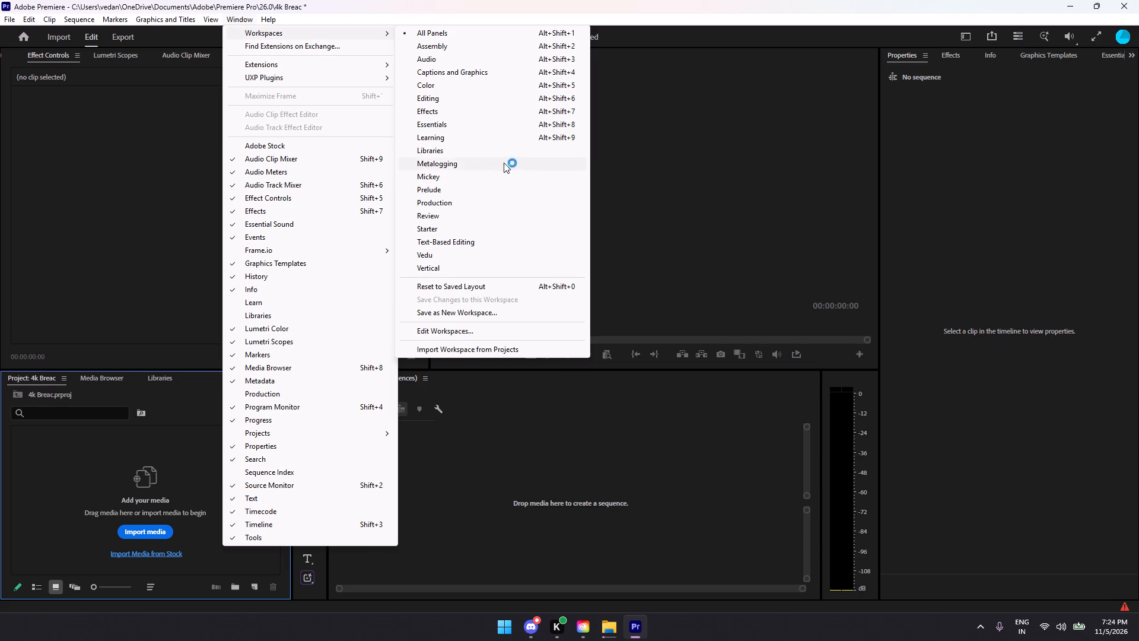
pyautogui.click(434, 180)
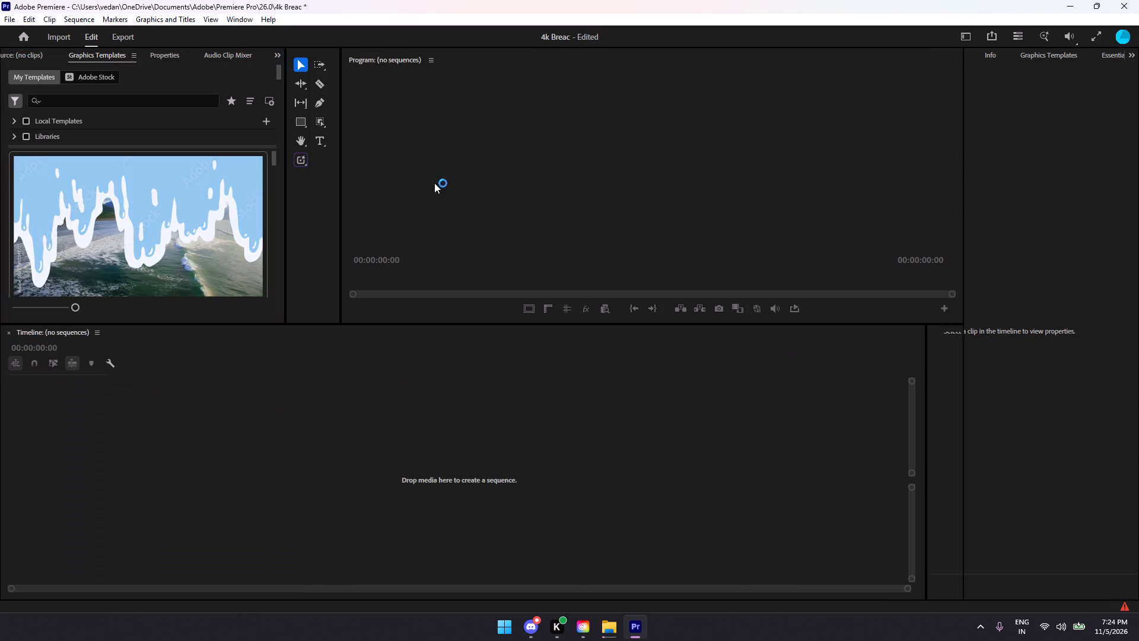
# Switch the window layout to the Prelude workspace.
pyautogui.click(235, 21)
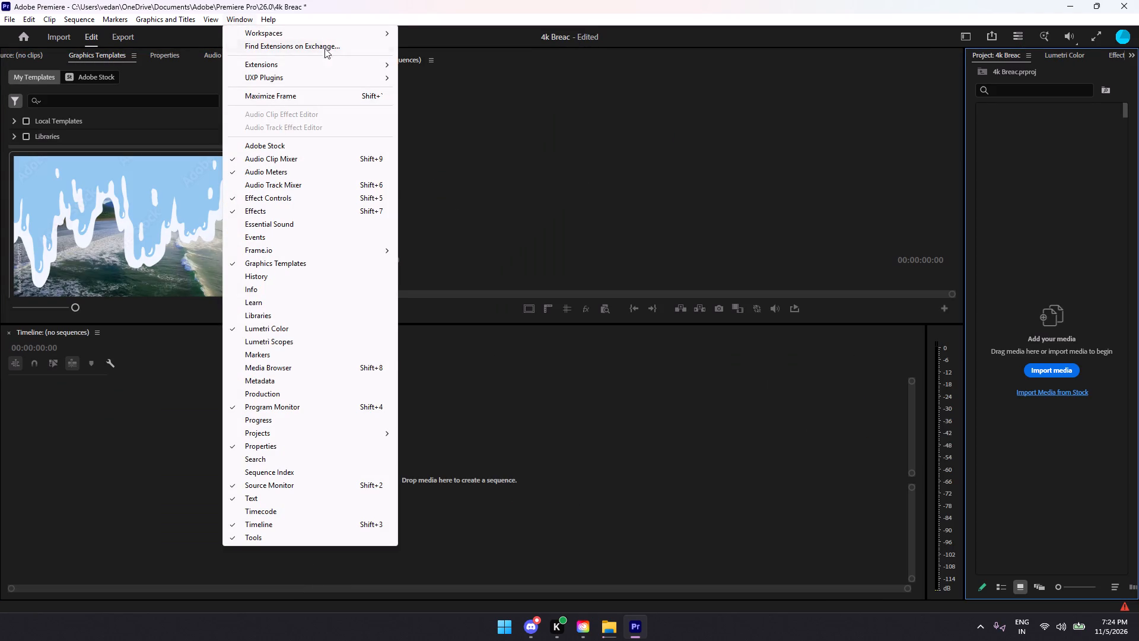
pyautogui.click(447, 192)
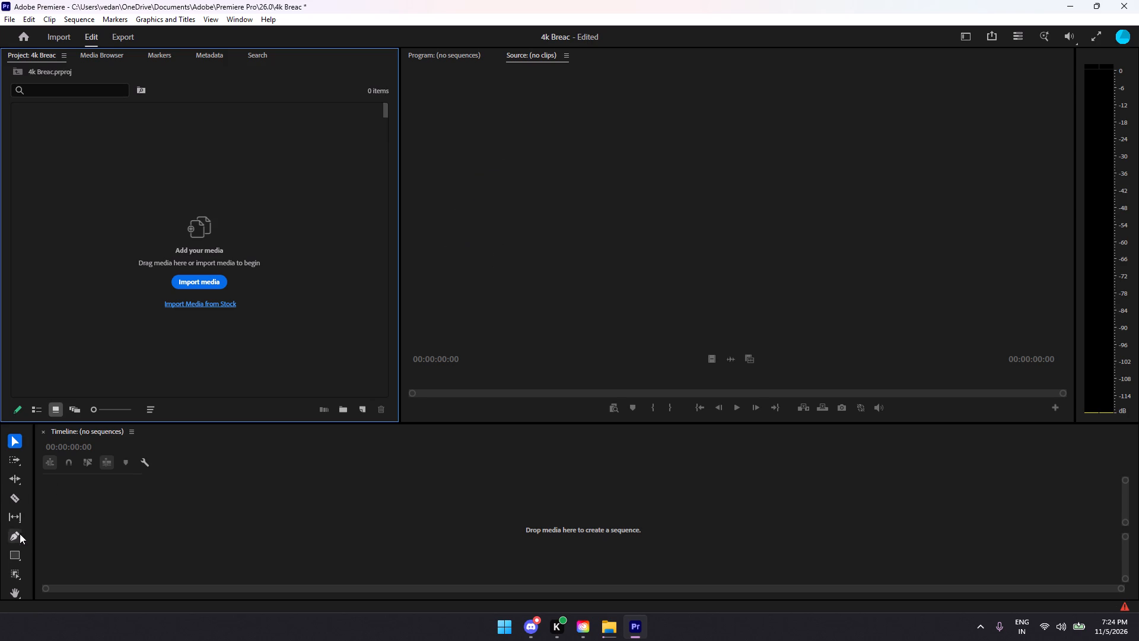
# Dock the Tools panel between the Project and Program monitor panels as a narrow vertical strip, and make the Timeline taller.
pyautogui.click(33, 421)
pyautogui.moveTo(30, 422); pyautogui.dragTo(31, 406)
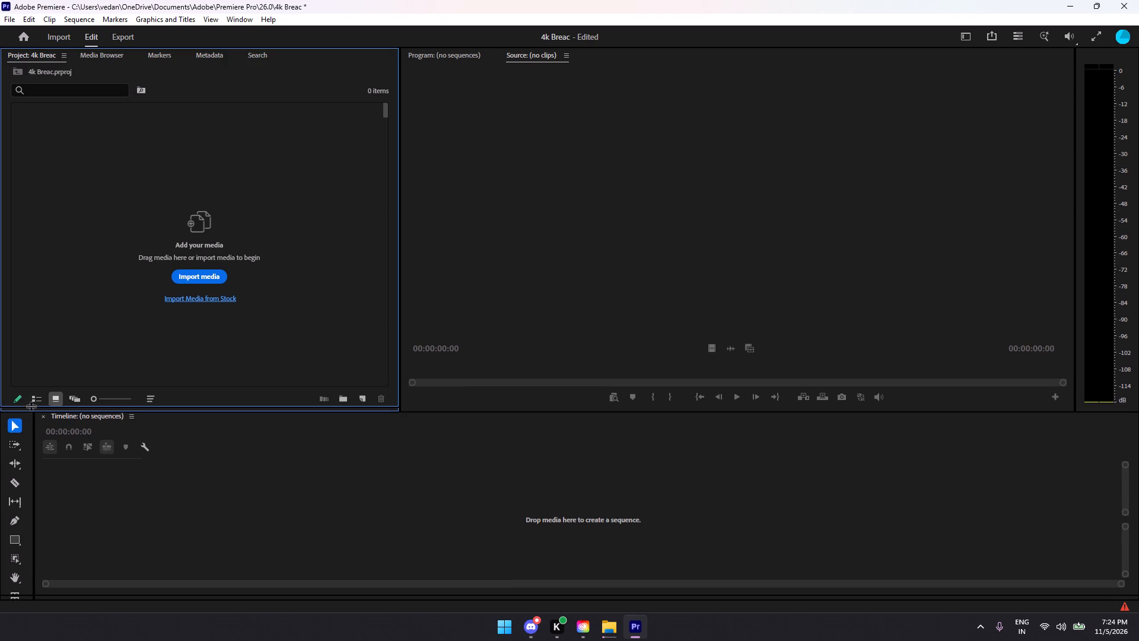
pyautogui.moveTo(31, 406); pyautogui.dragTo(31, 430)
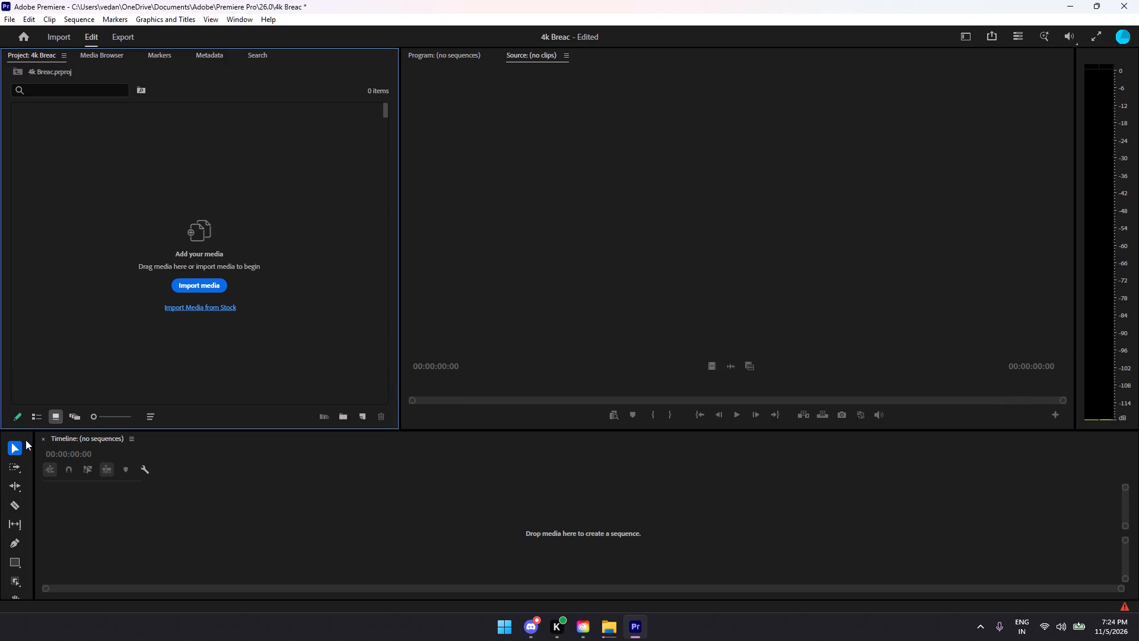
pyautogui.moveTo(16, 434); pyautogui.dragTo(405, 269)
pyautogui.moveTo(737, 218); pyautogui.dragTo(545, 217)
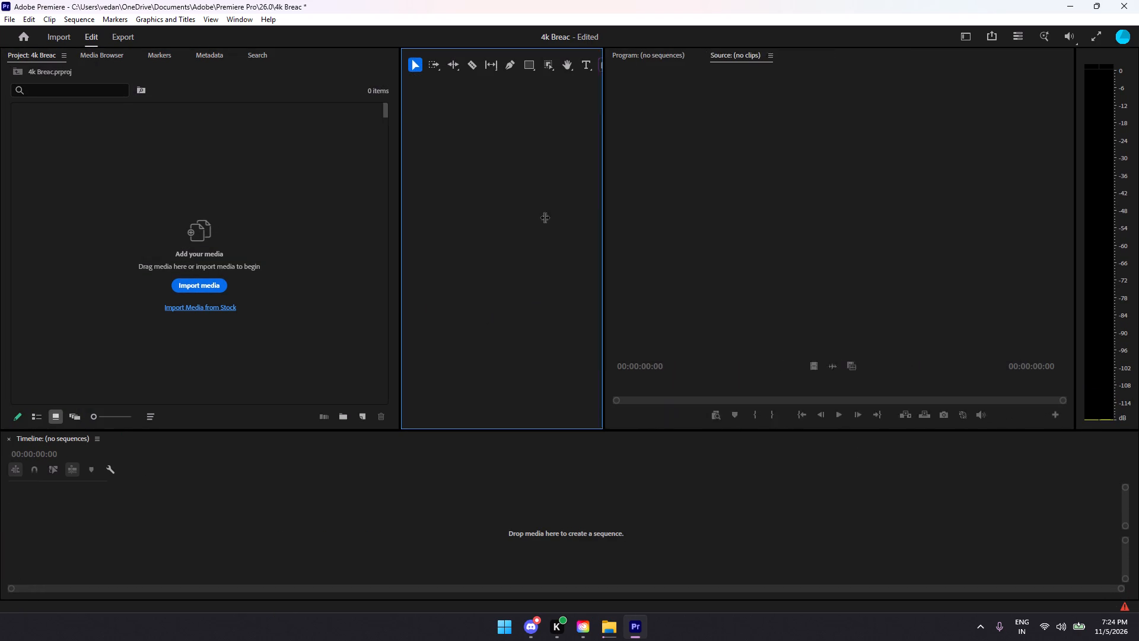
pyautogui.moveTo(545, 217); pyautogui.dragTo(417, 220)
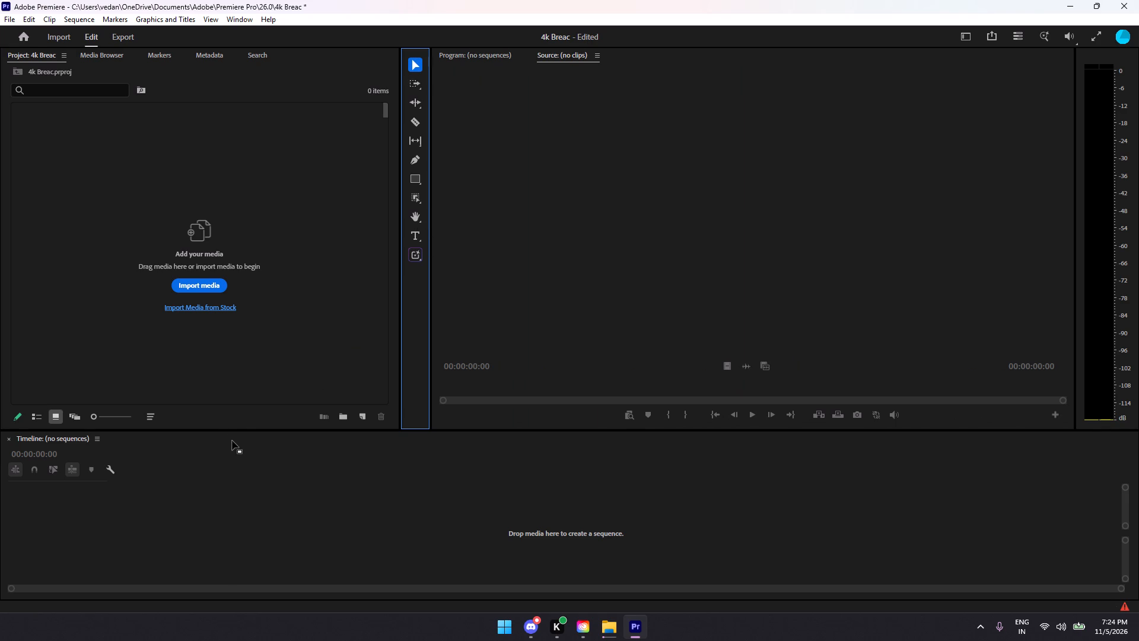
pyautogui.moveTo(227, 431); pyautogui.dragTo(232, 404)
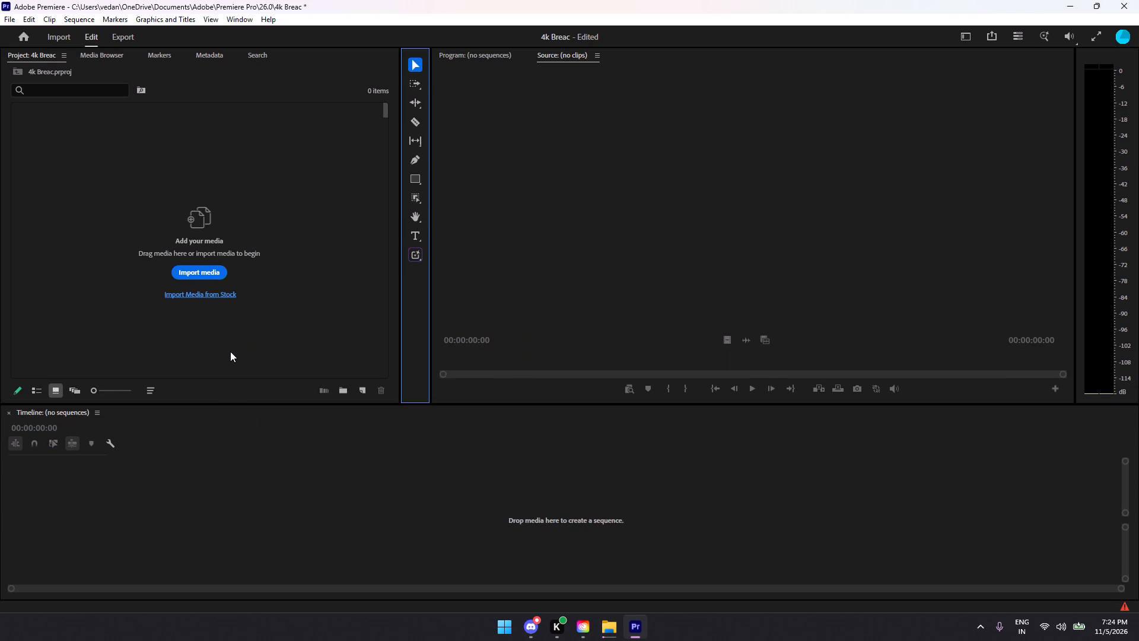
pyautogui.hotkey('ctrl', 'i')
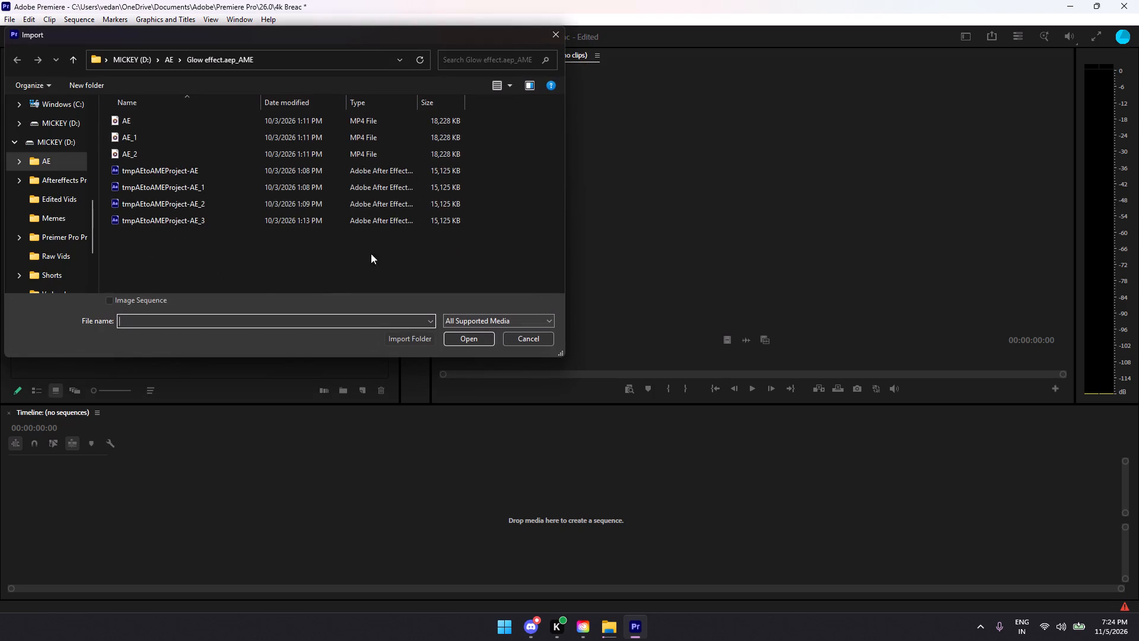
pyautogui.scroll(3, 55, 159)
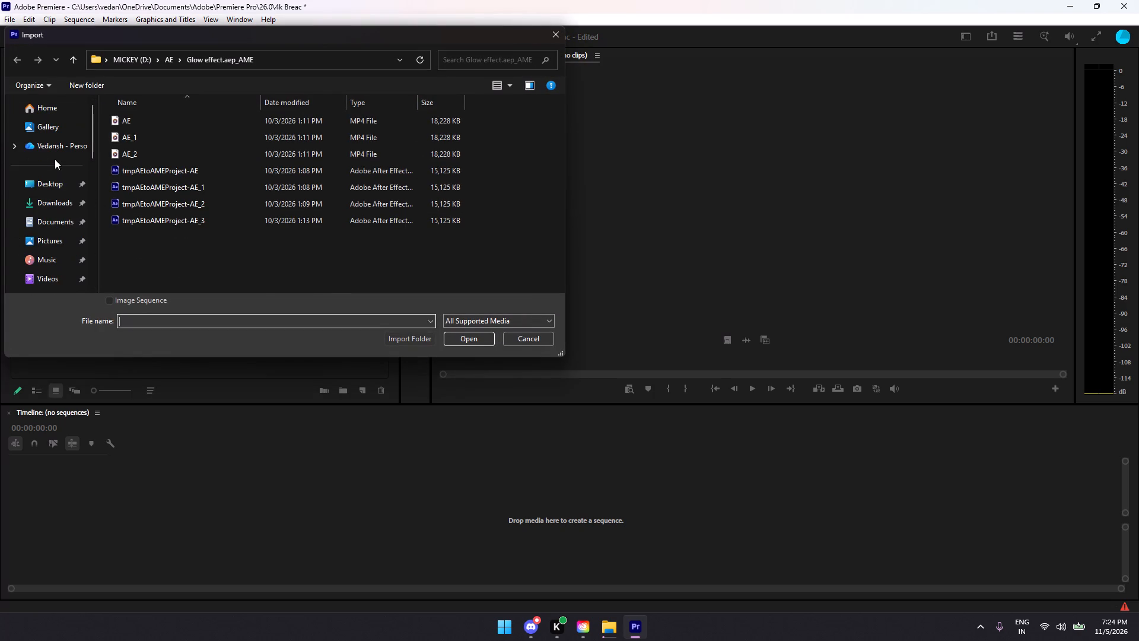
pyautogui.scroll(1, 55, 159)
pyautogui.click(47, 276)
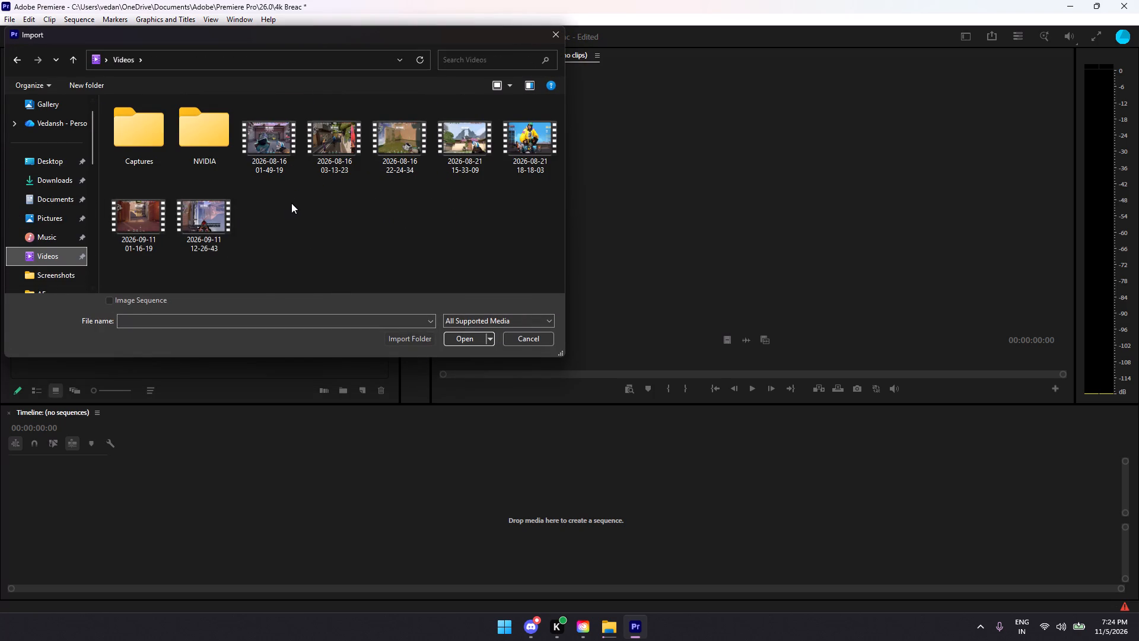
pyautogui.scroll(-2, 70, 234)
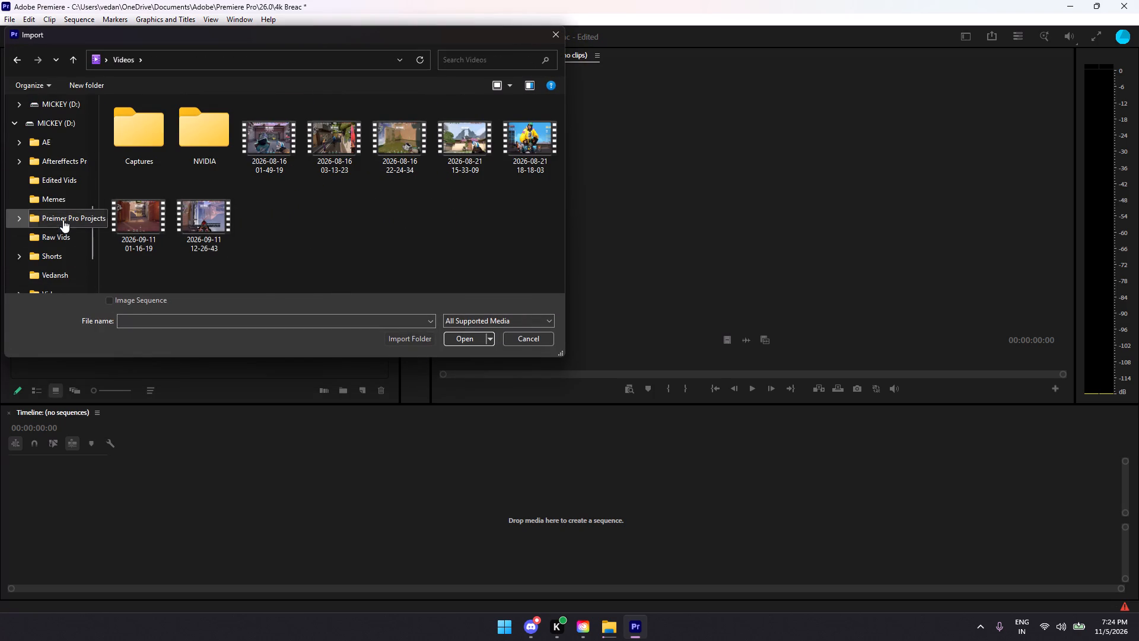
pyautogui.scroll(-1, 62, 222)
pyautogui.click(72, 163)
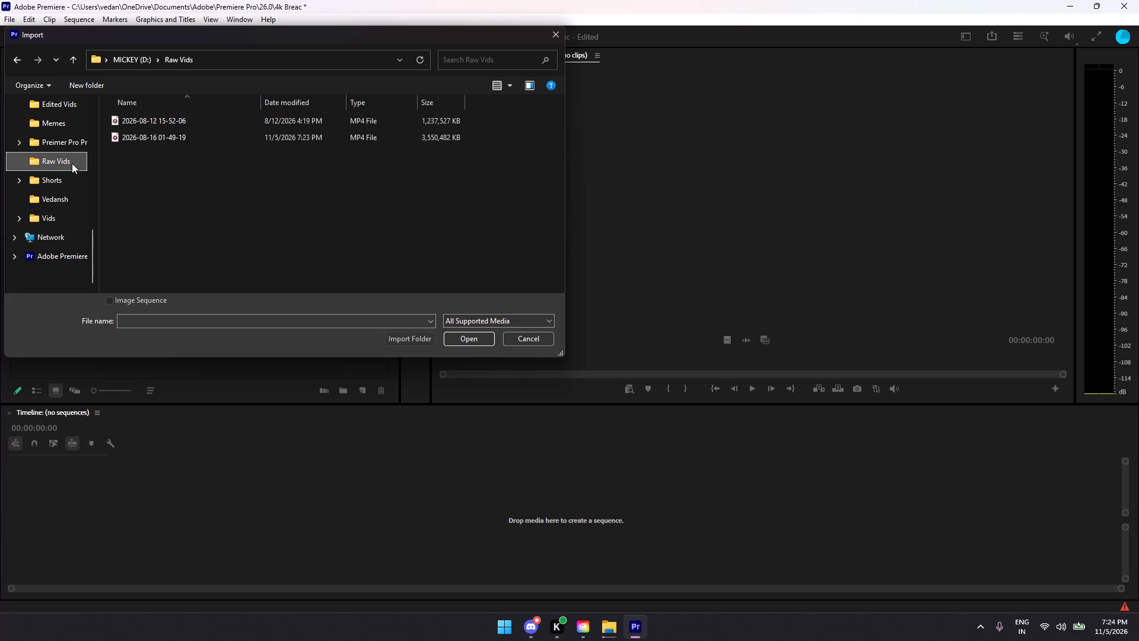
pyautogui.click(192, 122)
pyautogui.click(475, 334)
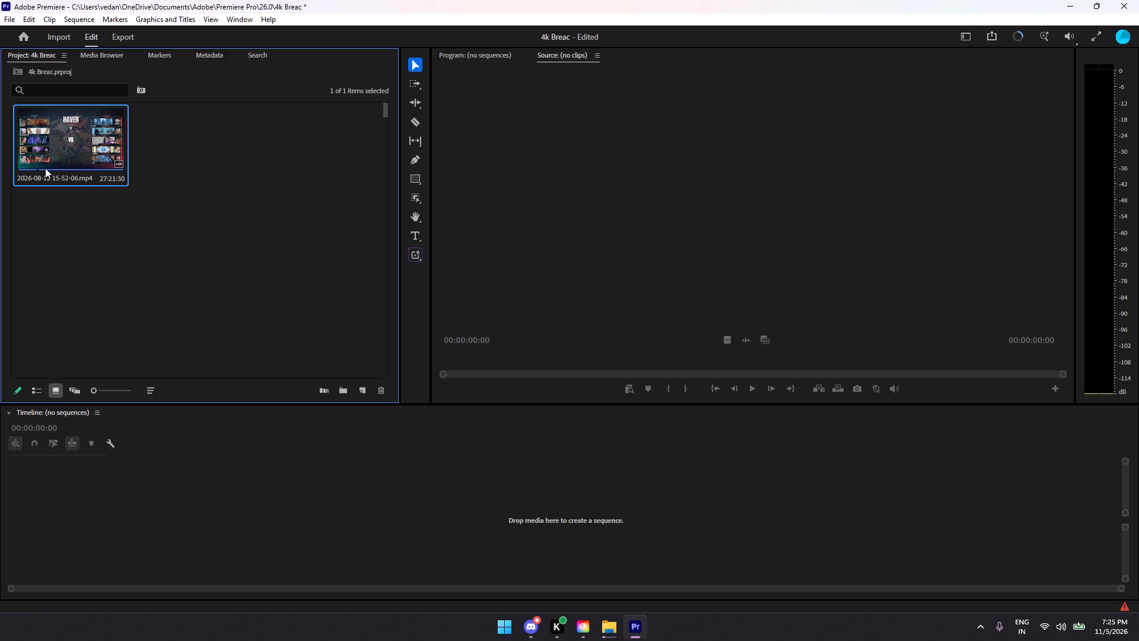
pyautogui.moveTo(41, 133); pyautogui.dragTo(217, 529)
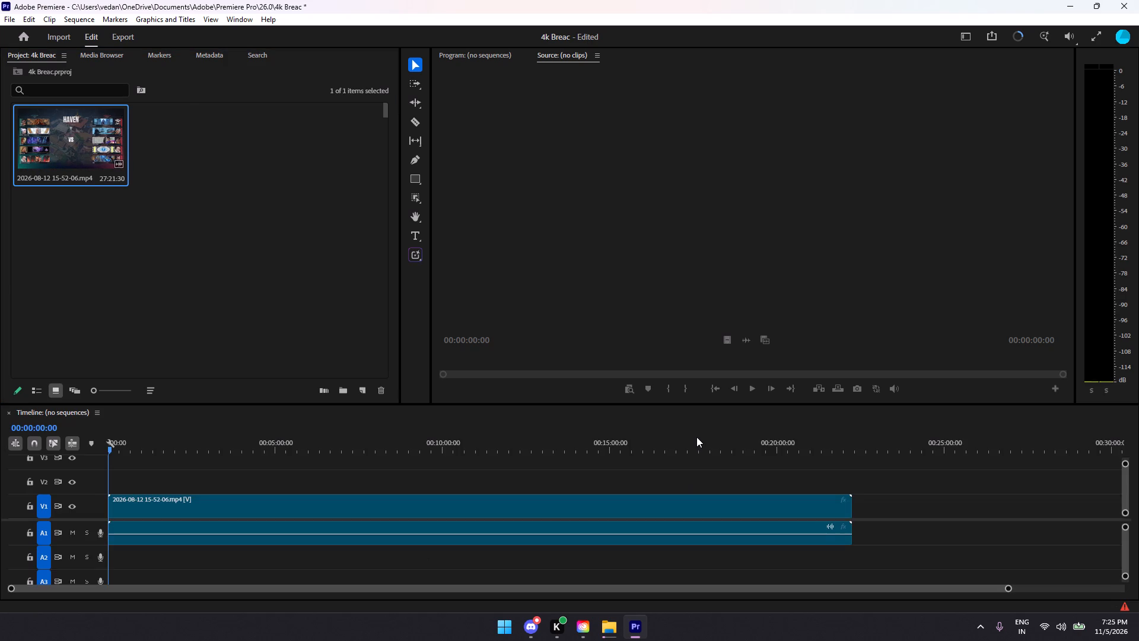
# Look through the recording in the timeline to find where the four-kill highlight round starts.
pyautogui.moveTo(125, 448); pyautogui.dragTo(157, 450)
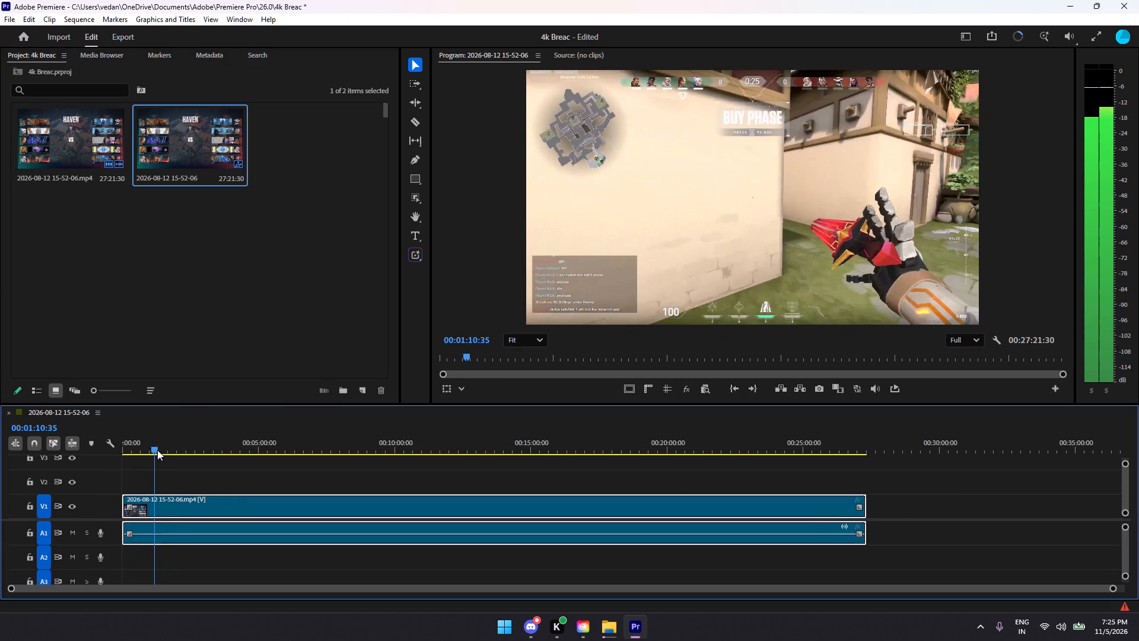
pyautogui.moveTo(157, 450); pyautogui.dragTo(178, 449)
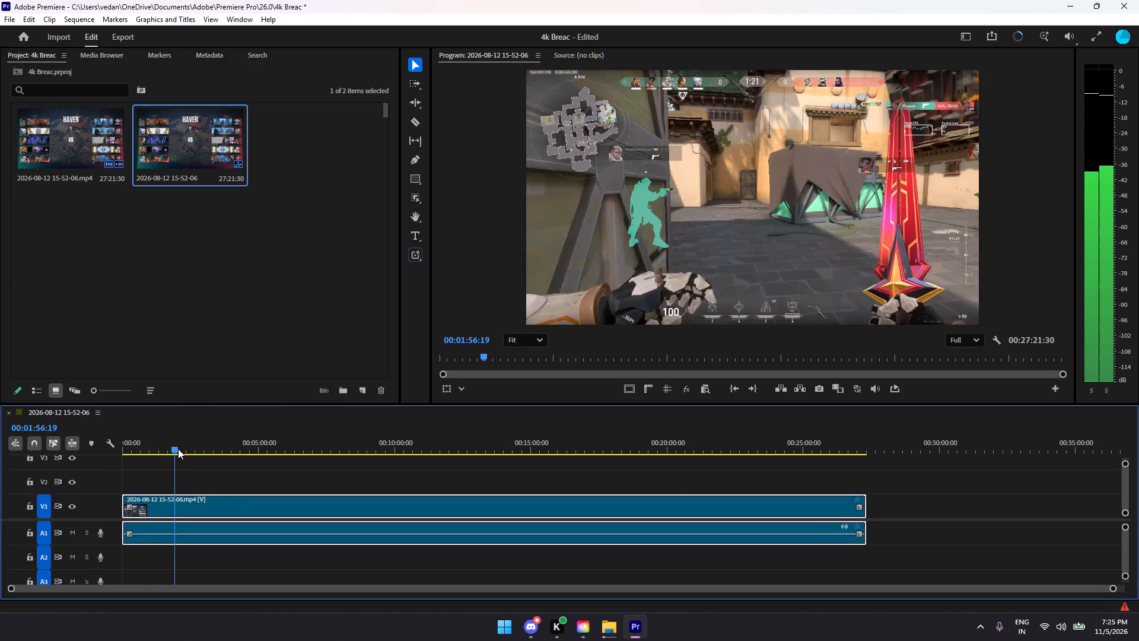
pyautogui.moveTo(178, 449); pyautogui.dragTo(258, 443)
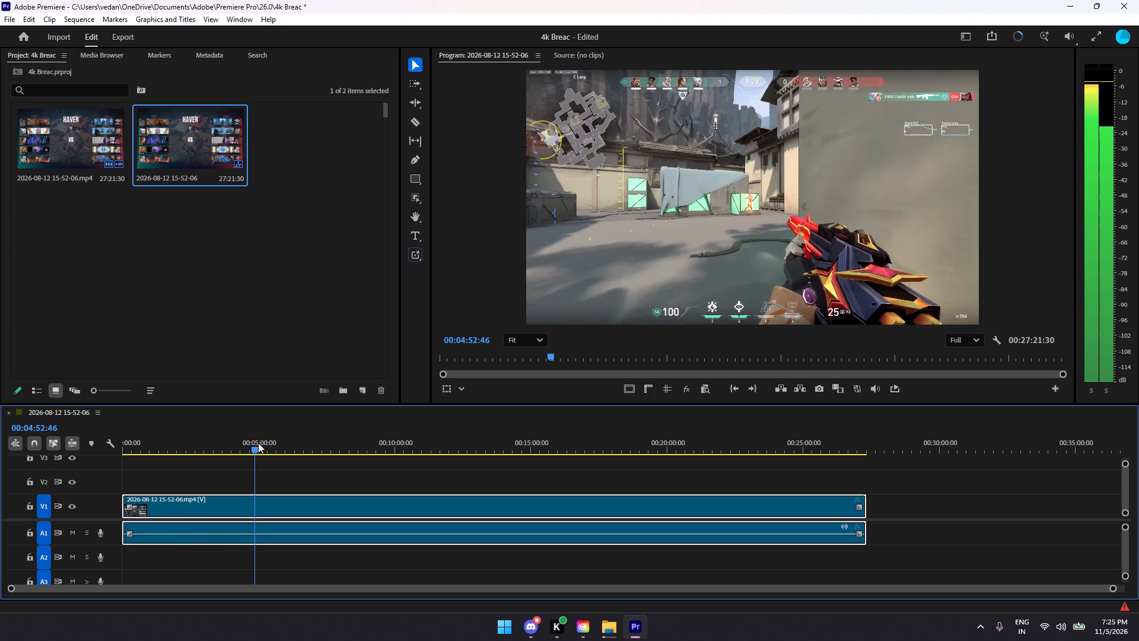
pyautogui.moveTo(258, 443); pyautogui.dragTo(349, 437)
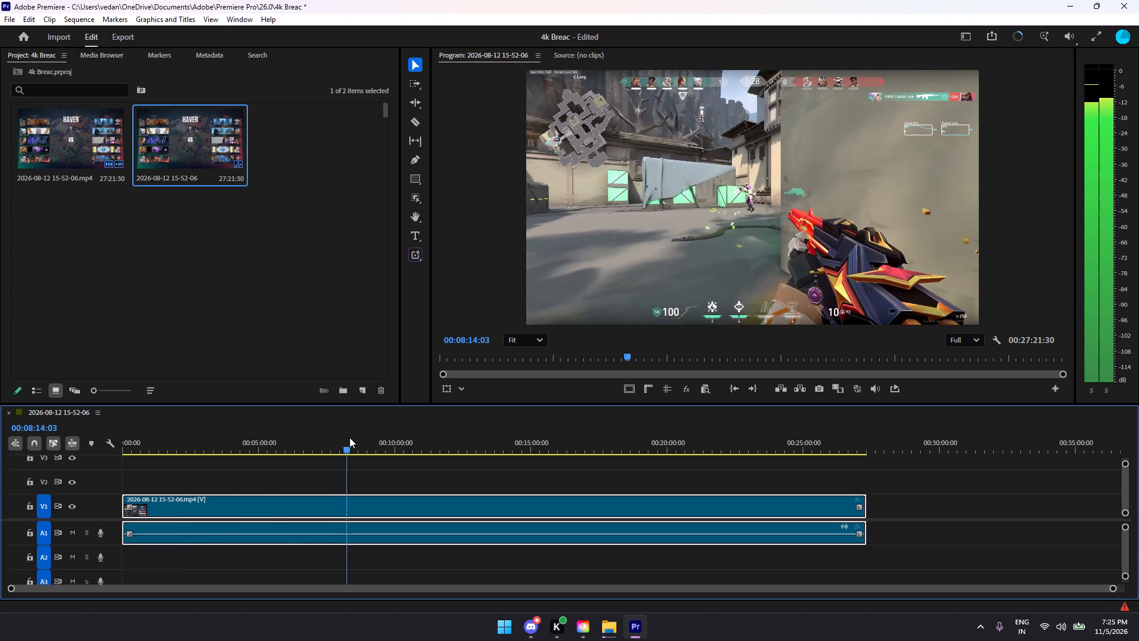
pyautogui.moveTo(349, 437); pyautogui.dragTo(420, 434)
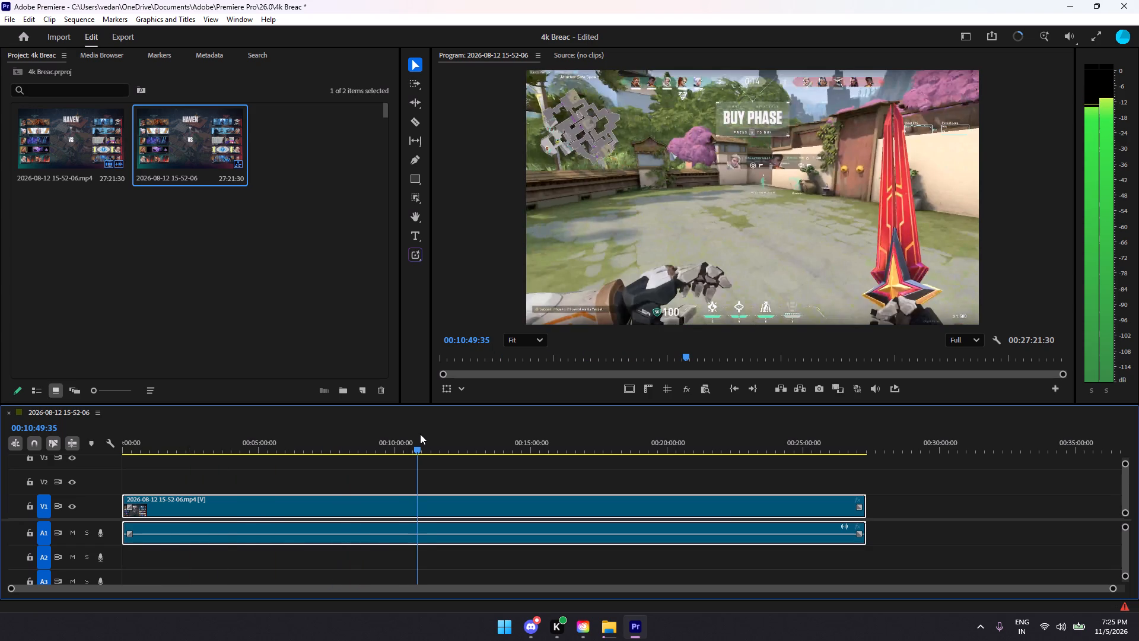
pyautogui.moveTo(420, 434); pyautogui.dragTo(474, 432)
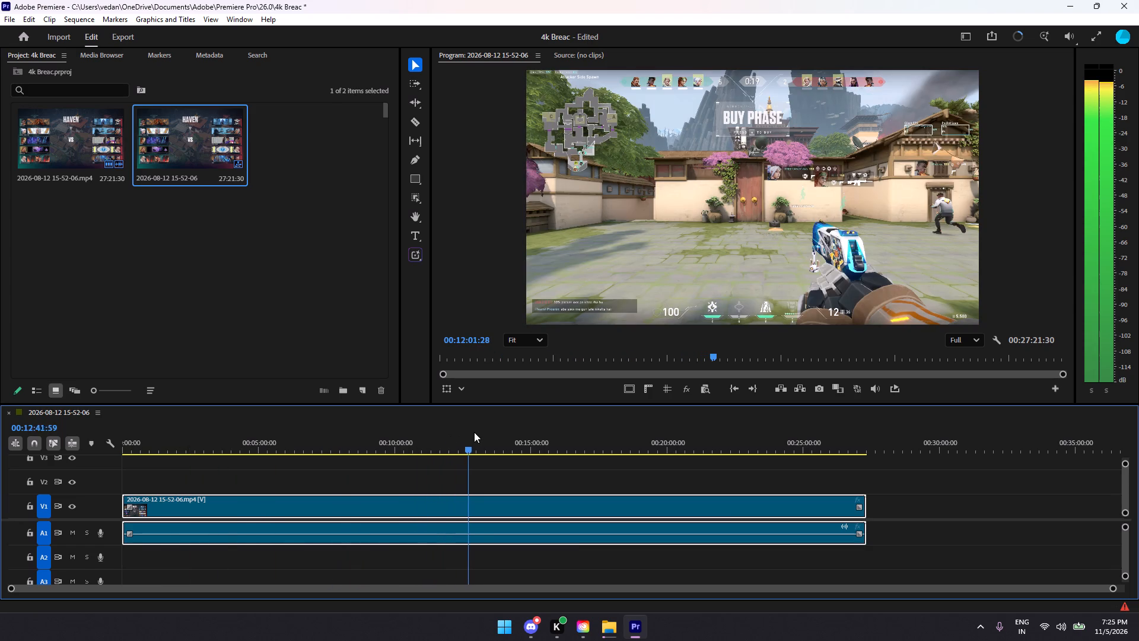
pyautogui.moveTo(474, 432); pyautogui.dragTo(503, 430)
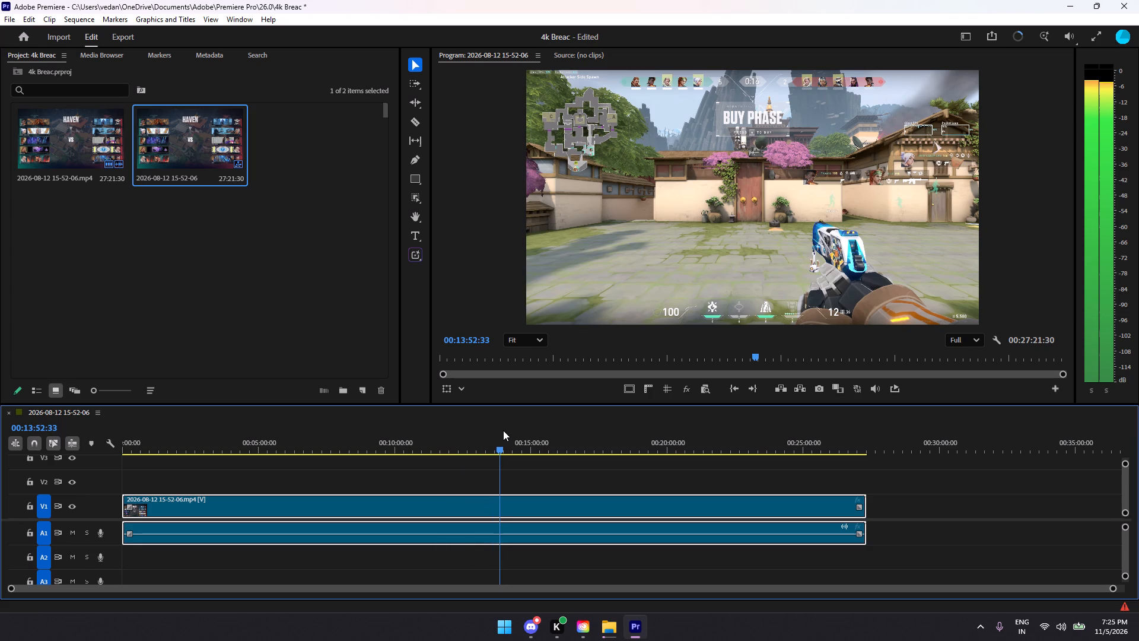
pyautogui.moveTo(503, 430); pyautogui.dragTo(502, 430)
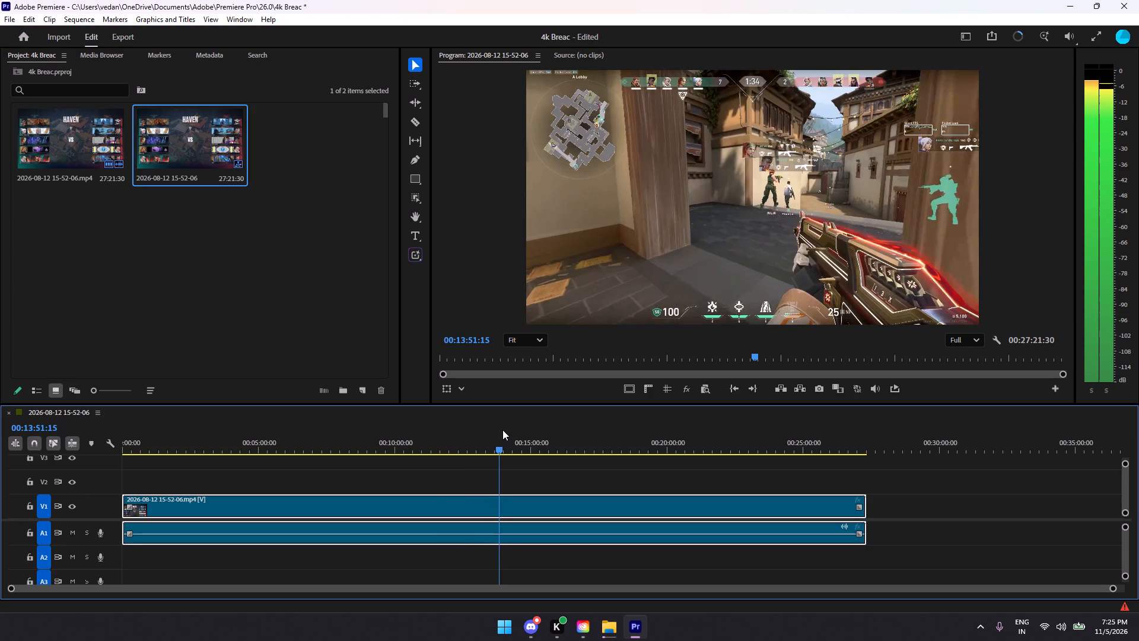
pyautogui.moveTo(502, 430); pyautogui.dragTo(496, 430)
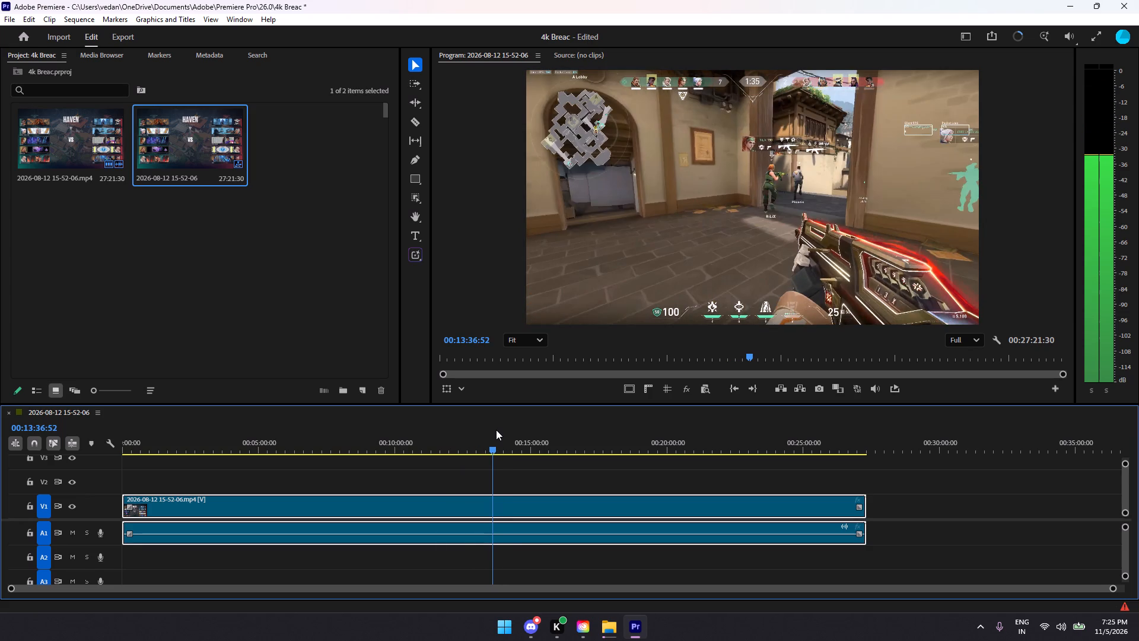
pyautogui.moveTo(496, 430); pyautogui.dragTo(490, 429)
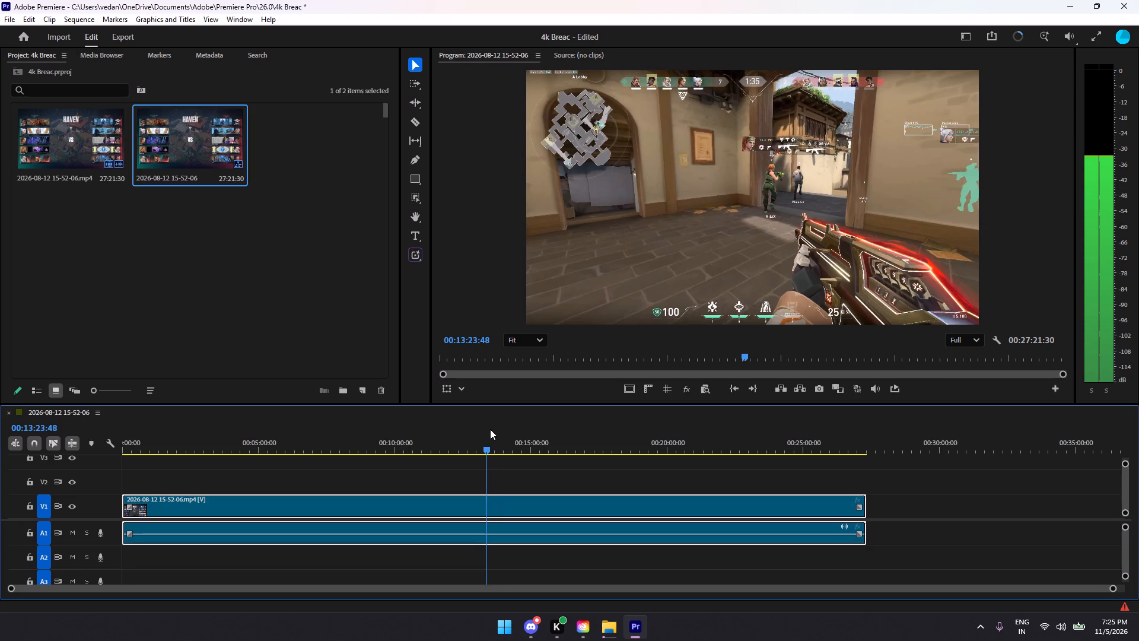
pyautogui.moveTo(490, 429); pyautogui.dragTo(464, 426)
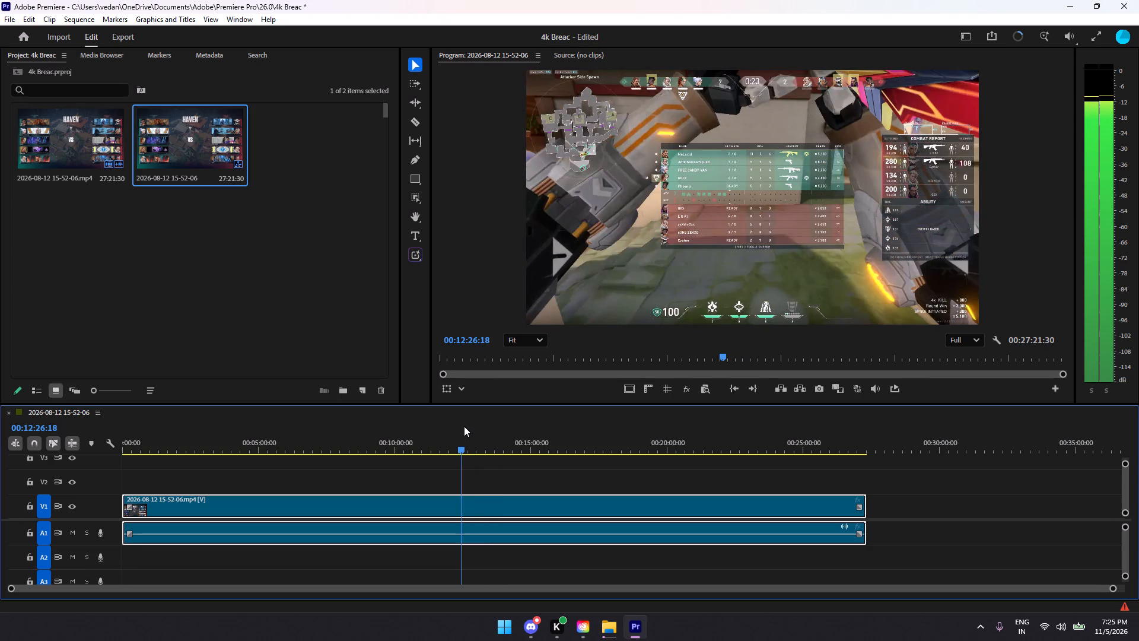
pyautogui.moveTo(464, 426); pyautogui.dragTo(448, 426)
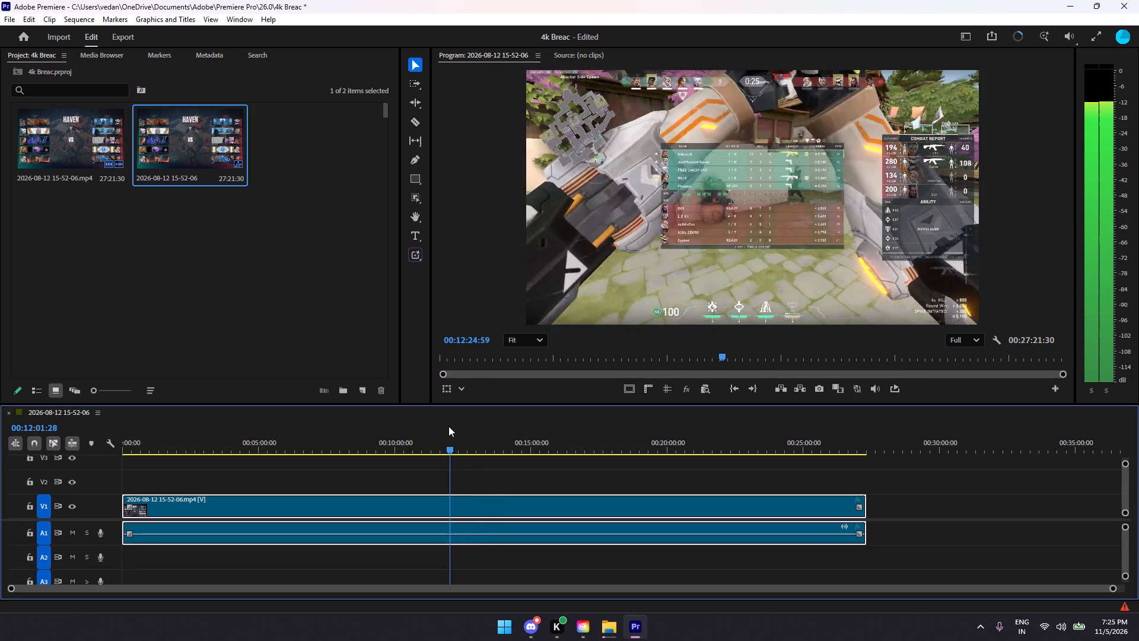
pyautogui.moveTo(448, 426); pyautogui.dragTo(422, 425)
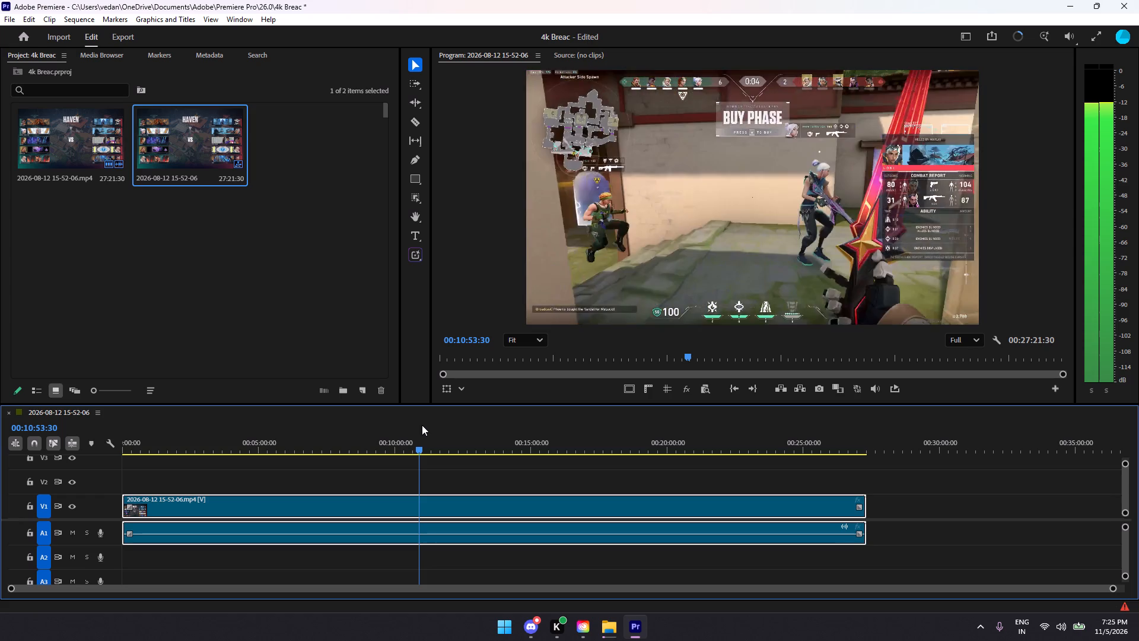
pyautogui.moveTo(422, 425); pyautogui.dragTo(427, 426)
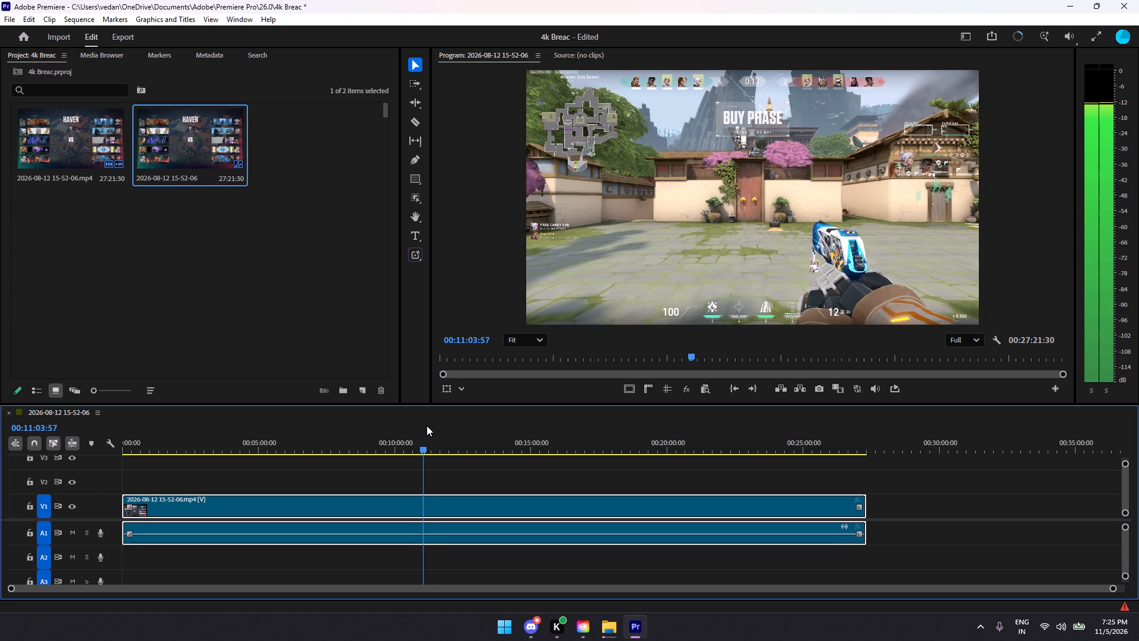
pyautogui.moveTo(427, 426); pyautogui.dragTo(435, 427)
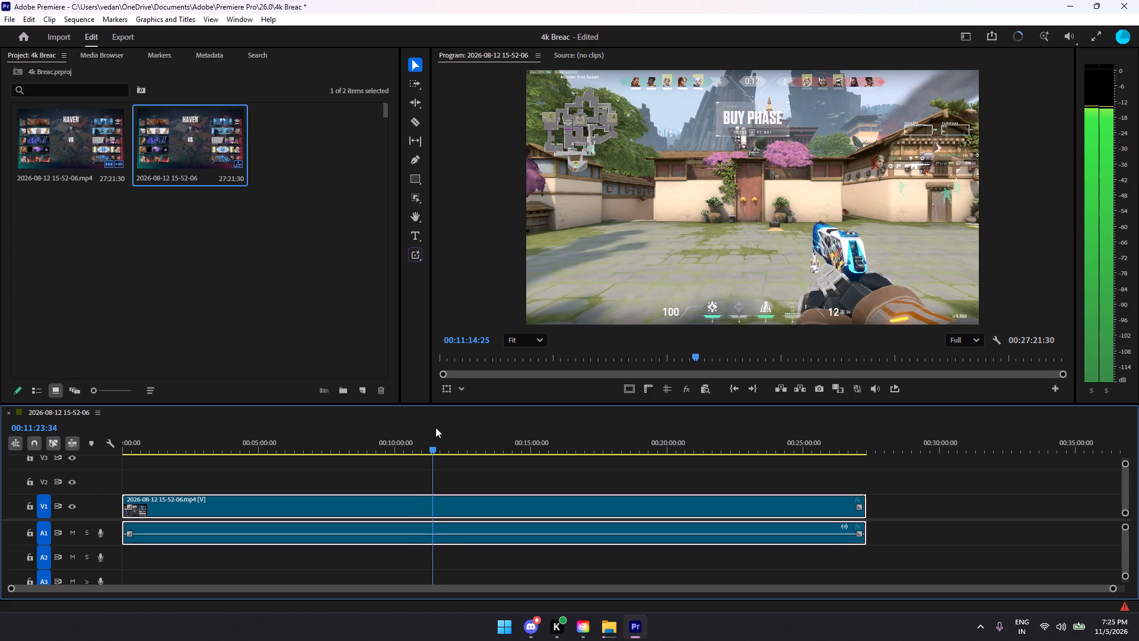
pyautogui.moveTo(435, 427); pyautogui.dragTo(435, 427)
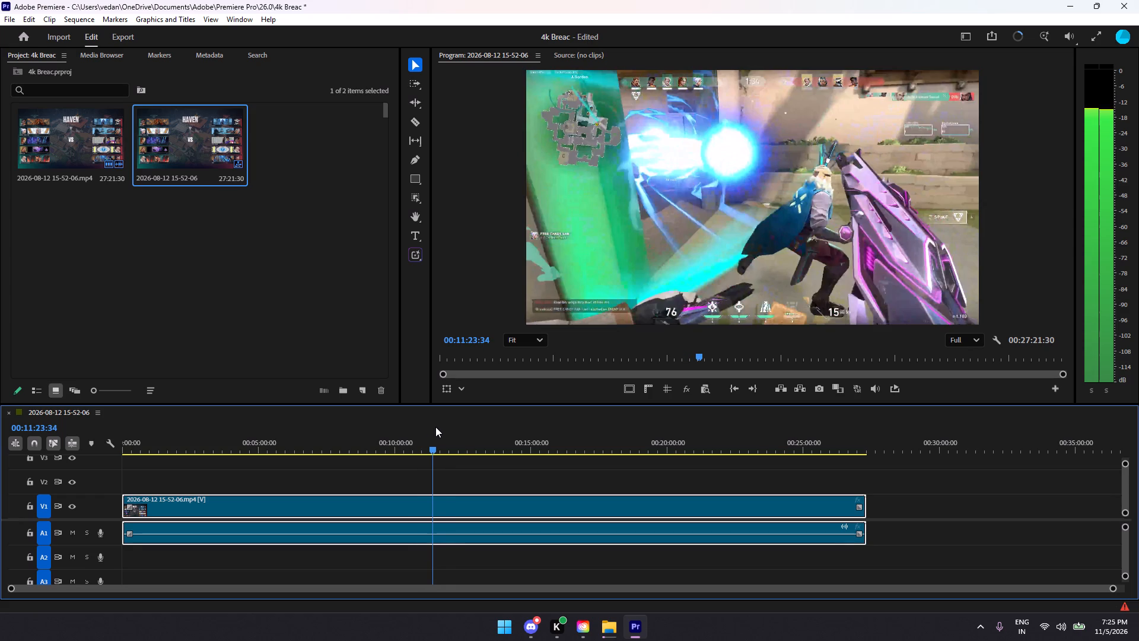
pyautogui.moveTo(435, 427); pyautogui.dragTo(450, 426)
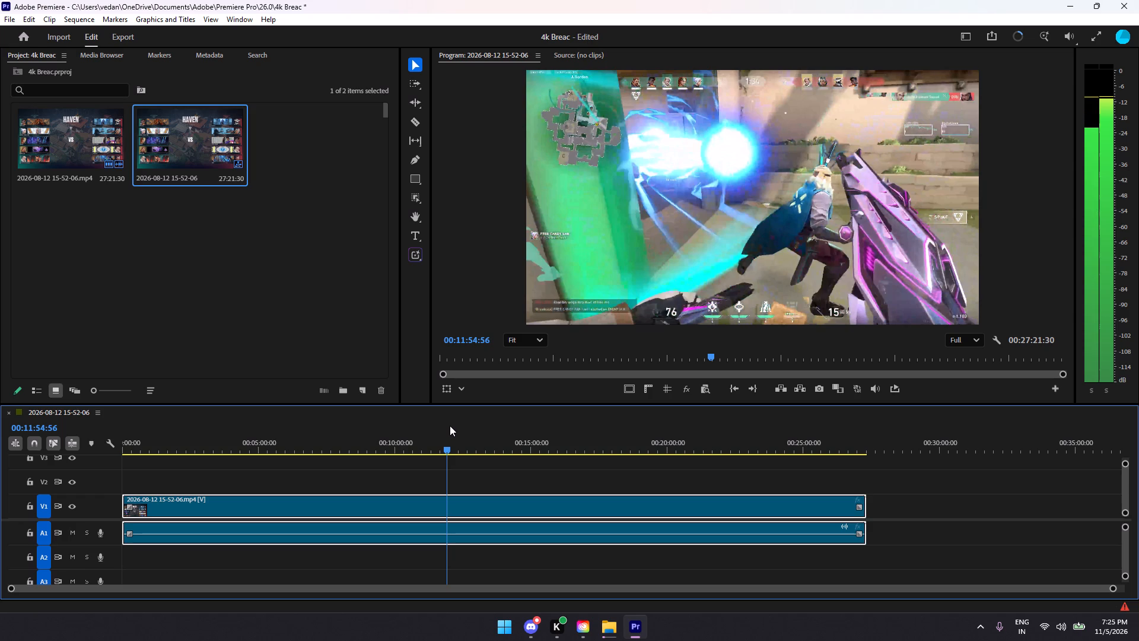
pyautogui.moveTo(450, 426); pyautogui.dragTo(456, 426)
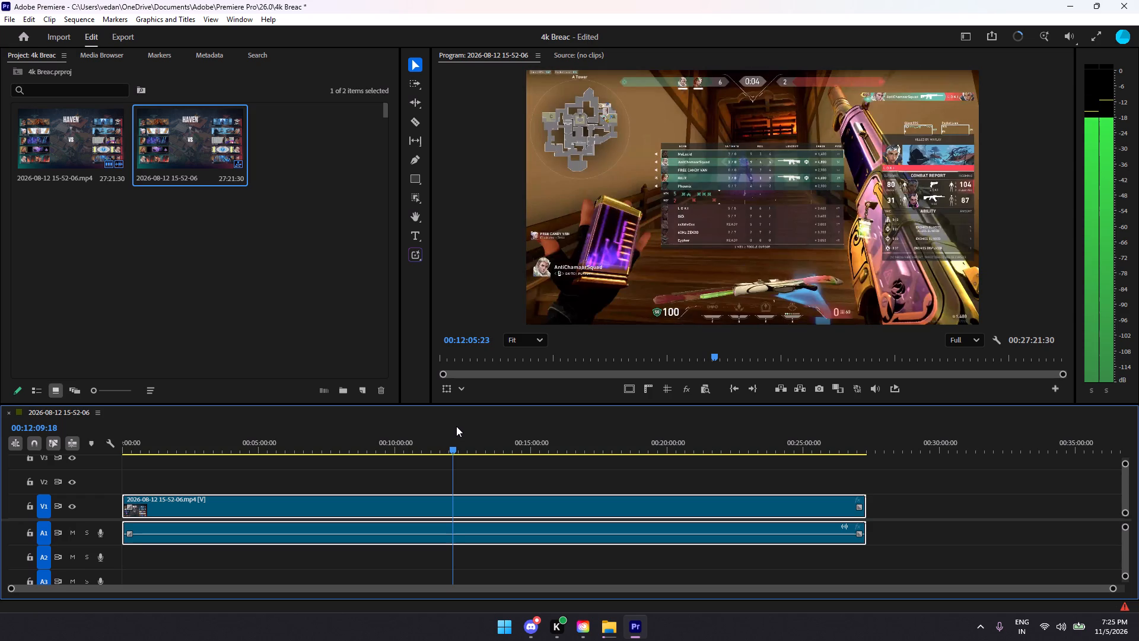
pyautogui.moveTo(456, 426); pyautogui.dragTo(469, 427)
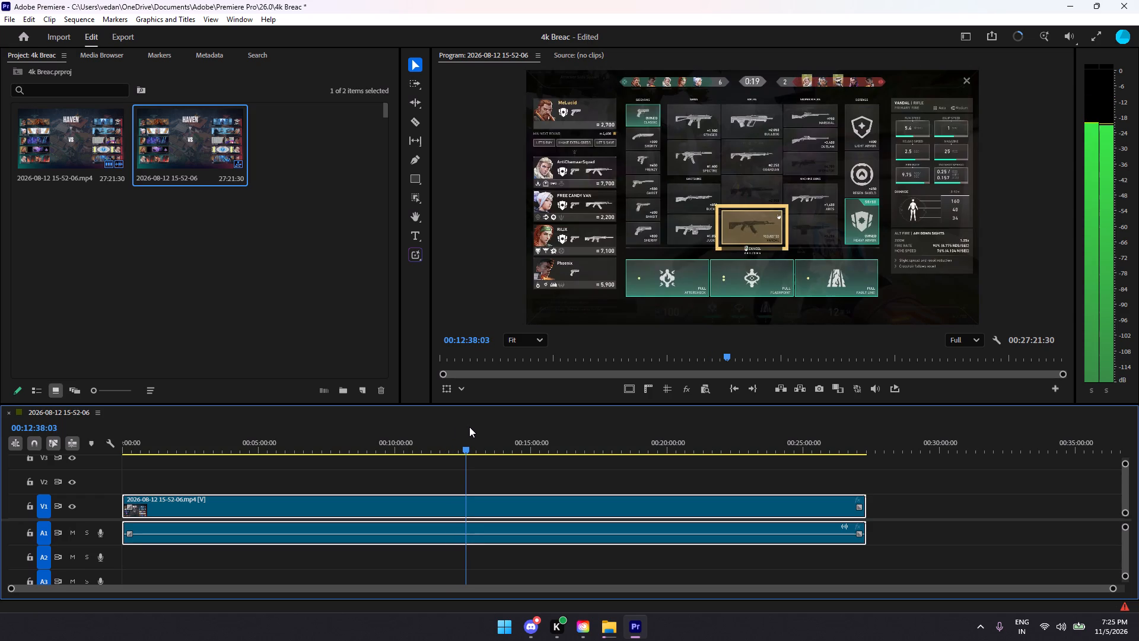
pyautogui.moveTo(469, 427); pyautogui.dragTo(474, 427)
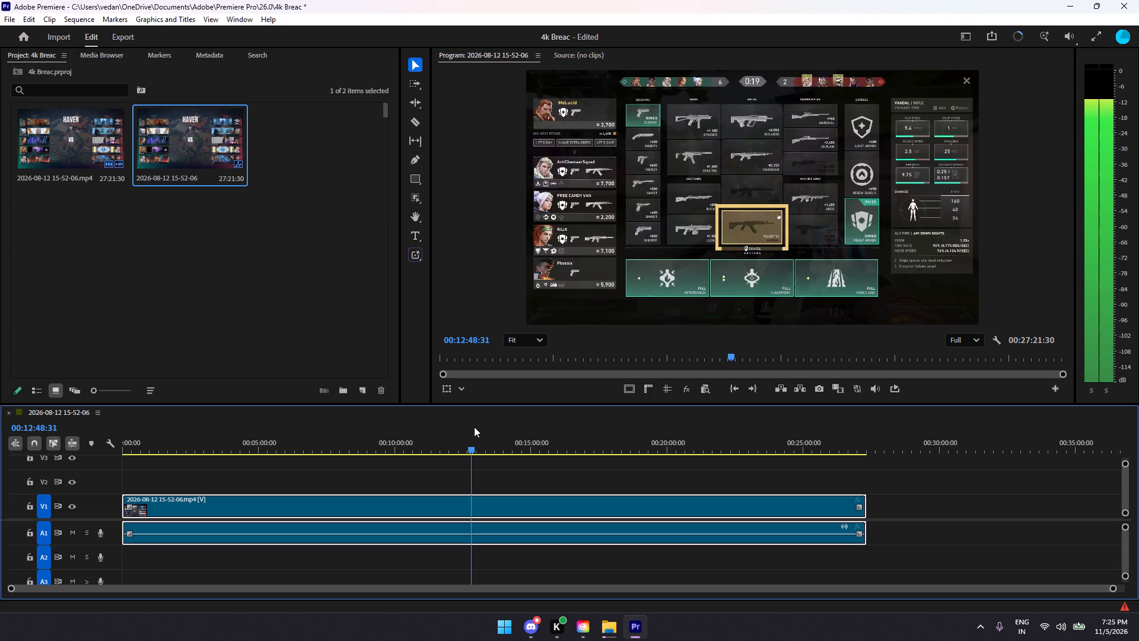
pyautogui.moveTo(474, 427); pyautogui.dragTo(473, 427)
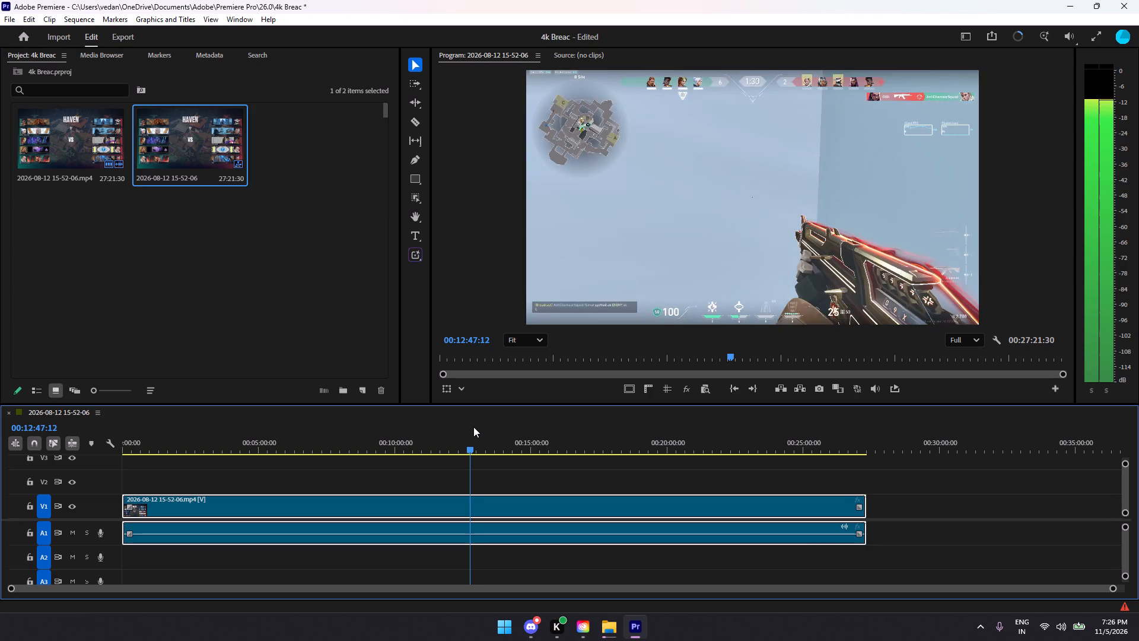
pyautogui.moveTo(473, 427); pyautogui.dragTo(468, 427)
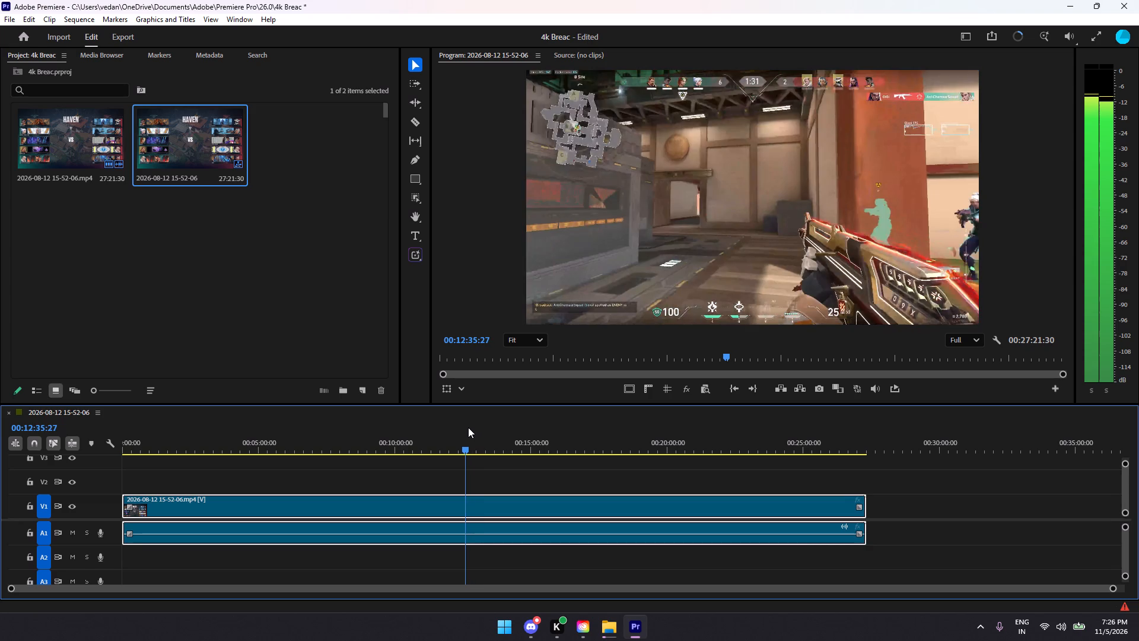
# Split the clip at 00:12:32:50 with the Razor tool and delete the portion before the cut.
pyautogui.moveTo(468, 427); pyautogui.dragTo(467, 428)
pyautogui.press('c')
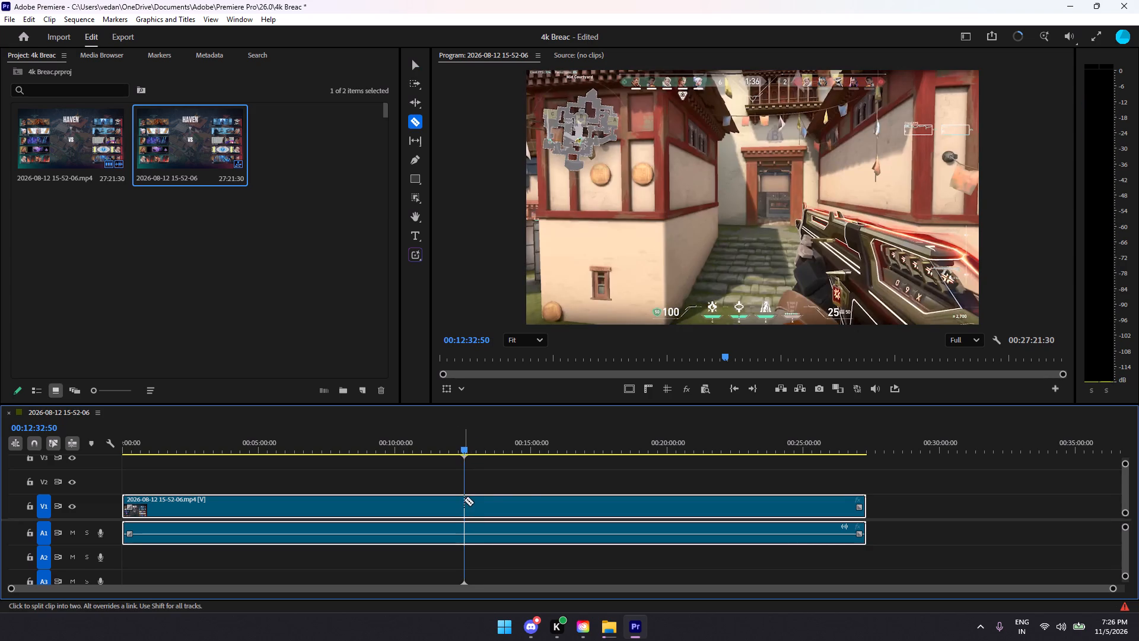
pyautogui.click(464, 499)
pyautogui.press('v')
pyautogui.click(384, 499)
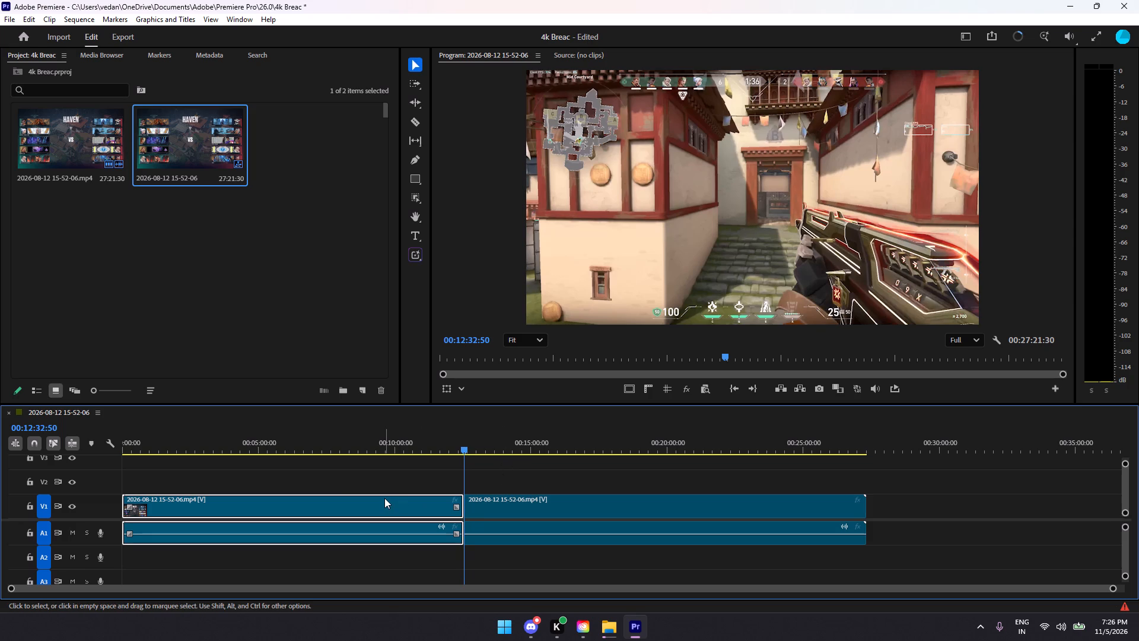
pyautogui.press('Delete')
# Look through the footage following the first cut to find where the four-kill round ends.
pyautogui.moveTo(463, 448); pyautogui.dragTo(464, 448)
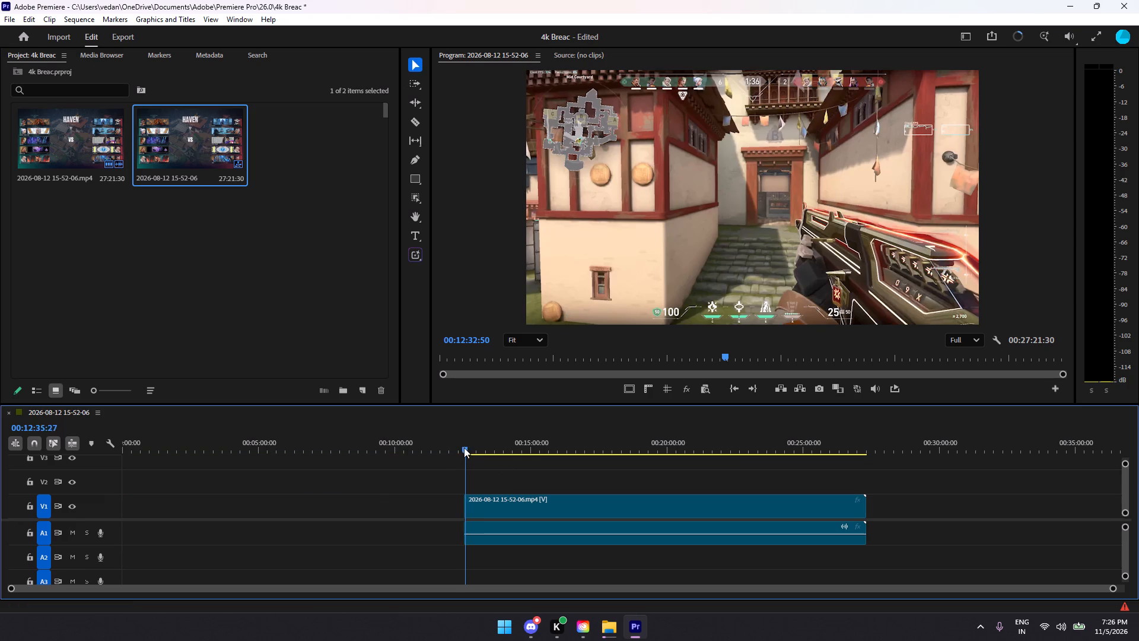
pyautogui.moveTo(464, 448); pyautogui.dragTo(475, 448)
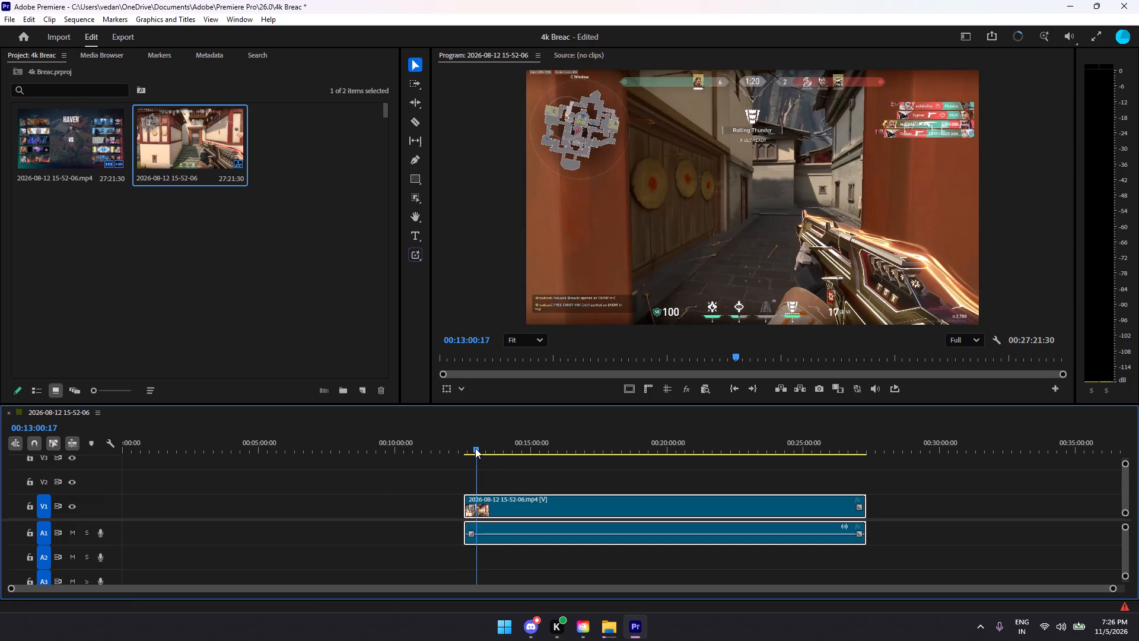
pyautogui.moveTo(475, 448); pyautogui.dragTo(480, 449)
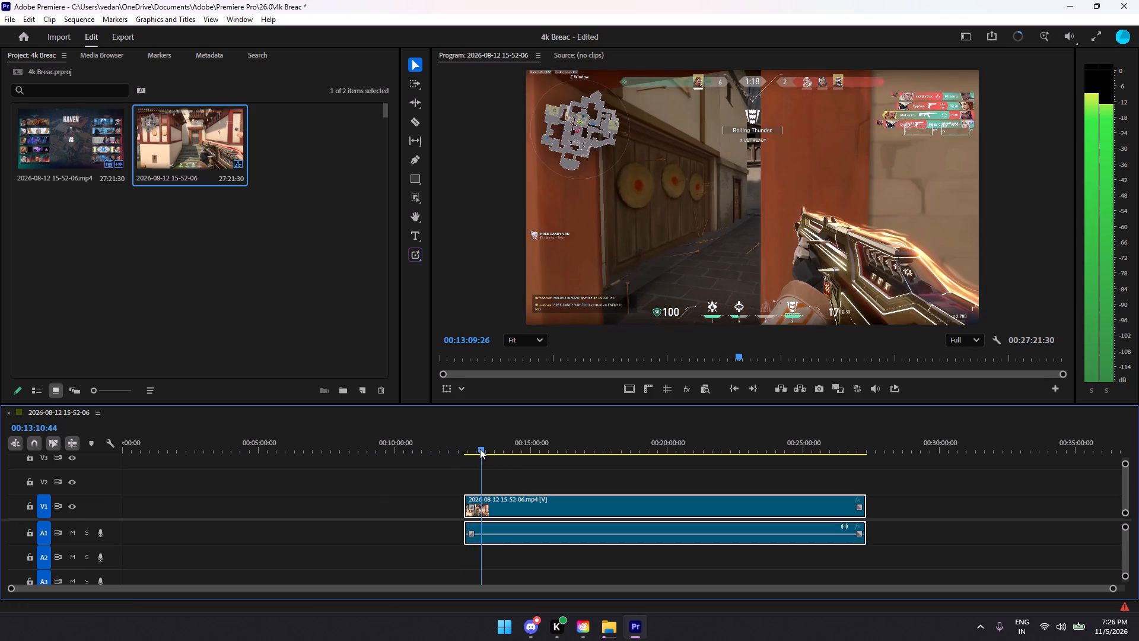
pyautogui.moveTo(480, 449); pyautogui.dragTo(481, 449)
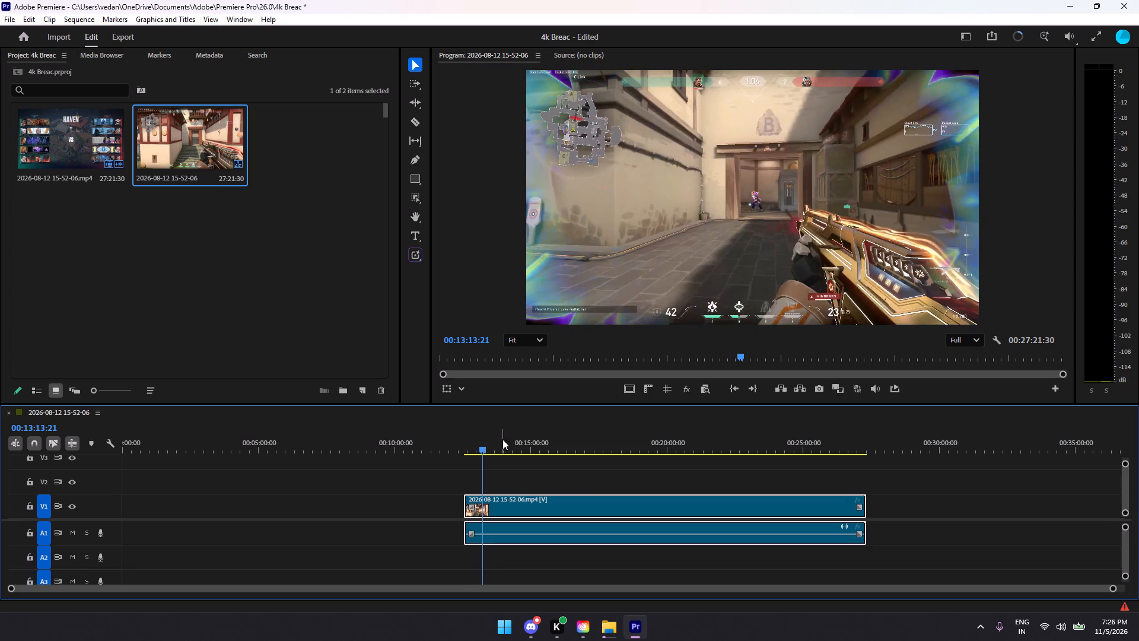
pyautogui.press('Right')
pyautogui.press('Right')
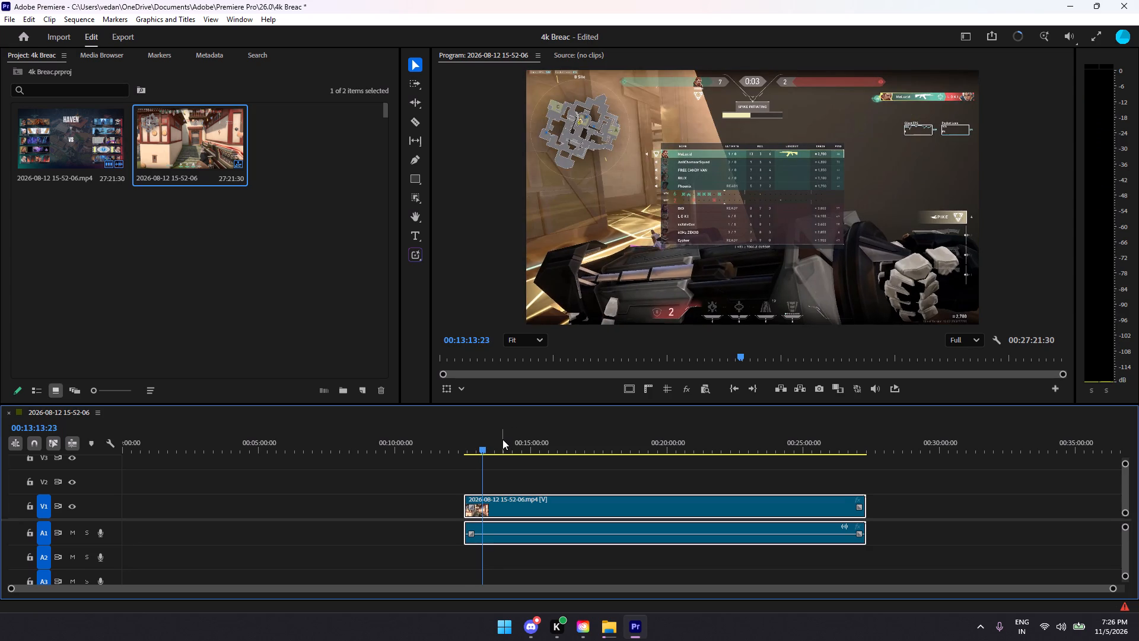
pyautogui.press('Right')
pyautogui.press('Right')
pyautogui.press('Right')
pyautogui.press('Right')
pyautogui.press('Right')
pyautogui.press('Right')
pyautogui.press('Right')
pyautogui.press('Right')
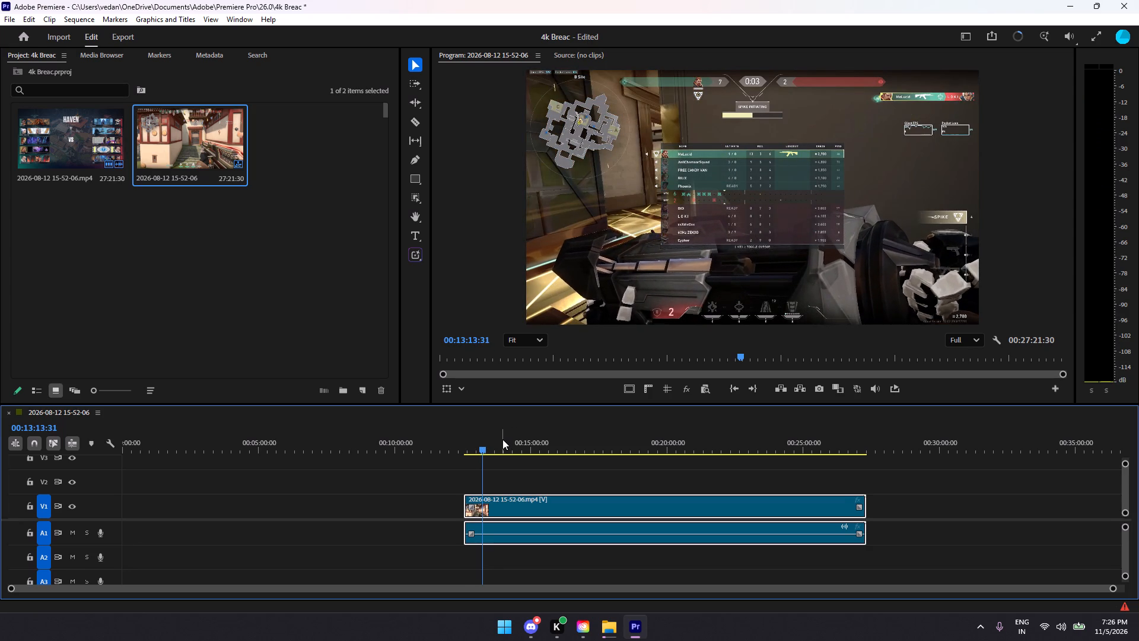
pyautogui.press('Right')
pyautogui.press('Right')
pyautogui.press('Right')
pyautogui.press('Right')
pyautogui.press('Right')
pyautogui.press('Right')
pyautogui.press('Right')
pyautogui.press('Right')
pyautogui.press('Right')
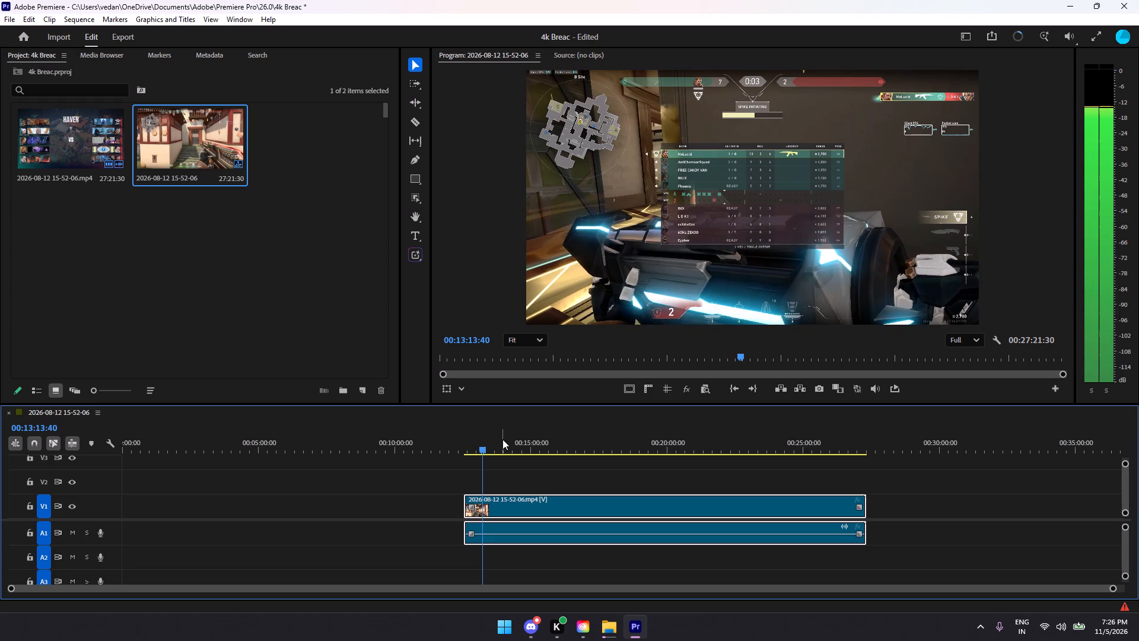
pyautogui.press('Right')
pyautogui.press('Right')
pyautogui.press('Right')
pyautogui.press('Right')
pyautogui.press('Right')
pyautogui.press('Right')
pyautogui.press('Right')
pyautogui.press('Right')
pyautogui.press('Right')
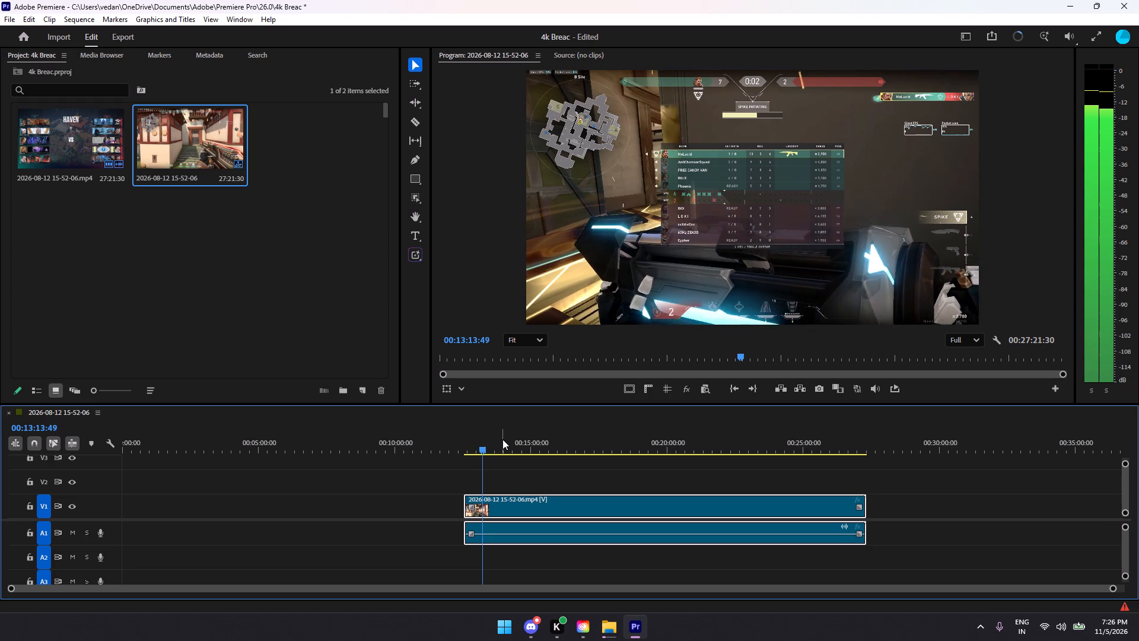
pyautogui.press('Right')
pyautogui.press('Right')
pyautogui.press('Right')
pyautogui.press('Right')
pyautogui.press('Right')
pyautogui.press('Right')
pyautogui.press('Right')
pyautogui.press('Right')
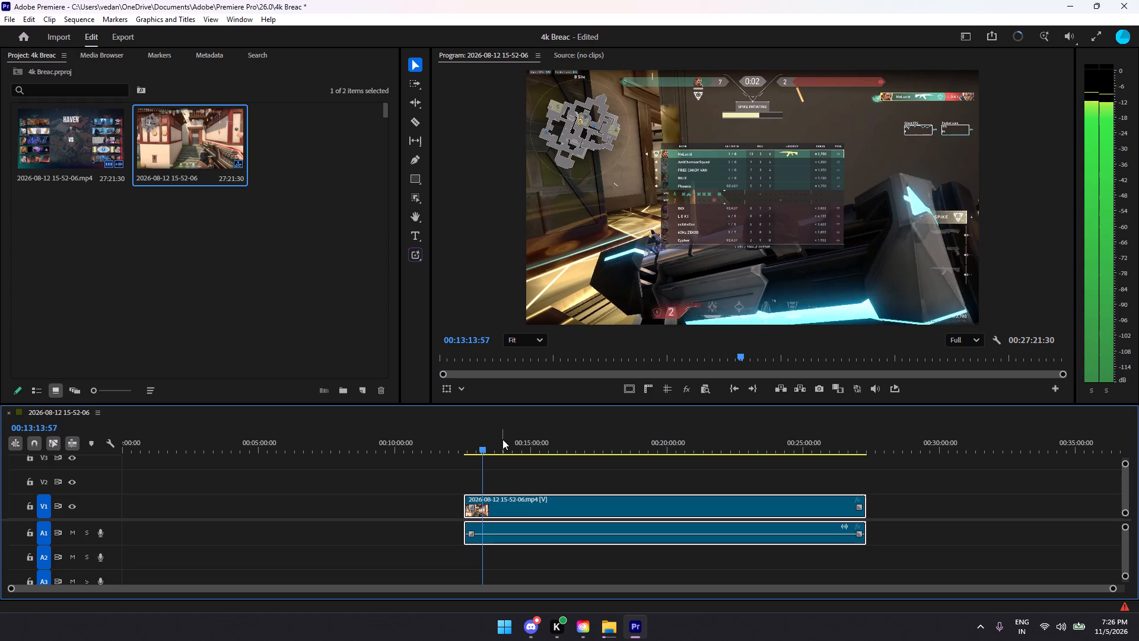
pyautogui.press('Right')
pyautogui.press('Right')
pyautogui.press('Right')
pyautogui.press('Right')
# Play on to 00:13:16:24 and split the clip there with the Razor tool.
pyautogui.press('c')
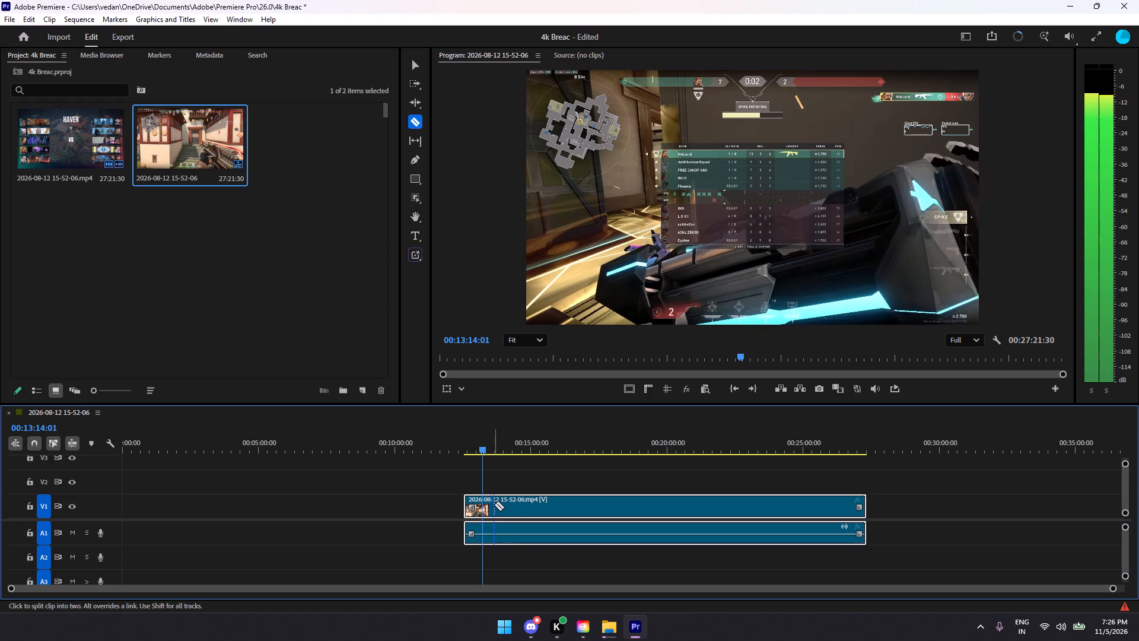
pyautogui.press('space')
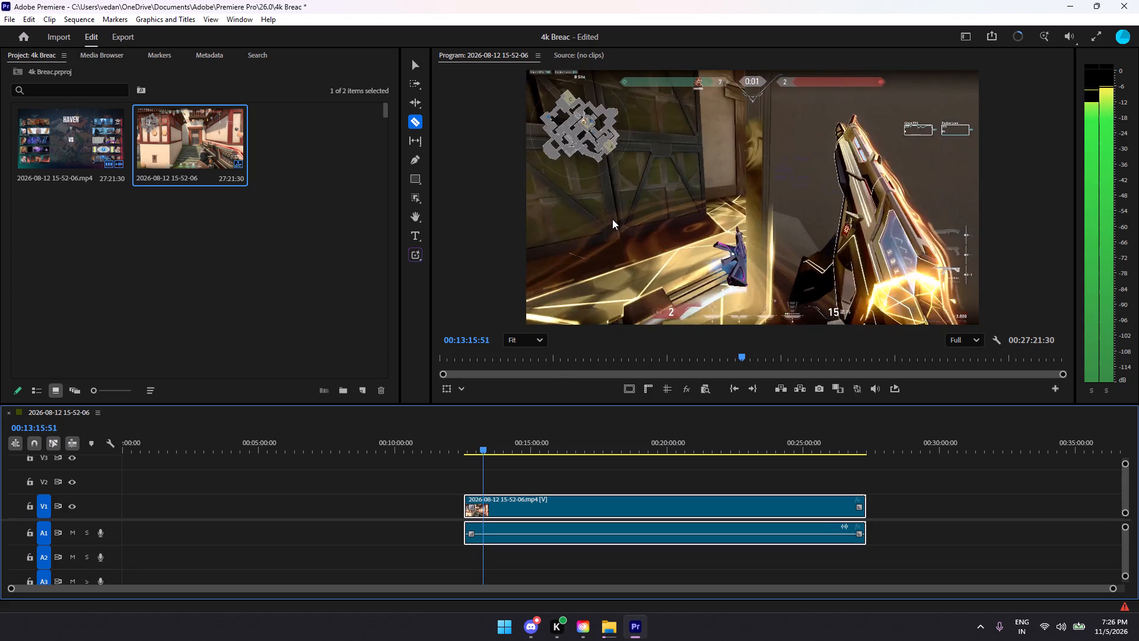
pyautogui.press('space')
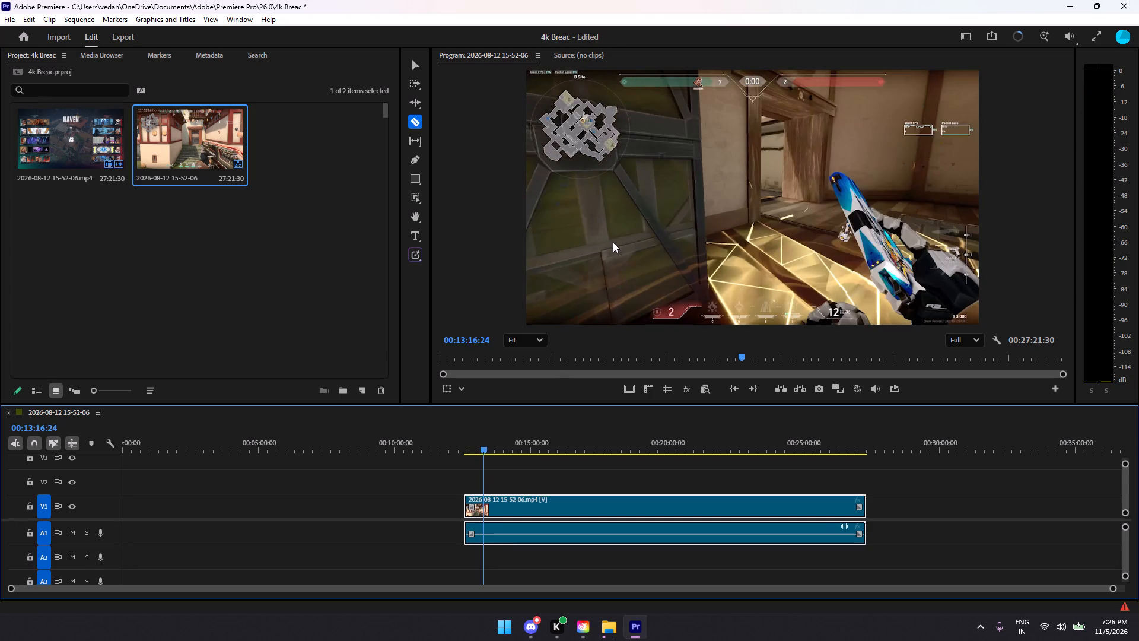
pyautogui.click(487, 509)
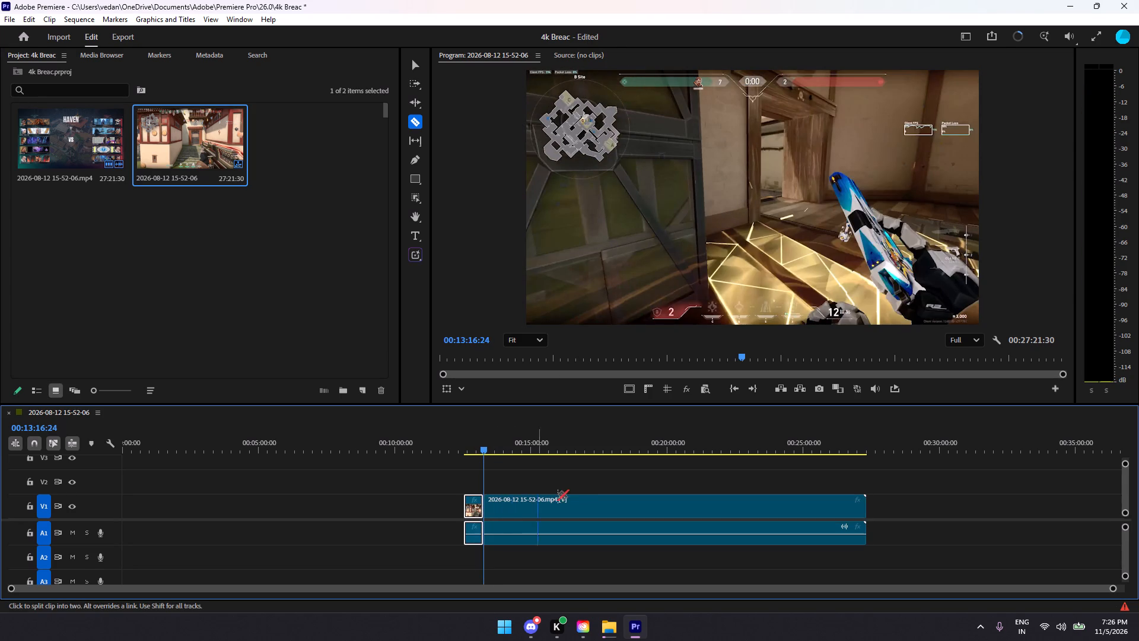
pyautogui.press('v')
# Look through the footage following the second cut to find the next round worth keeping.
pyautogui.moveTo(486, 445); pyautogui.dragTo(487, 445)
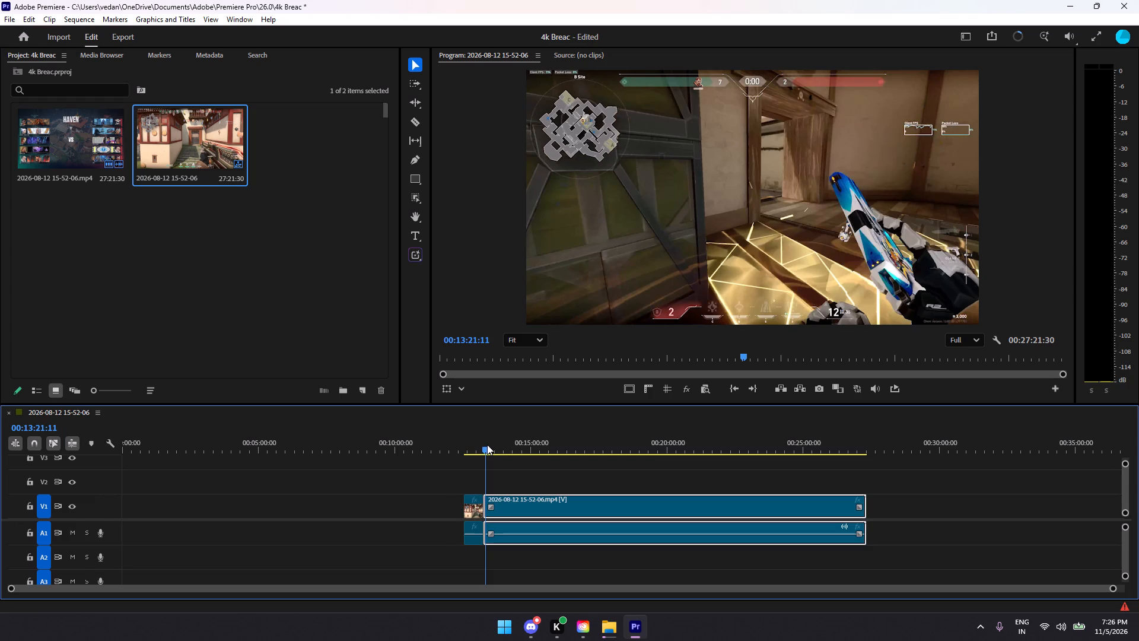
pyautogui.moveTo(487, 445); pyautogui.dragTo(489, 445)
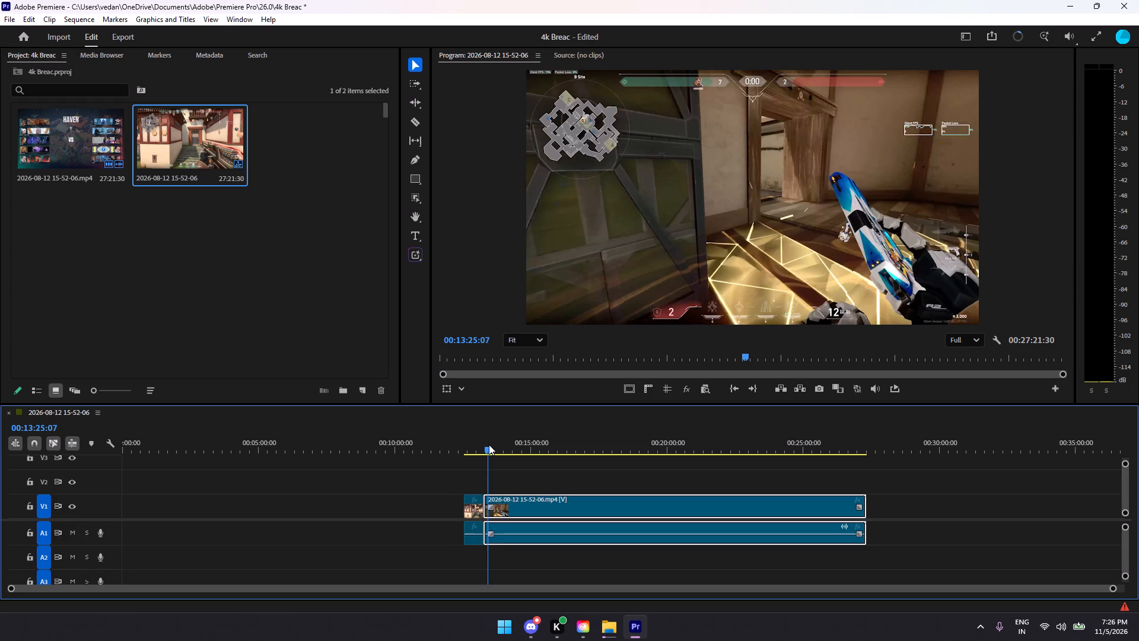
pyautogui.moveTo(489, 445); pyautogui.dragTo(519, 447)
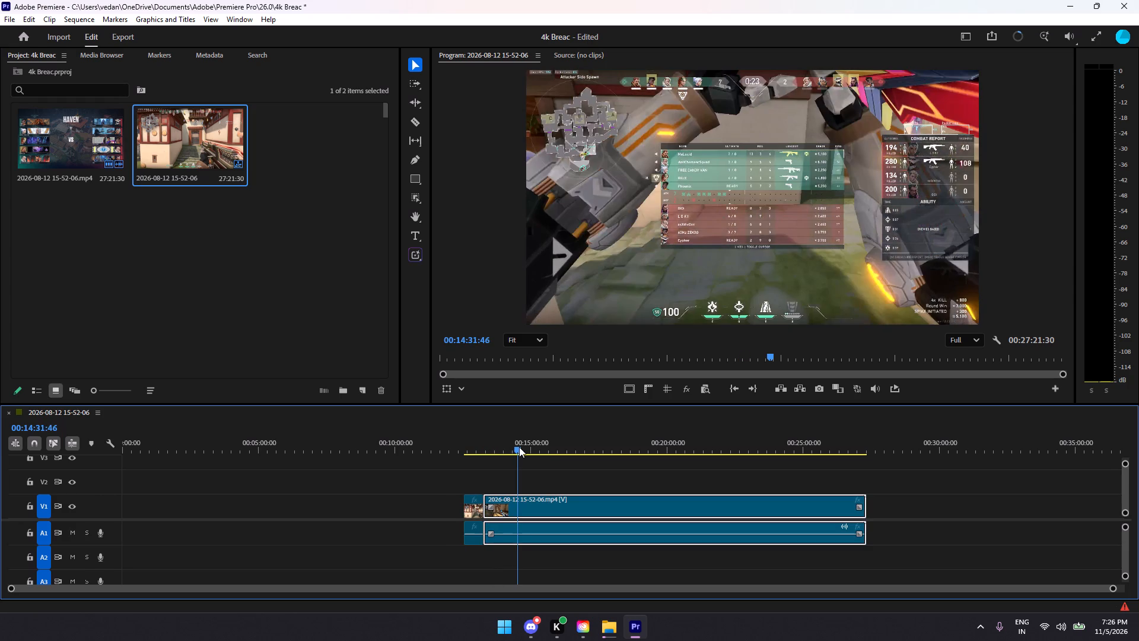
pyautogui.moveTo(519, 447); pyautogui.dragTo(518, 446)
pyautogui.press('space')
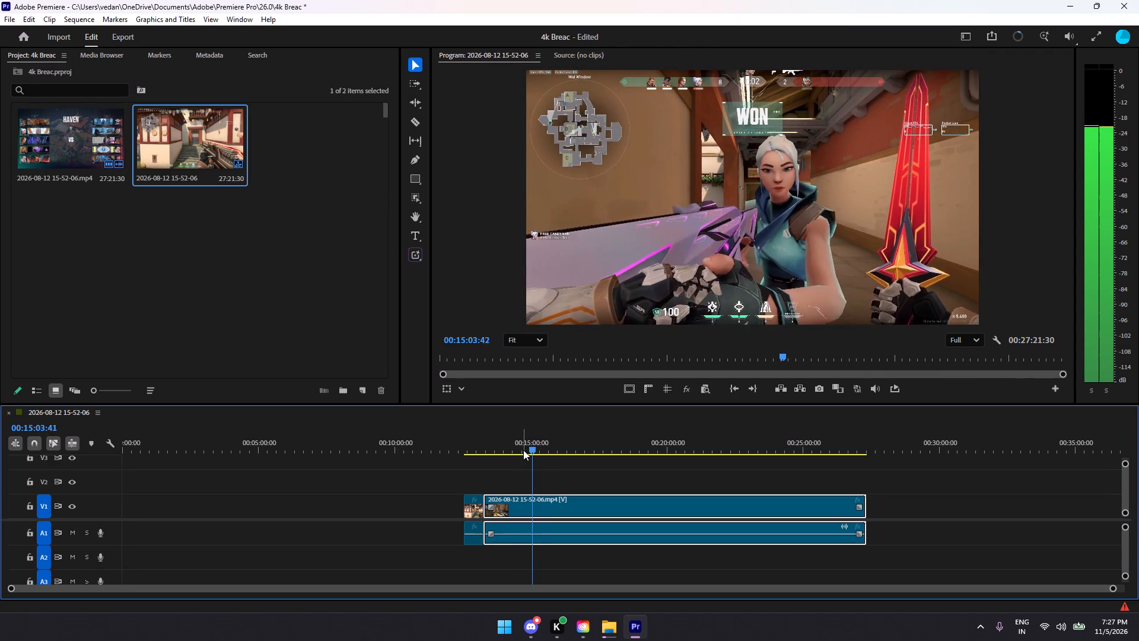
pyautogui.moveTo(532, 449); pyautogui.dragTo(537, 448)
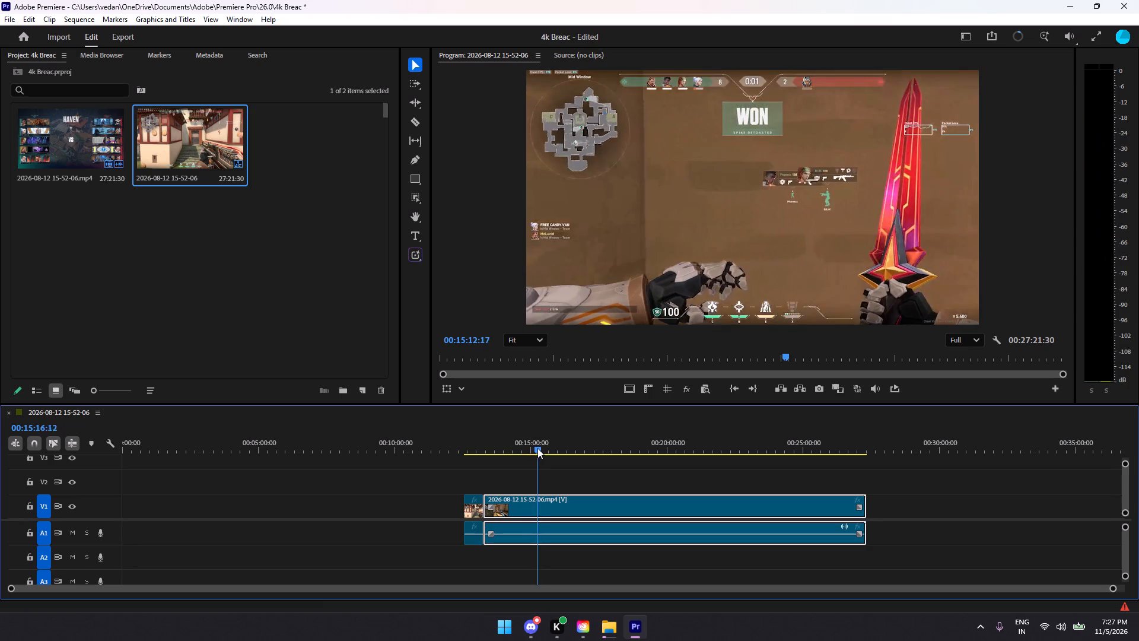
pyautogui.moveTo(537, 448); pyautogui.dragTo(545, 448)
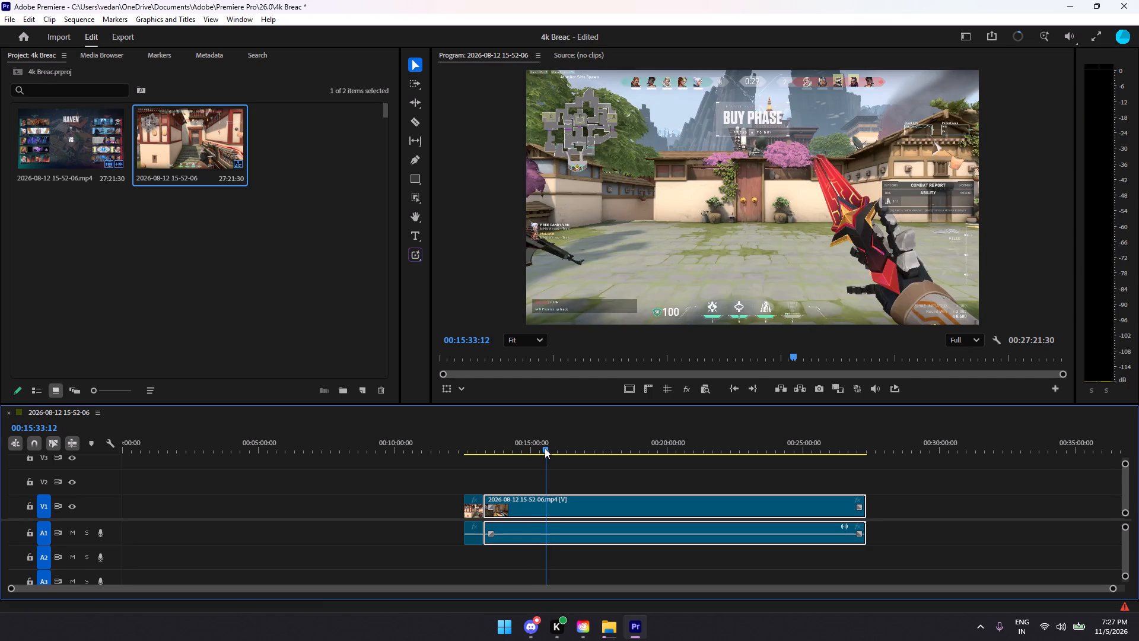
pyautogui.moveTo(545, 448); pyautogui.dragTo(553, 449)
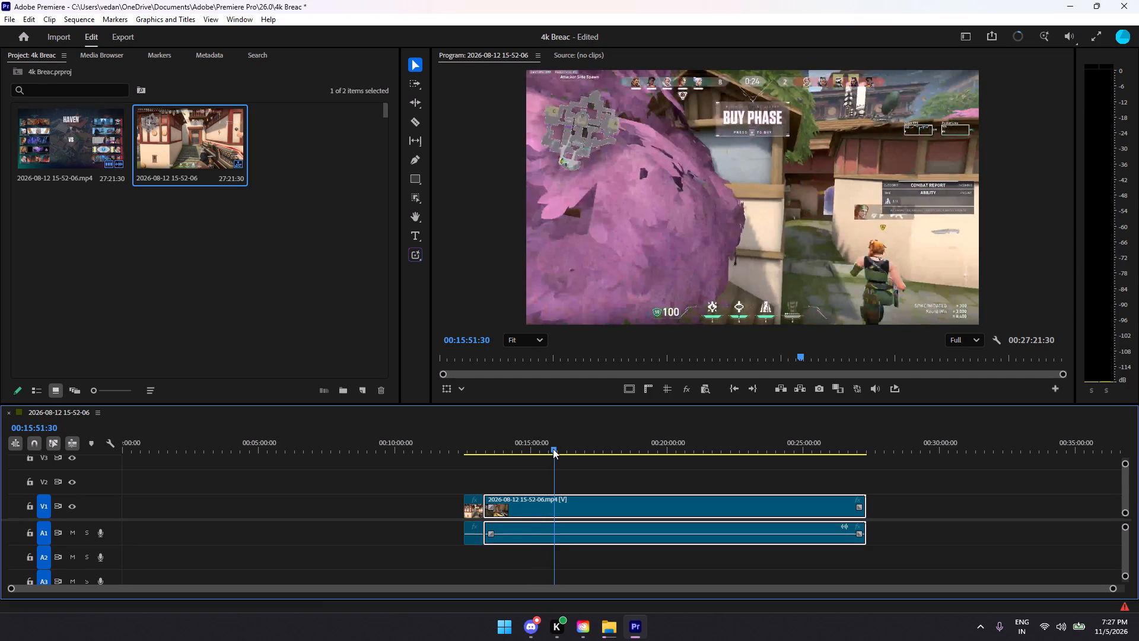
pyautogui.moveTo(553, 449); pyautogui.dragTo(557, 449)
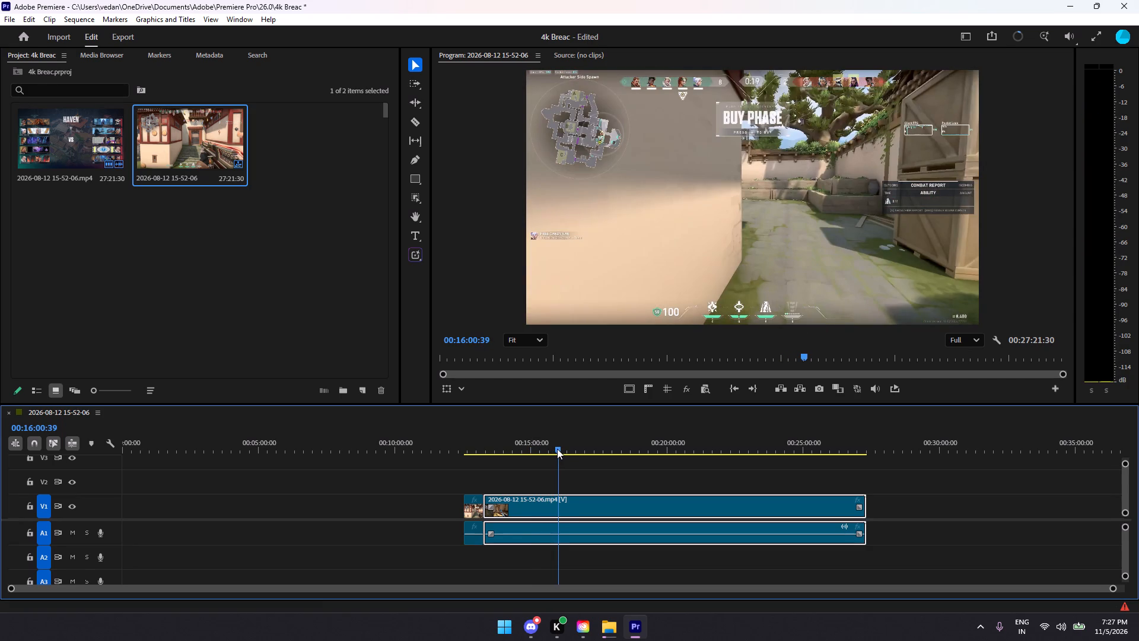
pyautogui.moveTo(557, 449); pyautogui.dragTo(562, 449)
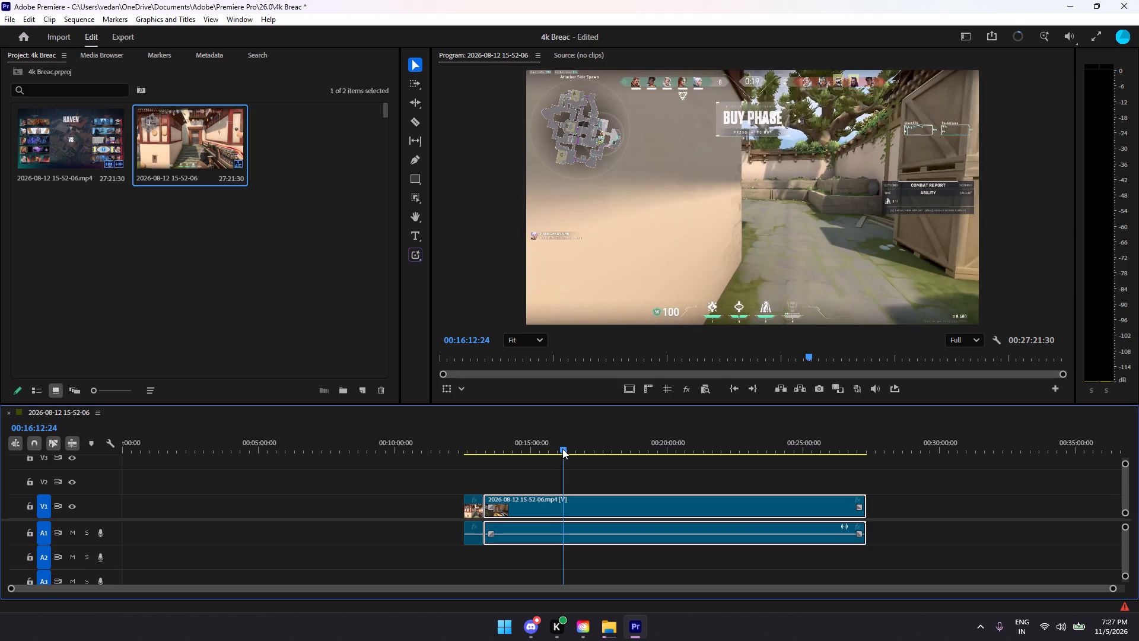
pyautogui.moveTo(562, 449); pyautogui.dragTo(577, 449)
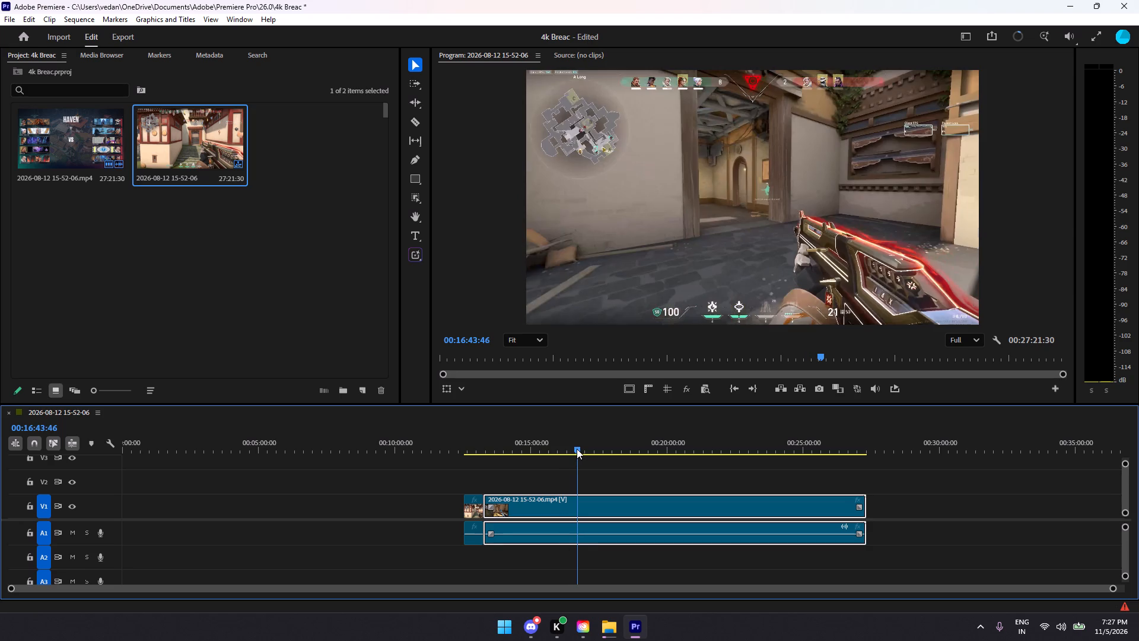
pyautogui.moveTo(577, 449); pyautogui.dragTo(583, 448)
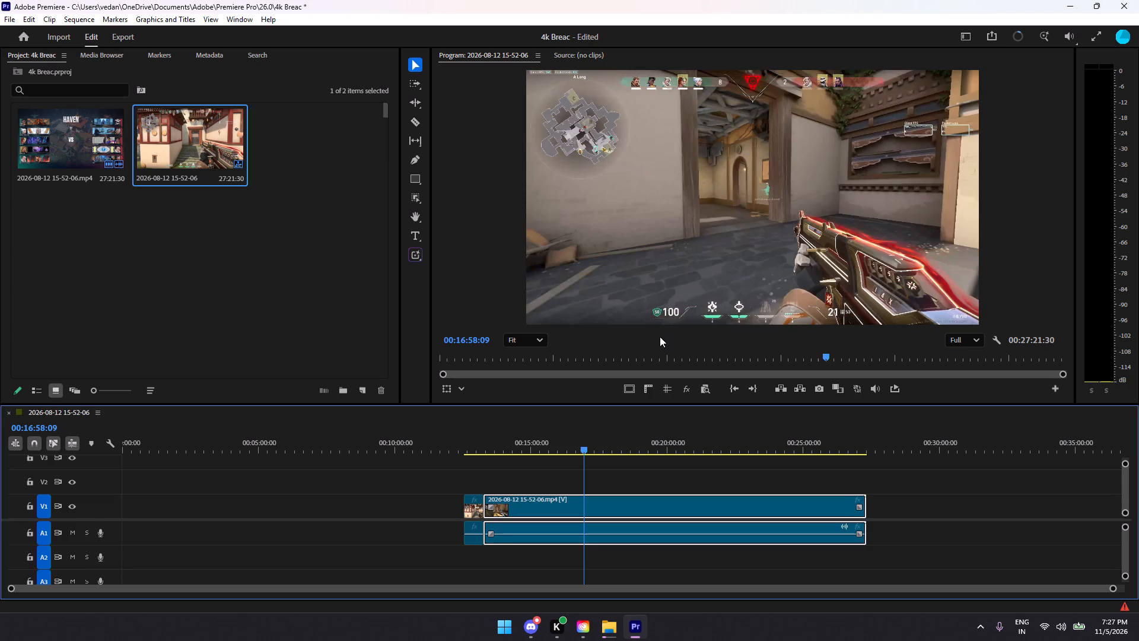
# Move the short four-kill segment, video and audio, to the very start of the sequence.
pyautogui.moveTo(475, 504); pyautogui.dragTo(109, 504)
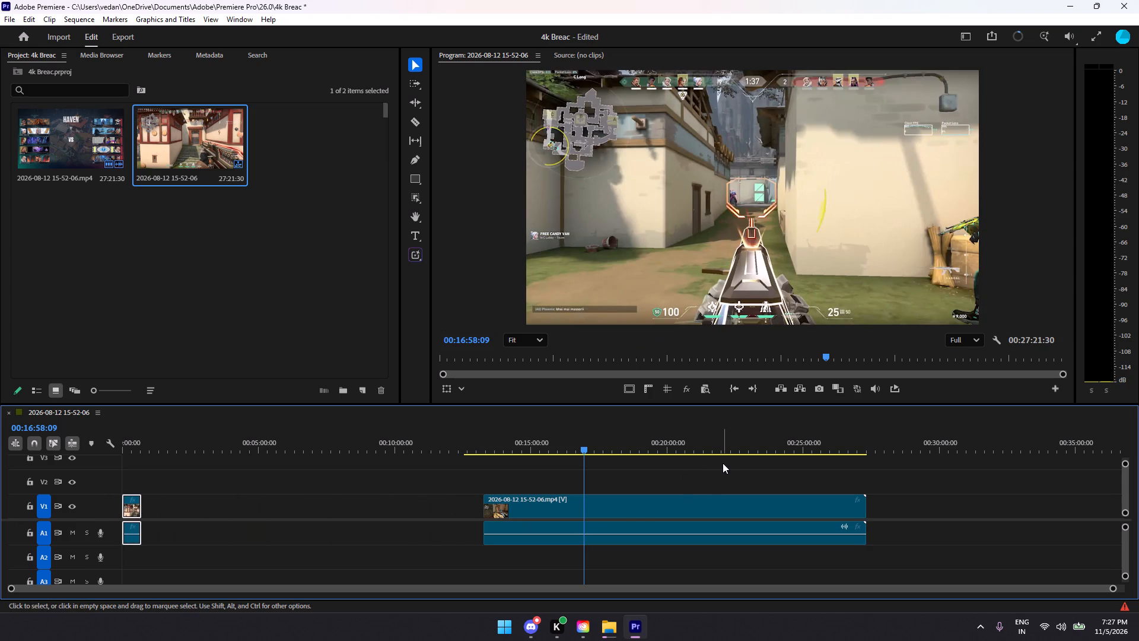
# Trim the beginning of the long remaining clip so that it starts at 00:16:58:09.
pyautogui.moveTo(485, 513); pyautogui.dragTo(546, 513)
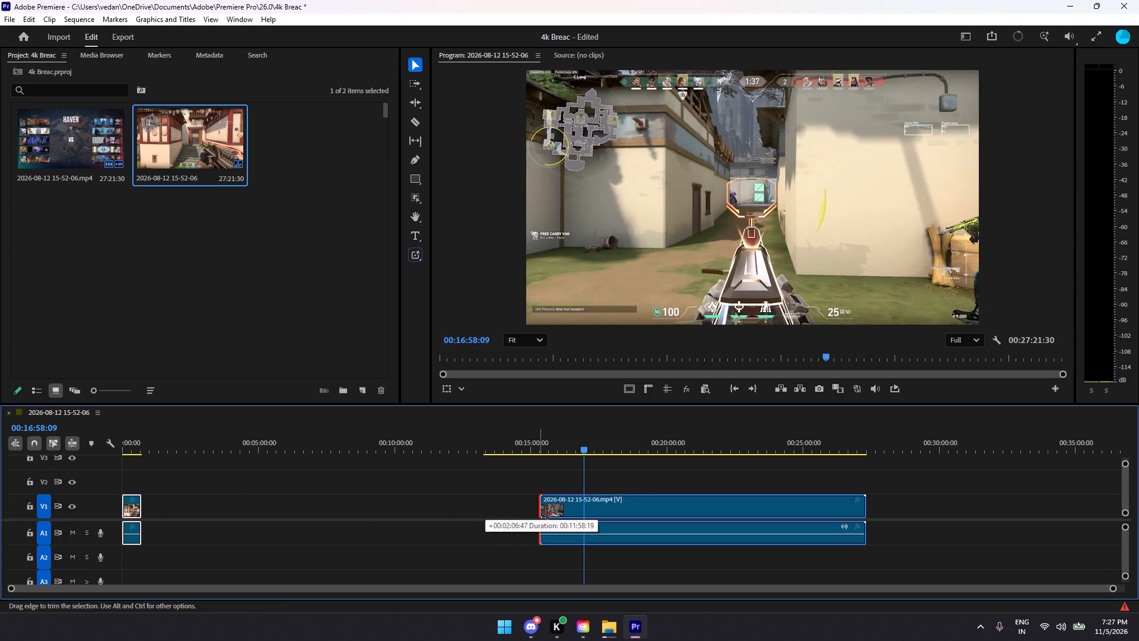
pyautogui.moveTo(546, 513); pyautogui.dragTo(581, 515)
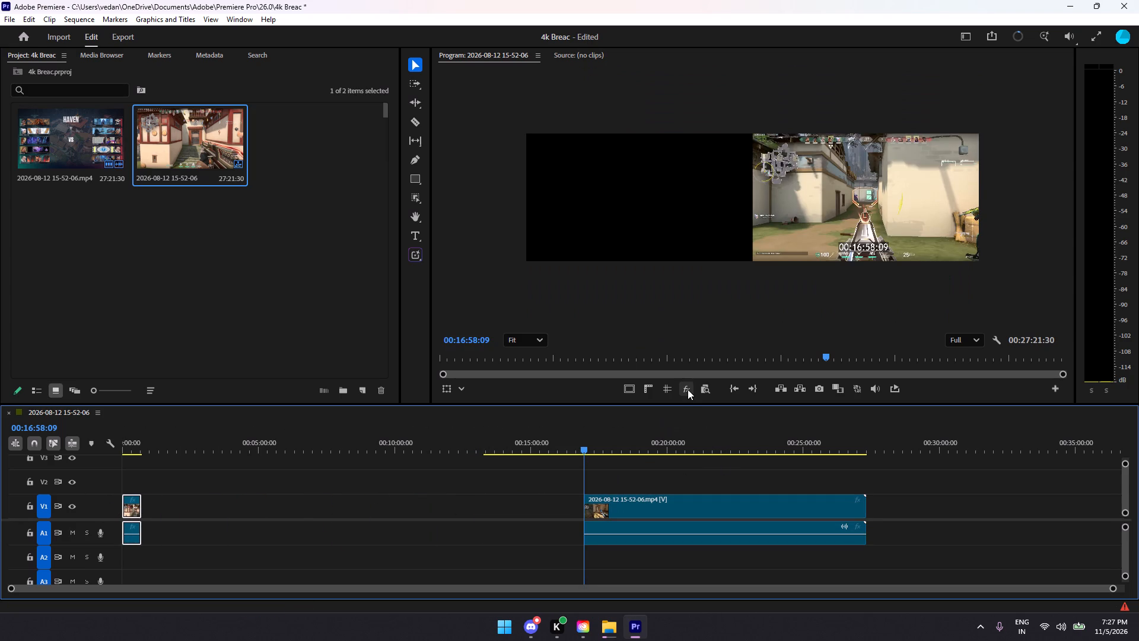
# Play the trimmed clip from 00:16:58:09 and check the action in this round up to 00:17:56:58.
pyautogui.press('space')
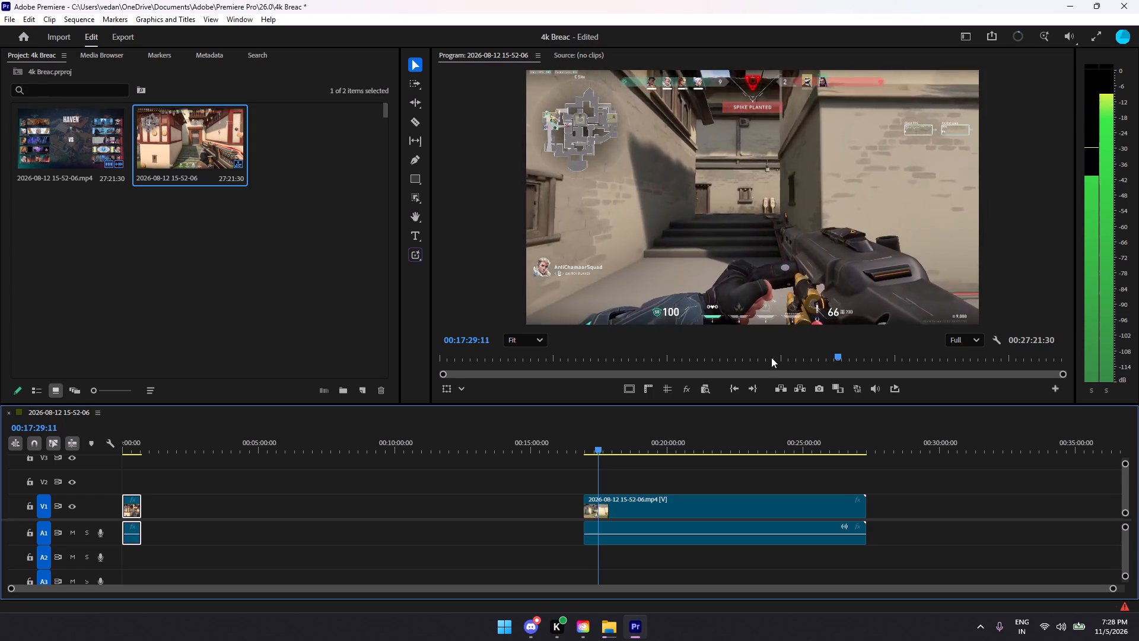
pyautogui.moveTo(600, 452); pyautogui.dragTo(612, 452)
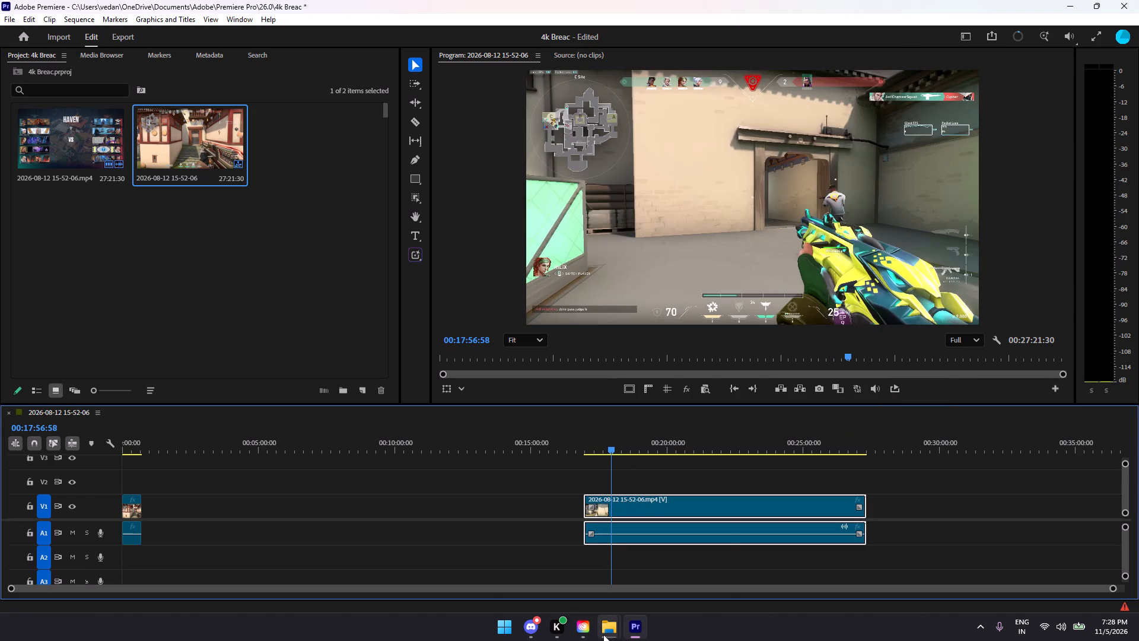
# Switch to the file transfer window, pause moving the 8 items from Videos to Raw Vids, and return to Premiere.
pyautogui.click(660, 580)
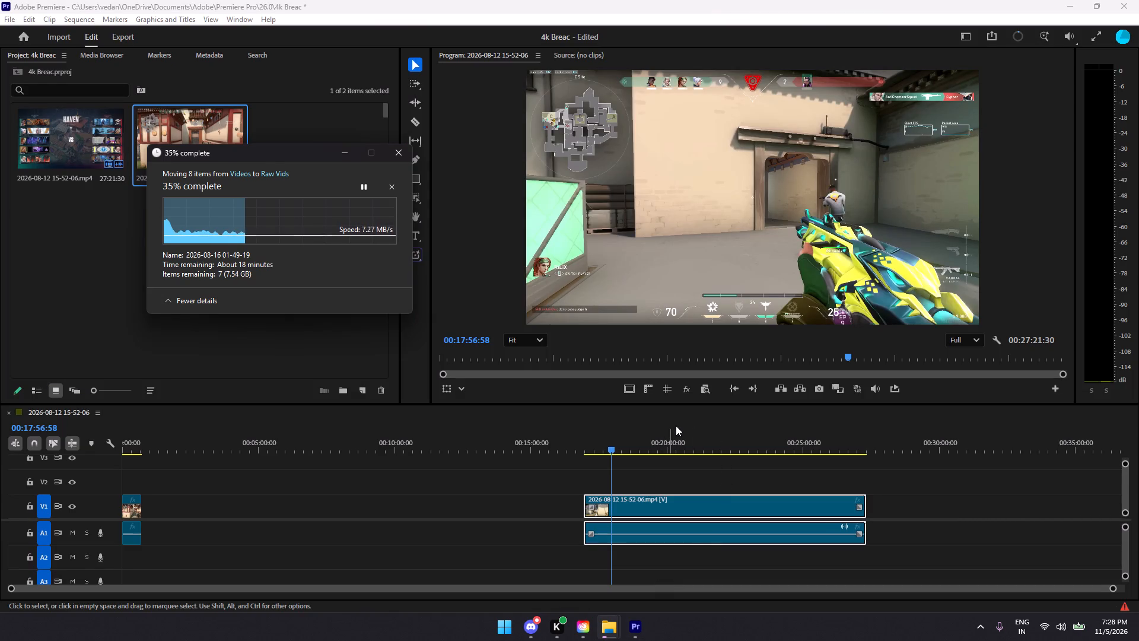
pyautogui.press('space')
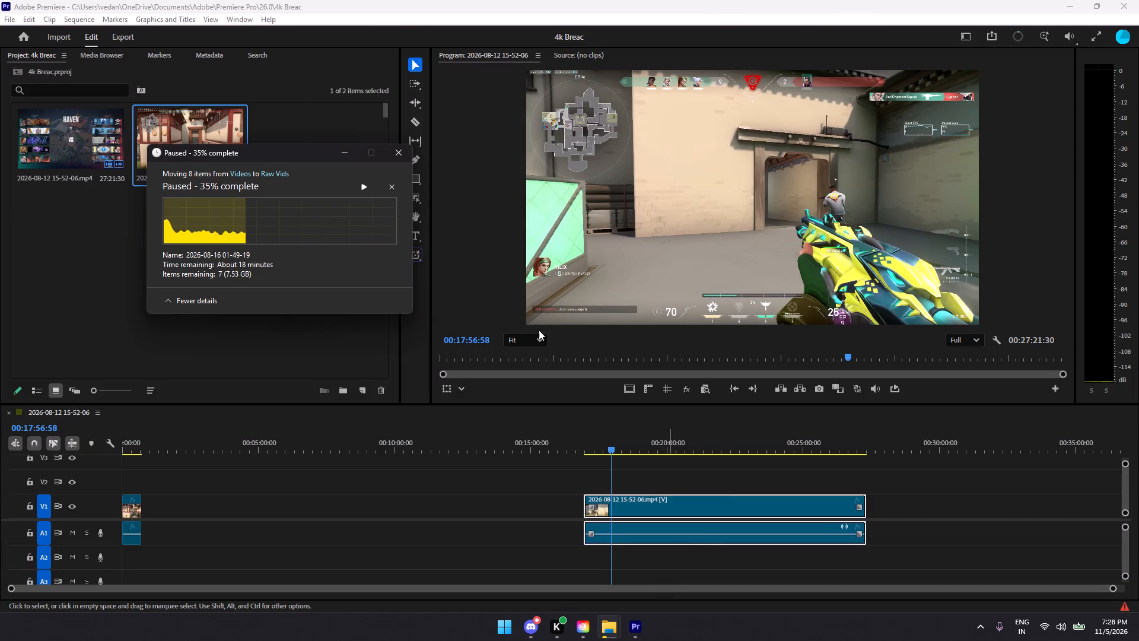
pyautogui.click(300, 350)
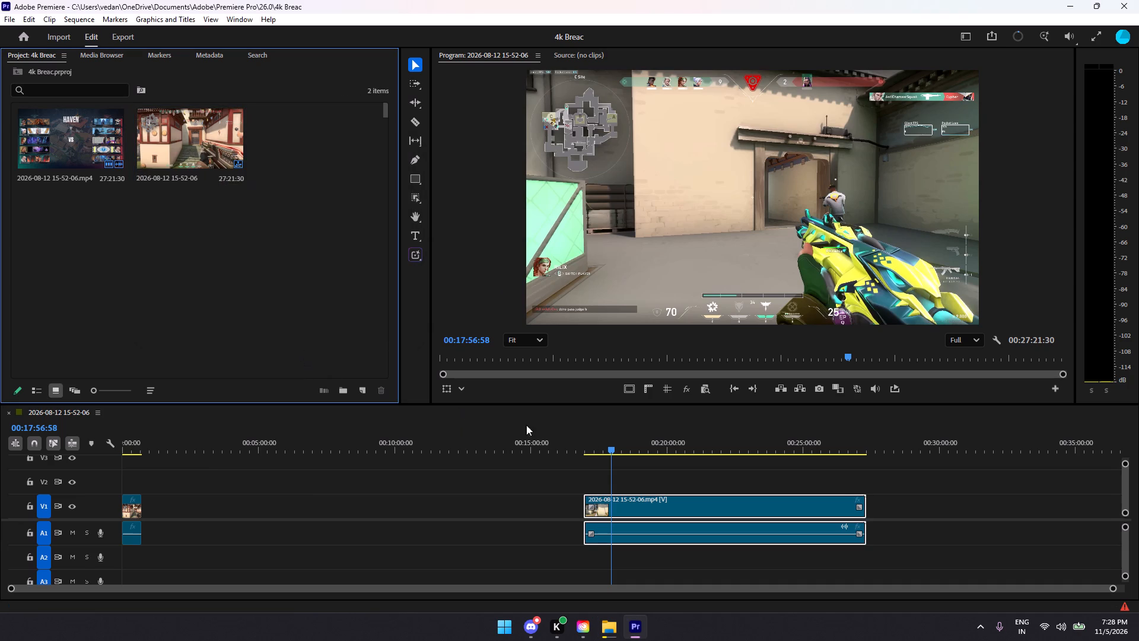
# Skim the rest of the long clip from 00:17:56:58 to its end, checking the remaining rounds for highlights worth keeping.
pyautogui.press('space')
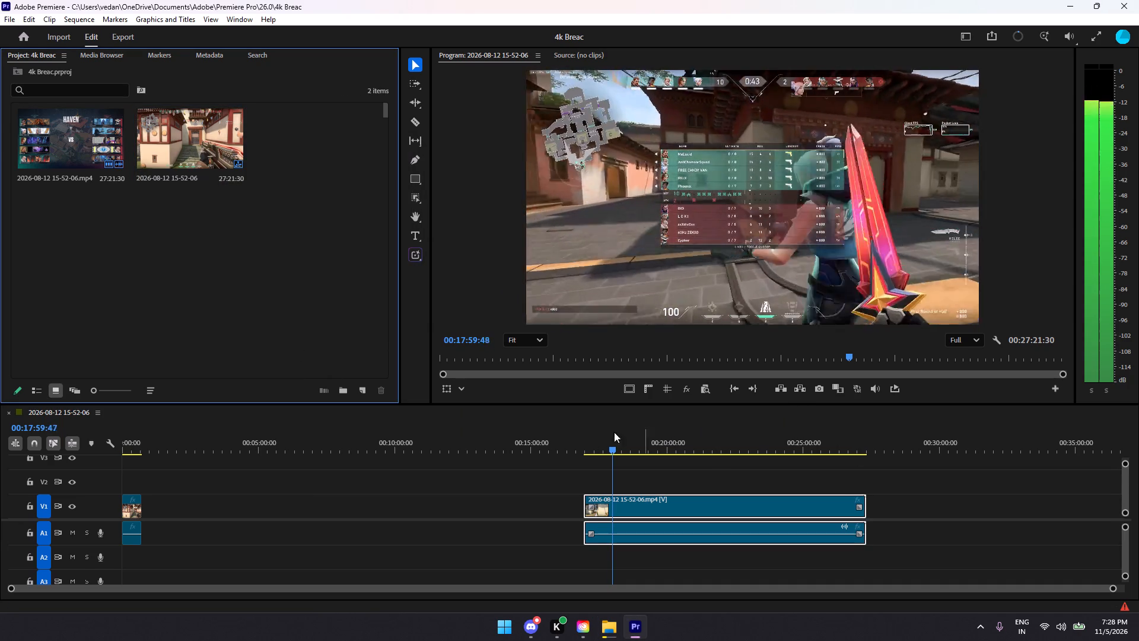
pyautogui.moveTo(611, 449); pyautogui.dragTo(620, 449)
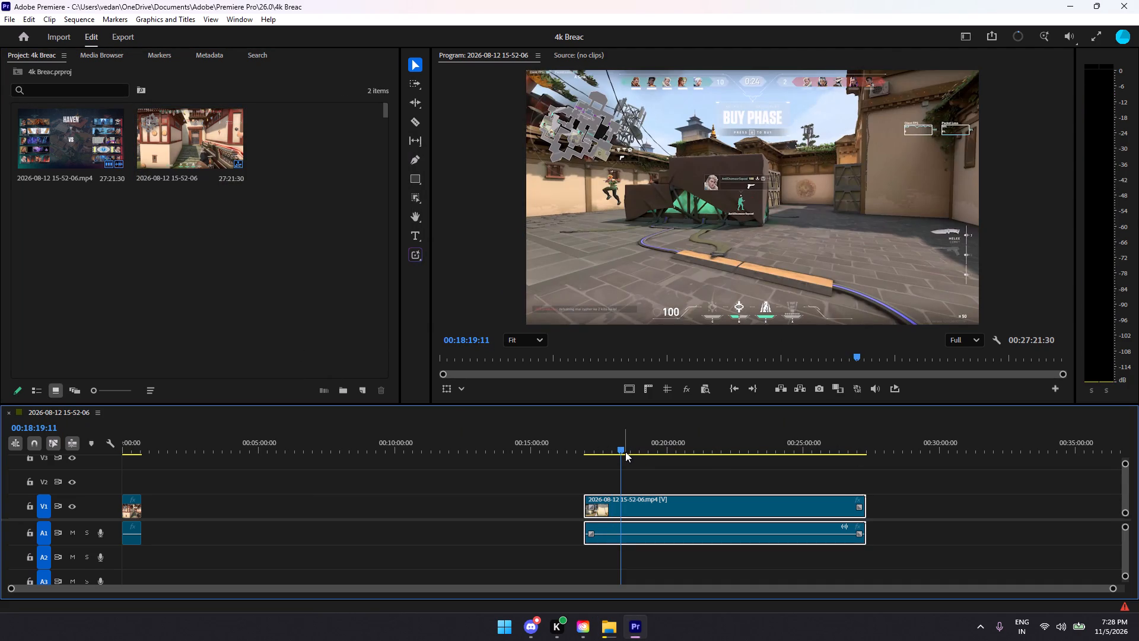
pyautogui.moveTo(619, 448); pyautogui.dragTo(625, 449)
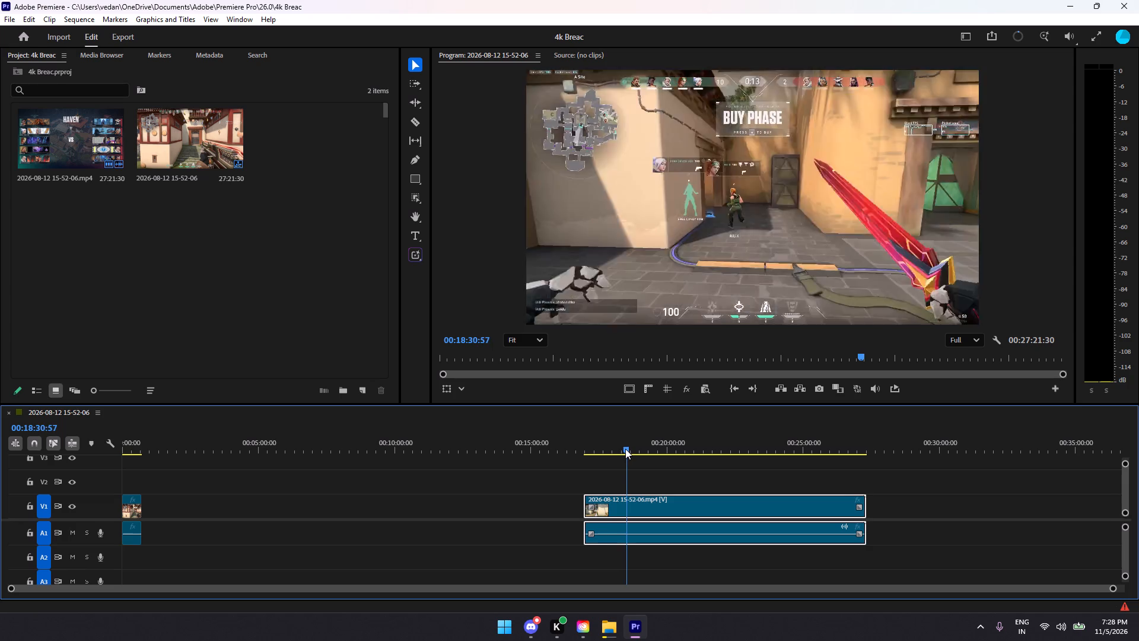
pyautogui.moveTo(625, 449); pyautogui.dragTo(632, 449)
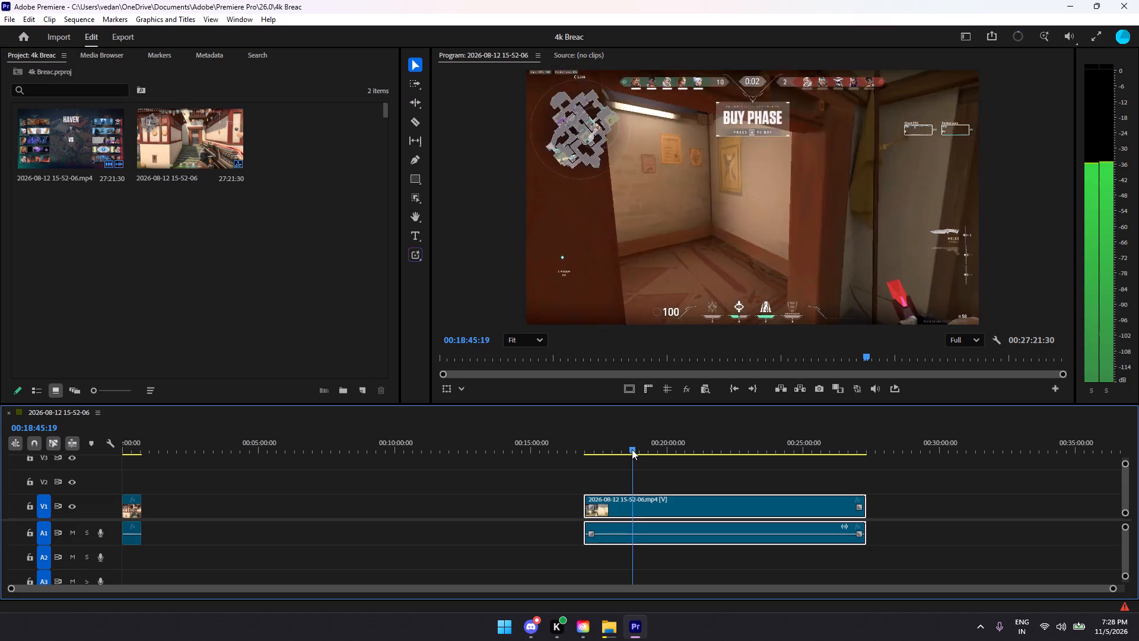
pyautogui.moveTo(632, 449); pyautogui.dragTo(640, 450)
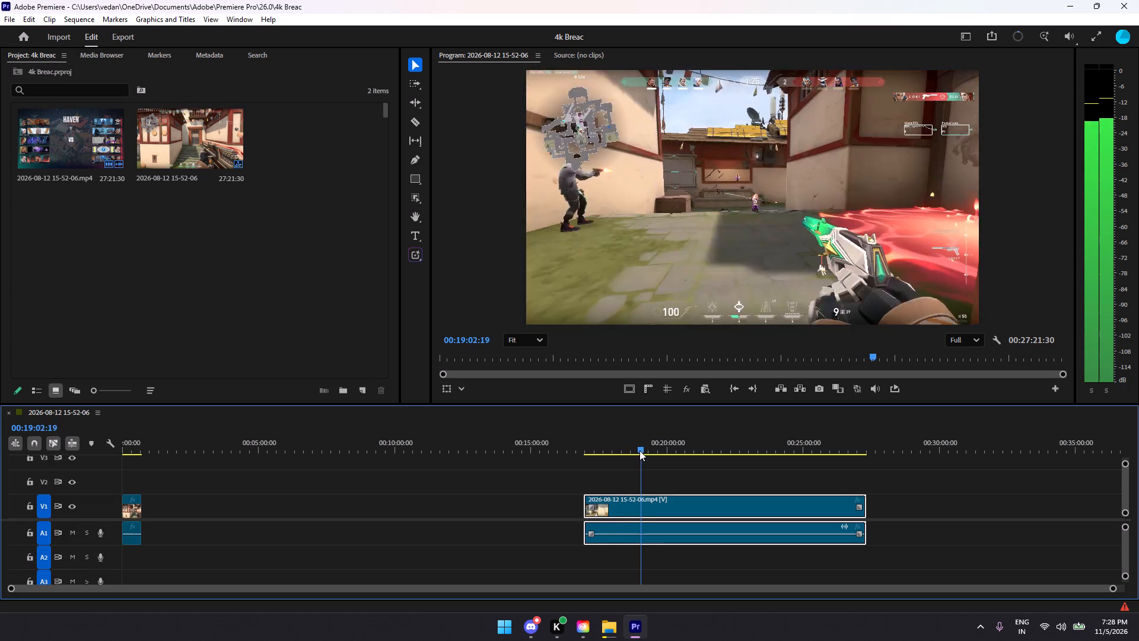
pyautogui.moveTo(640, 450); pyautogui.dragTo(651, 452)
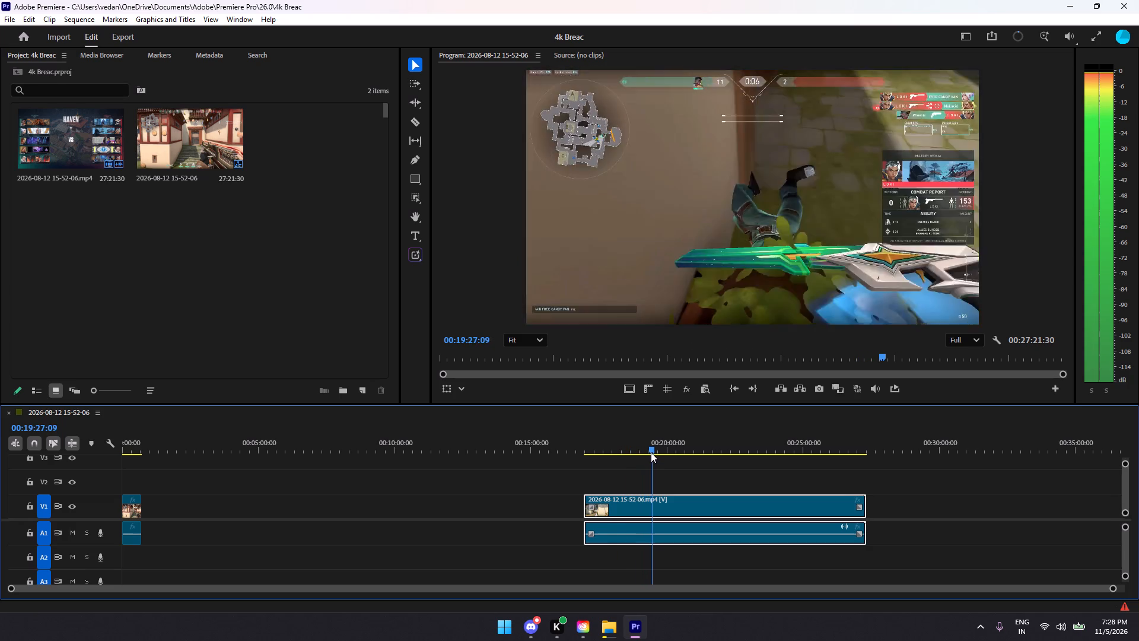
pyautogui.moveTo(651, 452); pyautogui.dragTo(665, 455)
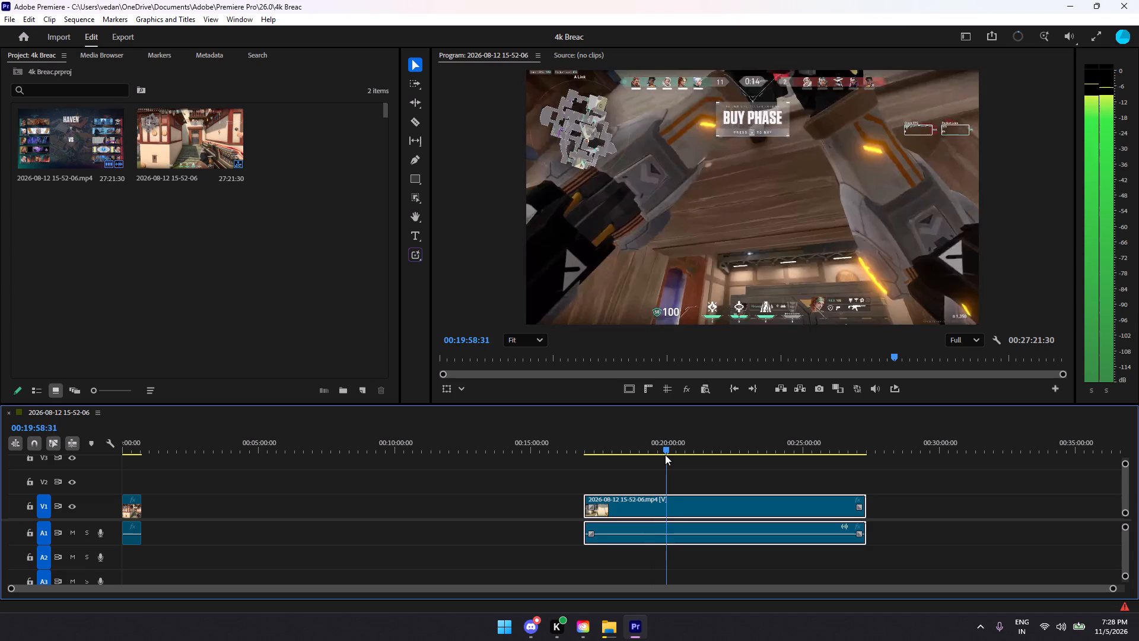
pyautogui.moveTo(665, 455); pyautogui.dragTo(677, 456)
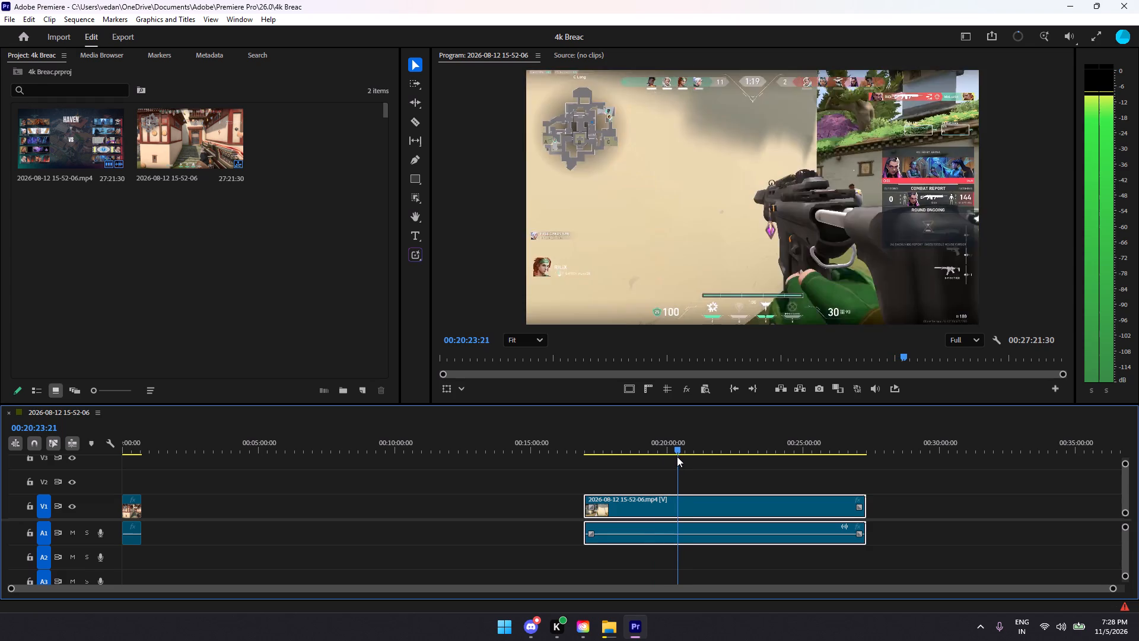
pyautogui.moveTo(677, 456); pyautogui.dragTo(691, 459)
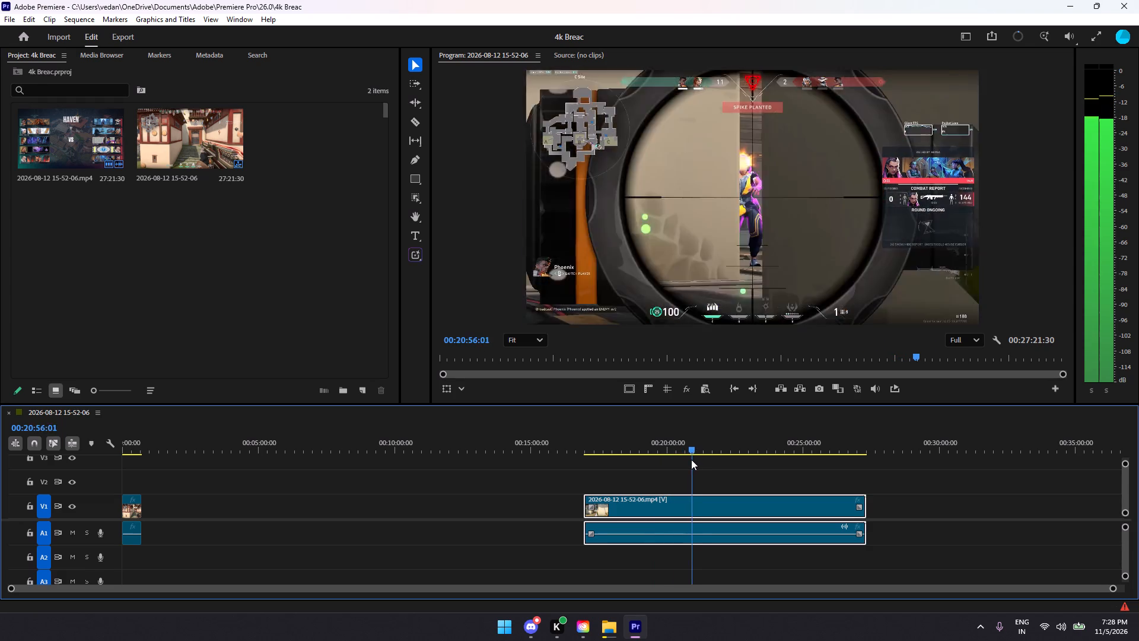
pyautogui.moveTo(691, 459); pyautogui.dragTo(702, 462)
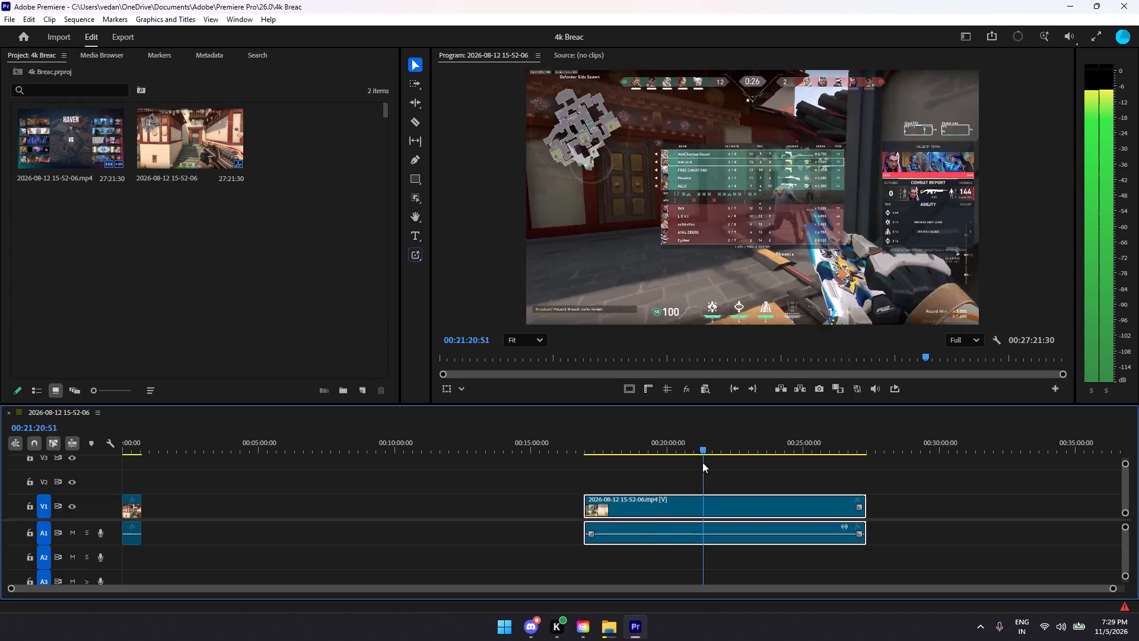
pyautogui.moveTo(702, 462); pyautogui.dragTo(718, 467)
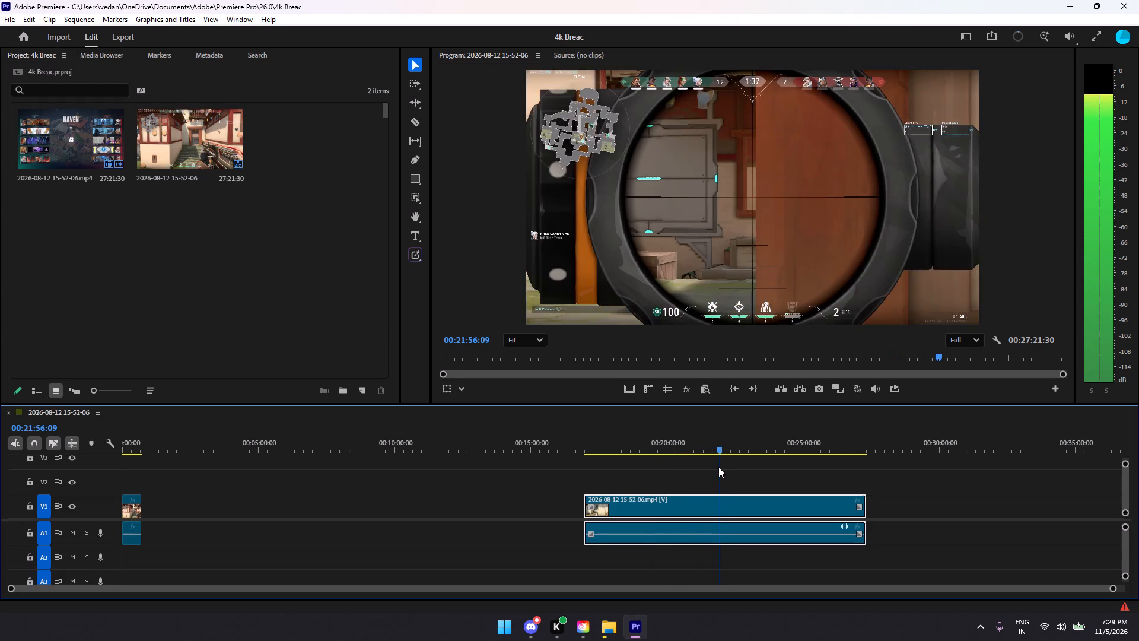
pyautogui.moveTo(718, 467); pyautogui.dragTo(720, 467)
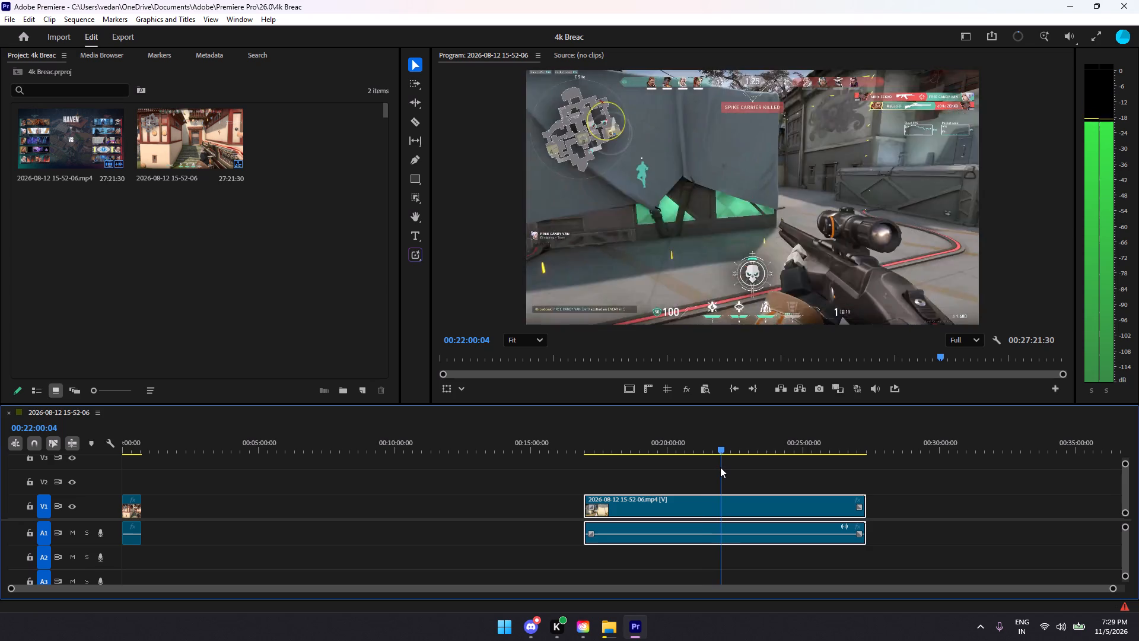
pyautogui.moveTo(720, 467); pyautogui.dragTo(723, 468)
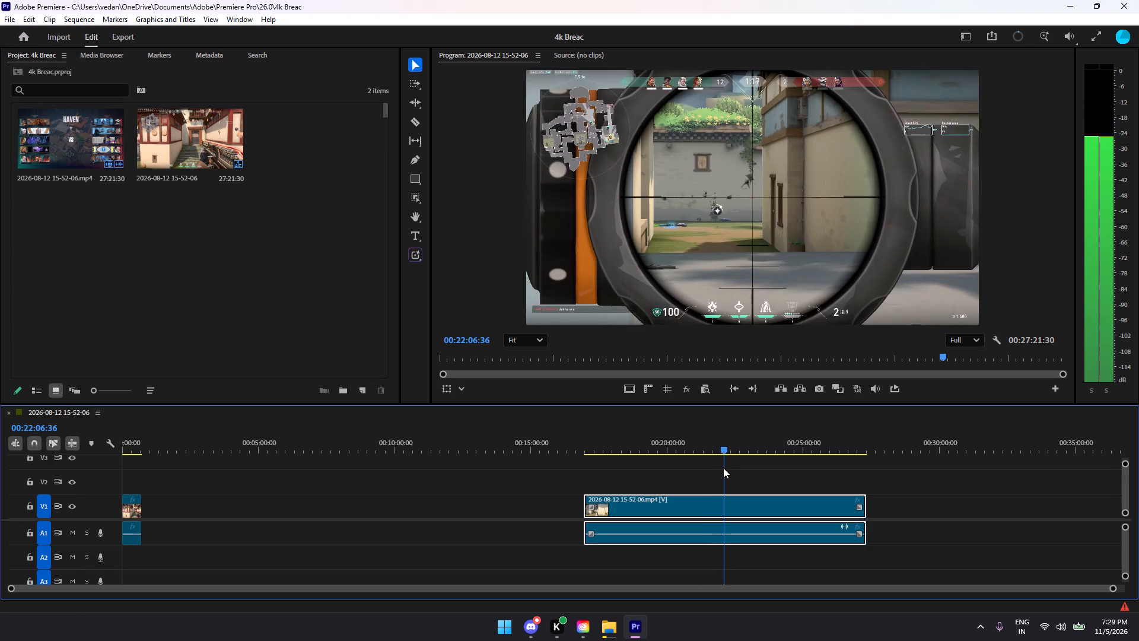
pyautogui.moveTo(723, 468); pyautogui.dragTo(728, 469)
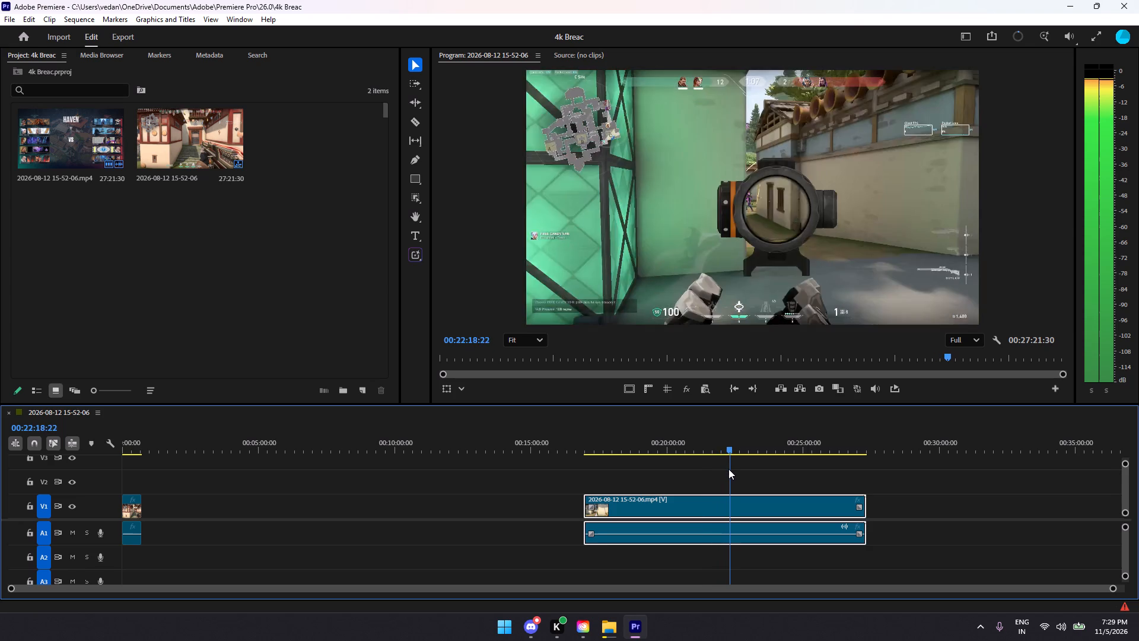
pyautogui.moveTo(728, 469); pyautogui.dragTo(753, 476)
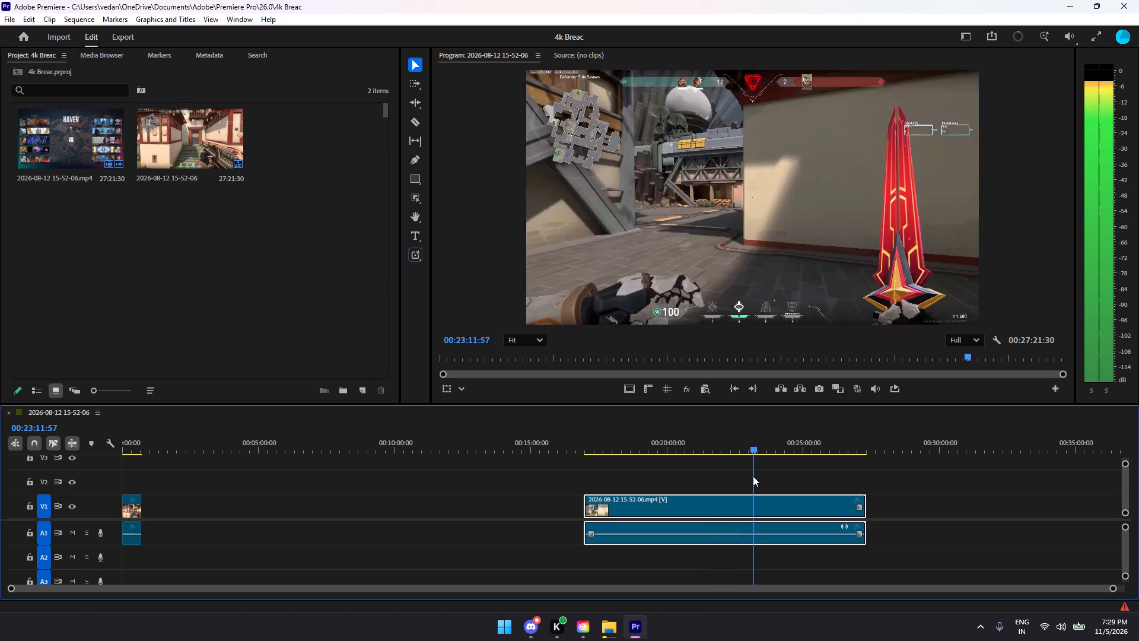
pyautogui.moveTo(753, 476); pyautogui.dragTo(788, 489)
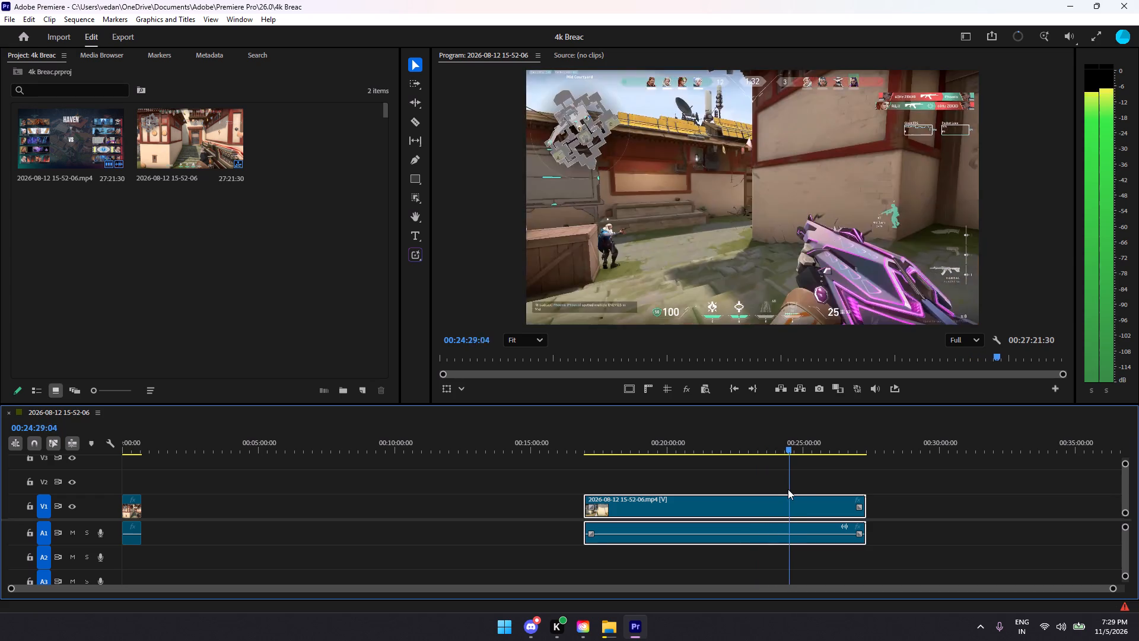
pyautogui.moveTo(788, 489); pyautogui.dragTo(806, 496)
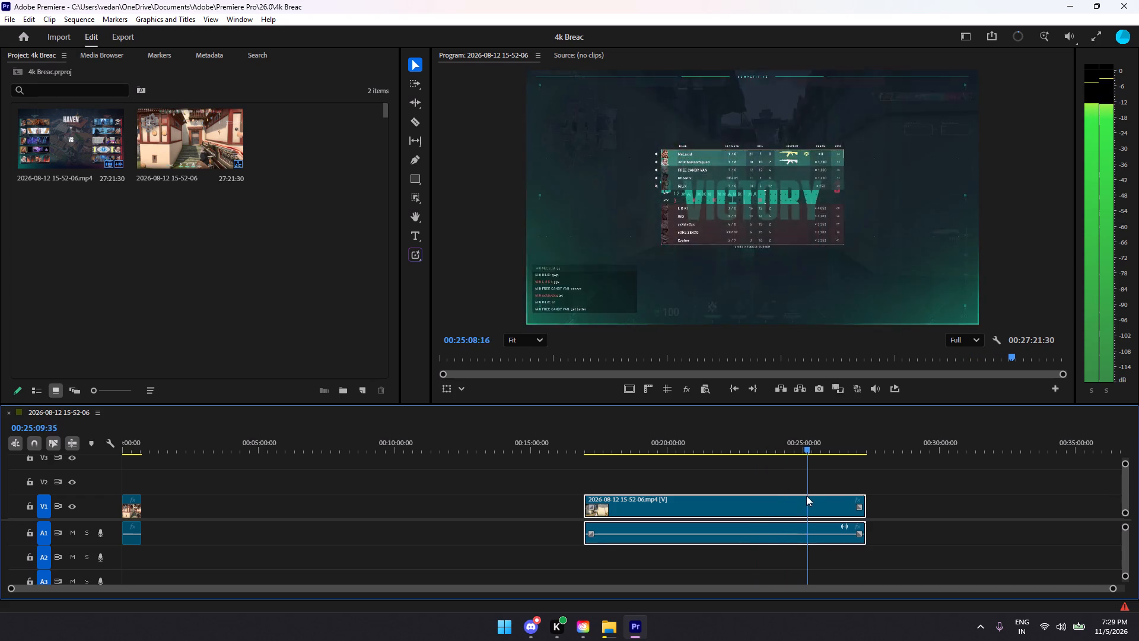
pyautogui.moveTo(806, 496); pyautogui.dragTo(835, 504)
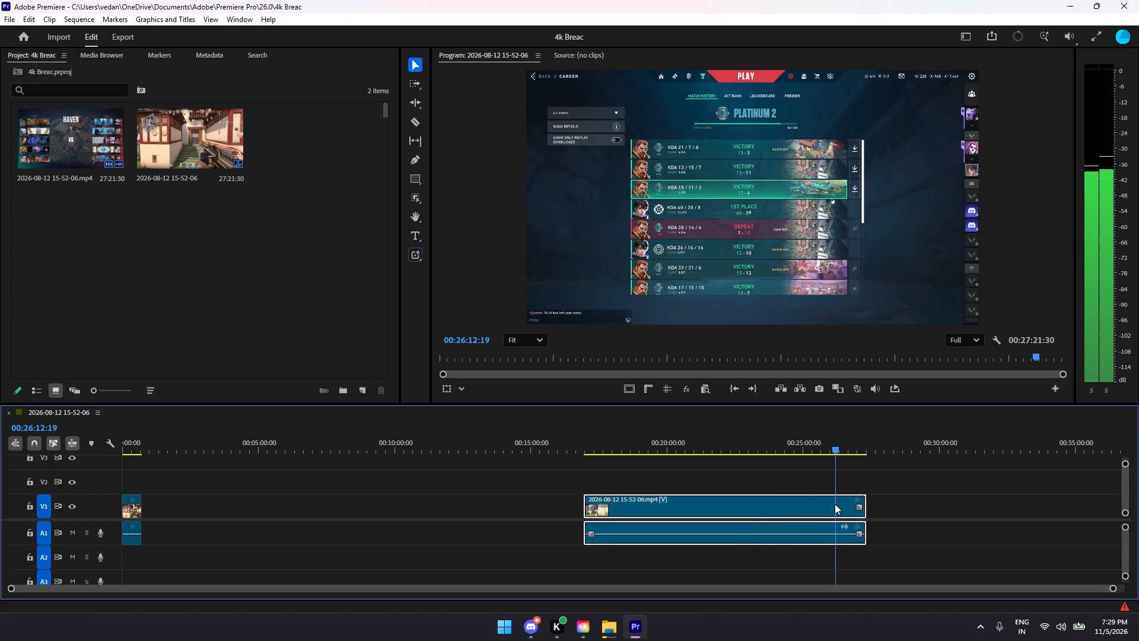
pyautogui.moveTo(835, 504); pyautogui.dragTo(855, 513)
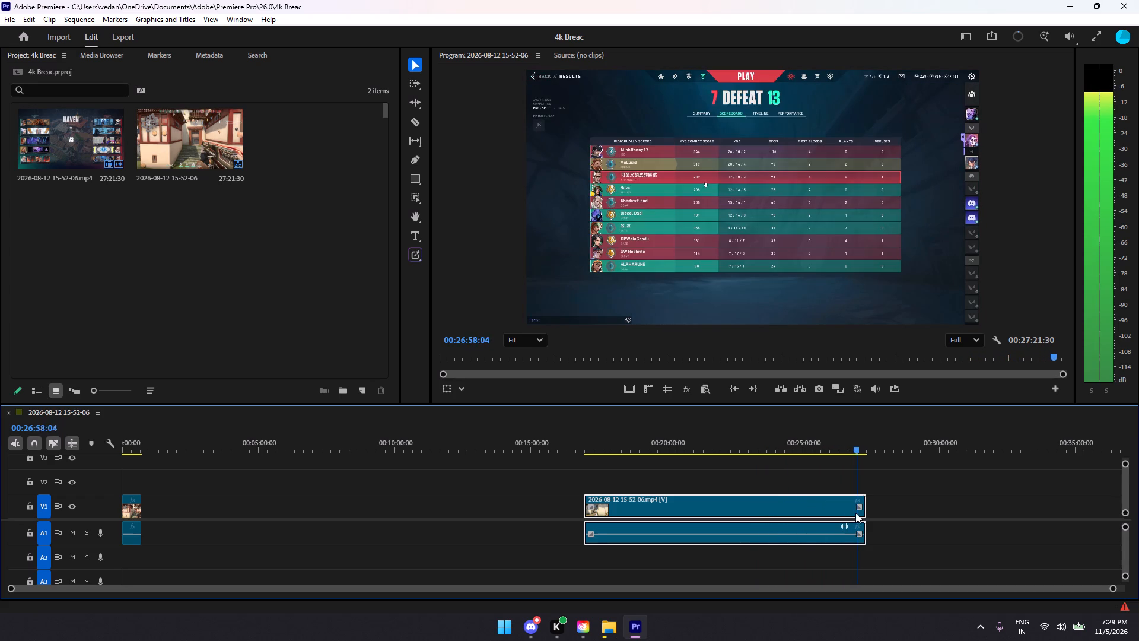
pyautogui.moveTo(855, 513); pyautogui.dragTo(870, 519)
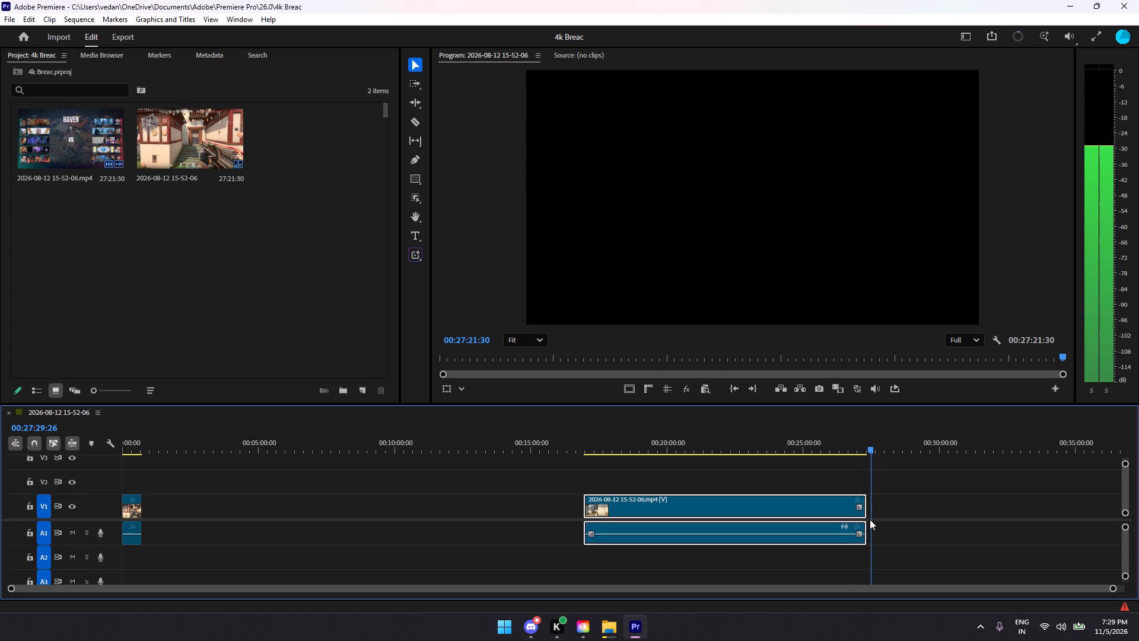
pyautogui.moveTo(870, 519); pyautogui.dragTo(727, 534)
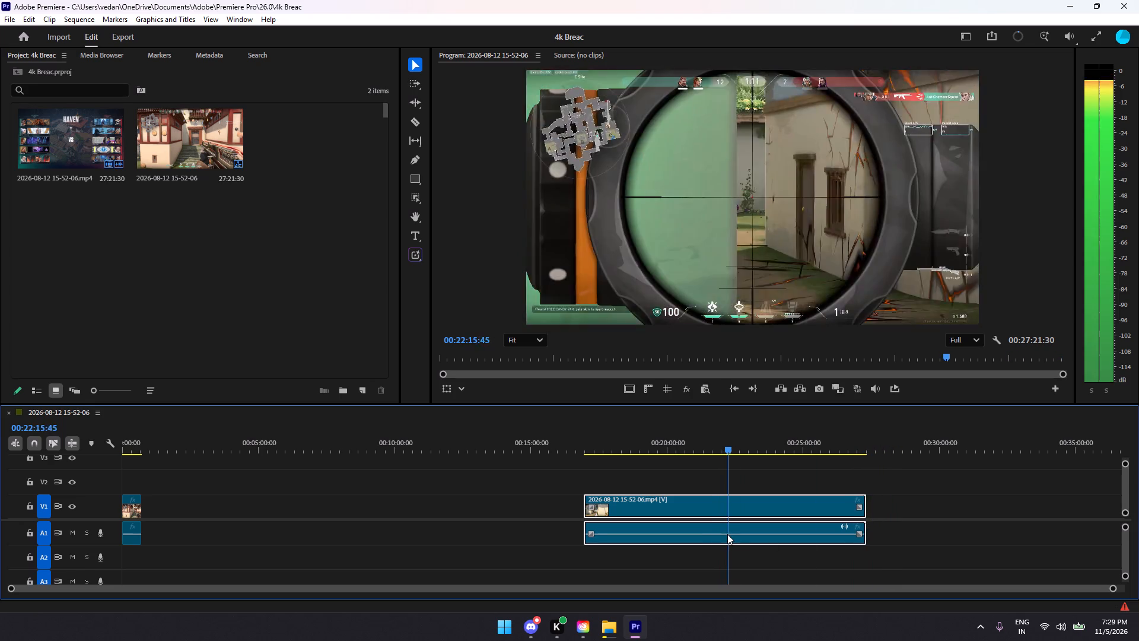
pyautogui.moveTo(727, 534); pyautogui.dragTo(704, 534)
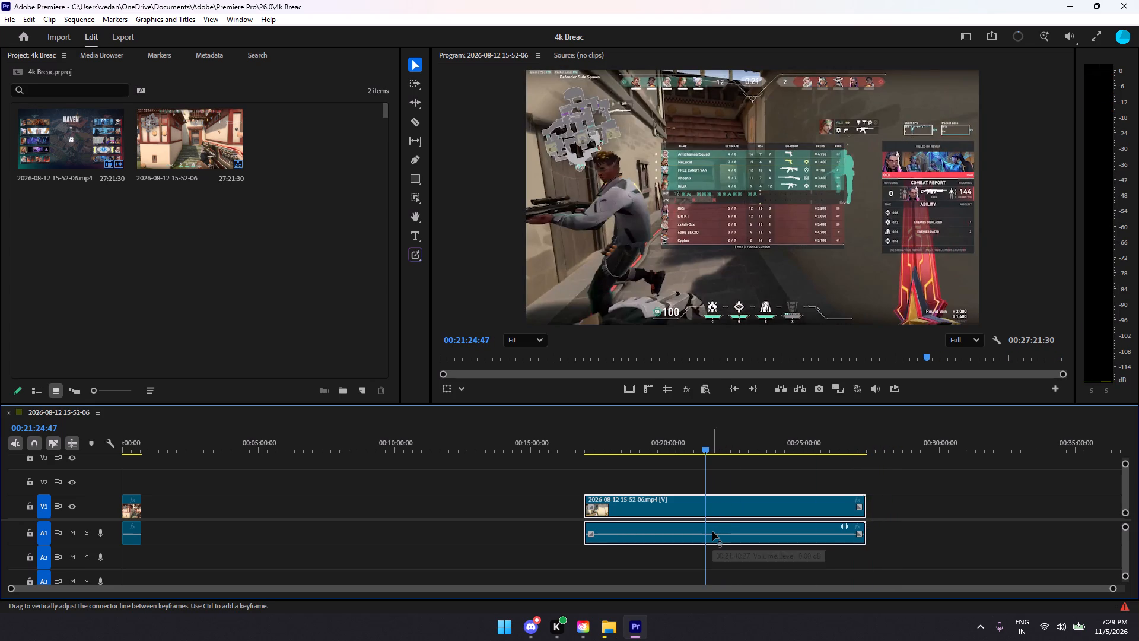
# Delete the long remaining clip, video and audio, leaving only the short four-kill segment in the sequence.
pyautogui.press('Delete')
pyautogui.scroll(-1, 712, 531)
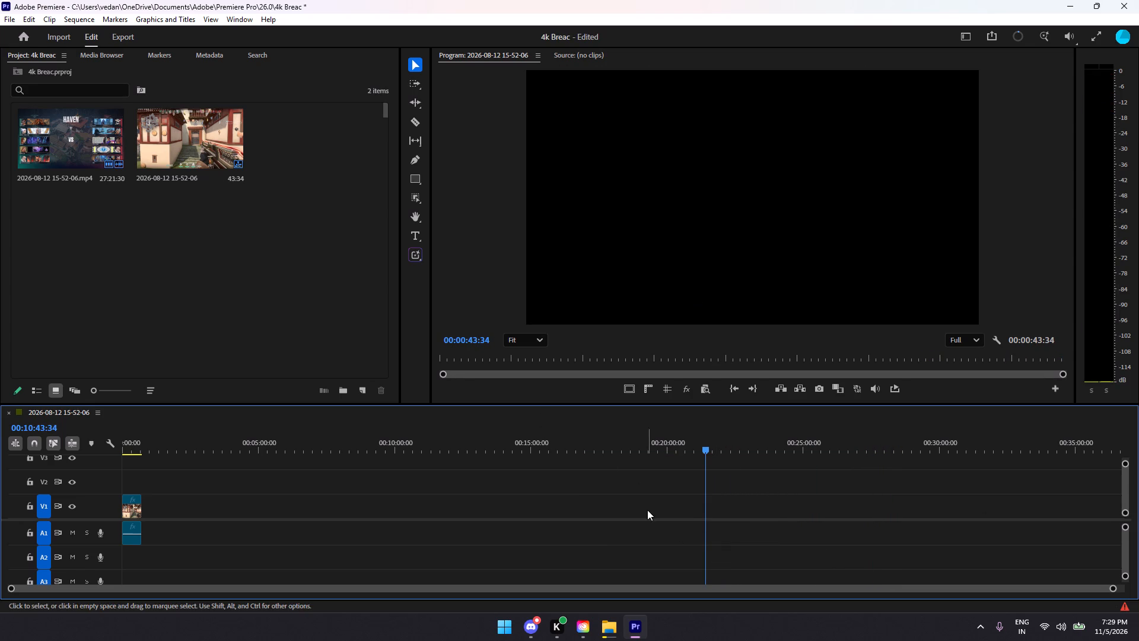
# Return the playhead to the start of the sequence at 00:00:00:00.
pyautogui.moveTo(706, 450); pyautogui.dragTo(49, 461)
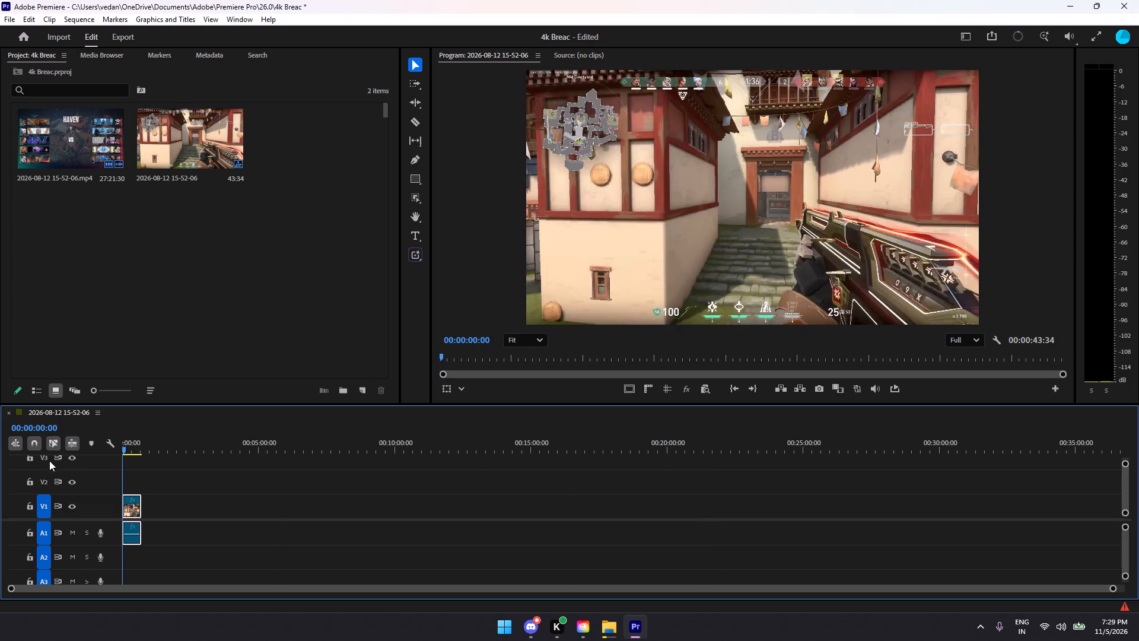
pyautogui.moveTo(49, 461); pyautogui.dragTo(50, 460)
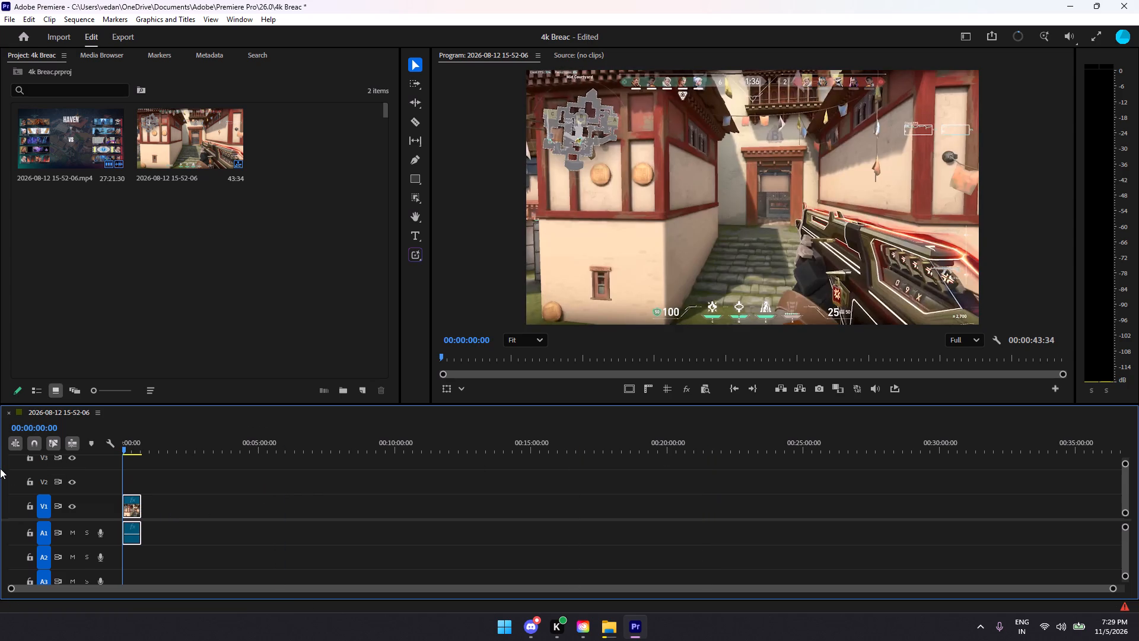
pyautogui.scroll(-2, 202, 491)
# Narrow the audio meters to give the program monitor more width.
pyautogui.moveTo(1076, 192); pyautogui.dragTo(1111, 189)
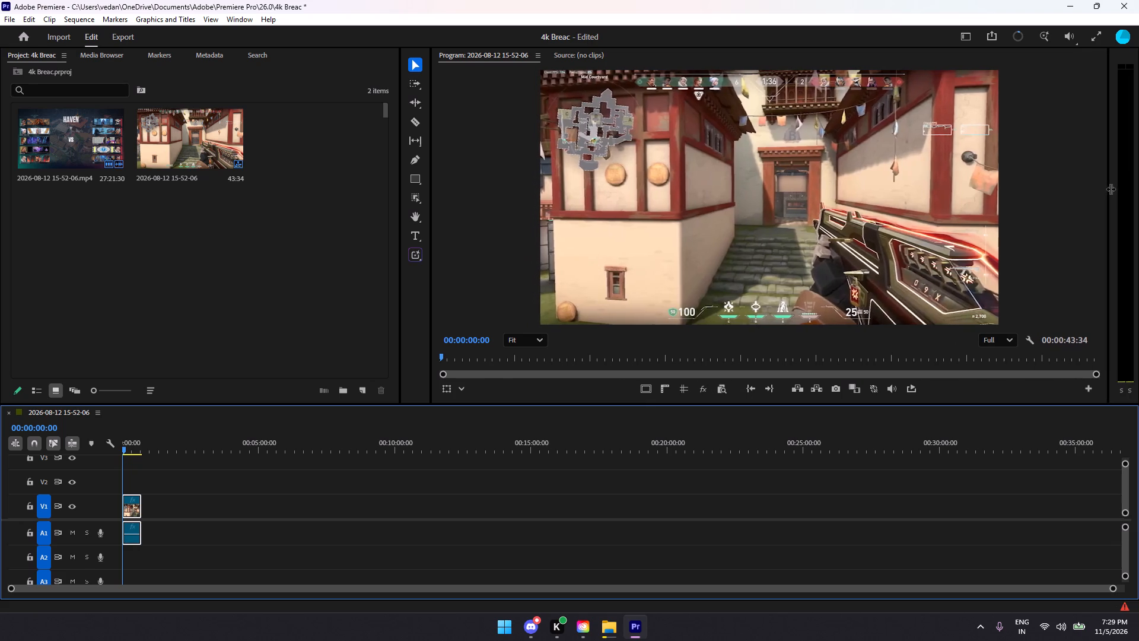
pyautogui.moveTo(1111, 189); pyautogui.dragTo(1121, 189)
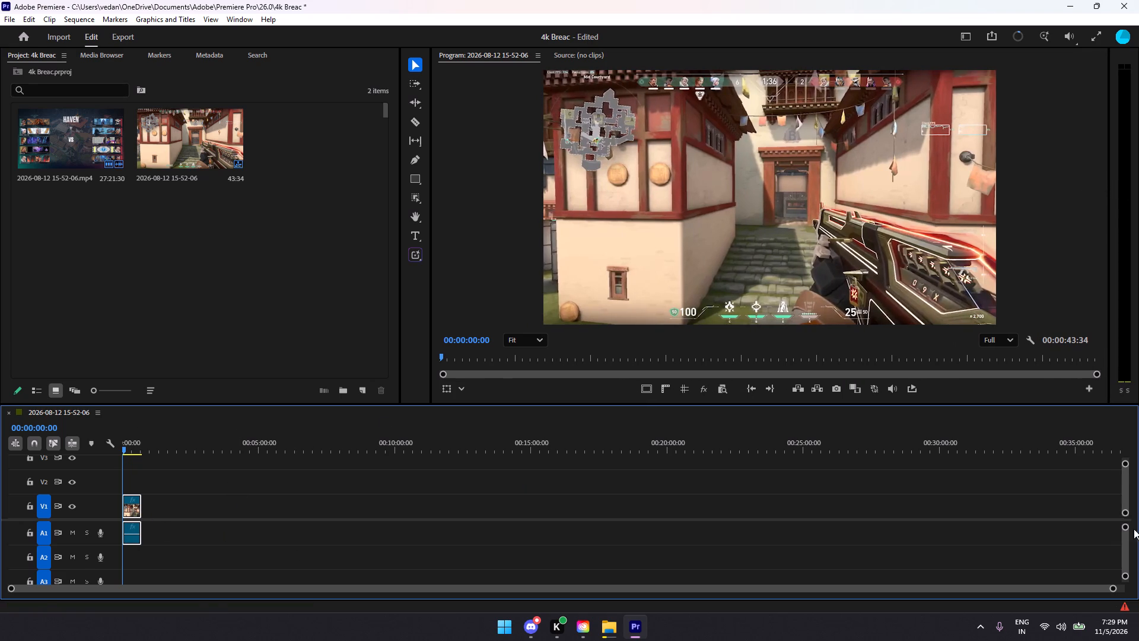
# Inspect the logged error event about parsing a properties list, and return to the project's media items.
pyautogui.click(1122, 602)
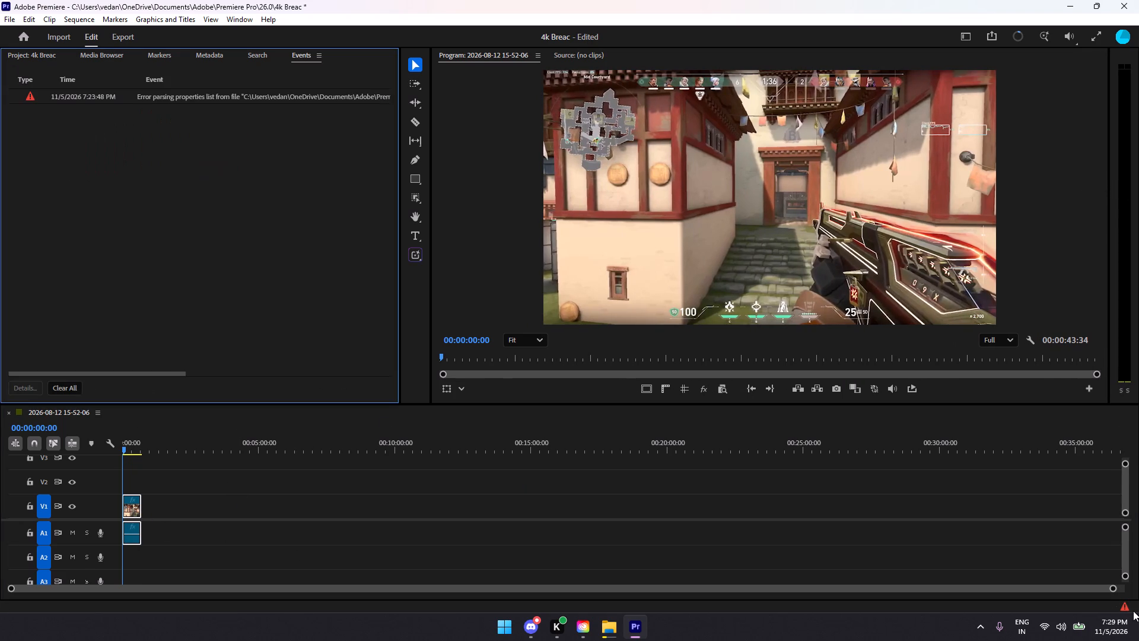
pyautogui.rightClick(163, 99)
pyautogui.click(129, 97)
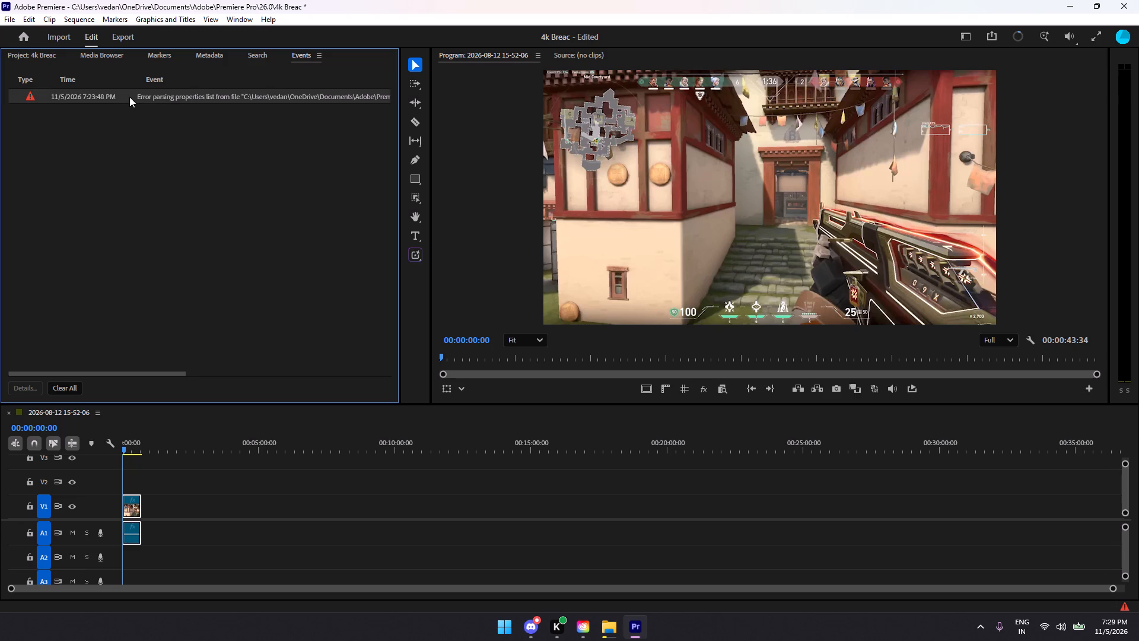
pyautogui.click(129, 97)
pyautogui.doubleClick(129, 97)
pyautogui.click(21, 56)
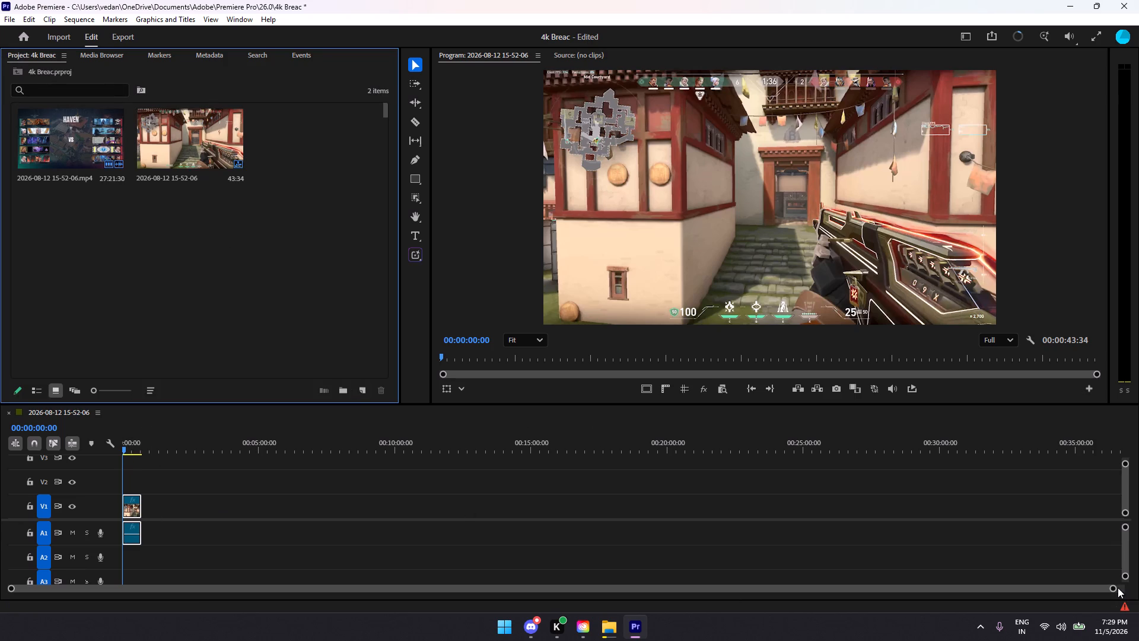
# Play the opening of the four-kill clip up to 00:00:02:20 with the timeline scaled to the clip's length.
pyautogui.moveTo(1113, 589); pyautogui.dragTo(233, 596)
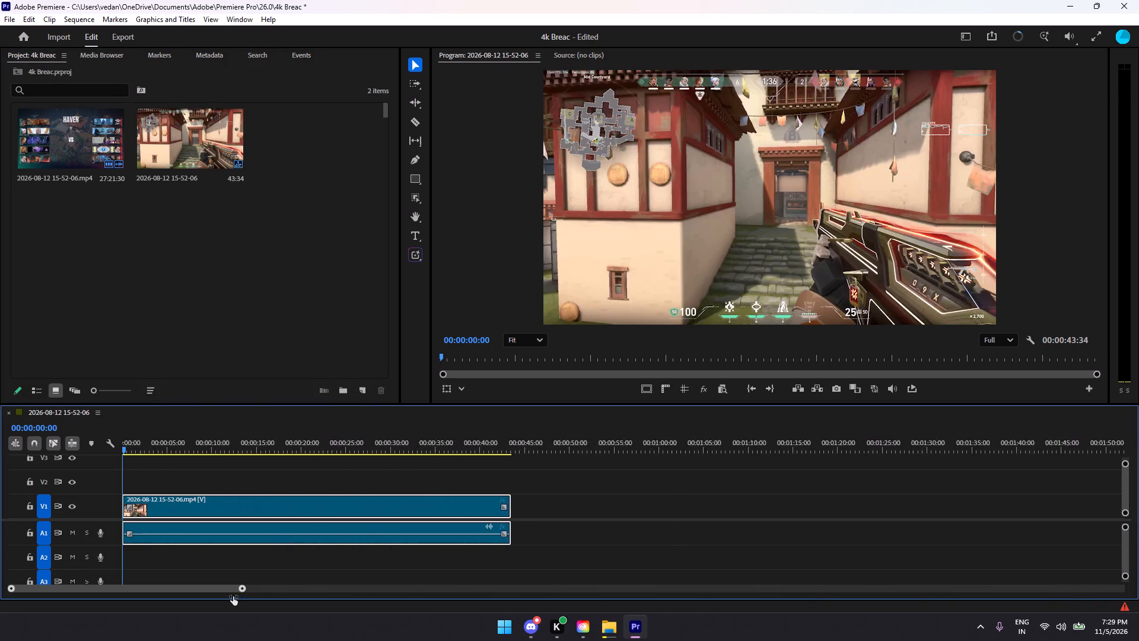
pyautogui.moveTo(233, 596); pyautogui.dragTo(187, 595)
pyautogui.press('space')
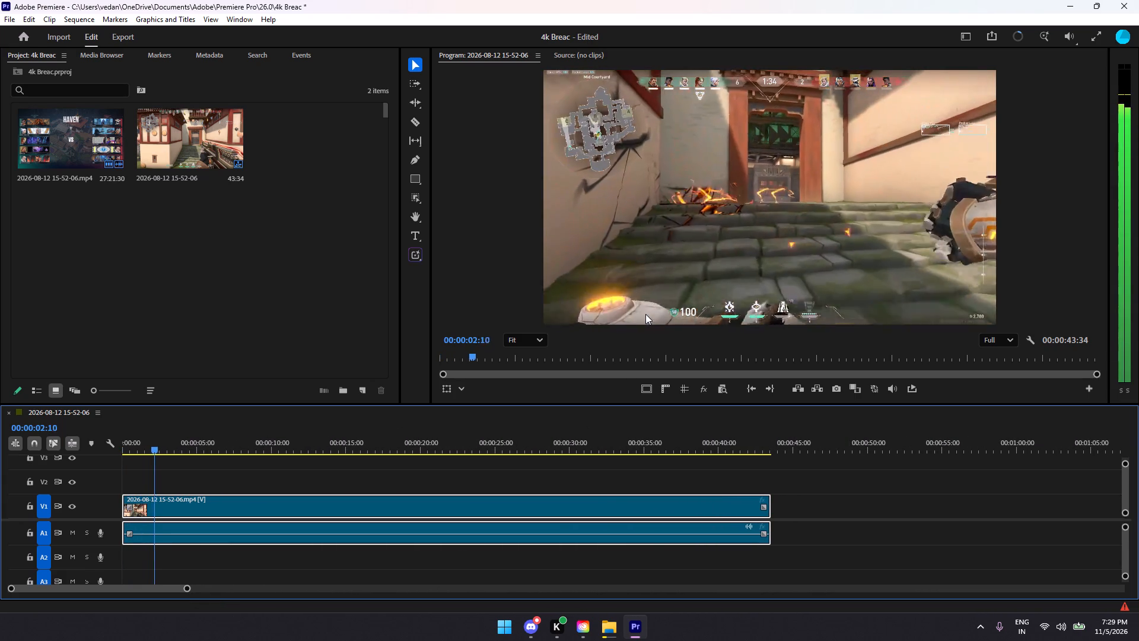
pyautogui.press('space')
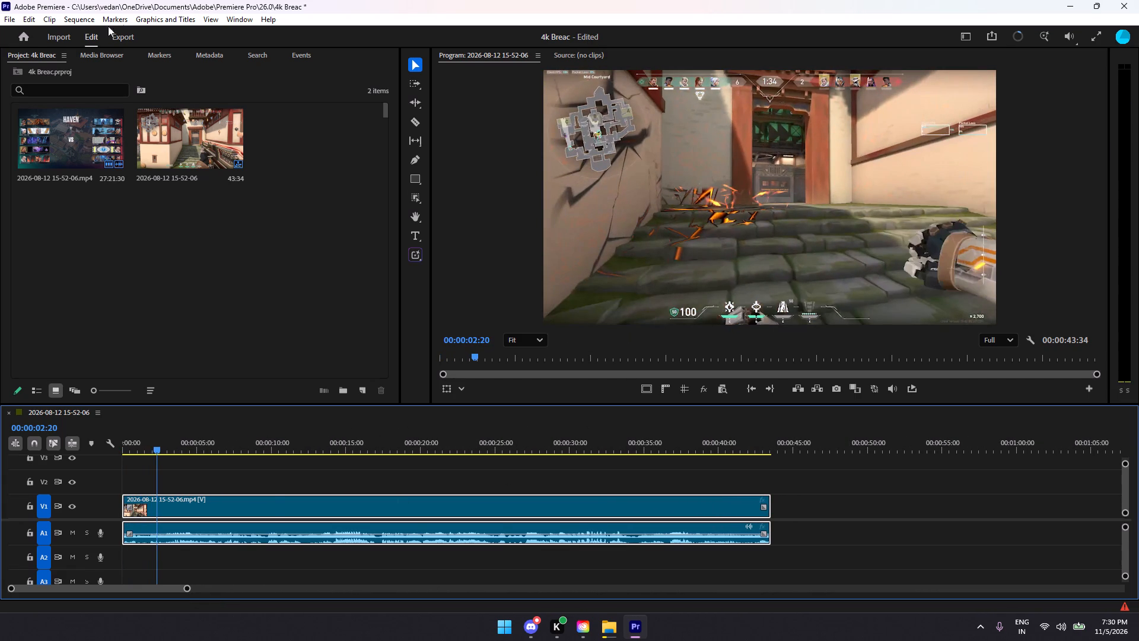
# In the sequence settings, set the video preview codec to H.264, keeping QuickTime as the preview file format.
pyautogui.click(77, 19)
pyautogui.click(149, 33)
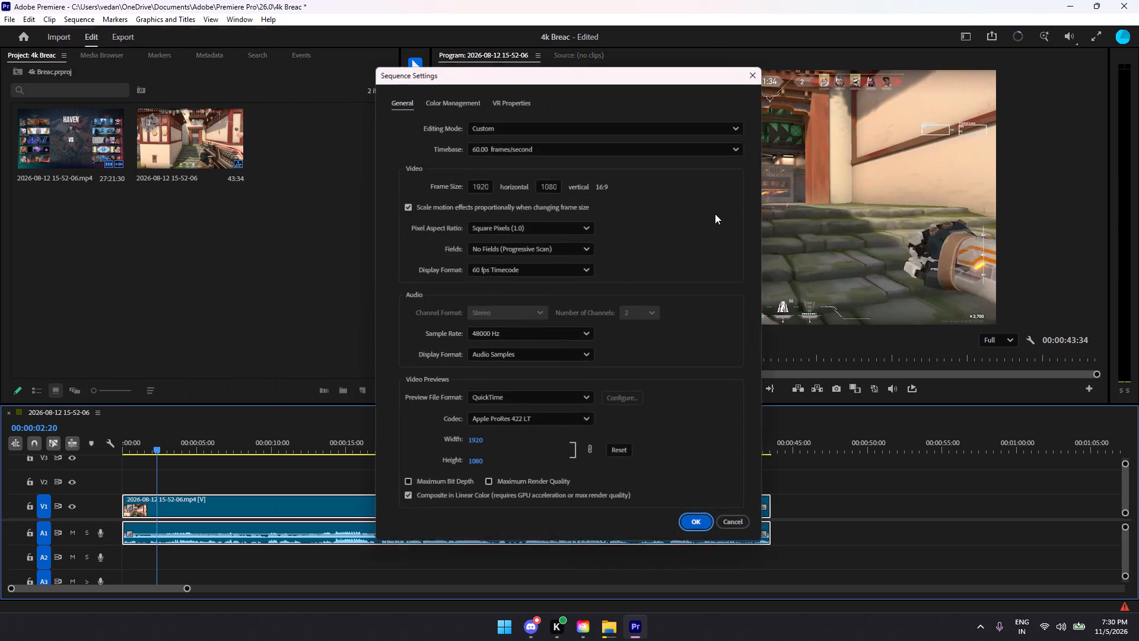
pyautogui.click(615, 126)
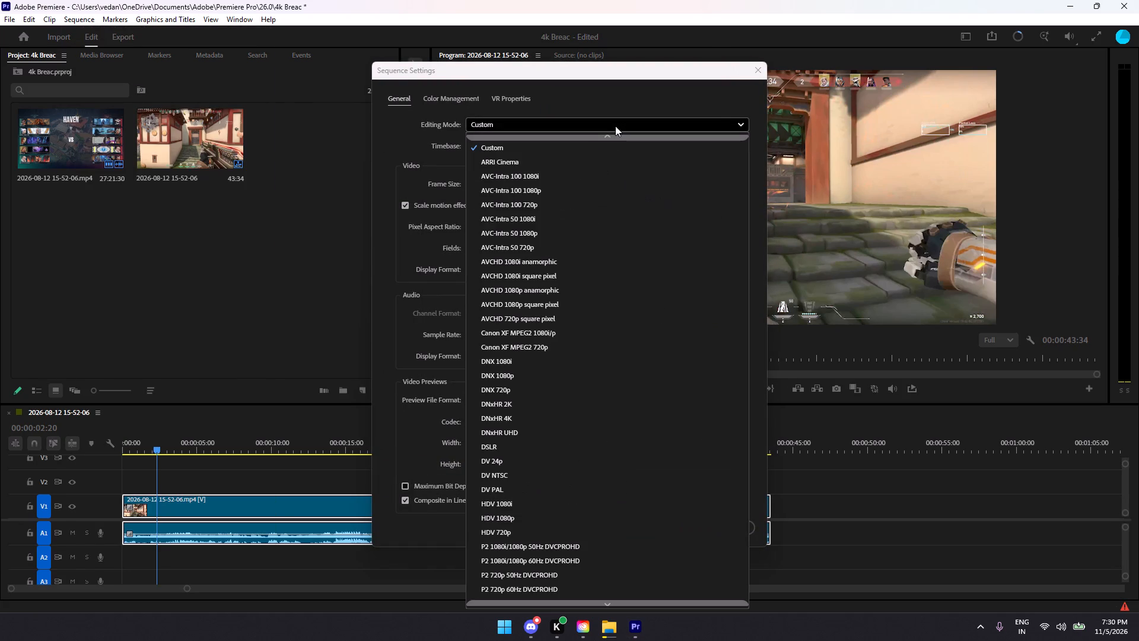
pyautogui.click(615, 126)
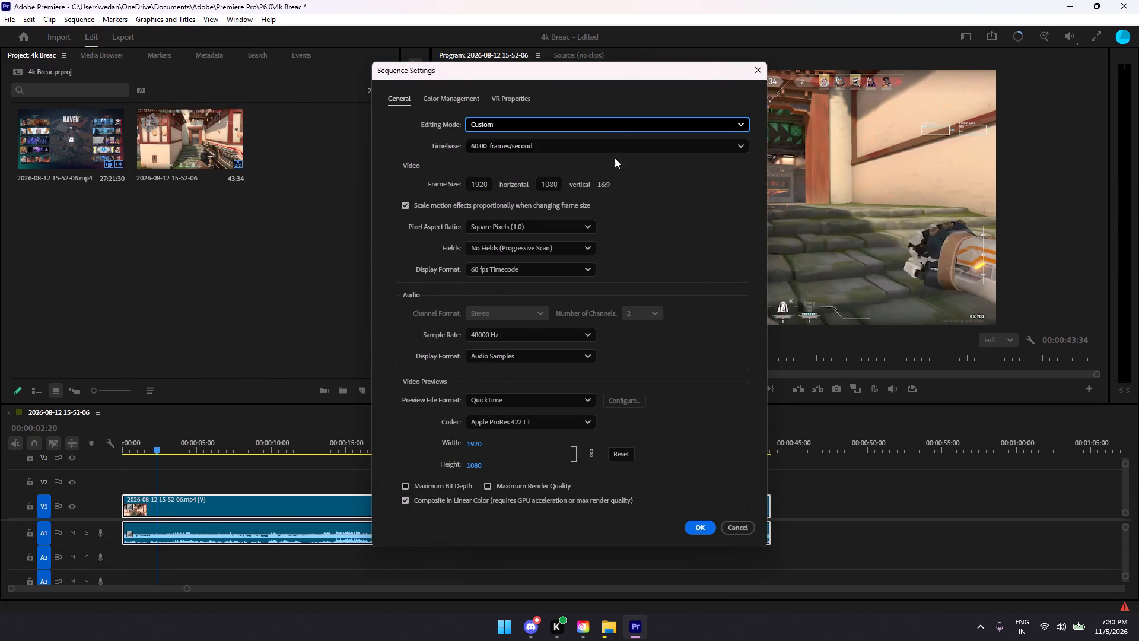
pyautogui.click(585, 229)
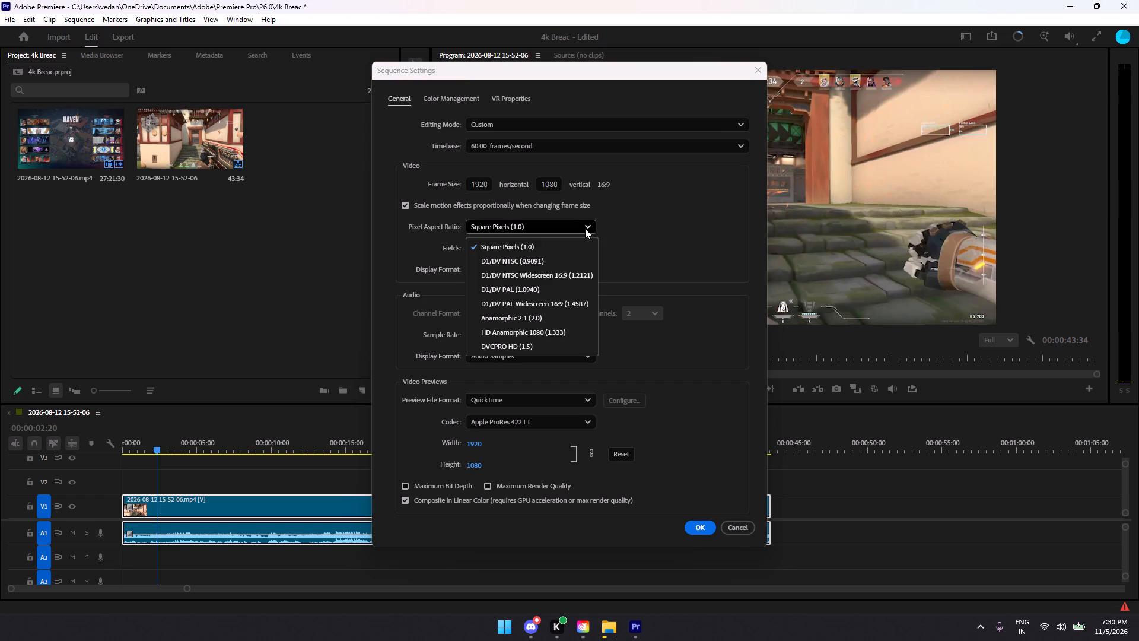
pyautogui.click(585, 229)
pyautogui.click(590, 243)
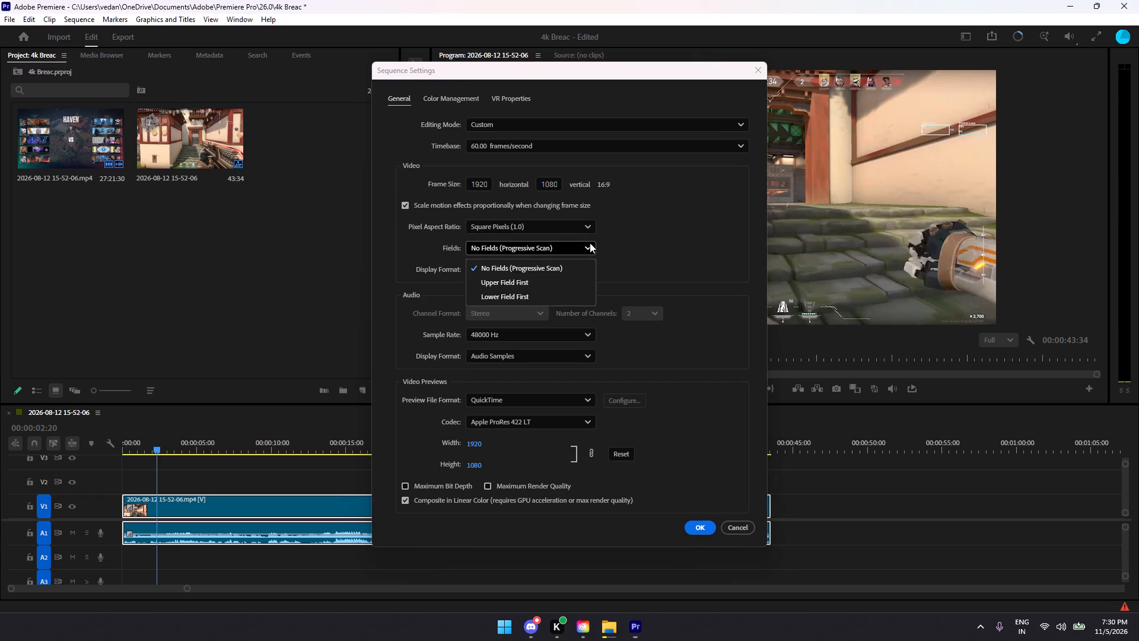
pyautogui.click(590, 243)
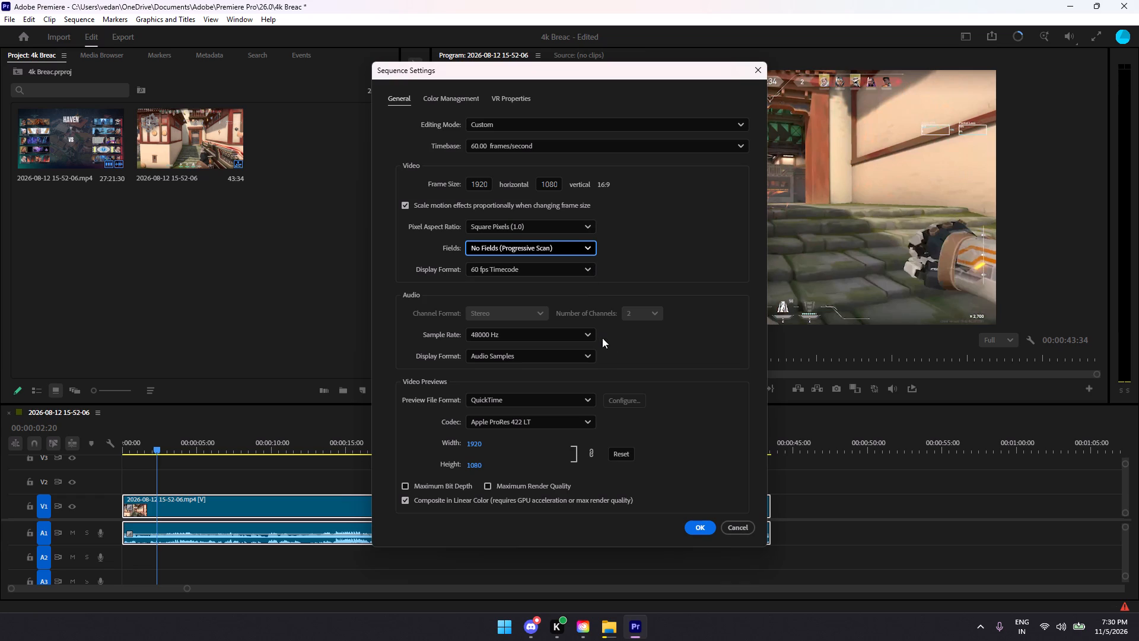
pyautogui.click(535, 425)
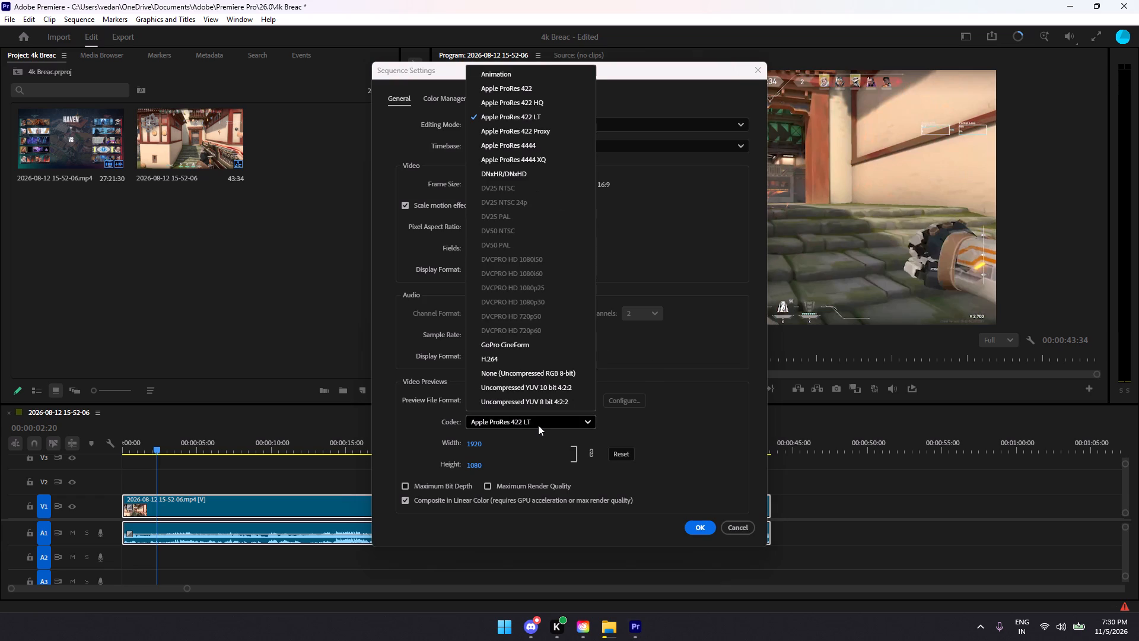
pyautogui.click(536, 359)
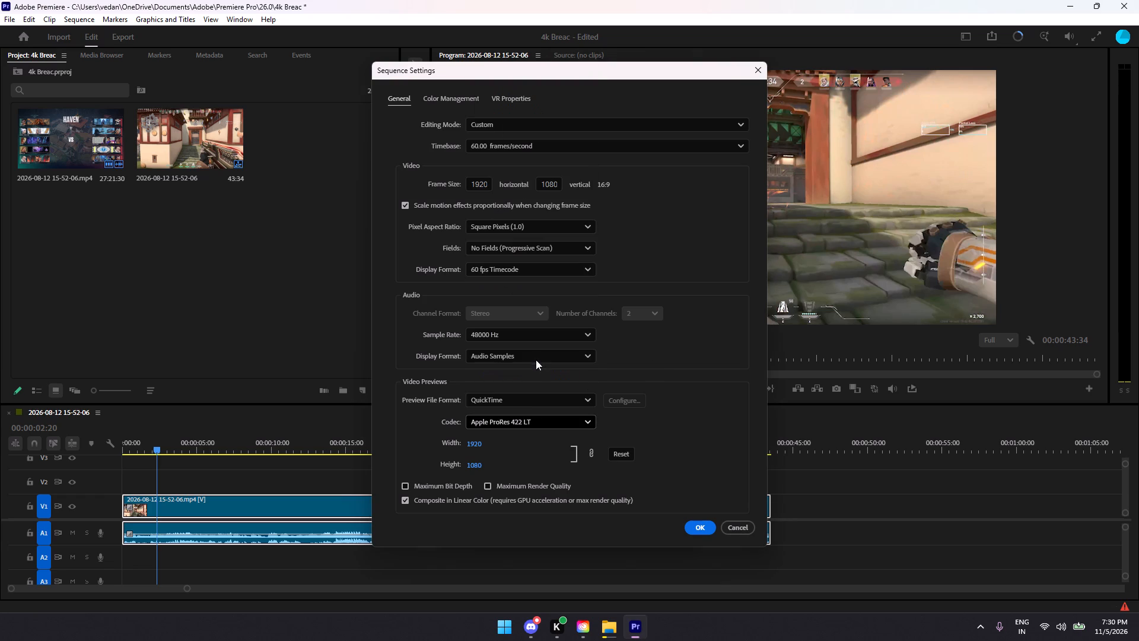
pyautogui.click(528, 397)
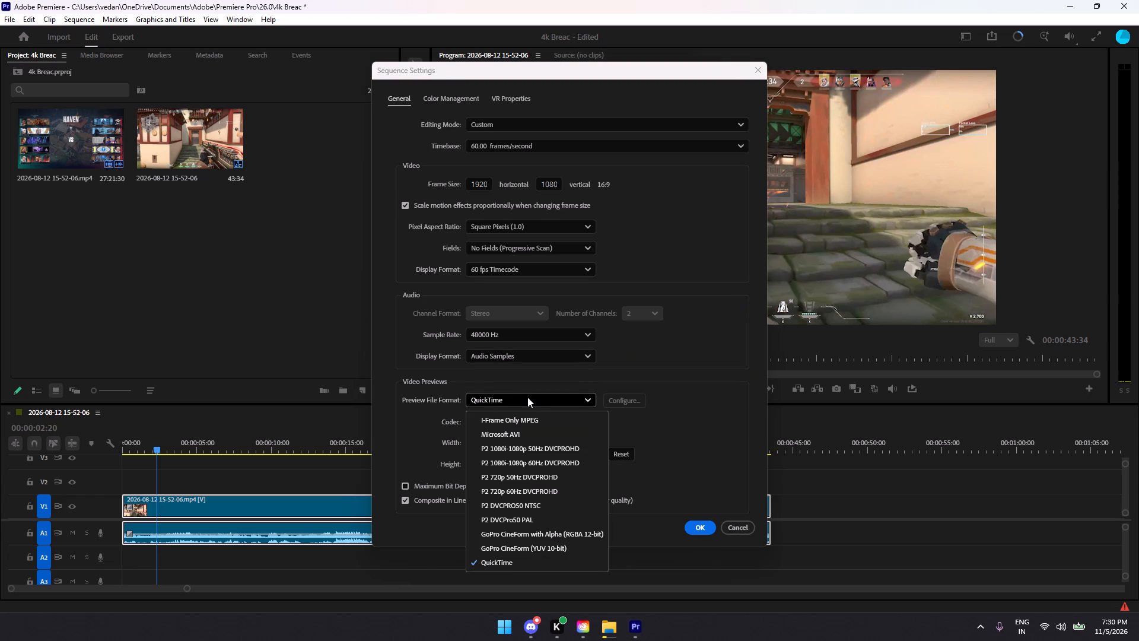
pyautogui.click(527, 397)
pyautogui.click(580, 243)
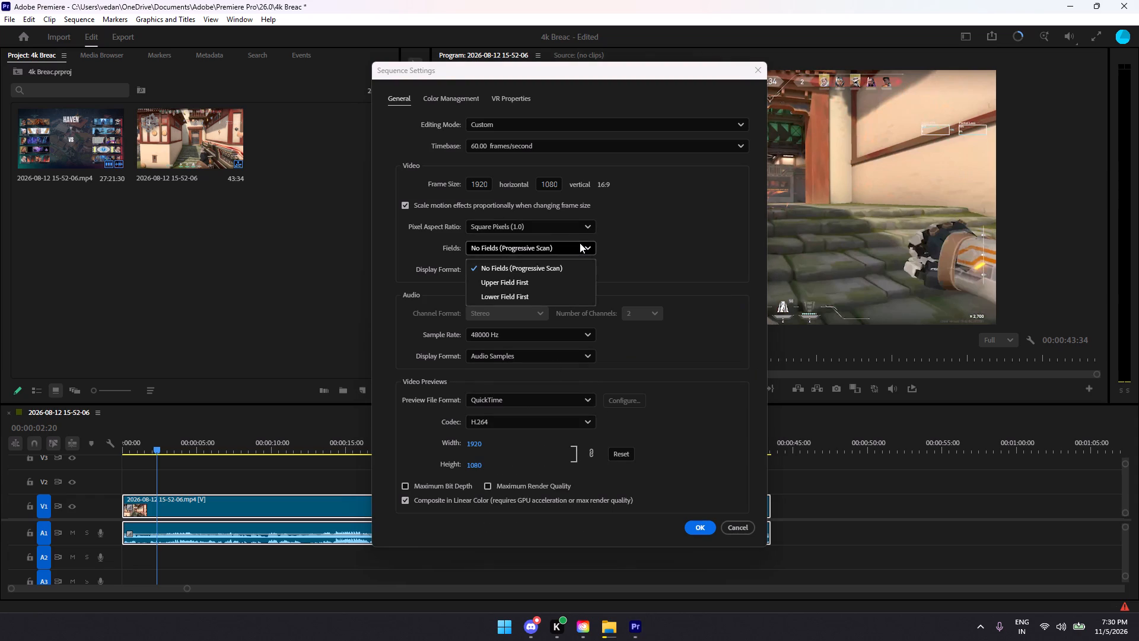
pyautogui.click(580, 243)
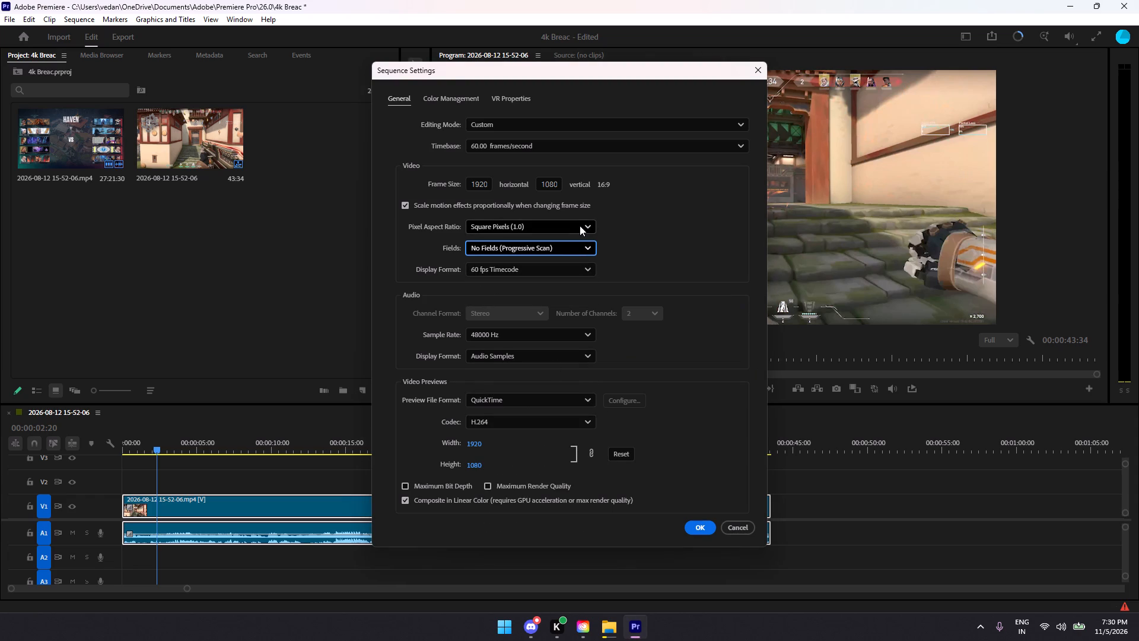
pyautogui.click(580, 226)
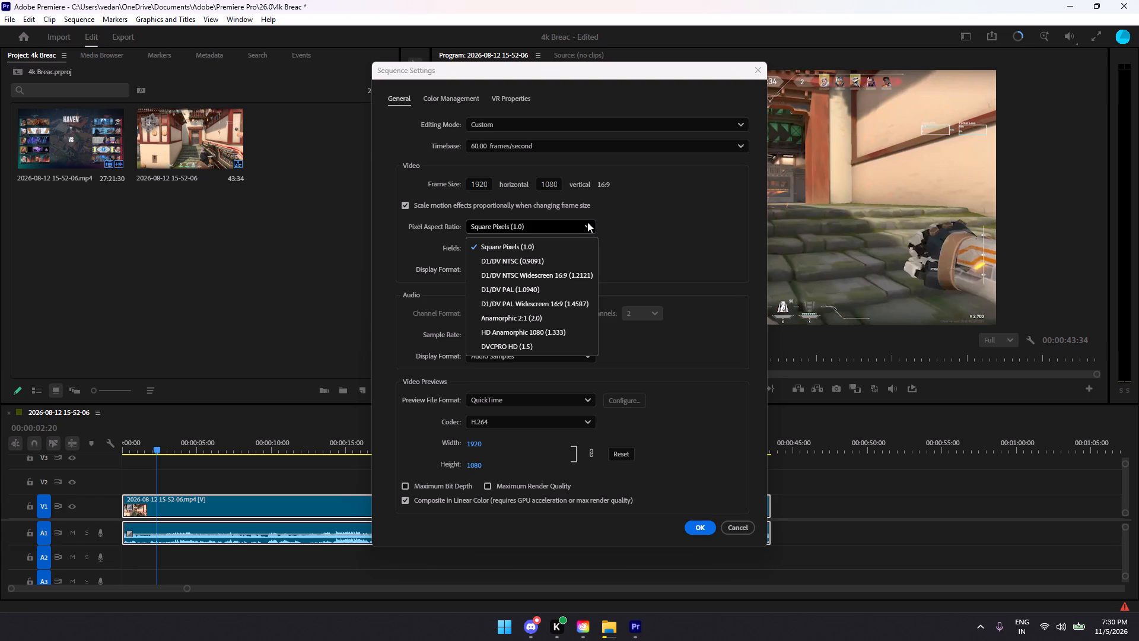
pyautogui.click(587, 222)
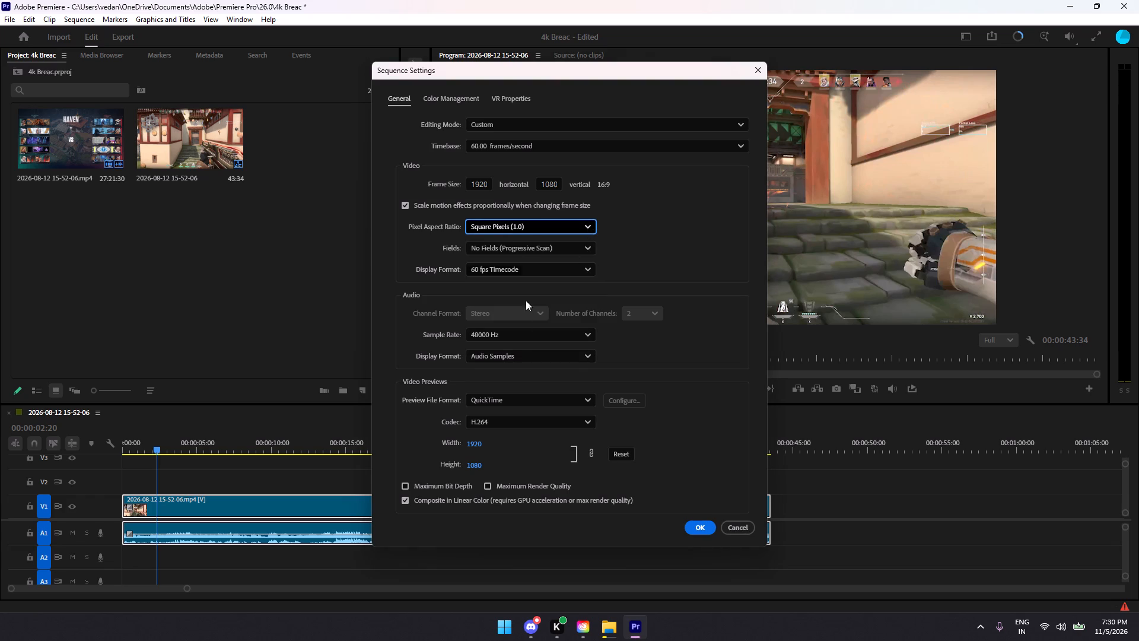
# Change the sequence frame size to 1080 horizontal by 1920 vertical and apply it, accepting deletion of the existing previews.
pyautogui.moveTo(487, 180); pyautogui.dragTo(475, 181)
pyautogui.moveTo(486, 183); pyautogui.dragTo(468, 184)
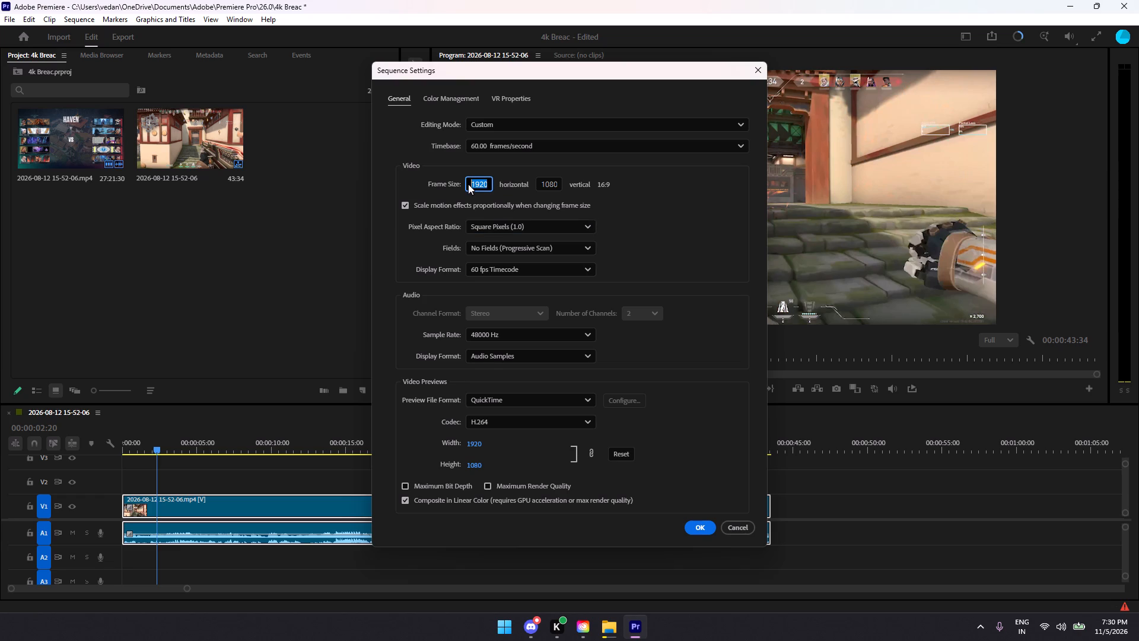
pyautogui.hotkey('ctrl', 'c')
pyautogui.moveTo(558, 186); pyautogui.dragTo(548, 185)
pyautogui.moveTo(543, 185); pyautogui.dragTo(573, 182)
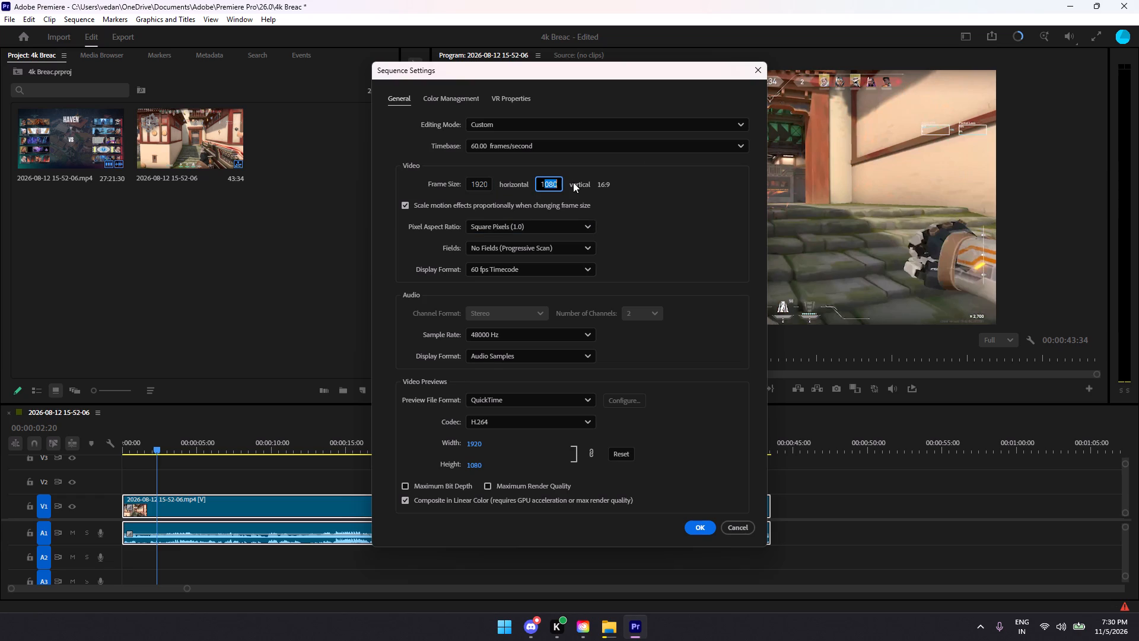
pyautogui.press('BackSpace')
pyautogui.press('BackSpace')
pyautogui.hotkey('ctrl', 'v')
pyautogui.moveTo(486, 180); pyautogui.dragTo(480, 182)
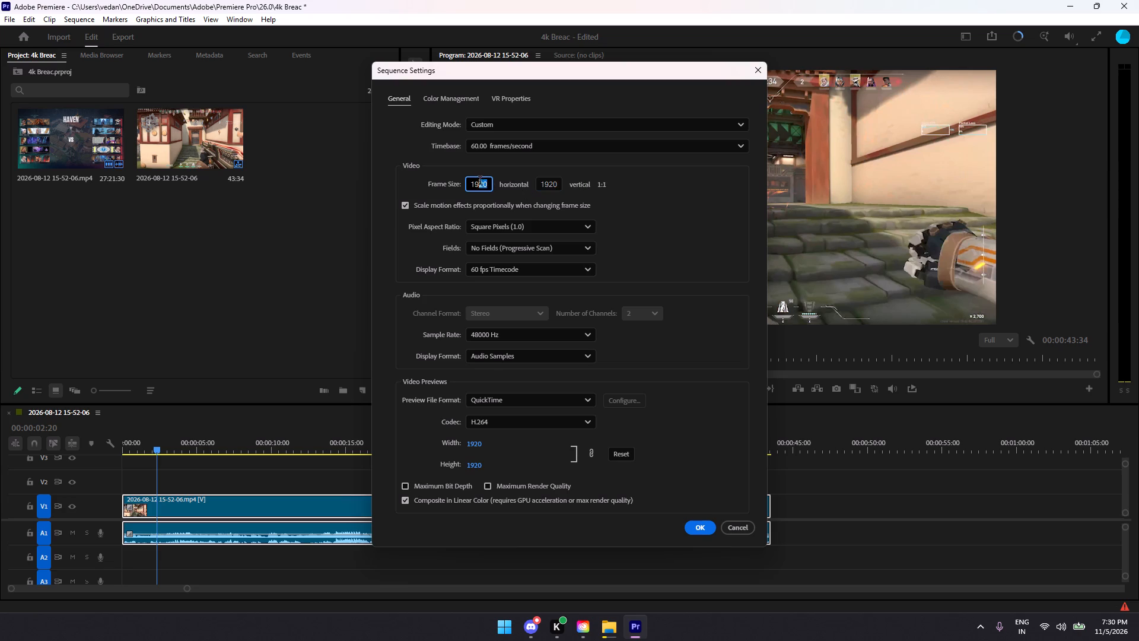
pyautogui.moveTo(480, 182); pyautogui.dragTo(468, 182)
pyautogui.write('10')
pyautogui.write('80')
pyautogui.press('Return')
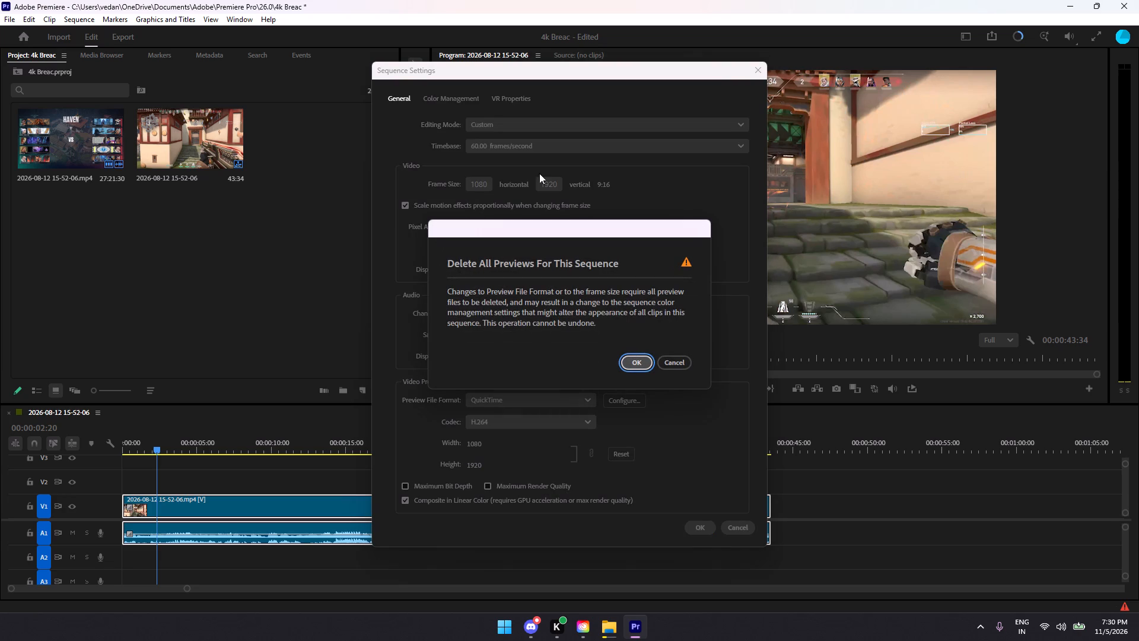
pyautogui.click(632, 363)
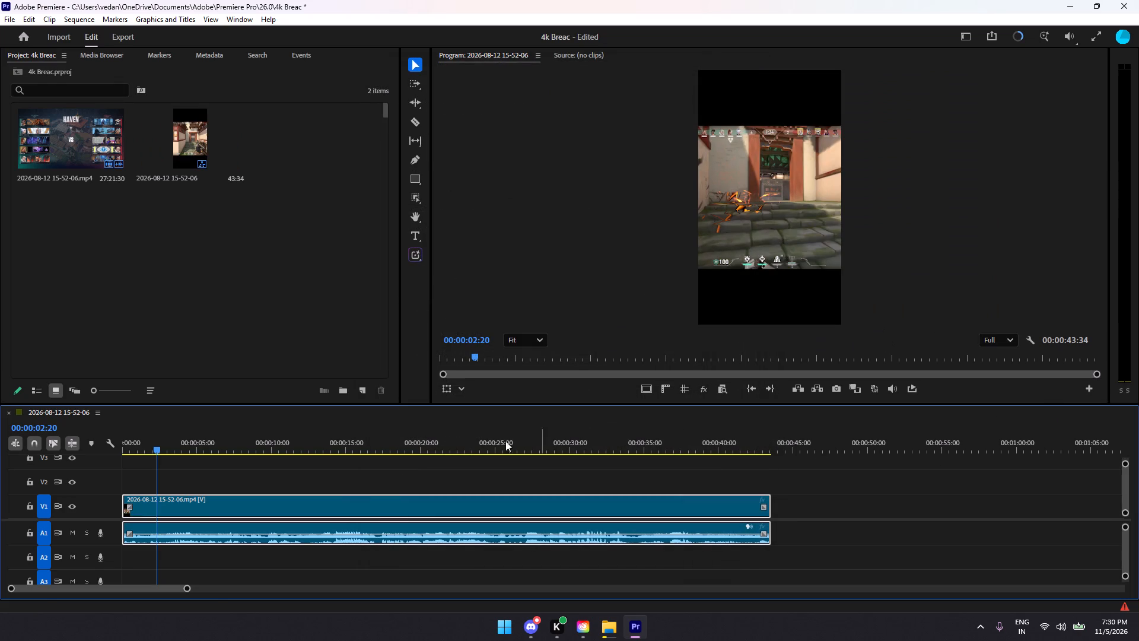
# Duplicate the gameplay video from V1 onto V2 directly above it, and lock track V2 with the playhead at the sequence start.
pyautogui.keyDown('alt'); pyautogui.moveTo(185, 506); pyautogui.dragTo(197, 487); pyautogui.keyUp('alt')
pyautogui.moveTo(156, 450); pyautogui.dragTo(146, 450)
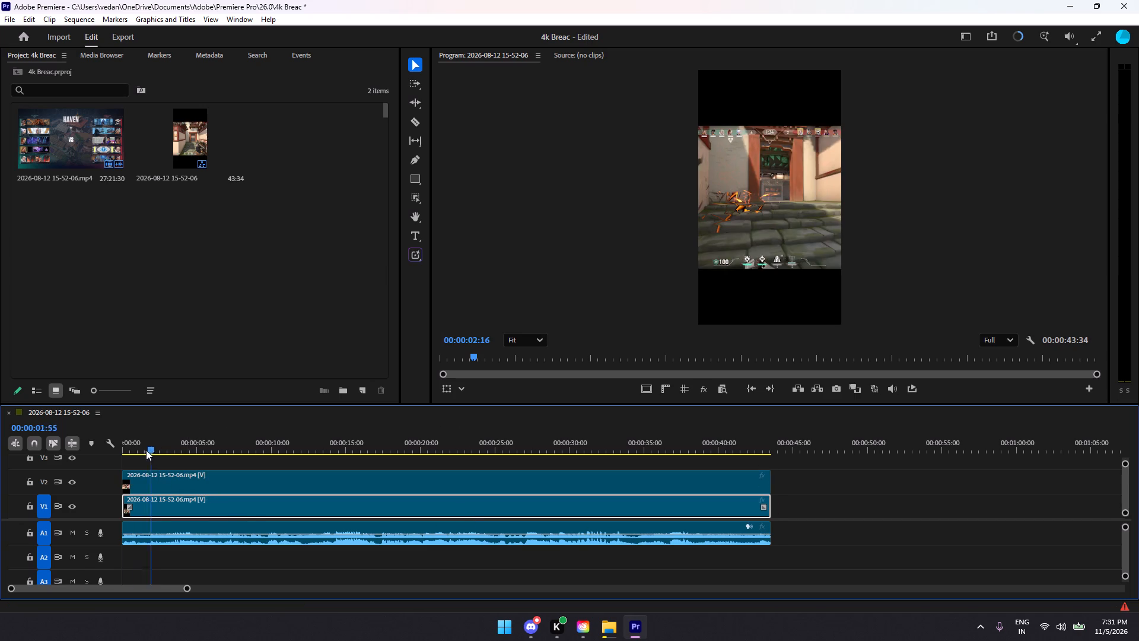
pyautogui.moveTo(146, 450); pyautogui.dragTo(117, 449)
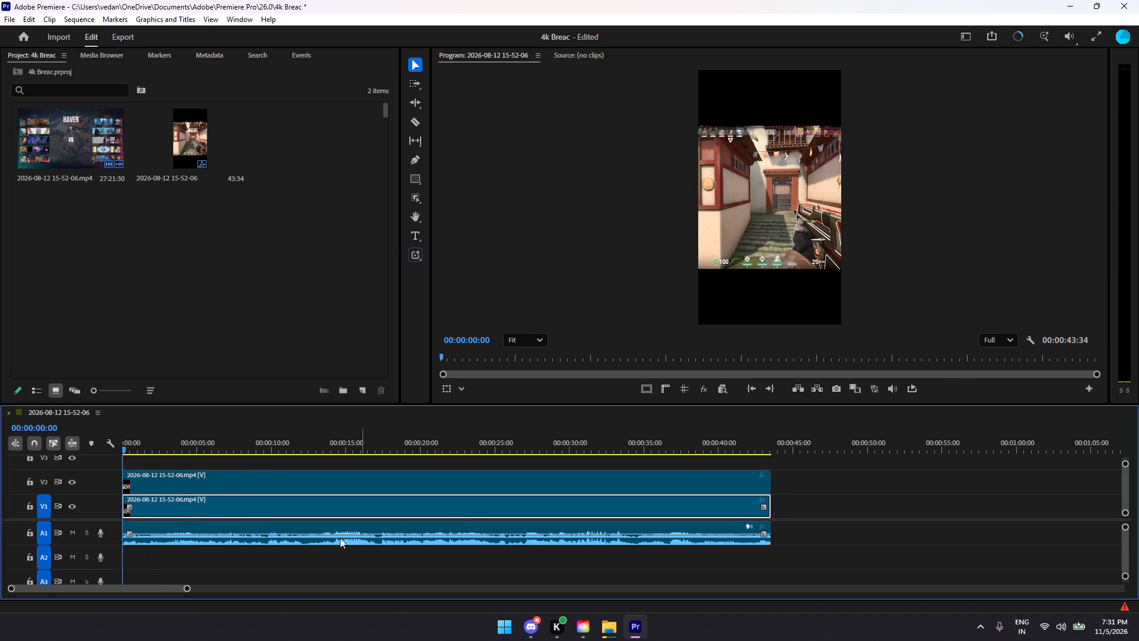
pyautogui.click(32, 481)
# Scale up the V1 gameplay clip around its centre until it fills the full height of the vertical frame as a background.
pyautogui.doubleClick(782, 180)
pyautogui.doubleClick(782, 180)
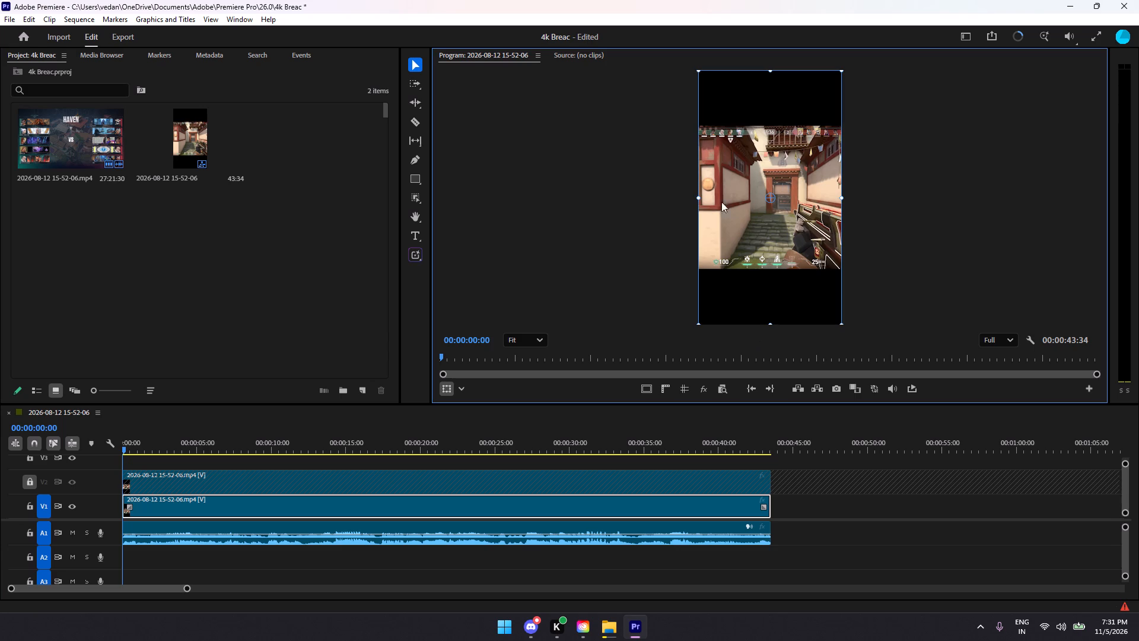
pyautogui.moveTo(699, 200); pyautogui.dragTo(644, 201)
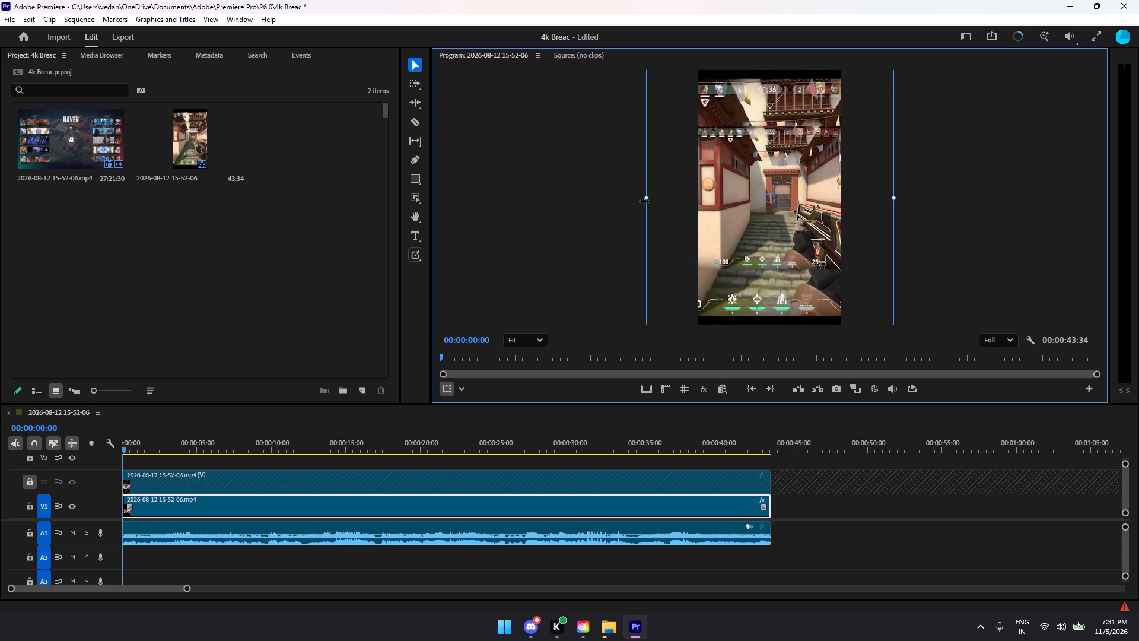
pyautogui.moveTo(644, 201); pyautogui.dragTo(648, 201)
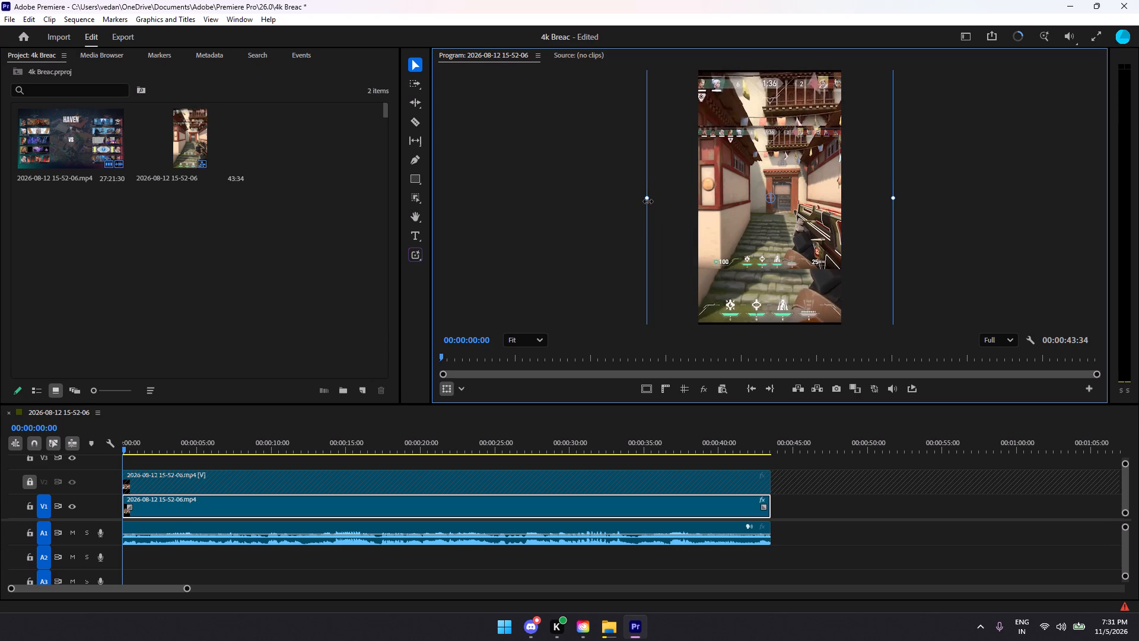
pyautogui.moveTo(648, 201); pyautogui.dragTo(645, 201)
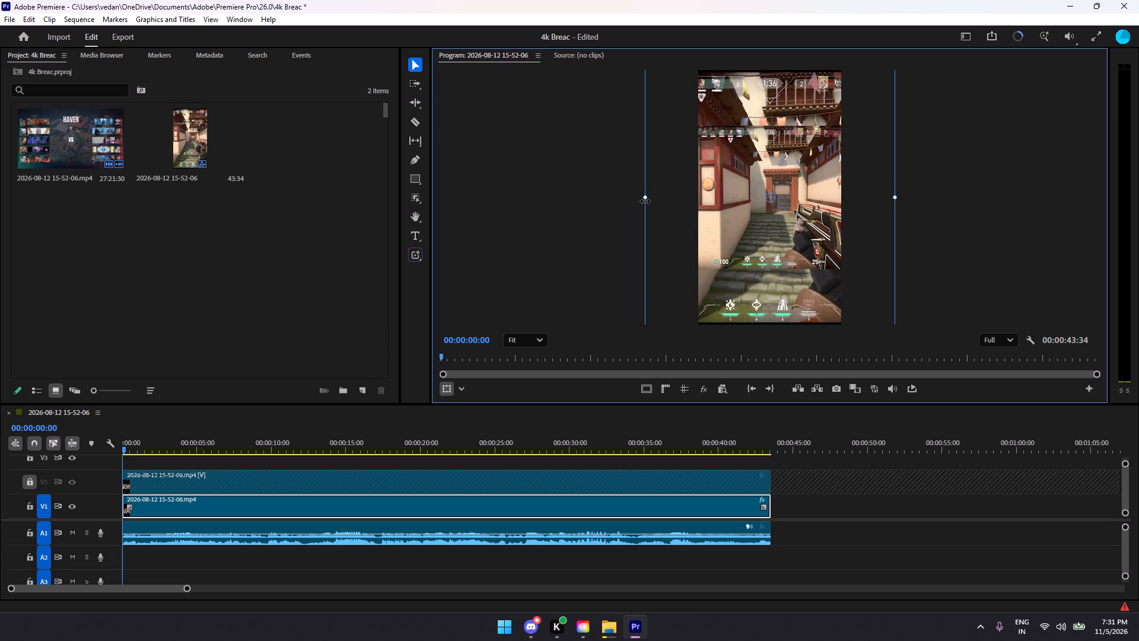
pyautogui.moveTo(645, 201); pyautogui.dragTo(642, 201)
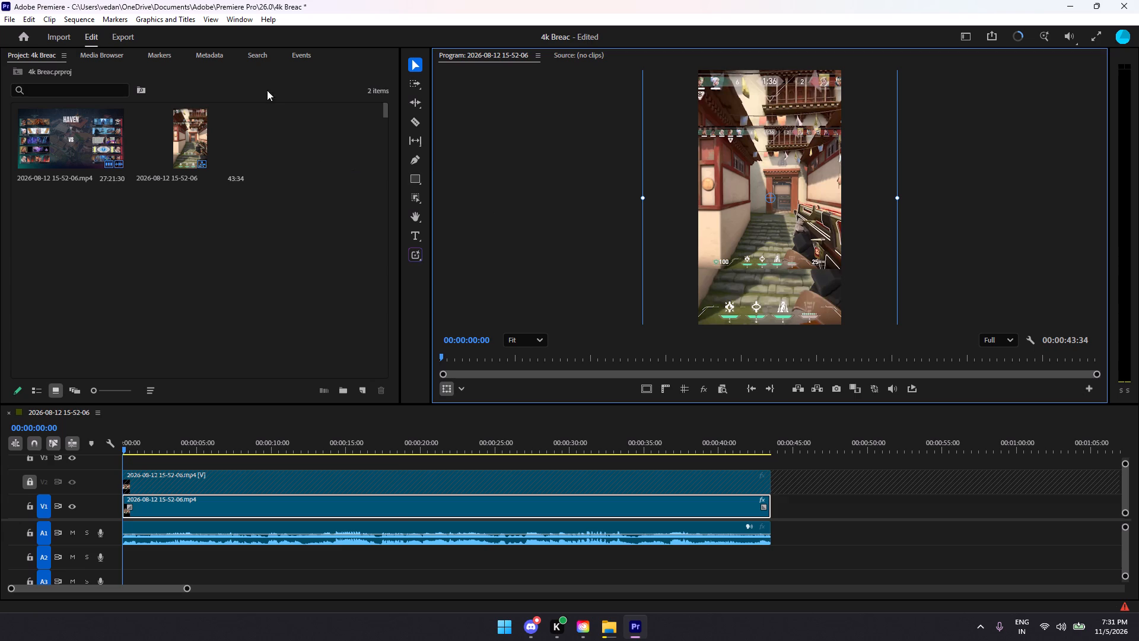
# Show the Effect Controls for the V1 clip and dock them beside the program monitor.
pyautogui.click(237, 21)
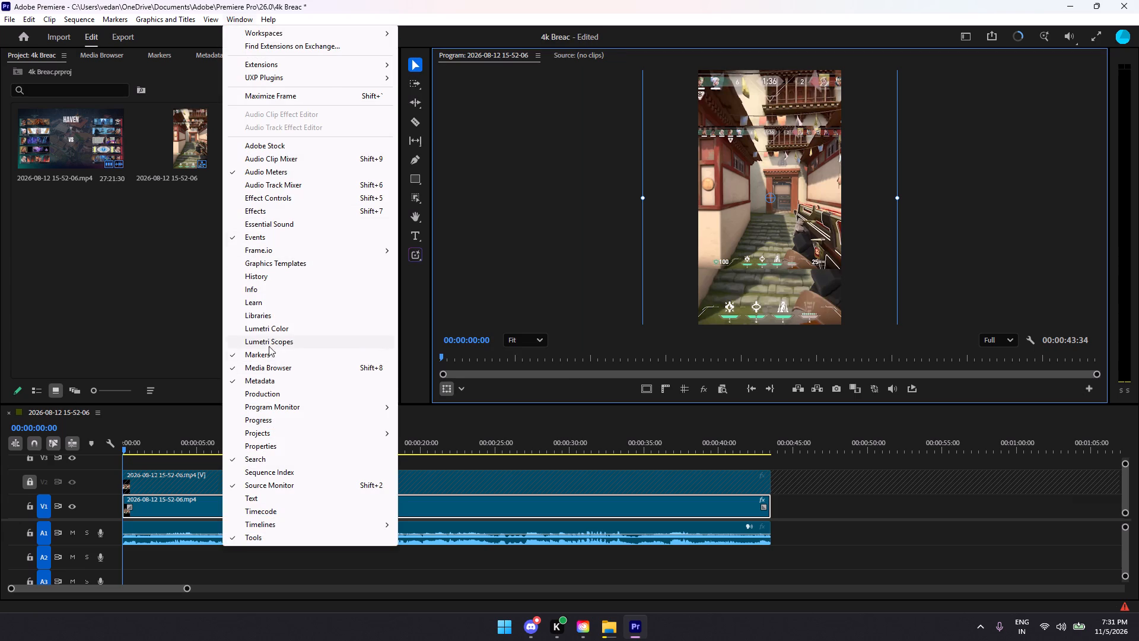
pyautogui.click(289, 198)
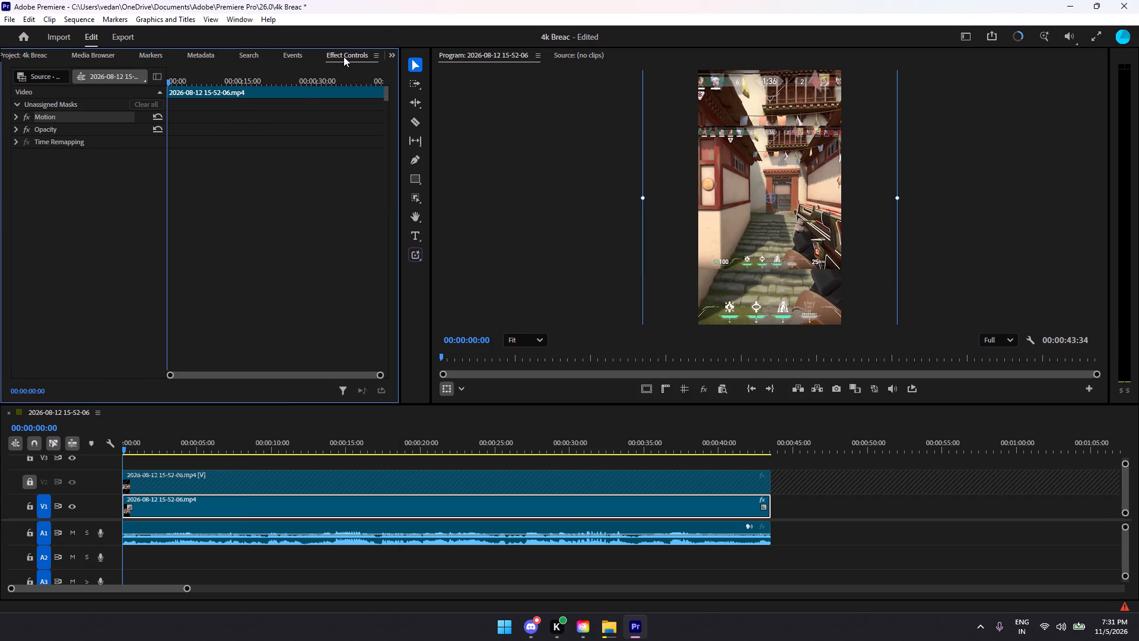
pyautogui.moveTo(343, 56); pyautogui.dragTo(1102, 120)
# Dock the audio meters beside the timeline and narrow them to a slim strip.
pyautogui.moveTo(1129, 52); pyautogui.dragTo(1096, 300)
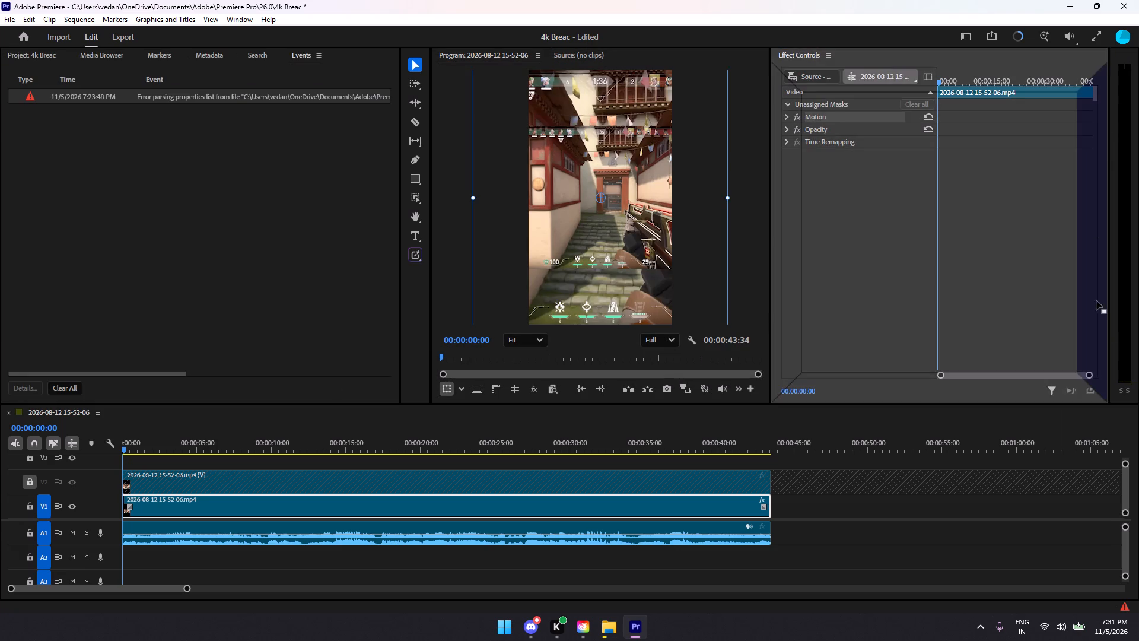
pyautogui.moveTo(1096, 300); pyautogui.dragTo(1121, 439)
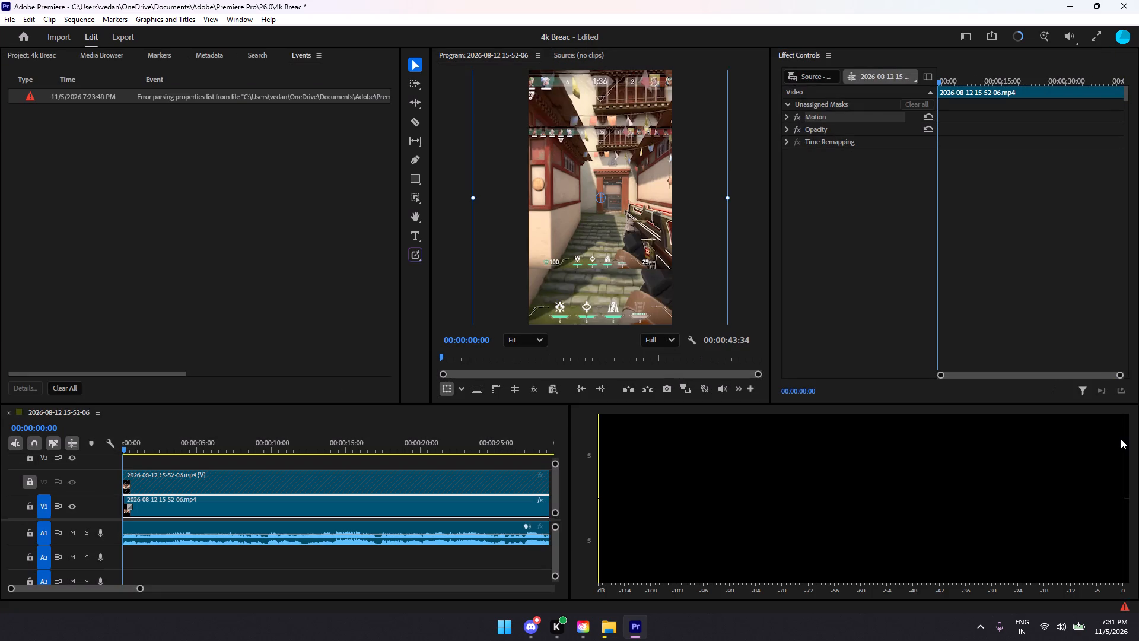
pyautogui.moveTo(570, 483); pyautogui.dragTo(1019, 452)
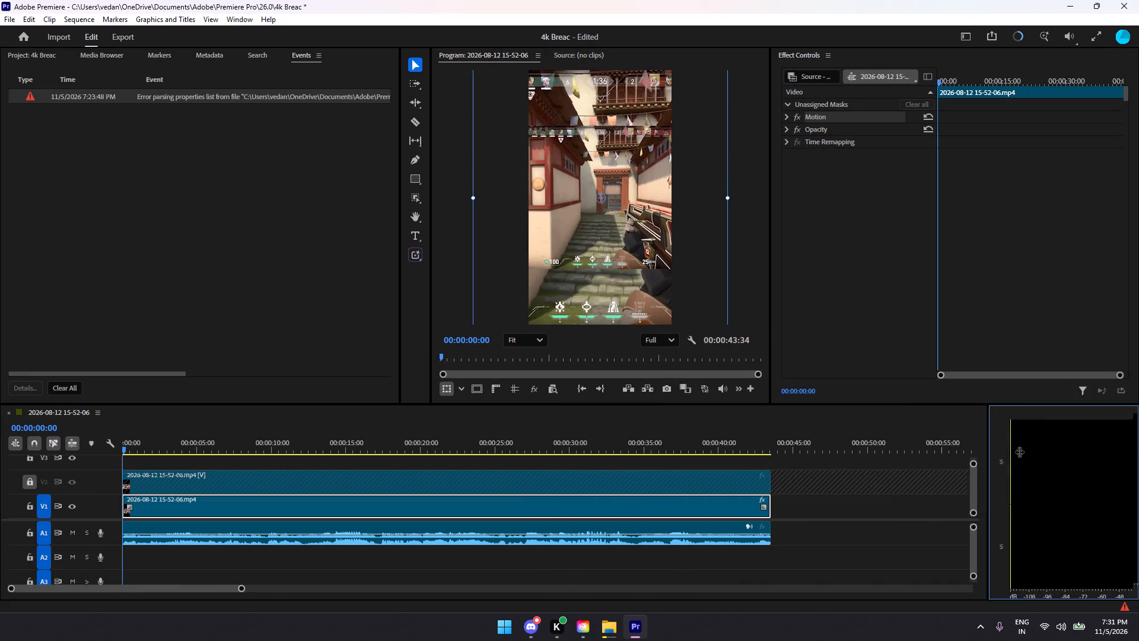
pyautogui.moveTo(1019, 452); pyautogui.dragTo(1113, 452)
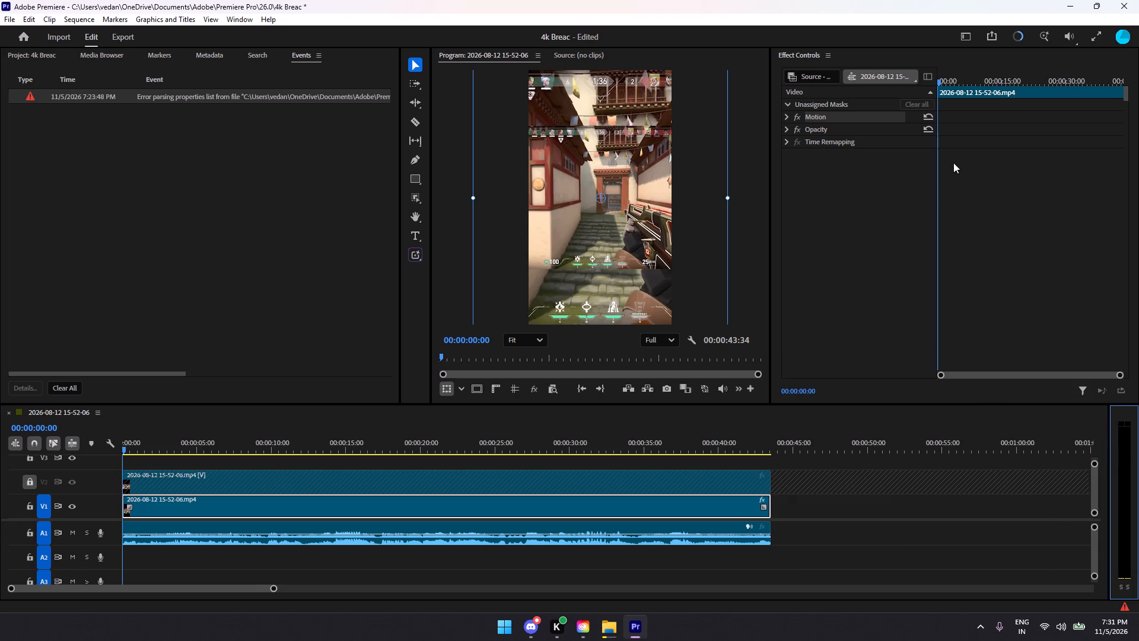
pyautogui.click(768, 200)
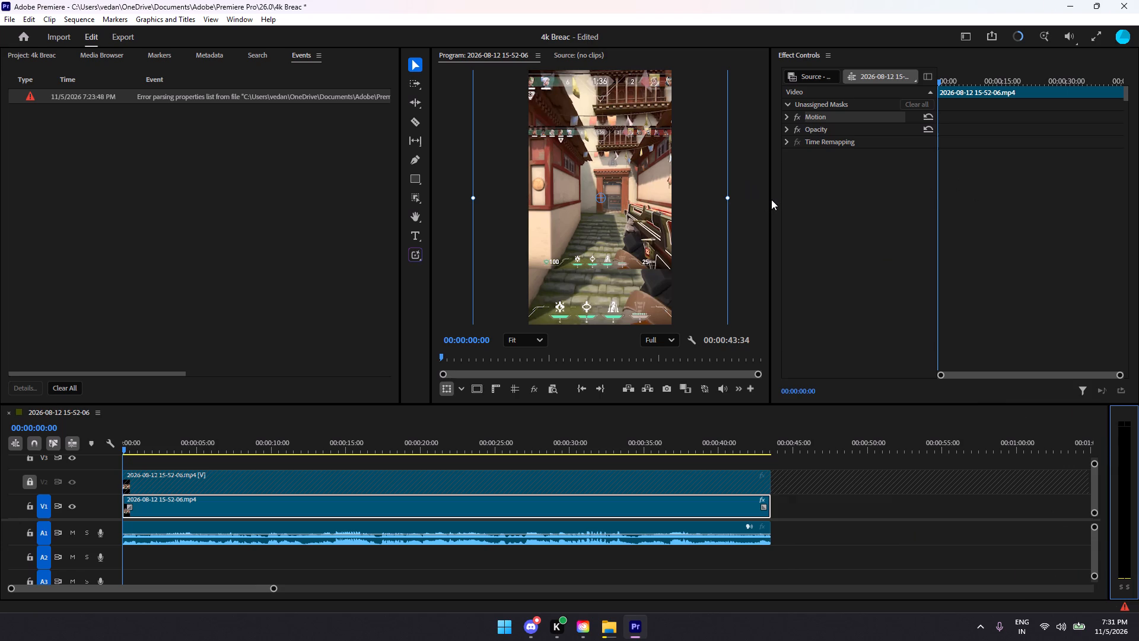
# Widen the program monitor by narrowing the Effect Controls beside it.
pyautogui.click(768, 199)
pyautogui.moveTo(771, 200); pyautogui.dragTo(913, 205)
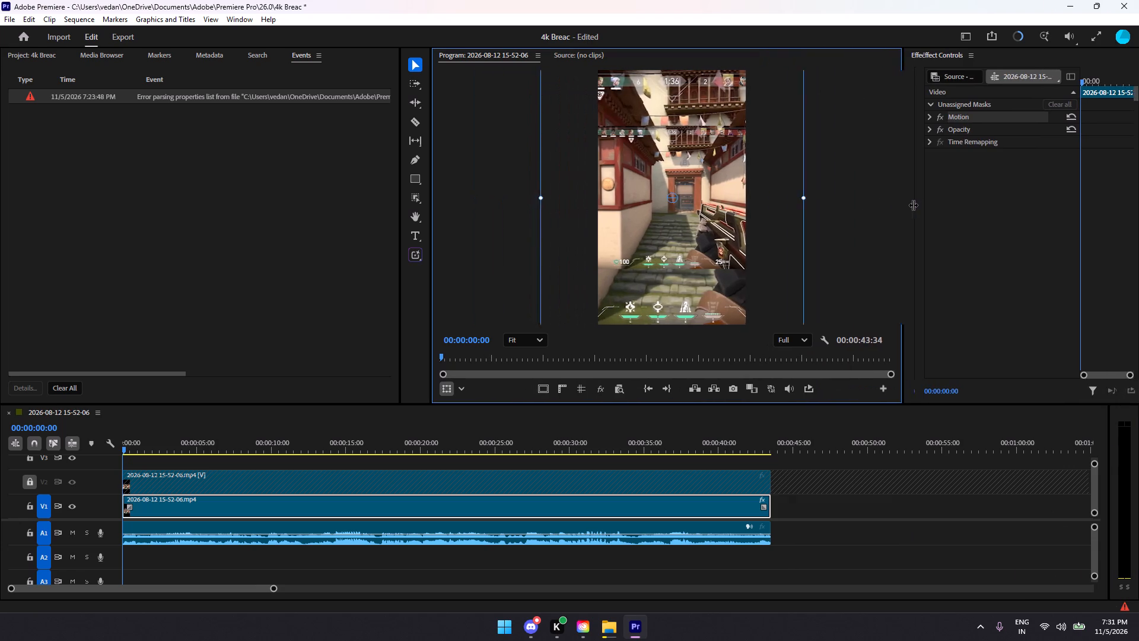
pyautogui.moveTo(913, 205); pyautogui.dragTo(932, 204)
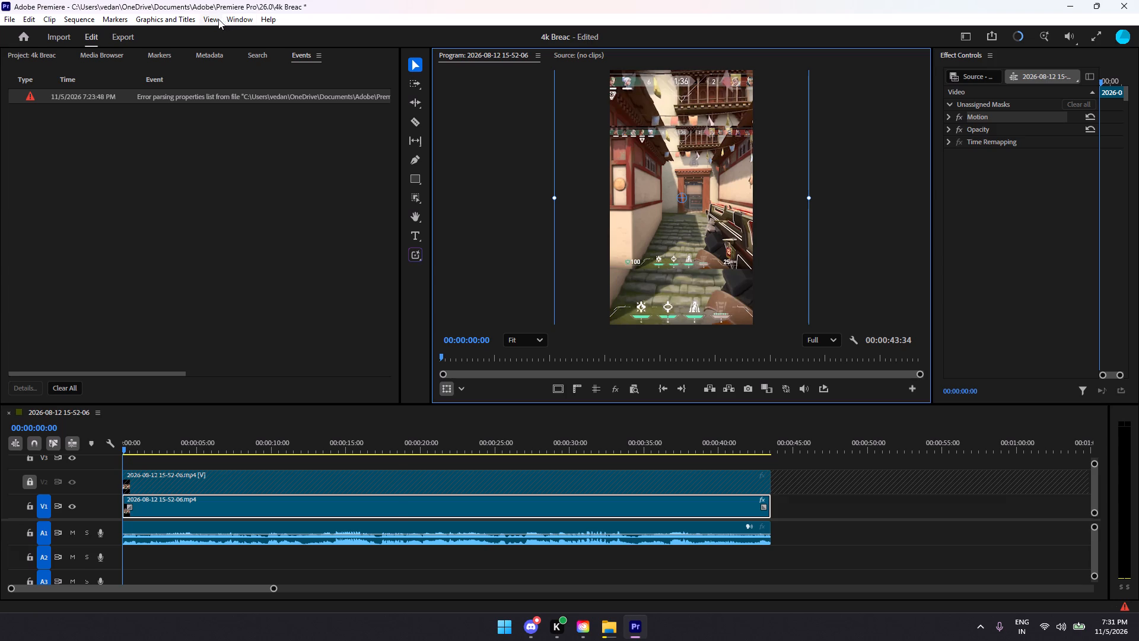
# Show the Effects browser and dock it in the same group as Effect Controls.
pyautogui.click(227, 19)
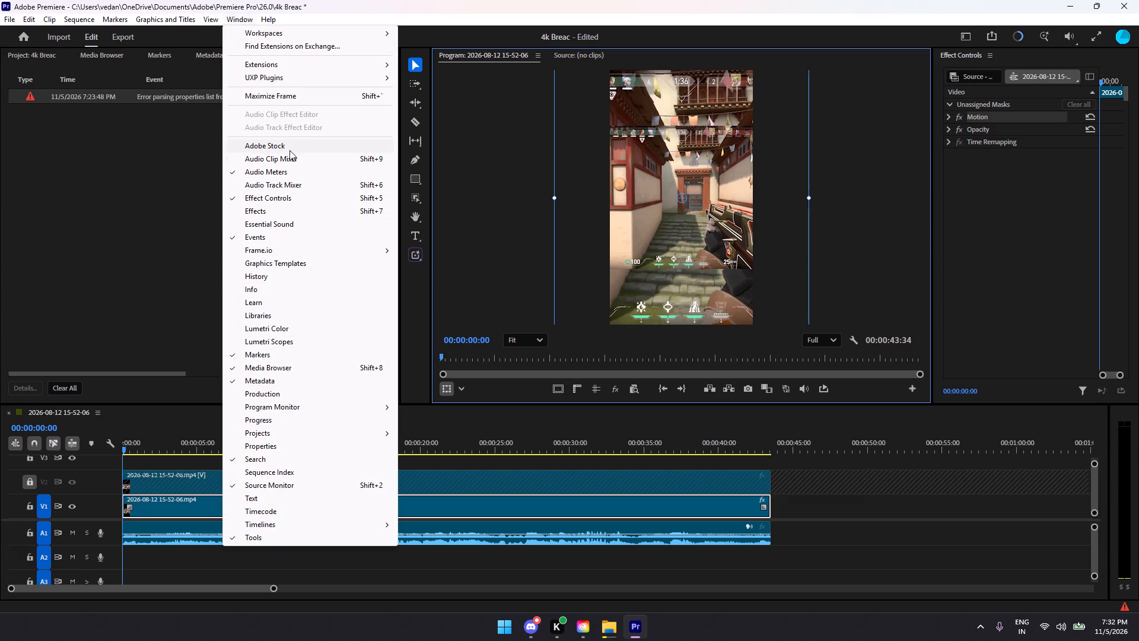
pyautogui.click(295, 215)
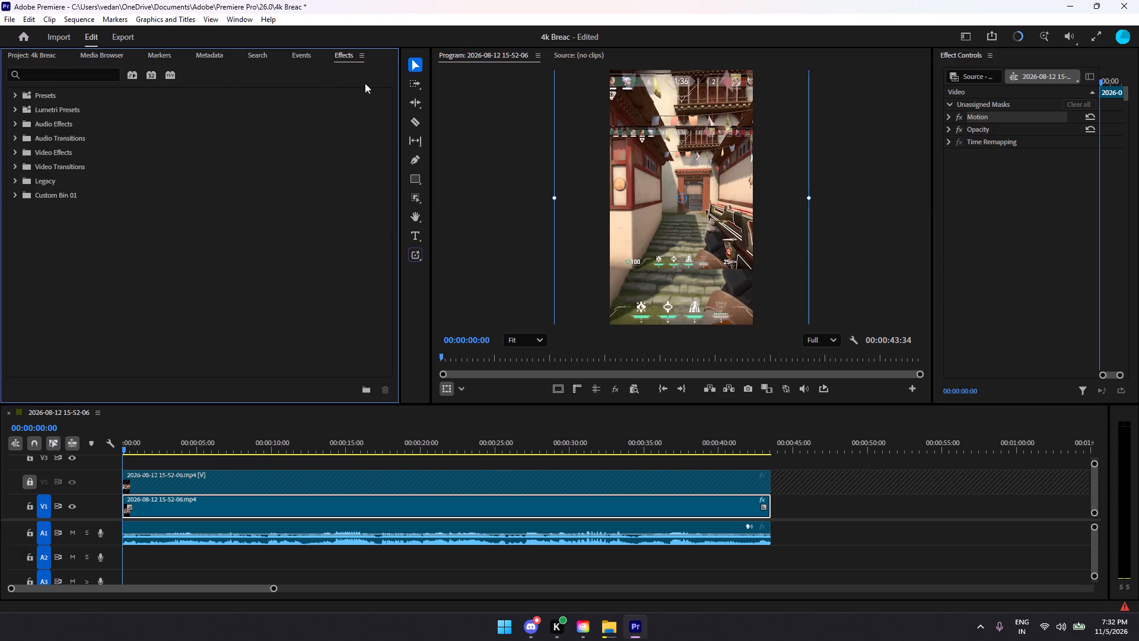
pyautogui.moveTo(344, 56); pyautogui.dragTo(1034, 59)
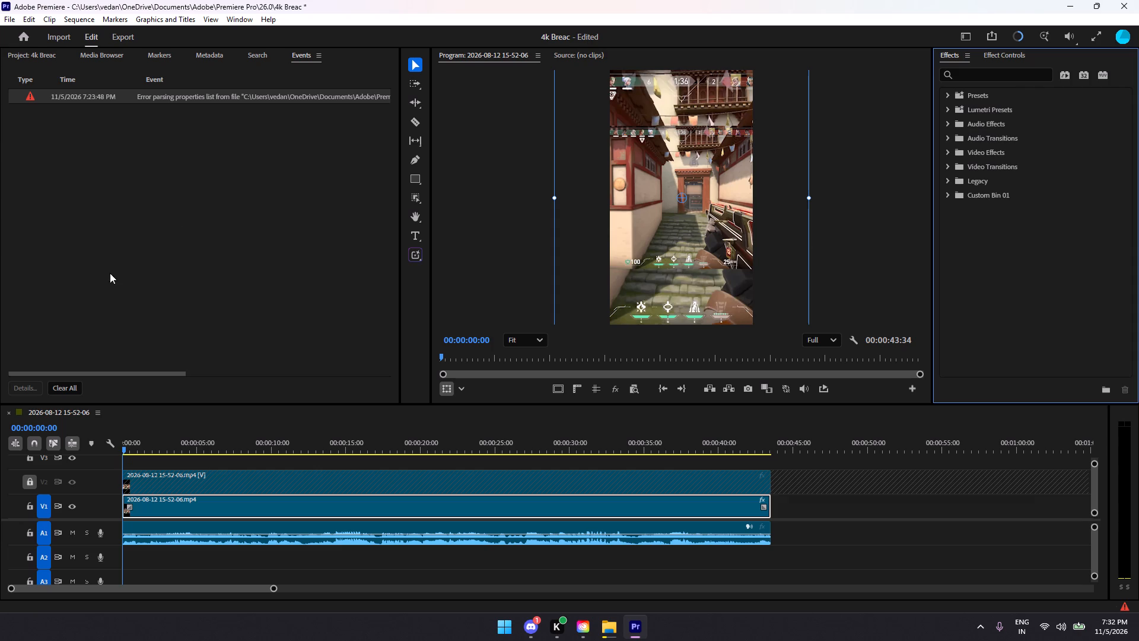
# Show the 4k Breac project's media items in place of the Events log.
pyautogui.click(93, 56)
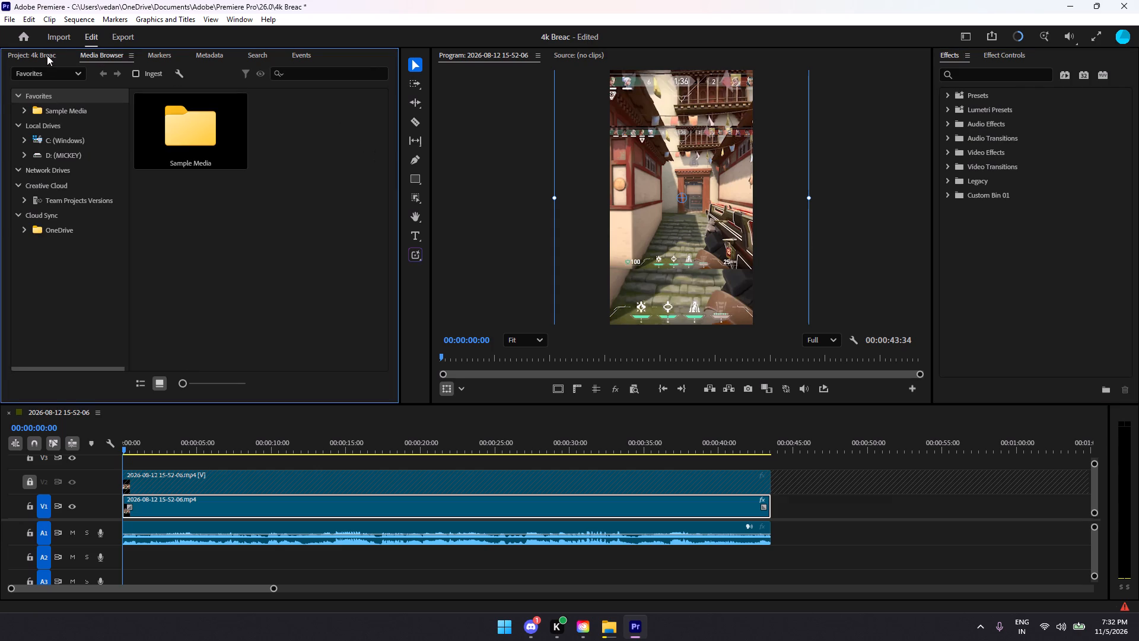
pyautogui.click(39, 50)
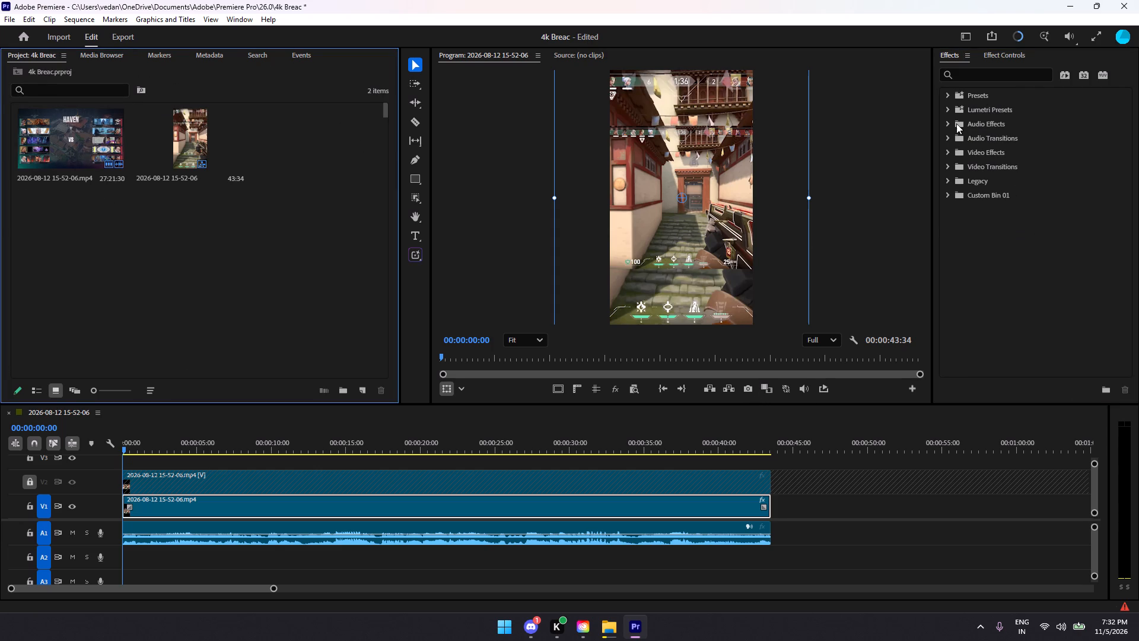
# Apply the saved Lumetri Color Preset to the enlarged background clip on V1.
pyautogui.click(944, 96)
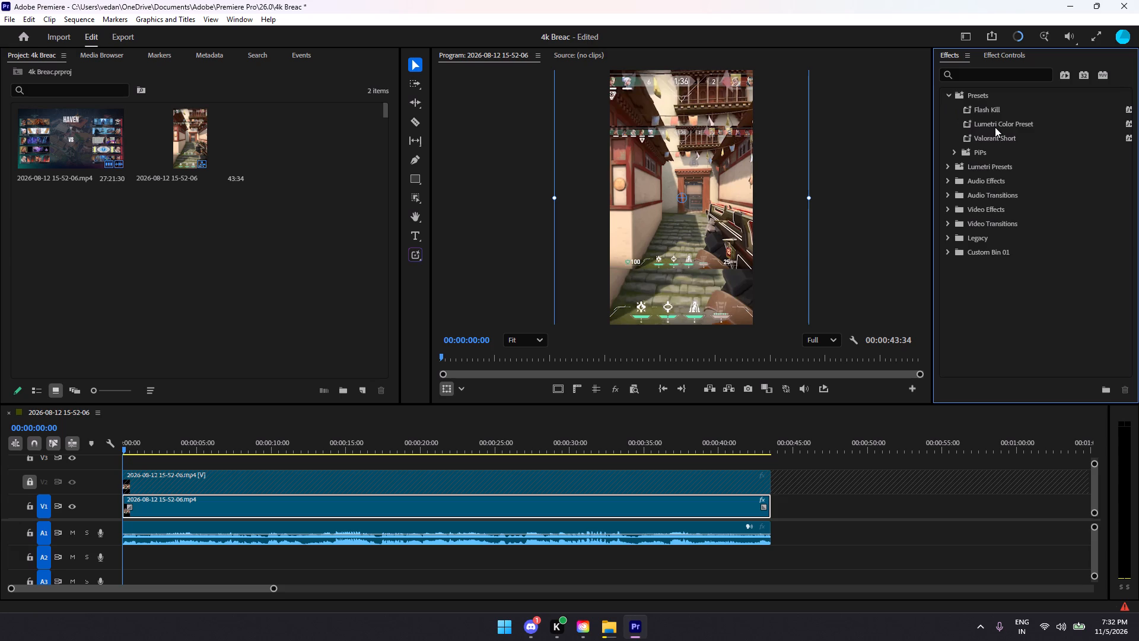
pyautogui.click(995, 127)
pyautogui.moveTo(1002, 123); pyautogui.dragTo(301, 506)
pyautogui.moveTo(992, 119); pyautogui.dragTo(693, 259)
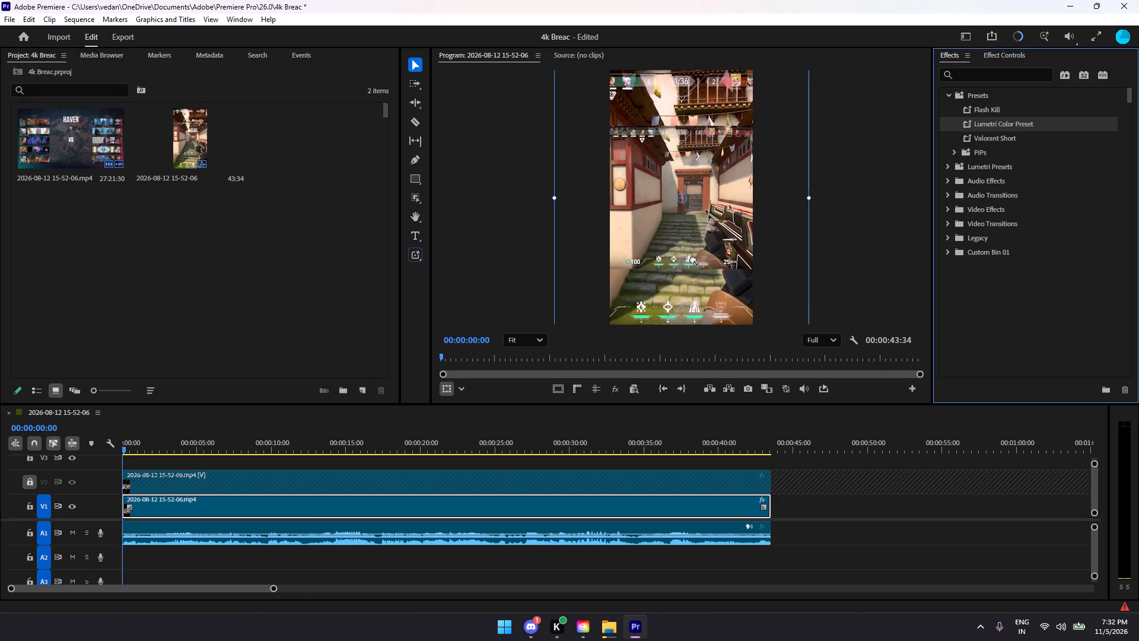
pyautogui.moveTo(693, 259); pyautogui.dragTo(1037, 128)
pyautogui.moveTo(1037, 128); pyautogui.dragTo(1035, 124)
# Unlock track V2 and apply the Lumetri Color Preset to its gameplay clip.
pyautogui.click(29, 480)
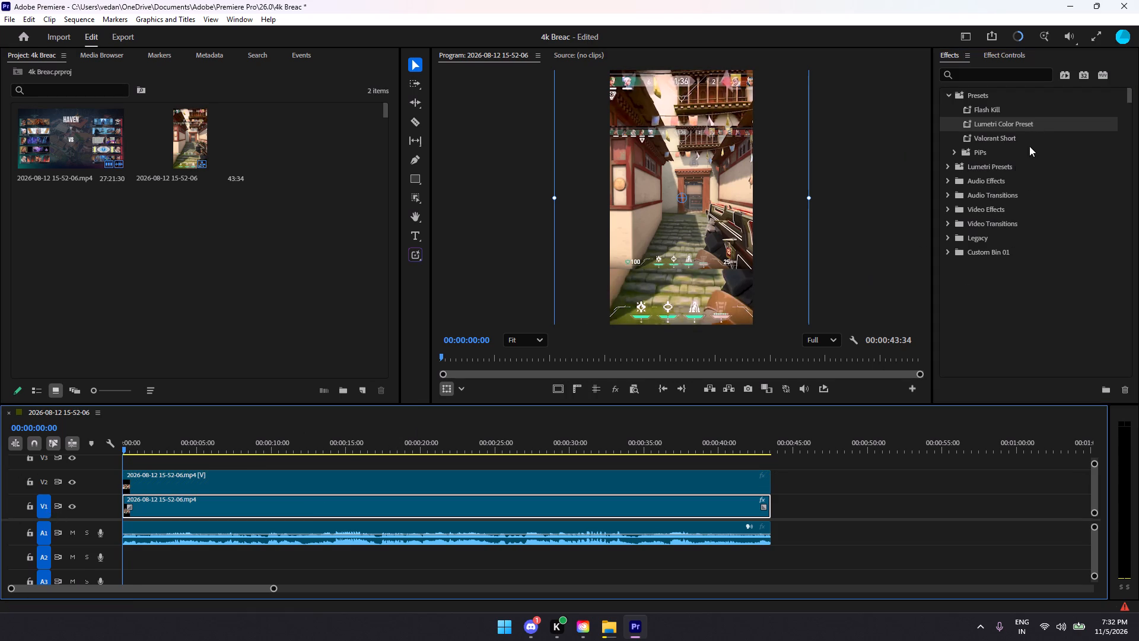
pyautogui.moveTo(1025, 120); pyautogui.dragTo(505, 483)
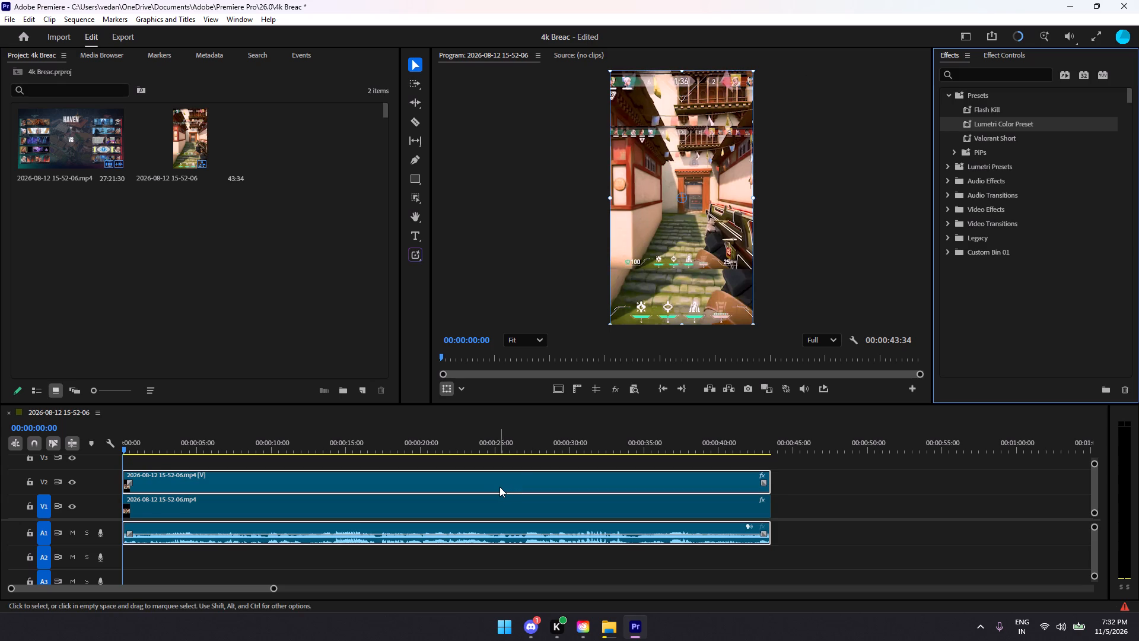
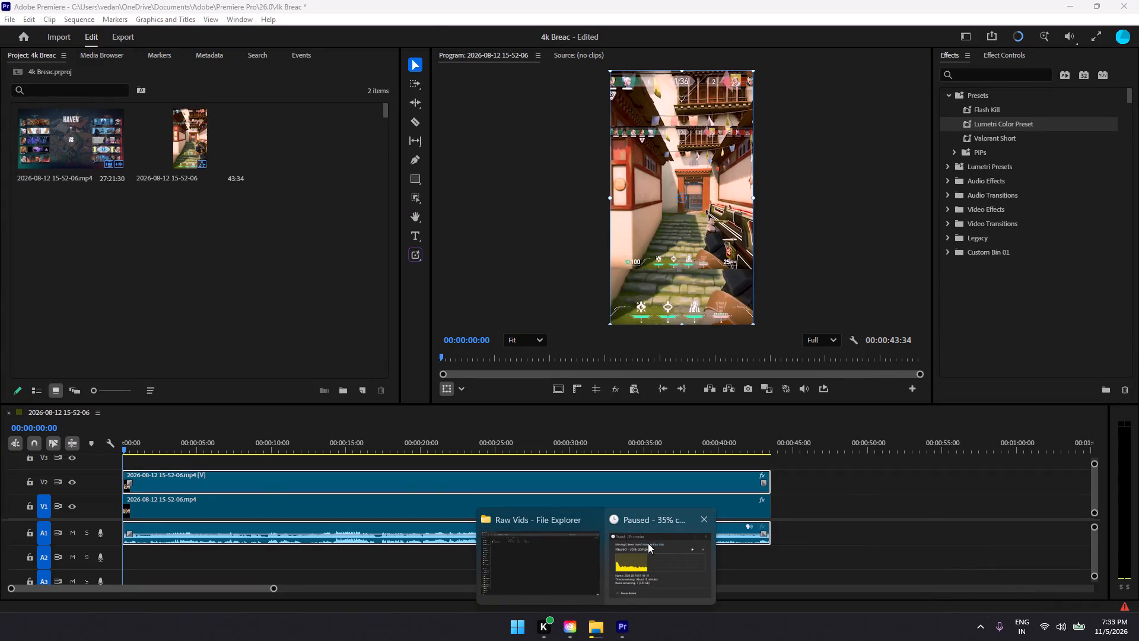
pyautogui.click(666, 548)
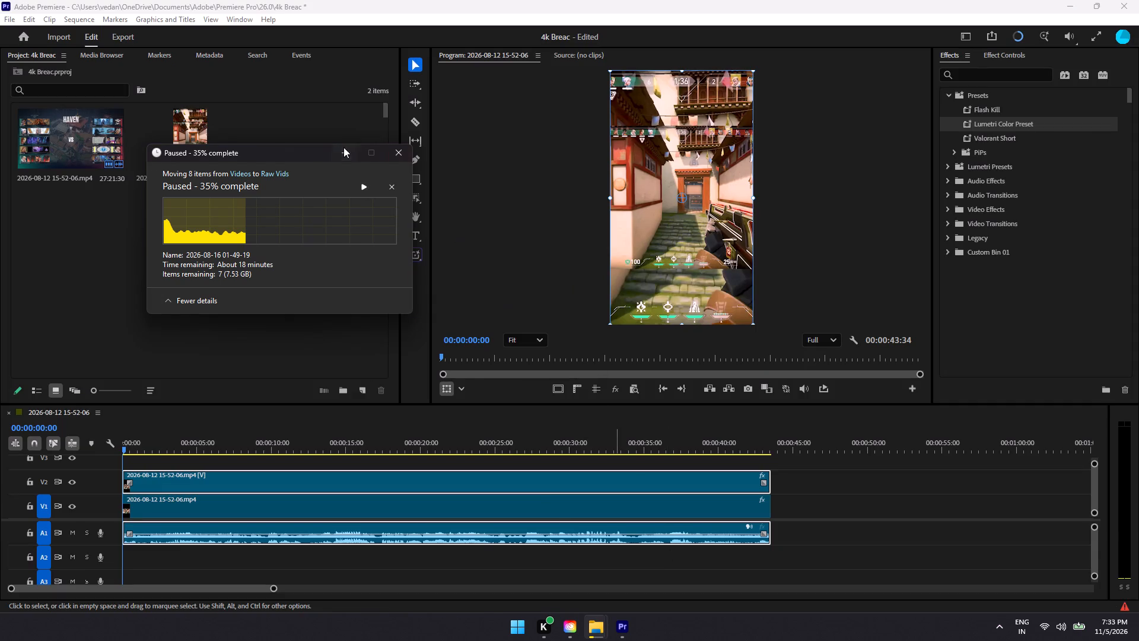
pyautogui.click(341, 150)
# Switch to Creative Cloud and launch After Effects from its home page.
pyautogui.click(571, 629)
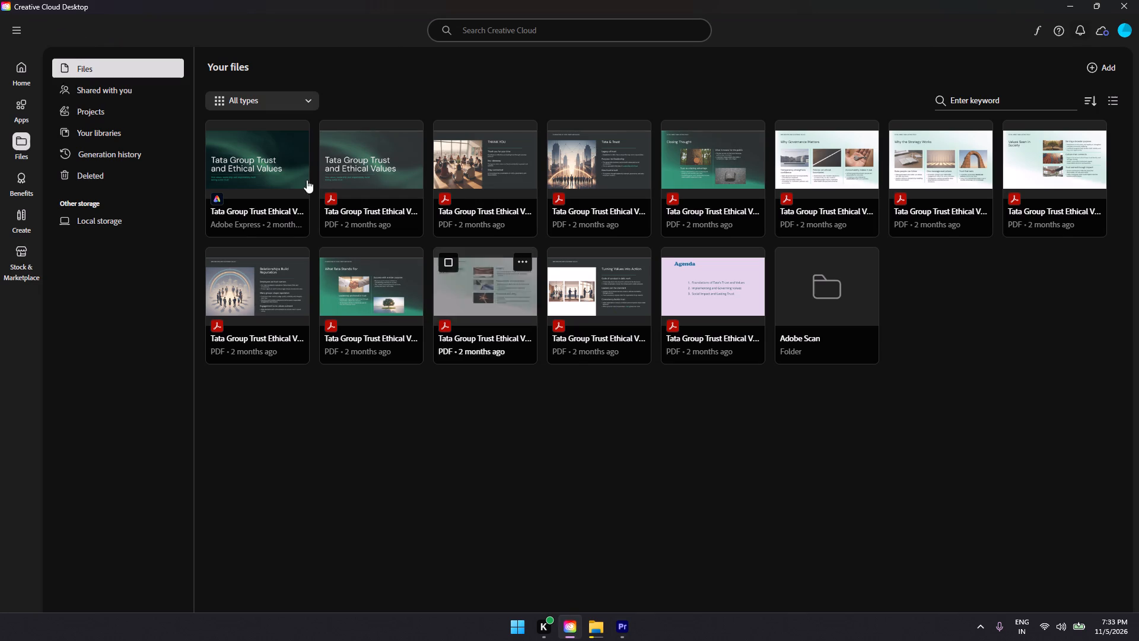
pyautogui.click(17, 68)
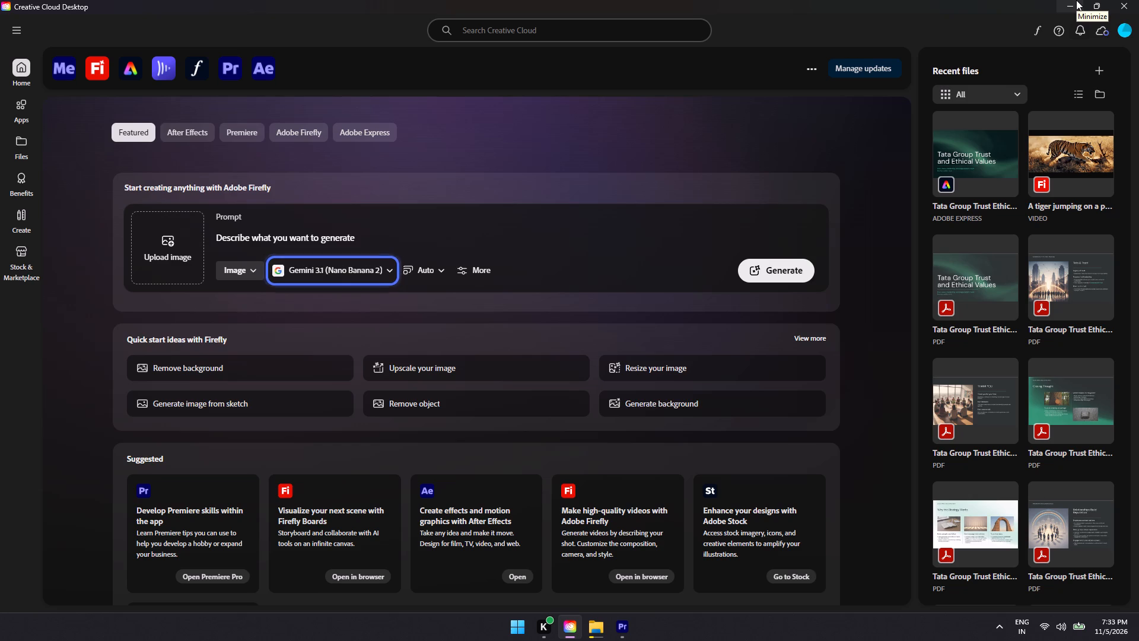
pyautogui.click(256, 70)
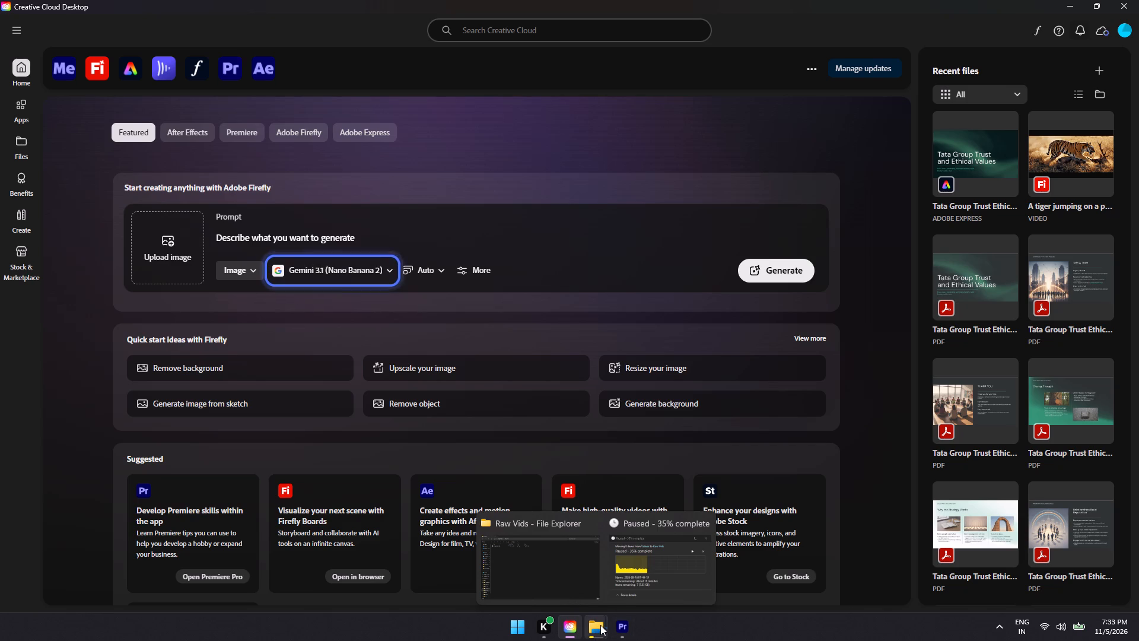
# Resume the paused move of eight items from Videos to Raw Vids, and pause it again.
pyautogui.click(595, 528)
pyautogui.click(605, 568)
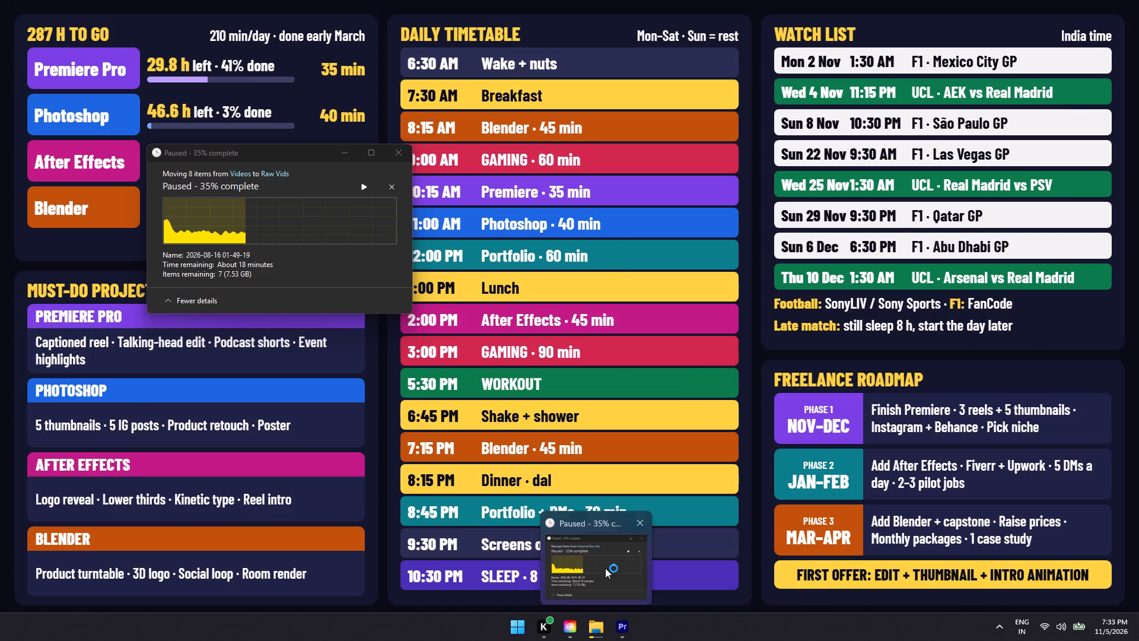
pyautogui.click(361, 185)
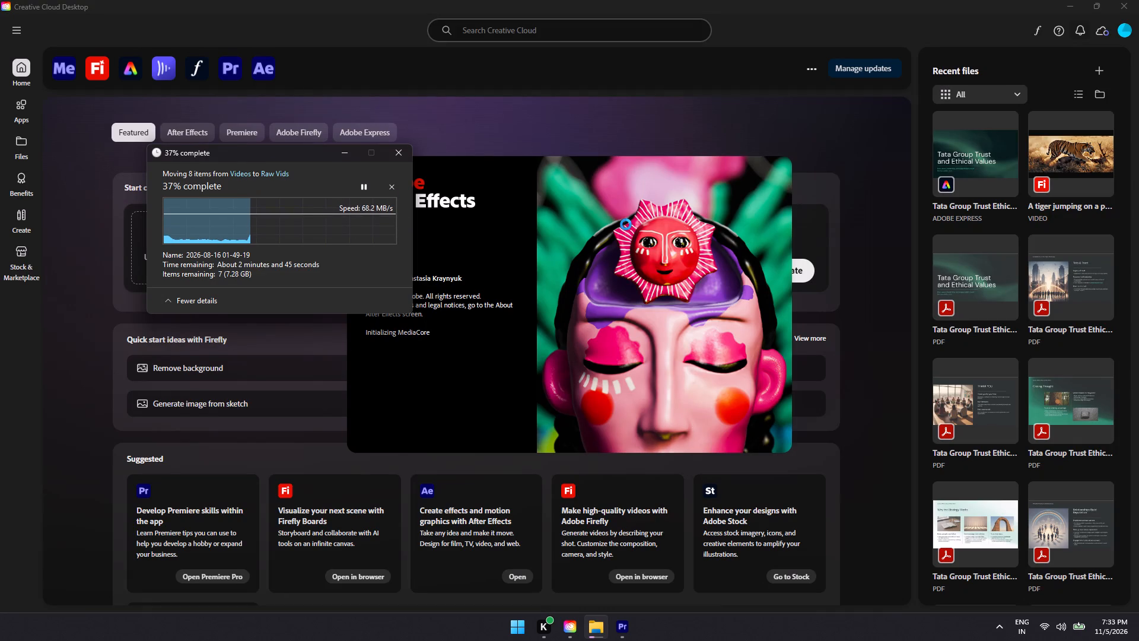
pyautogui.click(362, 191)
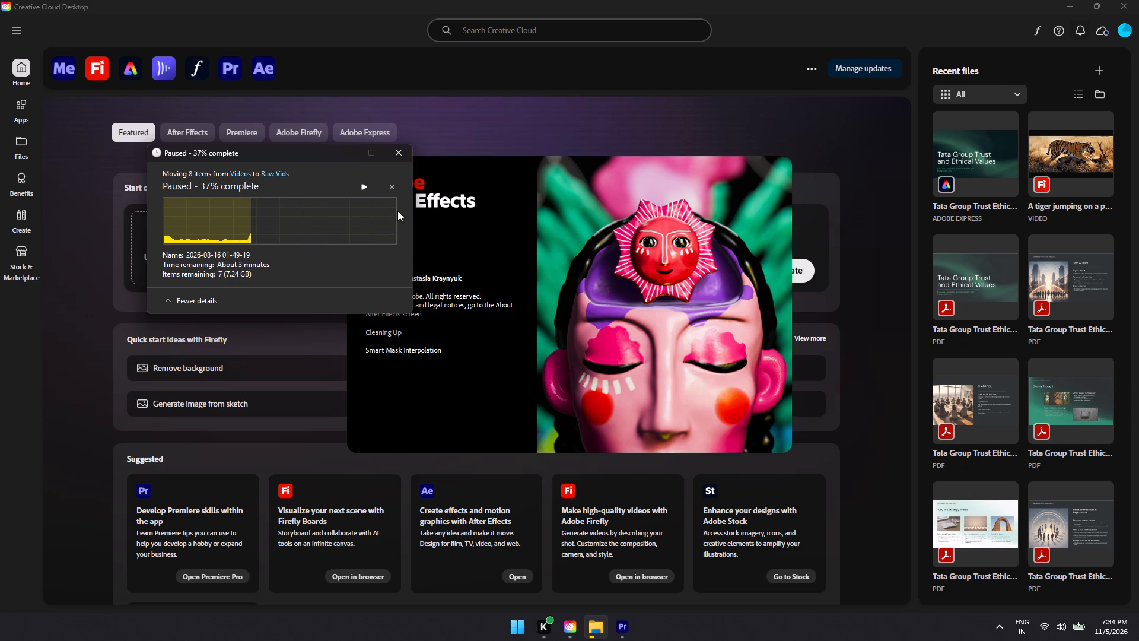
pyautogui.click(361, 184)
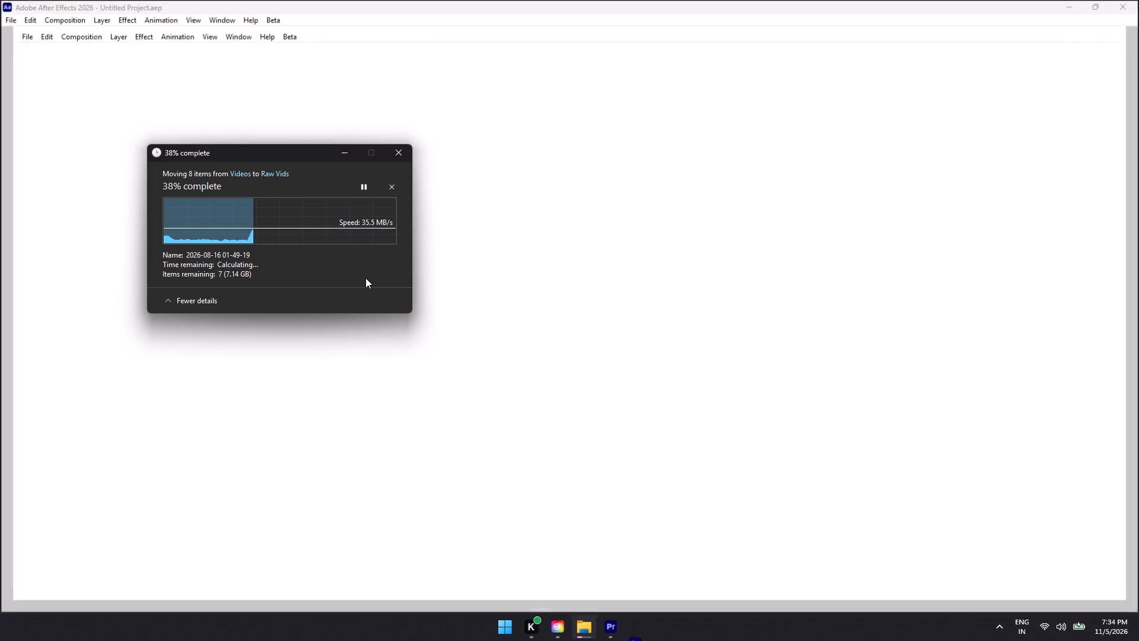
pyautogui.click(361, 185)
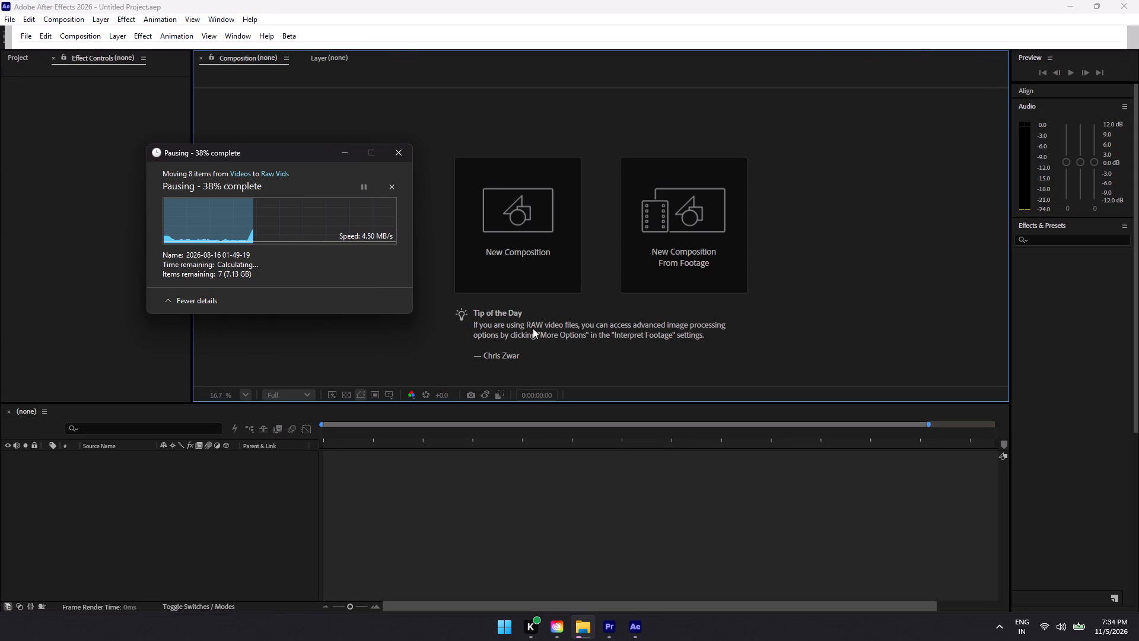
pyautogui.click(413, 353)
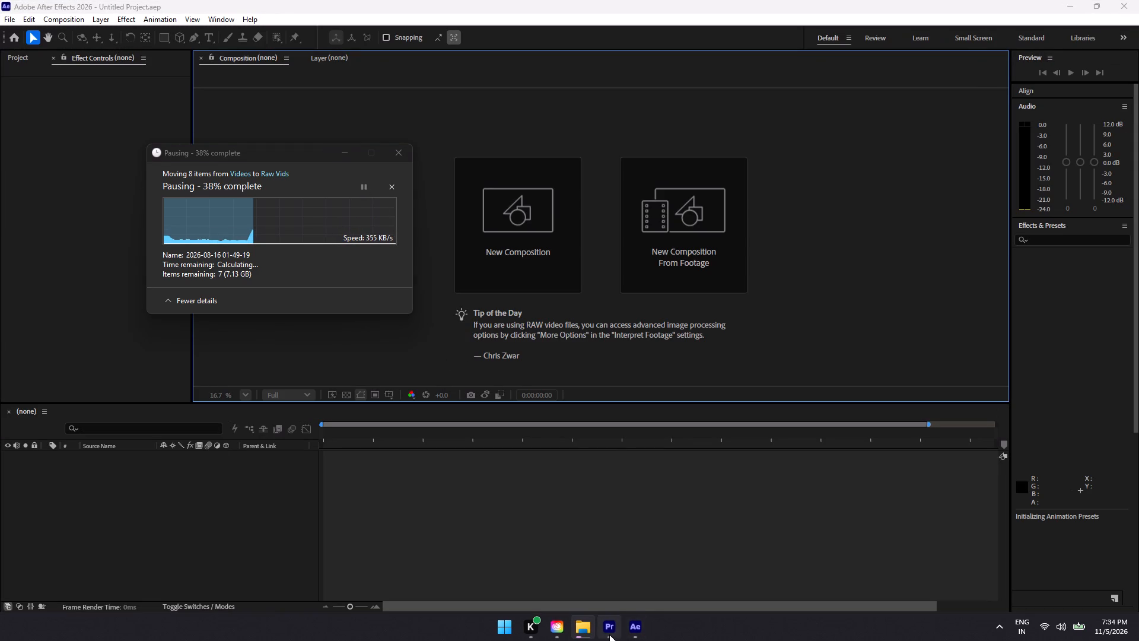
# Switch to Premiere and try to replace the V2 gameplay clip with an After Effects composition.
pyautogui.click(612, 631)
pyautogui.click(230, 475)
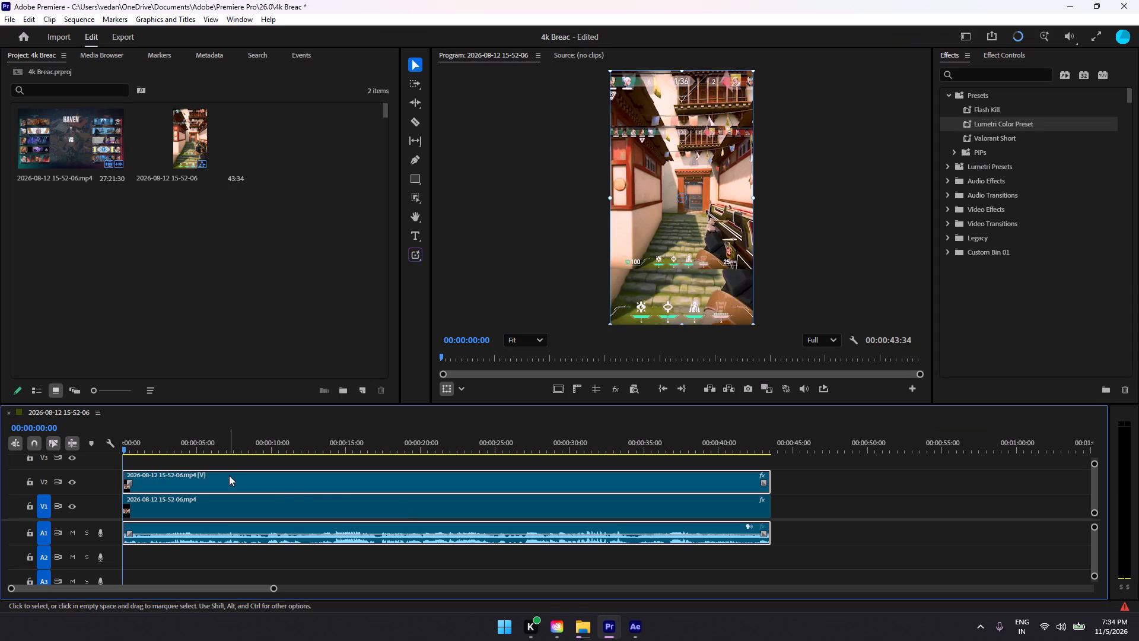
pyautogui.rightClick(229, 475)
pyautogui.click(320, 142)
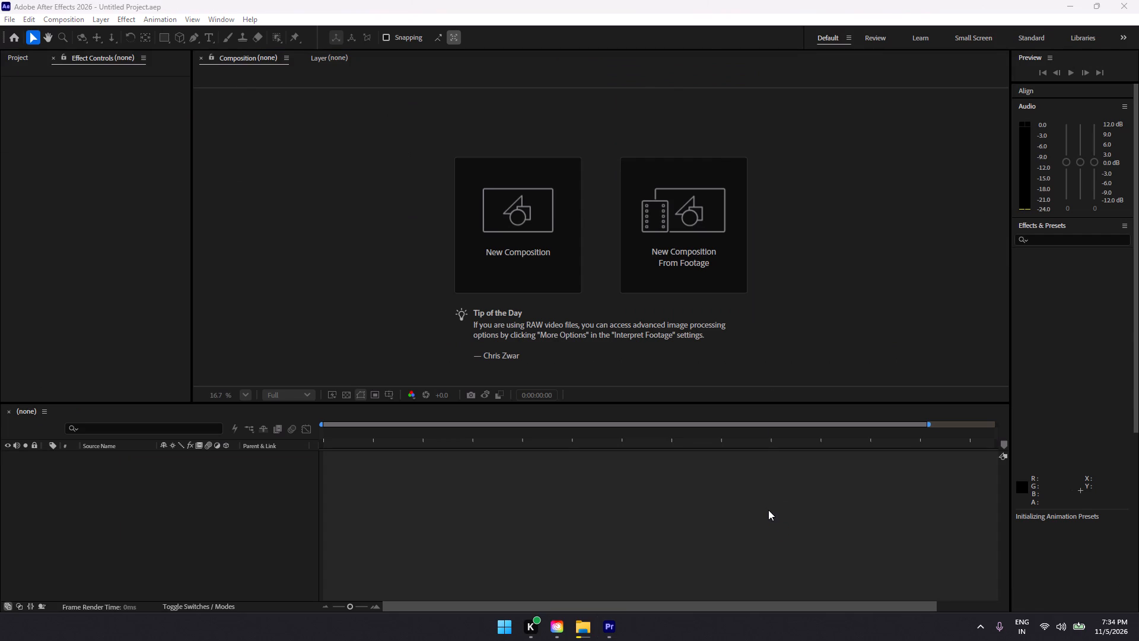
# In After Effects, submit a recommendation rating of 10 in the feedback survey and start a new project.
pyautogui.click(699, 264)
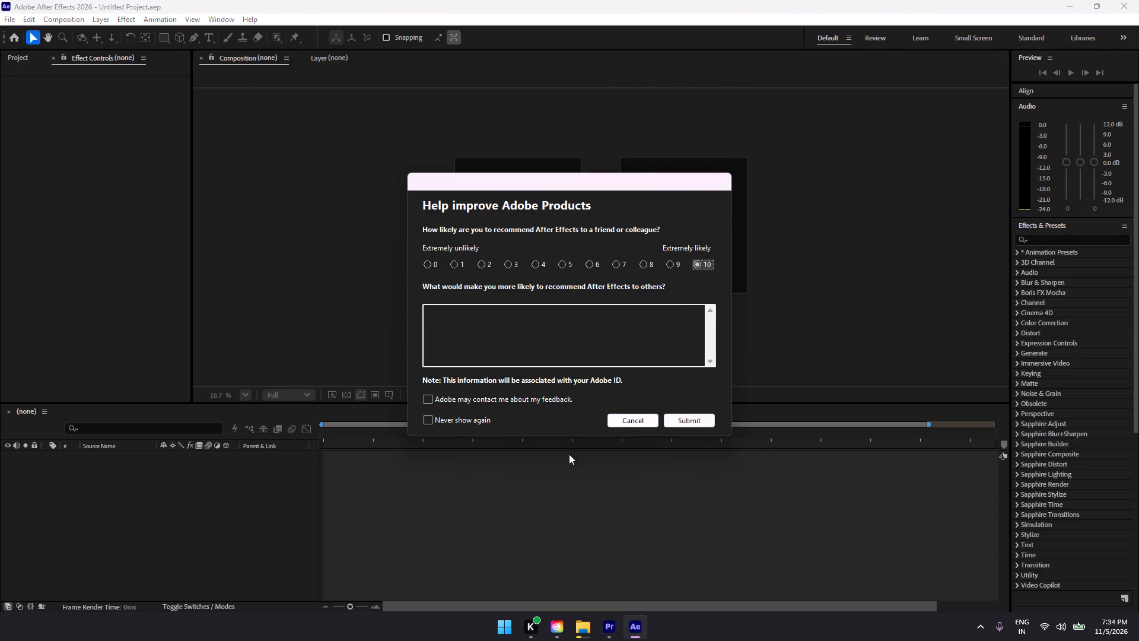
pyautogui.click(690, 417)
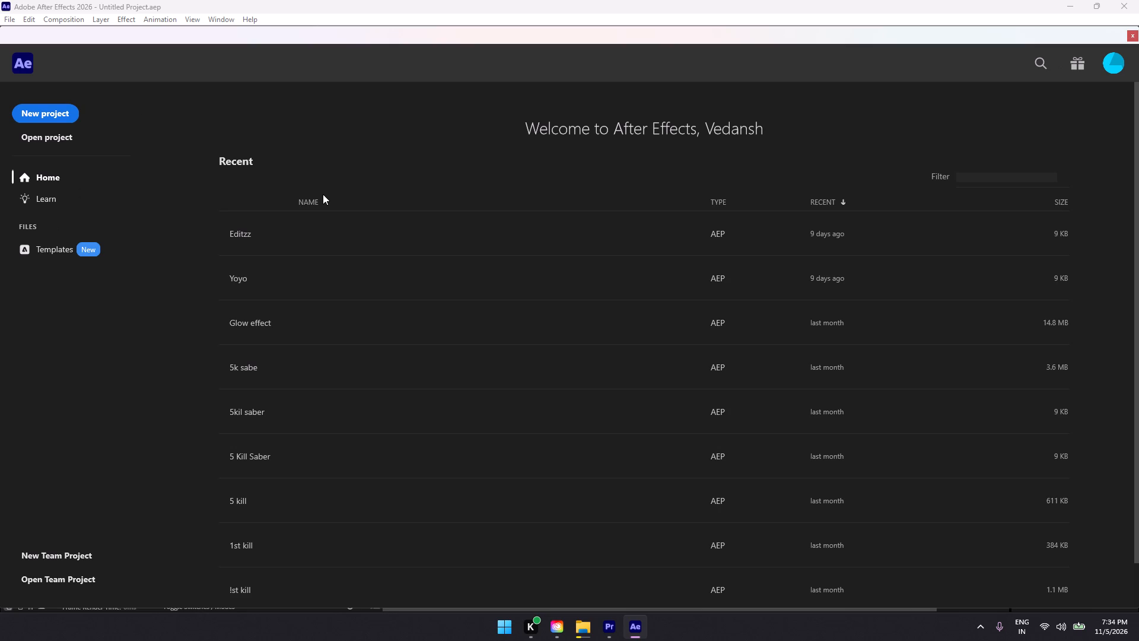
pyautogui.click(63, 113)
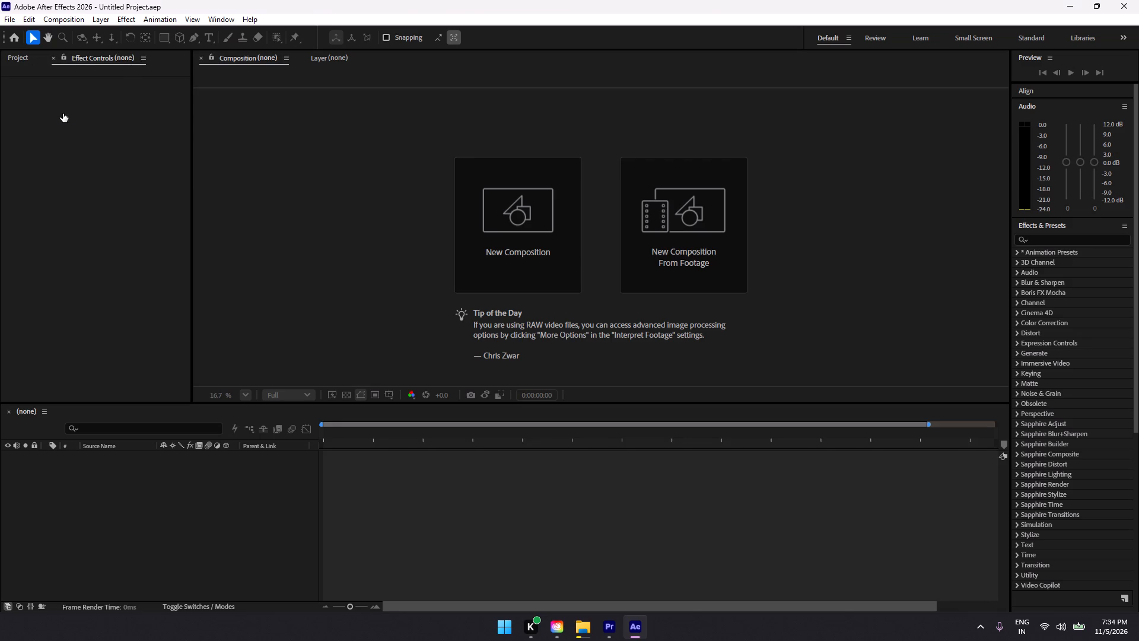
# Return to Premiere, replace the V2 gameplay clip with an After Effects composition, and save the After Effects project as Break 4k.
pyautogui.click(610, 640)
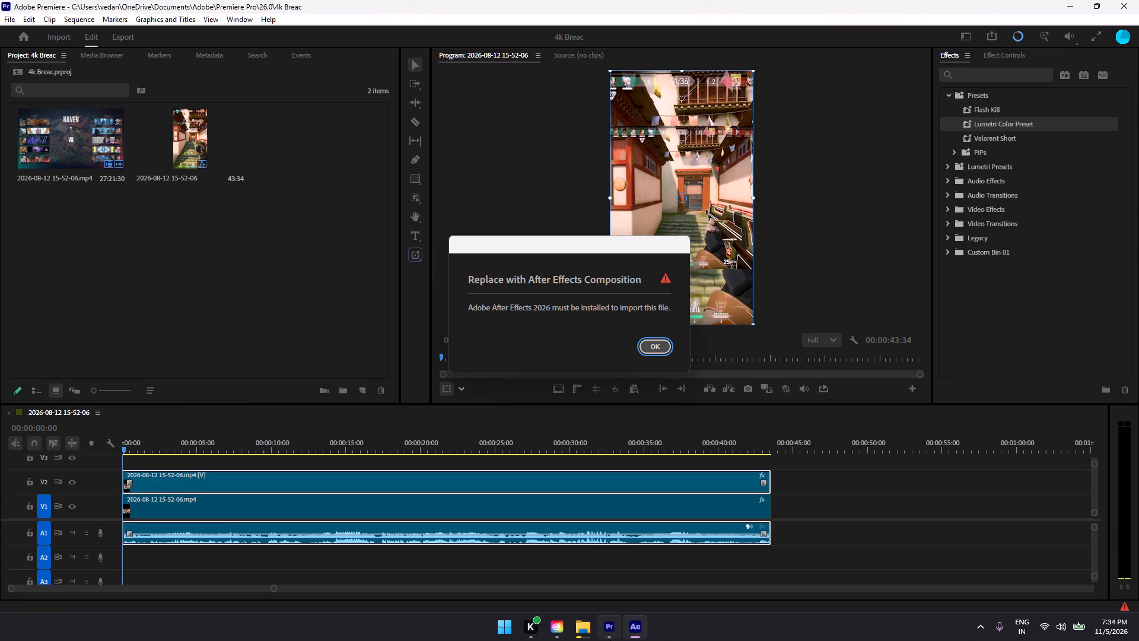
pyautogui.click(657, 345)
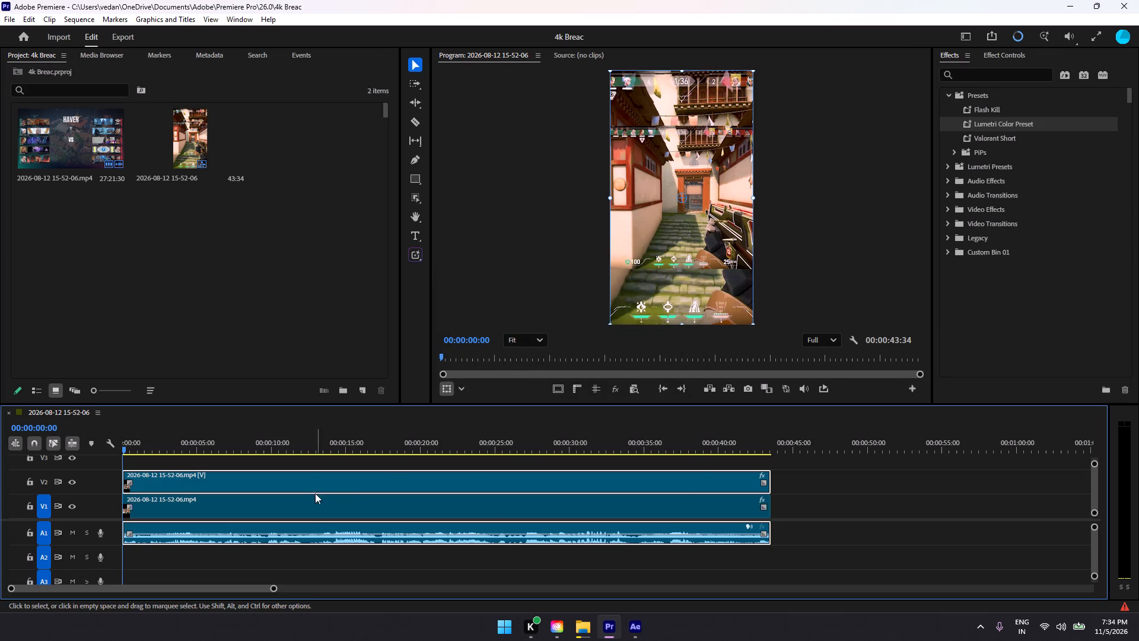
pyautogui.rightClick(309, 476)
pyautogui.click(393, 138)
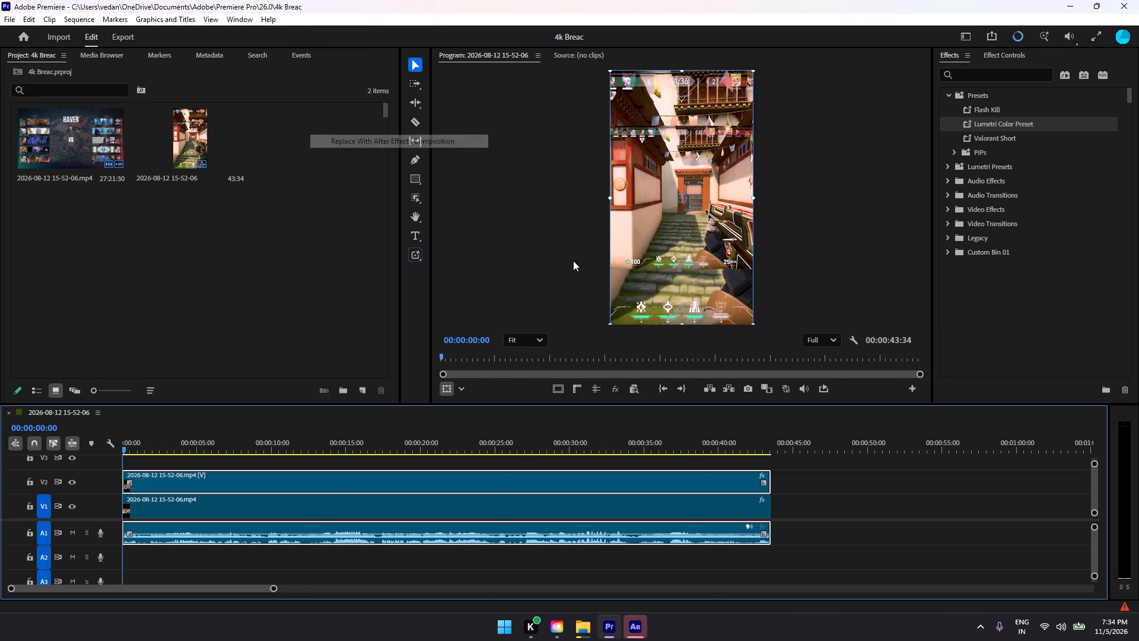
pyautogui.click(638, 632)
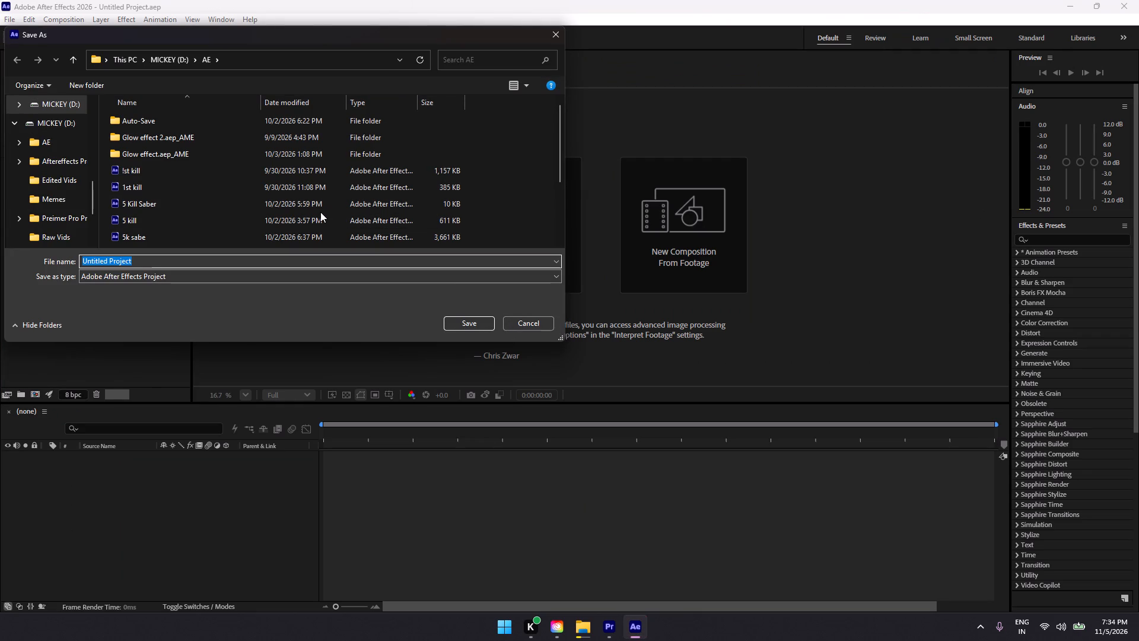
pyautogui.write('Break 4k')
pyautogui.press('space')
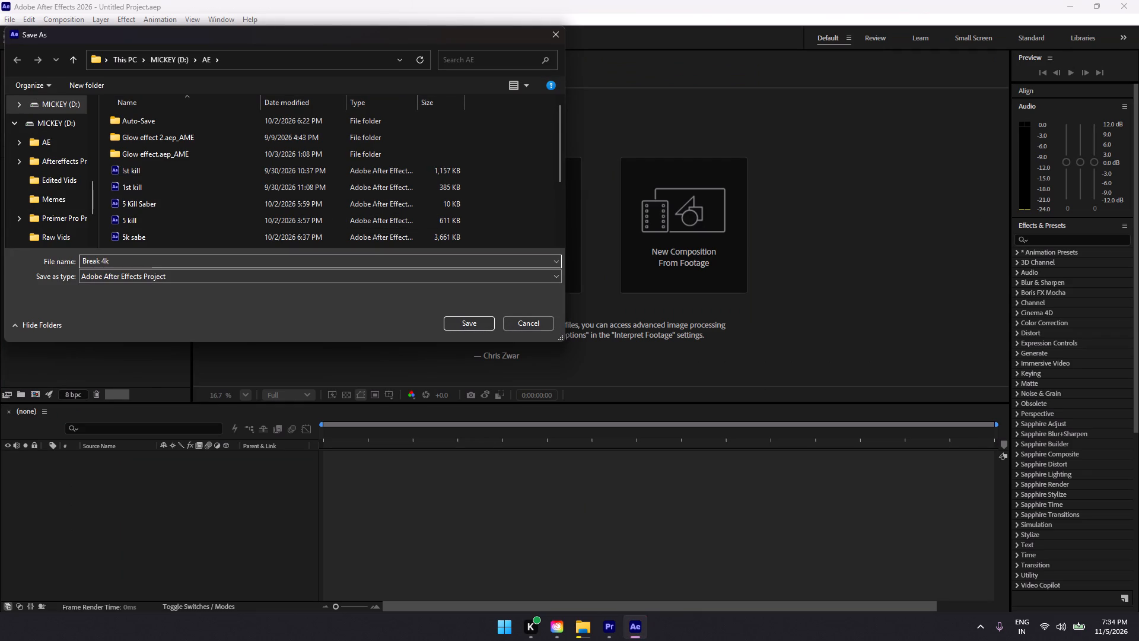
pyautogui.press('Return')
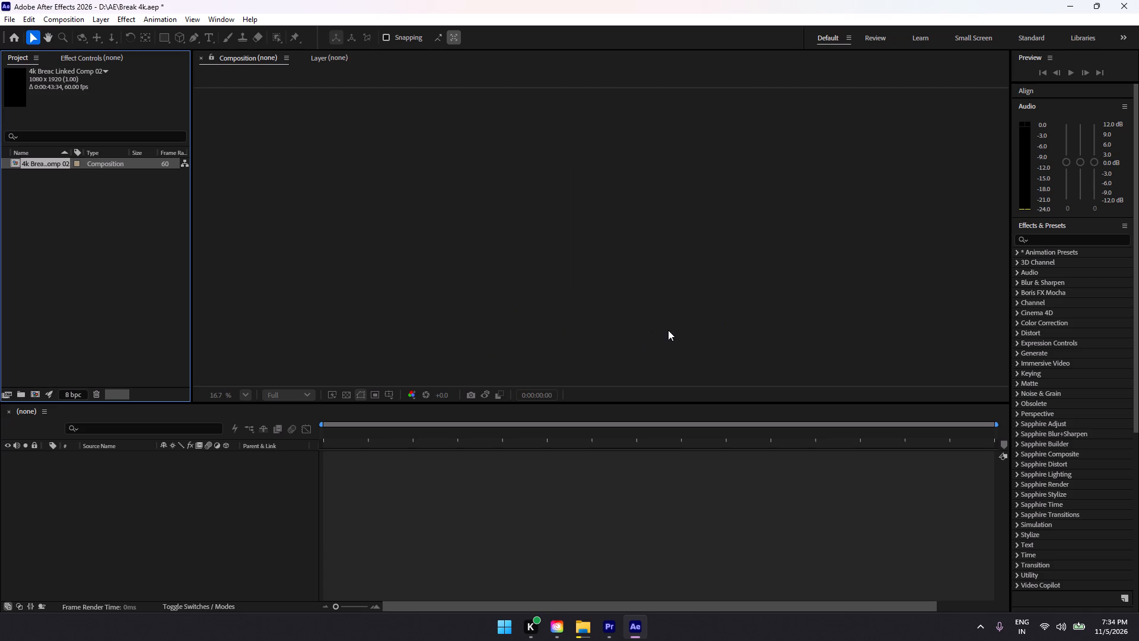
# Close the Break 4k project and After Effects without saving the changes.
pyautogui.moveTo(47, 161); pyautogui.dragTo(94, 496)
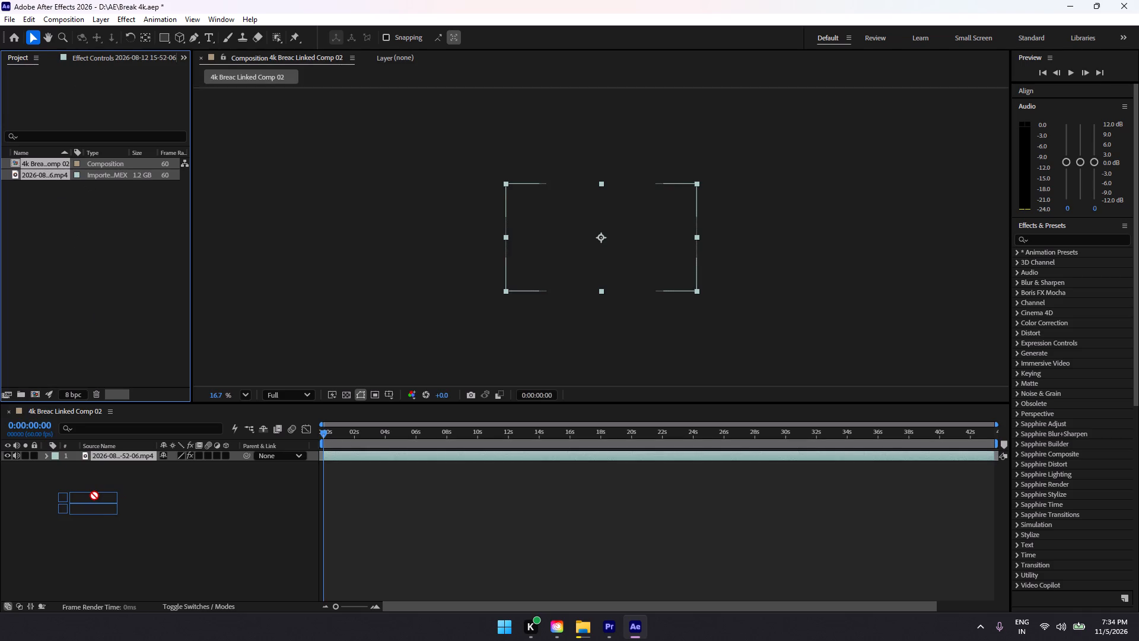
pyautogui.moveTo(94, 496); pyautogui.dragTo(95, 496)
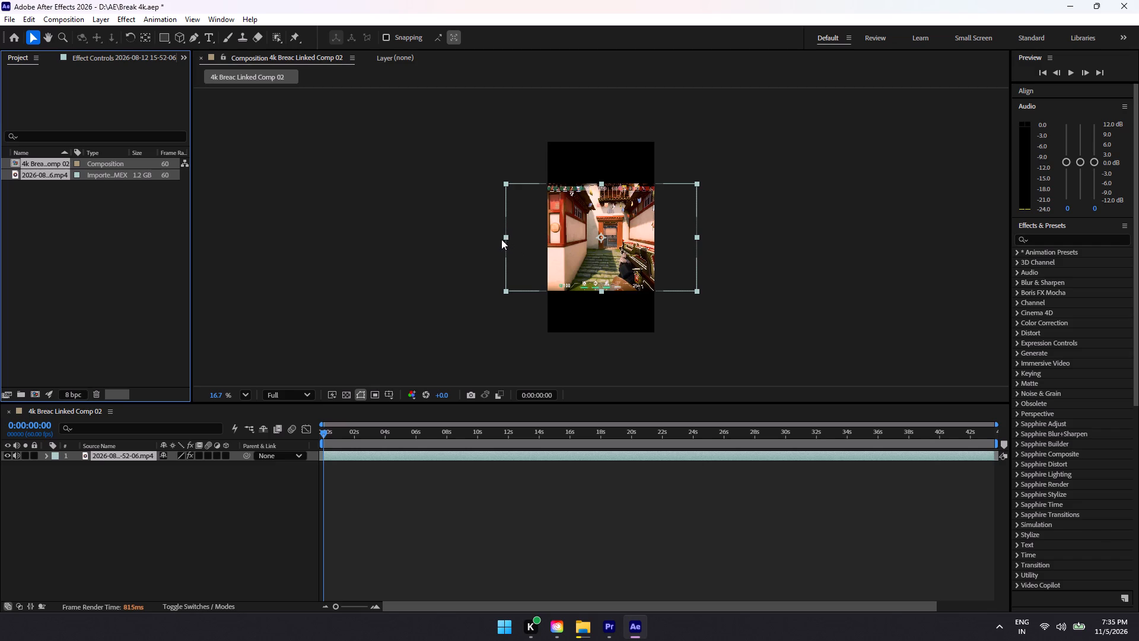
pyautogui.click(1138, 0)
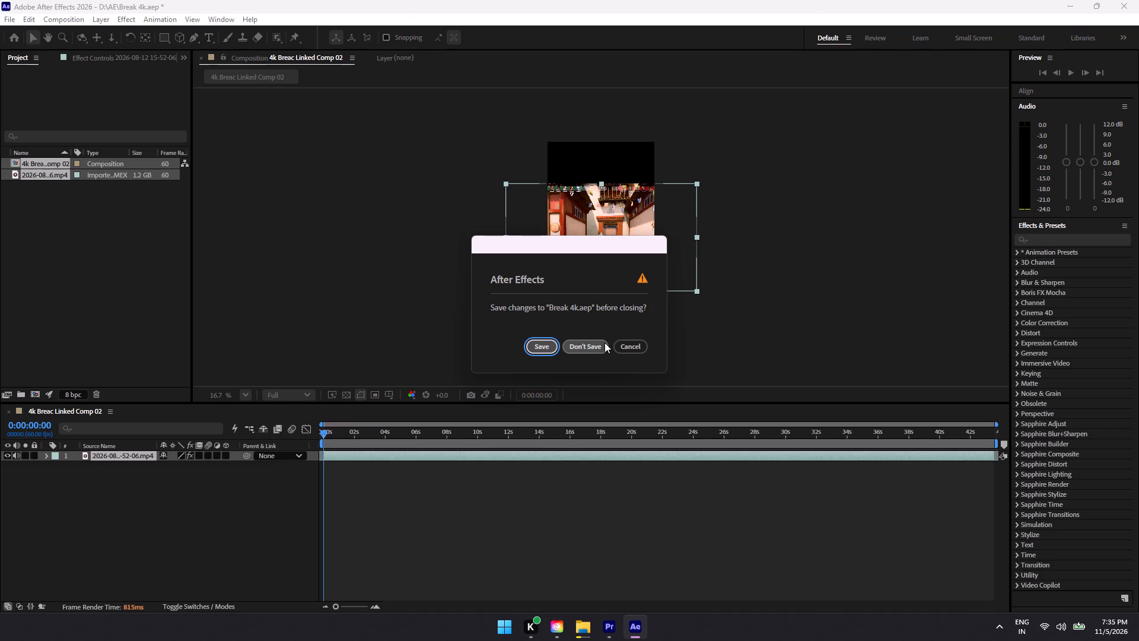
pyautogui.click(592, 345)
# Switch to Premiere and delete the linked After Effects composition clip from track V2.
pyautogui.click(609, 617)
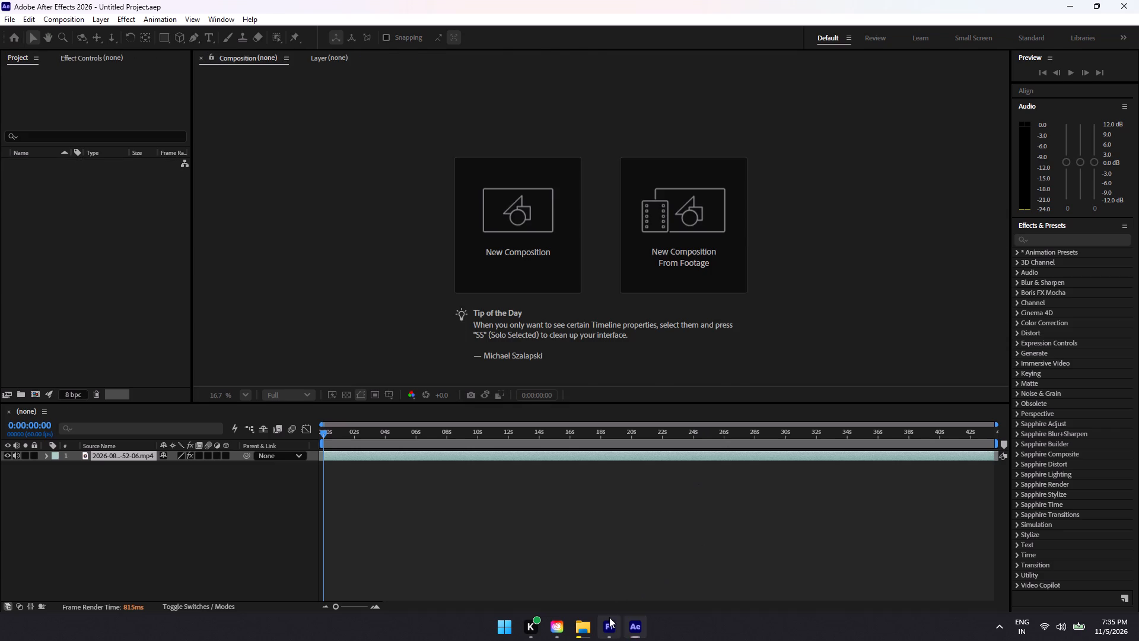
pyautogui.click(584, 475)
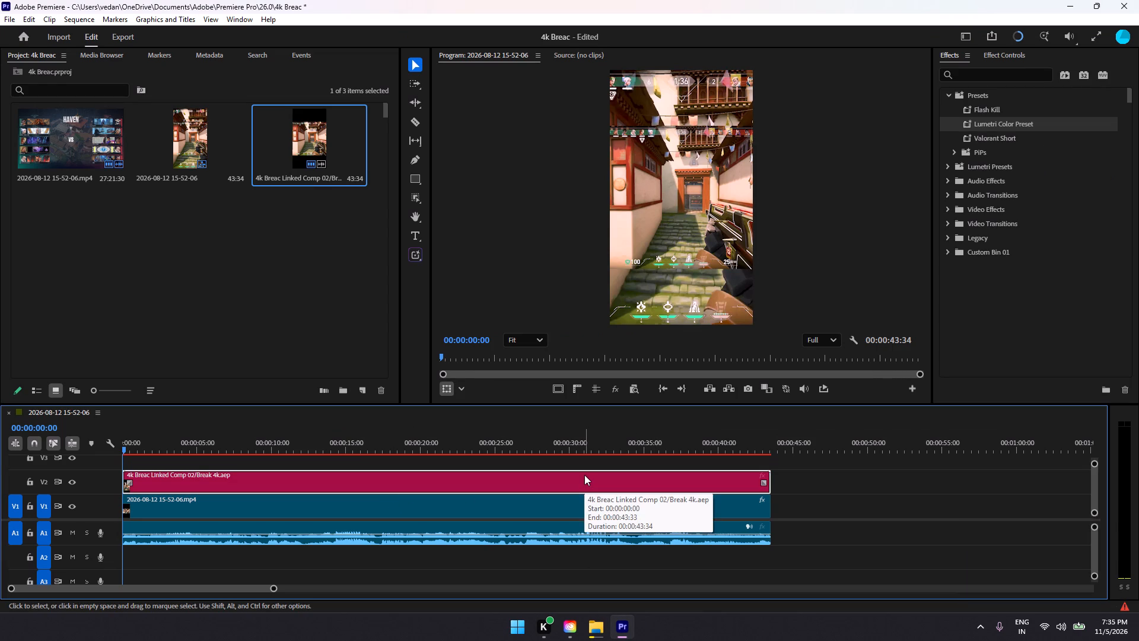
pyautogui.press('Delete')
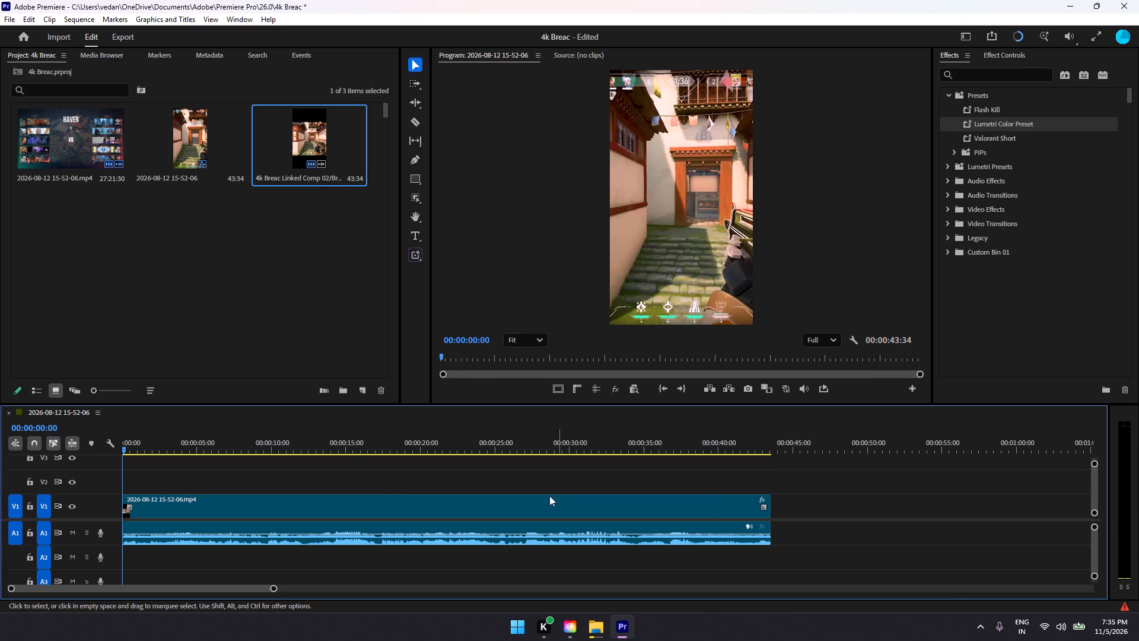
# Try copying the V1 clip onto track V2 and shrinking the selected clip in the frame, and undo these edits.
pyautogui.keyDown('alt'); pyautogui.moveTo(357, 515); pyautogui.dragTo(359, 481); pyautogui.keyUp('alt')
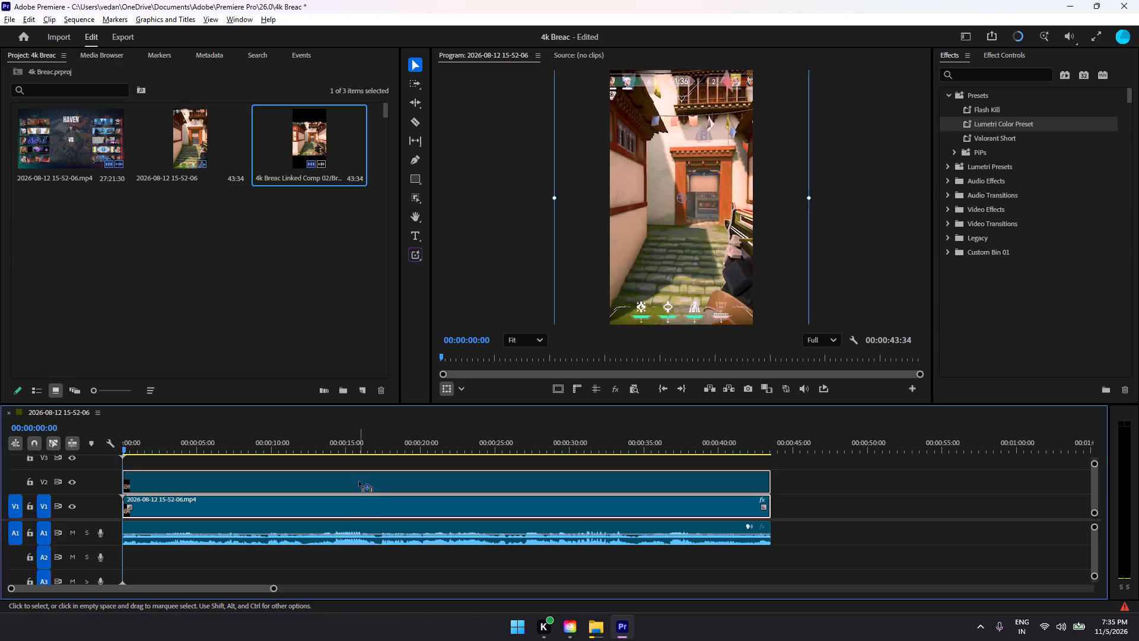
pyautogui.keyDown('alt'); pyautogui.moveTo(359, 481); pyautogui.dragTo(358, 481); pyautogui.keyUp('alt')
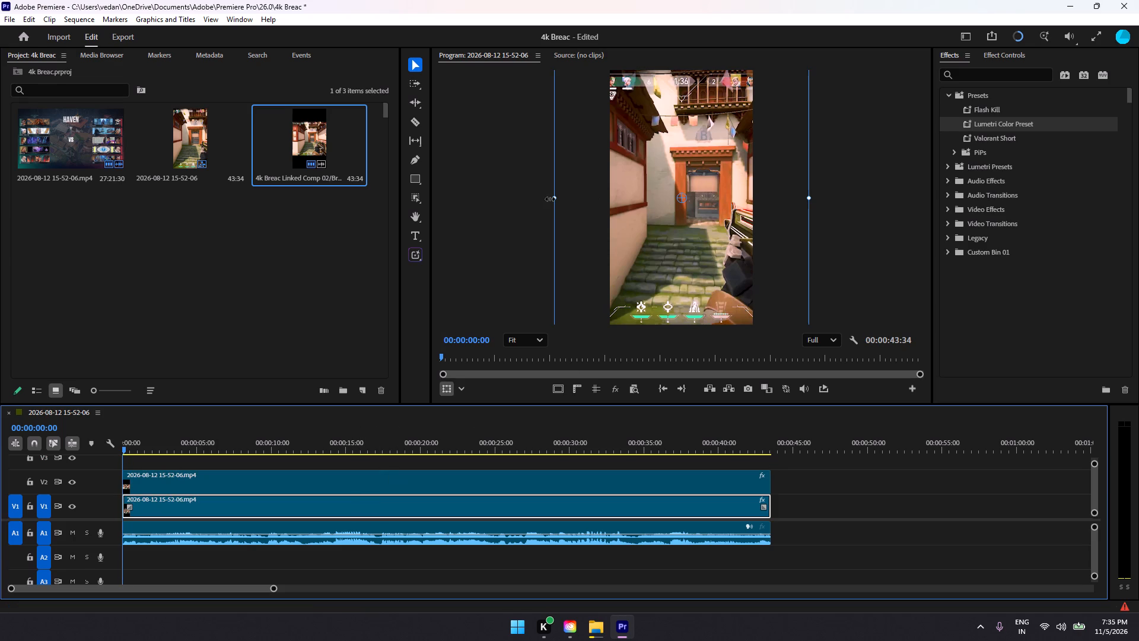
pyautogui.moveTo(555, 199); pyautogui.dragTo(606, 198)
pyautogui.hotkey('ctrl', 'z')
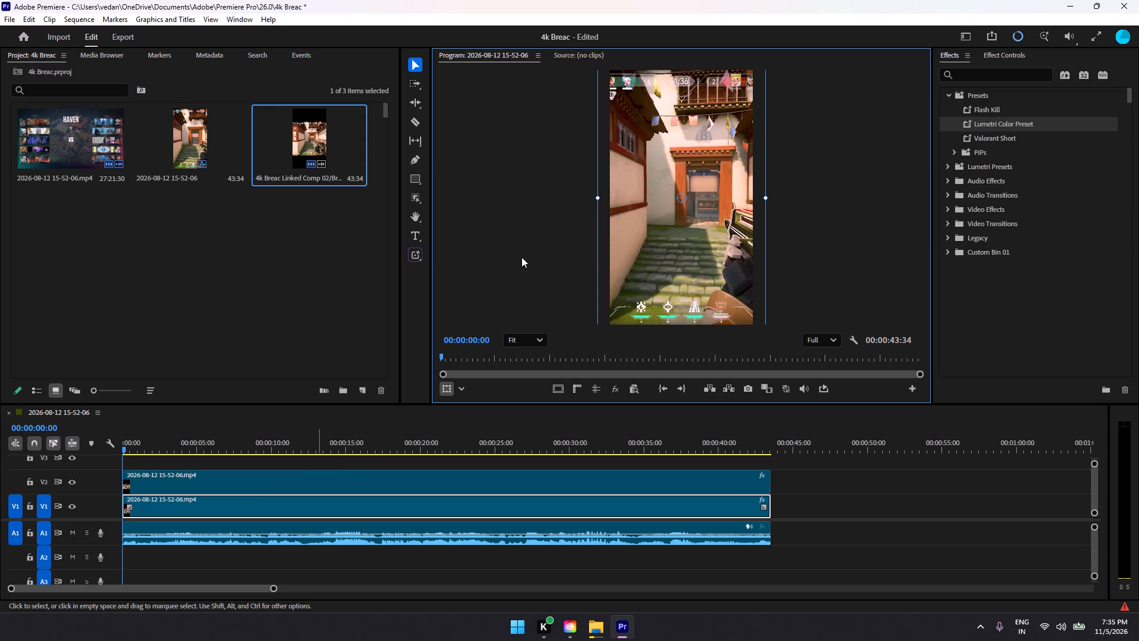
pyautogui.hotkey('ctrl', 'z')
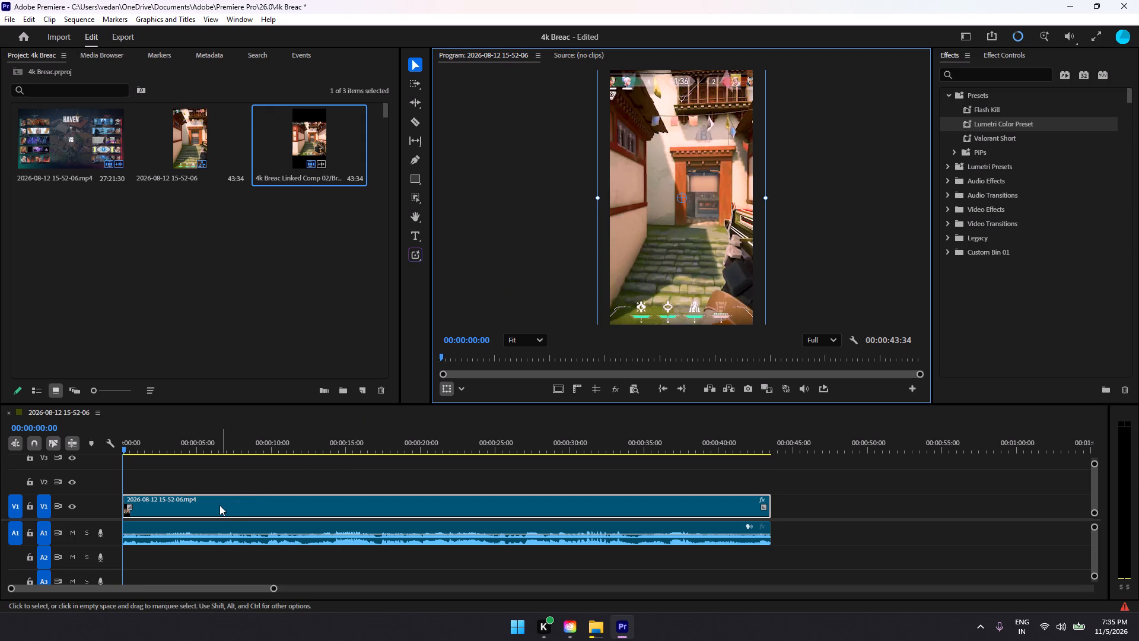
# Duplicate the enlarged V1 clip onto track V2 and select the copy in the Program view.
pyautogui.keyDown('alt'); pyautogui.moveTo(219, 505); pyautogui.dragTo(219, 483); pyautogui.keyUp('alt')
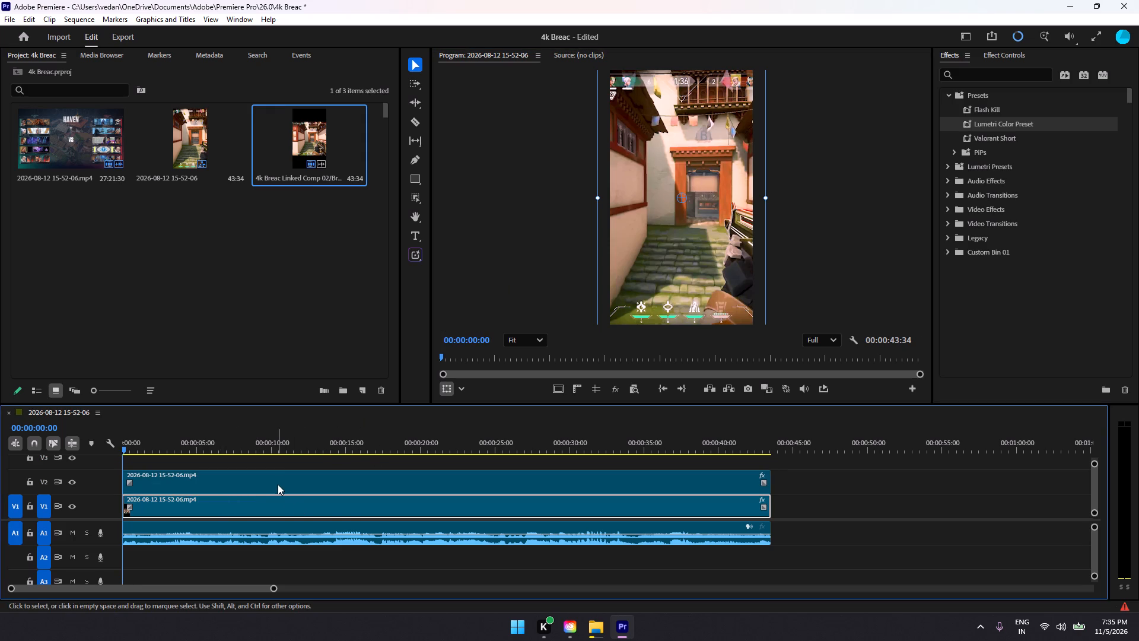
pyautogui.click(277, 484)
pyautogui.doubleClick(277, 484)
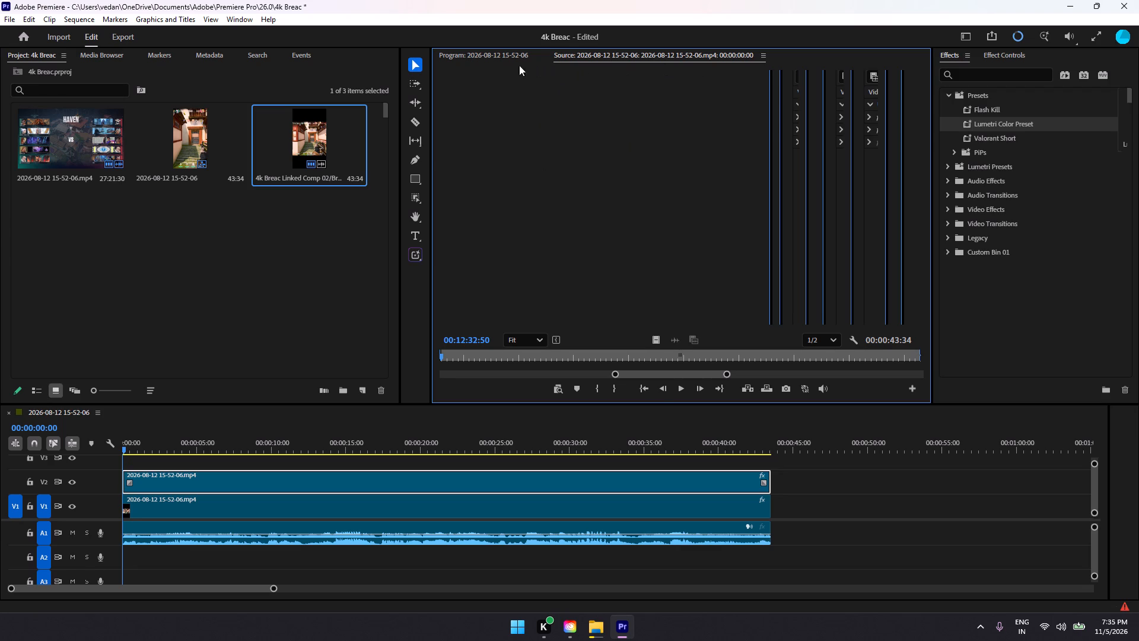
pyautogui.click(482, 55)
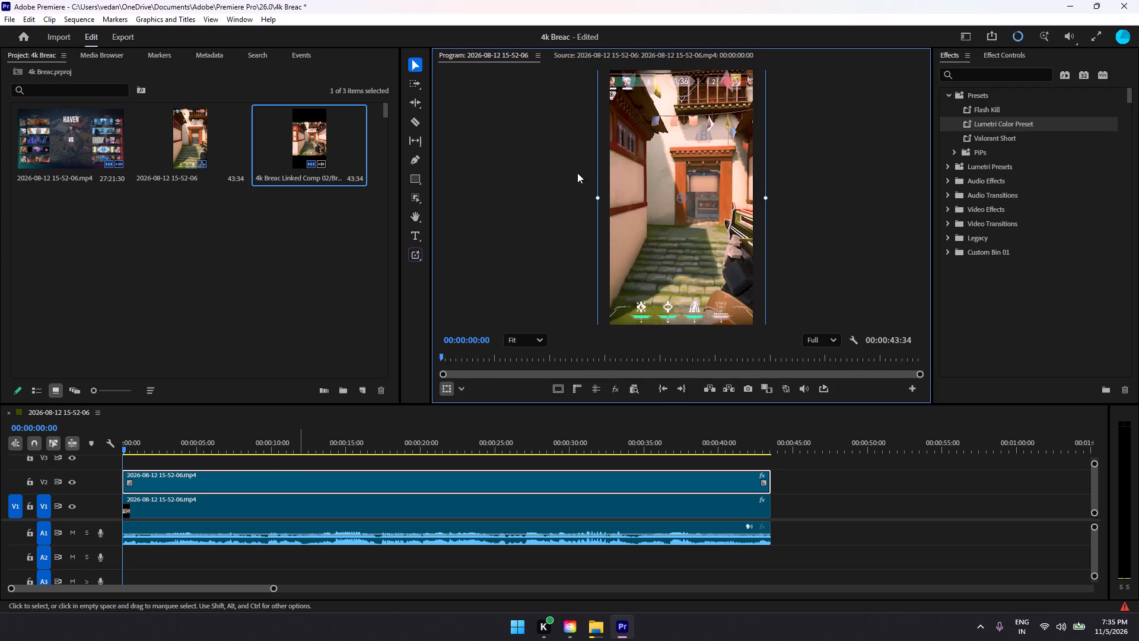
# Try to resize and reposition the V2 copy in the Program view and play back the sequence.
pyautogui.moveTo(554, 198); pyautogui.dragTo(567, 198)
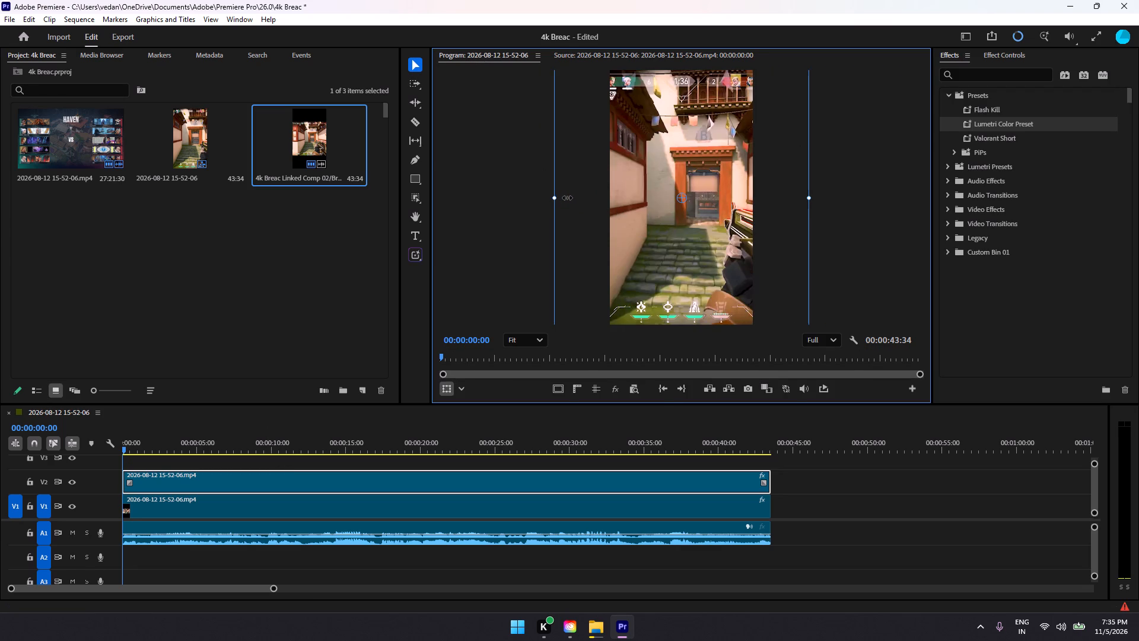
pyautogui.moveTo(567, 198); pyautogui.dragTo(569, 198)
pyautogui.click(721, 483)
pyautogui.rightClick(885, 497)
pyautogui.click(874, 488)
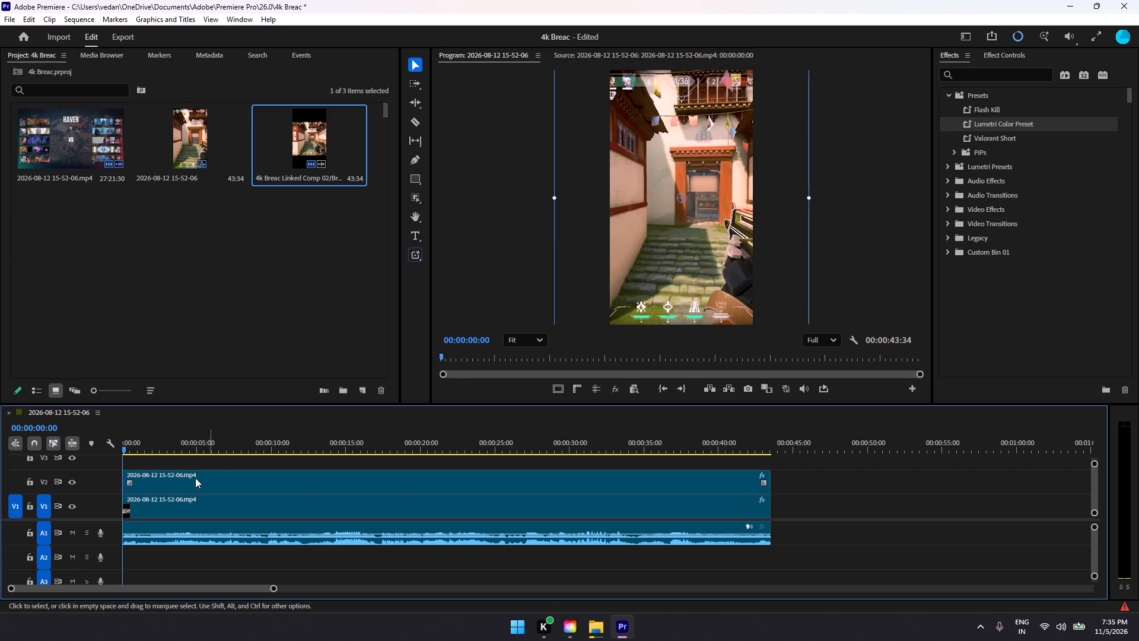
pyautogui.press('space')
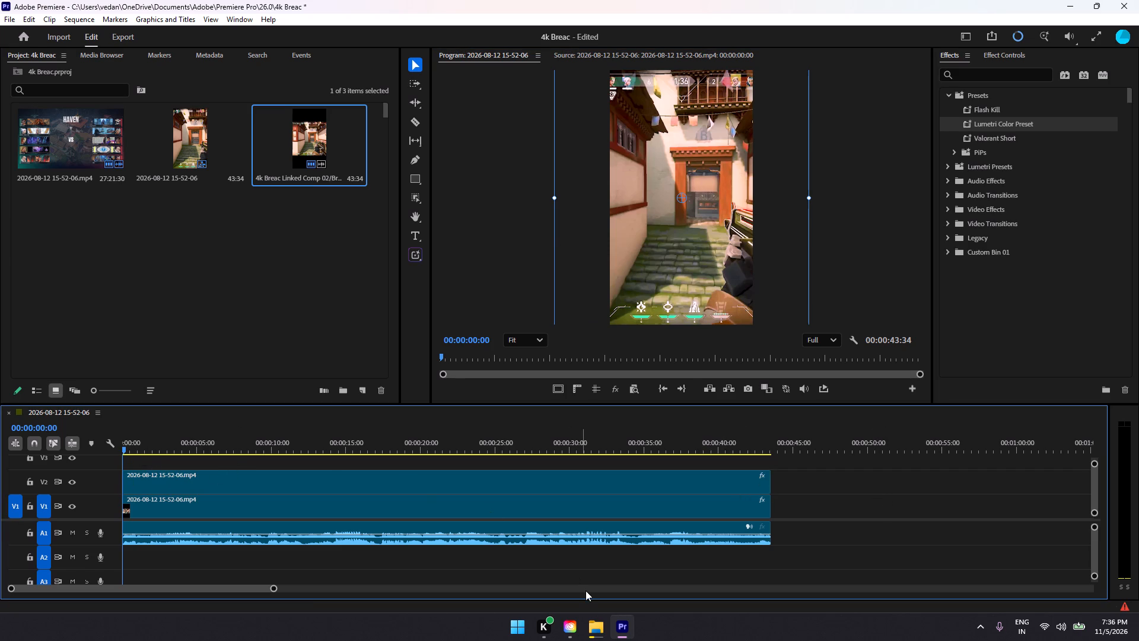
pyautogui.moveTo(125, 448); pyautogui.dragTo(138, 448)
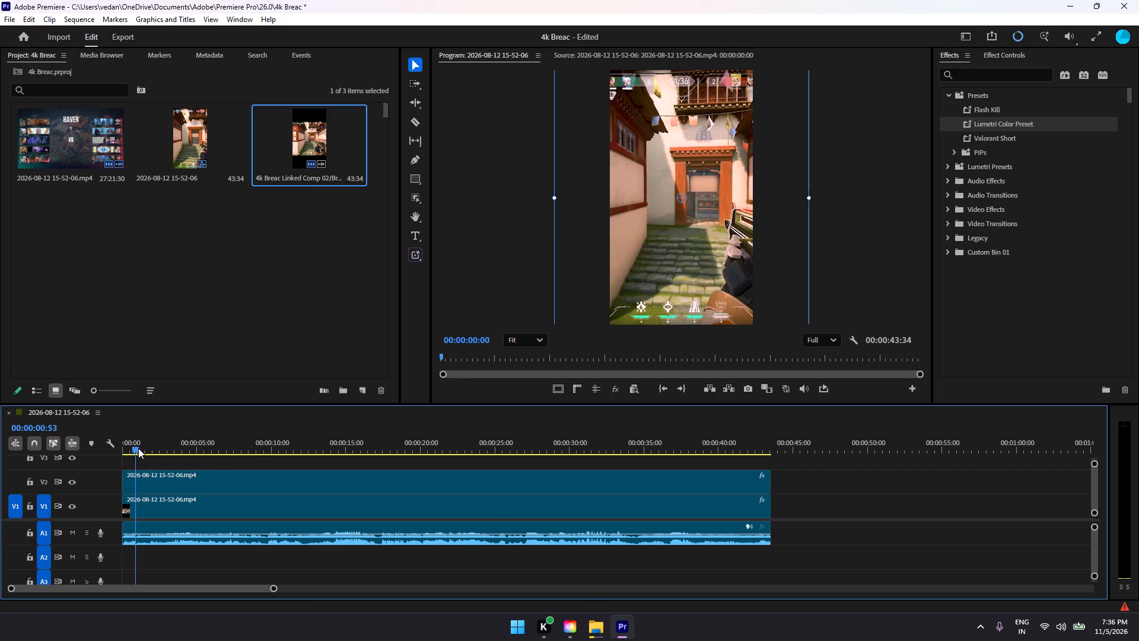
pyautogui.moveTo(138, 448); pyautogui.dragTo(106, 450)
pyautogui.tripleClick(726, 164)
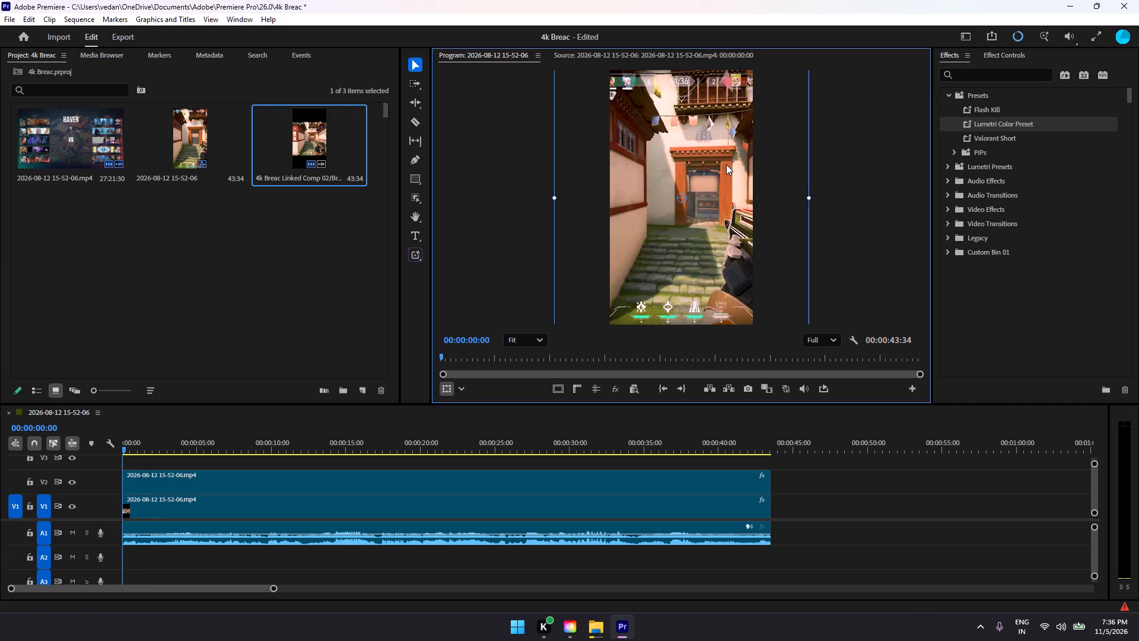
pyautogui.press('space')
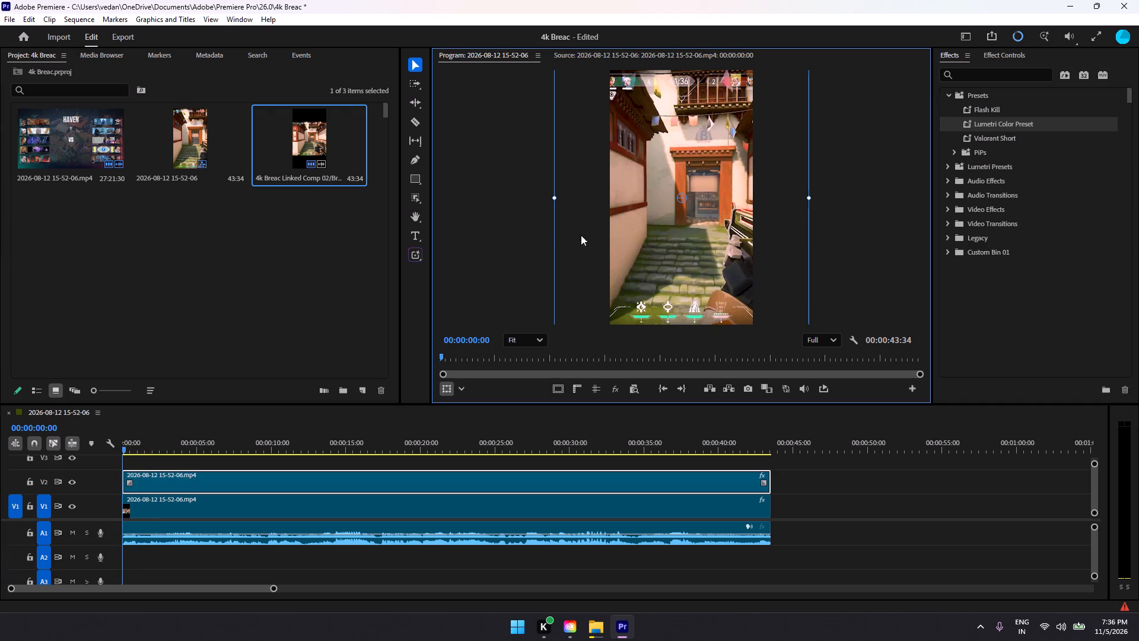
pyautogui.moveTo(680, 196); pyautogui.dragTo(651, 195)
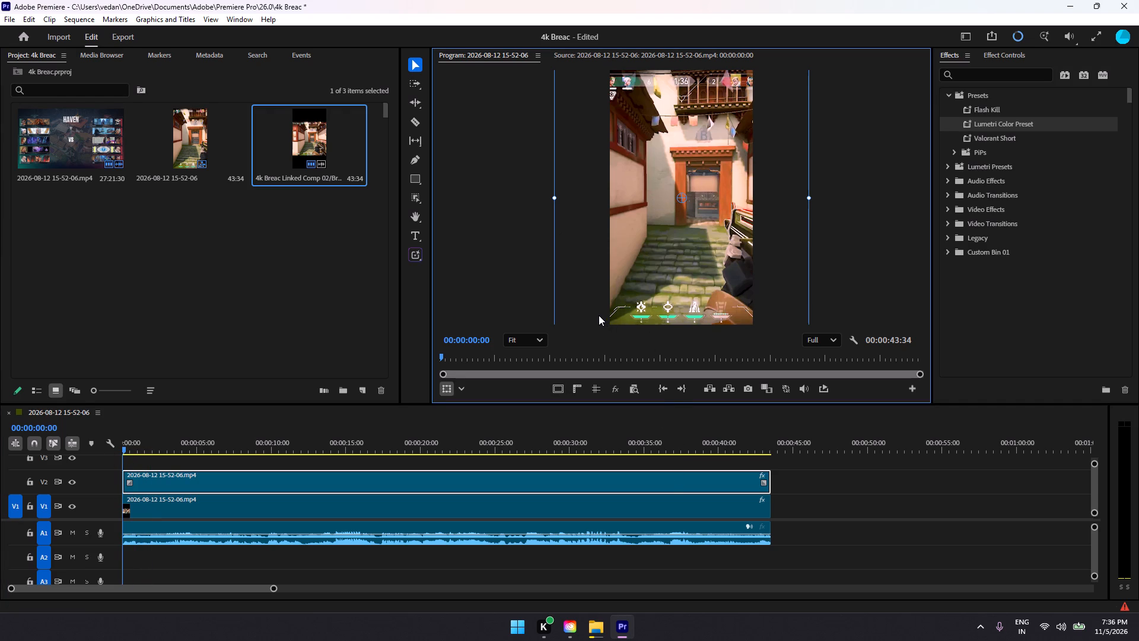
# Close the 4k Breac project and Premiere without saving the changes.
pyautogui.click(1138, 0)
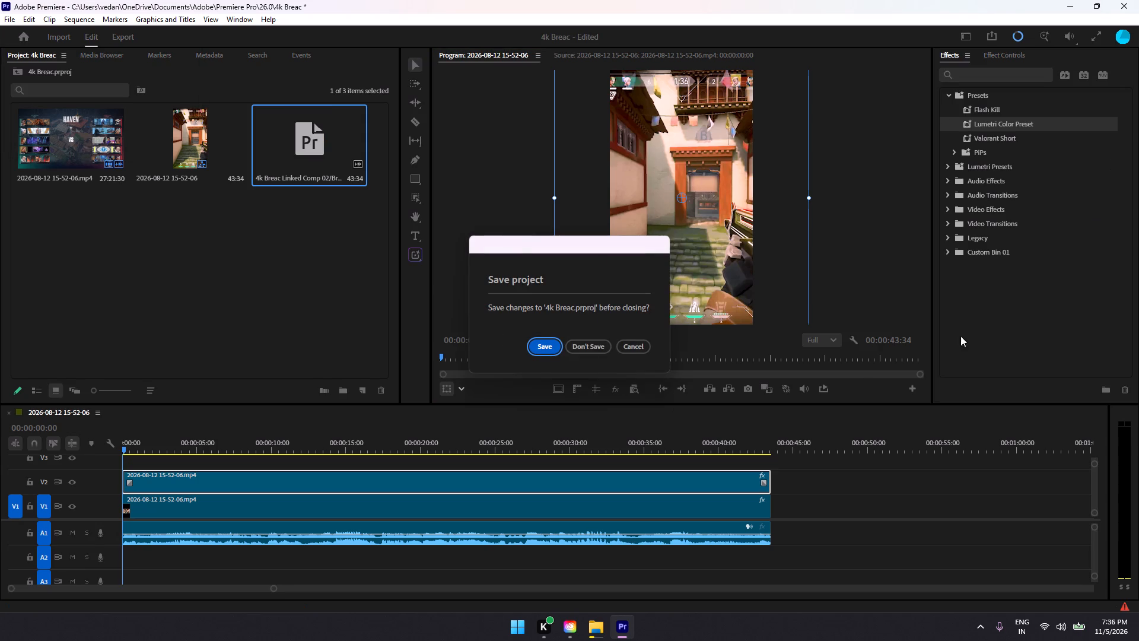
pyautogui.click(591, 346)
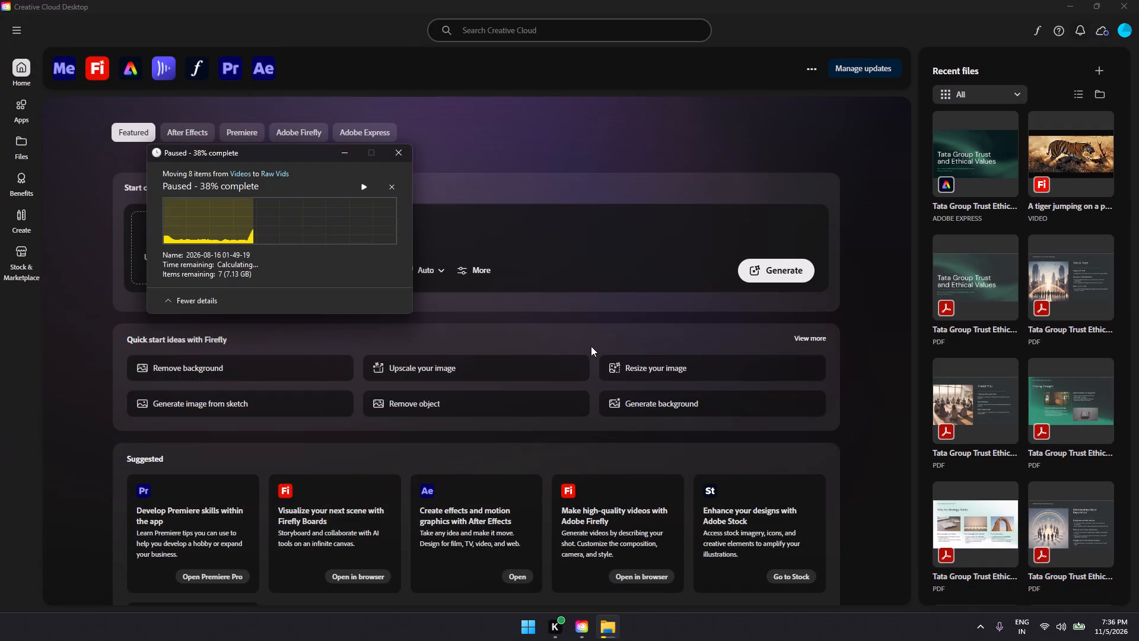
# Relaunch Premiere from Creative Cloud and open the recent 4k Breac project.
pyautogui.click(236, 69)
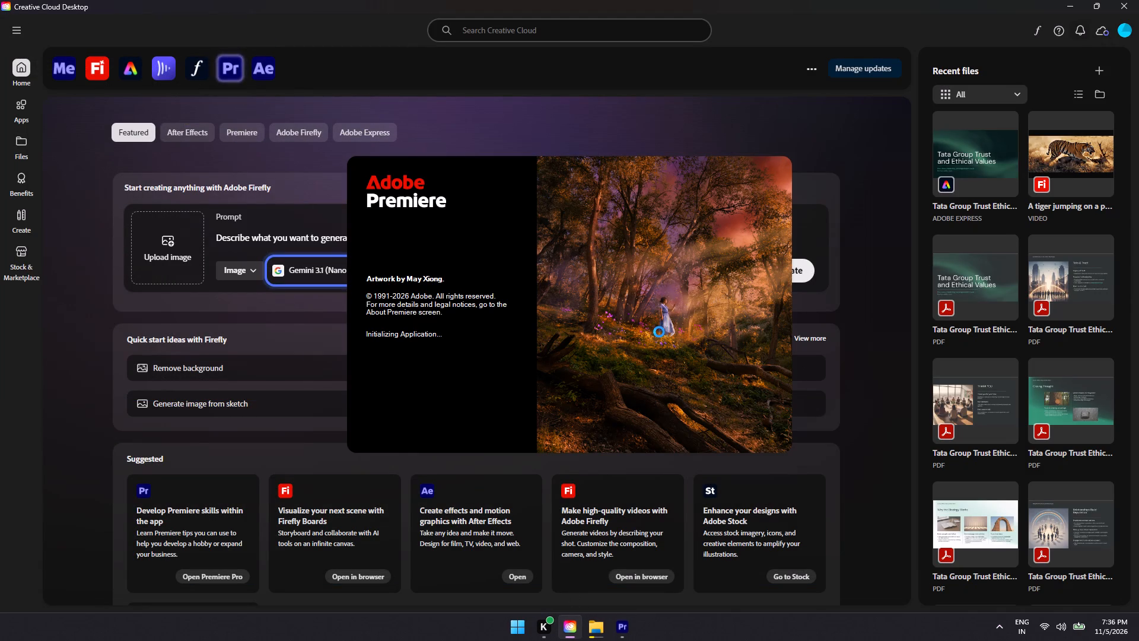
pyautogui.click(623, 626)
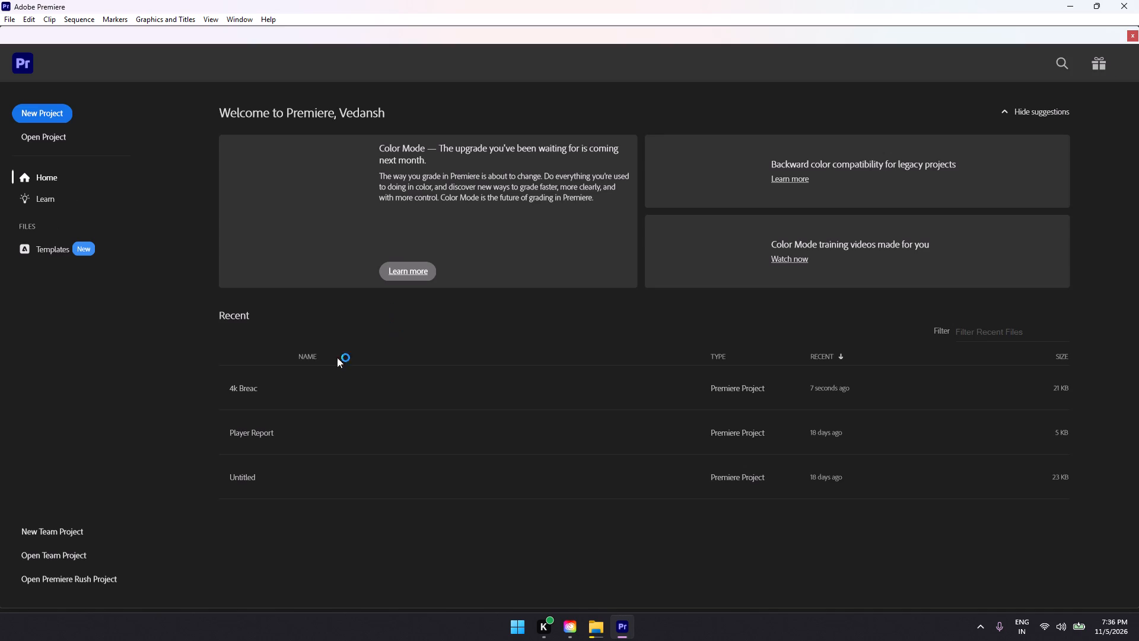
pyautogui.click(263, 386)
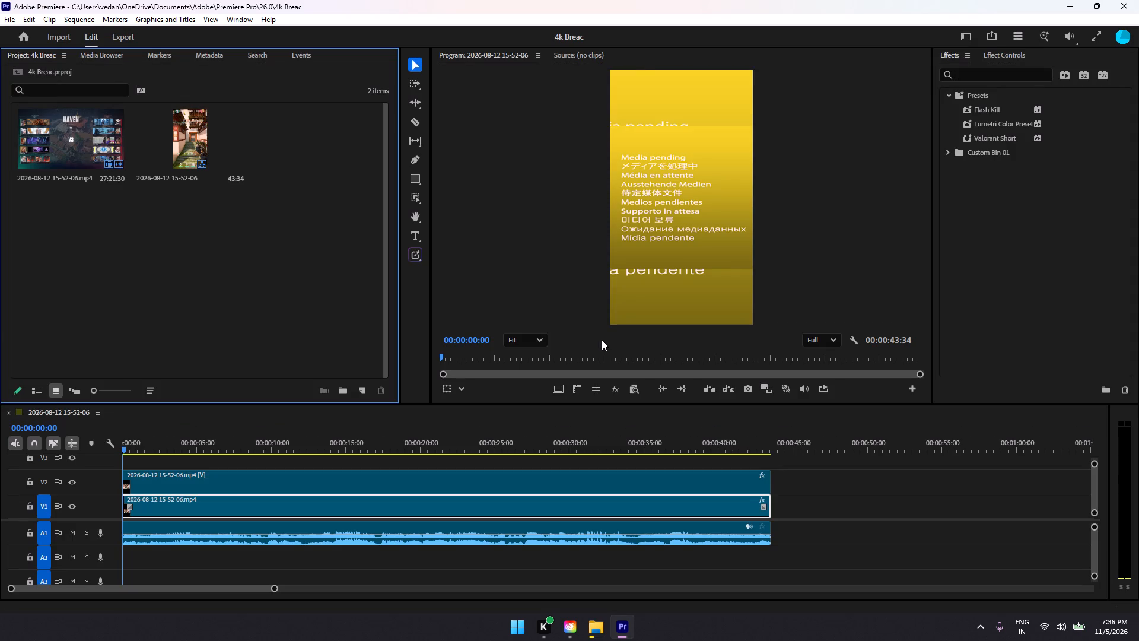
# Select the gameplay clip on track V2 and activate its transform box in the Program view.
pyautogui.click(230, 482)
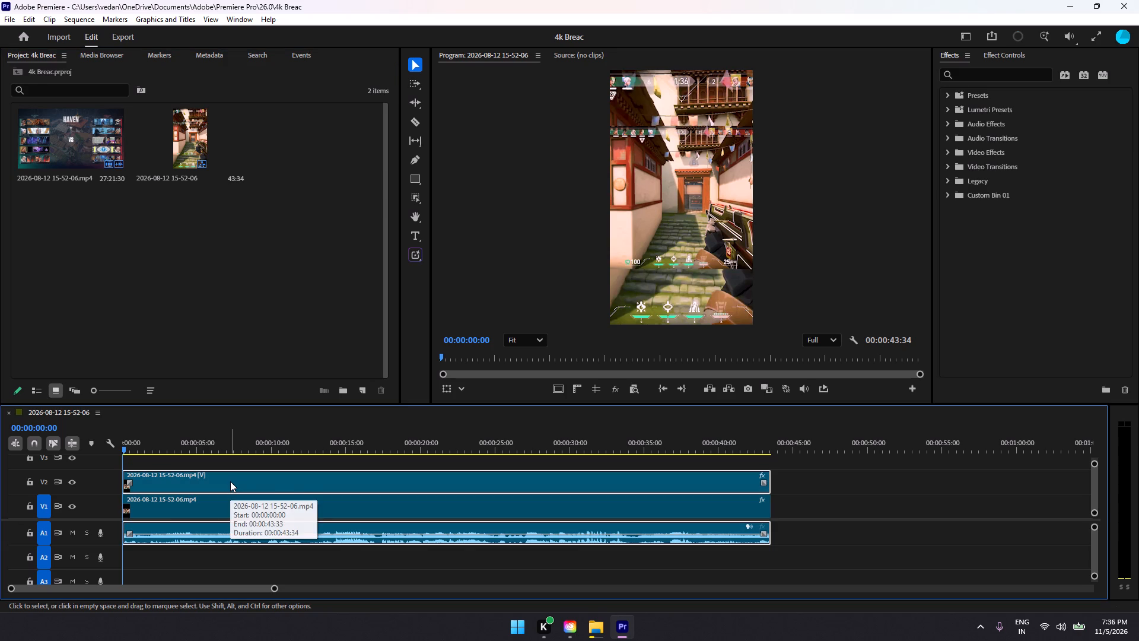
pyautogui.click(661, 169)
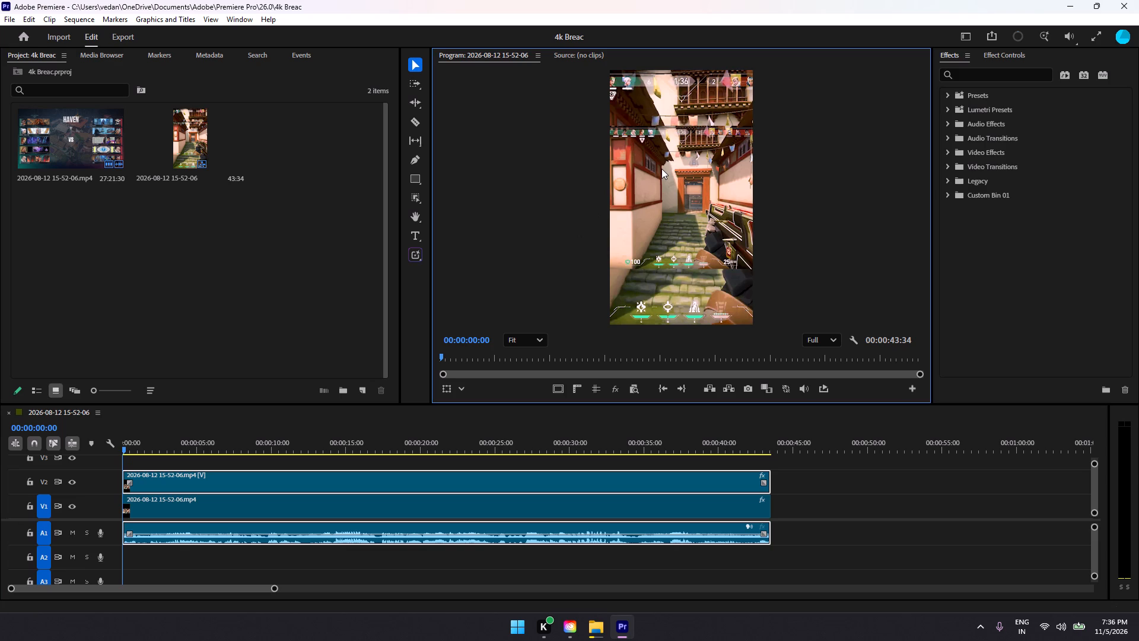
pyautogui.tripleClick(661, 169)
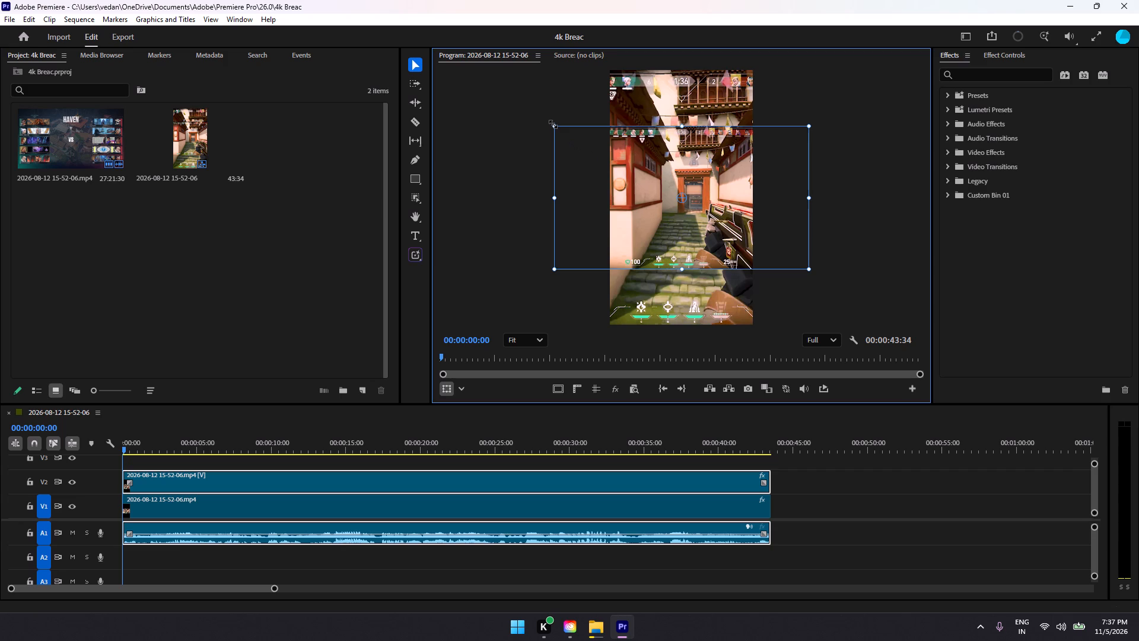
# Switch to the paused file transfer and resume moving the 8 items from Videos to Raw Vids.
pyautogui.click(583, 631)
pyautogui.click(367, 188)
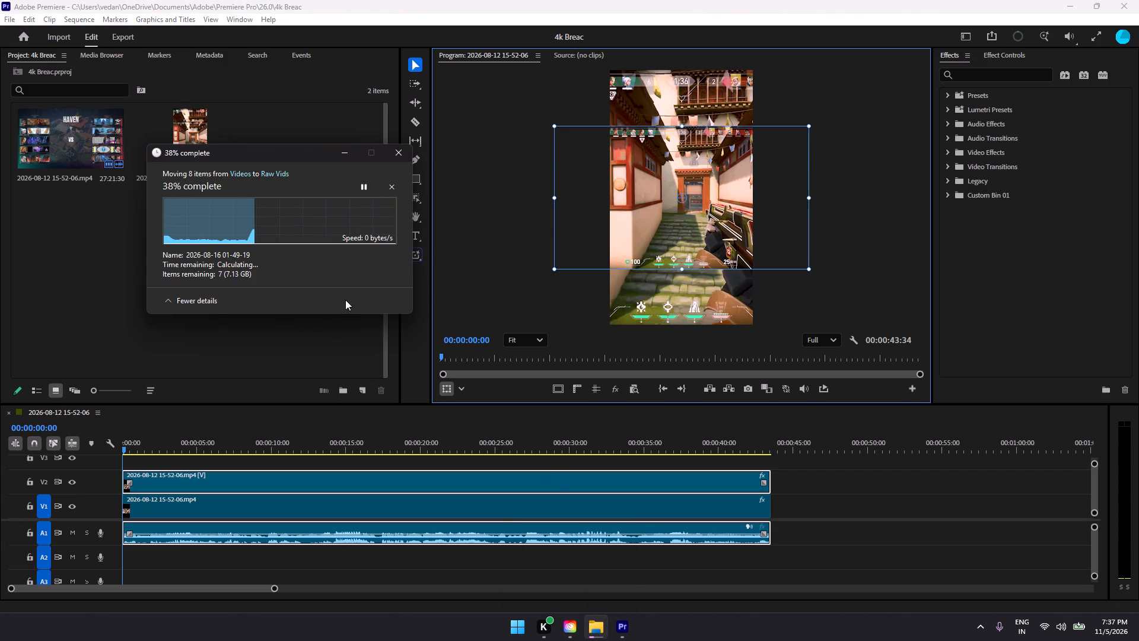
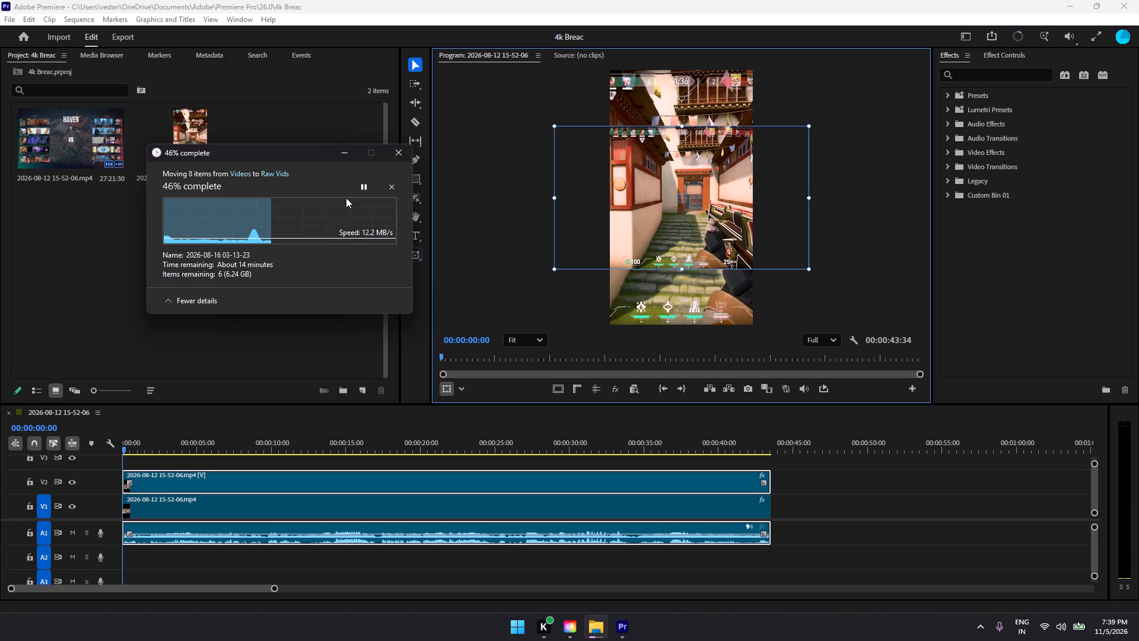
# Return to Premiere and create a new project named "Break 3k ae" in the default location.
pyautogui.click(73, 284)
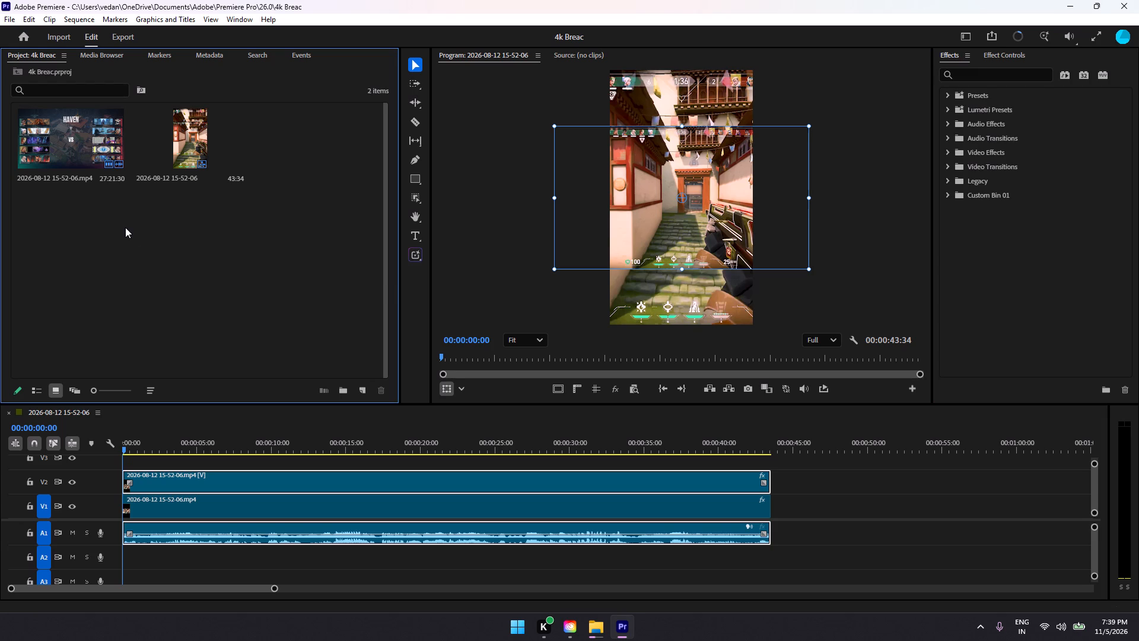
pyautogui.hotkey('ctrl', 'n')
pyautogui.click(765, 526)
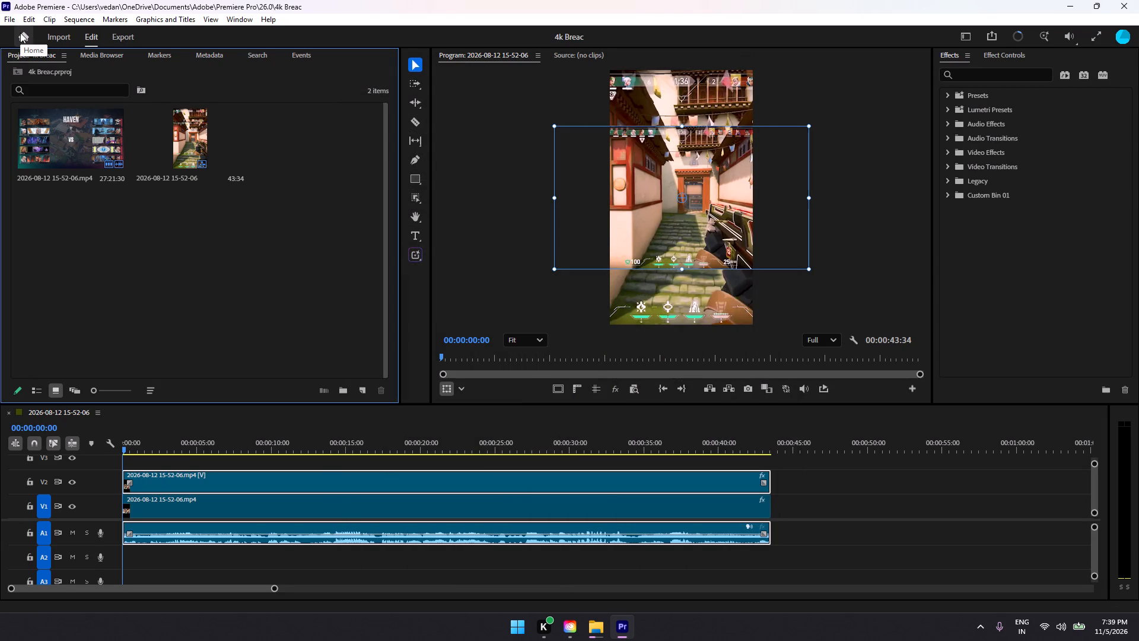
pyautogui.click(20, 32)
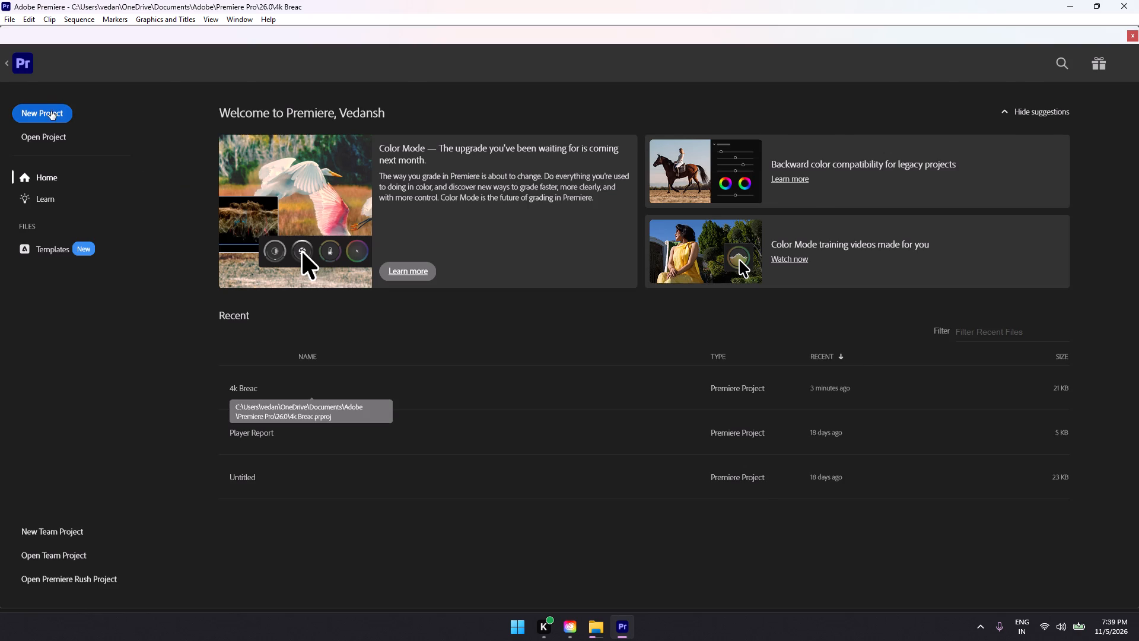
pyautogui.click(51, 111)
pyautogui.hotkey('shift', 'b')
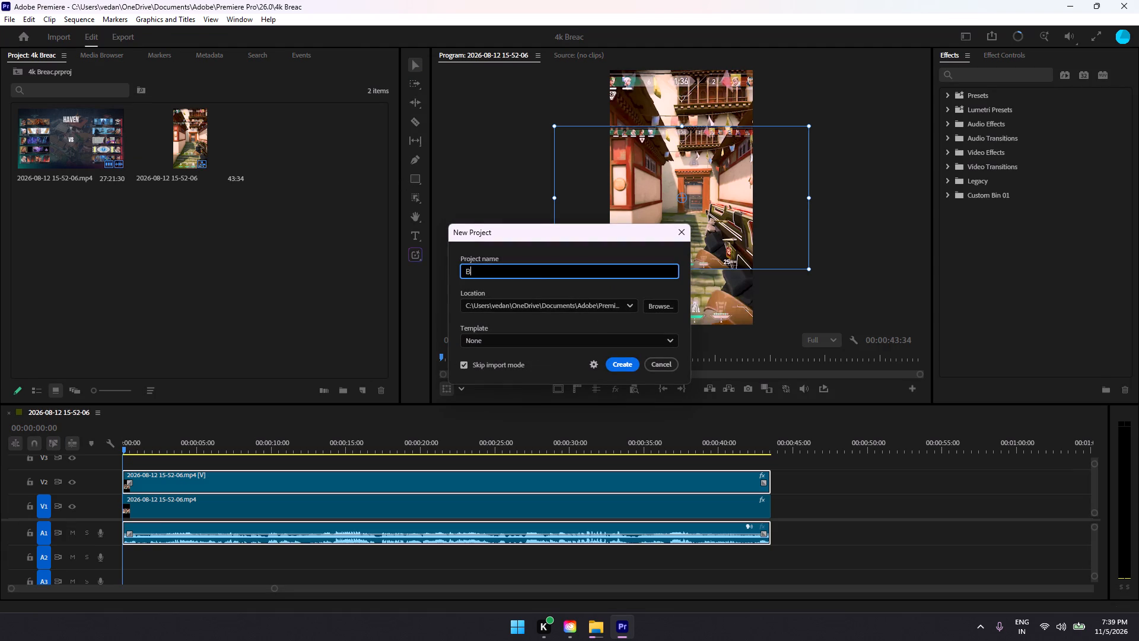
pyautogui.write('reak')
pyautogui.press('space')
pyautogui.write('3k ae')
pyautogui.press('Return')
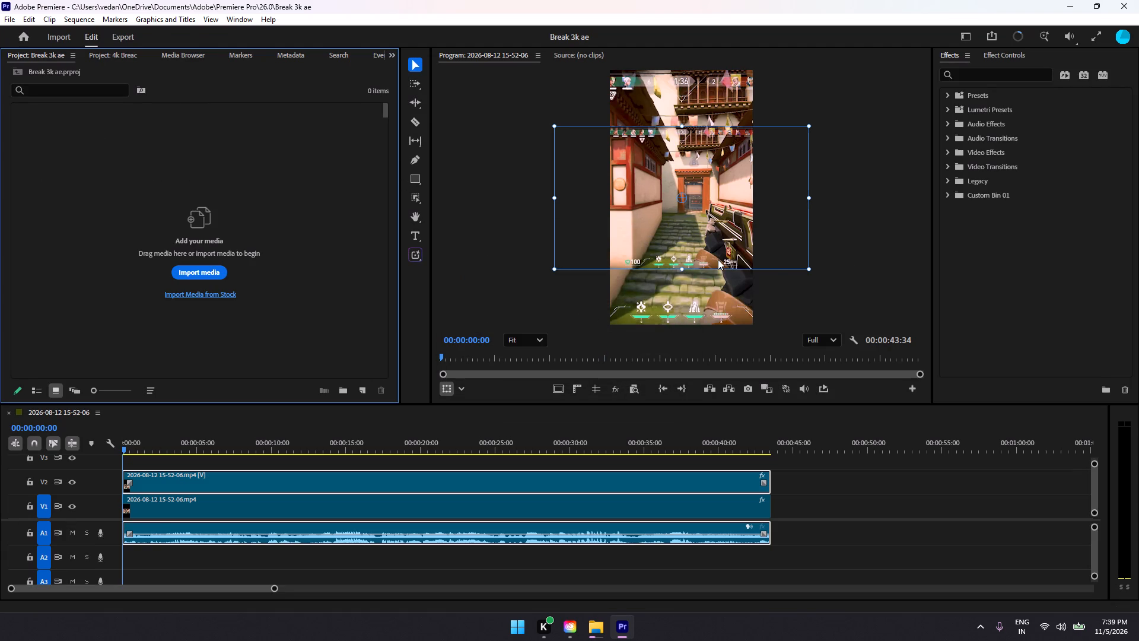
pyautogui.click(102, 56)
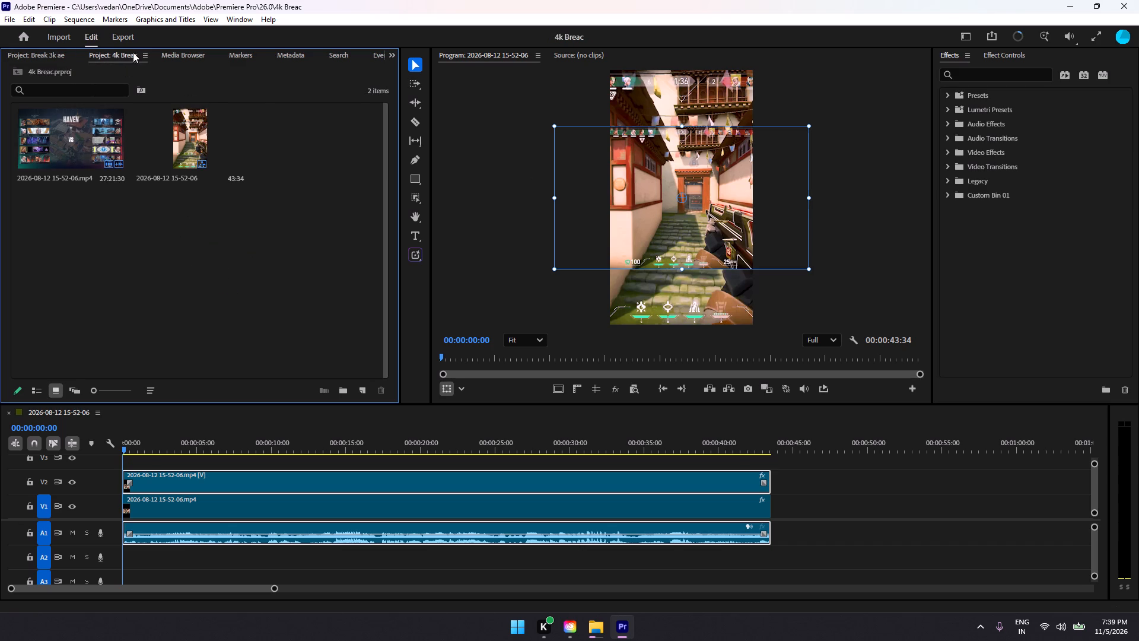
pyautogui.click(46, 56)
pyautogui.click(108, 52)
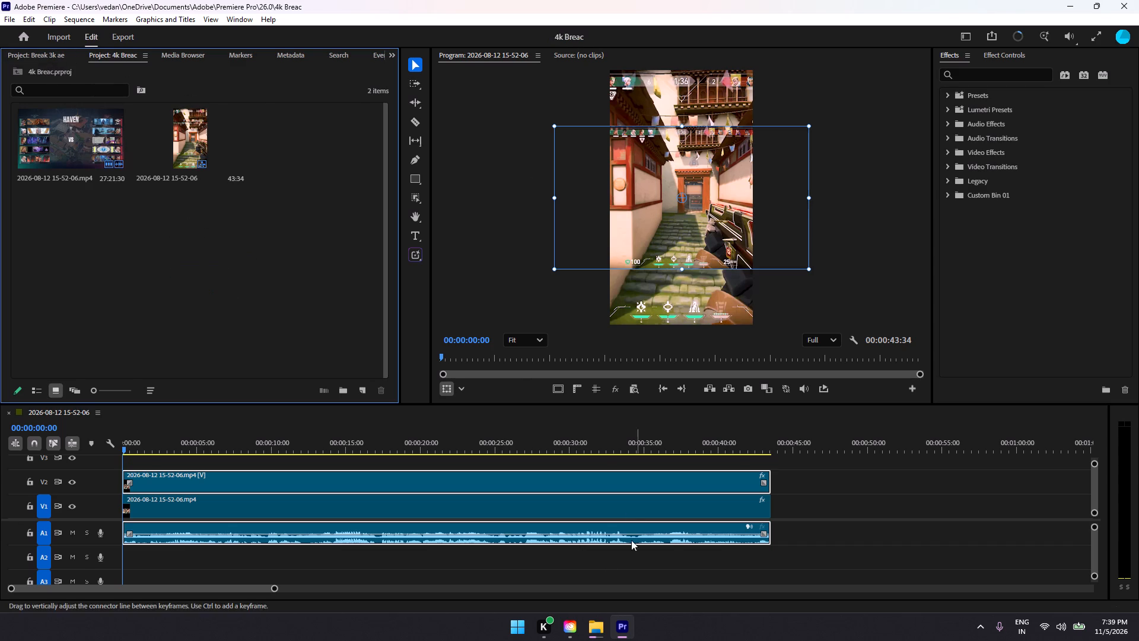
# Switch to the file transfer, pause moving the 8 items from Videos to Raw Vids, and return to Premiere.
pyautogui.click(599, 630)
pyautogui.click(362, 184)
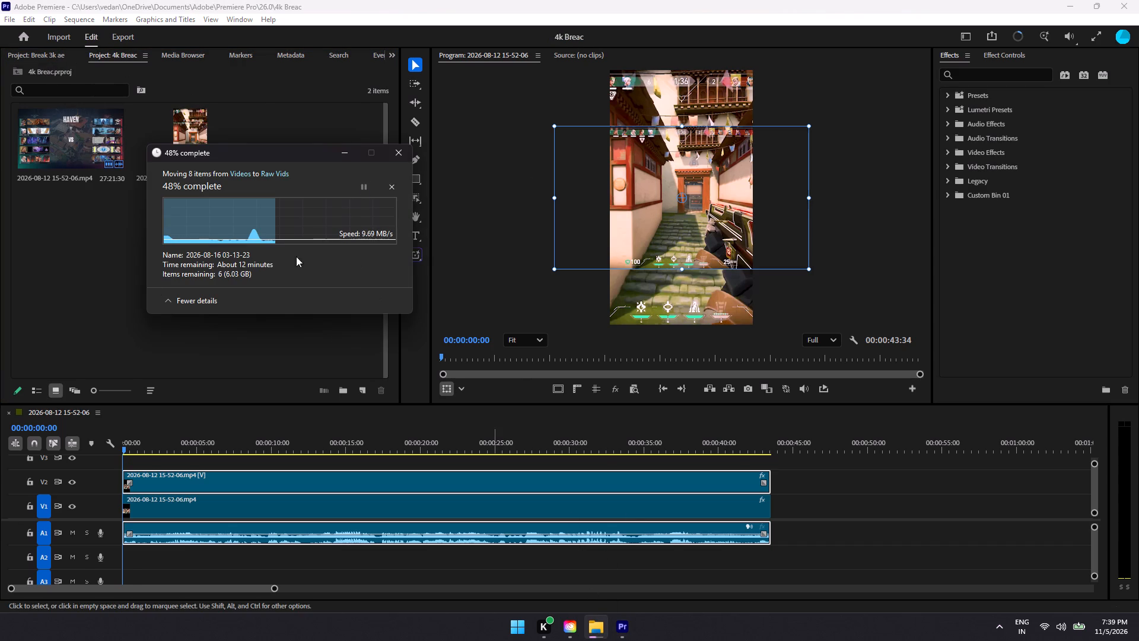
pyautogui.click(75, 274)
# Close the 4k Breac project, leaving only the Break 3k ae project open.
pyautogui.click(117, 54)
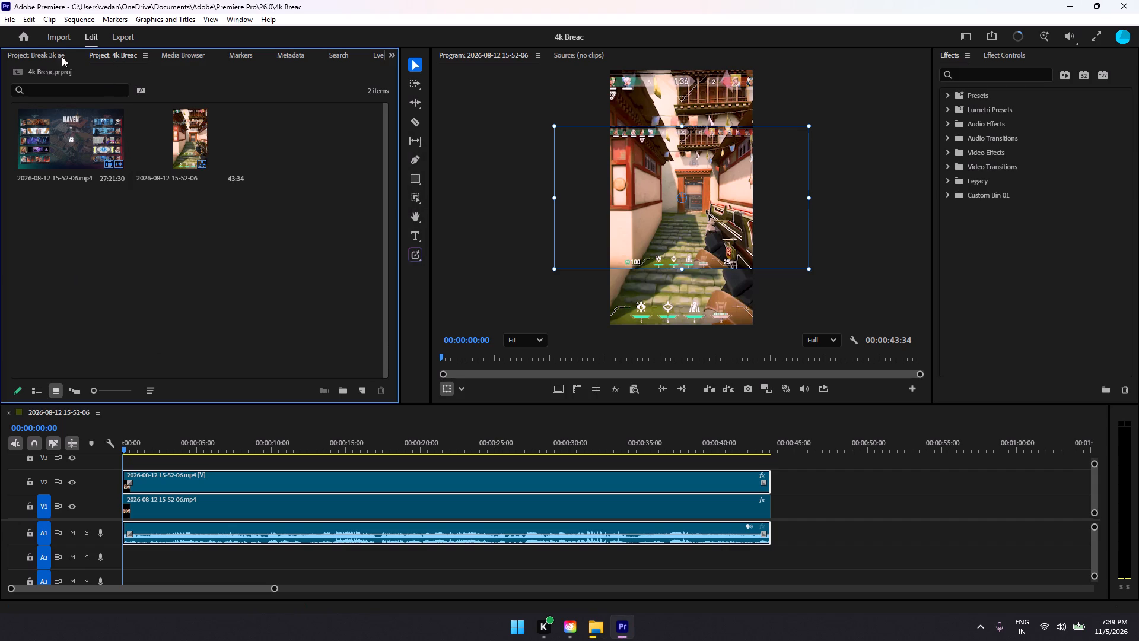
pyautogui.click(43, 54)
pyautogui.rightClick(114, 56)
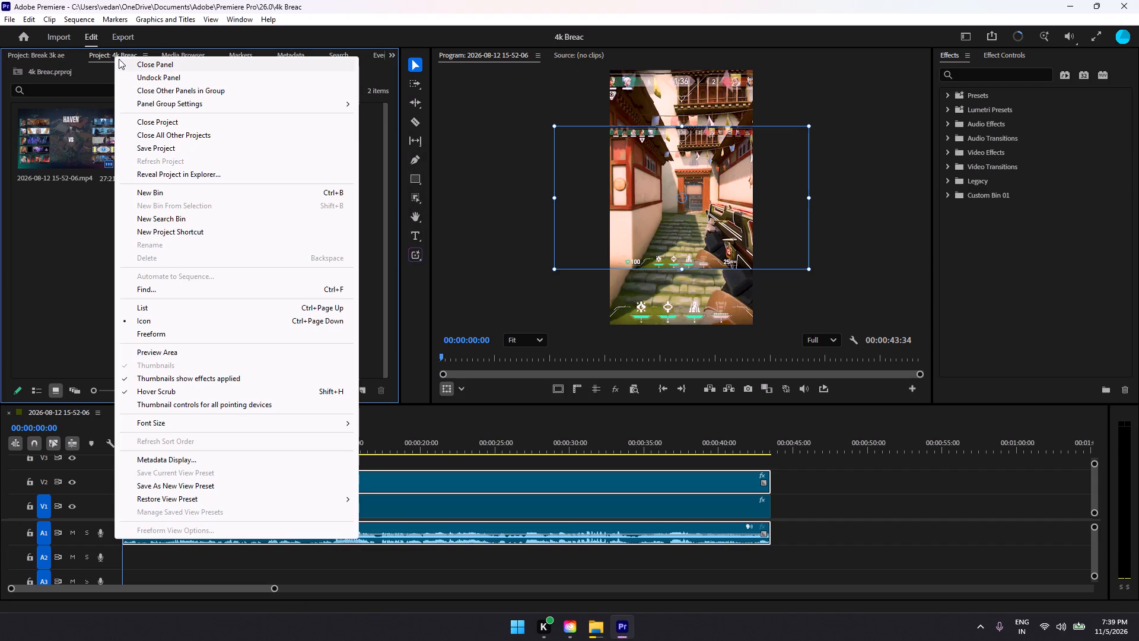
pyautogui.click(138, 117)
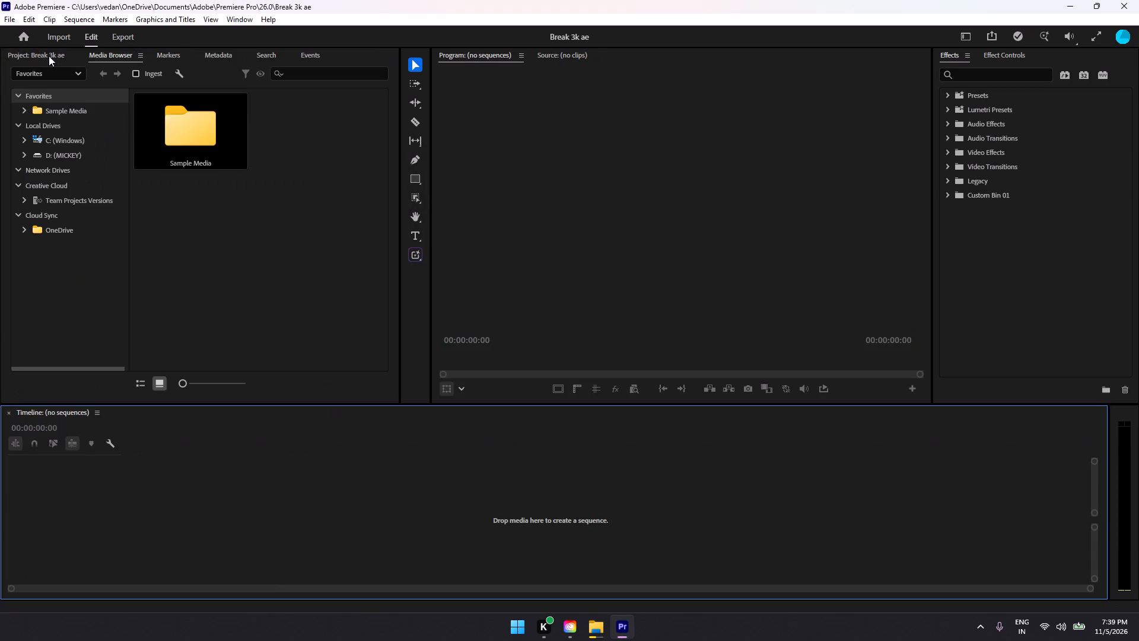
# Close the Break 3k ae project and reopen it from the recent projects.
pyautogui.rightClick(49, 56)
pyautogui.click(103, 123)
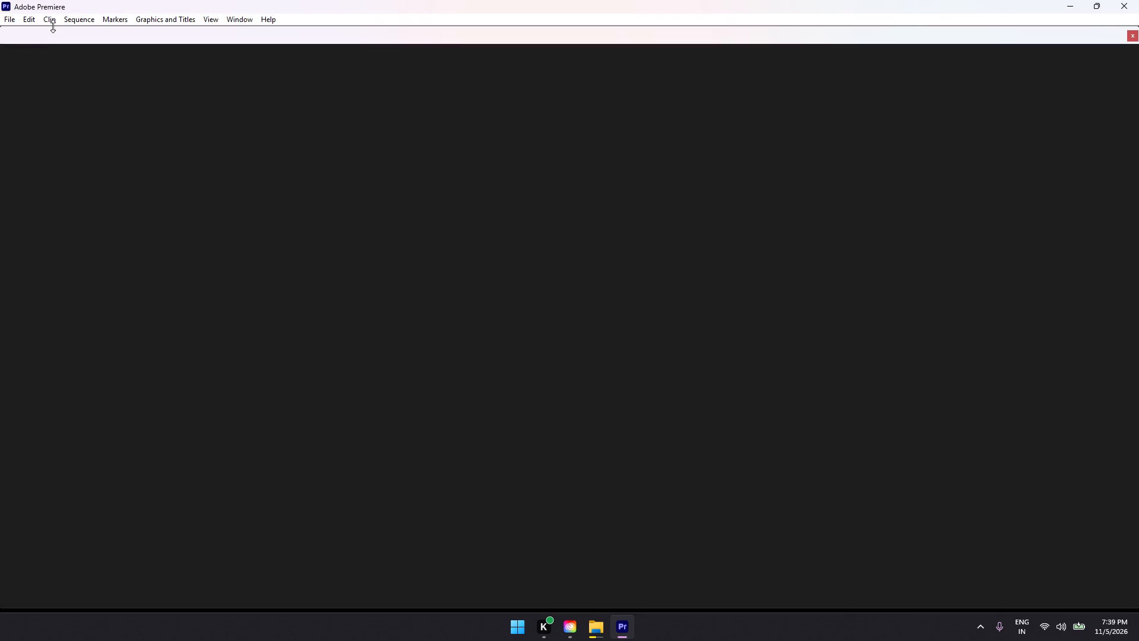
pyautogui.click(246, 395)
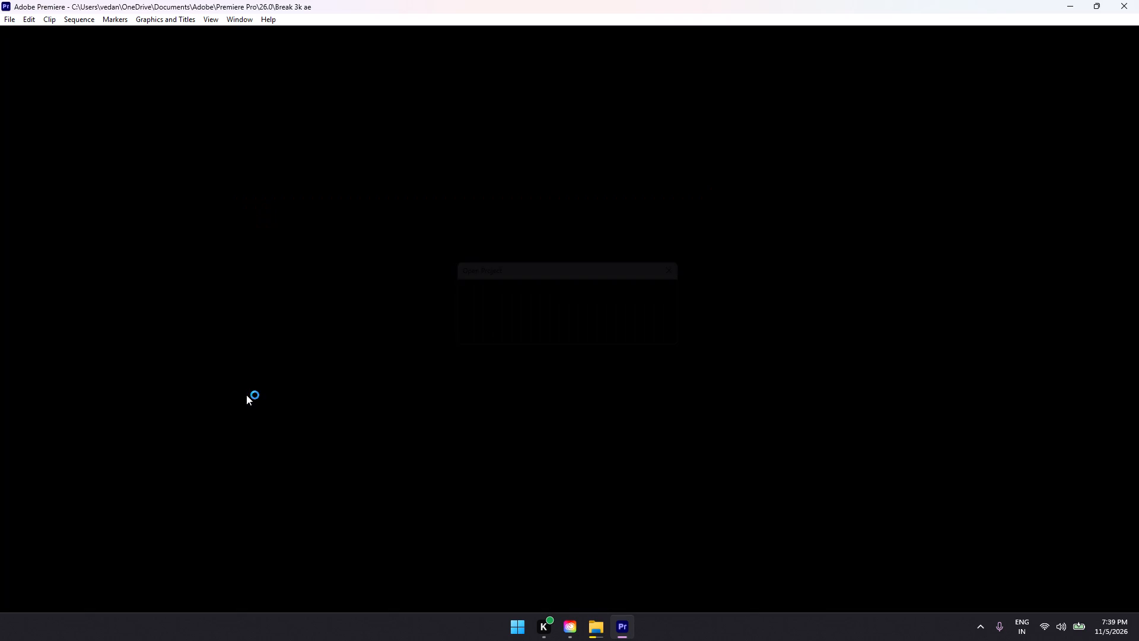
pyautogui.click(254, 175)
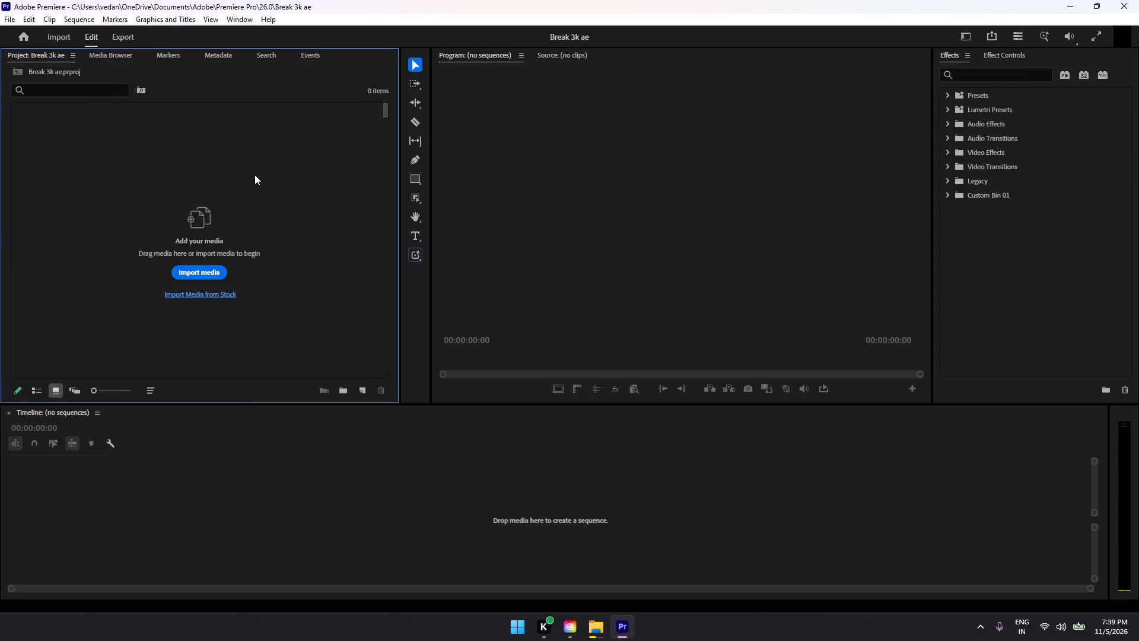
pyautogui.hotkey('ctrl', 'i')
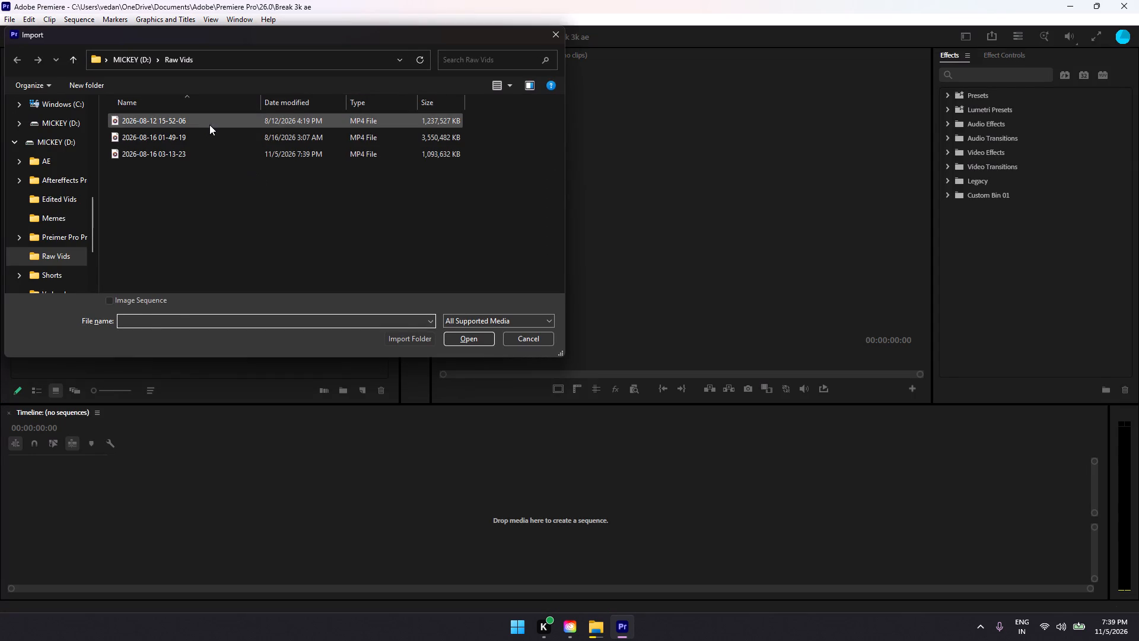
pyautogui.click(212, 122)
pyautogui.click(485, 338)
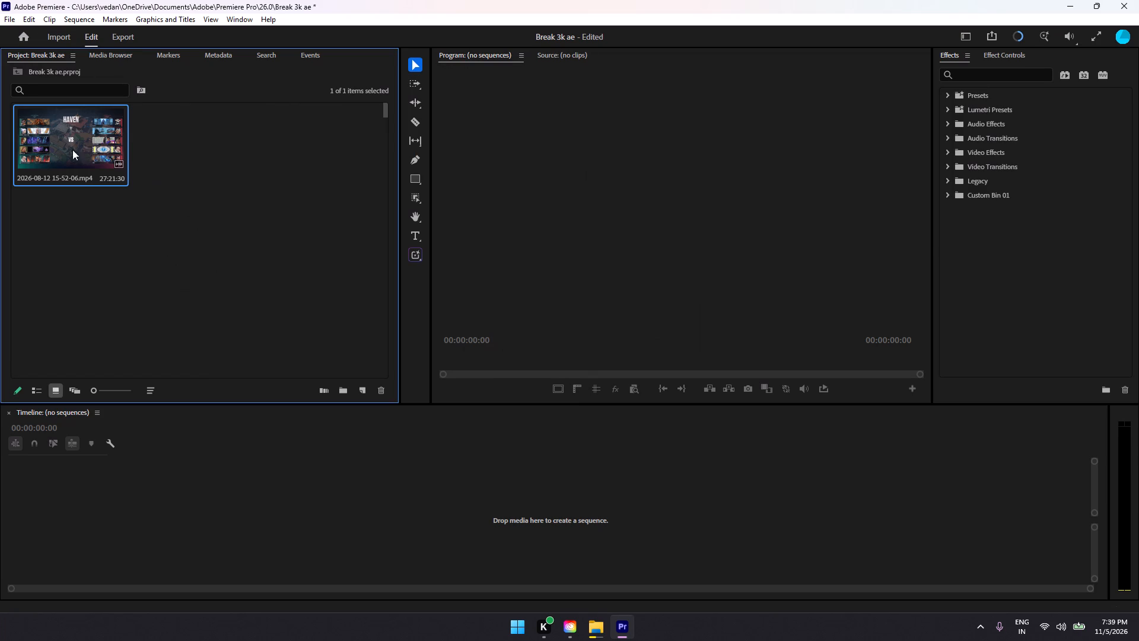
pyautogui.moveTo(39, 138); pyautogui.dragTo(253, 500)
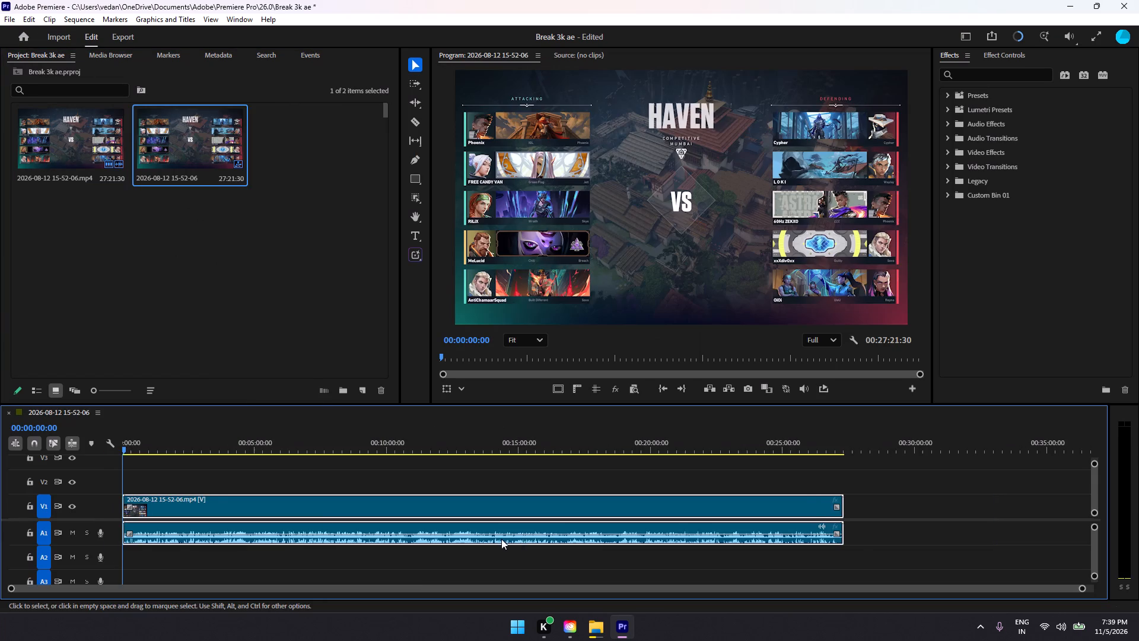
# Find the start of the highlight round in the gameplay and split the clip with the Razor at 00:12:32:07.
pyautogui.moveTo(124, 448); pyautogui.dragTo(373, 445)
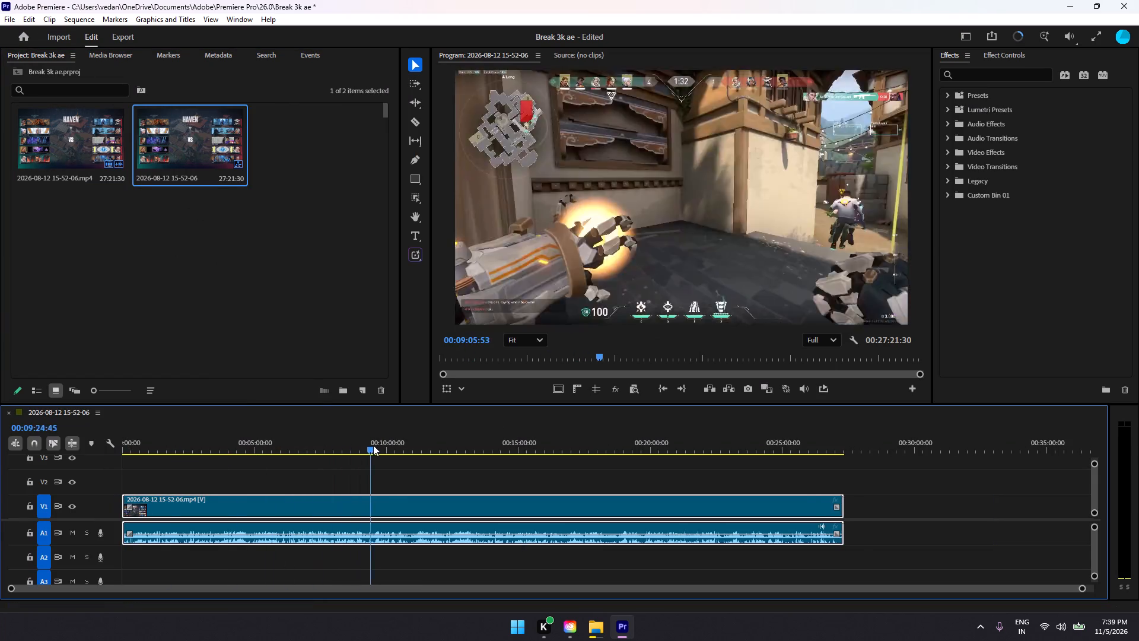
pyautogui.moveTo(373, 445); pyautogui.dragTo(472, 445)
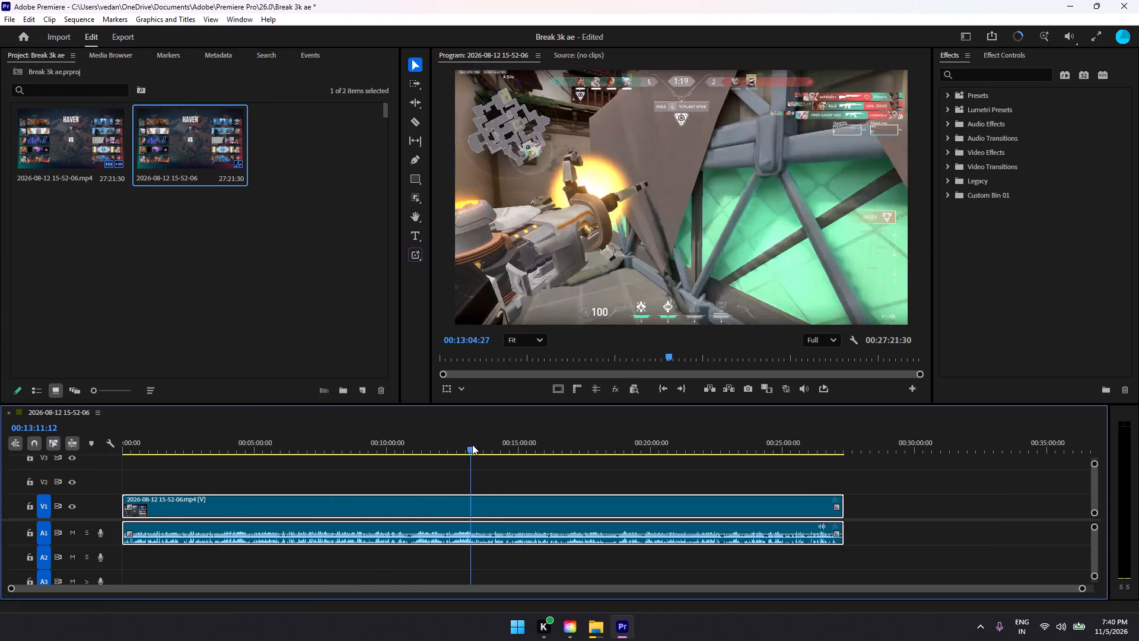
pyautogui.moveTo(472, 445); pyautogui.dragTo(495, 437)
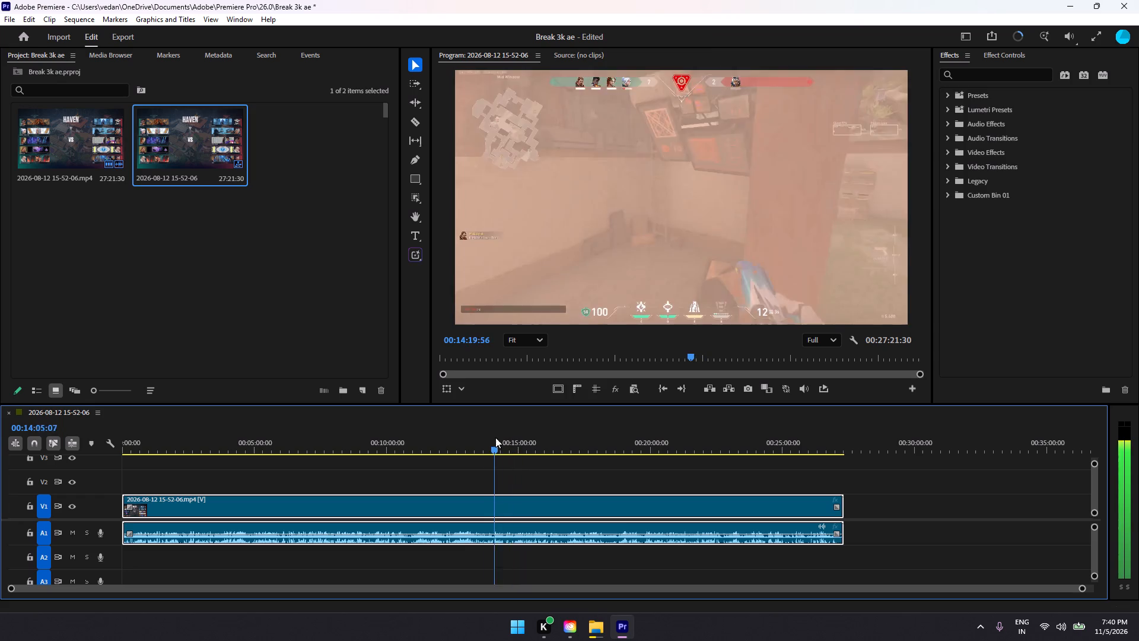
pyautogui.moveTo(495, 437); pyautogui.dragTo(455, 434)
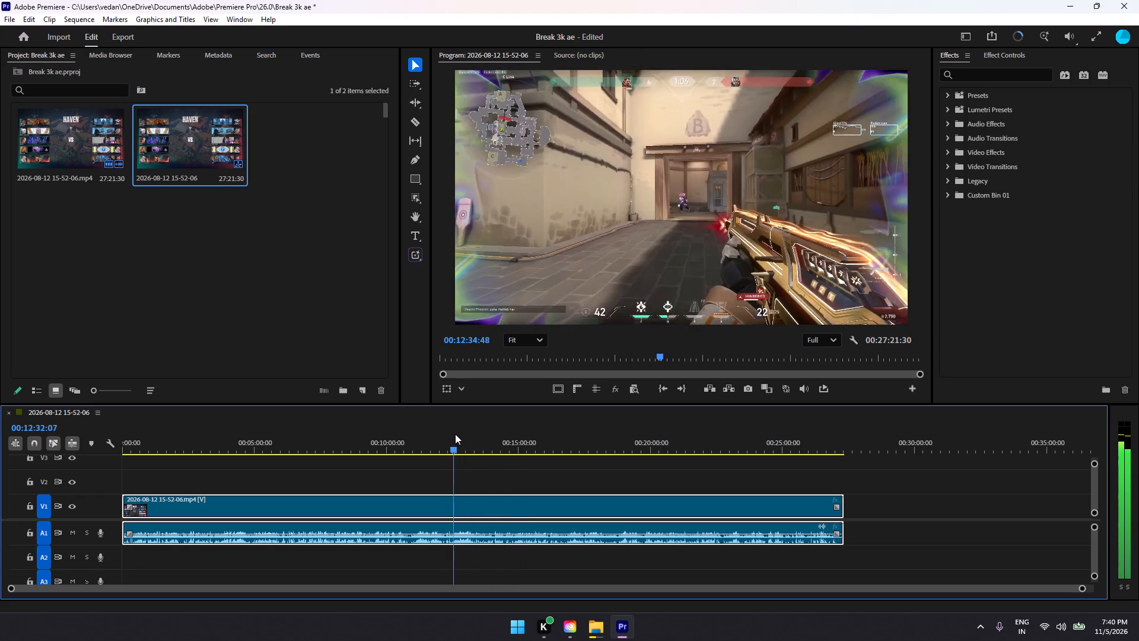
pyautogui.moveTo(455, 434); pyautogui.dragTo(457, 433)
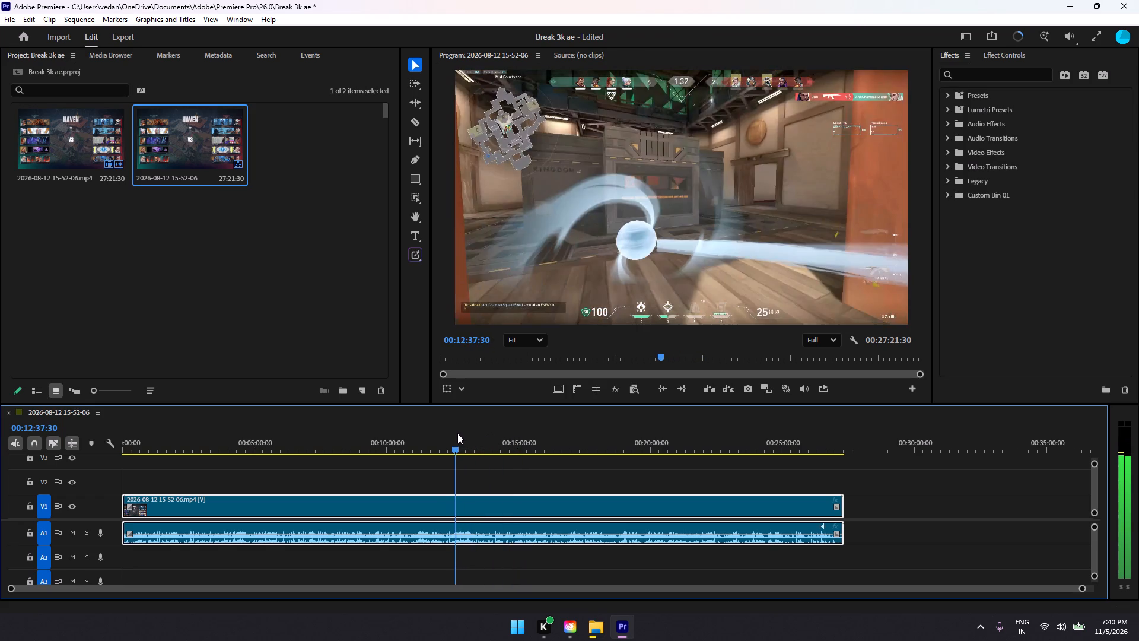
pyautogui.moveTo(457, 433); pyautogui.dragTo(457, 433)
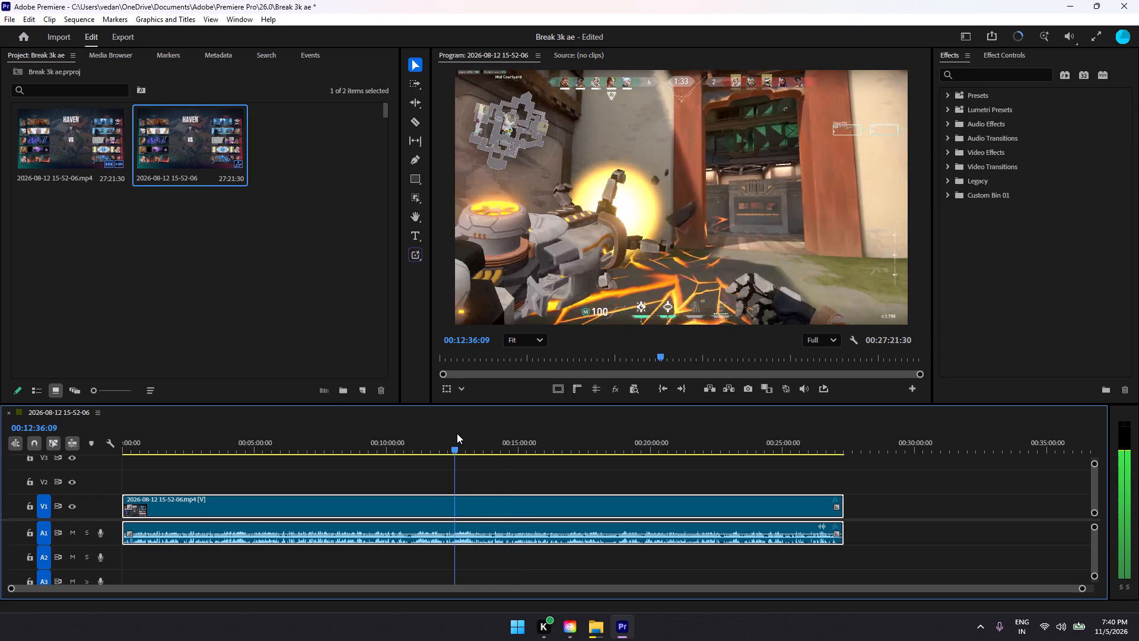
pyautogui.moveTo(457, 433); pyautogui.dragTo(456, 434)
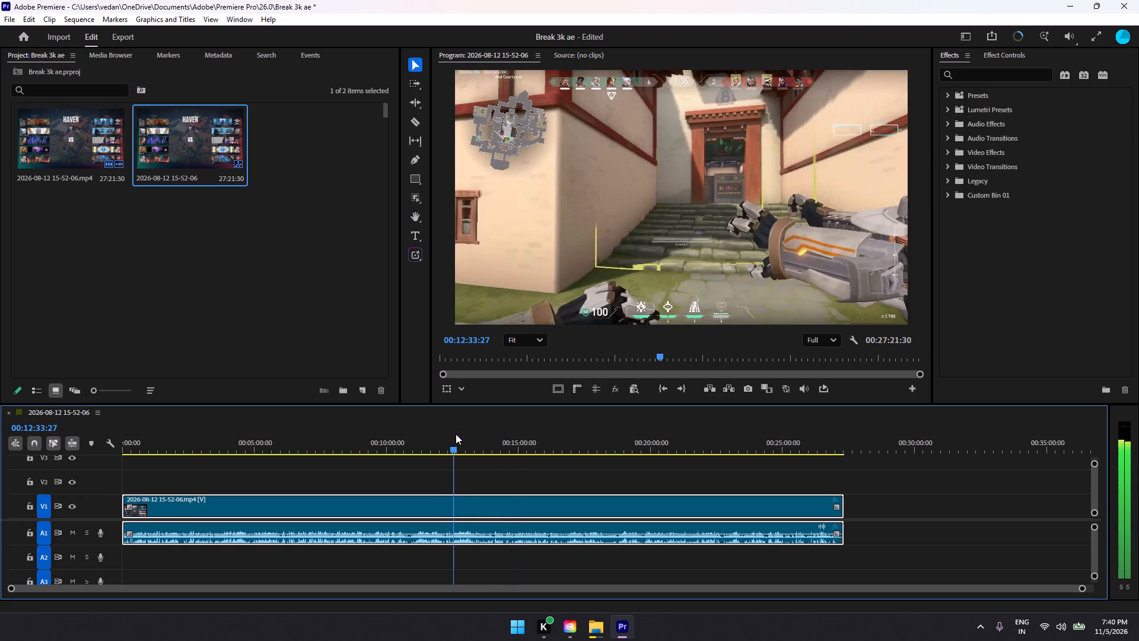
pyautogui.moveTo(456, 434); pyautogui.dragTo(457, 434)
pyautogui.press('c')
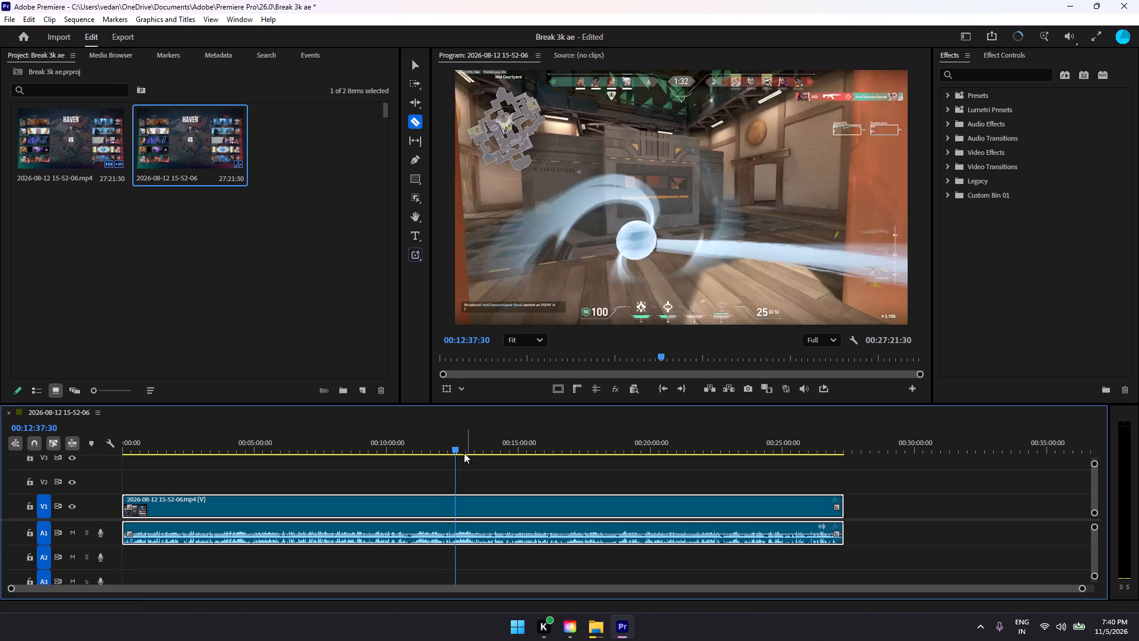
pyautogui.click(455, 445)
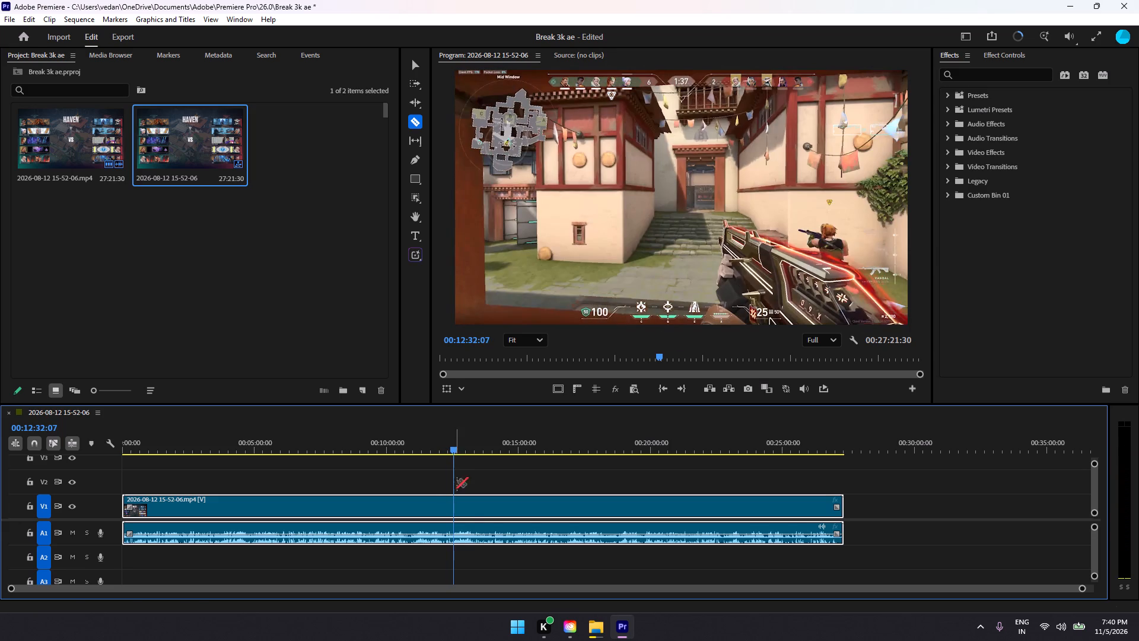
pyautogui.press('c')
pyautogui.click(455, 524)
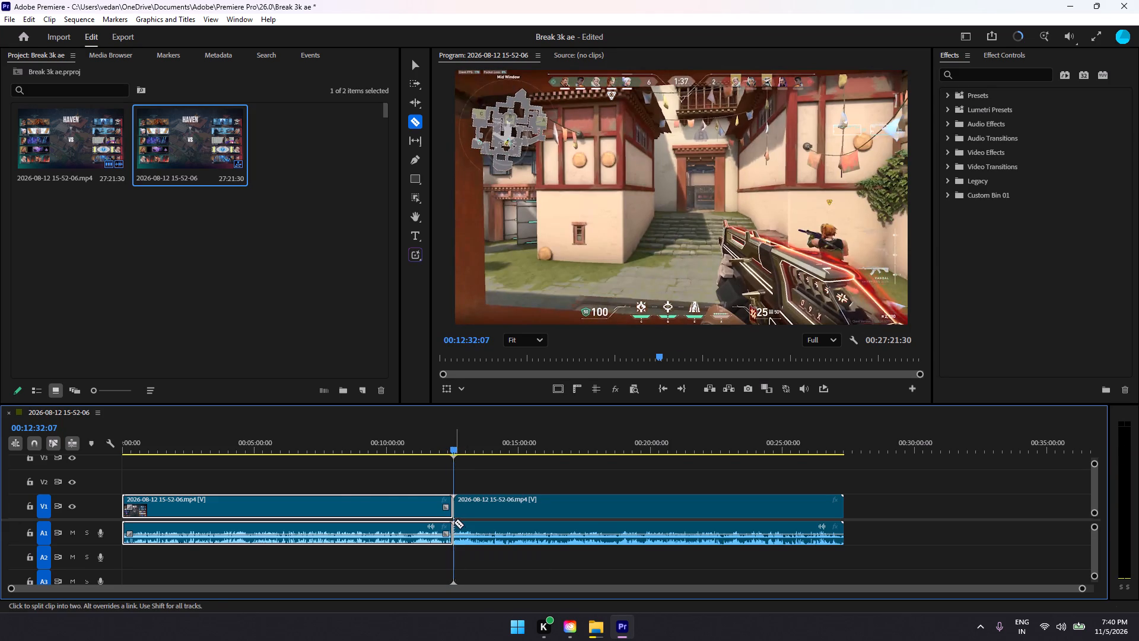
# Delete the part of the gameplay clip before the cut, both video and audio.
pyautogui.press('v')
pyautogui.click(332, 498)
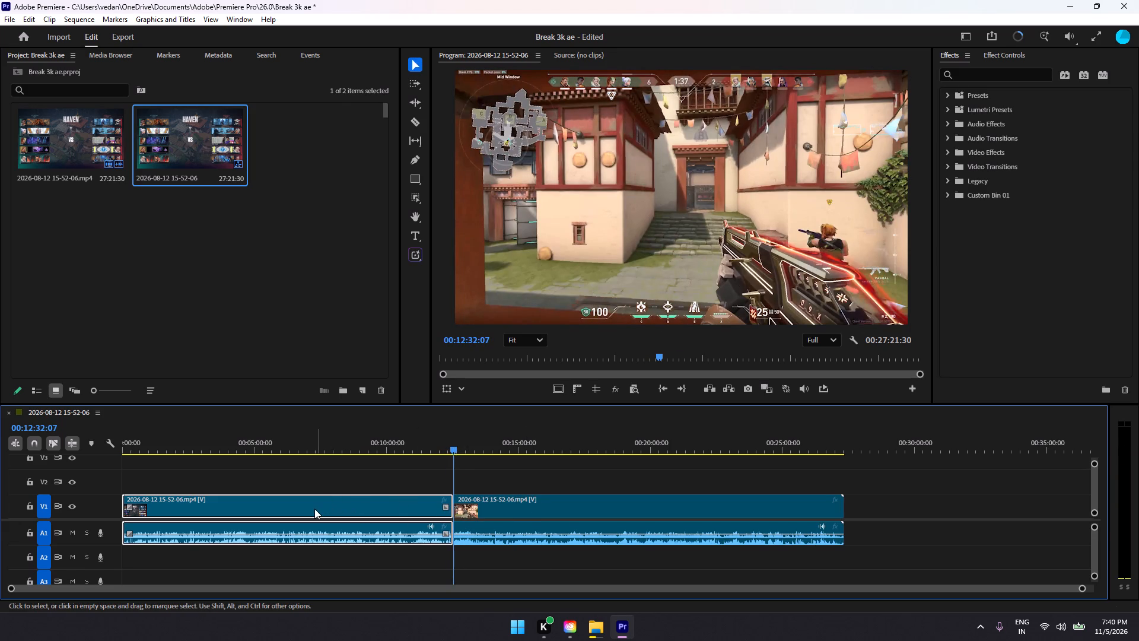
pyautogui.click(314, 508)
pyautogui.press('Delete')
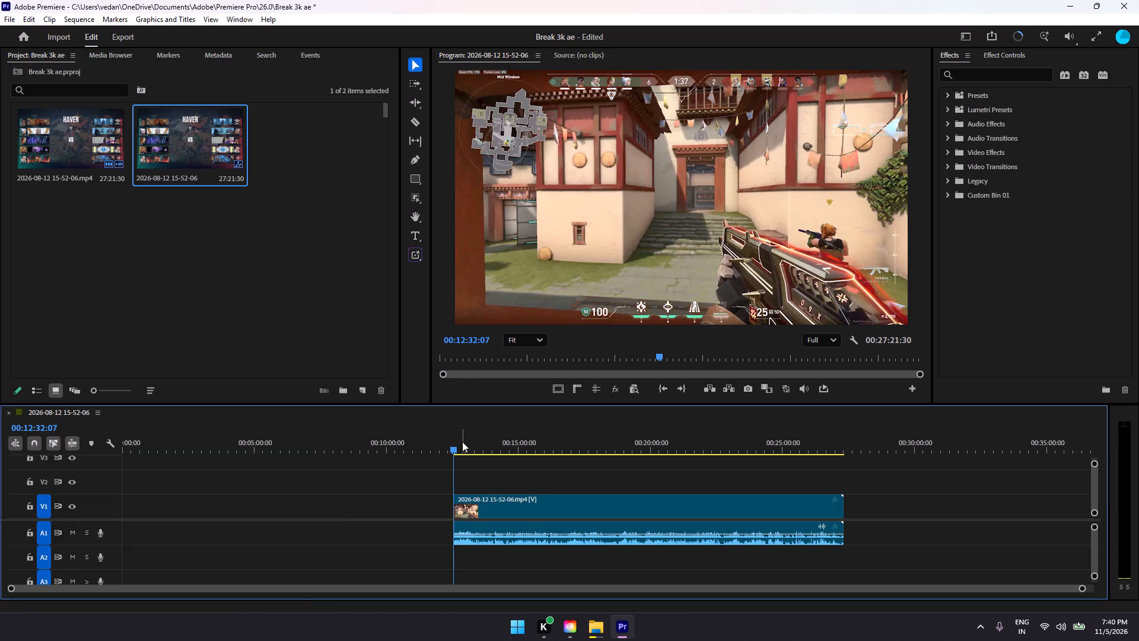
# Find the end of the round, split the gameplay clip at 00:13:15:14, and delete everything after the cut.
pyautogui.moveTo(454, 446); pyautogui.dragTo(478, 449)
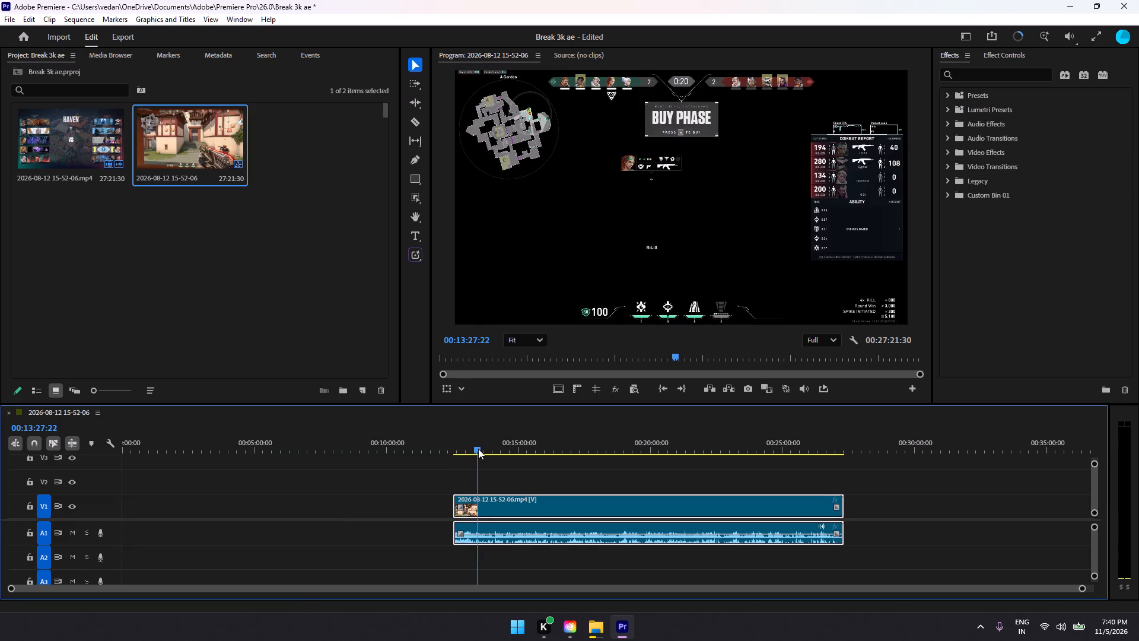
pyautogui.moveTo(478, 449); pyautogui.dragTo(478, 449)
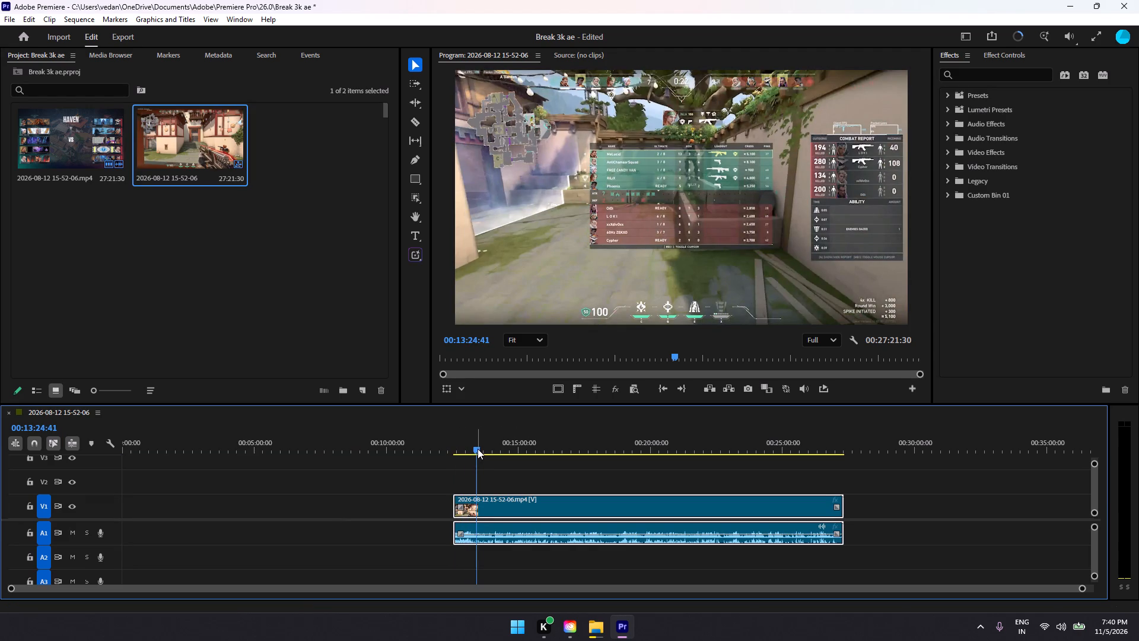
pyautogui.click(475, 447)
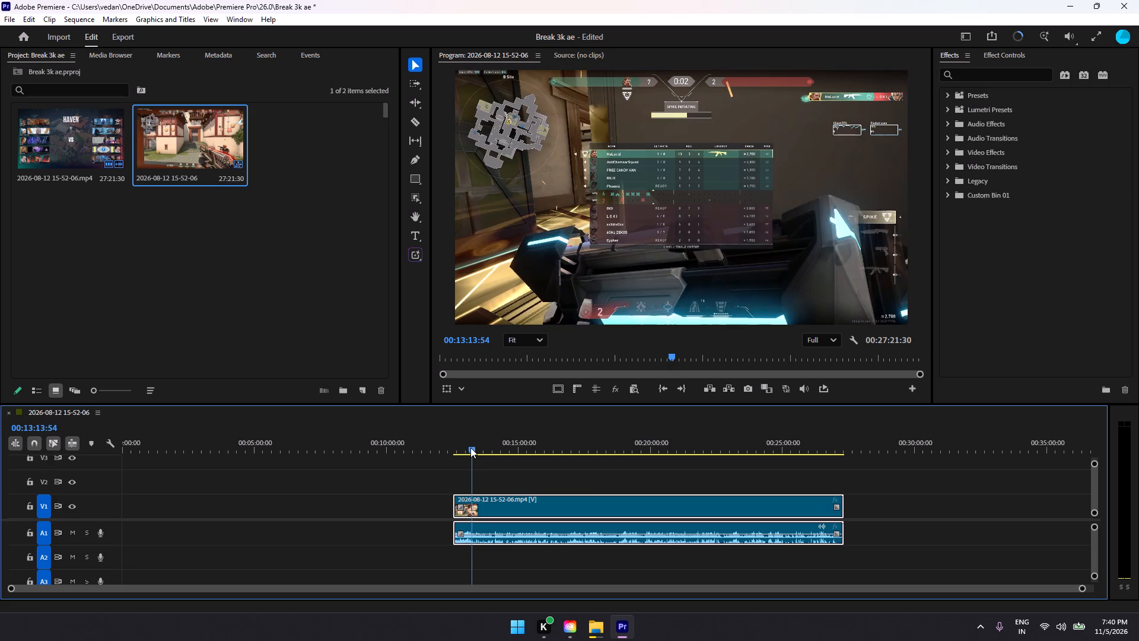
pyautogui.press('c')
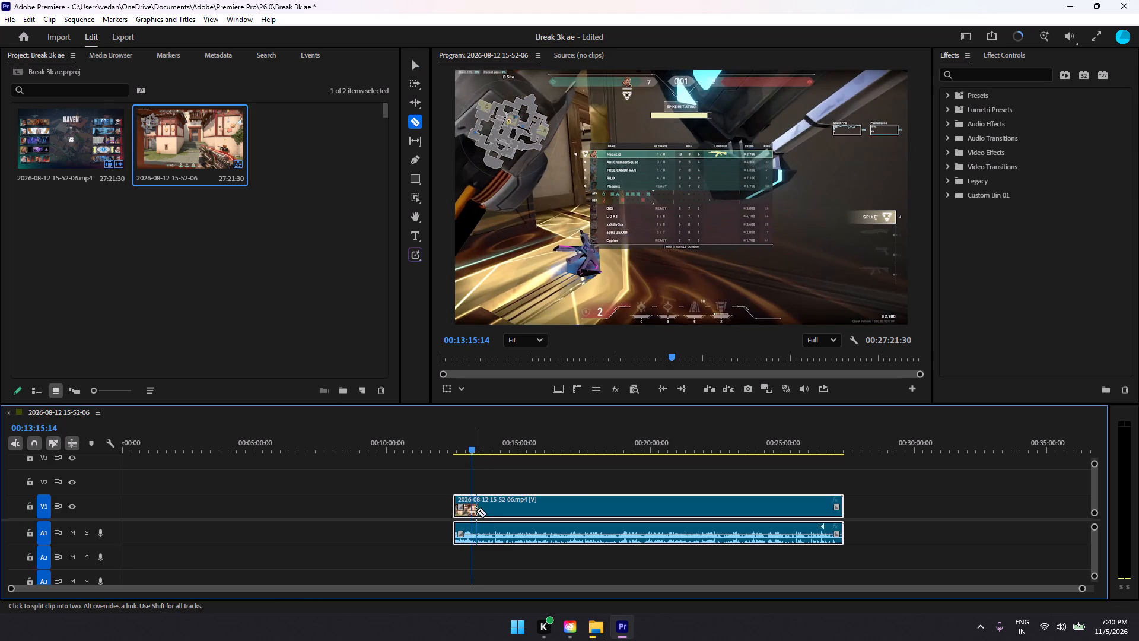
pyautogui.click(475, 509)
pyautogui.press('v')
pyautogui.click(539, 505)
pyautogui.press('Delete')
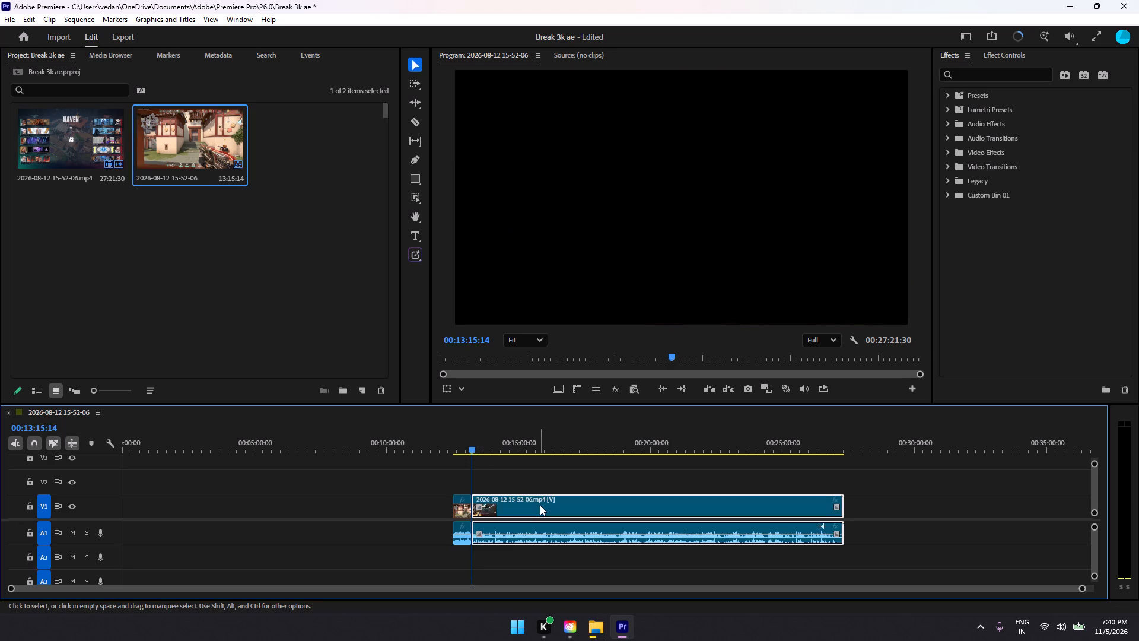
# Move the remaining round clip with its audio to the very start of the sequence.
pyautogui.moveTo(462, 506); pyautogui.dragTo(123, 519)
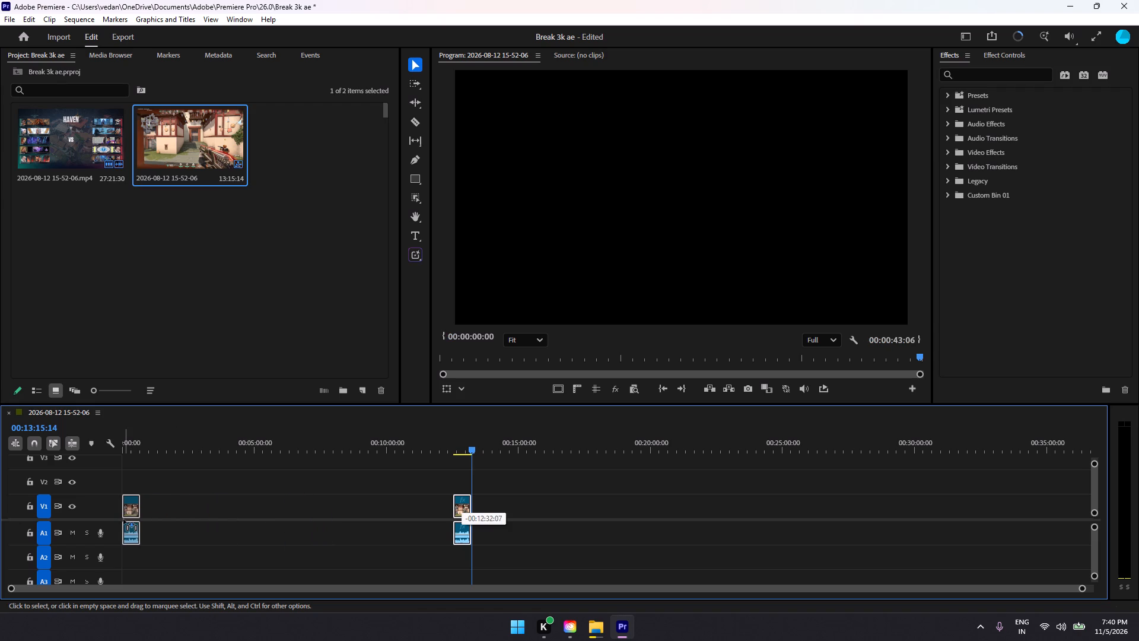
# Find the first shot at the enemy in the round clip and split video and audio with the Razor at 00:00:15:10.
pyautogui.moveTo(123, 519); pyautogui.dragTo(122, 519)
pyautogui.moveTo(1078, 587); pyautogui.dragTo(964, 589)
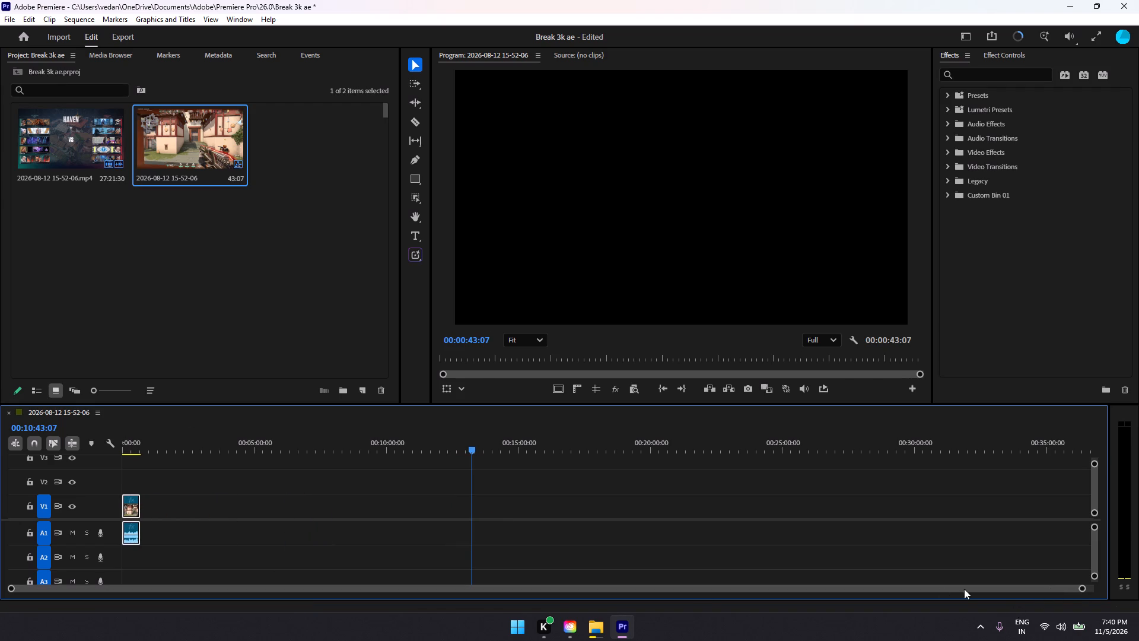
pyautogui.moveTo(964, 589); pyautogui.dragTo(910, 590)
pyautogui.moveTo(1086, 588); pyautogui.dragTo(513, 598)
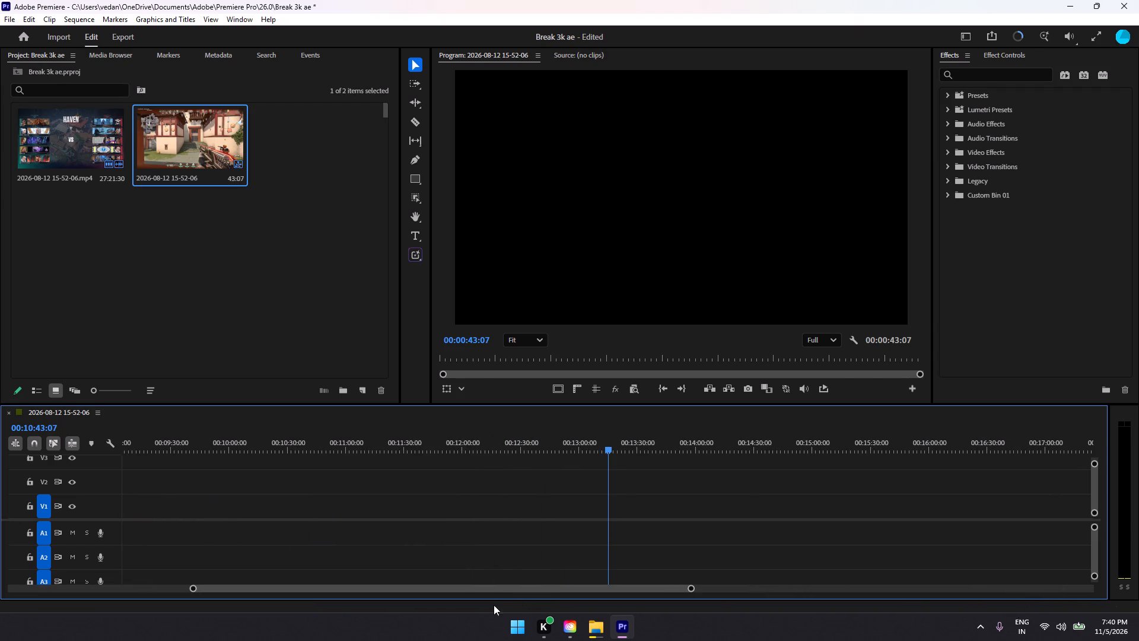
pyautogui.moveTo(485, 589); pyautogui.dragTo(134, 579)
pyautogui.click(152, 442)
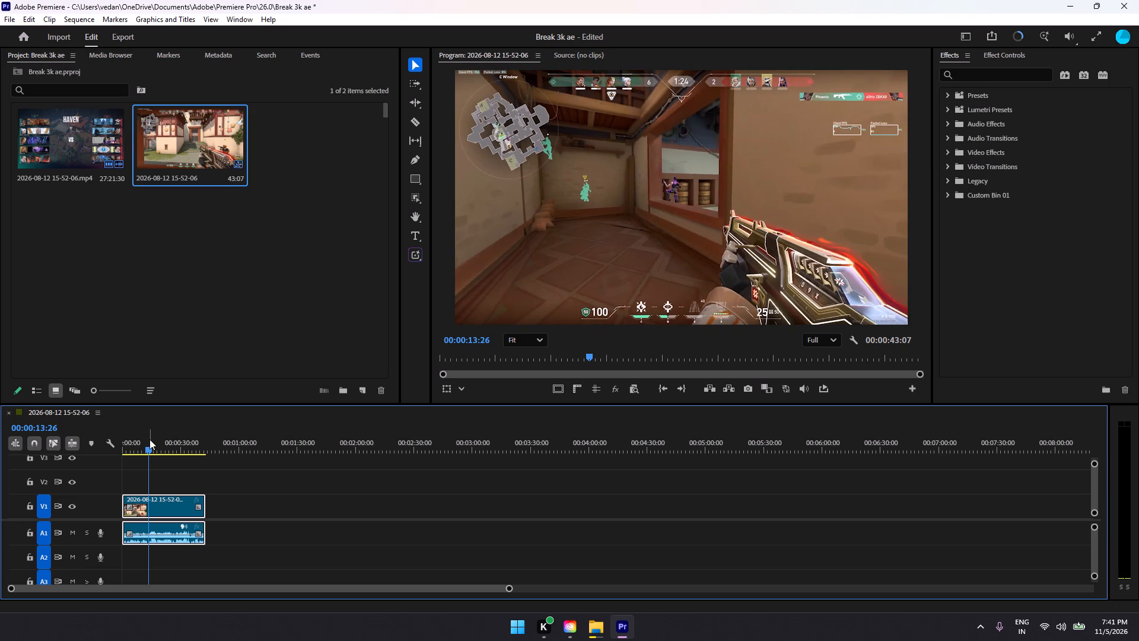
pyautogui.press('Right')
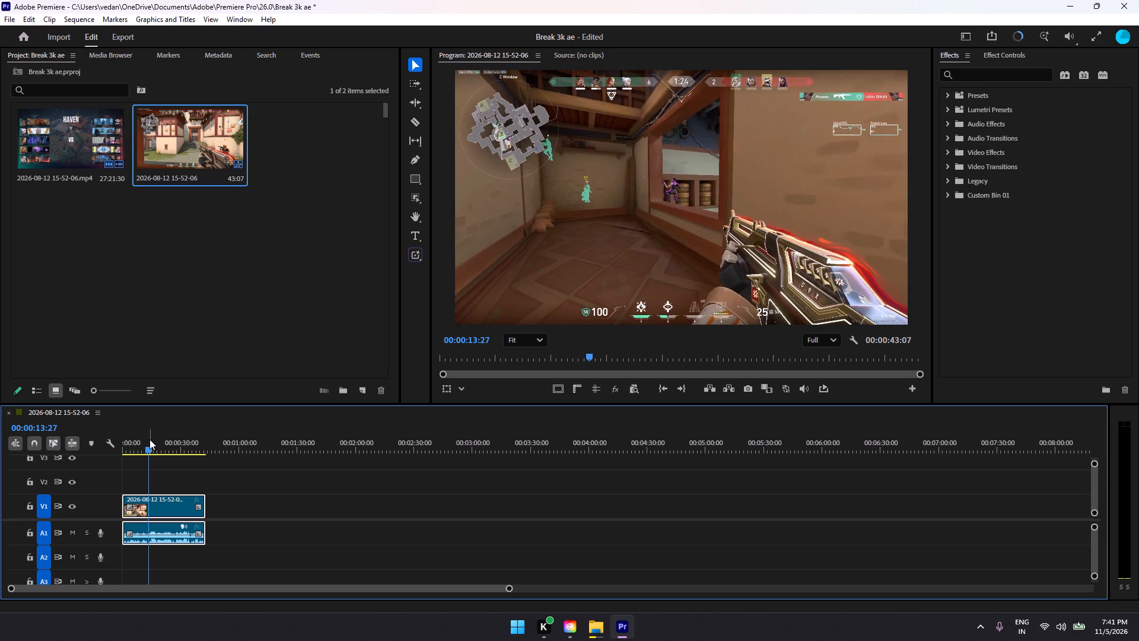
pyautogui.press('Right')
pyautogui.press('Right')
pyautogui.press('Right')
pyautogui.press('Right')
pyautogui.press('Right')
pyautogui.press('Right')
pyautogui.press('Right')
pyautogui.press('Right')
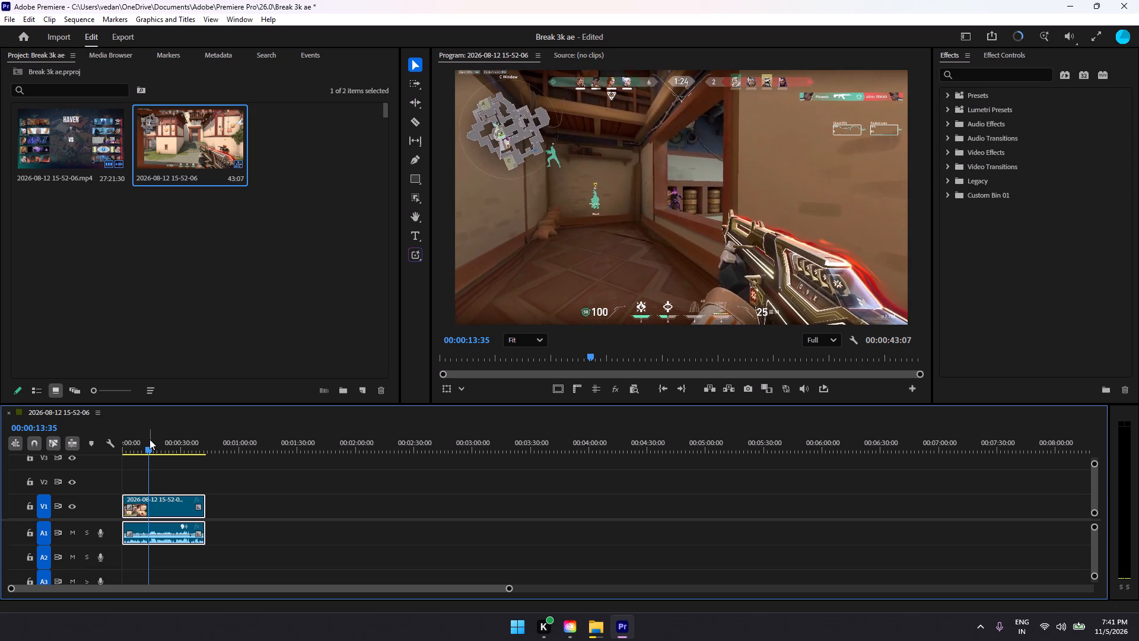
pyautogui.press('Right')
pyautogui.press('Right')
pyautogui.press('Right')
pyautogui.press('Right')
pyautogui.press('Right')
pyautogui.press('Right')
pyautogui.press('Right')
pyautogui.press('Right')
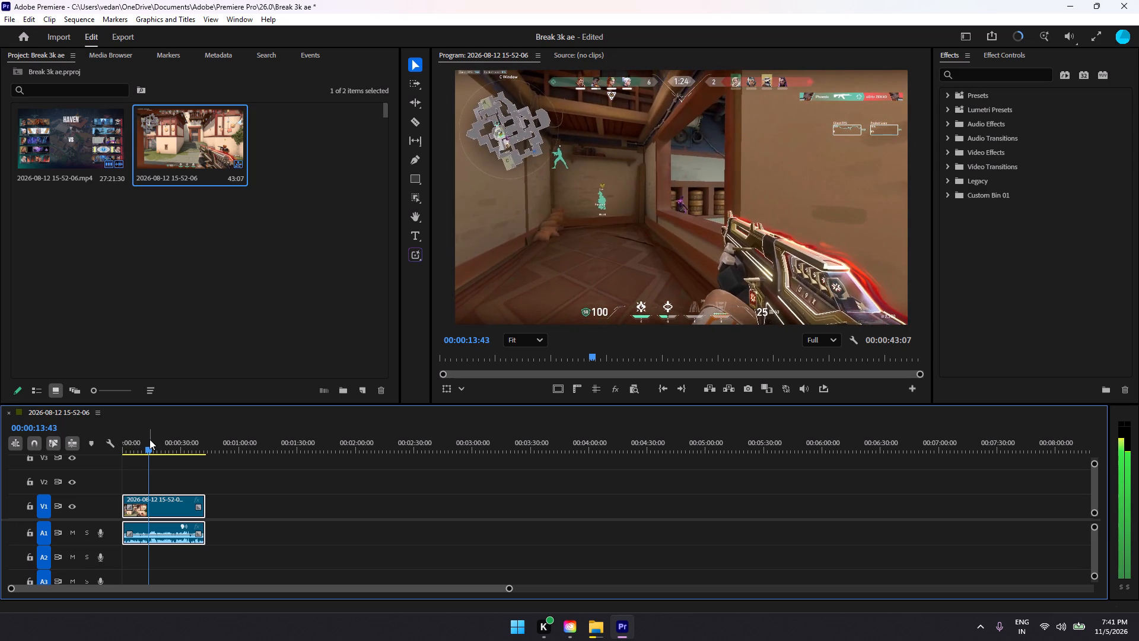
pyautogui.press('Right')
pyautogui.press('Right')
pyautogui.press('Right')
pyautogui.press('Right')
pyautogui.press('Right')
pyautogui.press('Right')
pyautogui.press('Right')
pyautogui.press('Right')
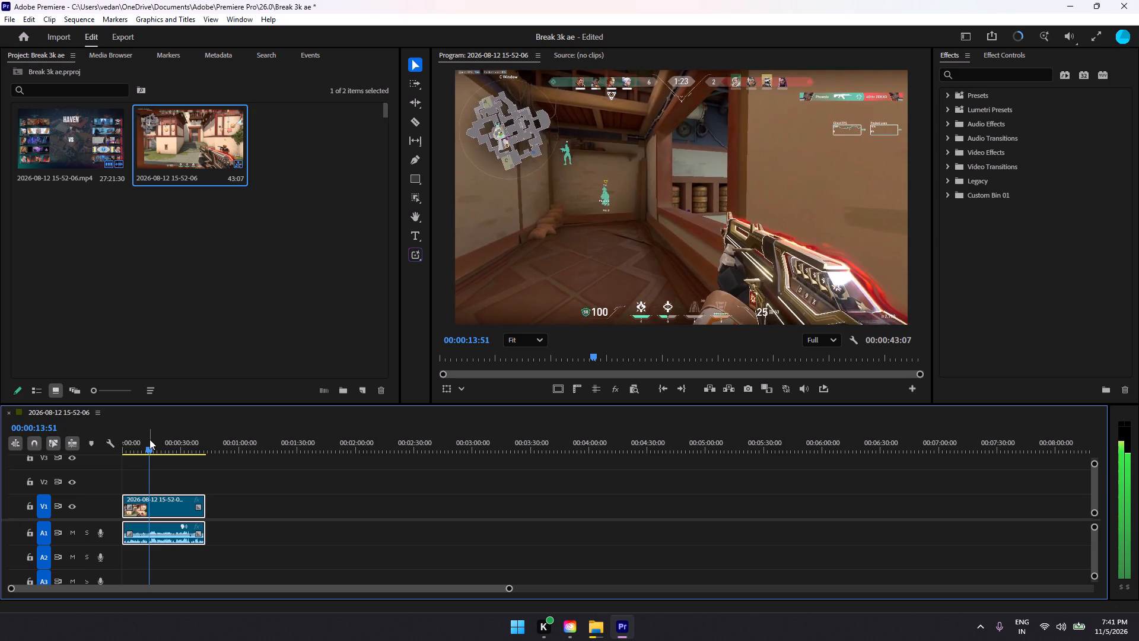
pyautogui.press('Right')
pyautogui.press('Right')
pyautogui.press('Right')
pyautogui.press('Right')
pyautogui.press('Right')
pyautogui.press('Right')
pyautogui.press('Right')
pyautogui.press('Right')
pyautogui.press('Right')
pyautogui.press('Right')
pyautogui.press('Right')
pyautogui.press('Right')
pyautogui.press('Right')
pyautogui.press('Right')
pyautogui.press('Right')
pyautogui.press('Right')
pyautogui.press('Right')
pyautogui.press('Right')
pyautogui.press('Right')
pyautogui.press('Right')
pyautogui.press('Right')
pyautogui.press('Right')
pyautogui.press('Right')
pyautogui.press('Right')
pyautogui.press('Right')
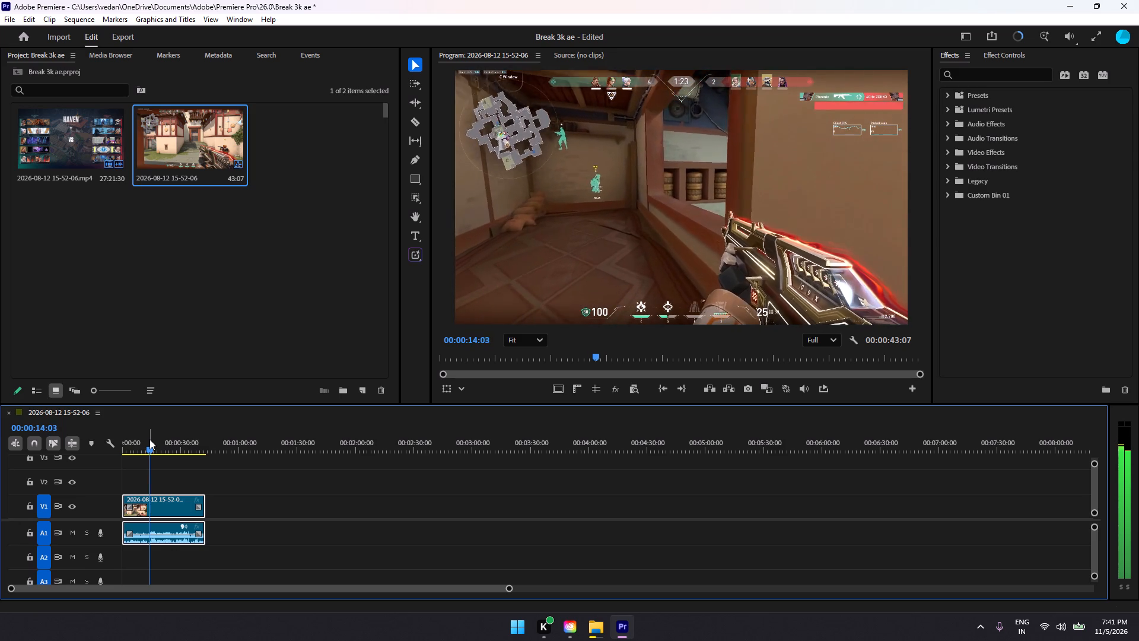
pyautogui.press('Right')
pyautogui.press('Right')
pyautogui.press('Right')
pyautogui.press('Right')
pyautogui.press('Right')
pyautogui.press('Right')
pyautogui.press('Right')
pyautogui.press('Right')
pyautogui.press('Right')
pyautogui.press('Right')
pyautogui.press('Right')
pyautogui.press('Right')
pyautogui.press('Right')
pyautogui.press('Right')
pyautogui.press('Right')
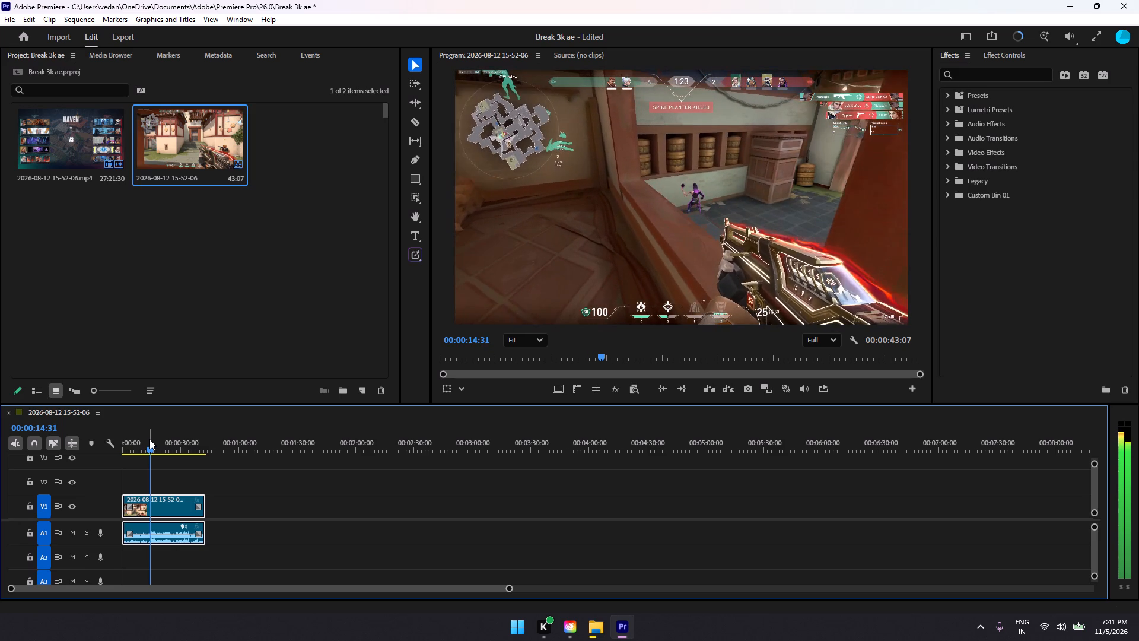
pyautogui.press('Right')
pyautogui.press('Right')
pyautogui.press('Right')
pyautogui.press('Right')
pyautogui.press('Right')
pyautogui.press('Right')
pyautogui.press('Right')
pyautogui.press('Right')
pyautogui.press('Right')
pyautogui.press('Right')
pyautogui.press('Right')
pyautogui.press('Right')
pyautogui.press('Right')
pyautogui.press('Right')
pyautogui.press('Right')
pyautogui.press('Right')
pyautogui.press('Right')
pyautogui.press('Right')
pyautogui.press('Right')
pyautogui.press('Right')
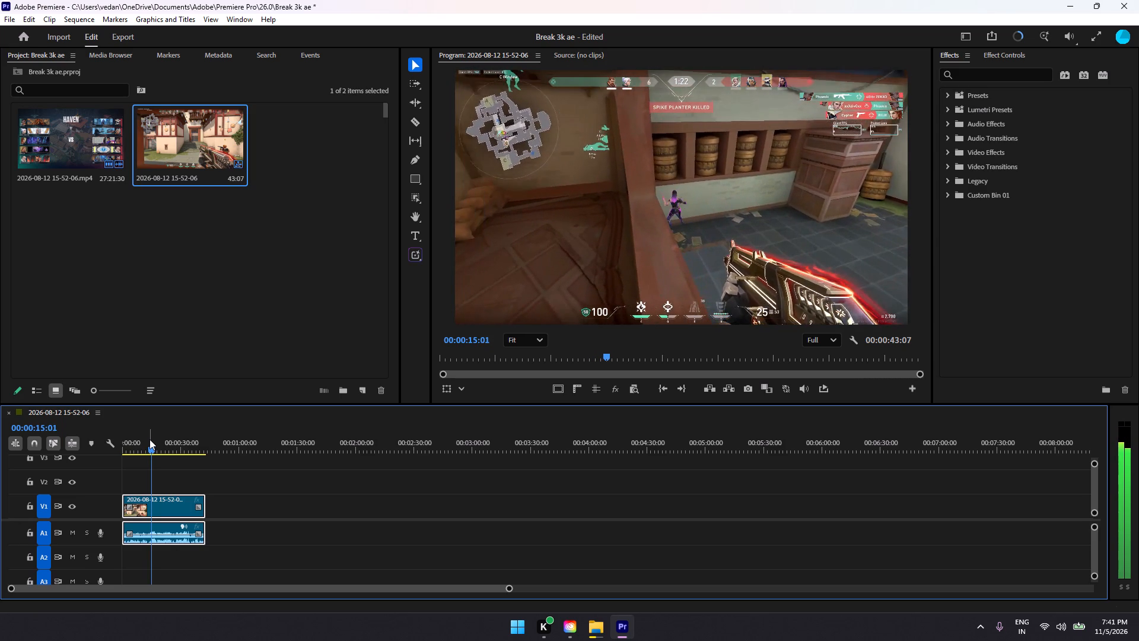
pyautogui.press('Right')
pyautogui.press('Right')
pyautogui.press('Right')
pyautogui.press('Right')
pyautogui.press('Right')
pyautogui.press('Right')
pyautogui.press('Right')
pyautogui.press('Right')
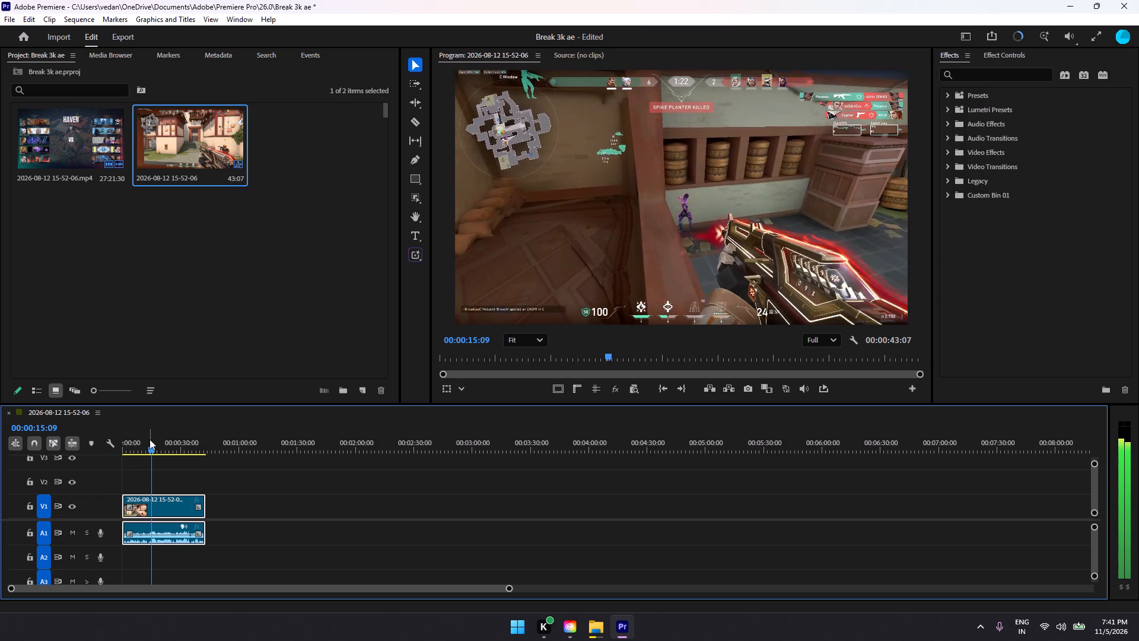
pyautogui.press('Right')
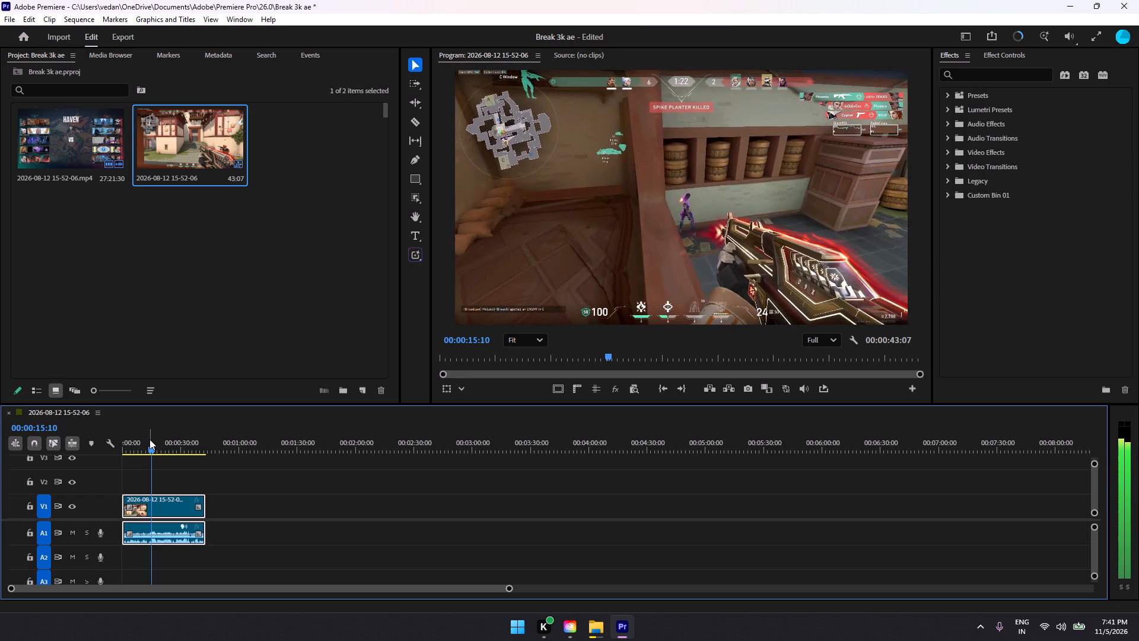
pyautogui.press('c')
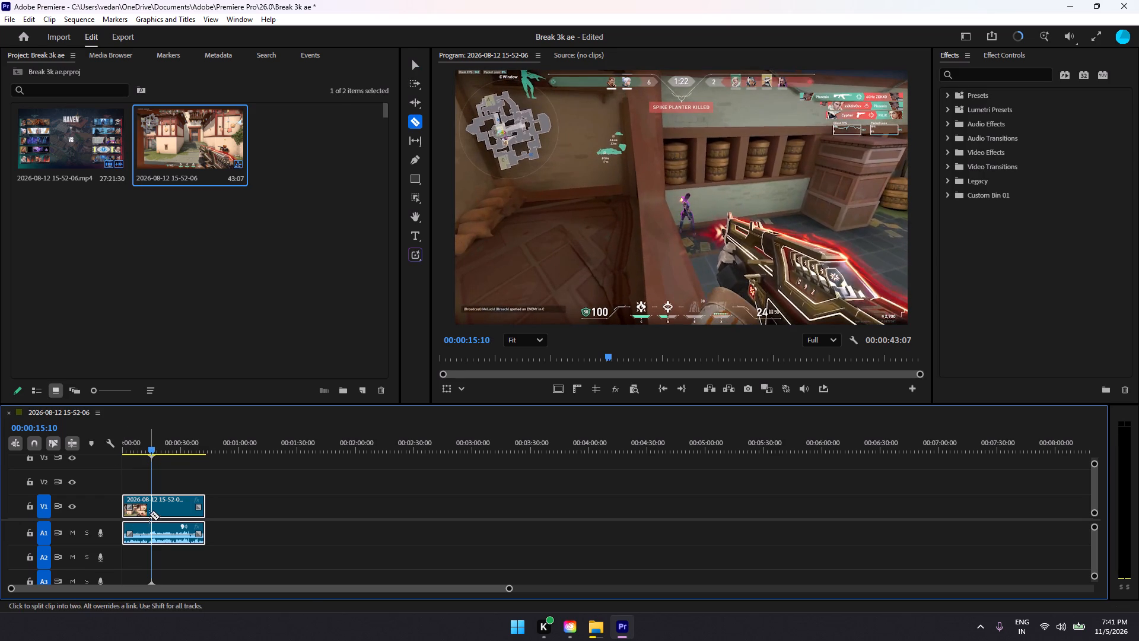
pyautogui.click(149, 514)
# Delete the part of the clip before the cut and move the remaining clip with its audio to the sequence start.
pyautogui.press('v')
pyautogui.click(132, 506)
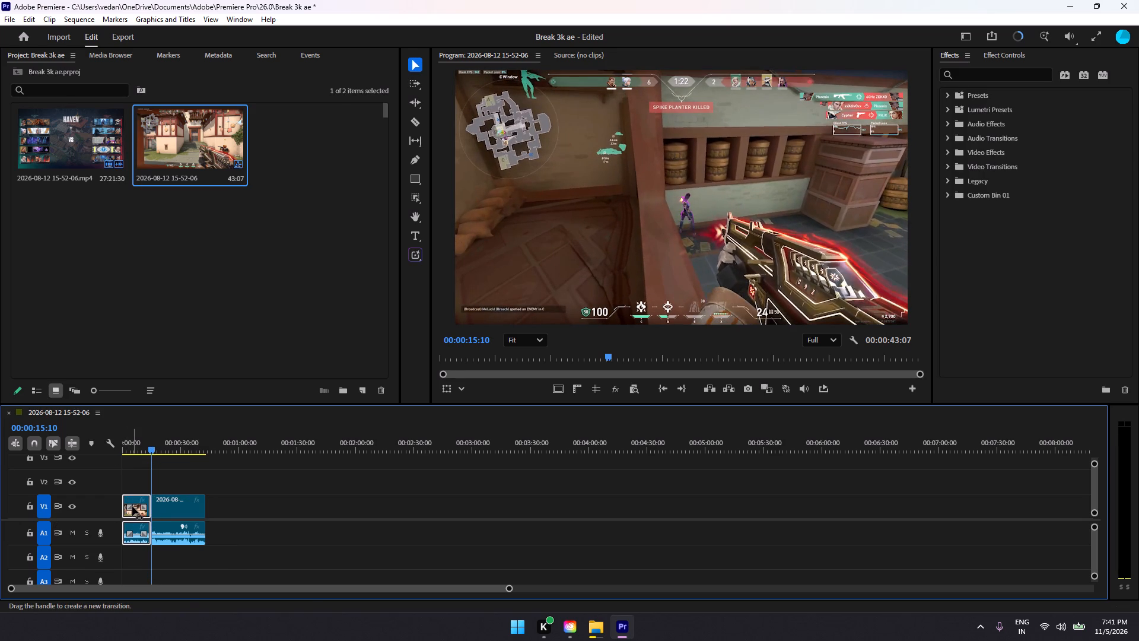
pyautogui.press('Delete')
pyautogui.moveTo(179, 500); pyautogui.dragTo(137, 501)
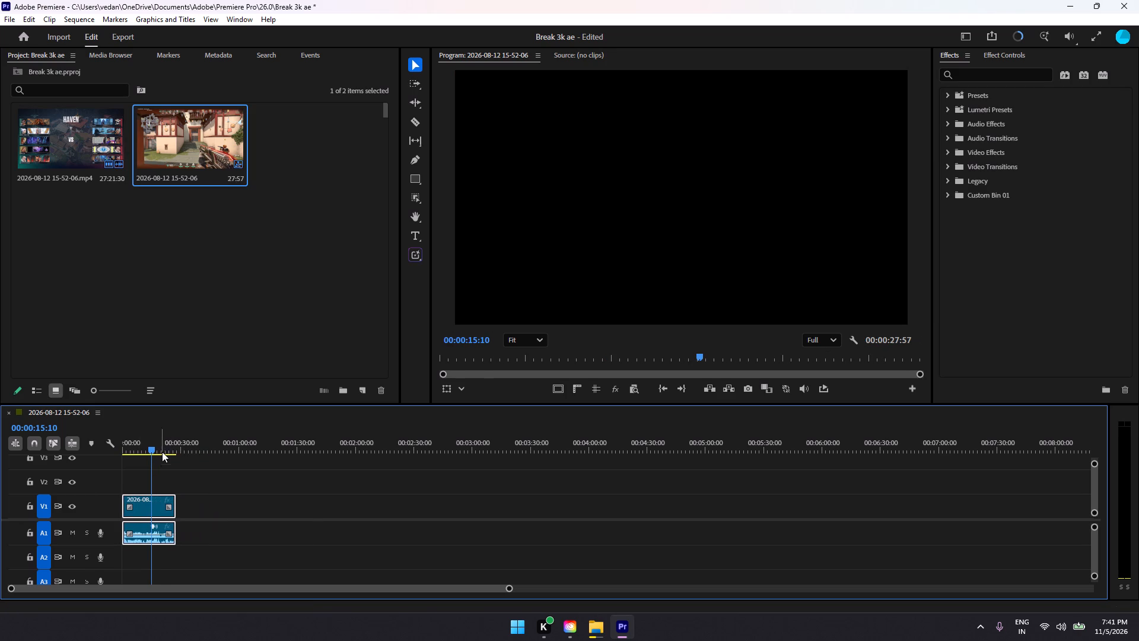
# Find the moment just after the round's final kill and trim the end of the clip back to 00:00:22:54.
pyautogui.moveTo(152, 448); pyautogui.dragTo(136, 449)
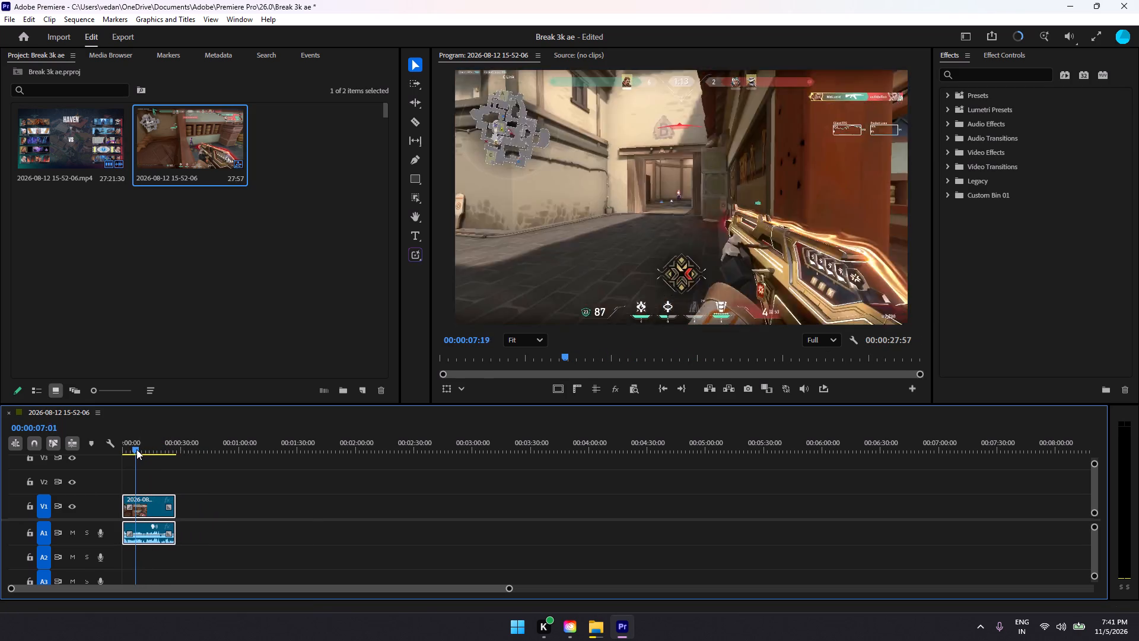
pyautogui.moveTo(136, 449); pyautogui.dragTo(144, 450)
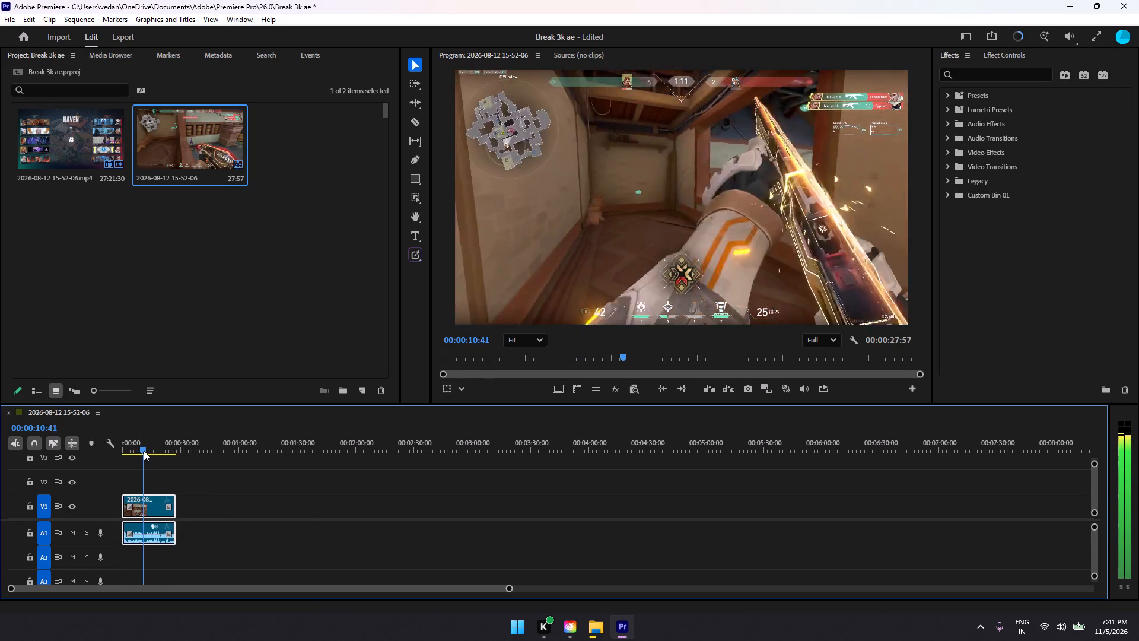
pyautogui.moveTo(144, 450); pyautogui.dragTo(152, 450)
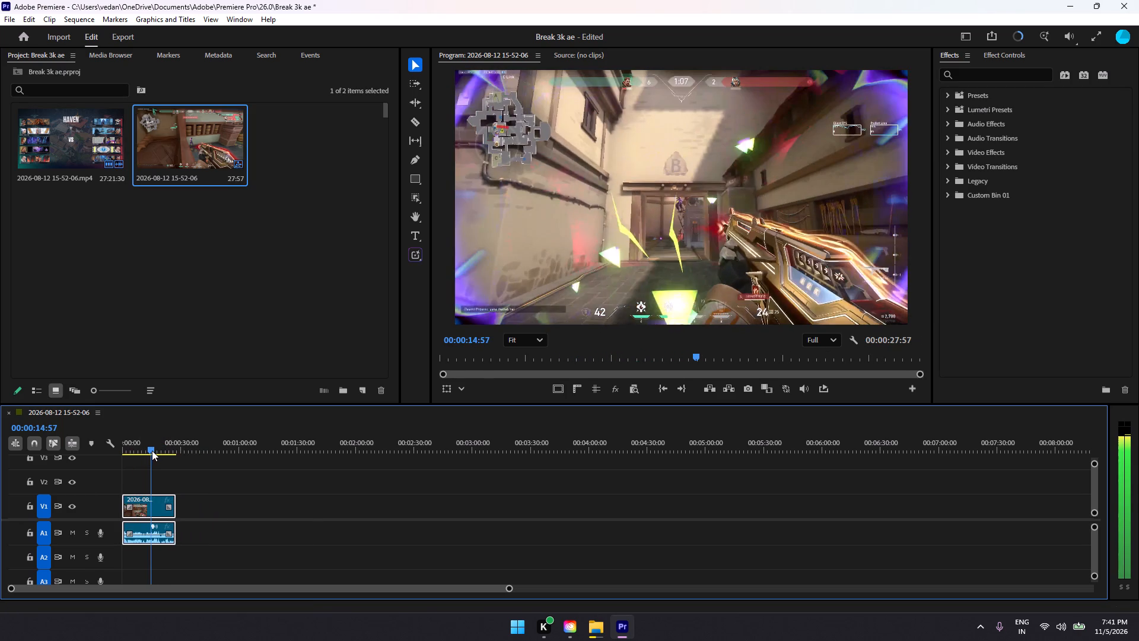
pyautogui.moveTo(152, 450); pyautogui.dragTo(161, 450)
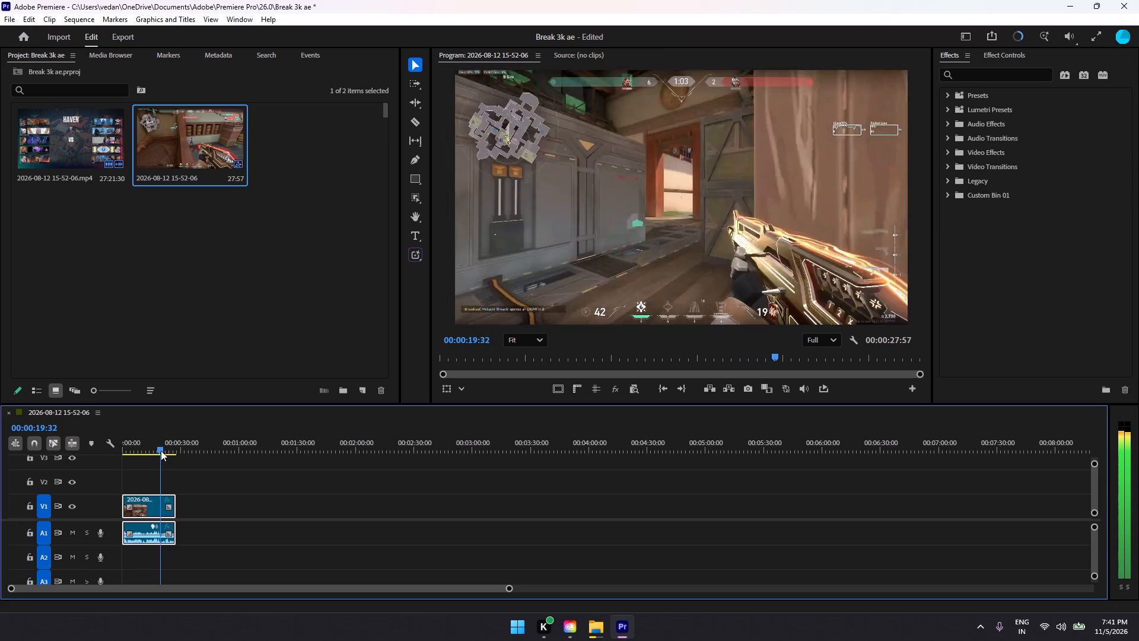
pyautogui.moveTo(161, 450); pyautogui.dragTo(167, 450)
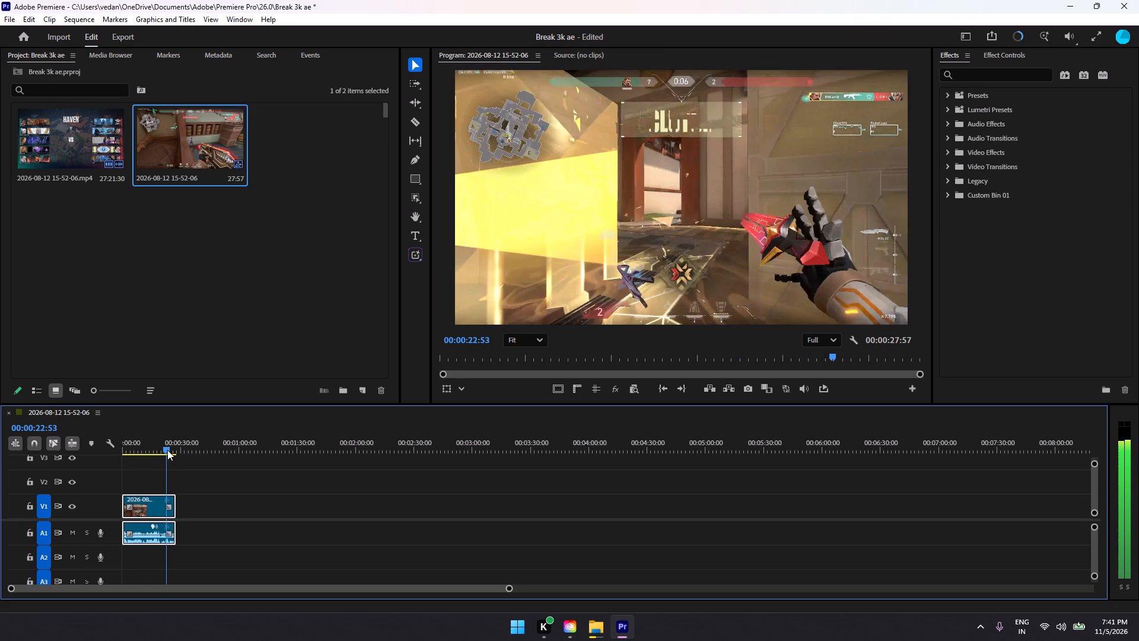
pyautogui.moveTo(167, 450); pyautogui.dragTo(166, 450)
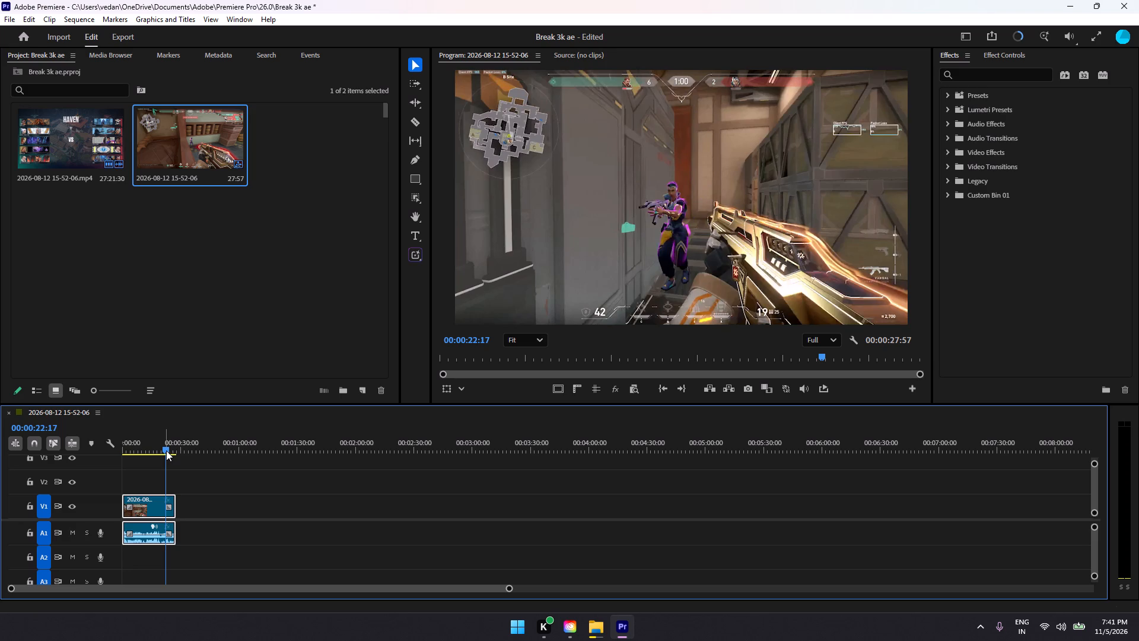
pyautogui.press('Right')
pyautogui.press('Right')
pyautogui.press('Right')
pyautogui.press('Right')
pyautogui.press('Right')
pyautogui.press('Right')
pyautogui.press('Right')
pyautogui.press('Right')
pyautogui.press('Right')
pyautogui.press('Right')
pyautogui.press('Right')
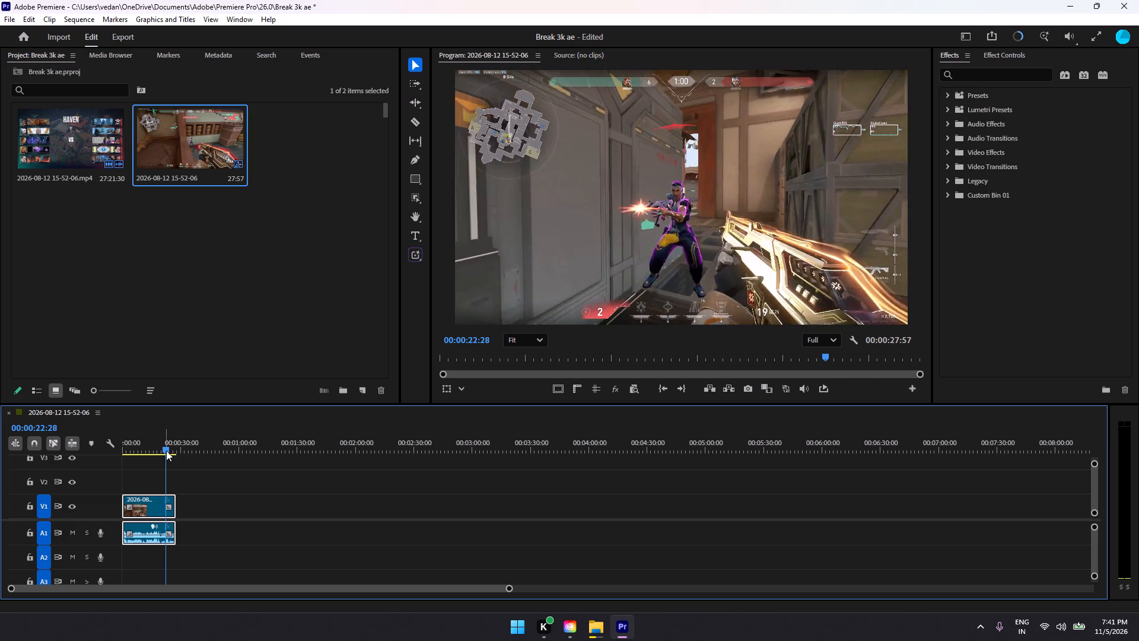
pyautogui.press('Right')
pyautogui.press('Right')
pyautogui.press('Right')
pyautogui.press('Right')
pyautogui.press('Right')
pyautogui.press('Right')
pyautogui.press('Right')
pyautogui.press('Right')
pyautogui.press('Right')
pyautogui.press('Right')
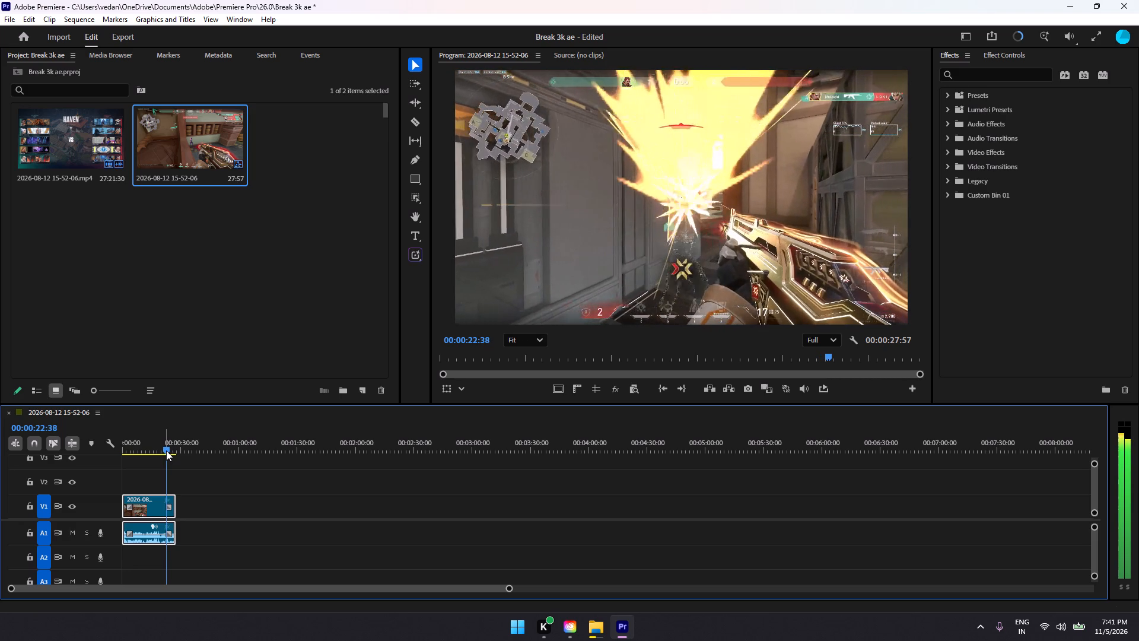
pyautogui.press('Right')
pyautogui.press('Right')
pyautogui.press('Right')
pyautogui.press('Right')
pyautogui.press('Right')
pyautogui.press('Right')
pyautogui.press('Right')
pyautogui.press('Right')
pyautogui.press('Right')
pyautogui.press('Right')
pyautogui.press('Right')
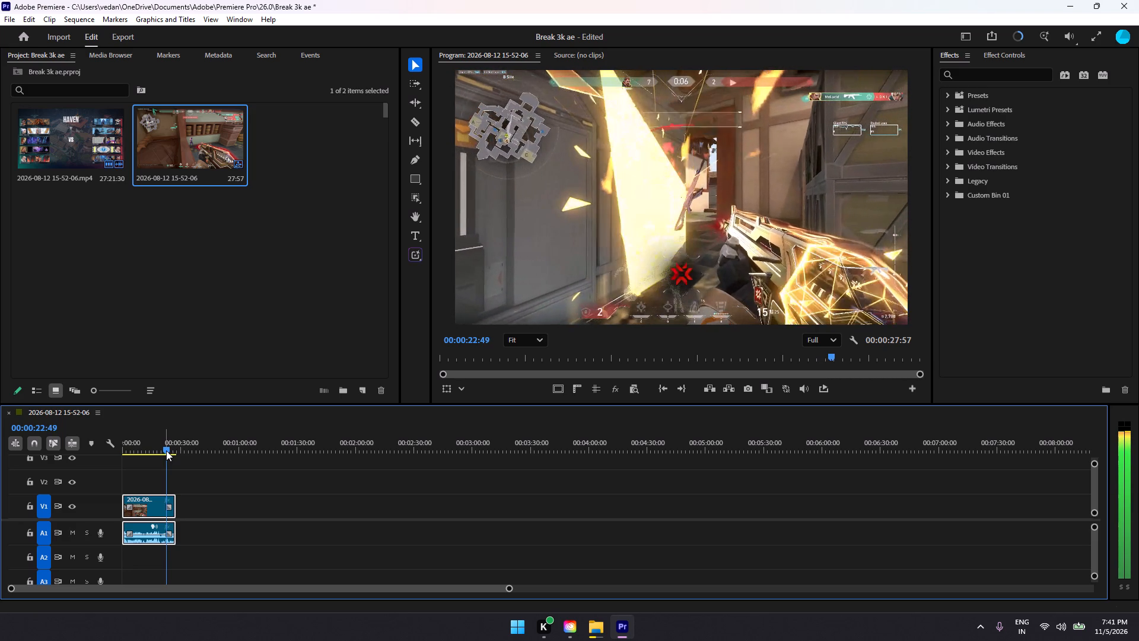
pyautogui.press('Right')
pyautogui.press('Right')
pyautogui.press('Right')
pyautogui.press('Right')
pyautogui.press('Right')
pyautogui.press('Right')
pyautogui.press('Right')
pyautogui.press('Right')
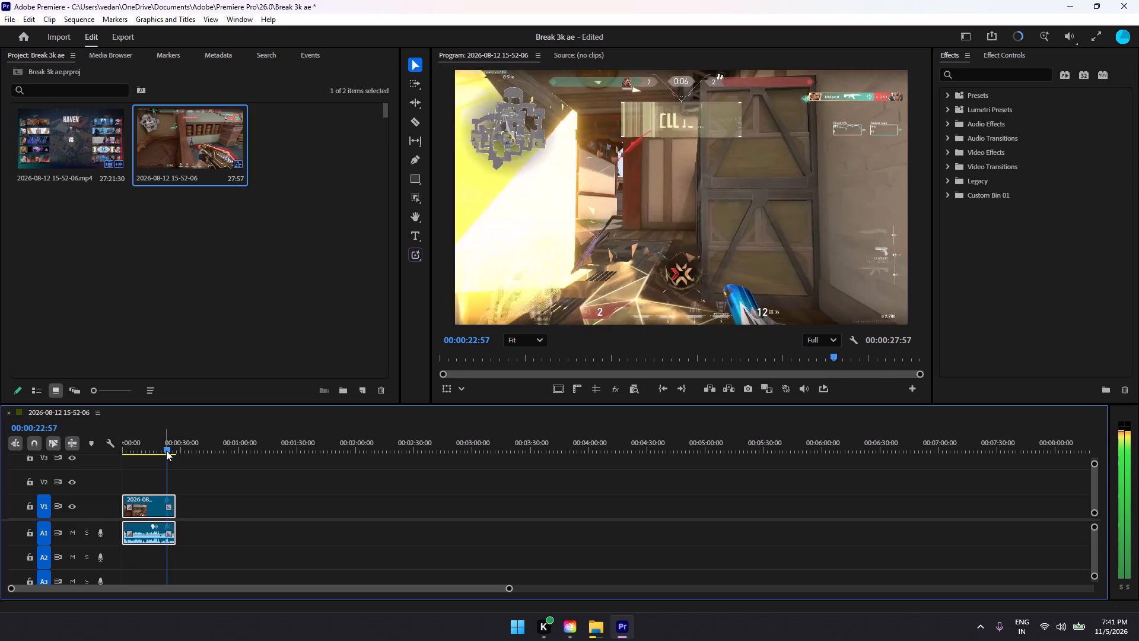
pyautogui.press('Left')
pyautogui.press('Left')
pyautogui.press('Left')
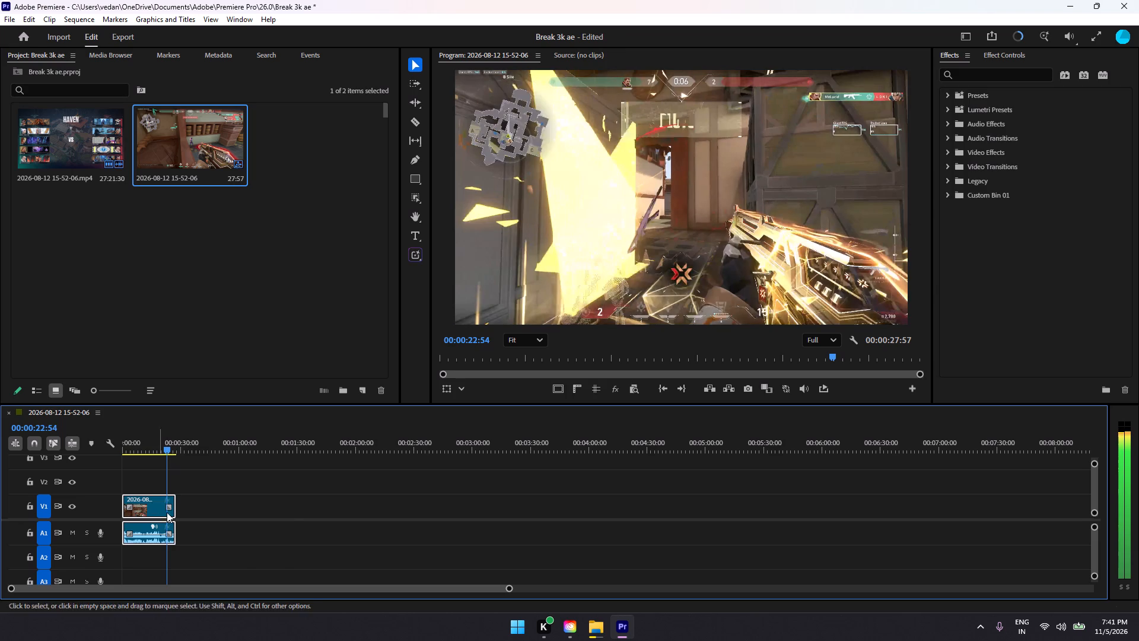
pyautogui.moveTo(176, 504); pyautogui.dragTo(164, 504)
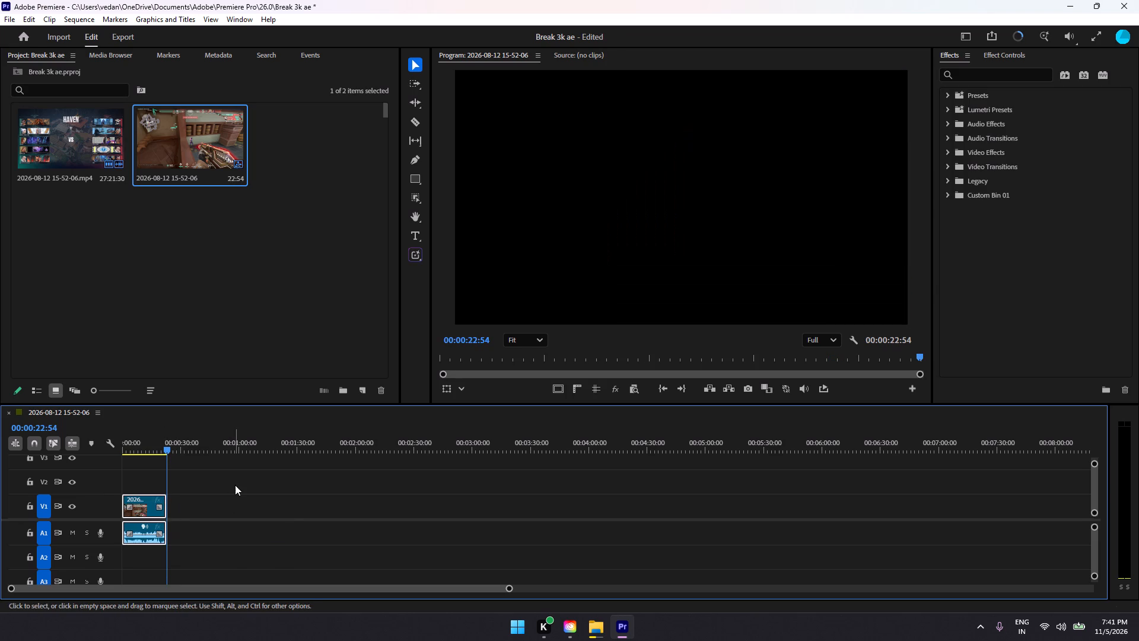
# Export the trimmed sequence as an MP4 video named "breach 4k" into the Raw Vids folder on drive D.
pyautogui.click(125, 31)
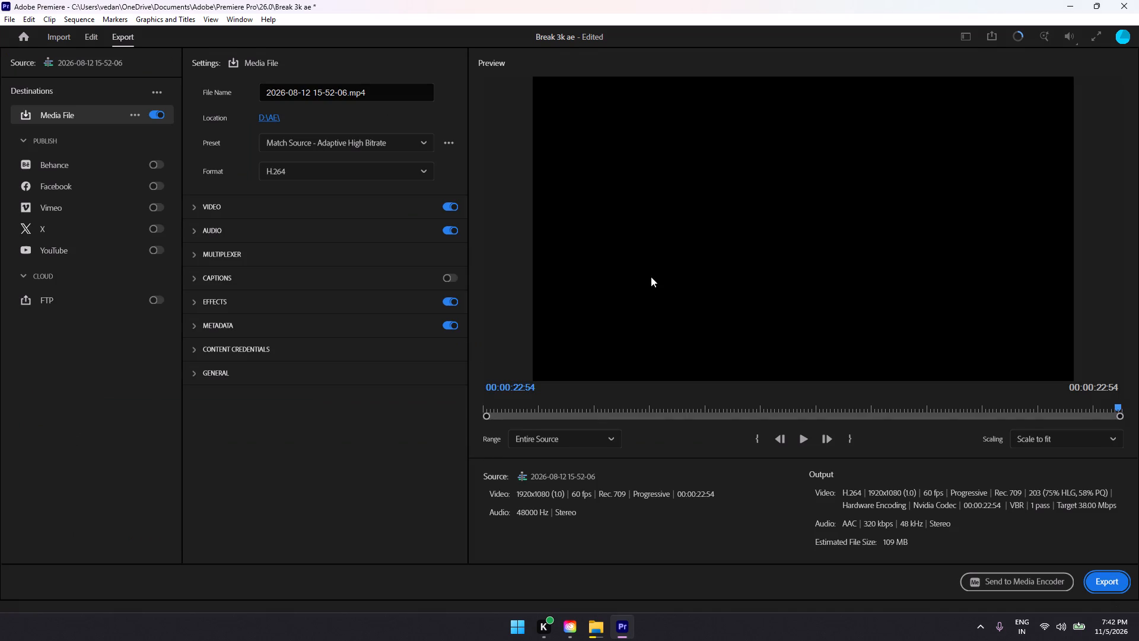
pyautogui.scroll(-1, 652, 276)
pyautogui.click(275, 113)
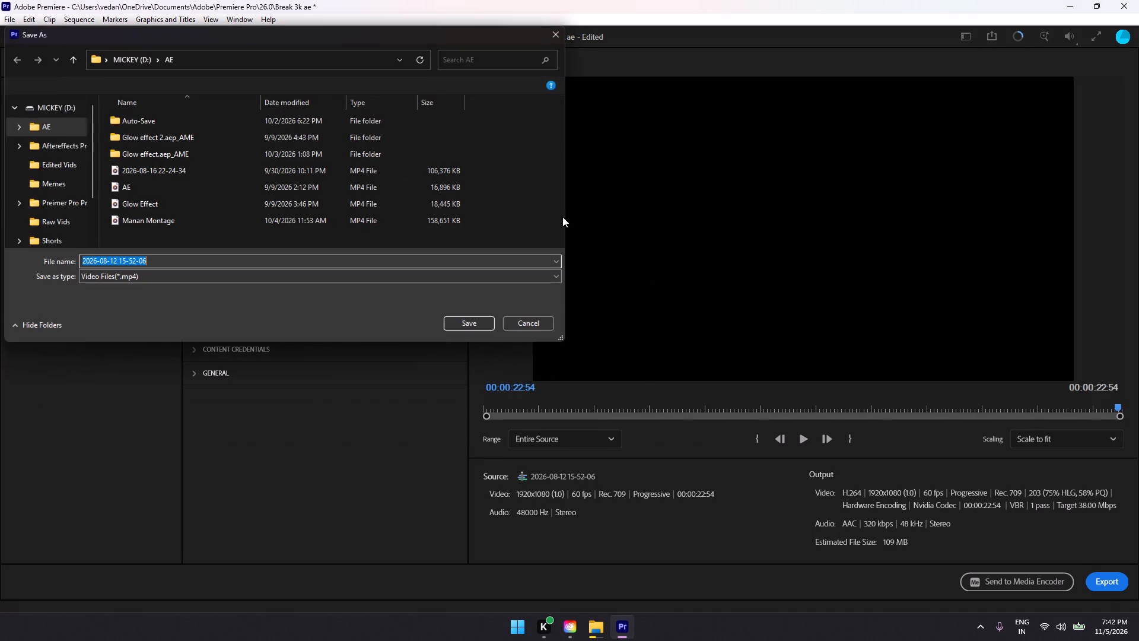
pyautogui.scroll(-2, 11, 185)
pyautogui.scroll(1, 59, 166)
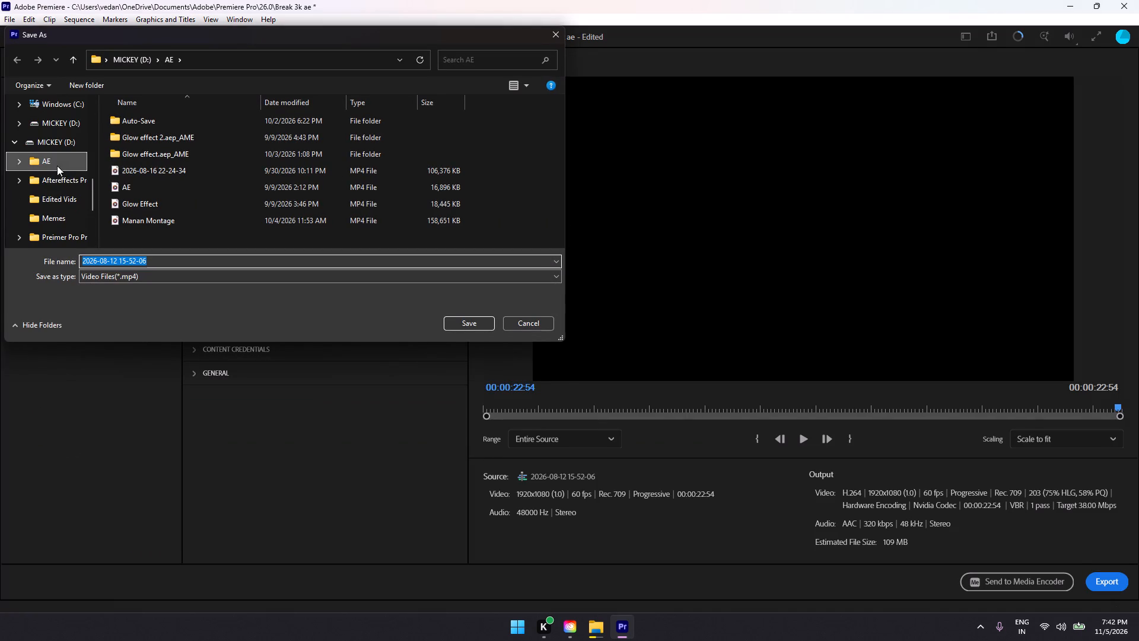
pyautogui.scroll(-1, 57, 166)
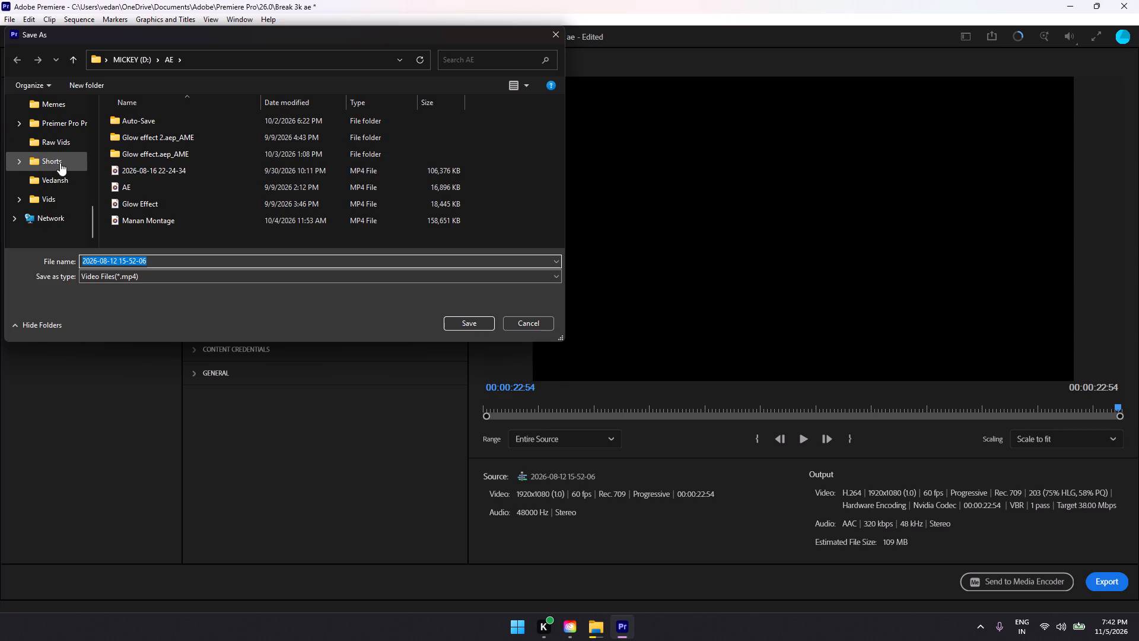
pyautogui.click(59, 135)
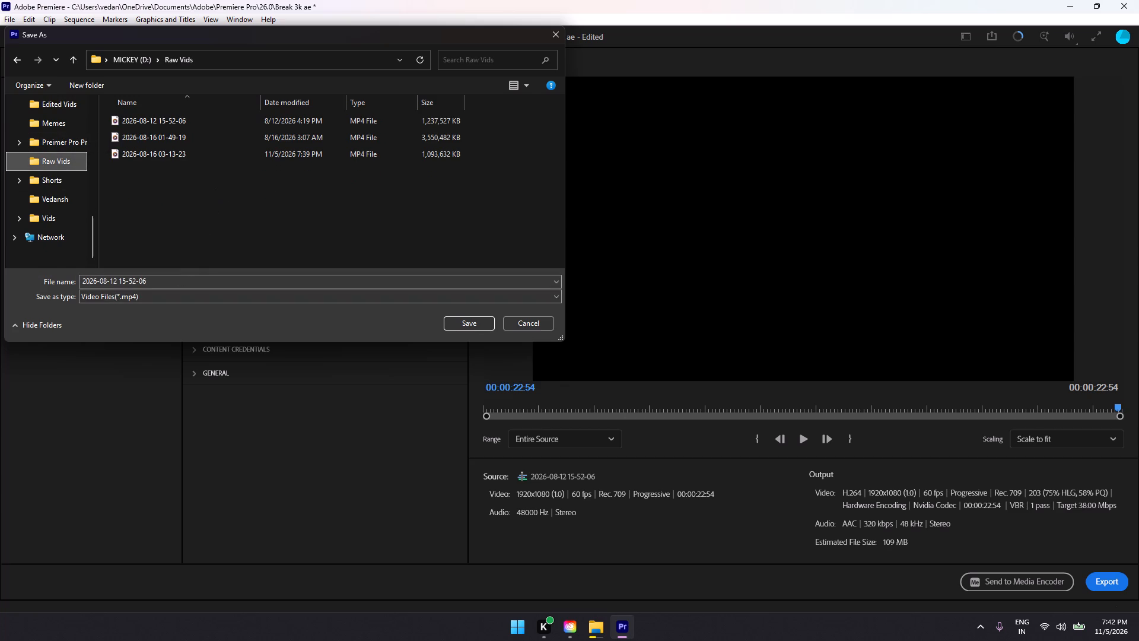
pyautogui.moveTo(167, 278); pyautogui.dragTo(73, 269)
pyautogui.write('brea')
pyautogui.write('ch 4k')
pyautogui.press('Return')
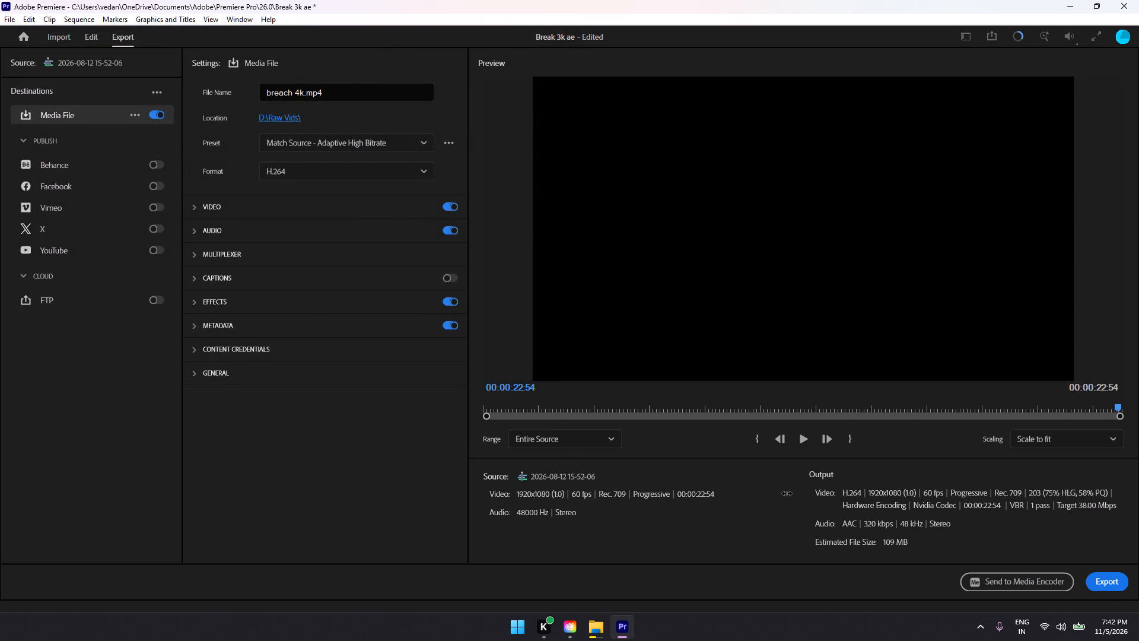
pyautogui.click(1111, 583)
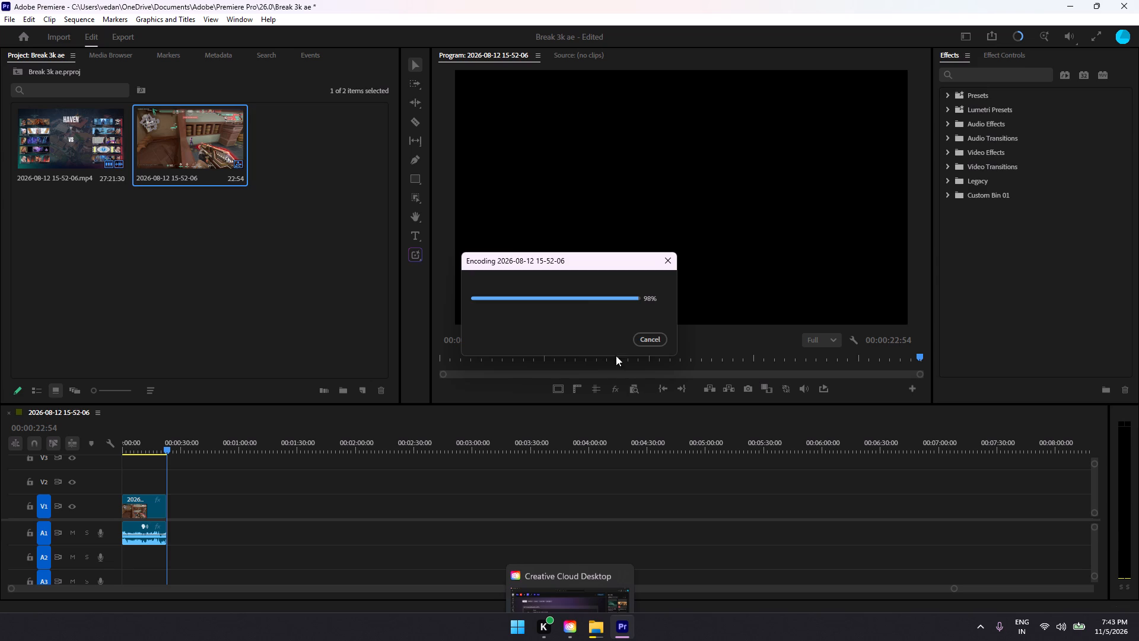
# Switch to the paused File Explorer transfer and resume moving the items from Videos to Raw Vids.
pyautogui.click(587, 629)
pyautogui.click(368, 181)
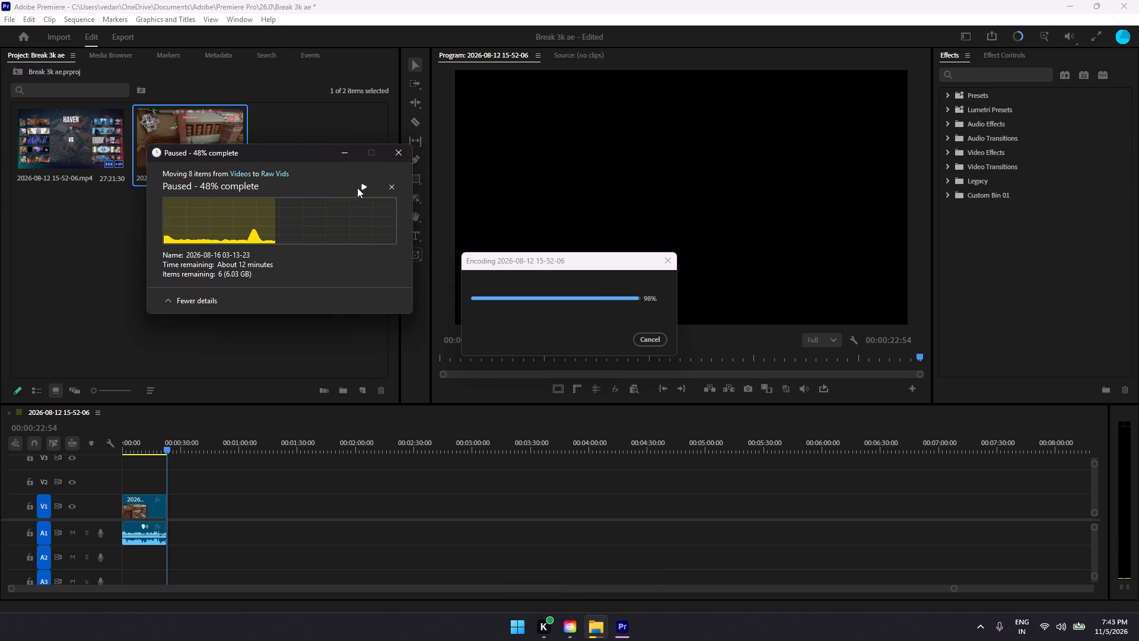
pyautogui.click(362, 185)
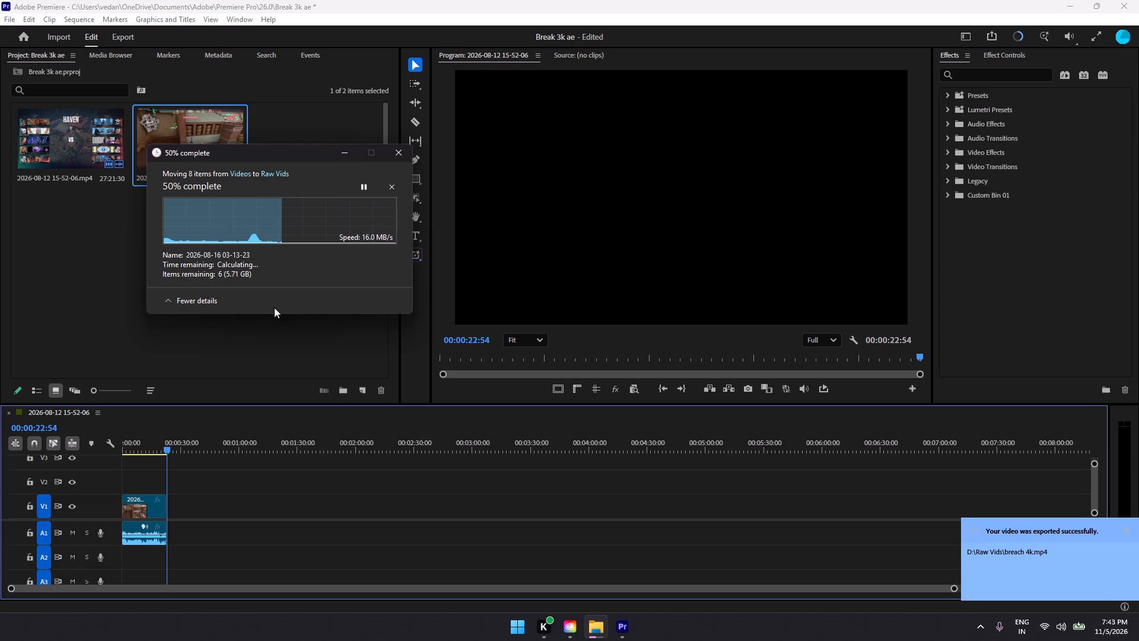
# Close Premiere Pro and save the changes to the Break 3k ae project.
pyautogui.click(1138, 0)
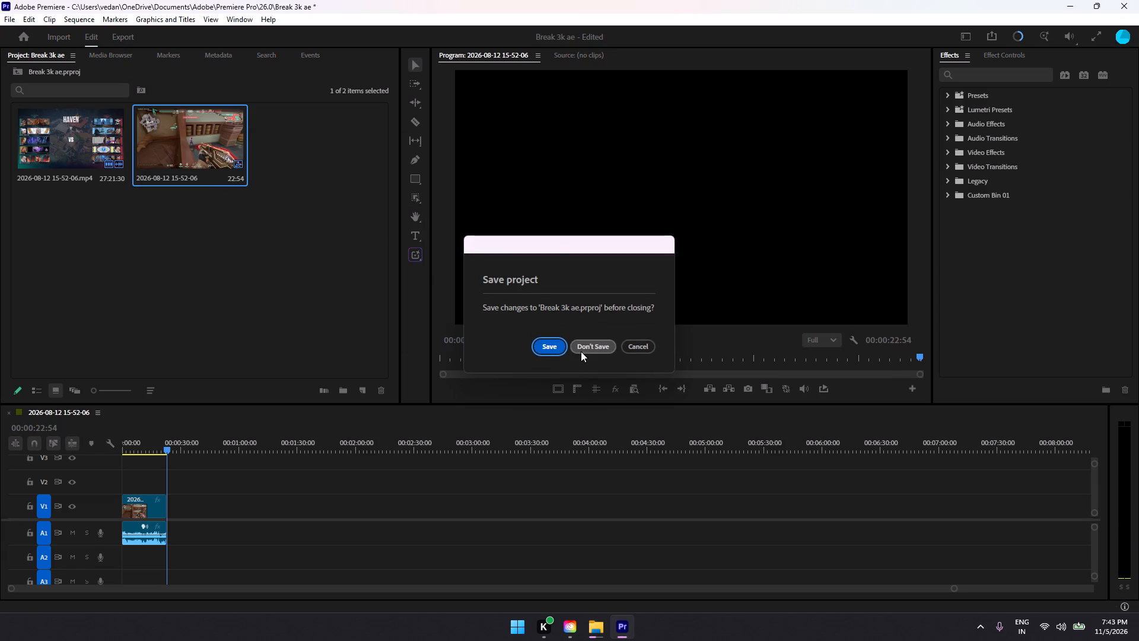
pyautogui.click(546, 351)
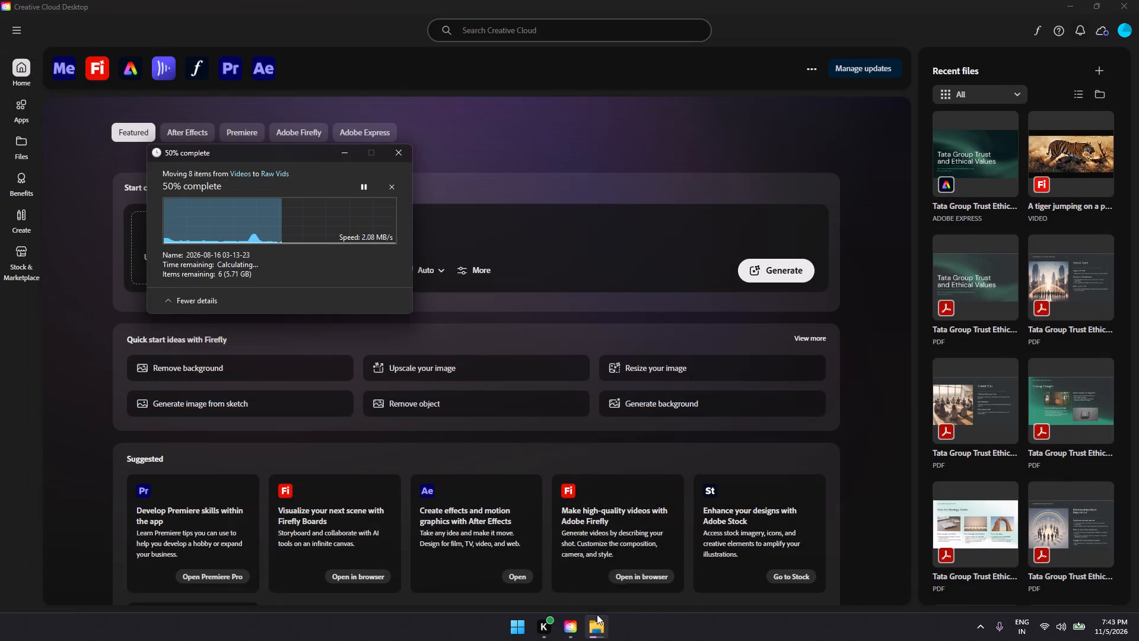
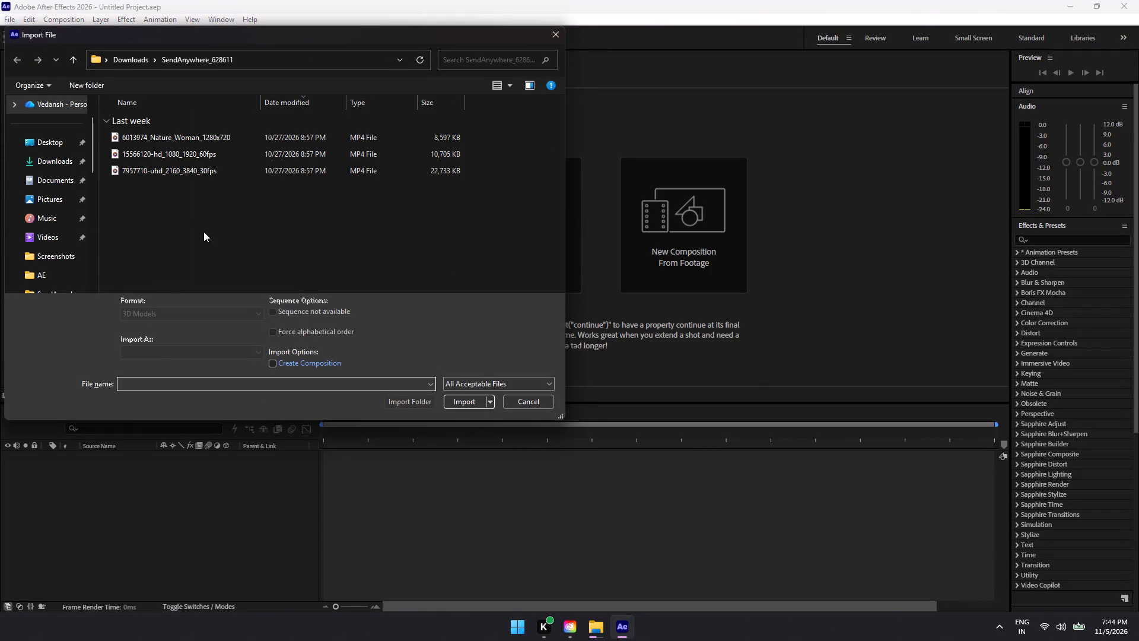
# Import the breach 4k video from the Raw Vids folder on drive D.
pyautogui.scroll(-3, 44, 172)
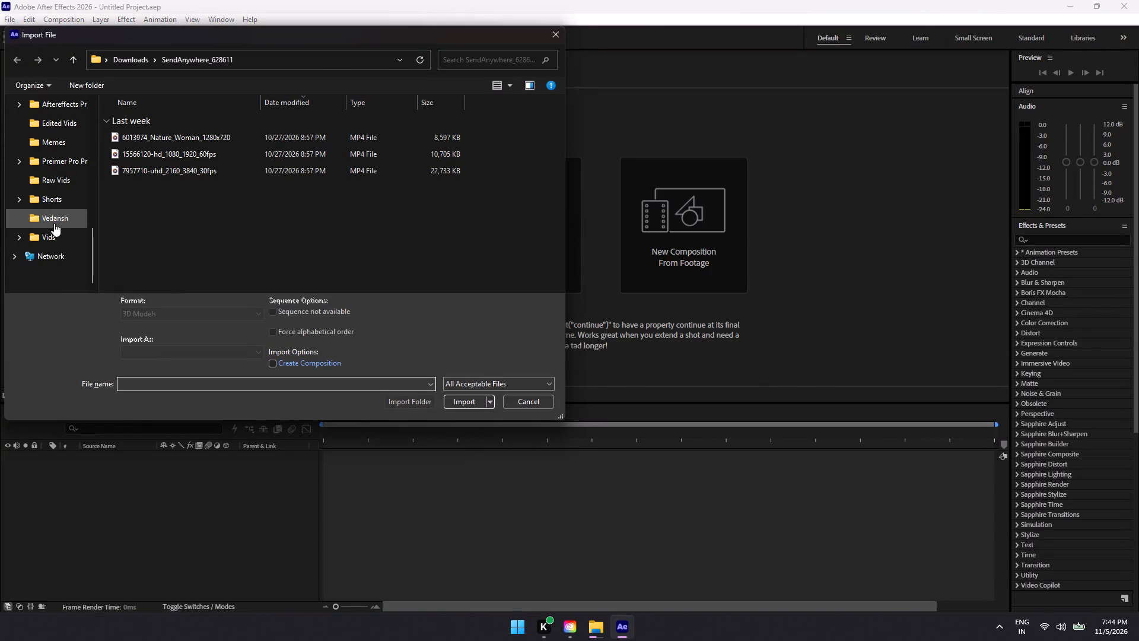
pyautogui.click(62, 182)
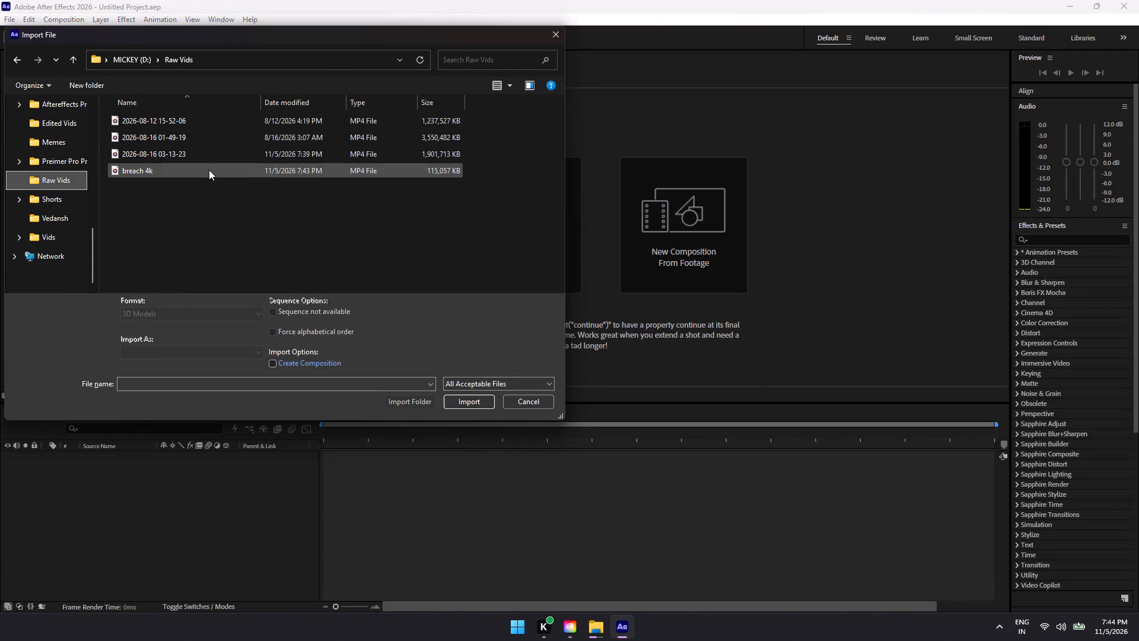
pyautogui.click(209, 170)
pyautogui.click(466, 403)
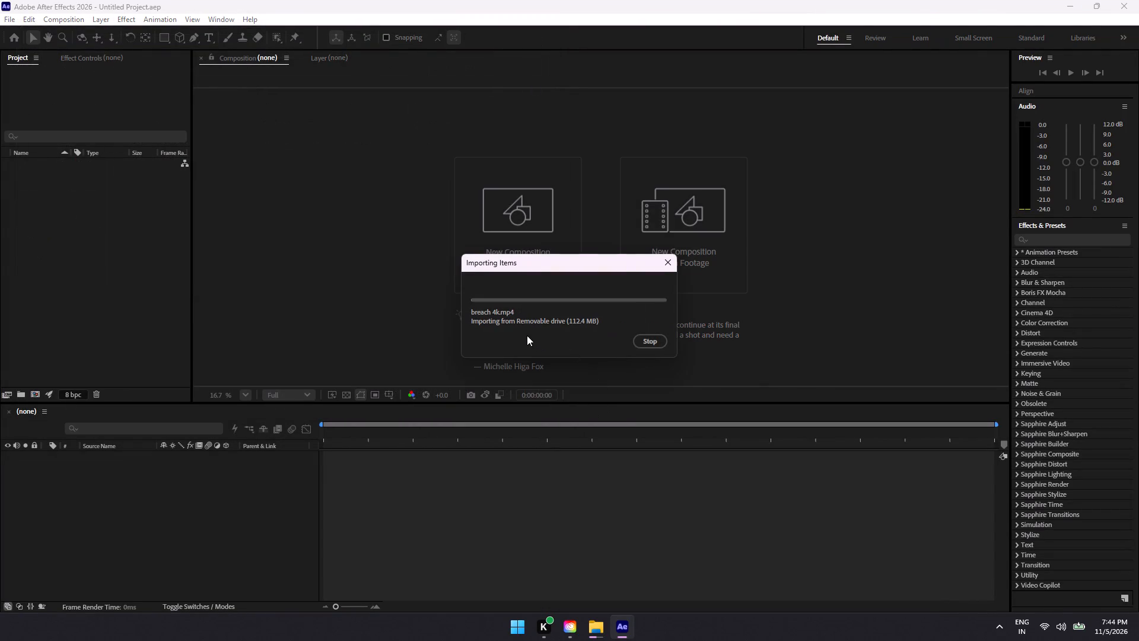
# Create a composition from the breach 4k.mp4 footage and fit the frame to the viewer.
pyautogui.moveTo(58, 161); pyautogui.dragTo(122, 456)
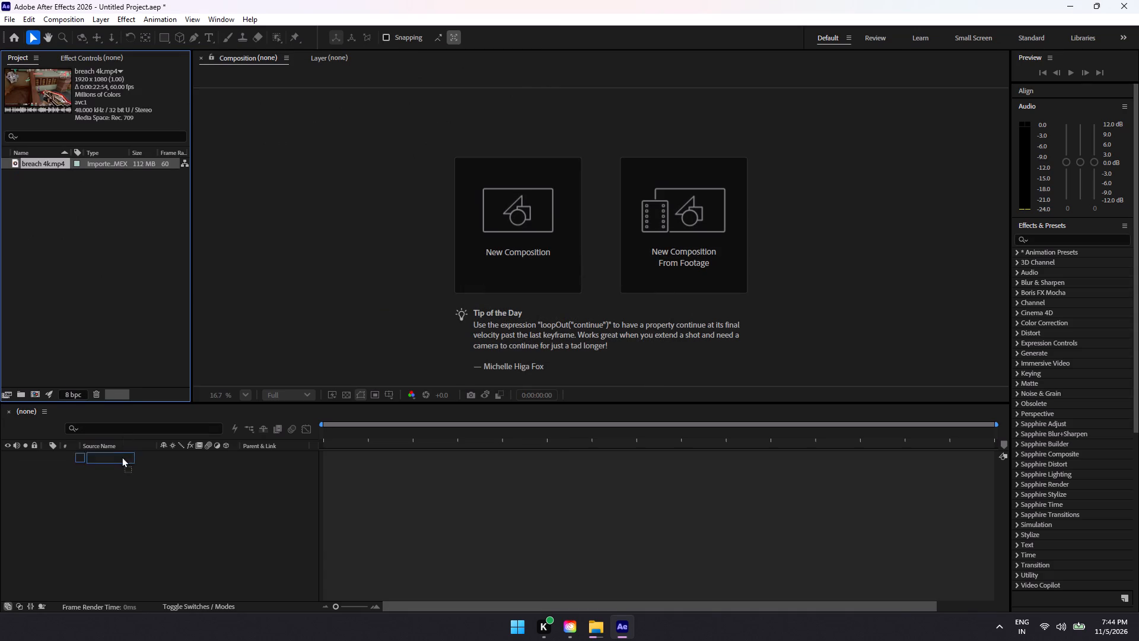
pyautogui.moveTo(122, 456); pyautogui.dragTo(119, 461)
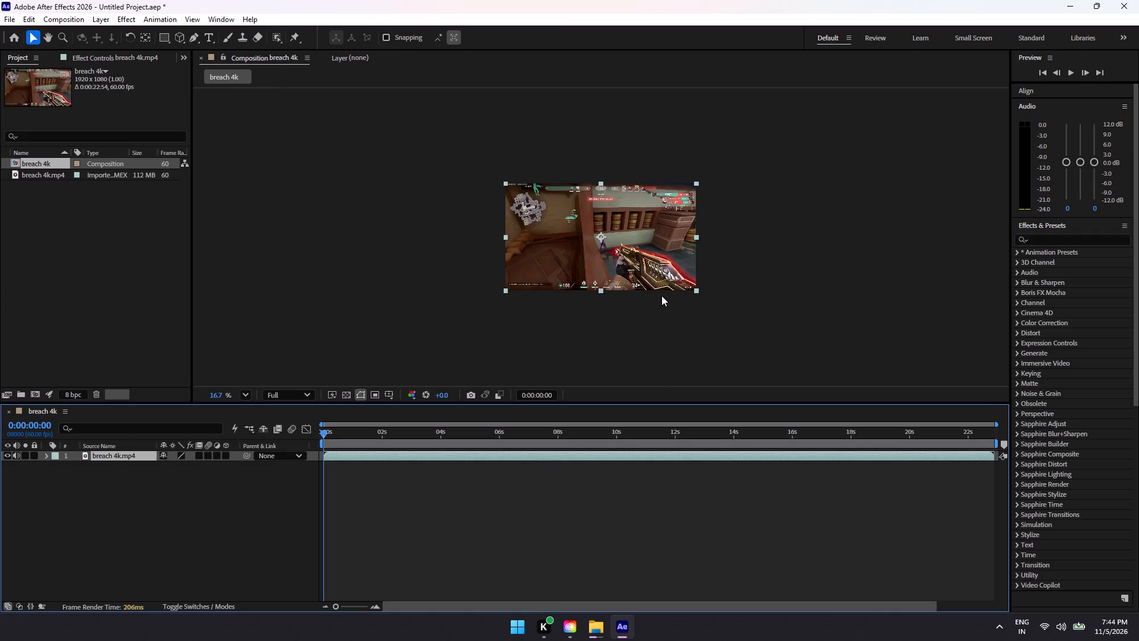
pyautogui.scroll(5, 586, 247)
pyautogui.click(247, 395)
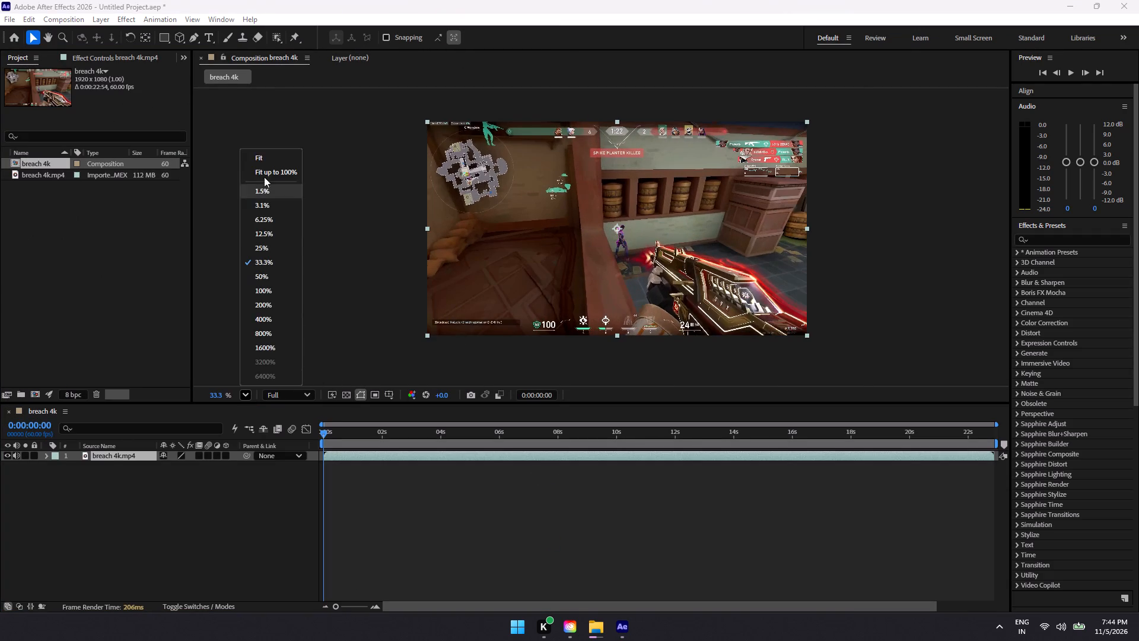
pyautogui.click(262, 158)
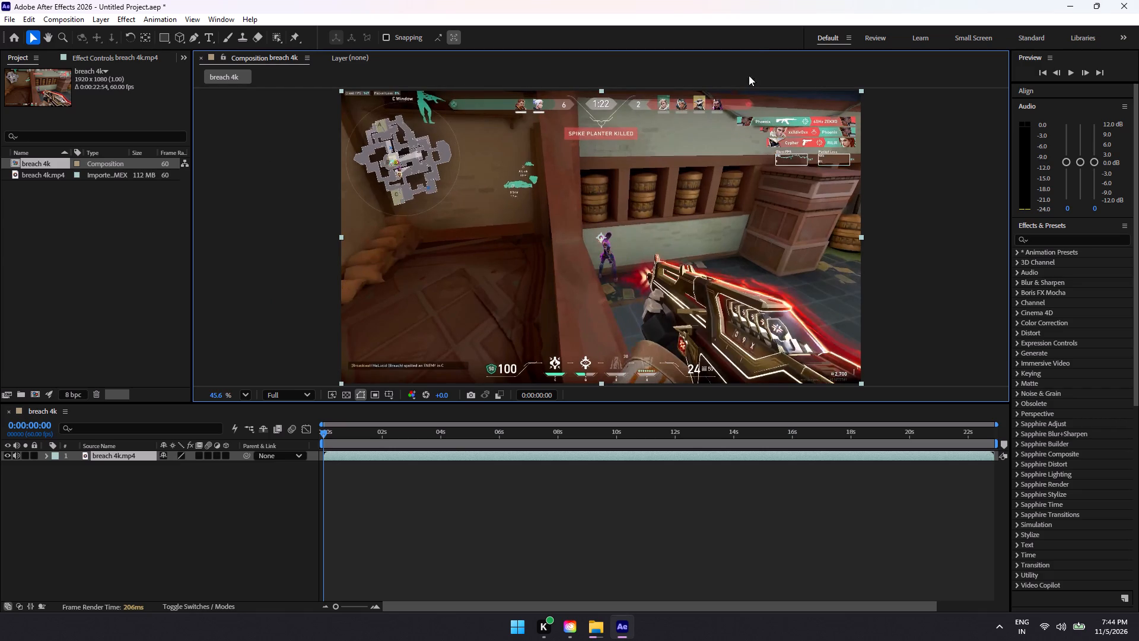
# Activate the object selection tool and open the breach 4k.mp4 layer in its own viewer.
pyautogui.click(275, 36)
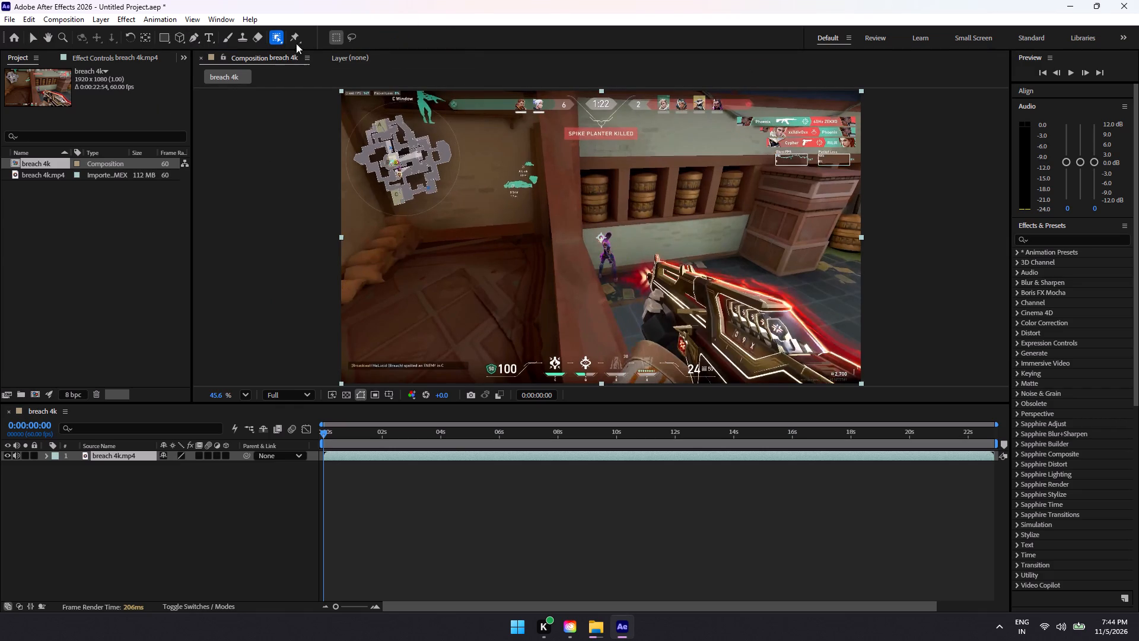
pyautogui.doubleClick(713, 304)
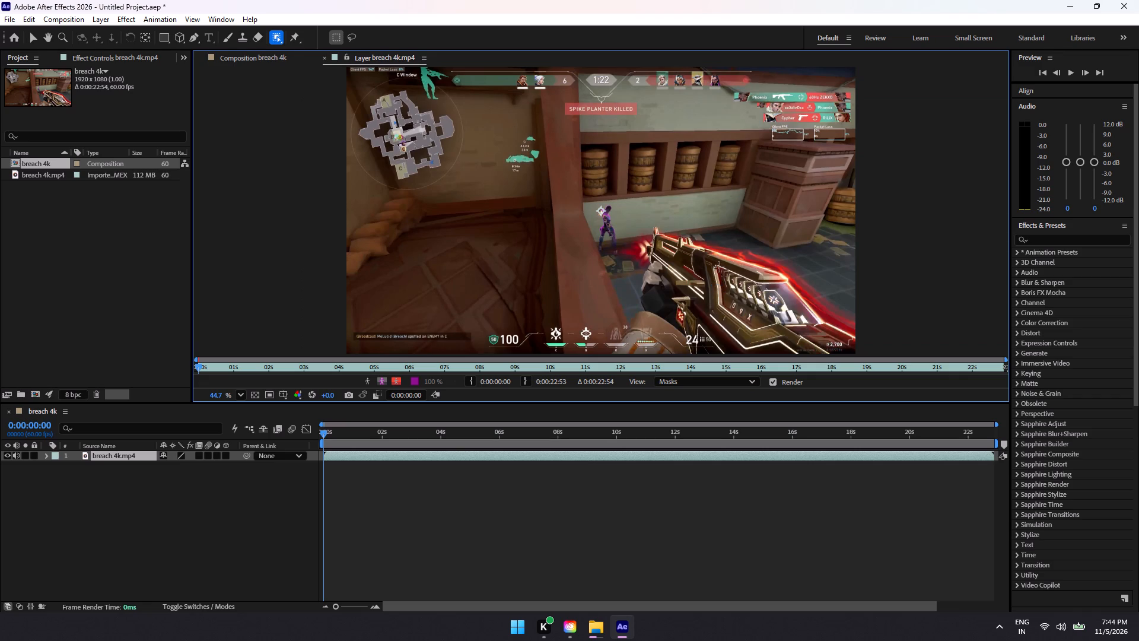
# Switch to the File Explorer transfer and pause moving the items from Videos to Raw Vids.
pyautogui.click(600, 633)
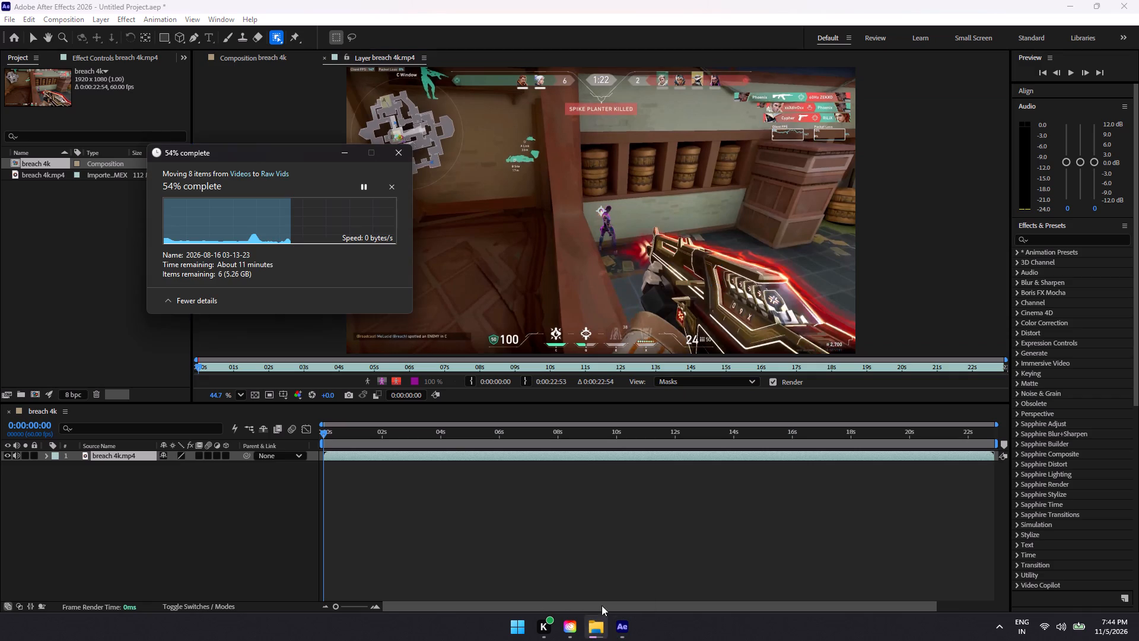
pyautogui.click(360, 186)
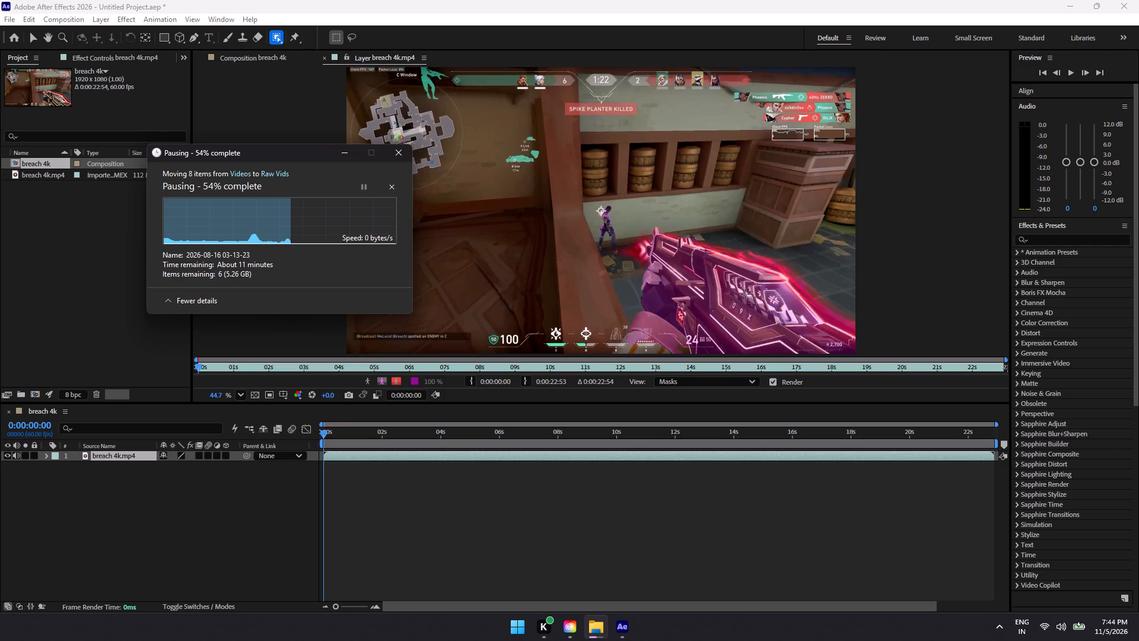
# Back in After Effects, select the gun and the arms holding it on the first frame as an Object Matte.
pyautogui.click(745, 294)
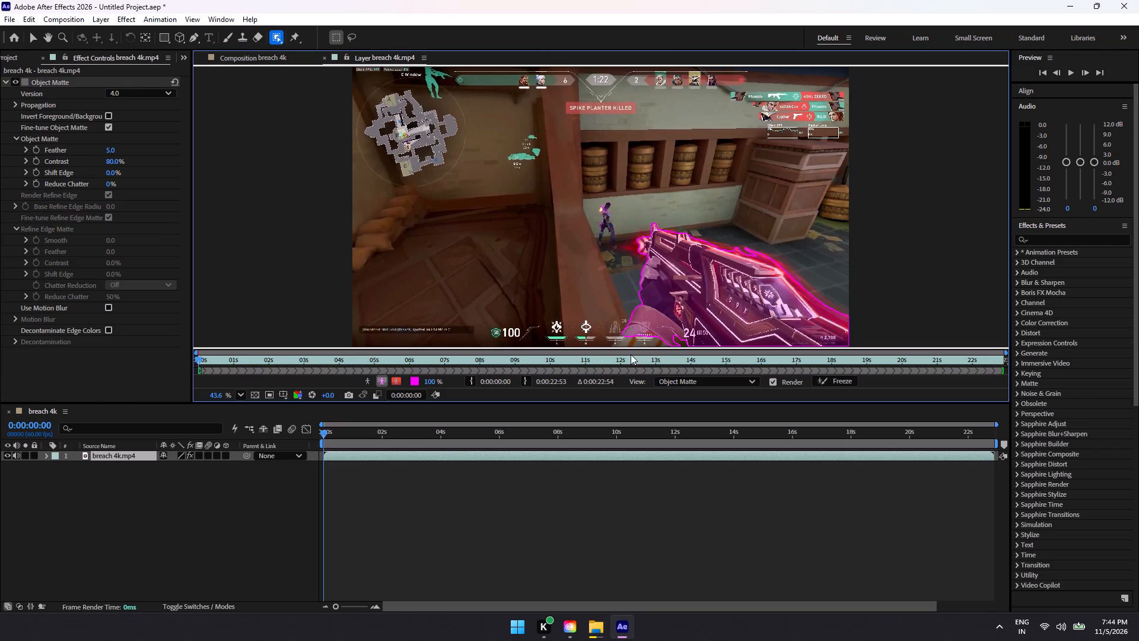
# Extend the object matte over the missing glove area beside the E ability slot at the frame's lower edge.
pyautogui.scroll(1, 628, 342)
pyautogui.scroll(-1, 628, 342)
pyautogui.scroll(2, 628, 342)
pyautogui.scroll(-1, 628, 342)
pyautogui.scroll(7, 628, 342)
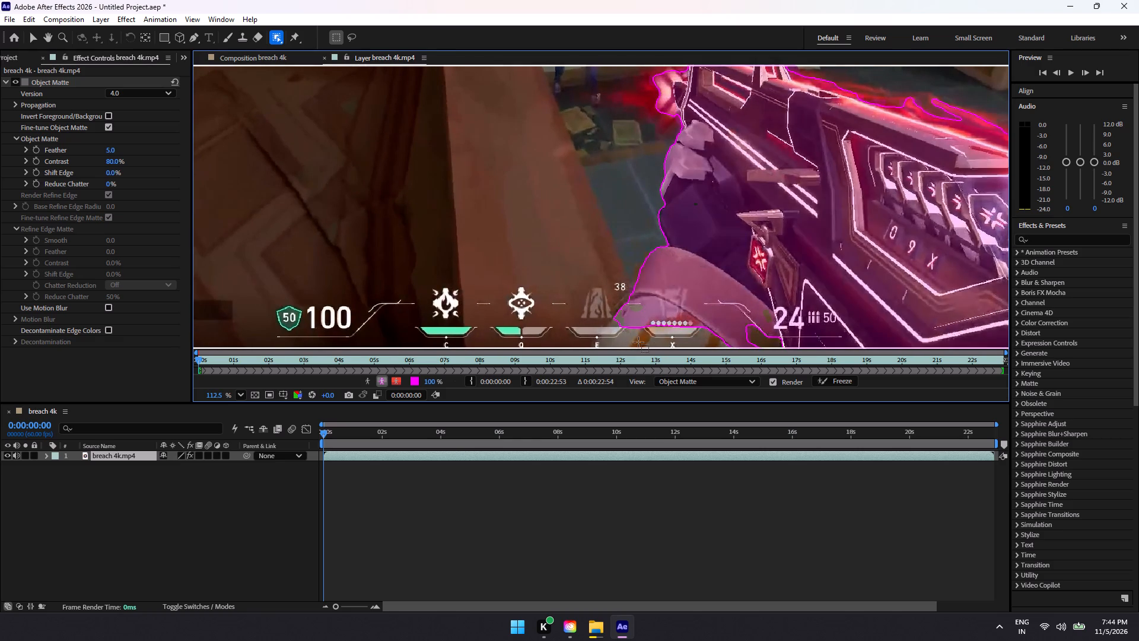
pyautogui.click(633, 345)
pyautogui.moveTo(637, 334); pyautogui.dragTo(597, 357)
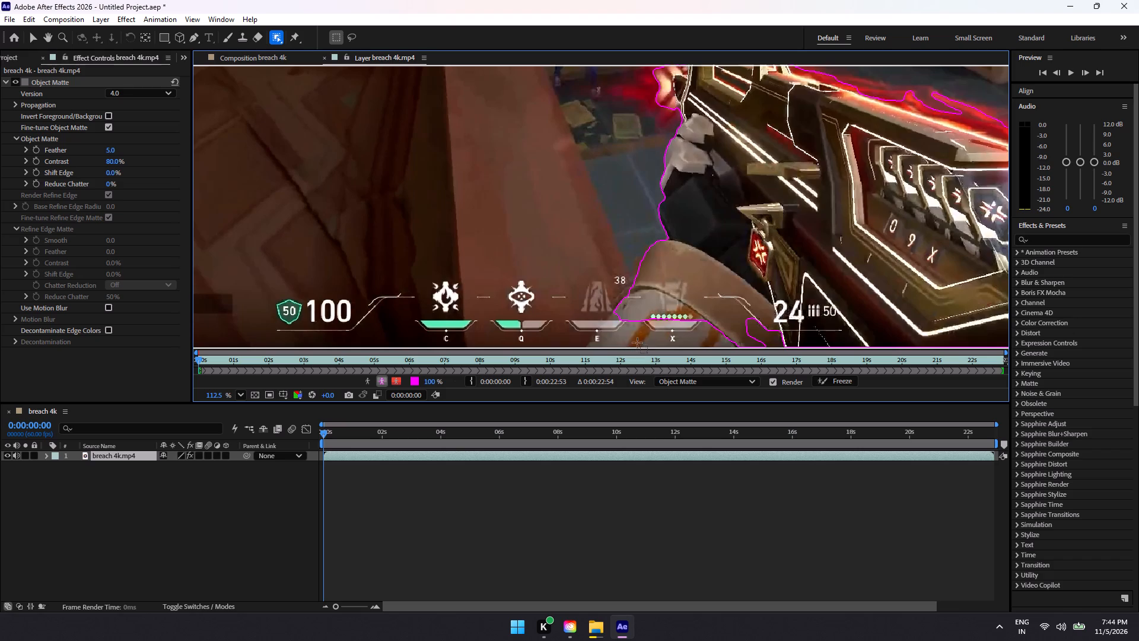
pyautogui.moveTo(635, 317); pyautogui.dragTo(578, 359)
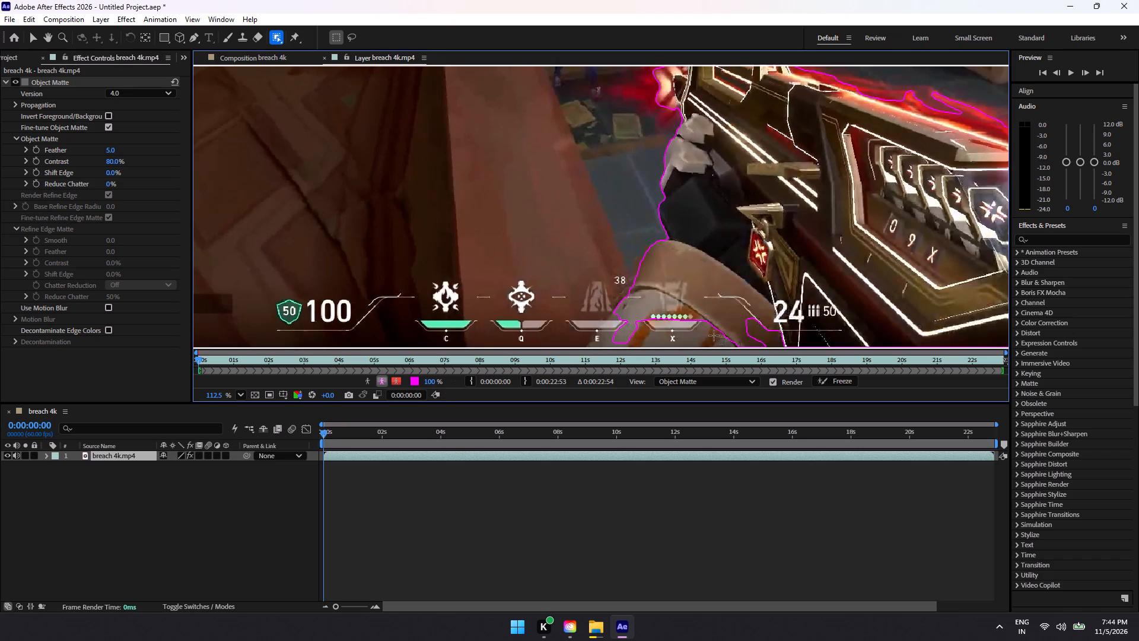
# Add the uncovered lower part of the hand and sleeve around the X ability slot to the object matte.
pyautogui.moveTo(713, 335); pyautogui.dragTo(621, 347)
pyautogui.moveTo(724, 326); pyautogui.dragTo(616, 349)
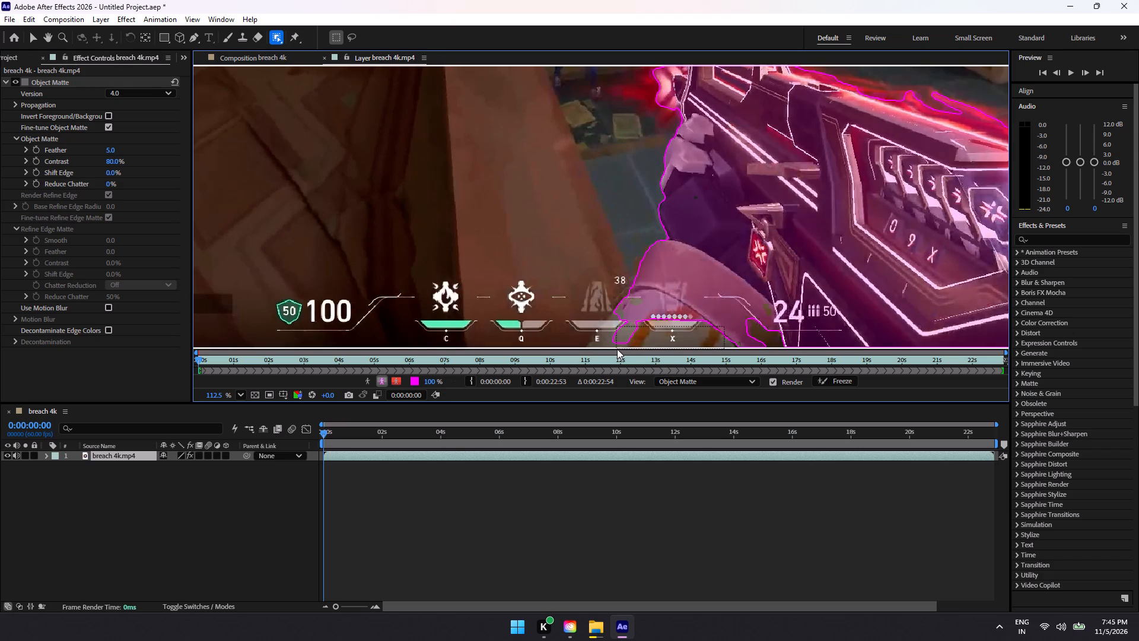
pyautogui.moveTo(718, 315); pyautogui.dragTo(583, 348)
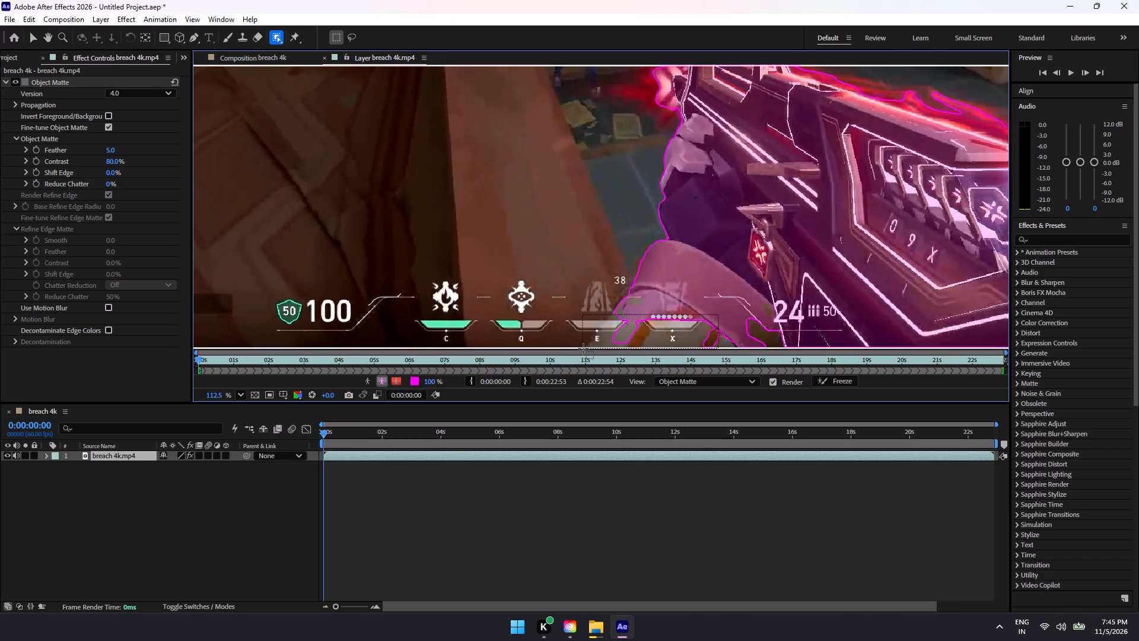
pyautogui.moveTo(583, 348); pyautogui.dragTo(584, 348)
pyautogui.moveTo(739, 306); pyautogui.dragTo(616, 344)
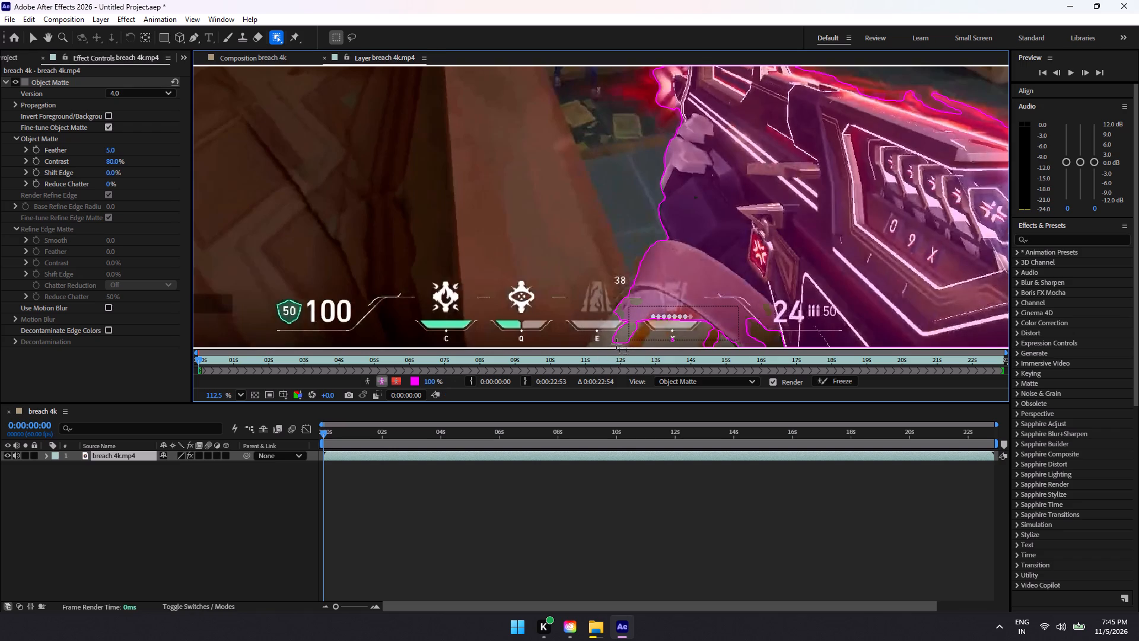
pyautogui.moveTo(616, 344); pyautogui.dragTo(585, 350)
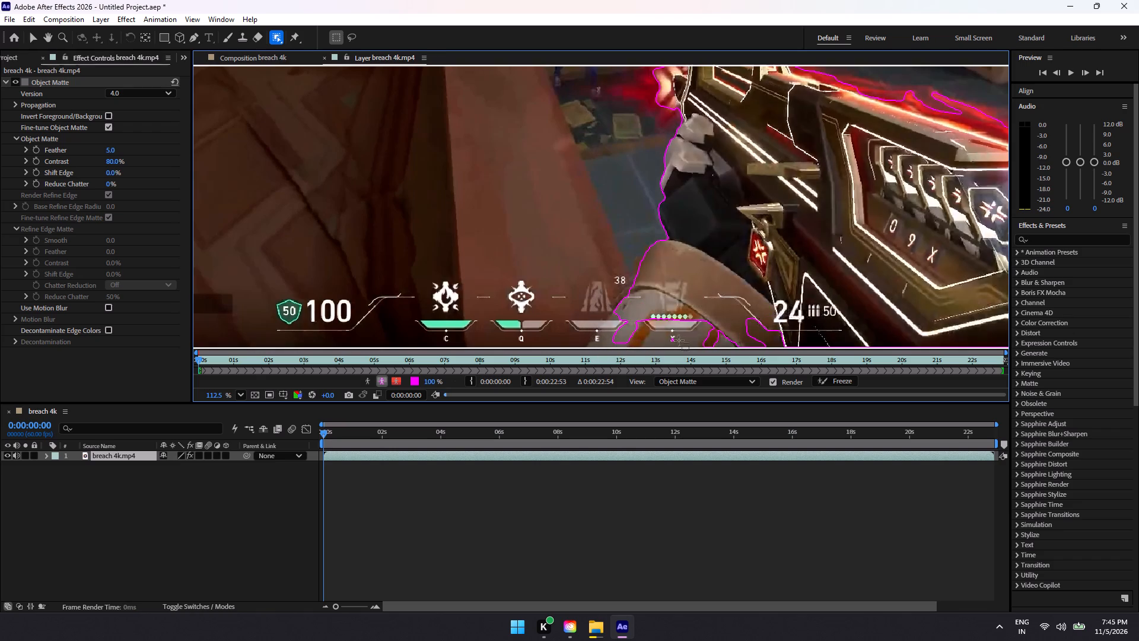
pyautogui.moveTo(711, 335); pyautogui.dragTo(599, 338)
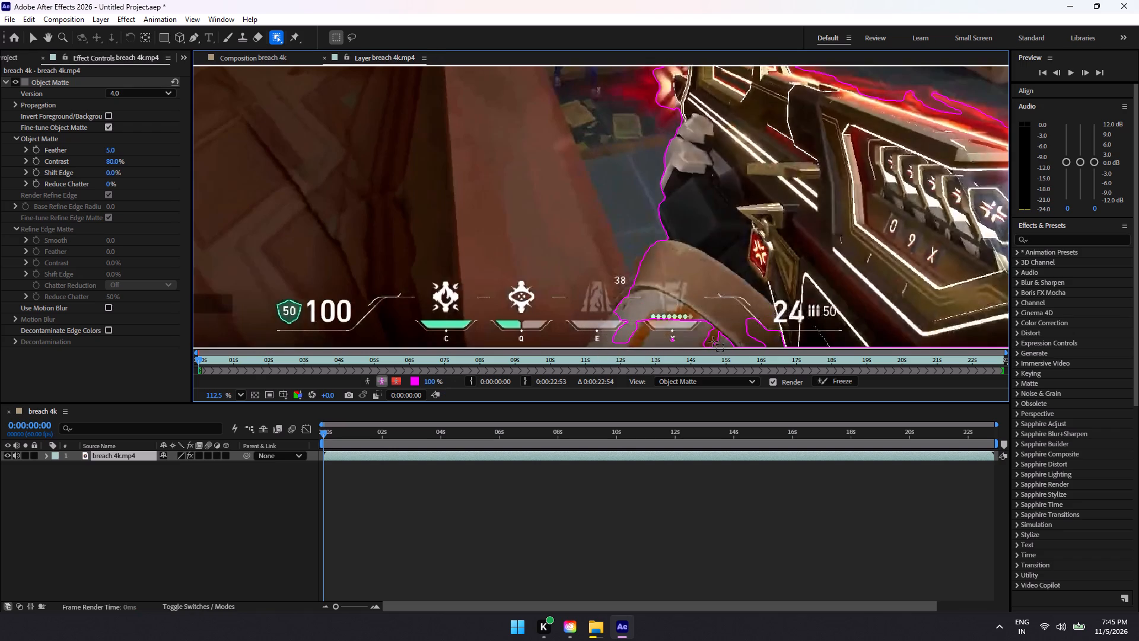
pyautogui.moveTo(708, 342); pyautogui.dragTo(594, 326)
pyautogui.moveTo(711, 342); pyautogui.dragTo(584, 338)
# Try to add the remaining fingers between the E and X ability slots to the object matte.
pyautogui.scroll(2, 637, 333)
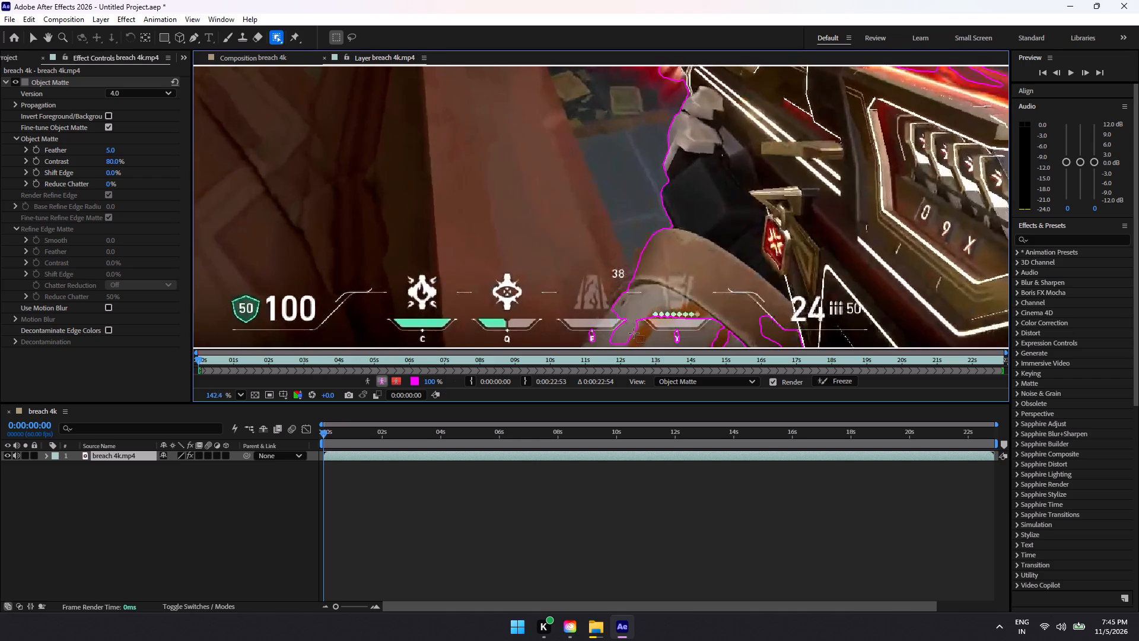
pyautogui.scroll(5, 634, 333)
pyautogui.scroll(-1, 629, 331)
pyautogui.moveTo(607, 277); pyautogui.dragTo(514, 371)
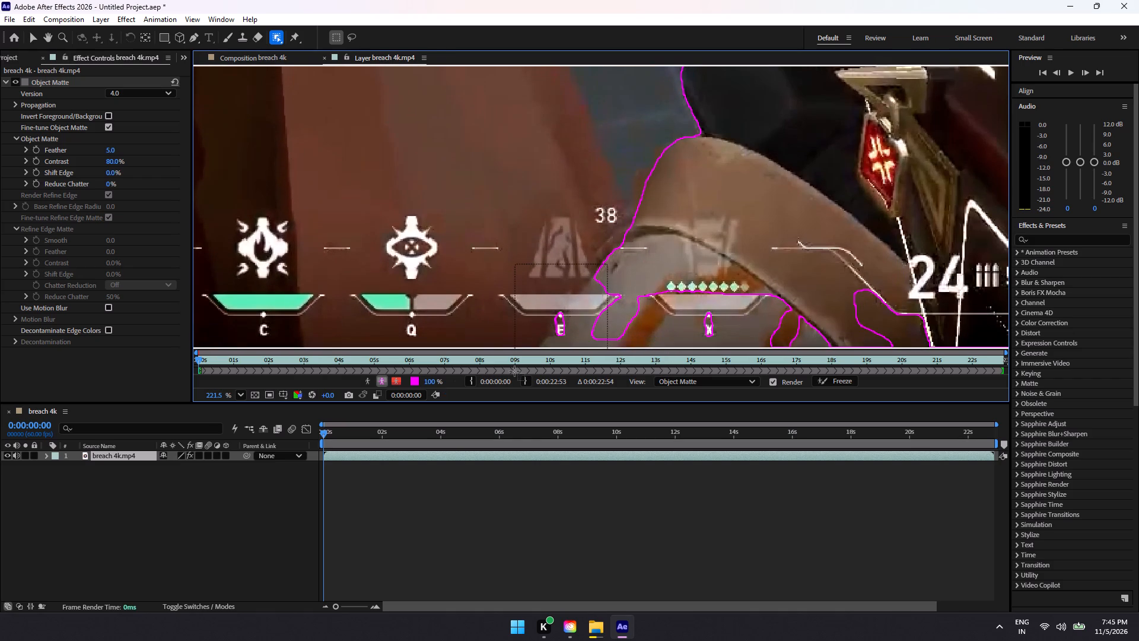
pyautogui.moveTo(514, 371); pyautogui.dragTo(513, 370)
pyautogui.moveTo(606, 271); pyautogui.dragTo(545, 338)
pyautogui.moveTo(545, 338); pyautogui.dragTo(536, 348)
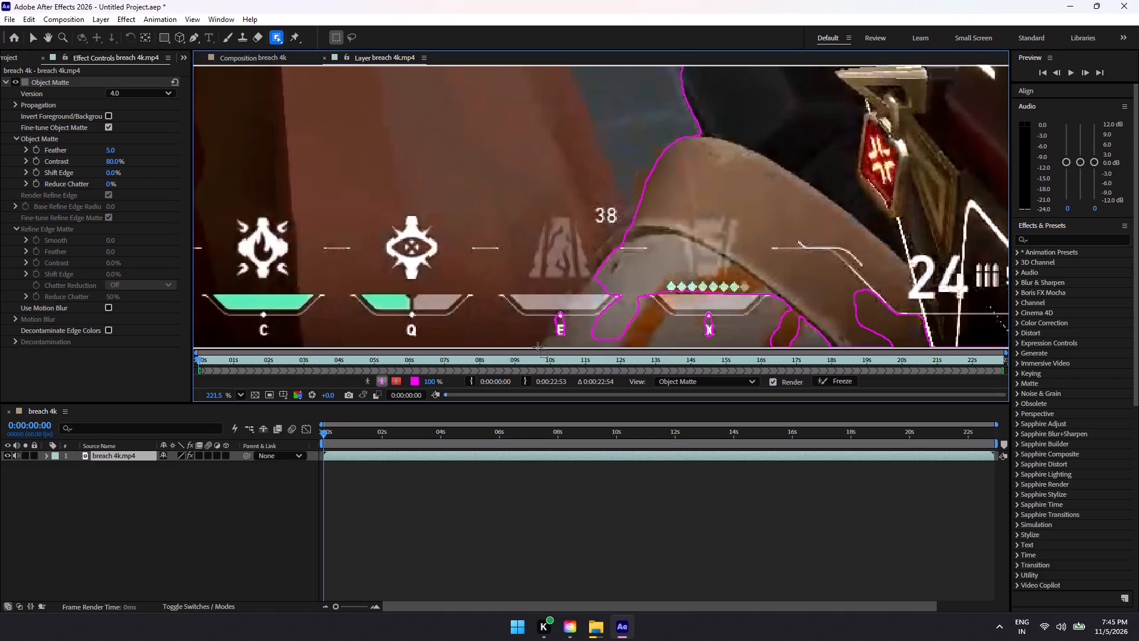
pyautogui.moveTo(609, 277); pyautogui.dragTo(514, 375)
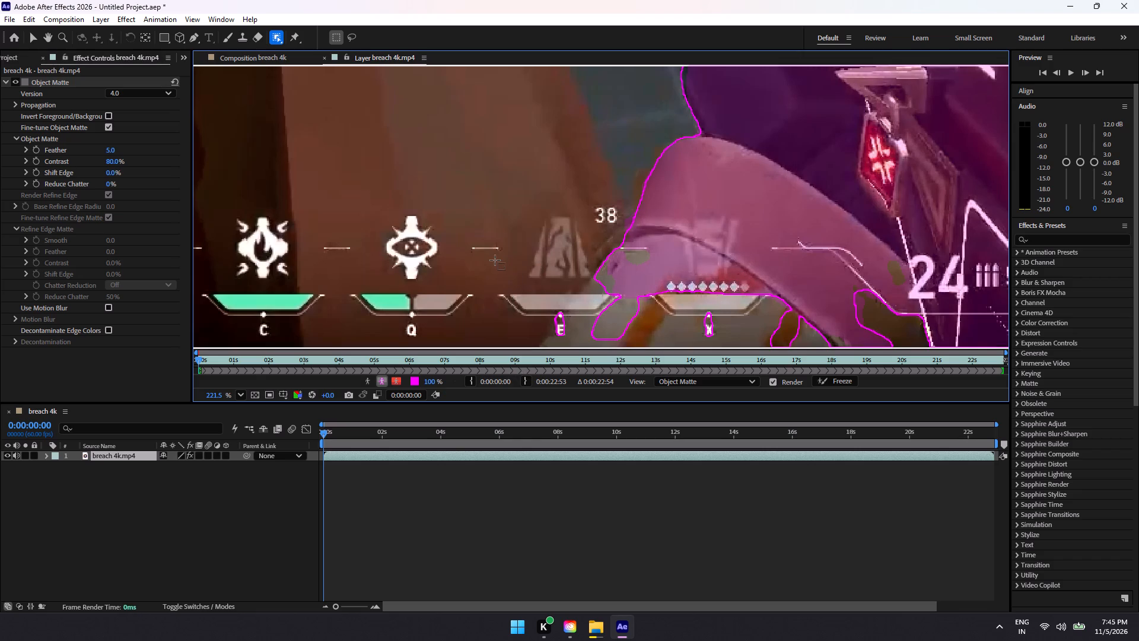
pyautogui.moveTo(494, 259); pyautogui.dragTo(839, 369)
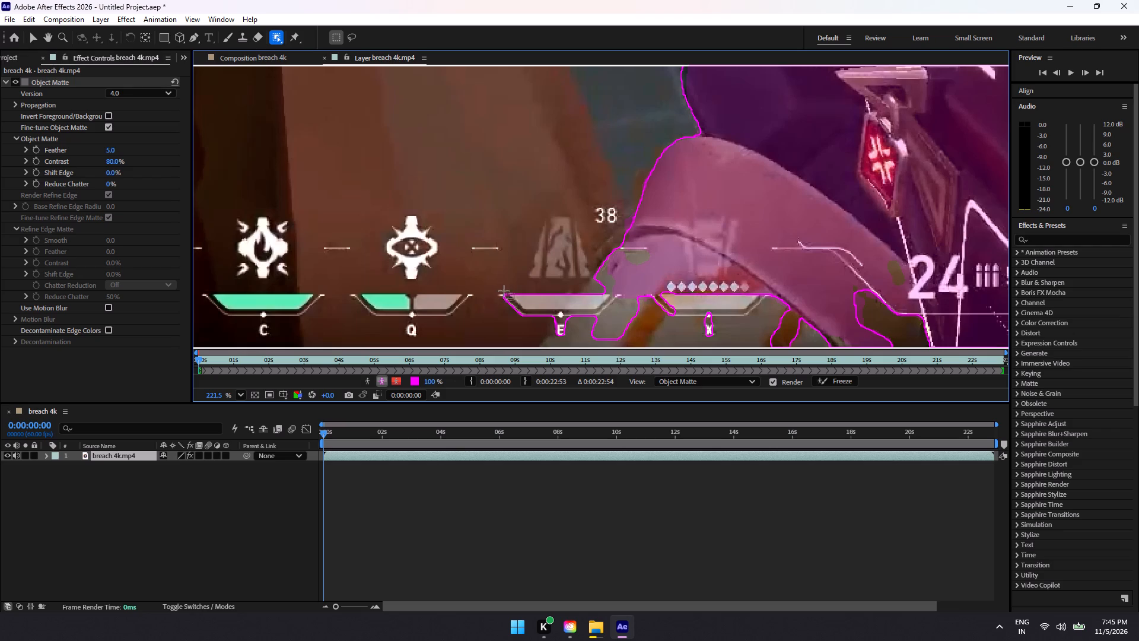
# Remove the E ability slot's bar and letter from the object matte.
pyautogui.keyDown('alt'); pyautogui.moveTo(499, 287); pyautogui.dragTo(533, 319); pyautogui.keyUp('alt')
pyautogui.keyDown('alt'); pyautogui.moveTo(502, 285); pyautogui.dragTo(503, 285); pyautogui.keyUp('alt')
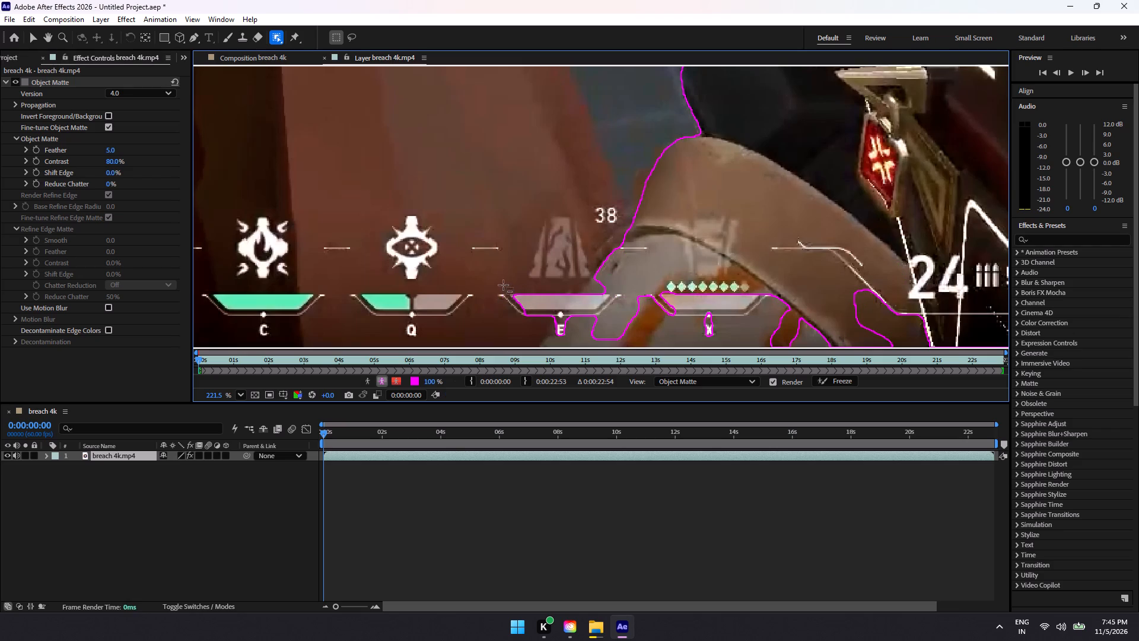
pyautogui.keyDown('alt'); pyautogui.moveTo(503, 285); pyautogui.dragTo(561, 339); pyautogui.keyUp('alt')
pyautogui.keyDown('alt'); pyautogui.moveTo(507, 284); pyautogui.dragTo(522, 302); pyautogui.keyUp('alt')
pyautogui.keyDown('alt'); pyautogui.moveTo(522, 302); pyautogui.dragTo(558, 319); pyautogui.keyUp('alt')
pyautogui.keyDown('alt'); pyautogui.moveTo(496, 279); pyautogui.dragTo(619, 343); pyautogui.keyUp('alt')
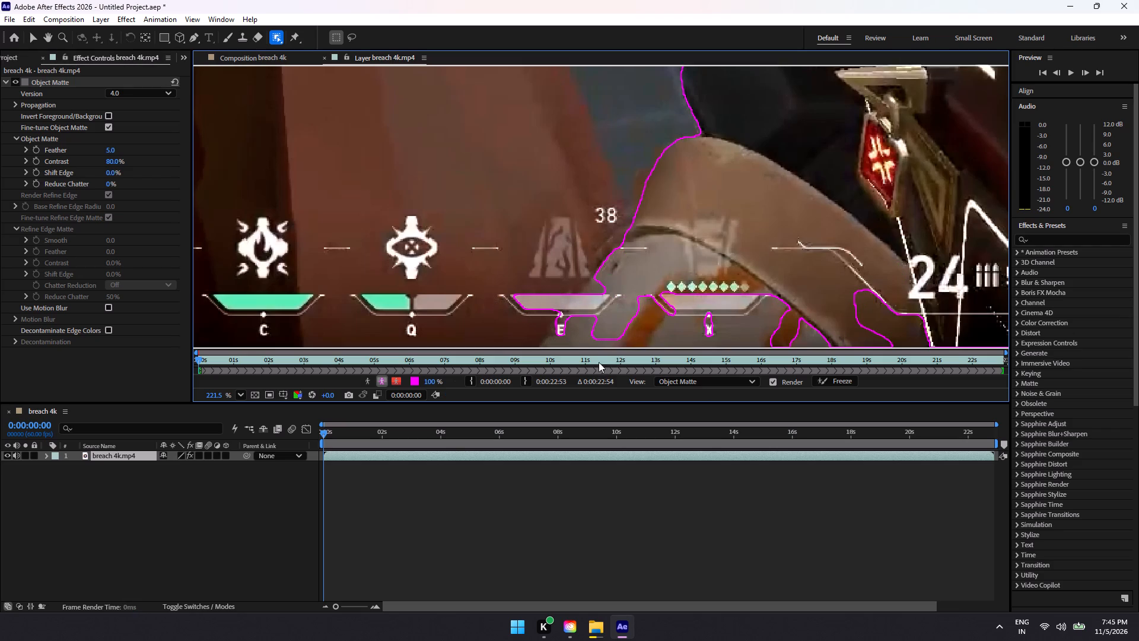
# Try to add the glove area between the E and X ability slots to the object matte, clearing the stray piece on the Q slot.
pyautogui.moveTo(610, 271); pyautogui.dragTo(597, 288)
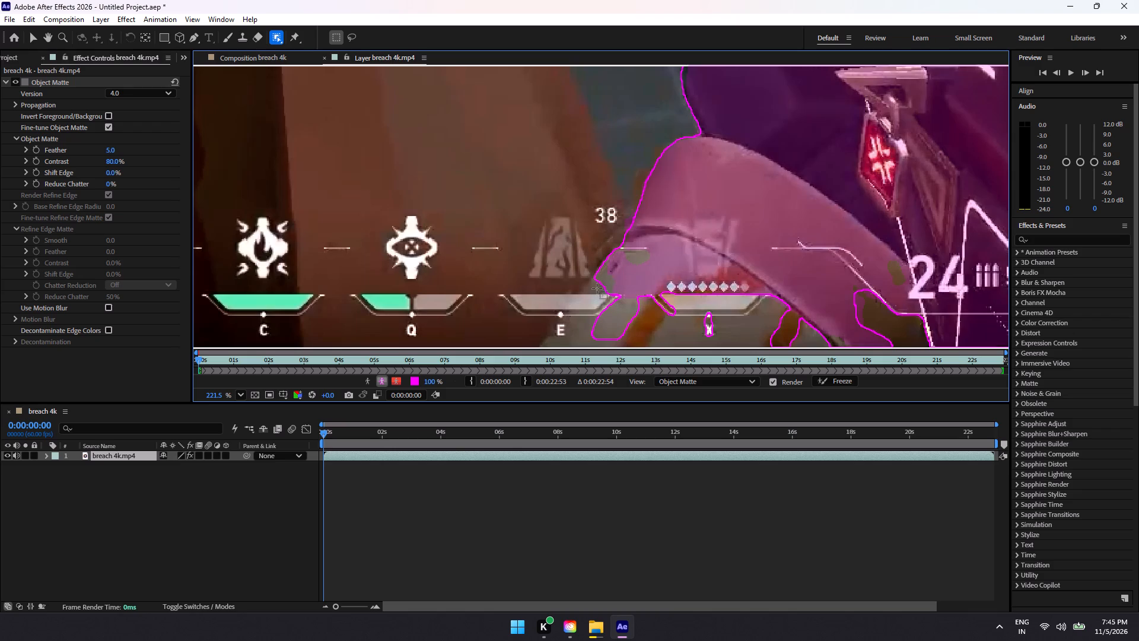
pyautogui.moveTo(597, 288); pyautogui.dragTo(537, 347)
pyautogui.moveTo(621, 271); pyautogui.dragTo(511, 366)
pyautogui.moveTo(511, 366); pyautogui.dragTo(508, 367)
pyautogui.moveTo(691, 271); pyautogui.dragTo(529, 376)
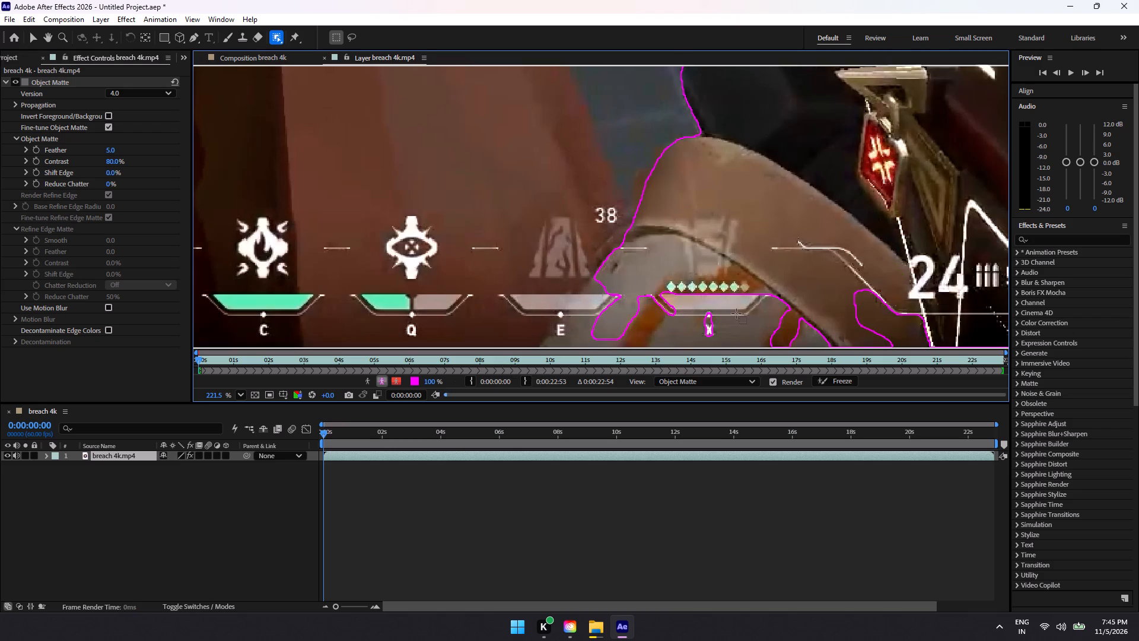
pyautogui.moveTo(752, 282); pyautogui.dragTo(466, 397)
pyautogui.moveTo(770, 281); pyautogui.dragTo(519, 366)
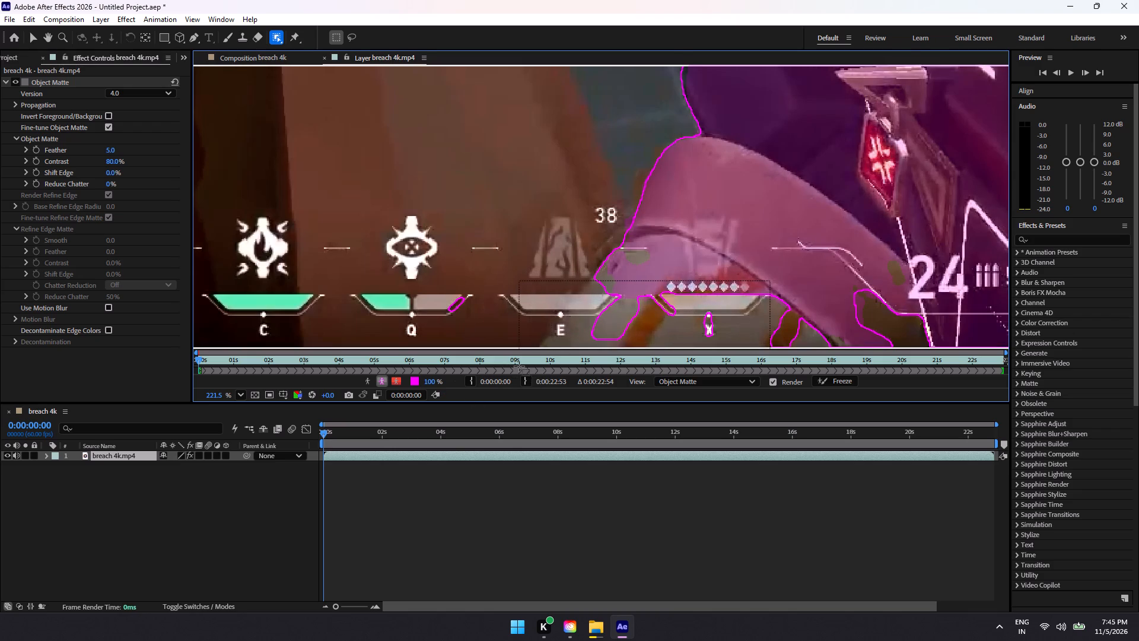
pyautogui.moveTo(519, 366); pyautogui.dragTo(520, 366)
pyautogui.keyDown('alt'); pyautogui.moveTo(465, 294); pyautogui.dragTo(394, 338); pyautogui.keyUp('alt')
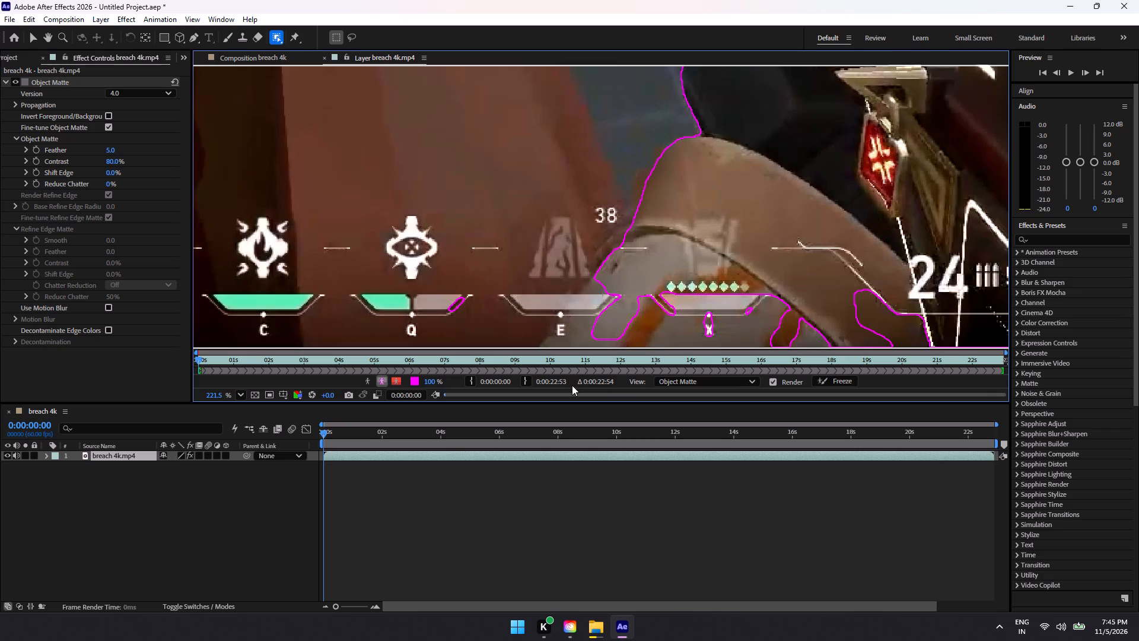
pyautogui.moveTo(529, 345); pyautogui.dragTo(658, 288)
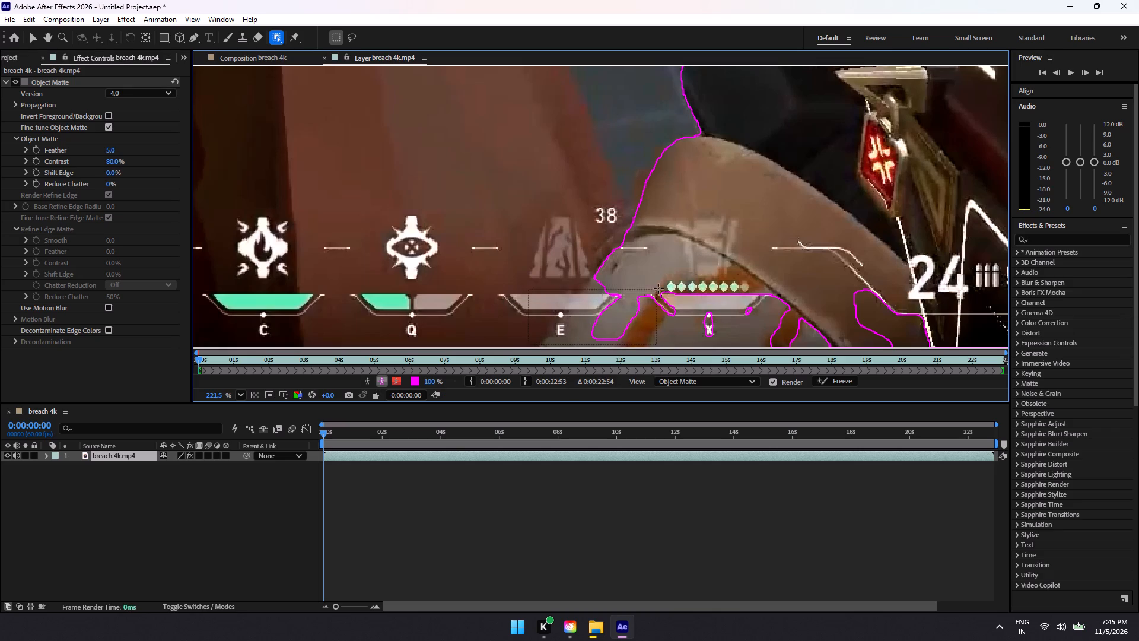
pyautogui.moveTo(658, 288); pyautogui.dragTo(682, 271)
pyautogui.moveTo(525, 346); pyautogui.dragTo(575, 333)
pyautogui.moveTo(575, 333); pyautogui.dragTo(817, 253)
# Step through the first frames and play the clip to check how the object matte follows the gun and hands.
pyautogui.scroll(-6, 818, 252)
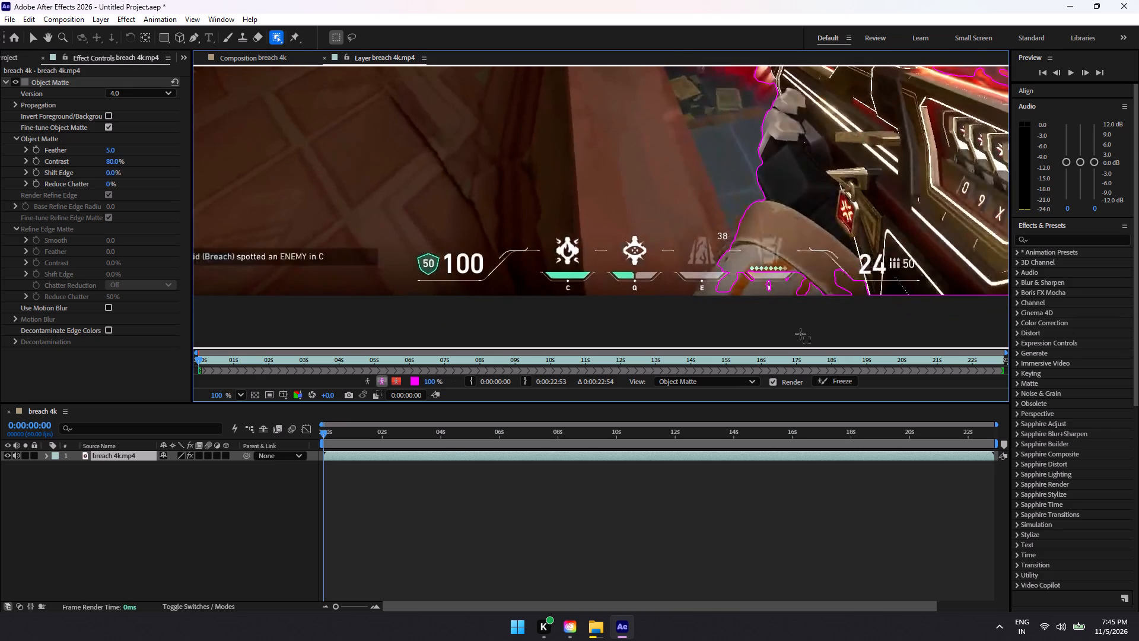
pyautogui.moveTo(842, 309); pyautogui.dragTo(478, 347, button='middle')
pyautogui.scroll(-2, 552, 220)
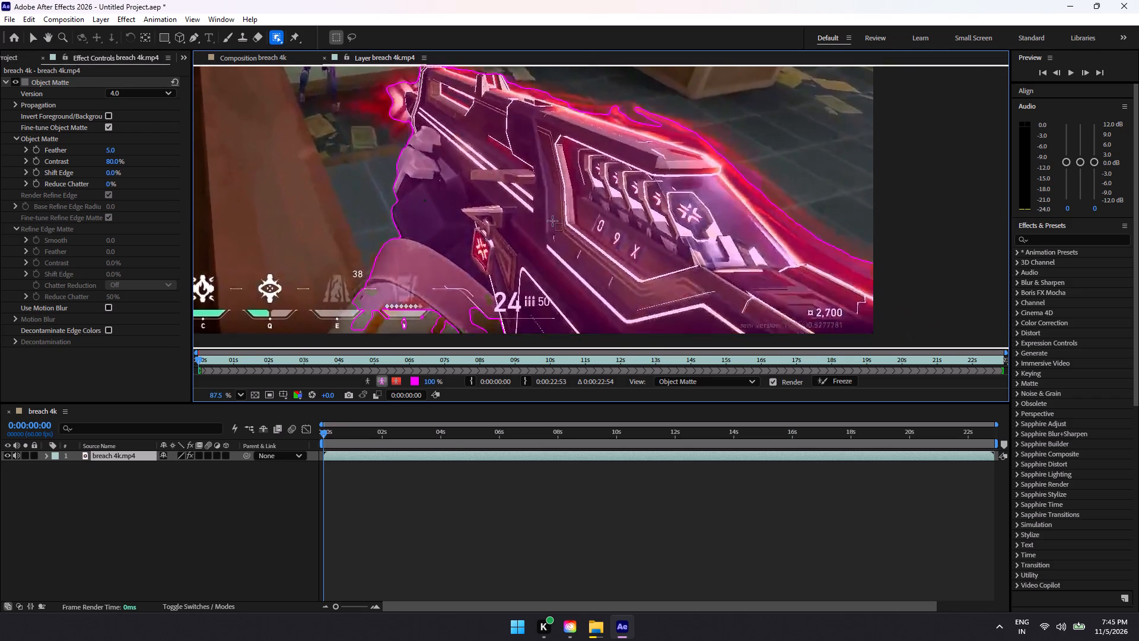
pyautogui.scroll(-3, 552, 221)
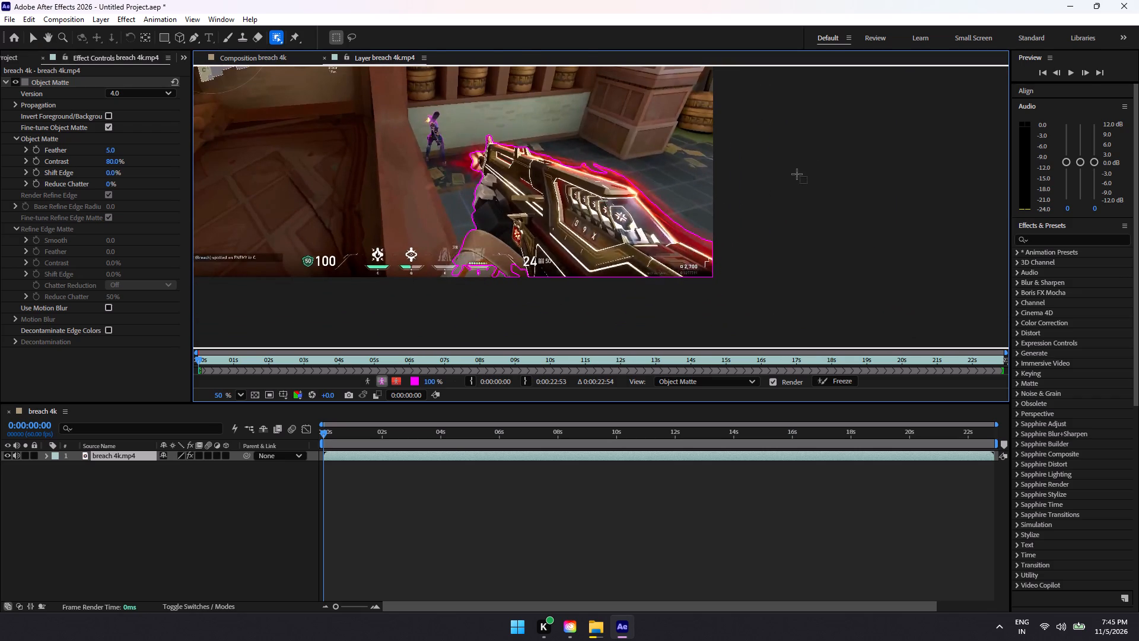
pyautogui.click(1081, 77)
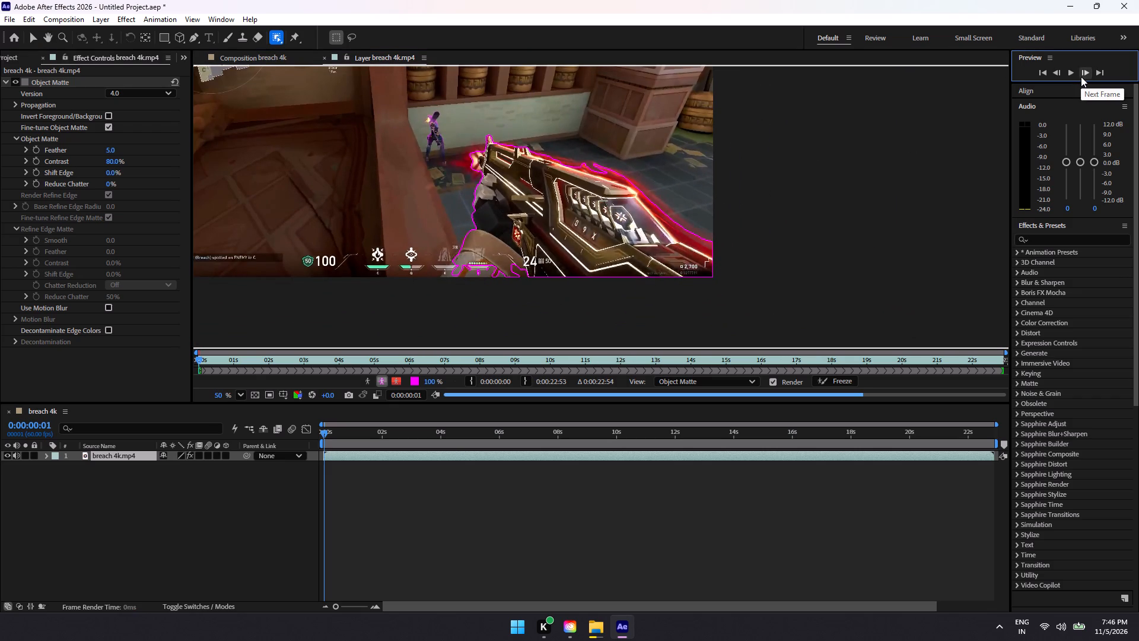
pyautogui.click(1081, 77)
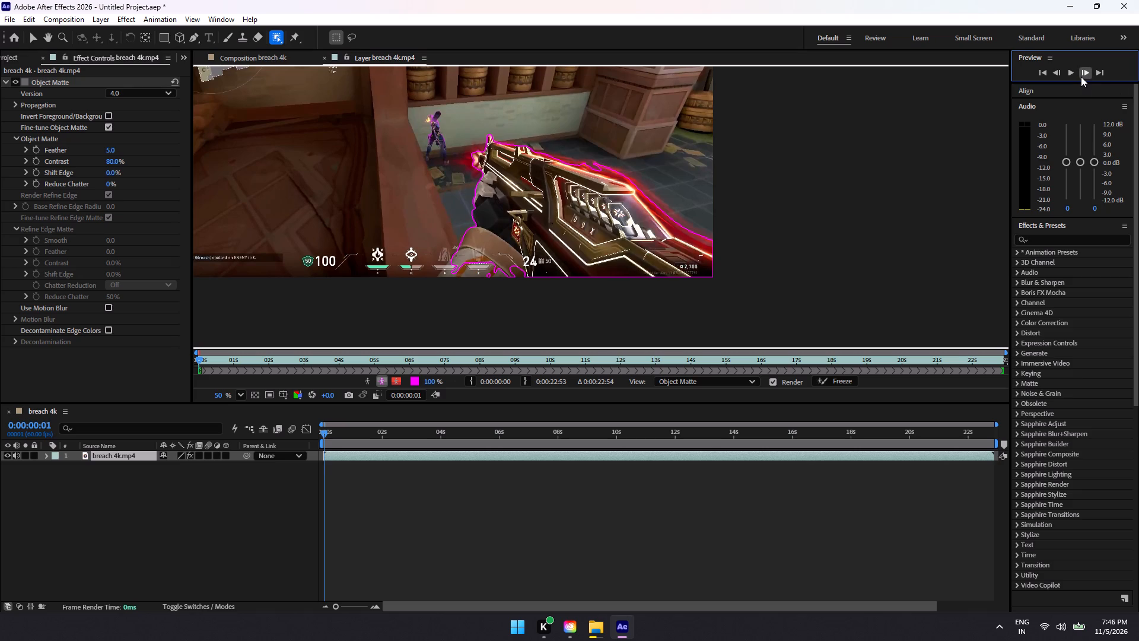
pyautogui.click(1081, 77)
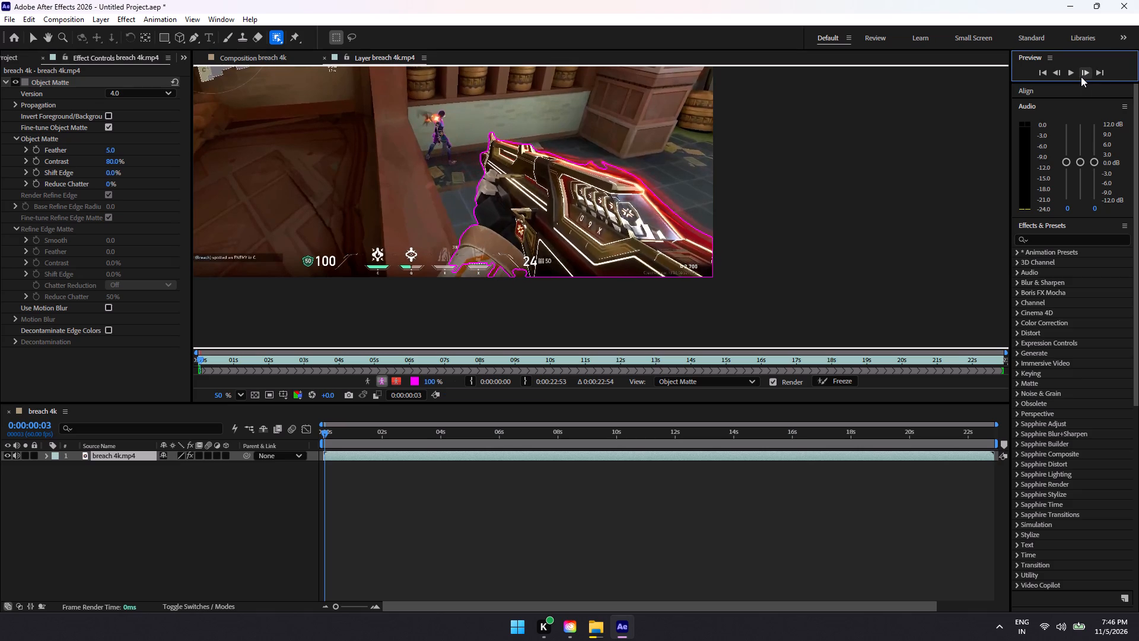
pyautogui.click(1073, 74)
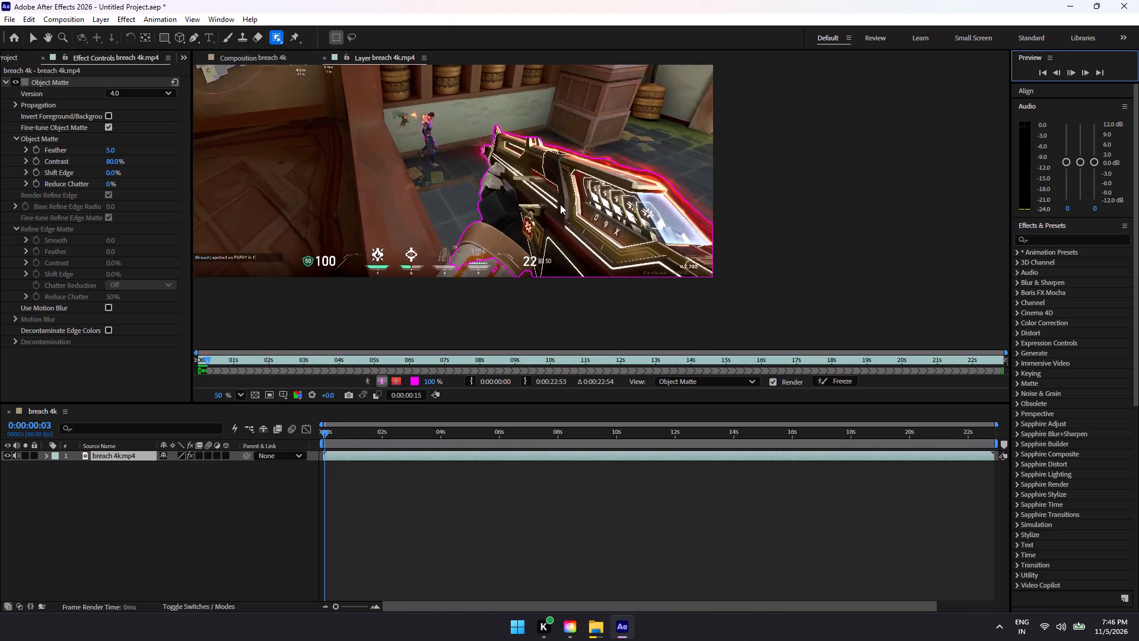
# Mute the audio of the breach 4k layer.
pyautogui.click(17, 453)
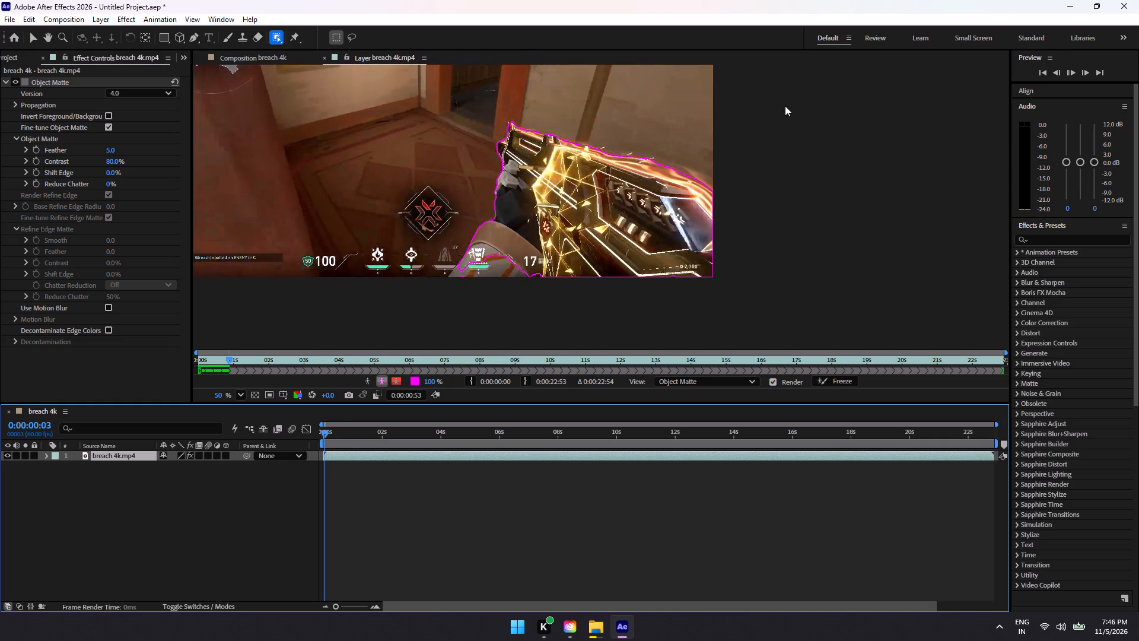
# Play back the opening second of the clip to review the object matte around the gun and hands.
pyautogui.moveTo(362, 154); pyautogui.dragTo(416, 190, button='middle')
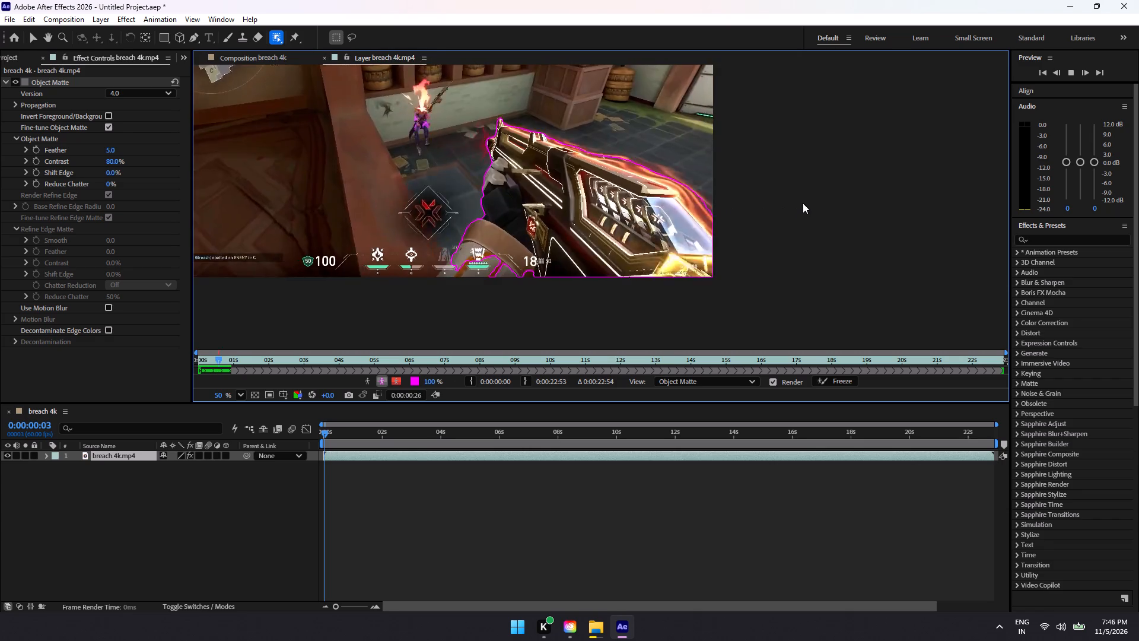
pyautogui.press('space')
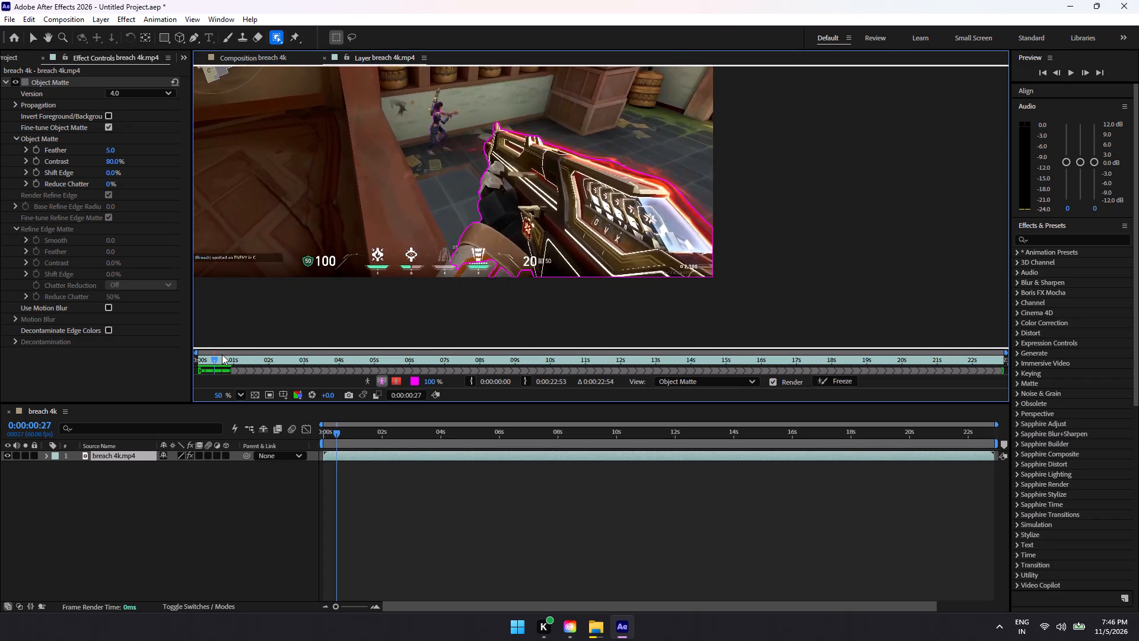
# Trim the start of the breach 4k layer and the work area to 0:00:00:29.
pyautogui.click(338, 431)
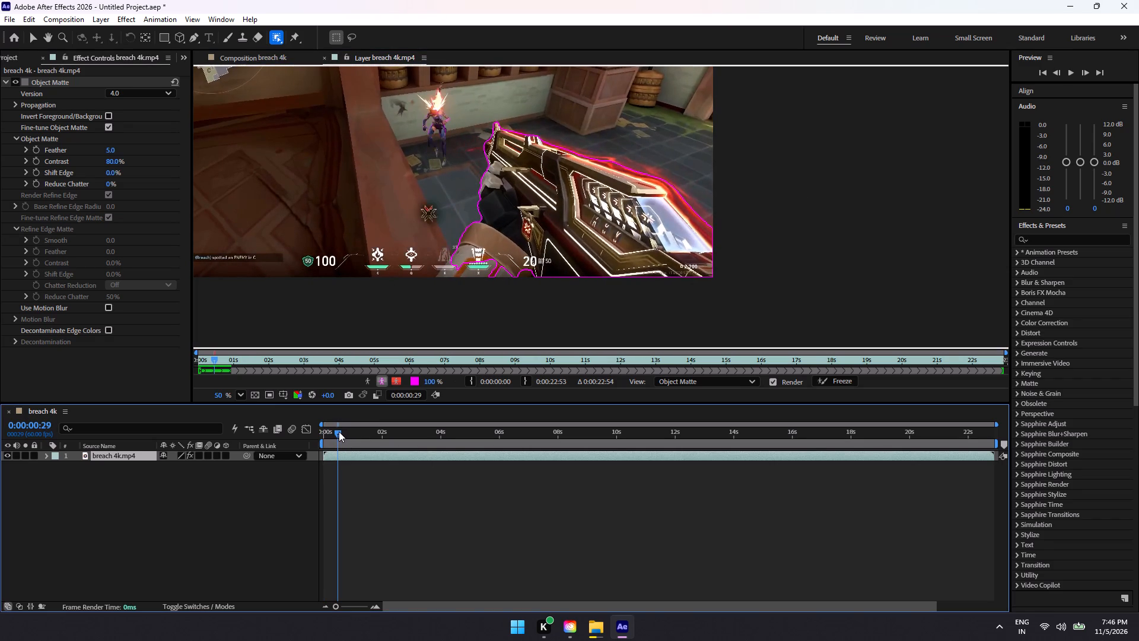
pyautogui.moveTo(321, 443); pyautogui.dragTo(336, 445)
pyautogui.moveTo(324, 456); pyautogui.dragTo(339, 458)
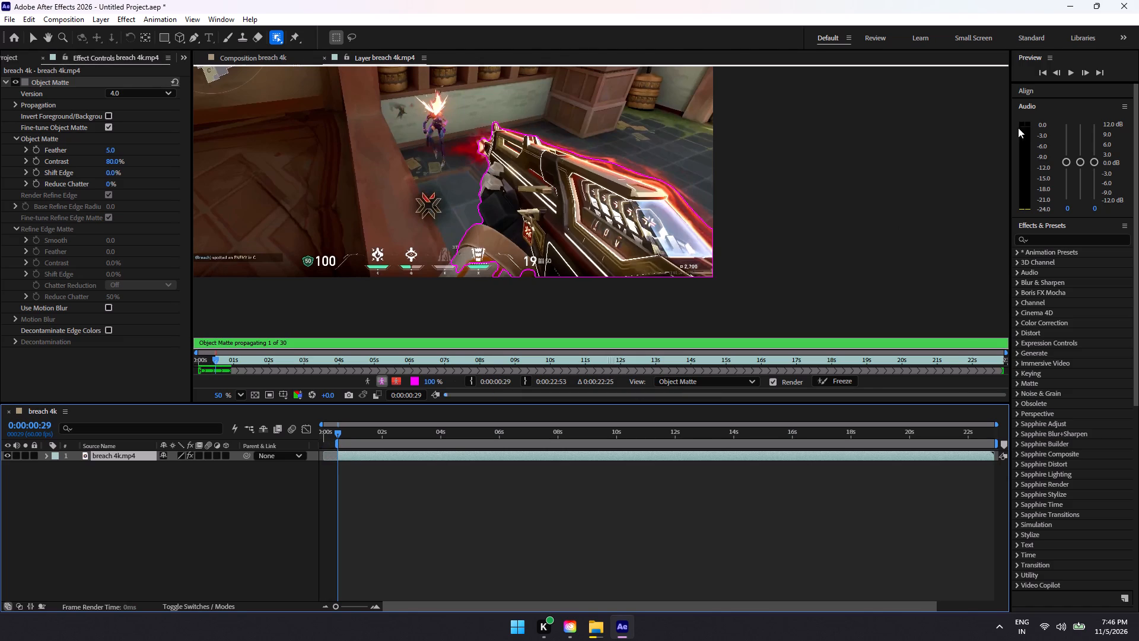
# Fit the whole frame in the viewer and play from the new start to propagate and check the object matte.
pyautogui.click(239, 394)
pyautogui.click(272, 158)
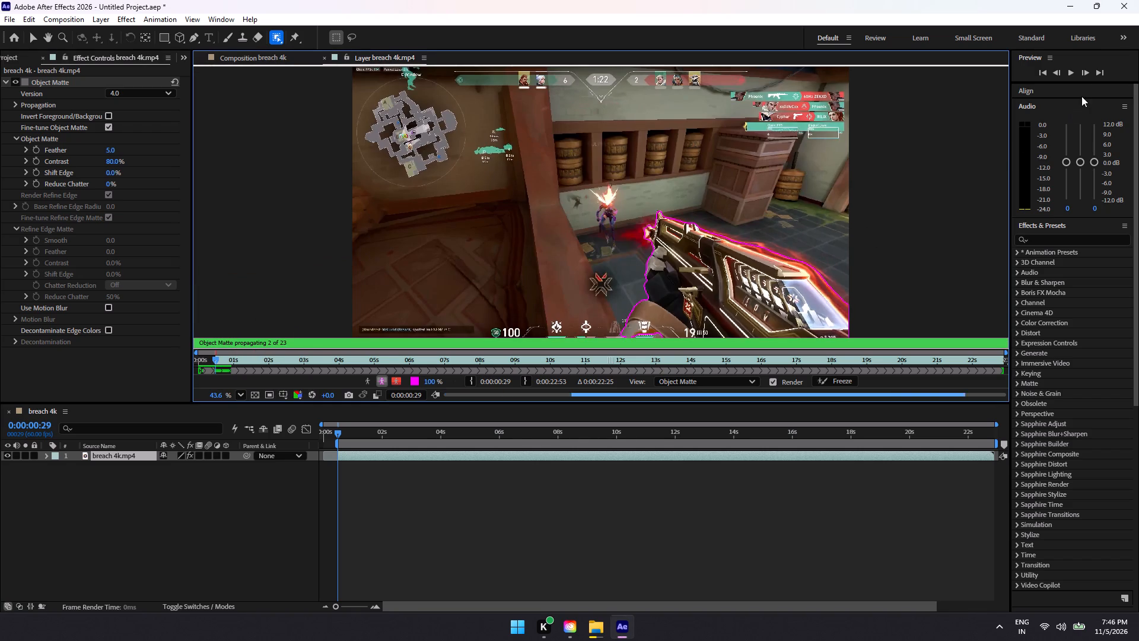
pyautogui.click(1072, 70)
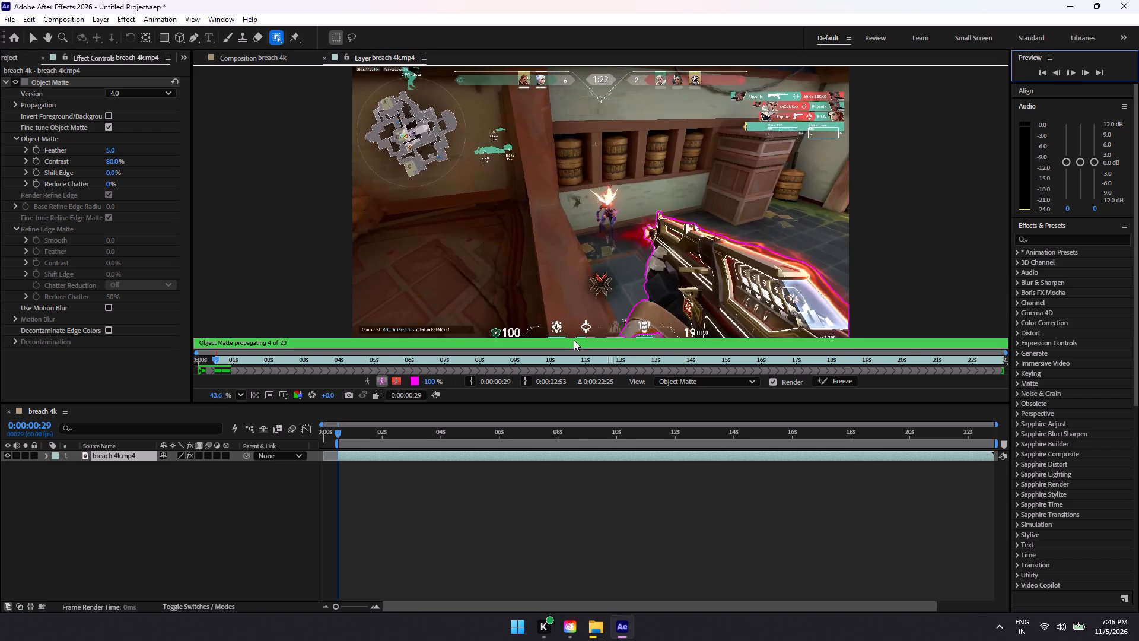
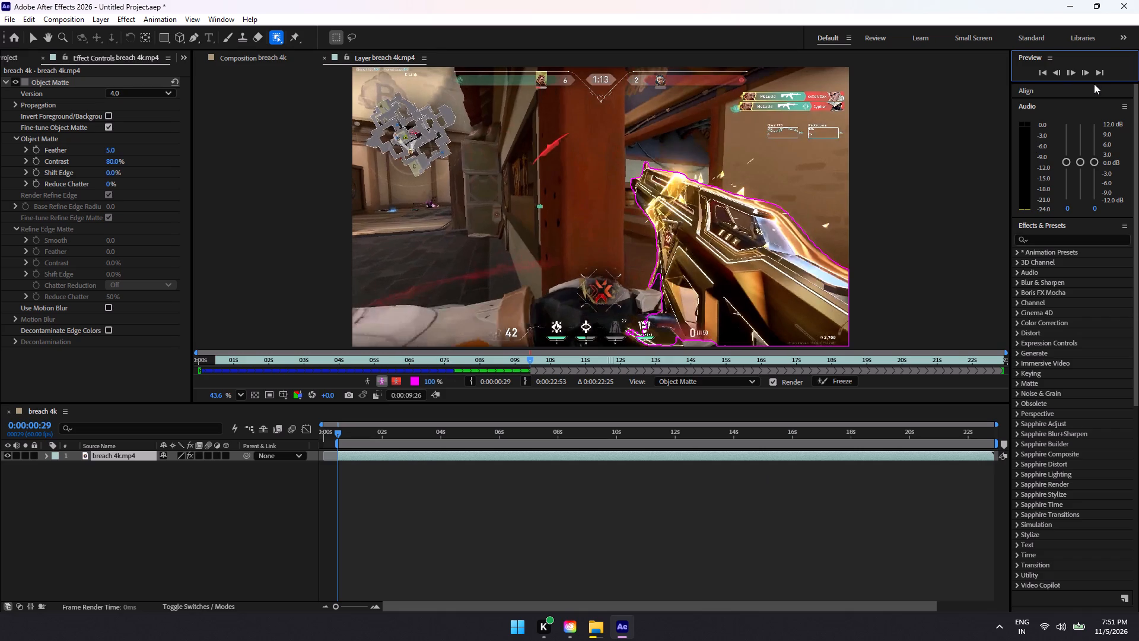
# Stop playback, go back to frame 0:00:09:21, and add the left hand and wrist cuff to the object matte.
pyautogui.click(1067, 74)
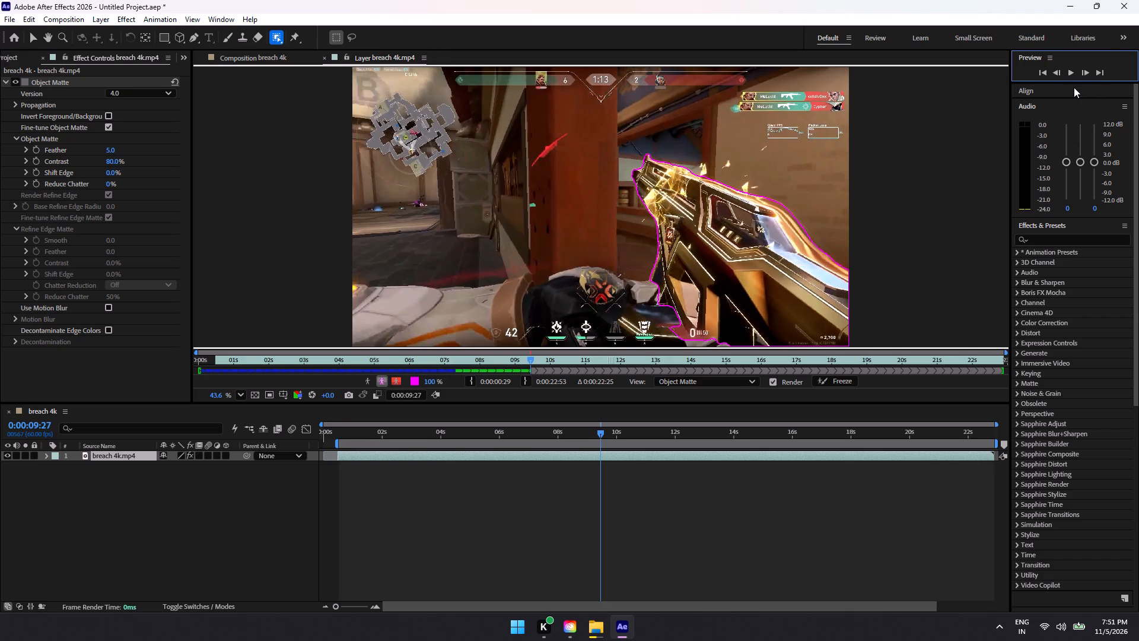
pyautogui.click(1058, 76)
pyautogui.click(1058, 76)
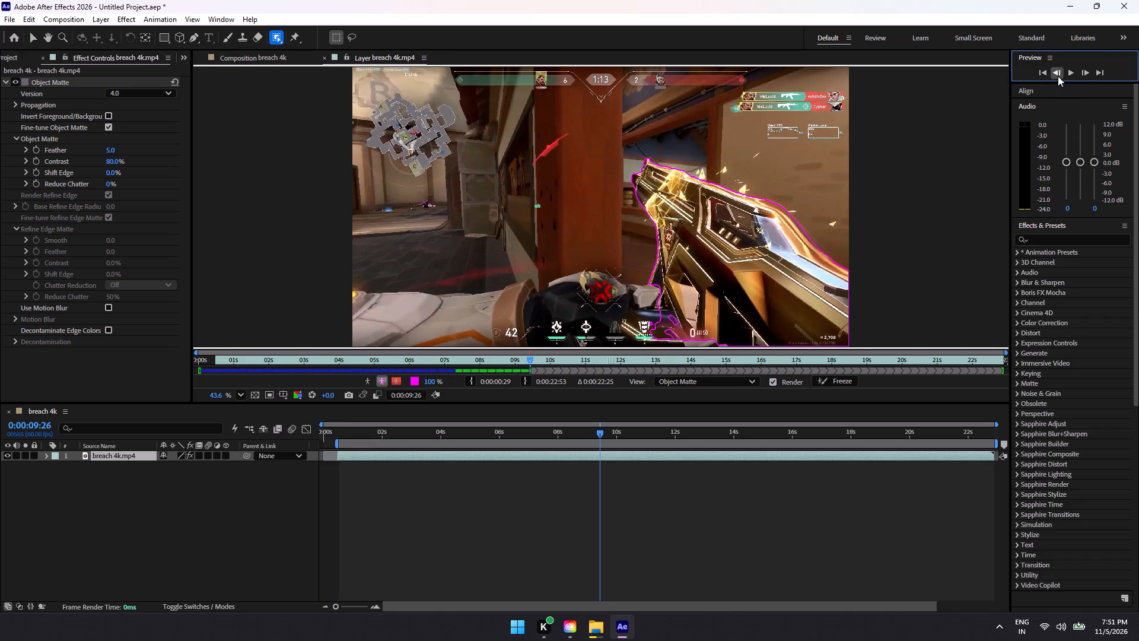
pyautogui.click(1058, 76)
pyautogui.click(1058, 76)
pyautogui.click(1058, 76)
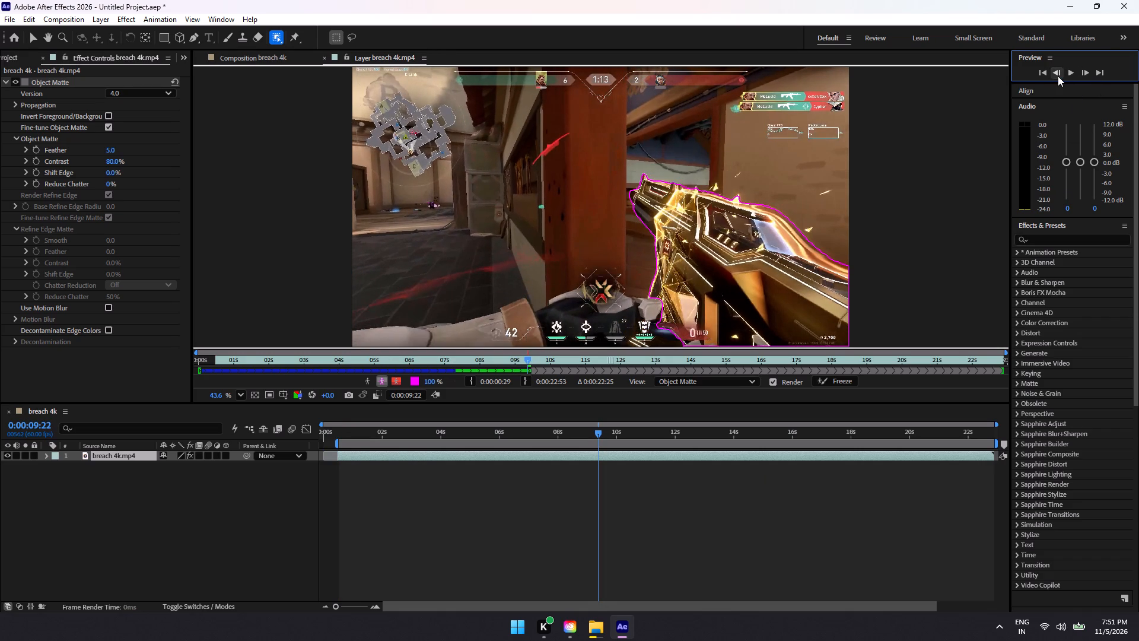
pyautogui.click(1058, 76)
pyautogui.click(1058, 76)
pyautogui.click(1058, 76)
pyautogui.click(1058, 76)
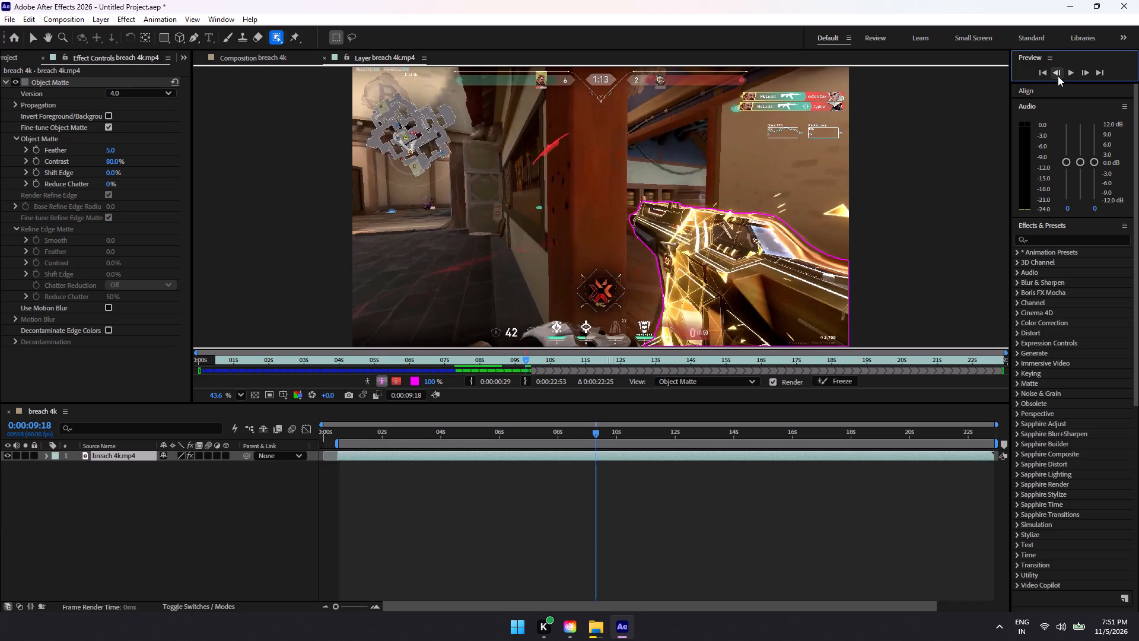
pyautogui.click(1082, 74)
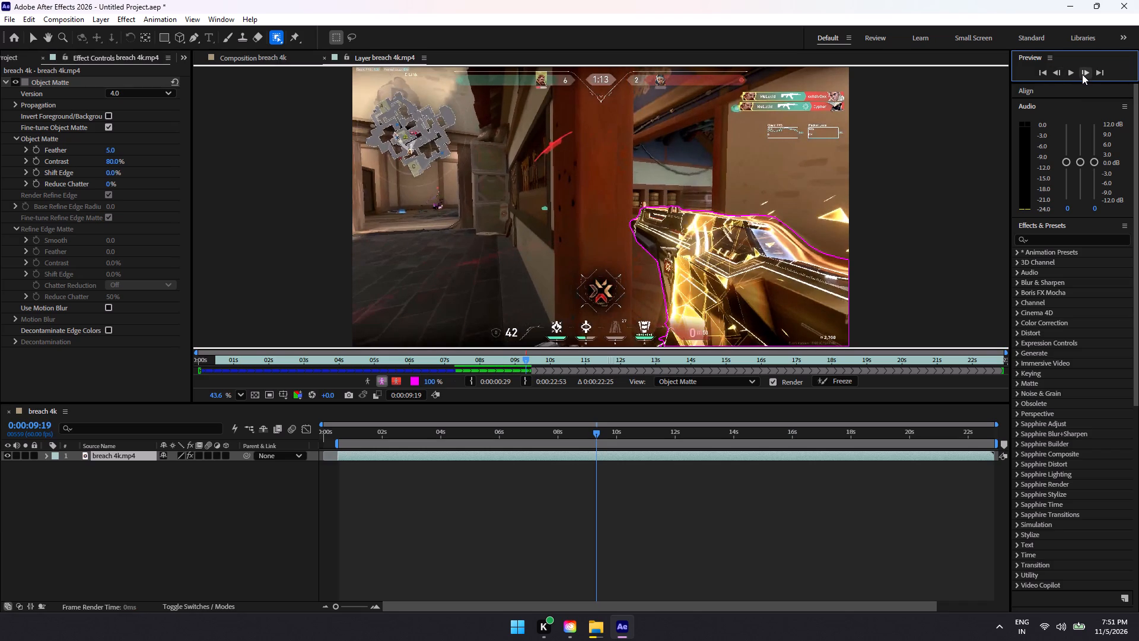
pyautogui.click(1082, 74)
pyautogui.click(1082, 74)
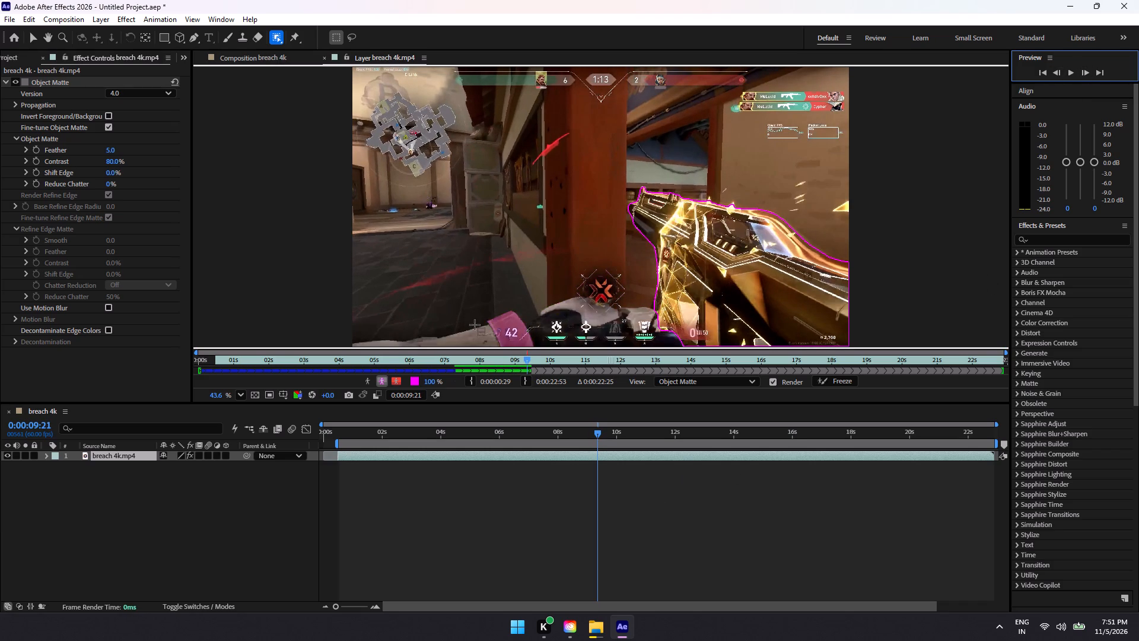
pyautogui.click(503, 322)
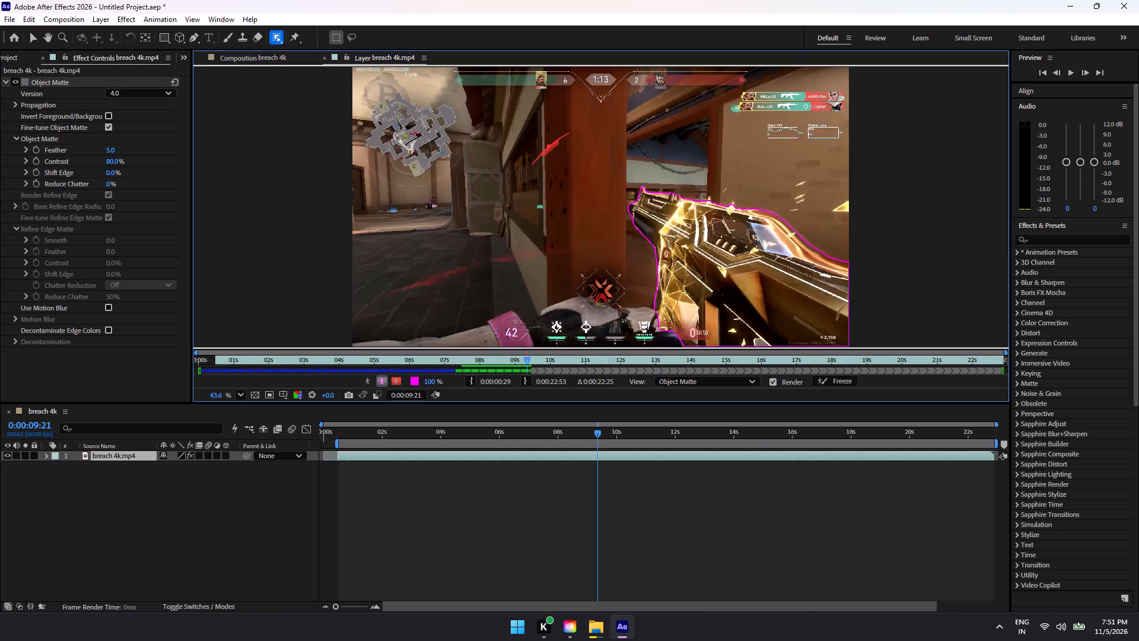
pyautogui.click(553, 320)
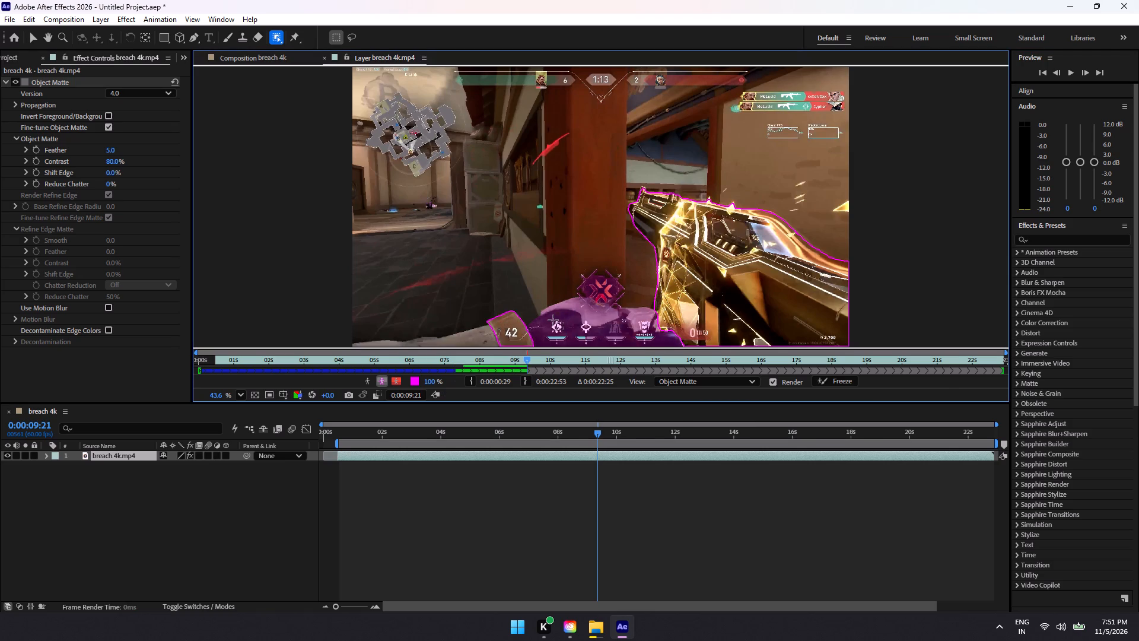
# Extend the object matte from the wrist cuff over the left forearm to the edge of the frame.
pyautogui.moveTo(491, 319); pyautogui.dragTo(399, 352)
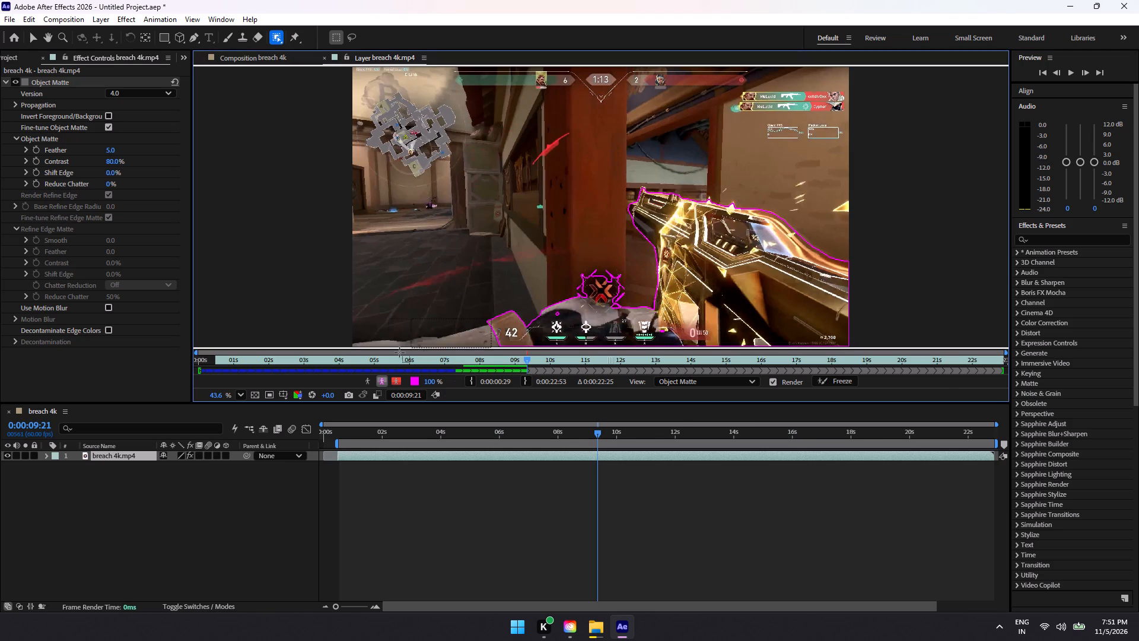
pyautogui.moveTo(399, 352); pyautogui.dragTo(333, 367)
pyautogui.moveTo(489, 328); pyautogui.dragTo(446, 337)
pyautogui.moveTo(446, 337); pyautogui.dragTo(300, 360)
pyautogui.moveTo(453, 339); pyautogui.dragTo(374, 347)
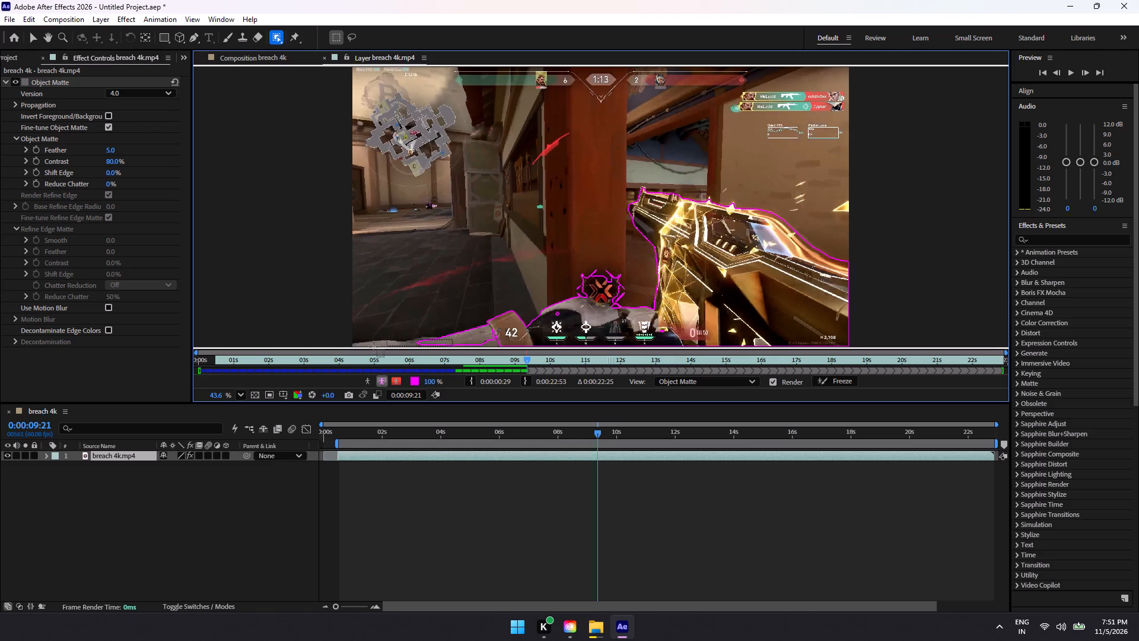
pyautogui.moveTo(374, 347); pyautogui.dragTo(327, 334)
pyautogui.moveTo(447, 339); pyautogui.dragTo(317, 345)
pyautogui.moveTo(317, 345); pyautogui.dragTo(286, 360)
pyautogui.moveTo(487, 319); pyautogui.dragTo(253, 391)
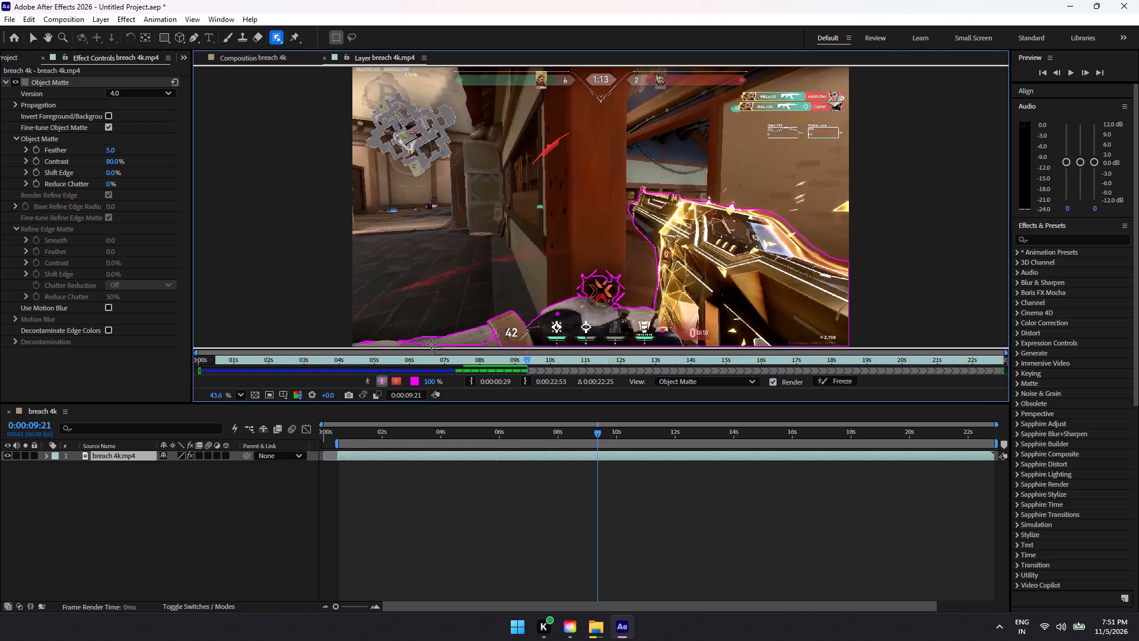
pyautogui.moveTo(489, 315); pyautogui.dragTo(254, 396)
# Refine the object matte where the left forearm meets the wrist cuff.
pyautogui.moveTo(456, 310); pyautogui.dragTo(499, 370)
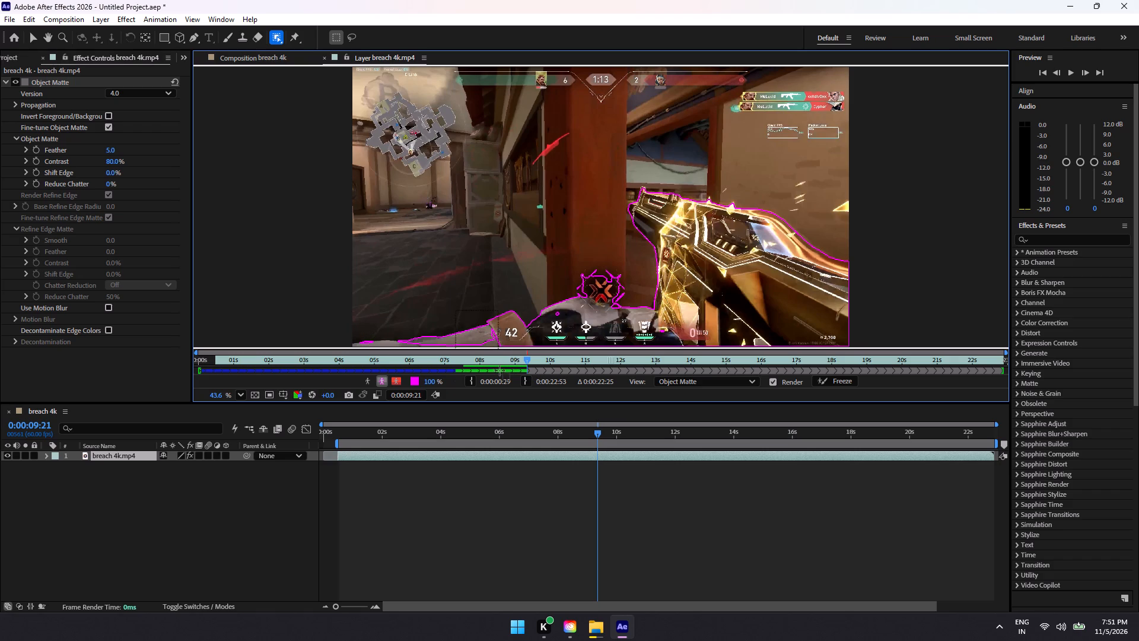
pyautogui.moveTo(499, 370); pyautogui.dragTo(504, 370)
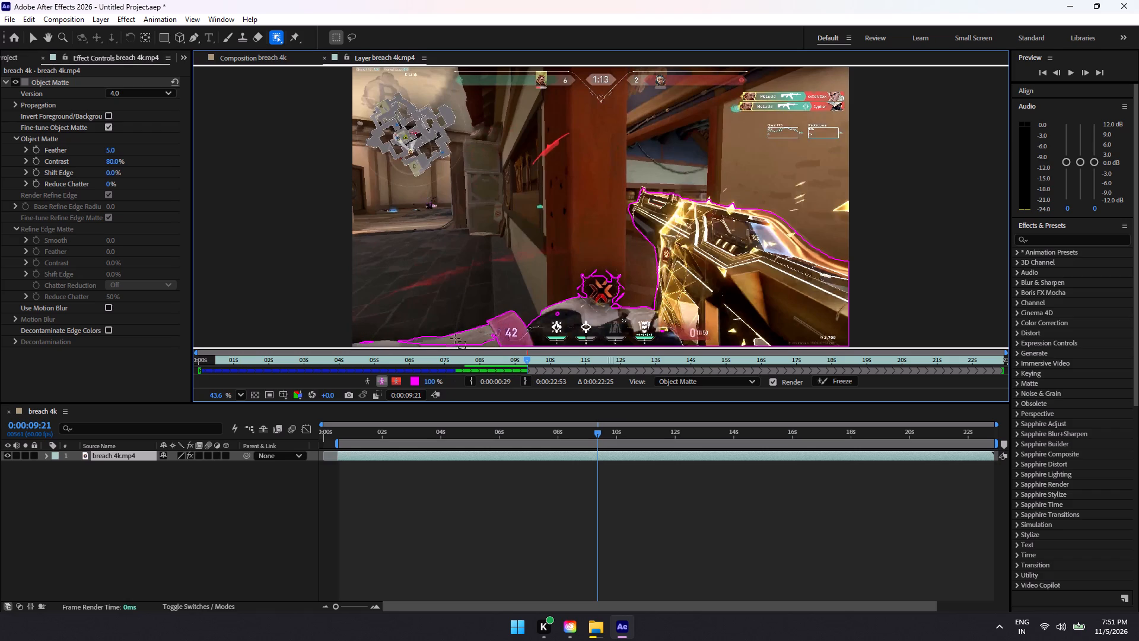
pyautogui.moveTo(426, 315); pyautogui.dragTo(528, 379)
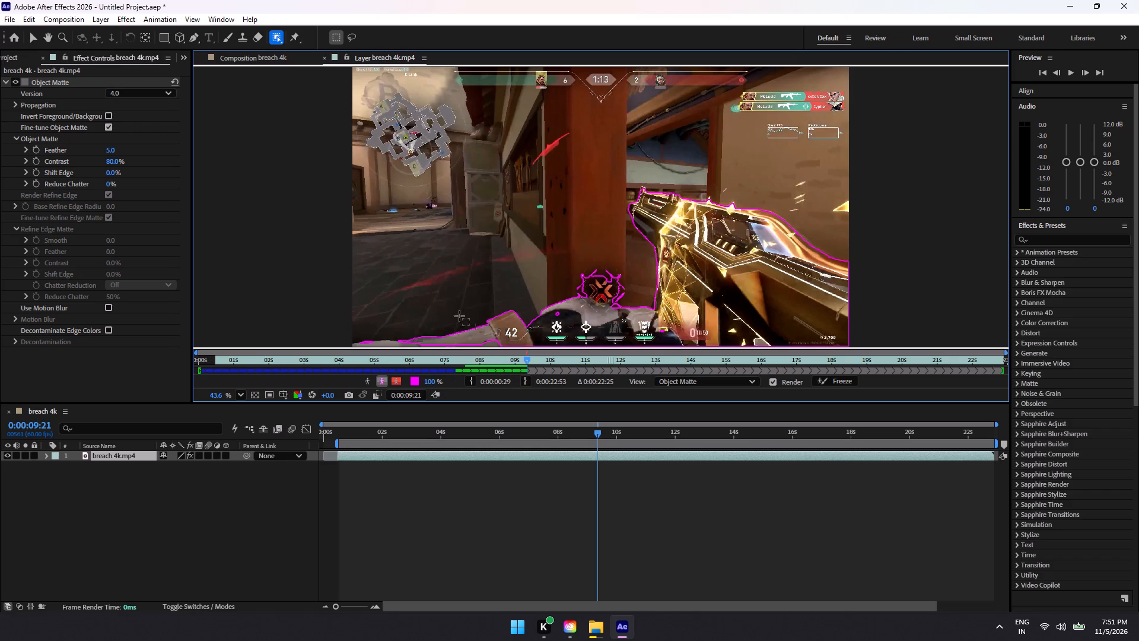
pyautogui.moveTo(454, 312); pyautogui.dragTo(521, 376)
pyautogui.moveTo(453, 321); pyautogui.dragTo(533, 369)
pyautogui.moveTo(475, 322); pyautogui.dragTo(270, 410)
pyautogui.moveTo(270, 410); pyautogui.dragTo(272, 406)
# Fill in the object matte along the lower part of the left forearm.
pyautogui.moveTo(406, 330); pyautogui.dragTo(354, 350)
pyautogui.moveTo(406, 338); pyautogui.dragTo(343, 354)
pyautogui.moveTo(419, 337); pyautogui.dragTo(349, 348)
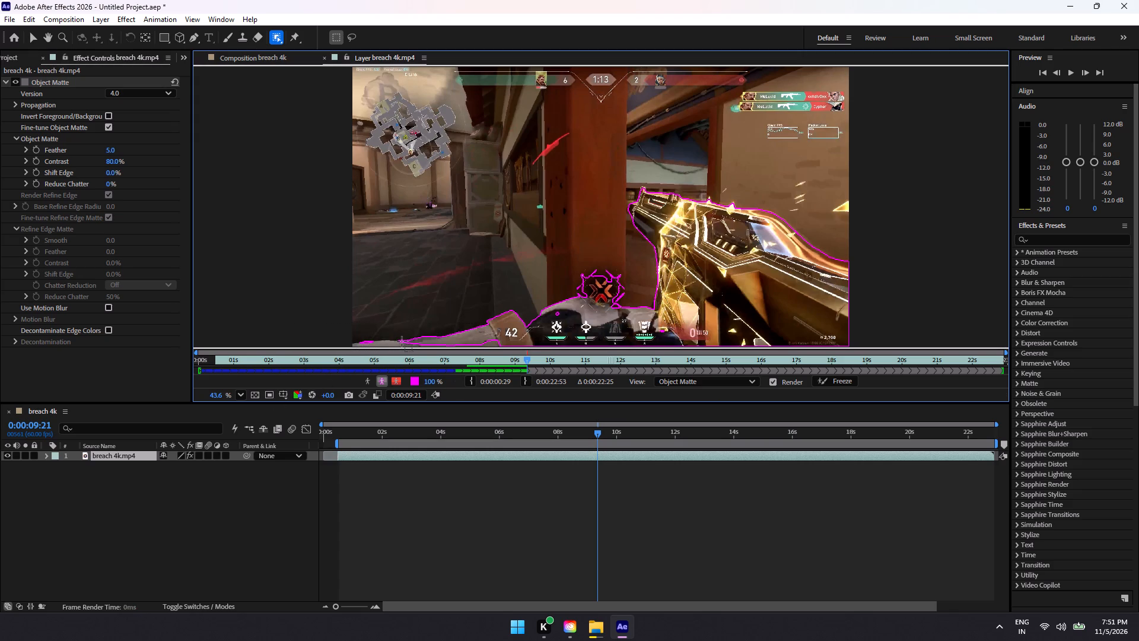
pyautogui.moveTo(408, 345); pyautogui.dragTo(358, 340)
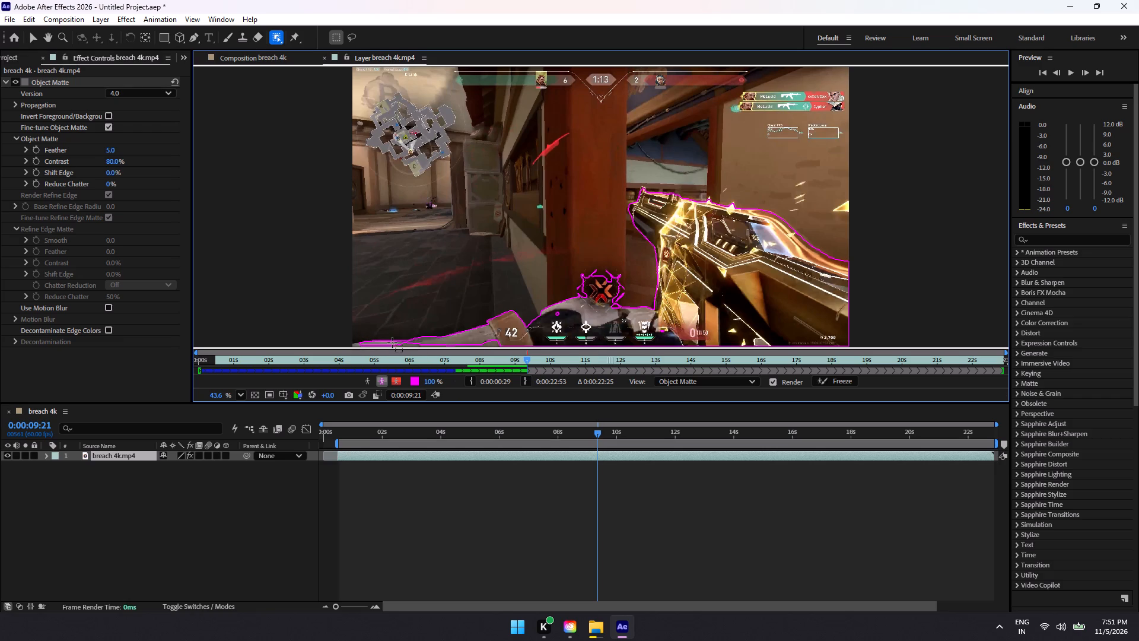
pyautogui.moveTo(393, 342); pyautogui.dragTo(422, 346)
pyautogui.moveTo(398, 342); pyautogui.dragTo(423, 346)
pyautogui.moveTo(423, 346); pyautogui.dragTo(424, 345)
pyautogui.moveTo(425, 344); pyautogui.dragTo(397, 350)
pyautogui.moveTo(397, 350); pyautogui.dragTo(396, 347)
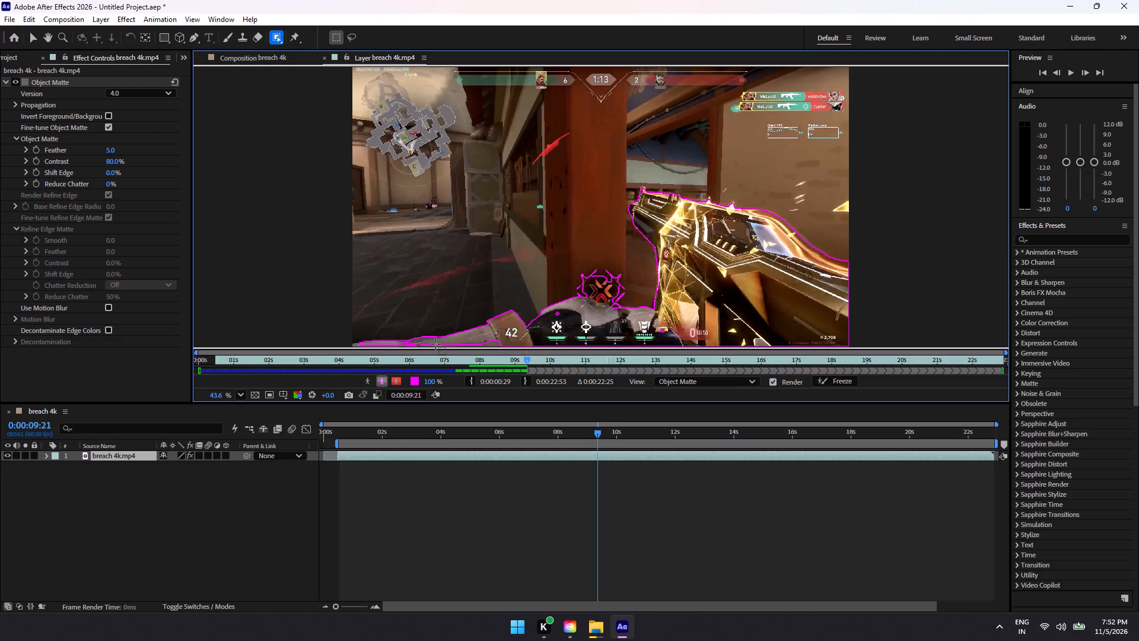
# Touch up the object matte along the frame's bottom edge, from the wrist cuff to the outer end of the forearm.
pyautogui.moveTo(481, 343); pyautogui.dragTo(498, 349)
pyautogui.moveTo(476, 338); pyautogui.dragTo(501, 348)
pyautogui.moveTo(481, 341); pyautogui.dragTo(498, 347)
pyautogui.moveTo(419, 342); pyautogui.dragTo(397, 345)
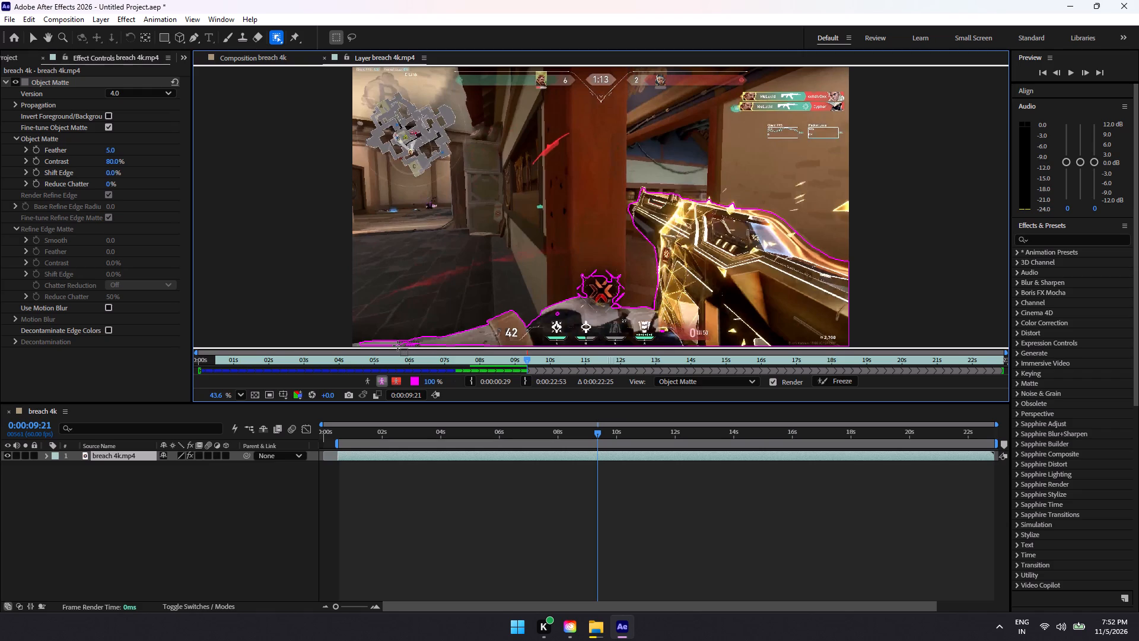
pyautogui.moveTo(397, 345); pyautogui.dragTo(395, 347)
pyautogui.moveTo(415, 342); pyautogui.dragTo(397, 347)
pyautogui.moveTo(375, 343); pyautogui.dragTo(352, 346)
pyautogui.moveTo(352, 346); pyautogui.dragTo(345, 347)
pyautogui.moveTo(368, 342); pyautogui.dragTo(354, 346)
pyautogui.moveTo(354, 346); pyautogui.dragTo(354, 346)
pyautogui.moveTo(365, 343); pyautogui.dragTo(352, 345)
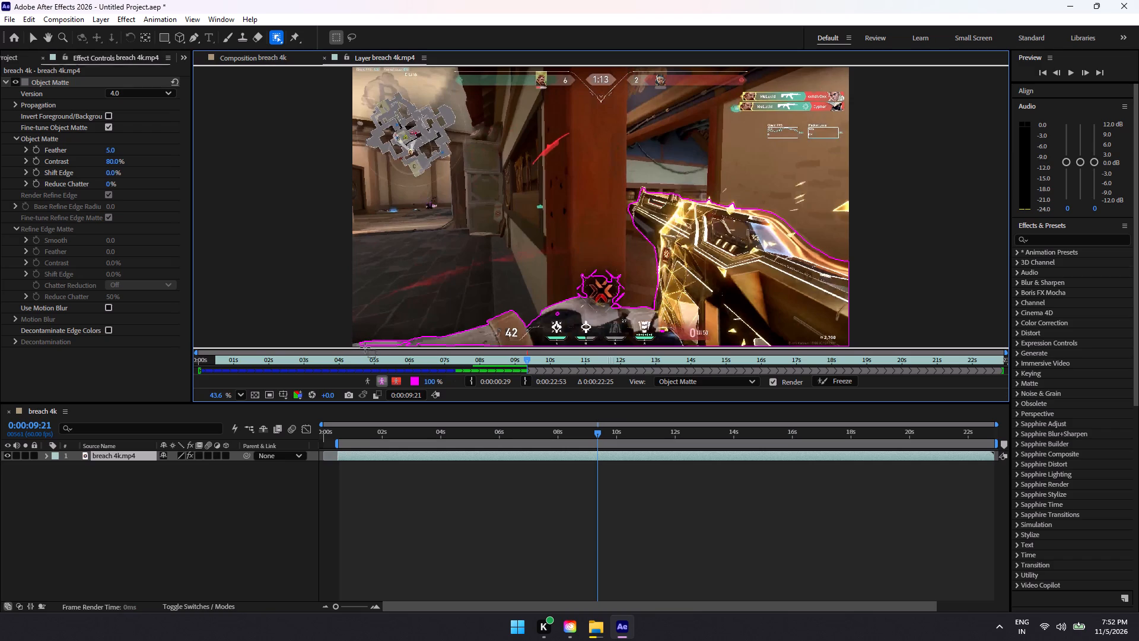
pyautogui.moveTo(368, 342); pyautogui.dragTo(354, 344)
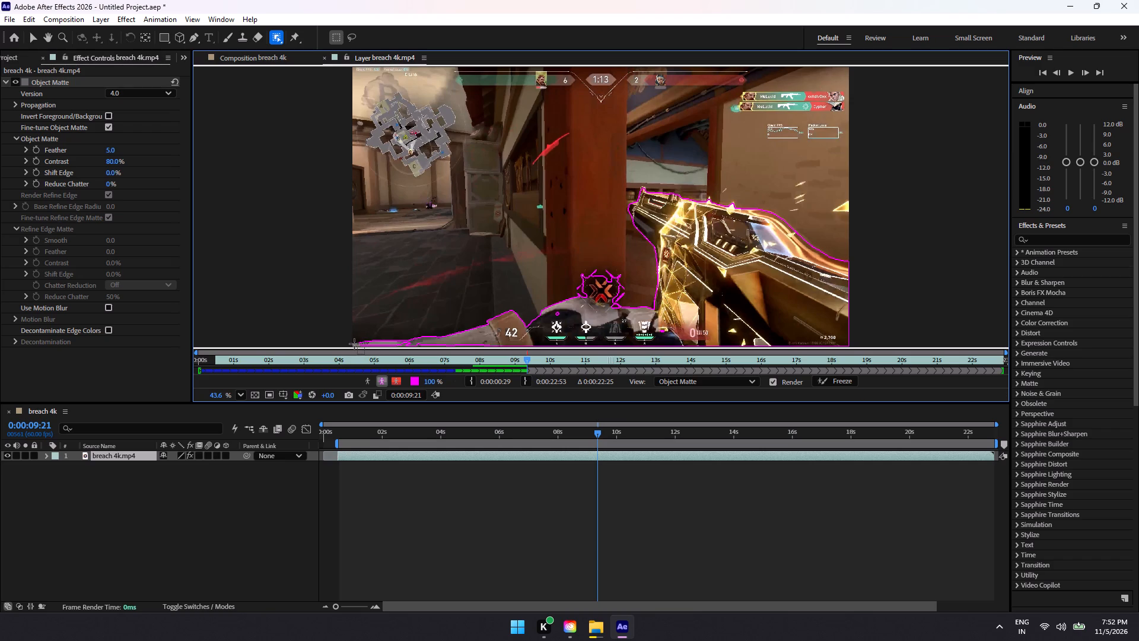
pyautogui.moveTo(354, 344); pyautogui.dragTo(355, 345)
# Resume playback from 0:00:09:21 to propagate the corrected object matte.
pyautogui.click(1070, 75)
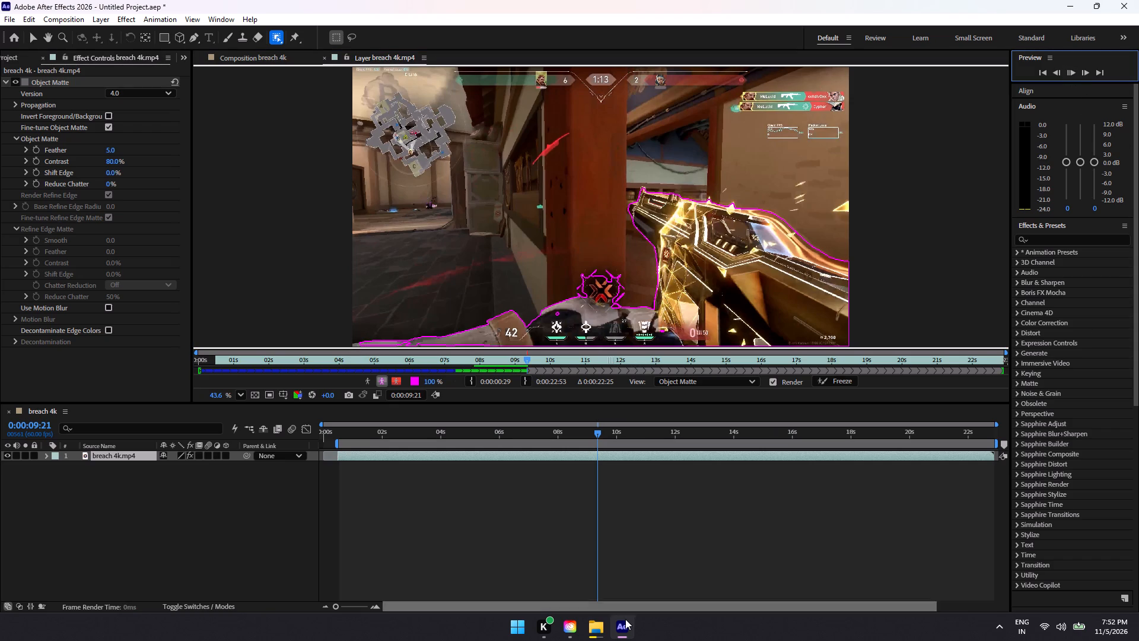
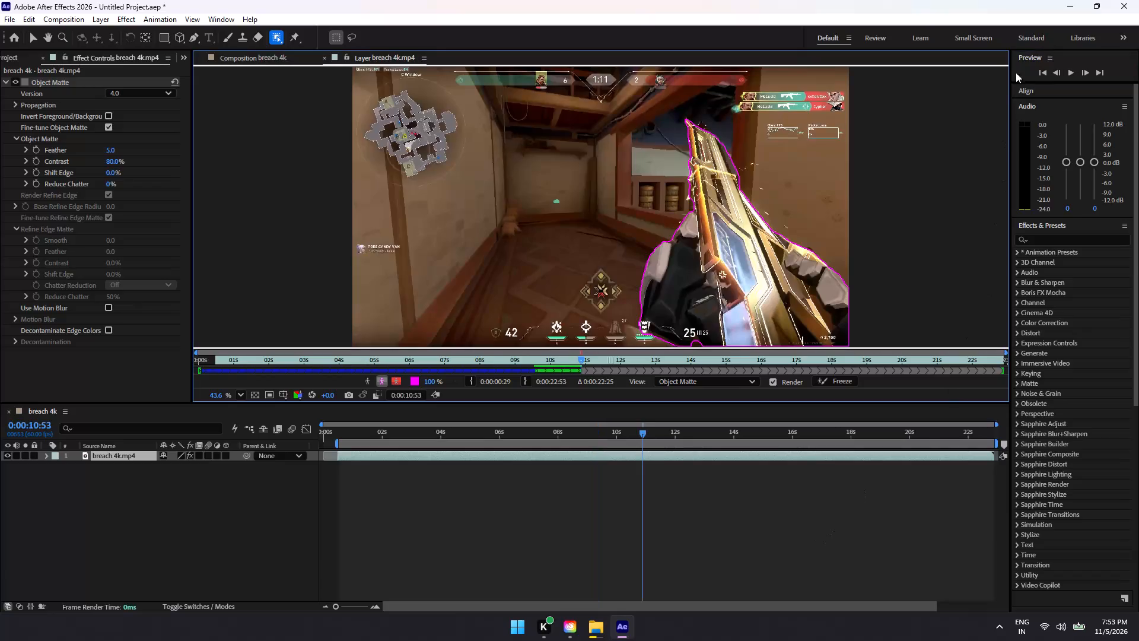
# At 0:00:10:46, remove the diamond-shaped kill emblem beside the left hand from the object matte.
pyautogui.click(1059, 74)
pyautogui.click(1059, 74)
pyautogui.doubleClick(1059, 74)
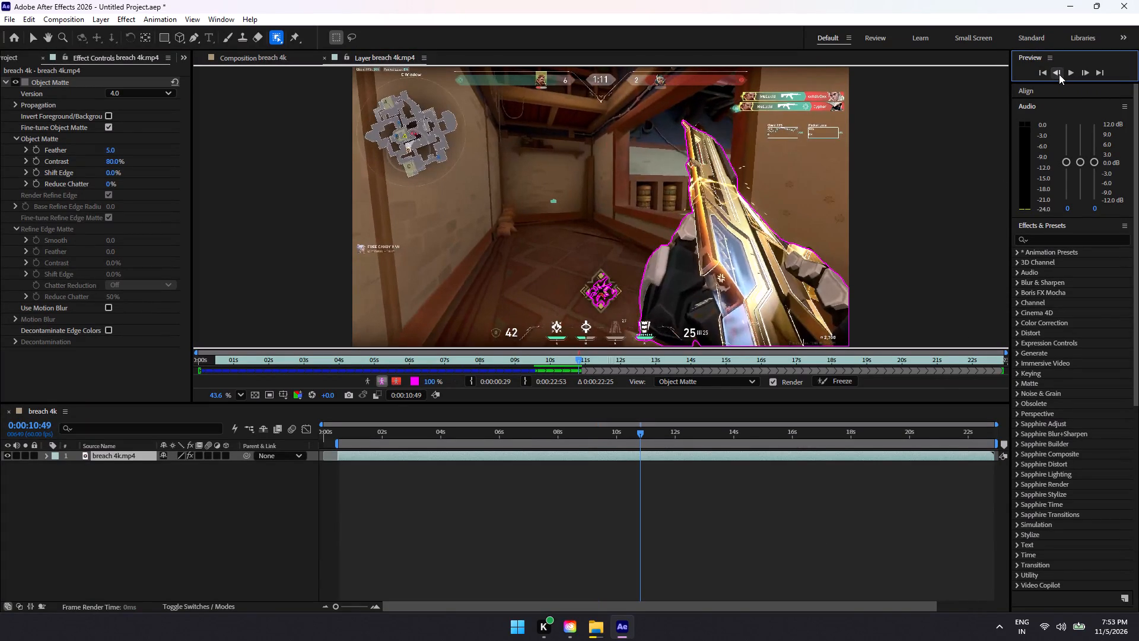
pyautogui.click(1059, 74)
pyautogui.click(1059, 74)
pyautogui.click(1059, 74)
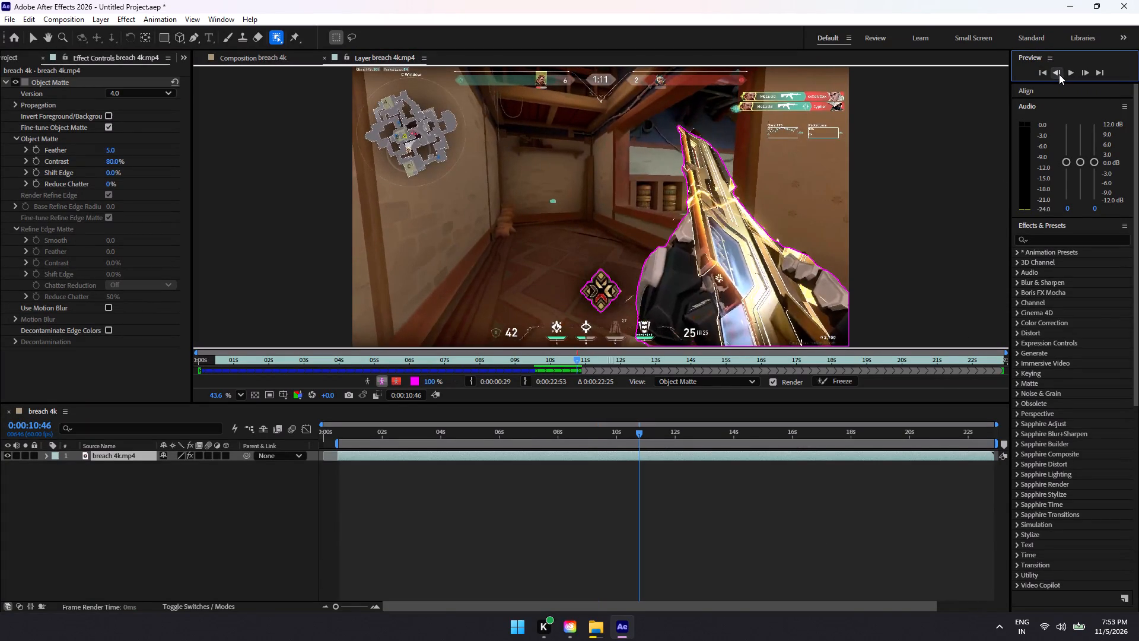
pyautogui.click(1059, 74)
pyautogui.click(1059, 74)
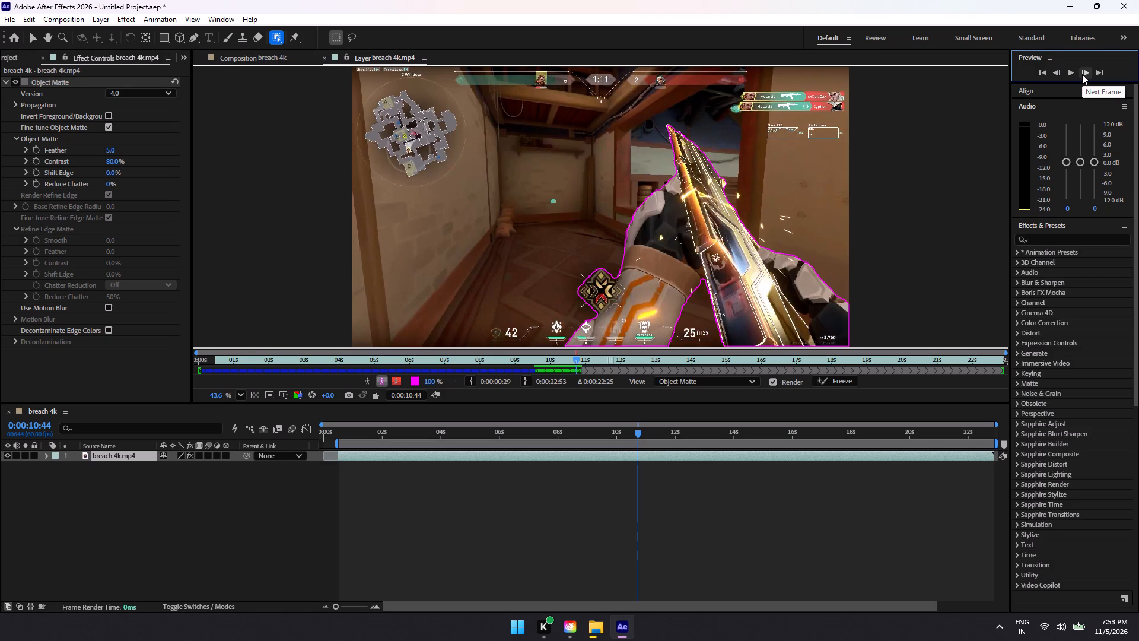
pyautogui.click(1082, 74)
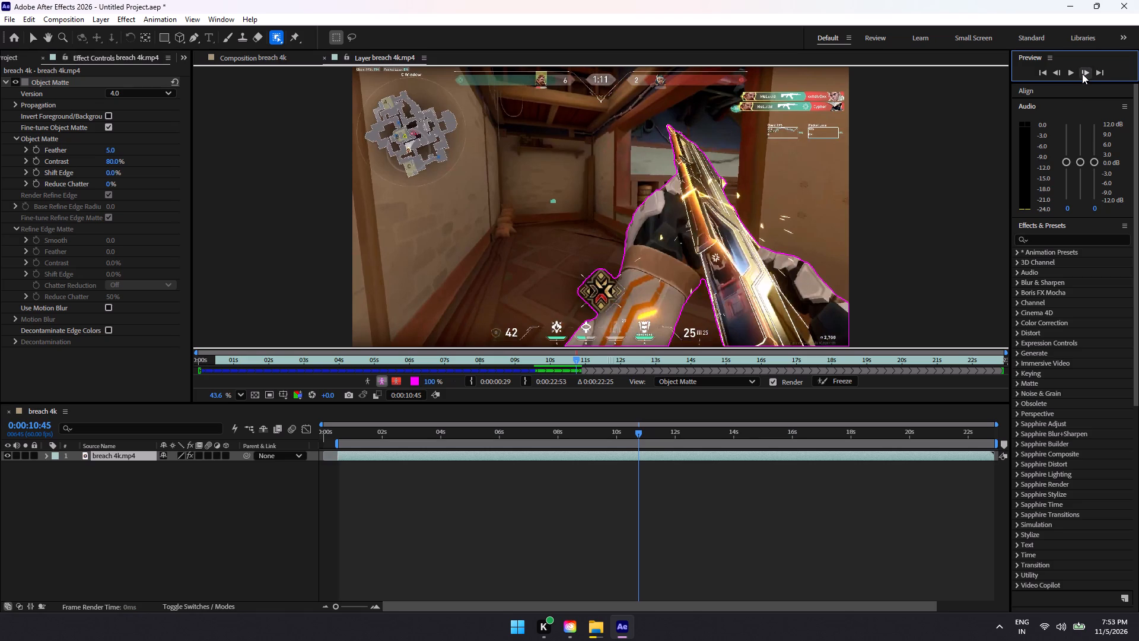
pyautogui.click(1082, 74)
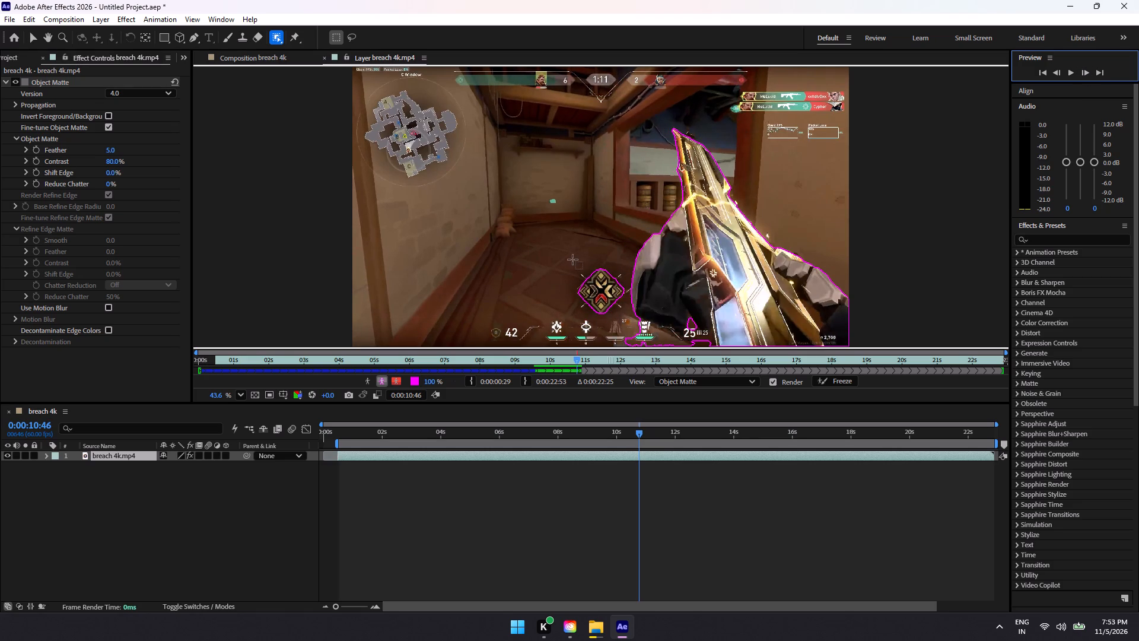
pyautogui.keyDown('alt'); pyautogui.moveTo(577, 255); pyautogui.dragTo(623, 321); pyautogui.keyUp('alt')
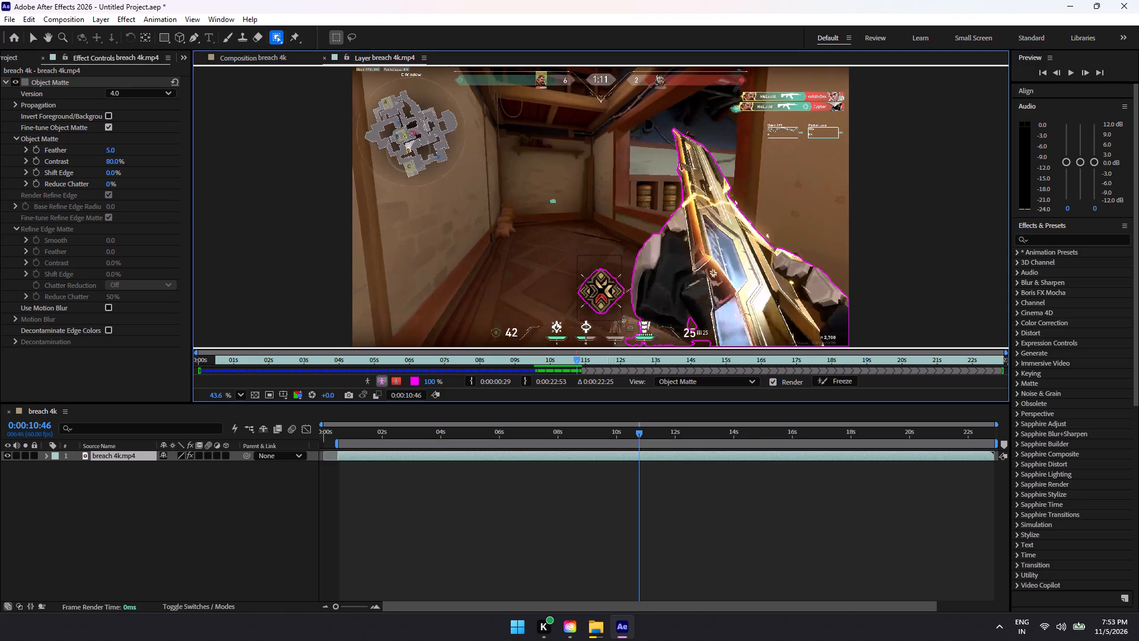
pyautogui.keyDown('alt'); pyautogui.moveTo(623, 321); pyautogui.dragTo(624, 321); pyautogui.keyUp('alt')
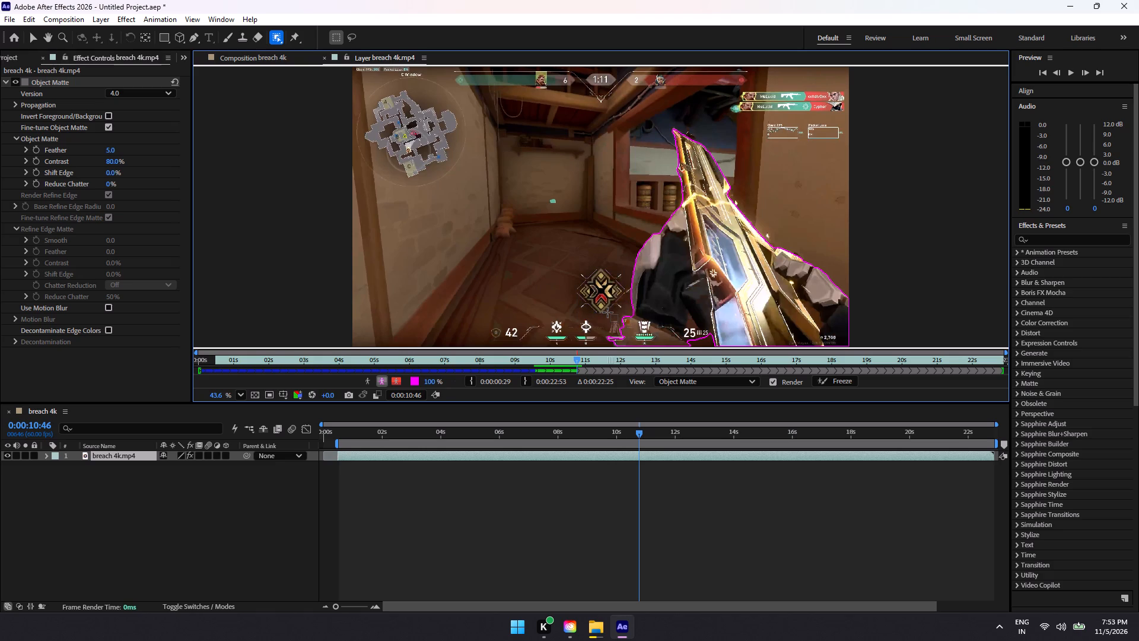
# Play from 0:00:10:46 to propagate the corrected object matte, stopping at 0:00:11:22.
pyautogui.click(1067, 75)
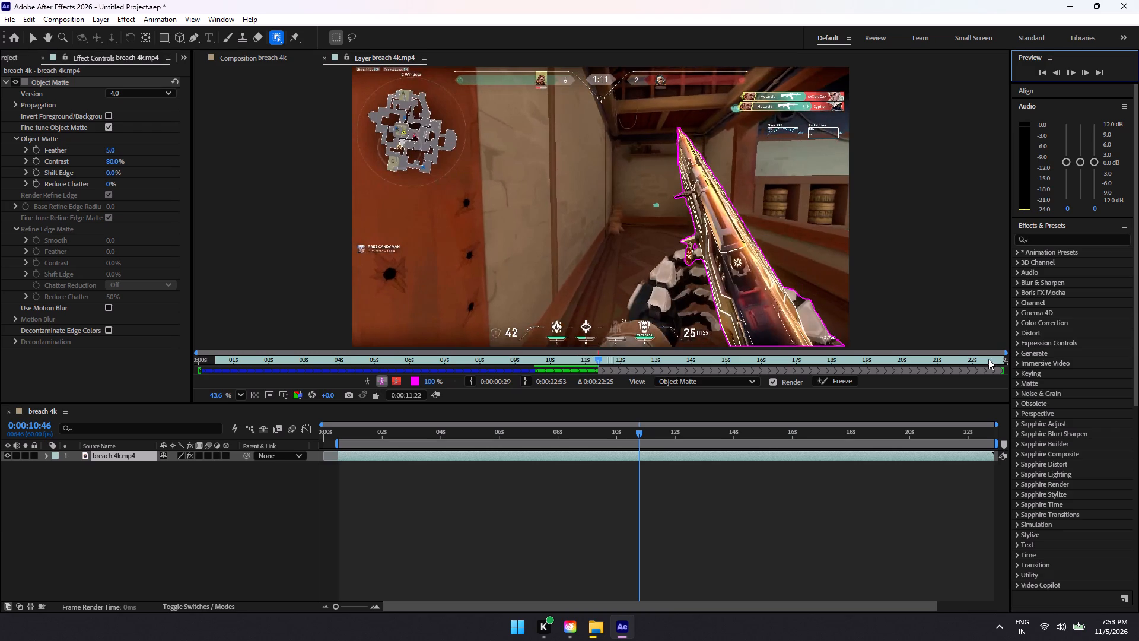
pyautogui.press('space')
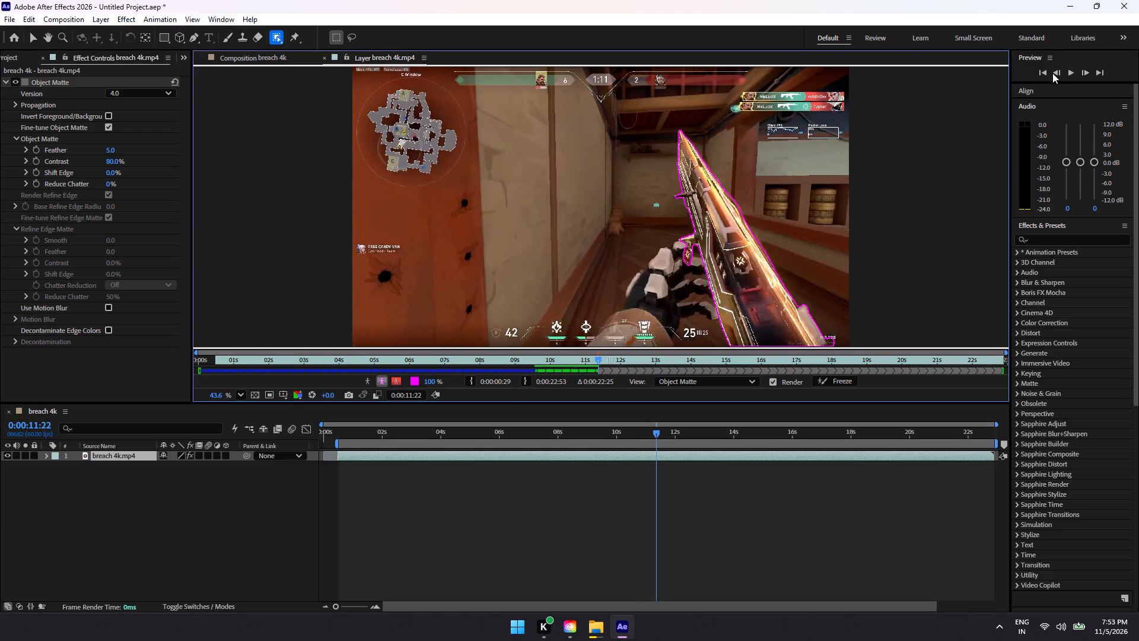
# At 0:00:11:14, add the left-hand fingers beside the gun's lower end to the object matte.
pyautogui.click(1052, 72)
pyautogui.click(1052, 72)
pyautogui.click(1052, 72)
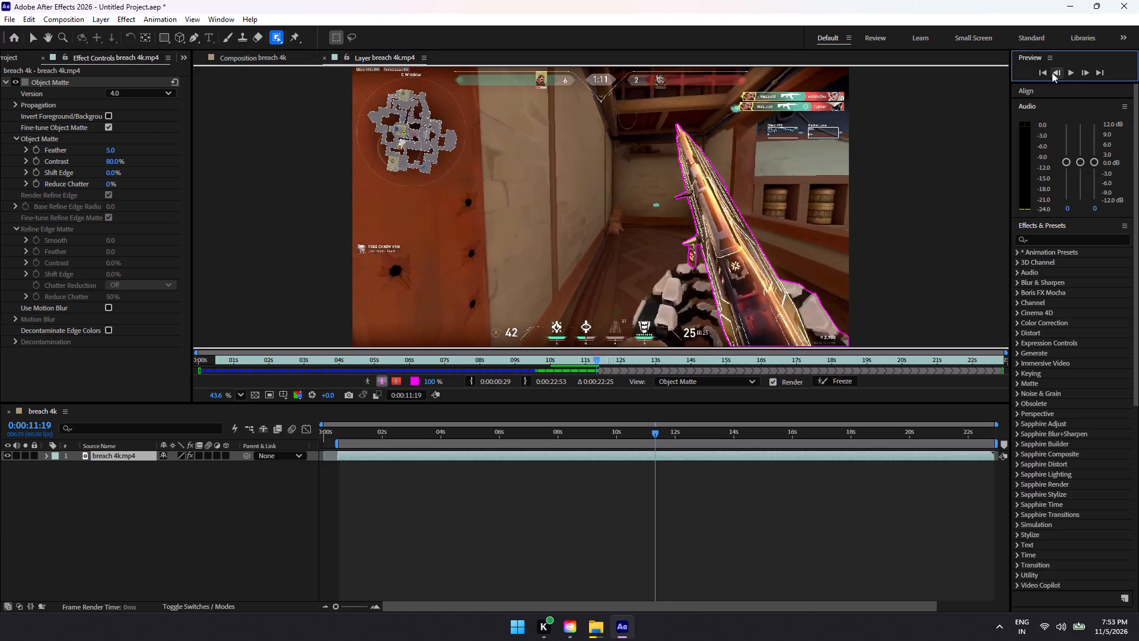
pyautogui.click(1052, 72)
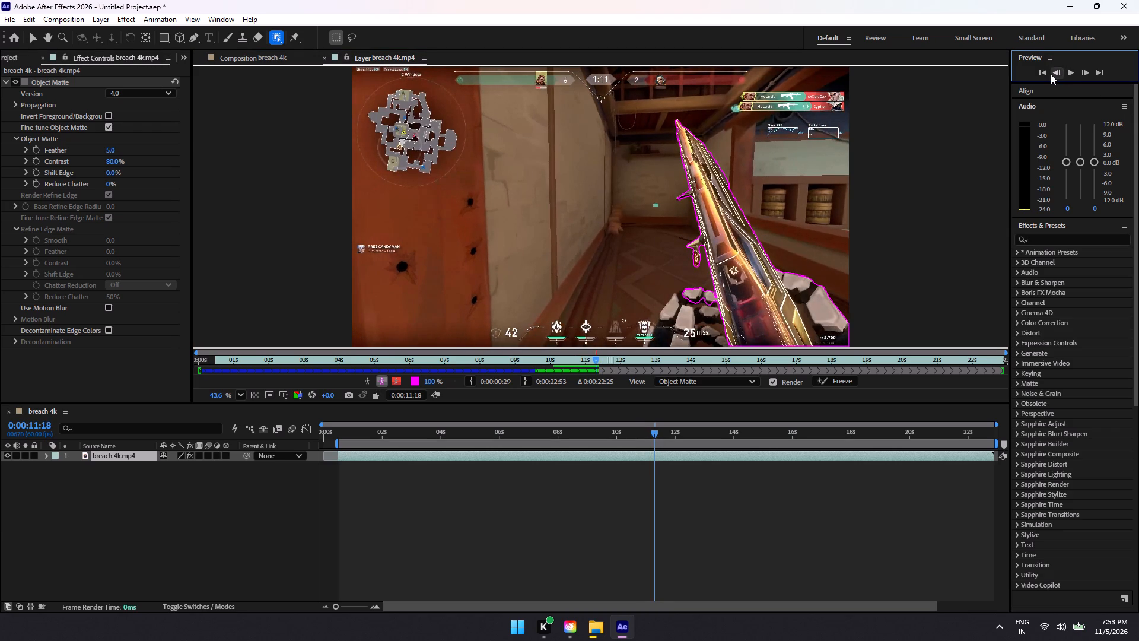
pyautogui.click(1051, 74)
pyautogui.click(1051, 74)
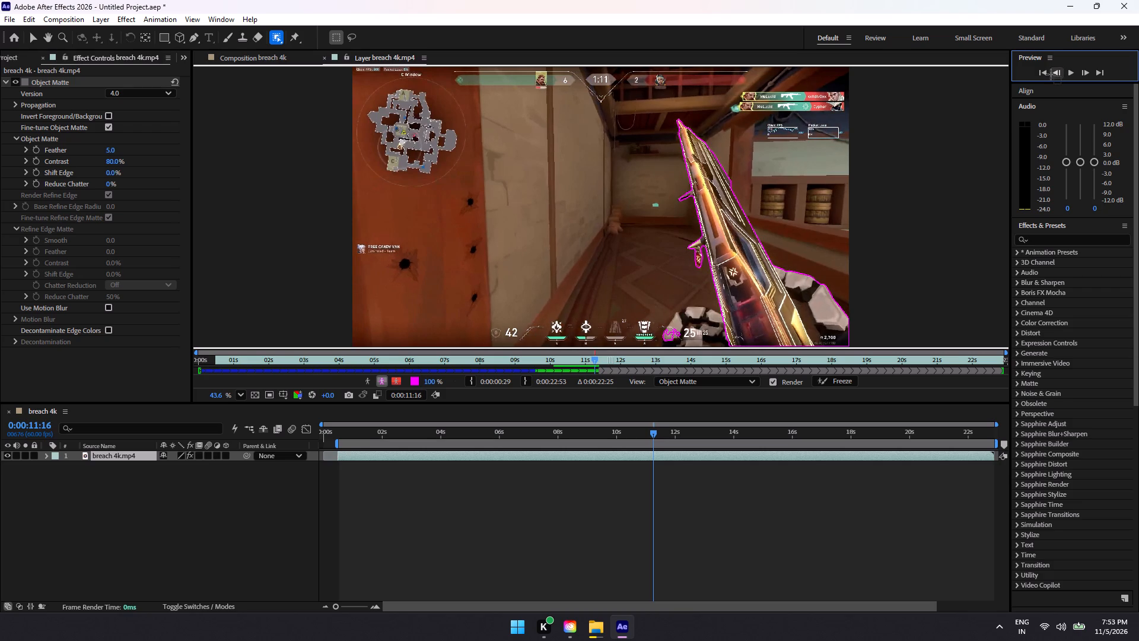
pyautogui.click(1051, 74)
pyautogui.click(1051, 74)
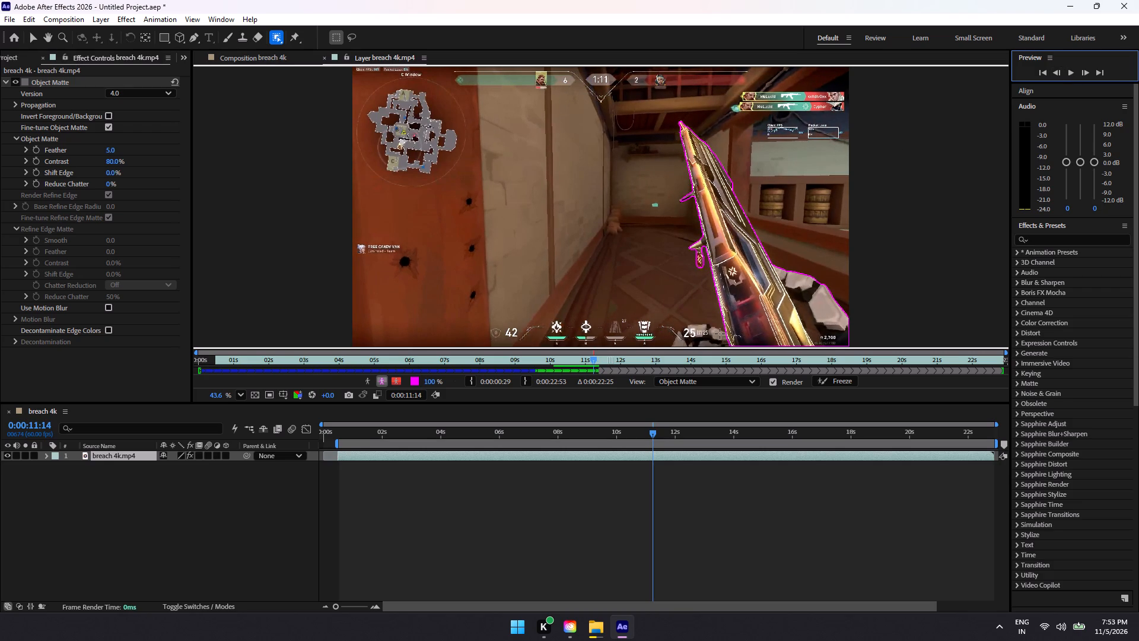
pyautogui.moveTo(707, 316); pyautogui.dragTo(676, 350)
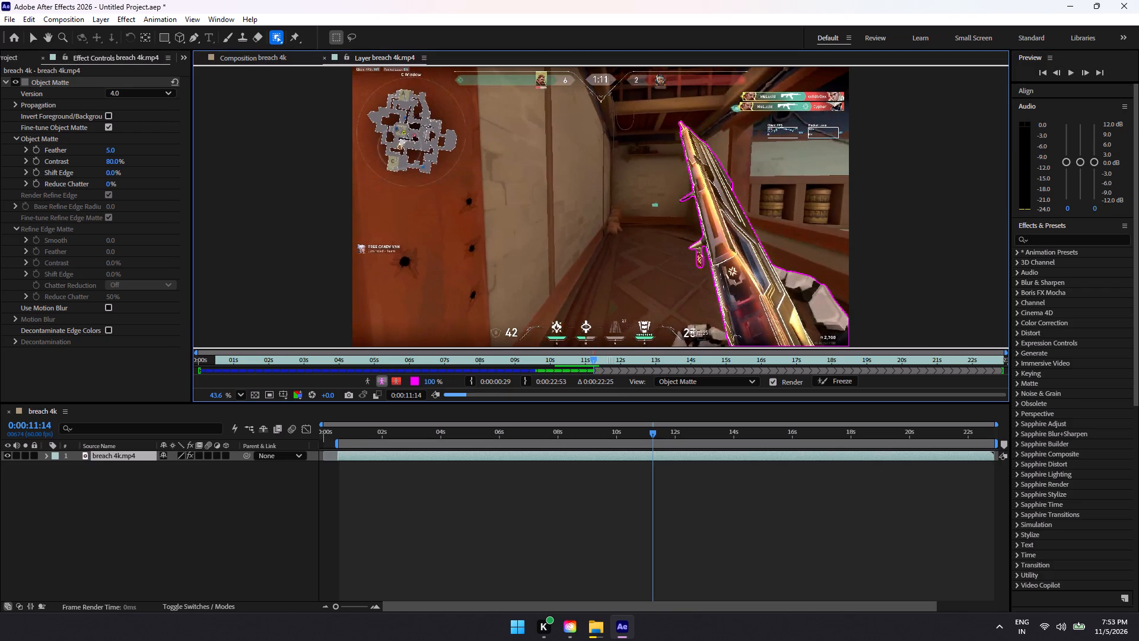
pyautogui.moveTo(734, 322); pyautogui.dragTo(673, 345)
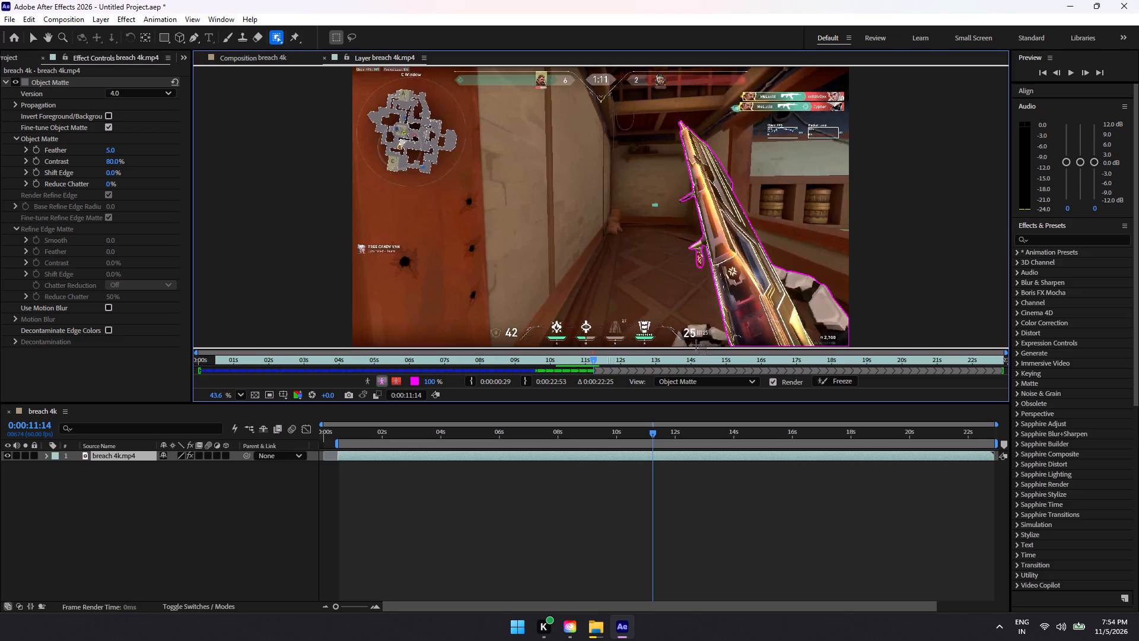
pyautogui.moveTo(727, 323); pyautogui.dragTo(669, 345)
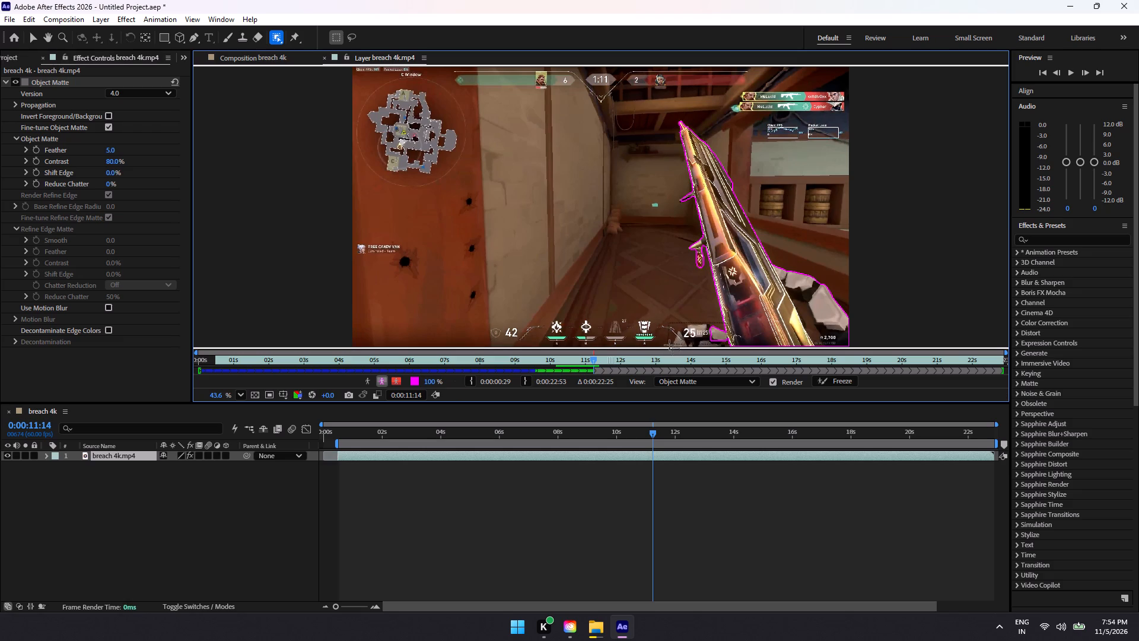
pyautogui.moveTo(669, 345); pyautogui.dragTo(672, 351)
# Extend the object matte outward from the gun's base over the left-hand fingers along the frame's bottom edge.
pyautogui.moveTo(715, 313); pyautogui.dragTo(688, 334)
pyautogui.moveTo(688, 334); pyautogui.dragTo(675, 348)
pyautogui.moveTo(675, 348); pyautogui.dragTo(675, 346)
pyautogui.moveTo(715, 334); pyautogui.dragTo(682, 341)
pyautogui.moveTo(682, 341); pyautogui.dragTo(676, 343)
pyautogui.moveTo(715, 337); pyautogui.dragTo(675, 344)
pyautogui.moveTo(675, 344); pyautogui.dragTo(675, 345)
pyautogui.moveTo(715, 339); pyautogui.dragTo(677, 345)
pyautogui.moveTo(677, 345); pyautogui.dragTo(669, 347)
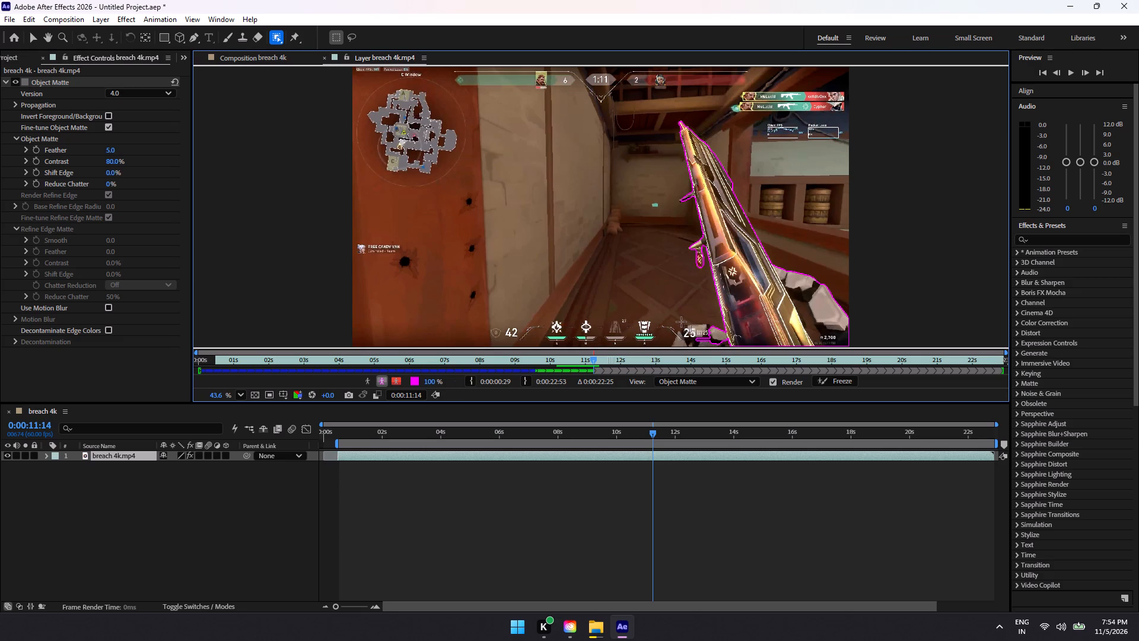
# Include the upper fingertips of the left hand, over the ammo counter, in the object matte.
pyautogui.moveTo(683, 322); pyautogui.dragTo(714, 332)
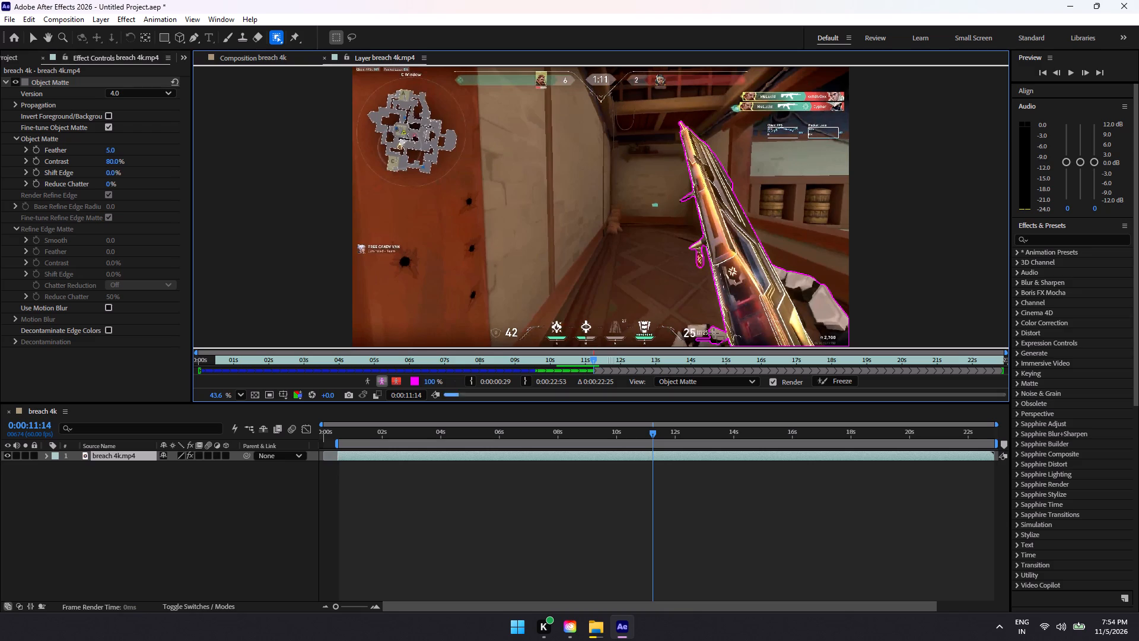
pyautogui.moveTo(693, 325); pyautogui.dragTo(705, 343)
pyautogui.moveTo(700, 326); pyautogui.dragTo(685, 331)
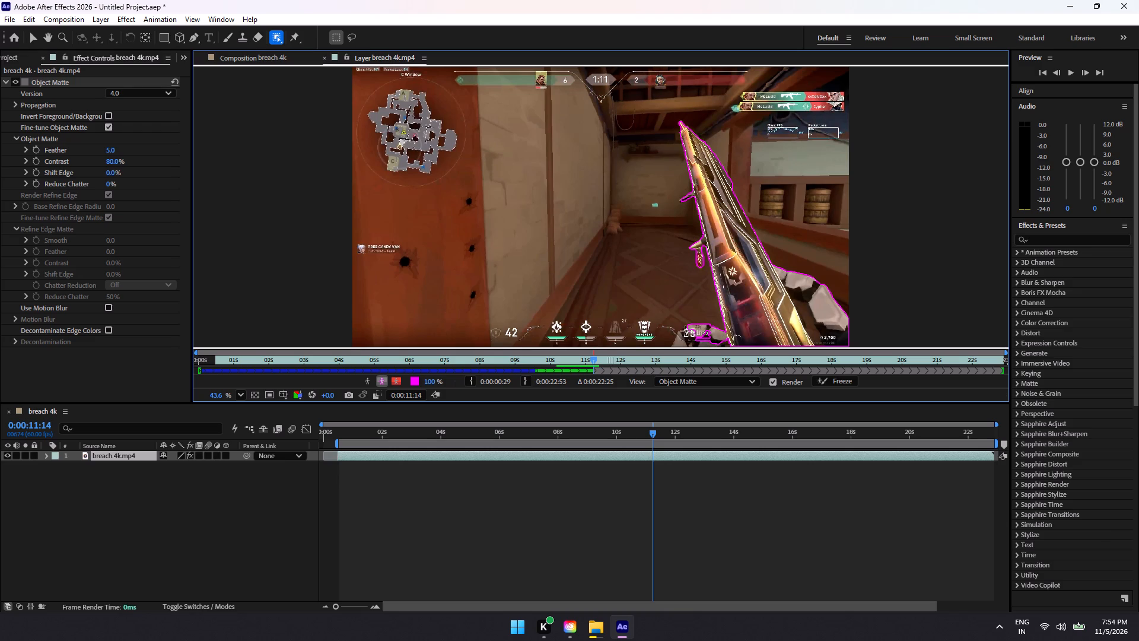
pyautogui.moveTo(685, 331); pyautogui.dragTo(680, 342)
pyautogui.moveTo(701, 328); pyautogui.dragTo(678, 343)
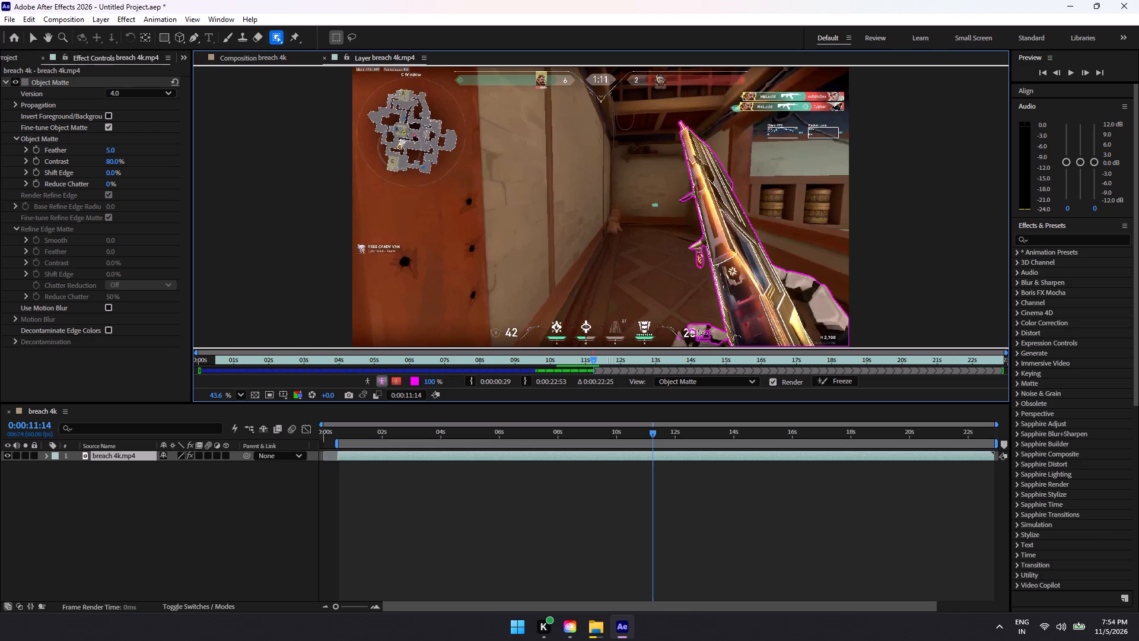
pyautogui.moveTo(678, 329); pyautogui.dragTo(716, 345)
pyautogui.moveTo(721, 337); pyautogui.dragTo(692, 345)
pyautogui.moveTo(717, 335); pyautogui.dragTo(695, 331)
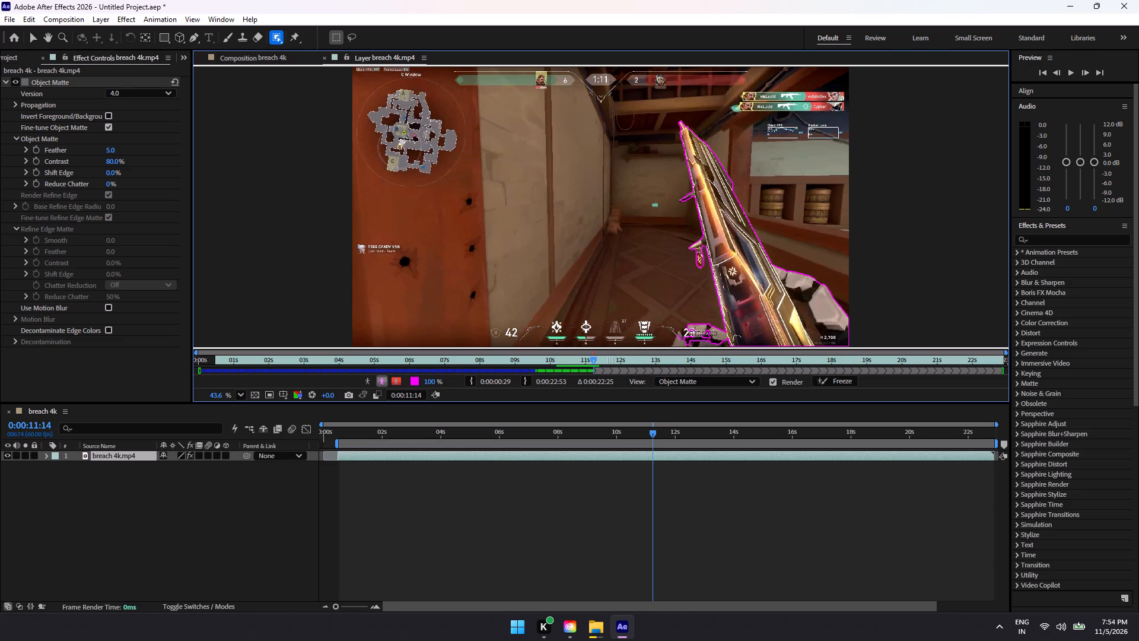
# Refine the object matte around the left-hand fingers between the gun's base and the ammo counter.
pyautogui.moveTo(704, 345); pyautogui.dragTo(711, 330)
pyautogui.moveTo(715, 331); pyautogui.dragTo(715, 331)
pyautogui.moveTo(715, 331); pyautogui.dragTo(675, 347)
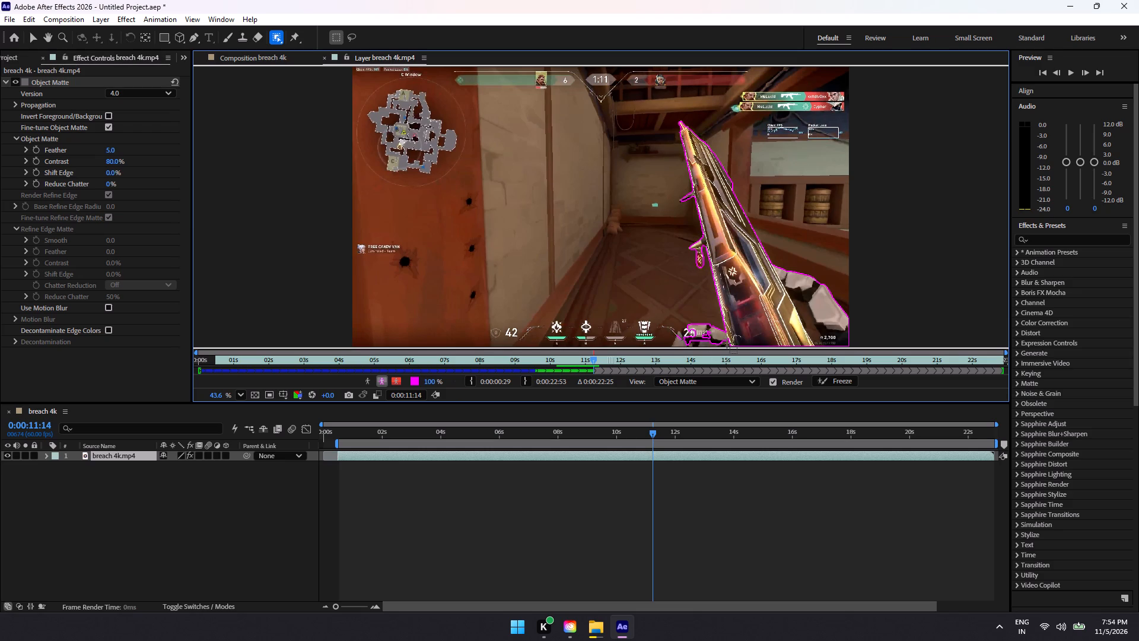
pyautogui.moveTo(715, 334); pyautogui.dragTo(699, 341)
pyautogui.moveTo(712, 331); pyautogui.dragTo(699, 338)
pyautogui.moveTo(717, 332); pyautogui.dragTo(701, 338)
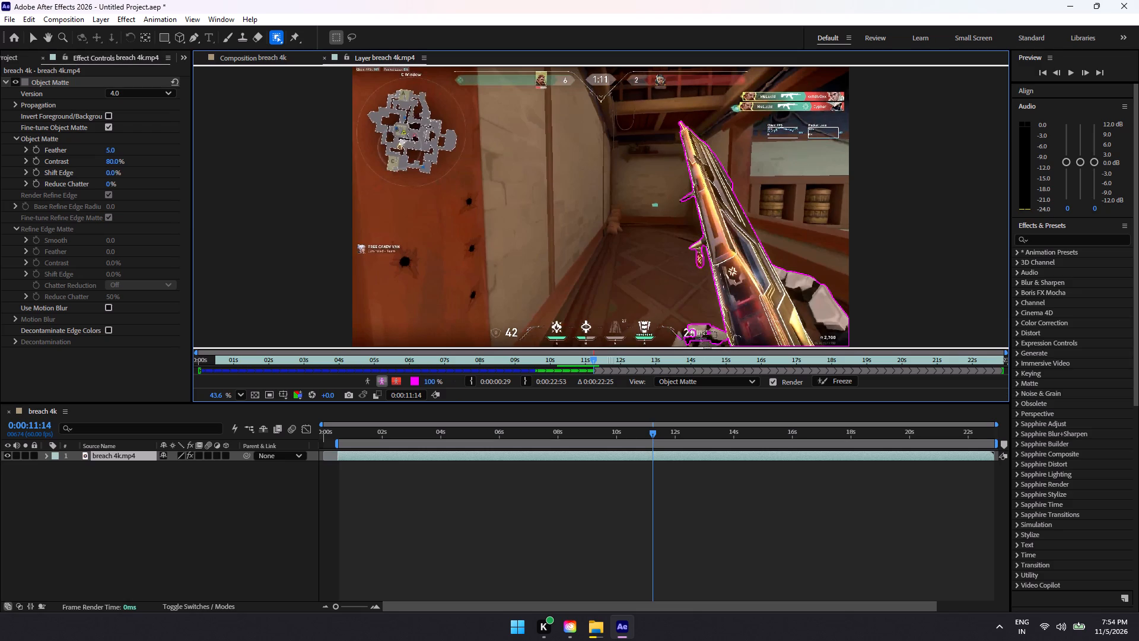
pyautogui.moveTo(701, 338); pyautogui.dragTo(699, 339)
pyautogui.moveTo(714, 331); pyautogui.dragTo(679, 343)
pyautogui.moveTo(679, 343); pyautogui.dragTo(680, 343)
pyautogui.moveTo(697, 326); pyautogui.dragTo(677, 338)
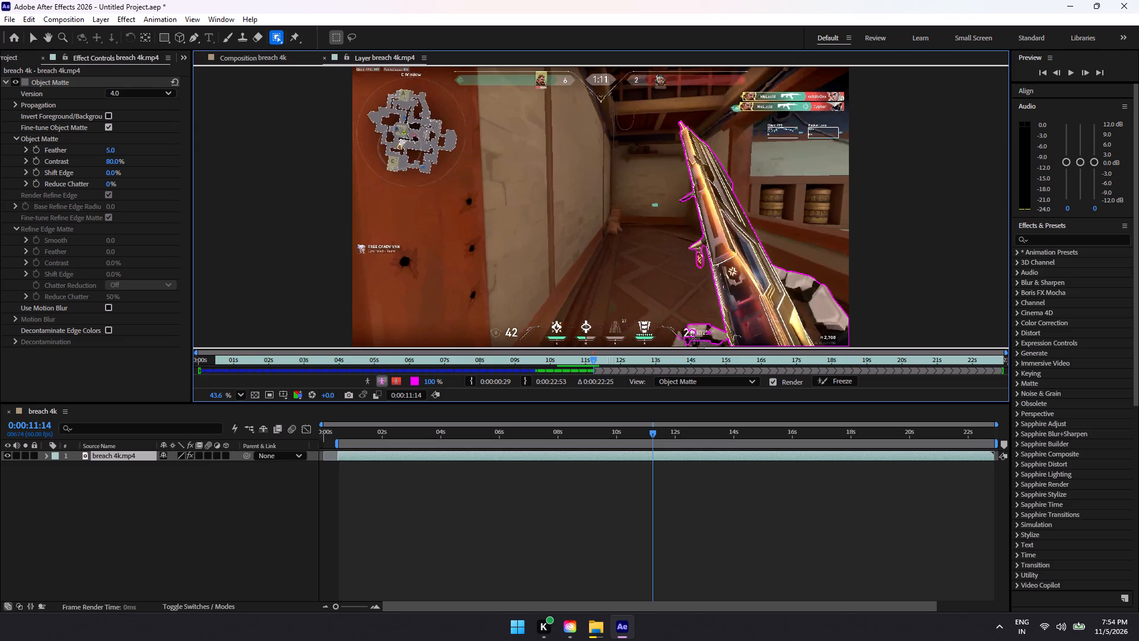
# Correct the object matte's edge around the ammo counter digits and the fingers below them.
pyautogui.moveTo(679, 329); pyautogui.dragTo(693, 338)
pyautogui.moveTo(678, 331); pyautogui.dragTo(689, 341)
pyautogui.moveTo(674, 338); pyautogui.dragTo(691, 344)
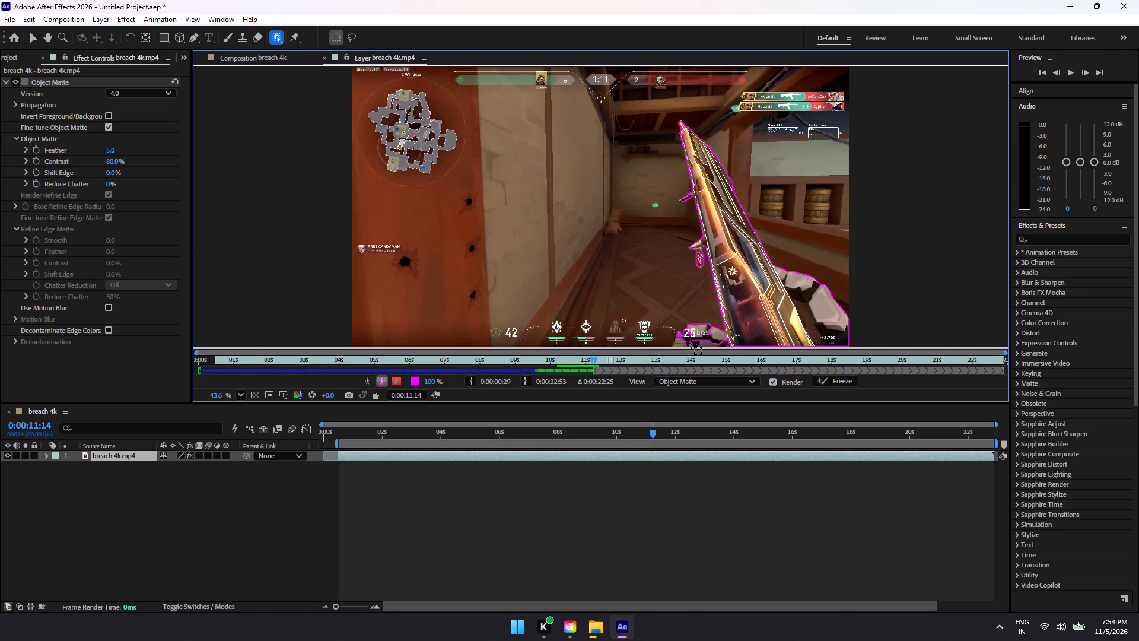
pyautogui.moveTo(691, 344); pyautogui.dragTo(695, 346)
pyautogui.moveTo(693, 339); pyautogui.dragTo(708, 345)
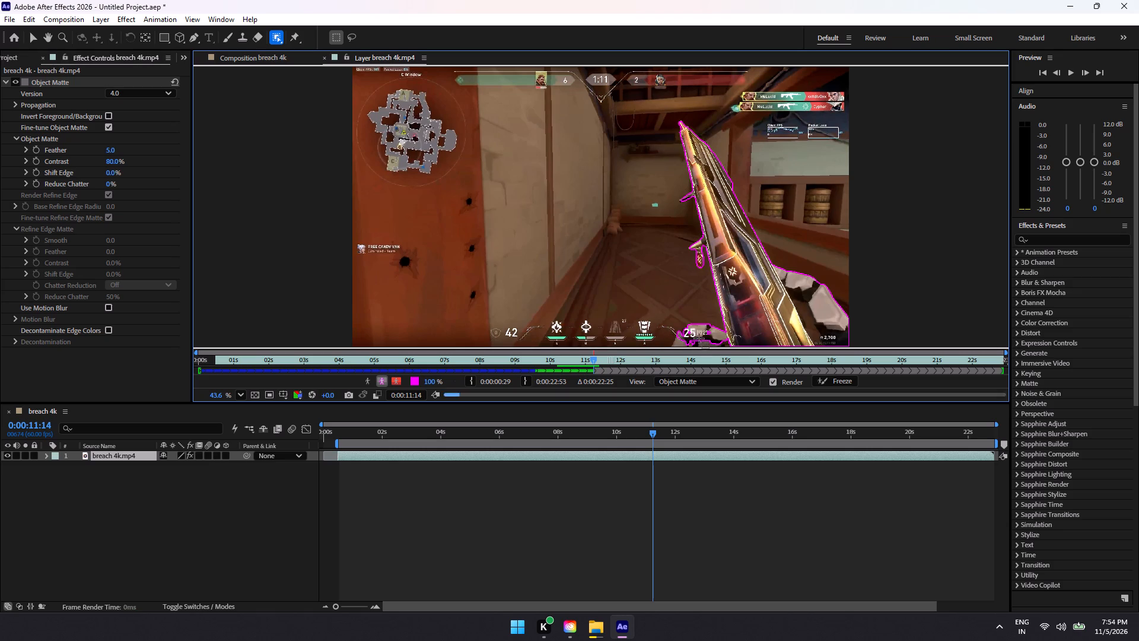
pyautogui.moveTo(698, 337); pyautogui.dragTo(713, 347)
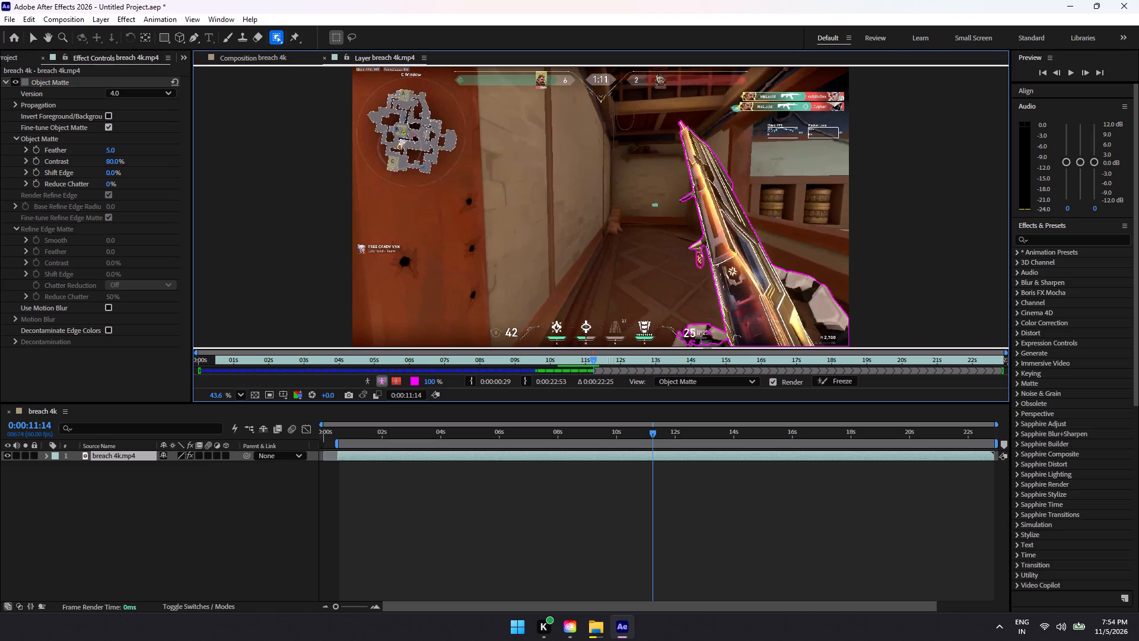
pyautogui.moveTo(701, 338); pyautogui.dragTo(718, 345)
# Clean up the object matte around the outermost left-hand fingertips, below the ammo counter at the frame's bottom edge.
pyautogui.moveTo(690, 339); pyautogui.dragTo(670, 345)
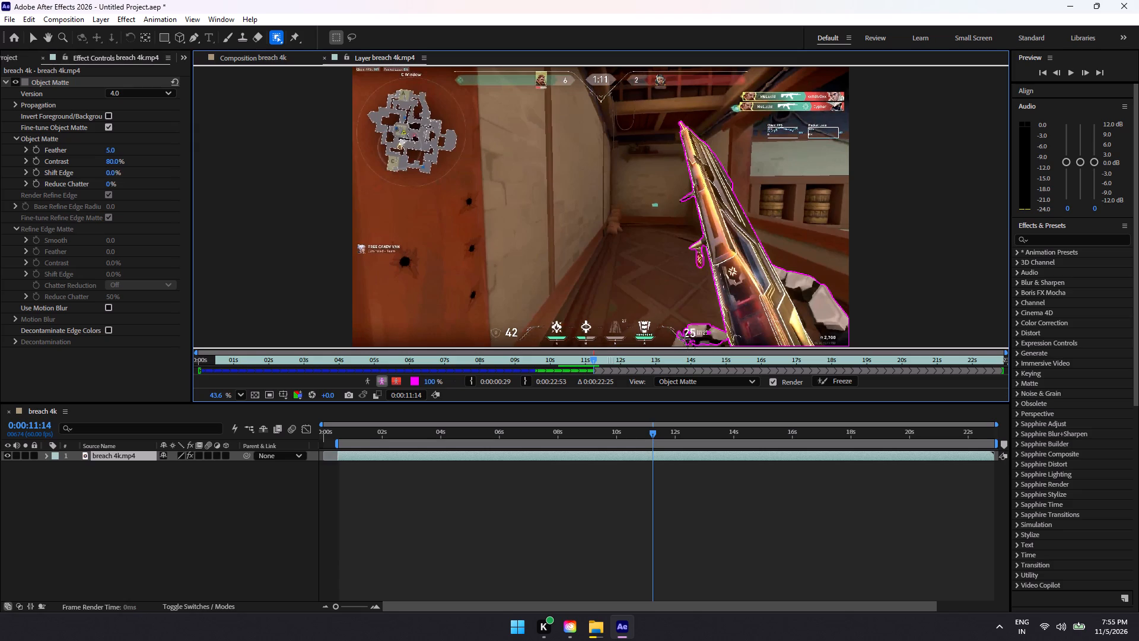
pyautogui.moveTo(680, 334); pyautogui.dragTo(672, 347)
pyautogui.moveTo(682, 337); pyautogui.dragTo(672, 346)
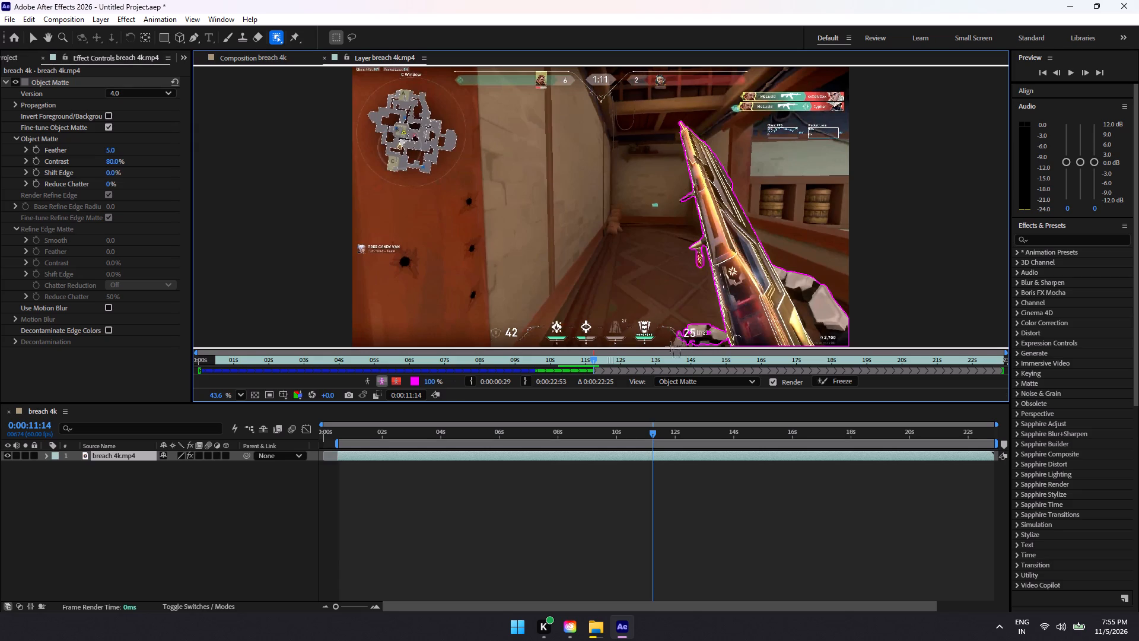
pyautogui.moveTo(683, 337); pyautogui.dragTo(671, 347)
pyautogui.moveTo(672, 341); pyautogui.dragTo(688, 344)
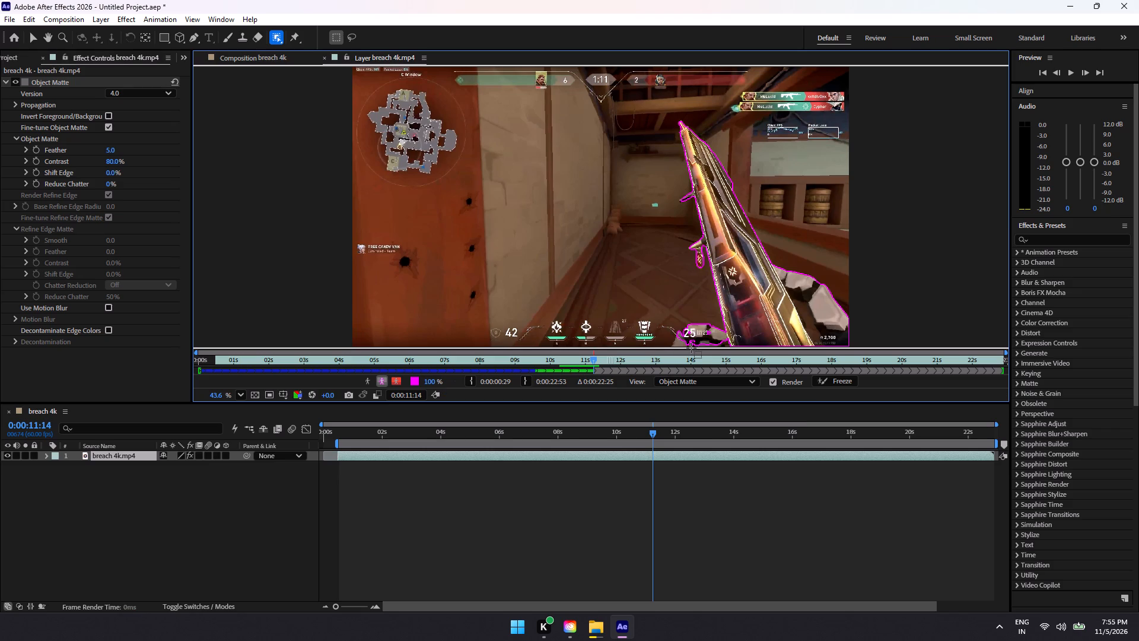
pyautogui.moveTo(669, 339); pyautogui.dragTo(693, 345)
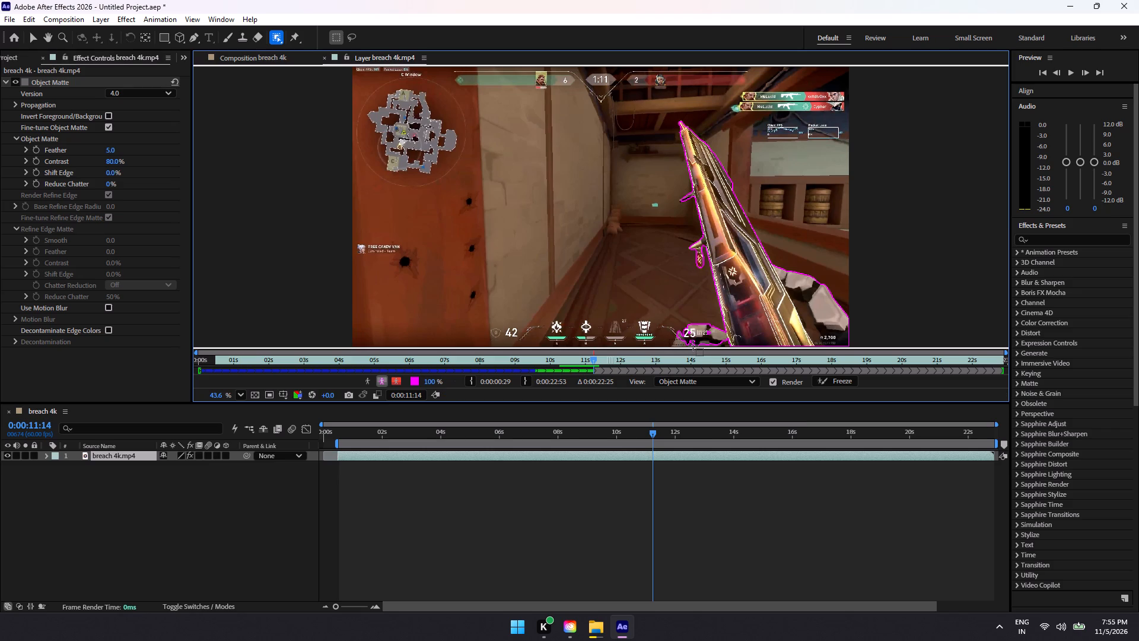
pyautogui.moveTo(672, 342); pyautogui.dragTo(693, 341)
pyautogui.moveTo(693, 341); pyautogui.dragTo(698, 346)
pyautogui.moveTo(672, 339); pyautogui.dragTo(677, 338)
pyautogui.moveTo(677, 338); pyautogui.dragTo(692, 345)
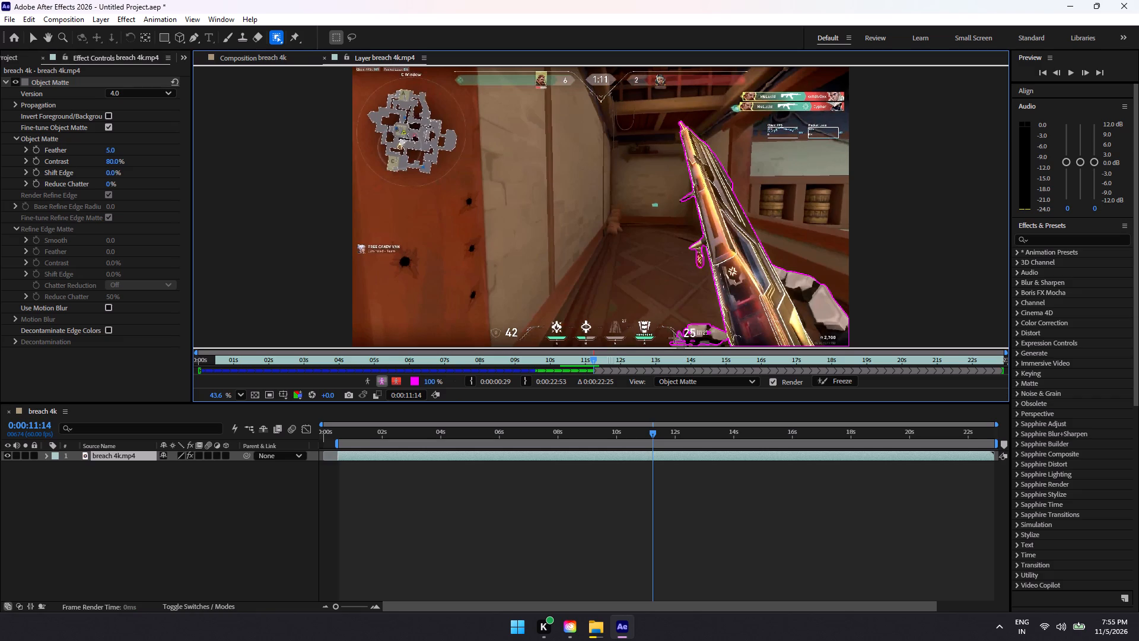
pyautogui.moveTo(673, 335); pyautogui.dragTo(684, 344)
# Play from 0:00:11:14 to propagate the corrected object matte, stopping at 0:00:11:35.
pyautogui.click(1071, 74)
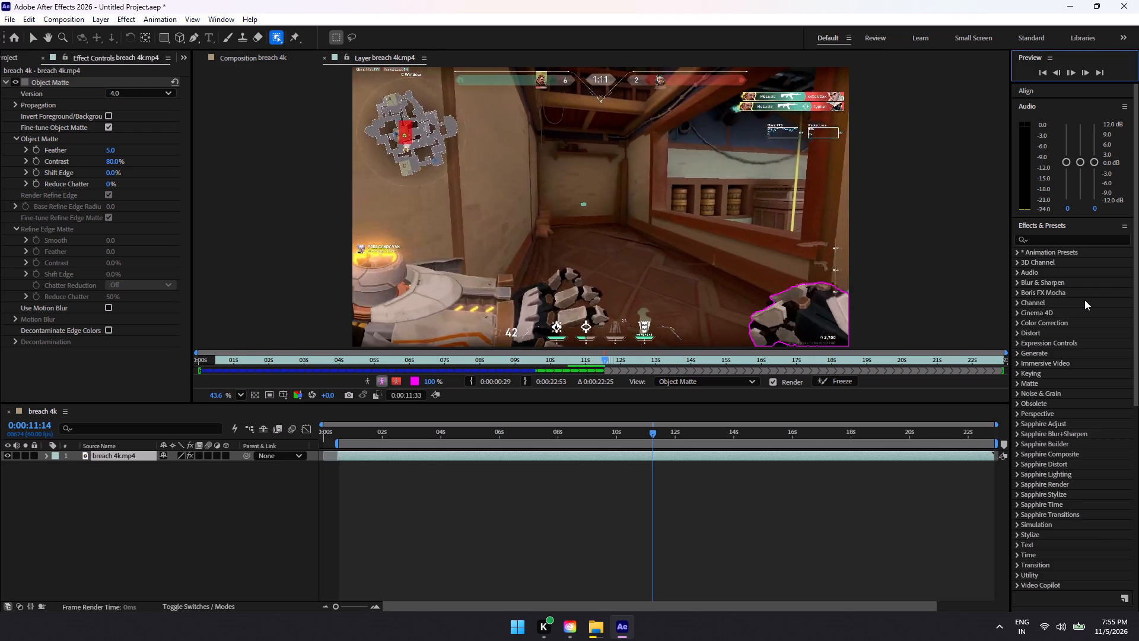
pyautogui.press('space')
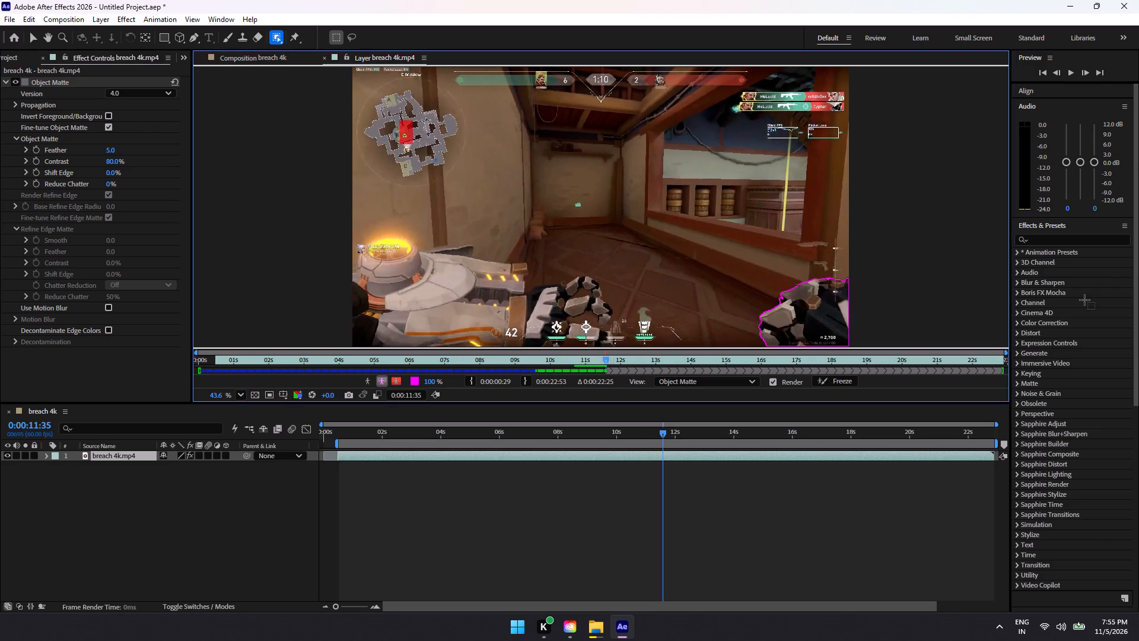
# Go back to 0:00:11:23 and remove the stray matte patch below the barrels near the footage's right edge.
pyautogui.click(1060, 69)
pyautogui.click(1060, 69)
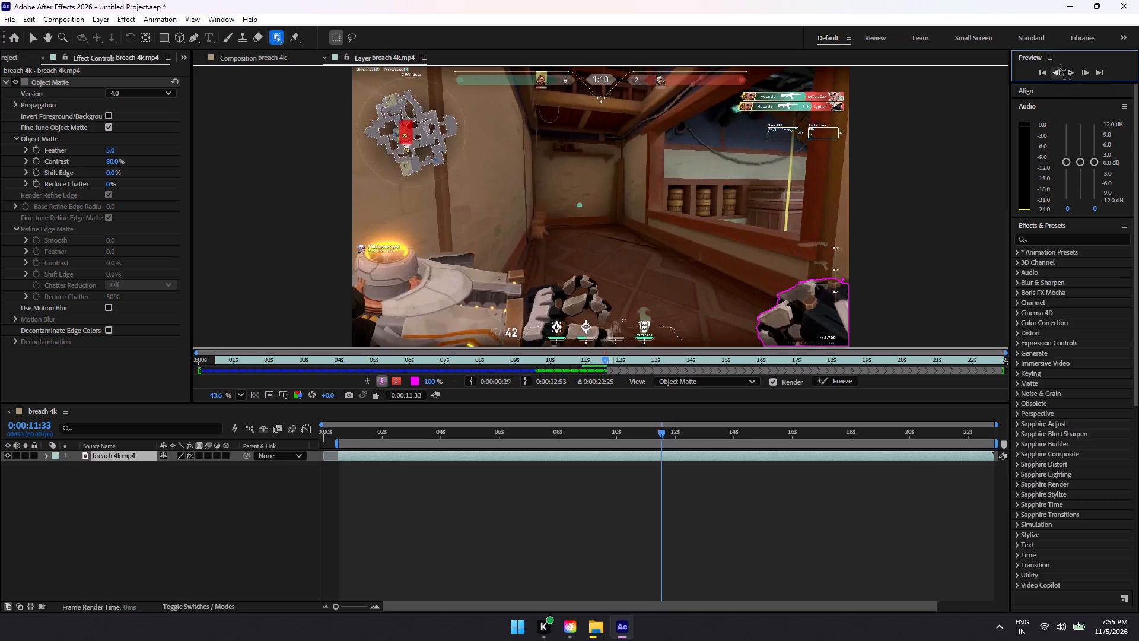
pyautogui.doubleClick(1060, 69)
pyautogui.click(1061, 71)
pyautogui.click(1061, 71)
pyautogui.click(1061, 71)
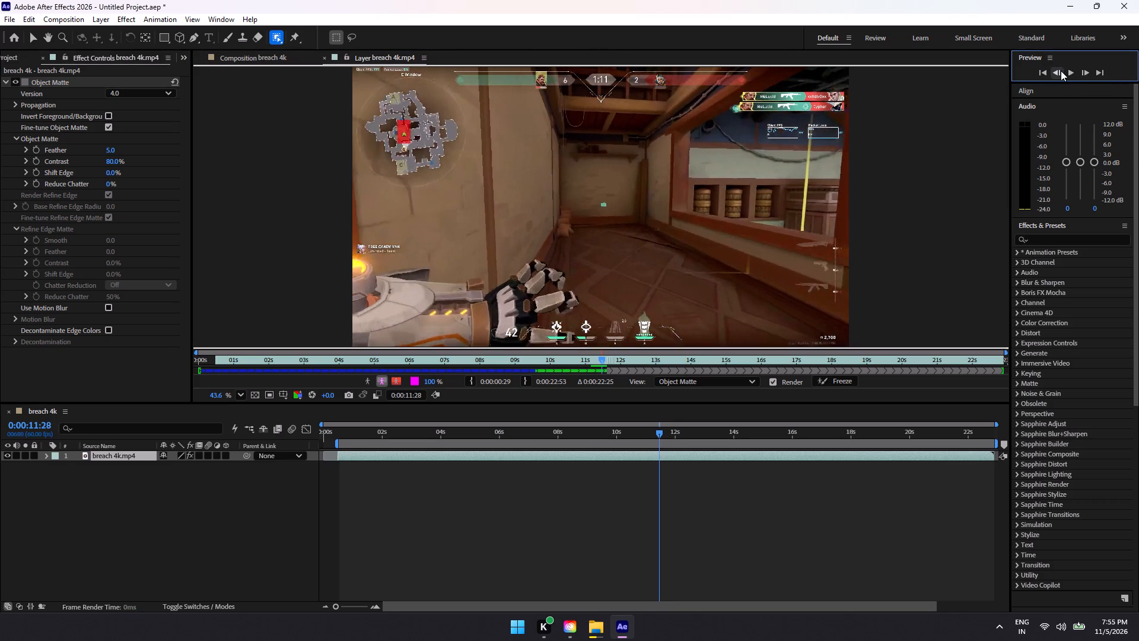
pyautogui.click(1061, 71)
pyautogui.click(1061, 71)
pyautogui.click(1061, 71)
pyautogui.click(1061, 71)
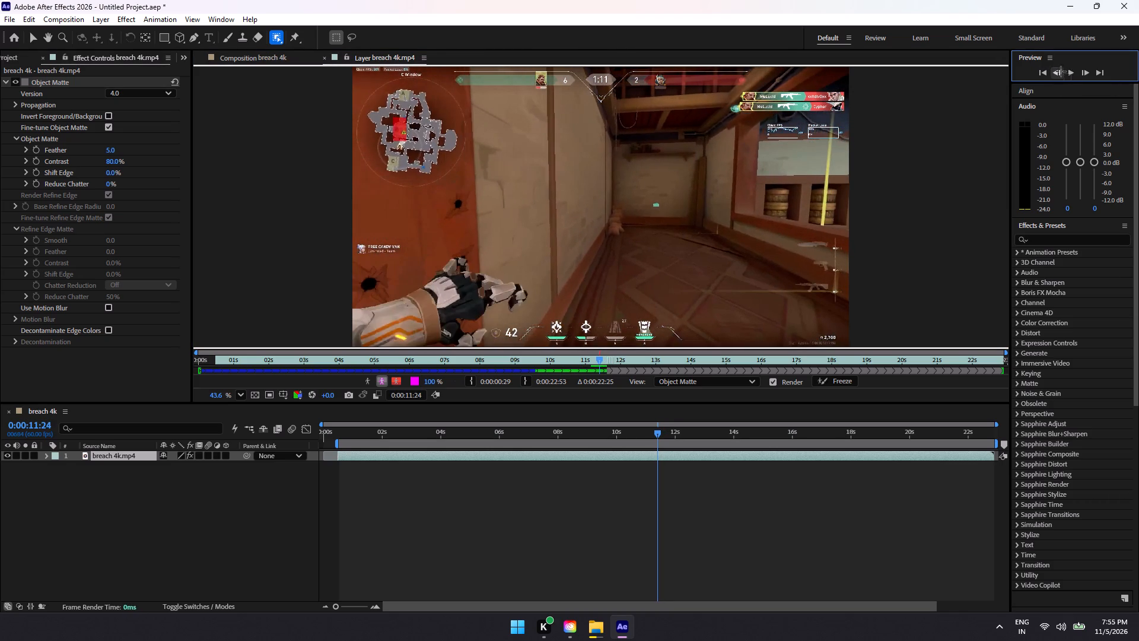
pyautogui.click(1061, 71)
pyautogui.click(1061, 71)
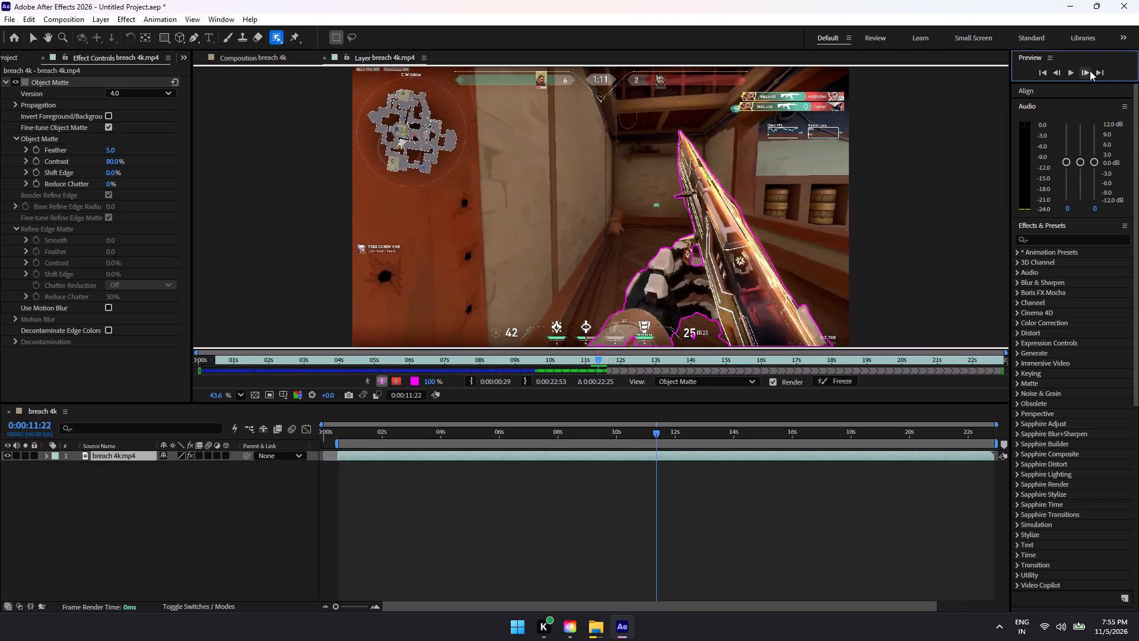
pyautogui.click(1087, 71)
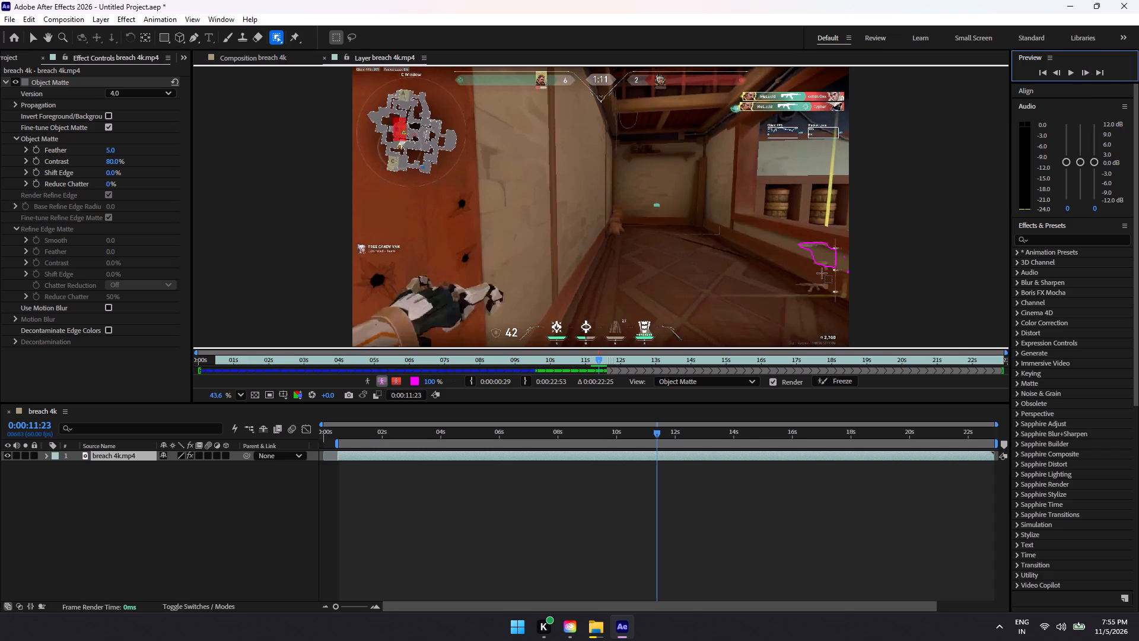
pyautogui.keyDown('alt'); pyautogui.moveTo(784, 225); pyautogui.dragTo(854, 284); pyautogui.keyUp('alt')
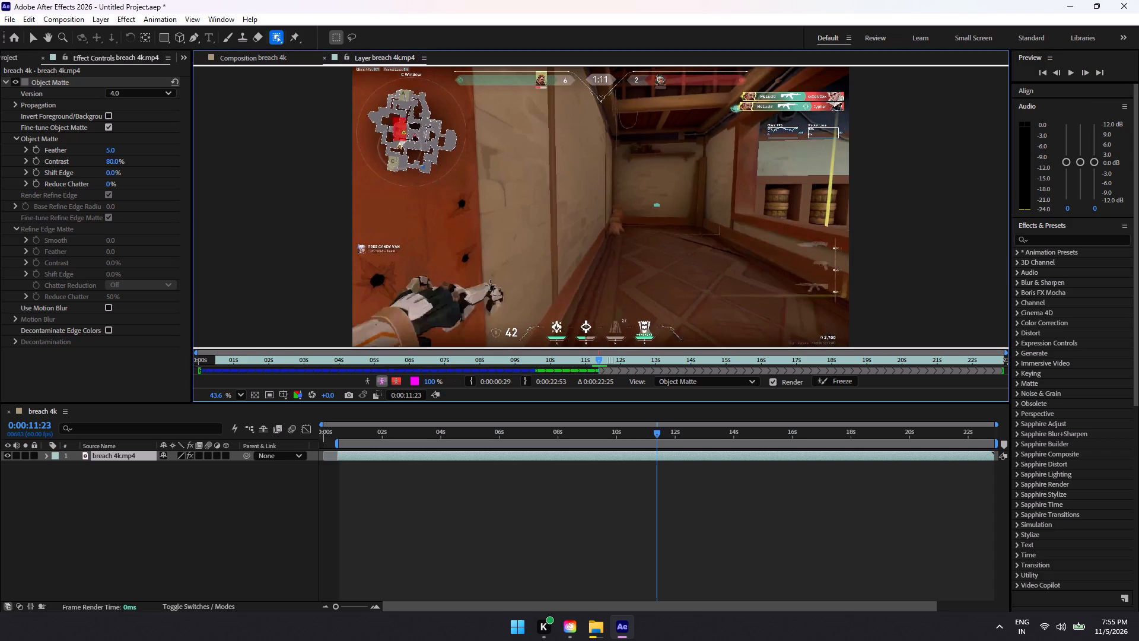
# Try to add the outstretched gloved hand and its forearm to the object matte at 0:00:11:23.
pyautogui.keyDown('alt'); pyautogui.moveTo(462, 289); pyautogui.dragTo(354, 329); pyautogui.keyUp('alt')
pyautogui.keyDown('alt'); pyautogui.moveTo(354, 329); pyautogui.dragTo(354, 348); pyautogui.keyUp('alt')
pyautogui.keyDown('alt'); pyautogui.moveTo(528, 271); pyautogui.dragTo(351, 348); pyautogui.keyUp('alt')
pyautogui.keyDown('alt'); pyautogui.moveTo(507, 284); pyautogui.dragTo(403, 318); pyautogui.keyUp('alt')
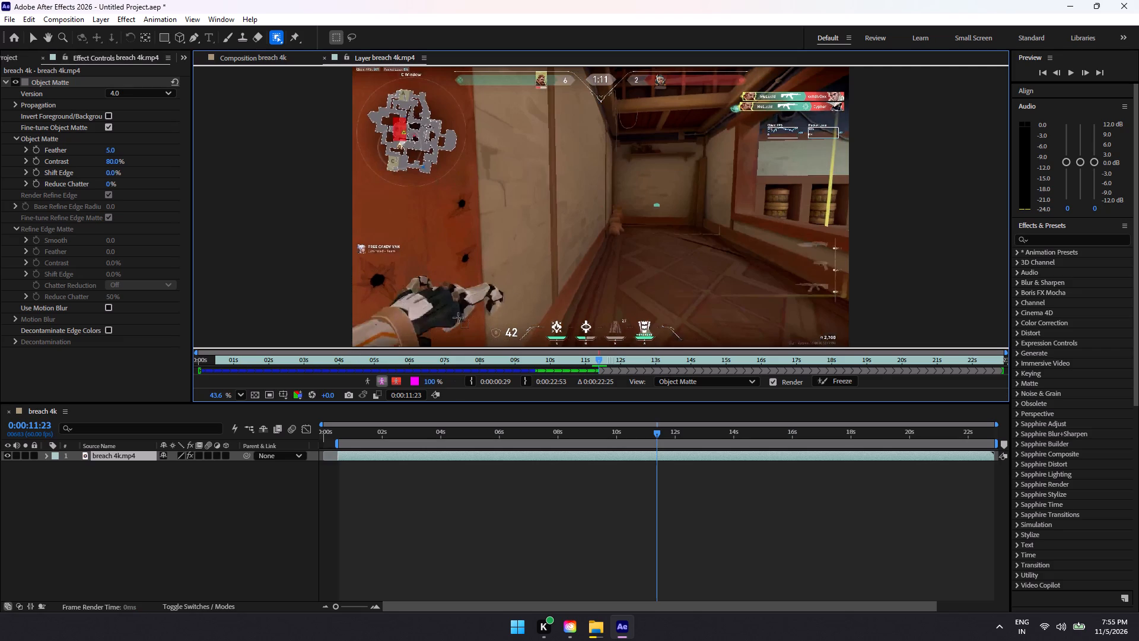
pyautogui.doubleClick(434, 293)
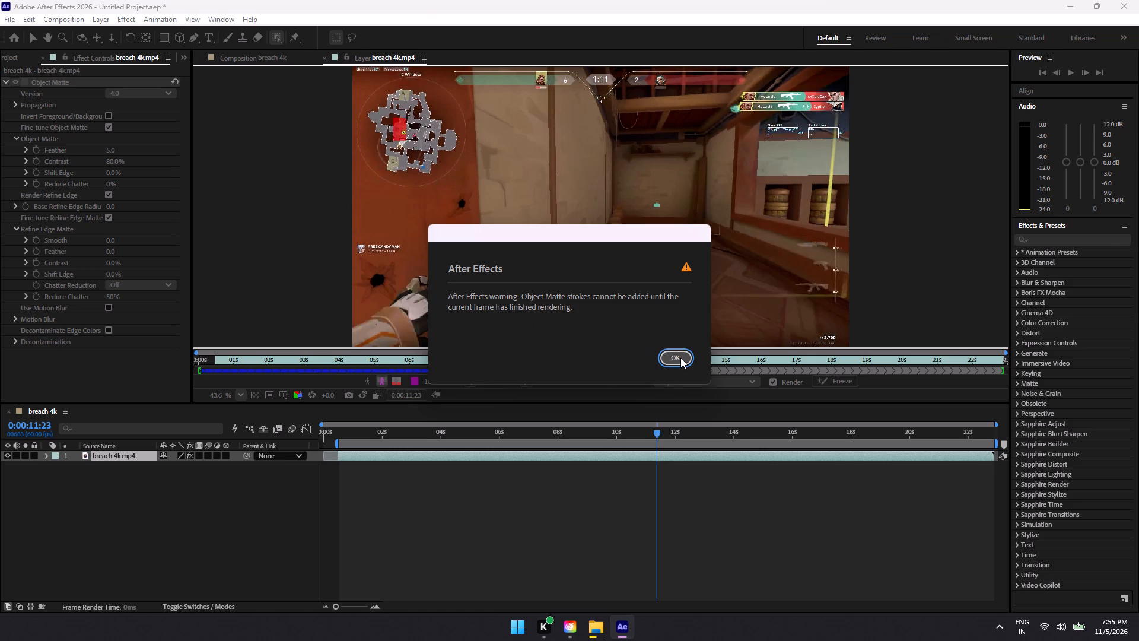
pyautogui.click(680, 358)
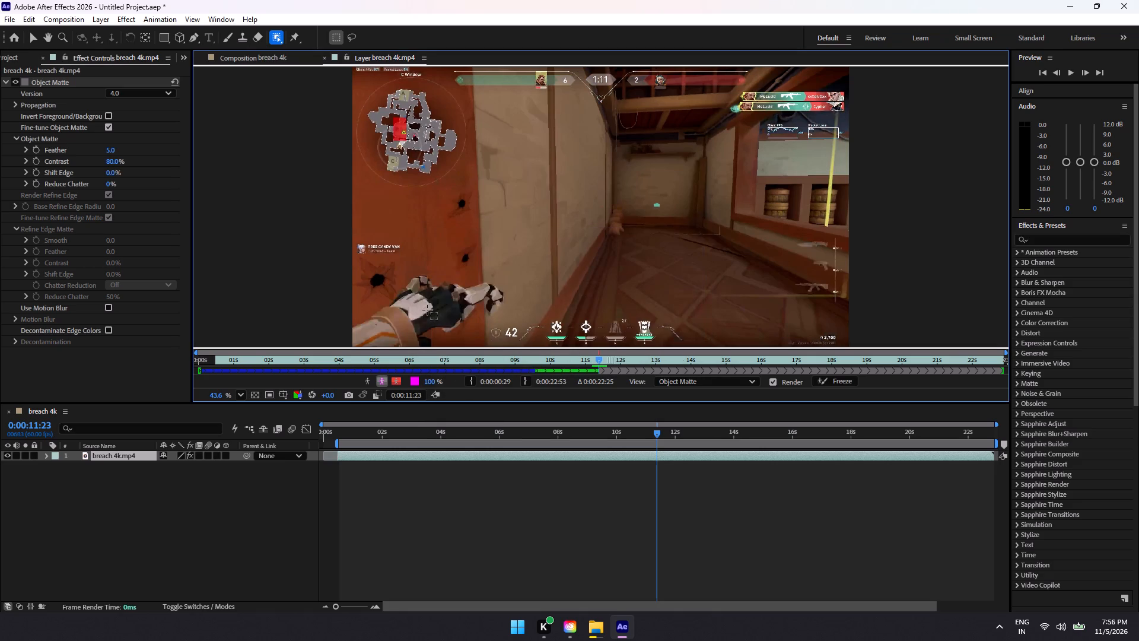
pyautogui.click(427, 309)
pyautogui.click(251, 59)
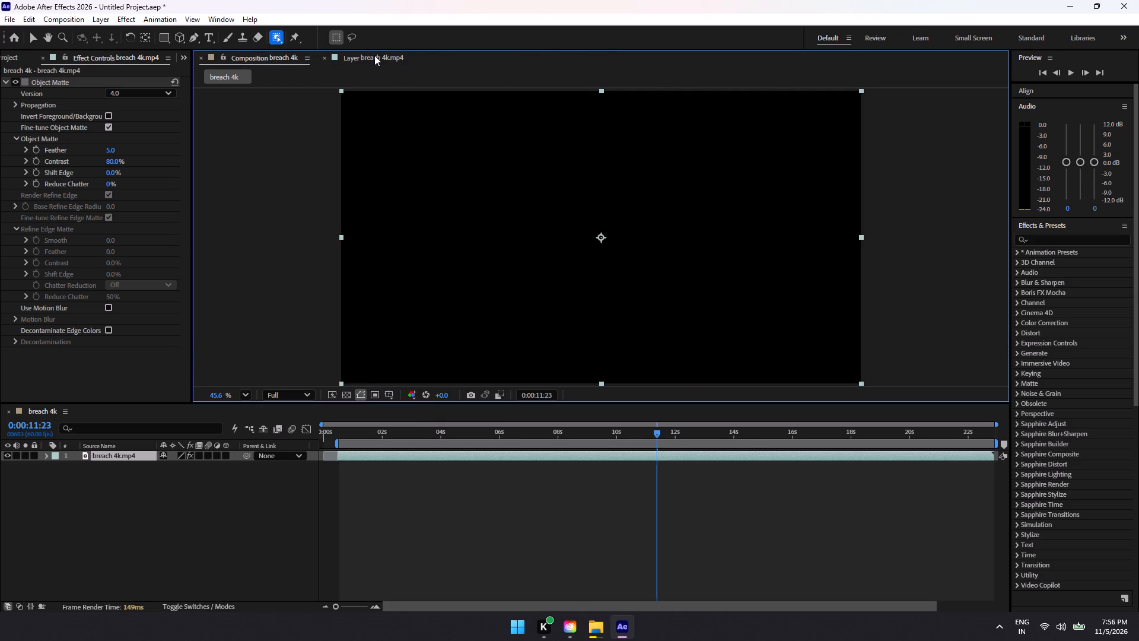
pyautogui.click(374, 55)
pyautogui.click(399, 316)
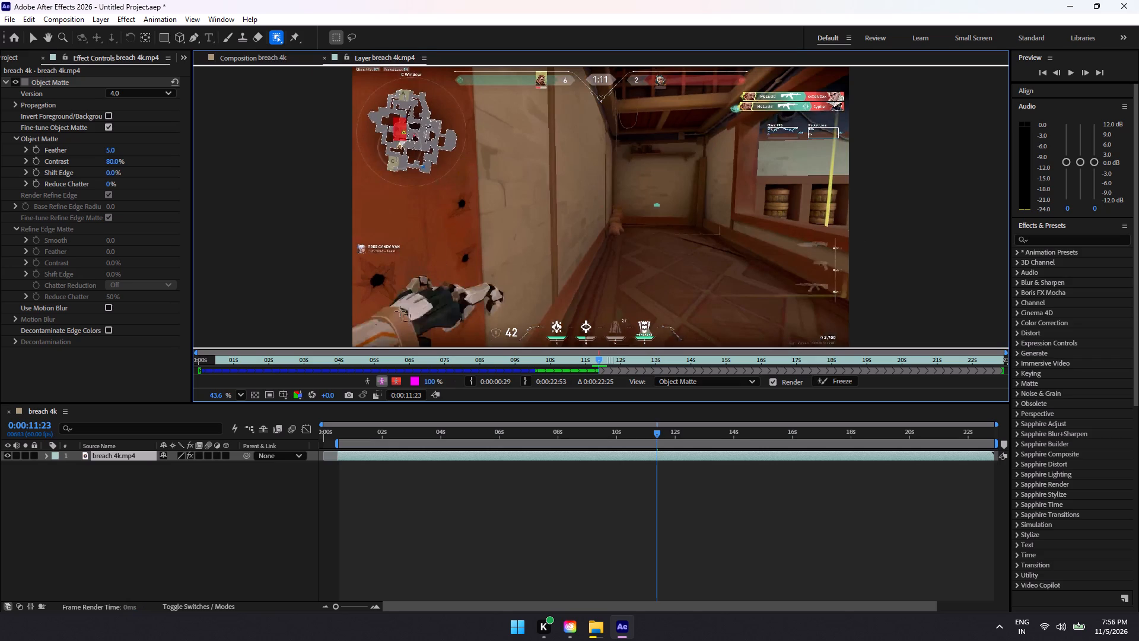
# Add the back of the dark glove on the outstretched hand to the object matte at 0:00:11:23.
pyautogui.moveTo(388, 296); pyautogui.dragTo(469, 330)
pyautogui.moveTo(438, 302); pyautogui.dragTo(523, 281)
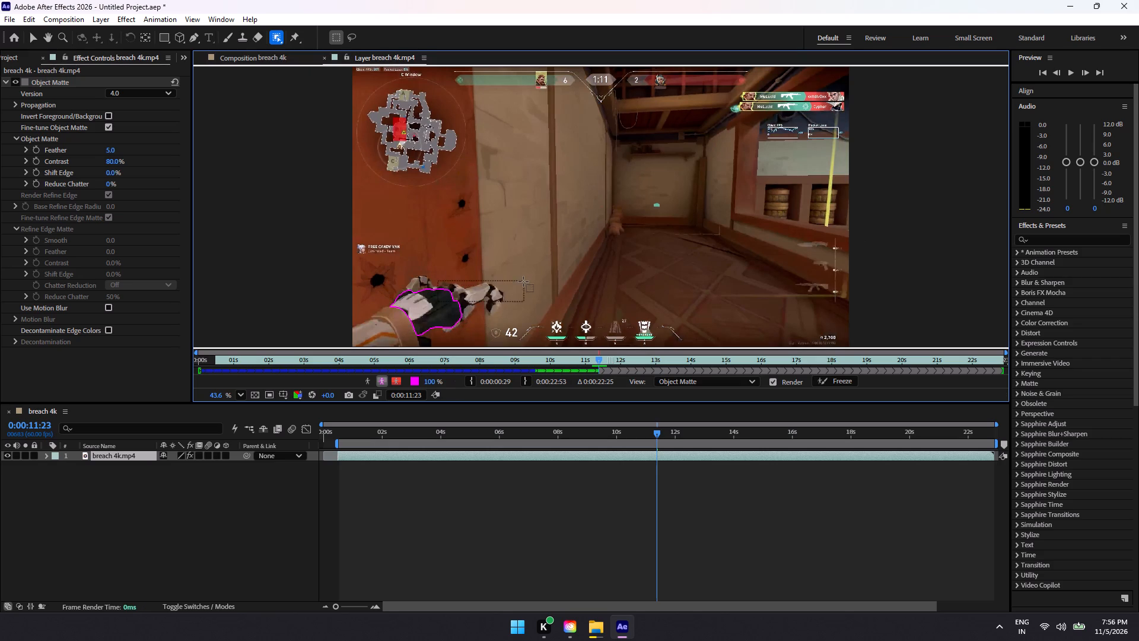
pyautogui.moveTo(523, 281); pyautogui.dragTo(516, 294)
# Extend the object matte over the wrist and forearm, down to the footage's lower-left corner.
pyautogui.moveTo(412, 299); pyautogui.dragTo(352, 347)
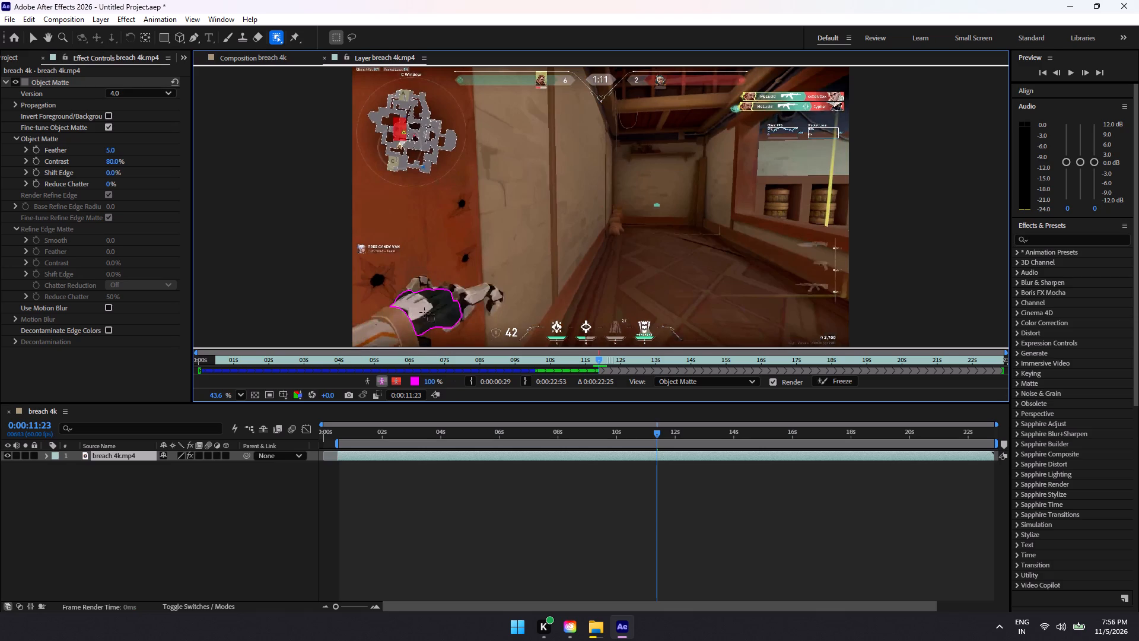
pyautogui.moveTo(417, 309); pyautogui.dragTo(360, 337)
pyautogui.moveTo(414, 310); pyautogui.dragTo(358, 337)
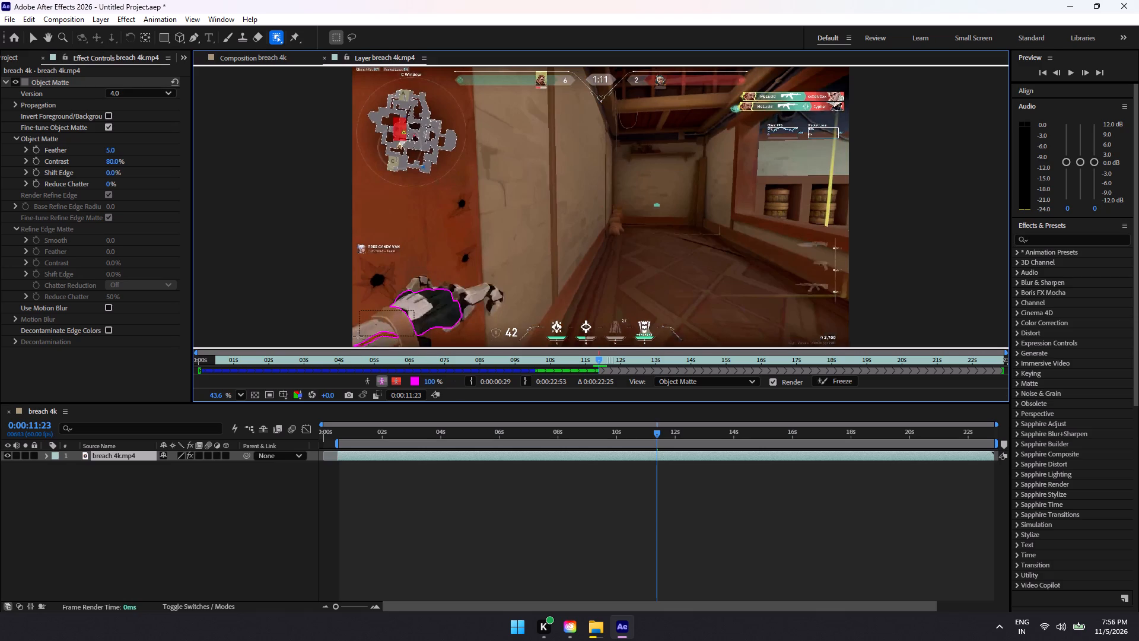
pyautogui.moveTo(413, 313); pyautogui.dragTo(381, 331)
pyautogui.click(677, 356)
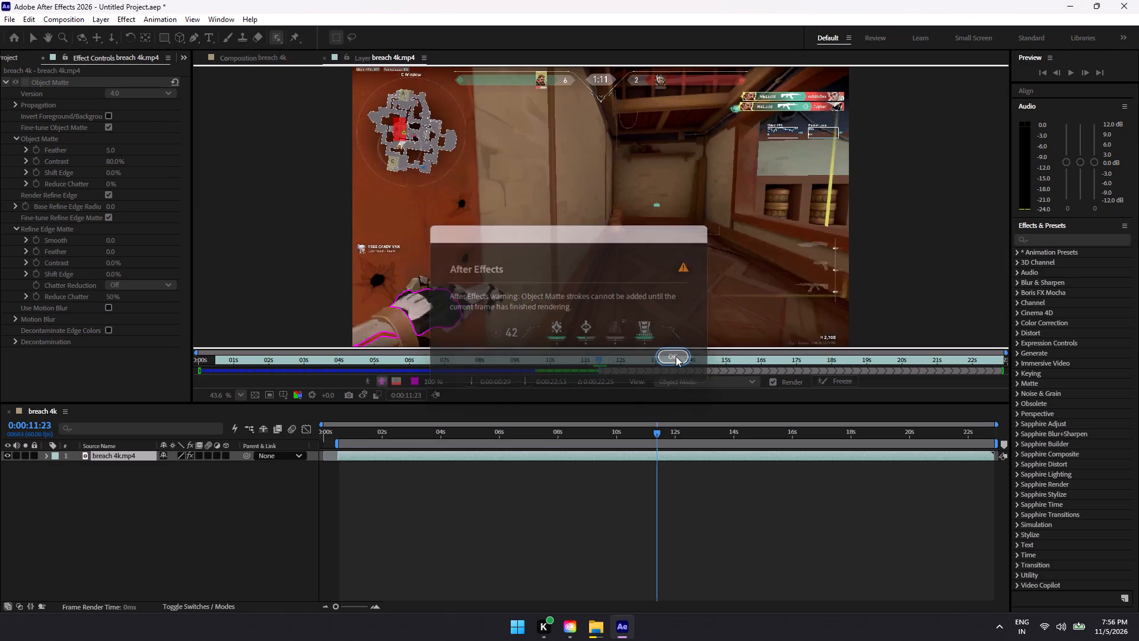
pyautogui.moveTo(417, 318); pyautogui.dragTo(390, 332)
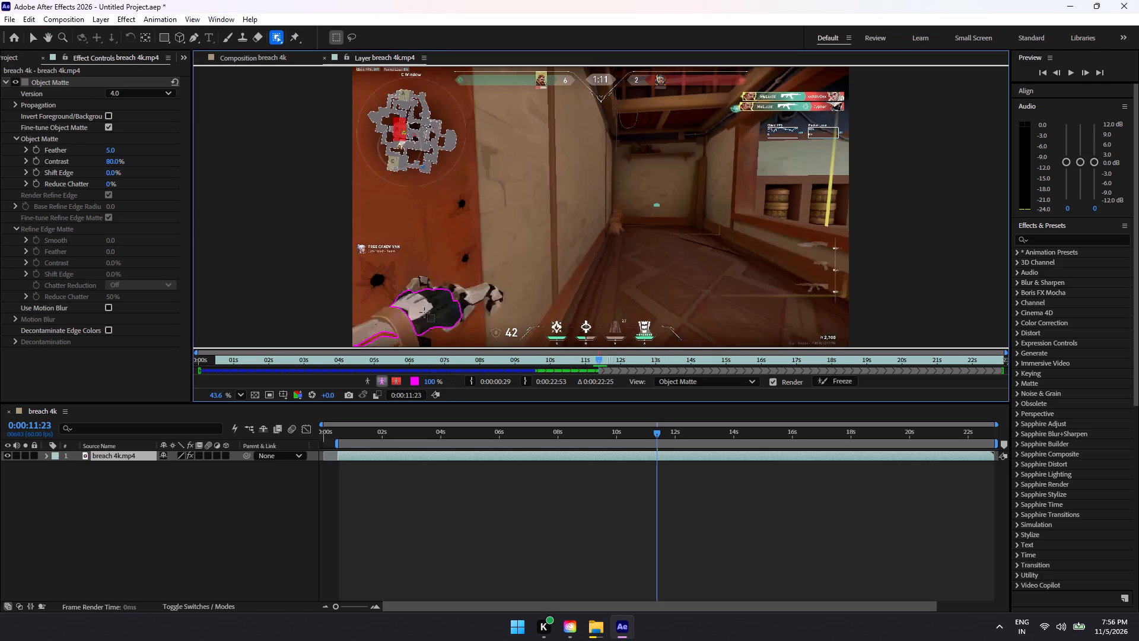
pyautogui.moveTo(419, 313); pyautogui.dragTo(376, 331)
pyautogui.moveTo(417, 318); pyautogui.dragTo(367, 350)
pyautogui.moveTo(426, 322); pyautogui.dragTo(389, 337)
# Extend the object matte from the glove along the hand's outstretched finger.
pyautogui.moveTo(456, 299); pyautogui.dragTo(495, 295)
pyautogui.moveTo(451, 306); pyautogui.dragTo(483, 289)
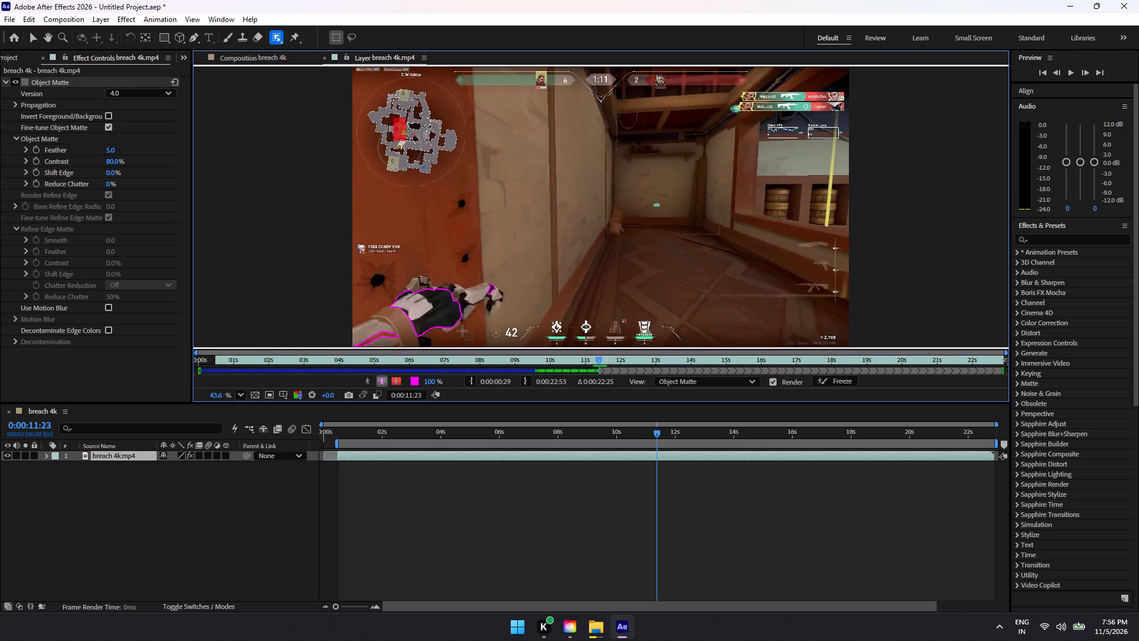
pyautogui.moveTo(445, 302); pyautogui.dragTo(495, 292)
pyautogui.moveTo(495, 292); pyautogui.dragTo(495, 291)
# Add the raised finger above the glove's knuckles to the object matte and join it to the hand.
pyautogui.moveTo(428, 275); pyautogui.dragTo(403, 293)
pyautogui.moveTo(428, 277); pyautogui.dragTo(402, 297)
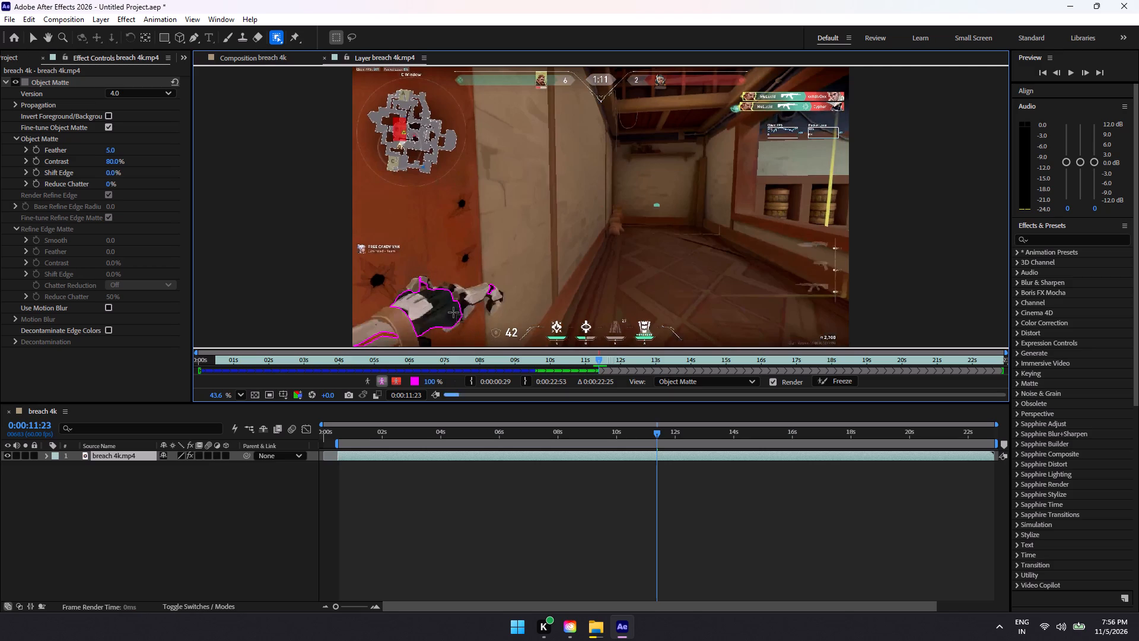
pyautogui.moveTo(428, 277); pyautogui.dragTo(407, 294)
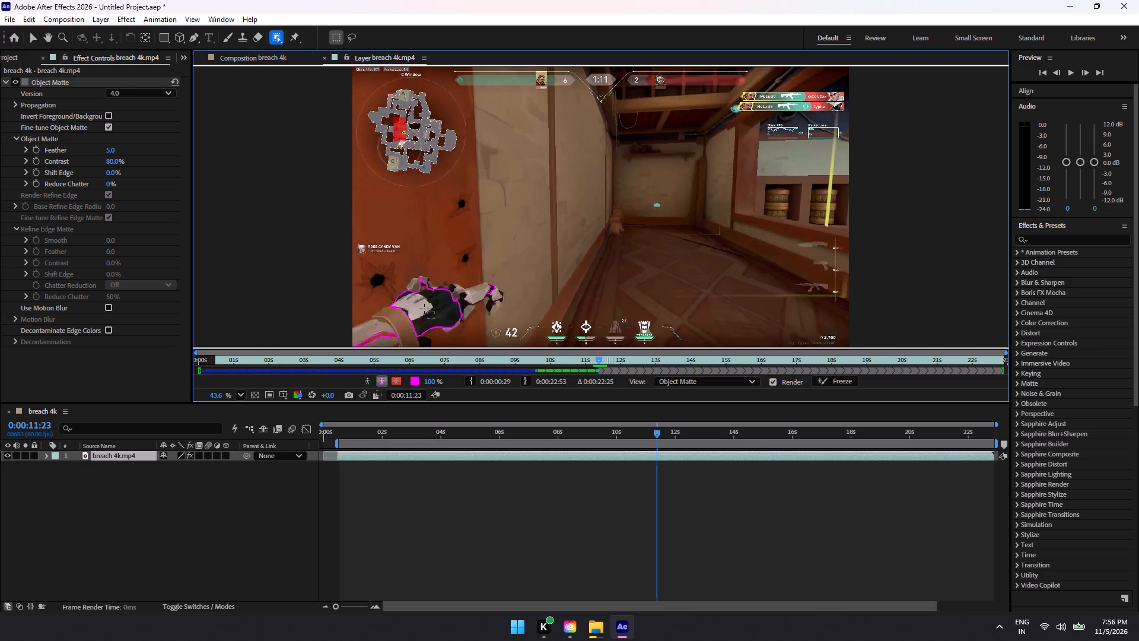
pyautogui.moveTo(419, 271); pyautogui.dragTo(409, 296)
pyautogui.moveTo(419, 278); pyautogui.dragTo(377, 313)
pyautogui.moveTo(465, 281); pyautogui.dragTo(368, 332)
# Extend the object matte over the tip of the outstretched finger and tie it back to the gloved hand.
pyautogui.moveTo(508, 283); pyautogui.dragTo(399, 307)
pyautogui.moveTo(498, 290); pyautogui.dragTo(414, 300)
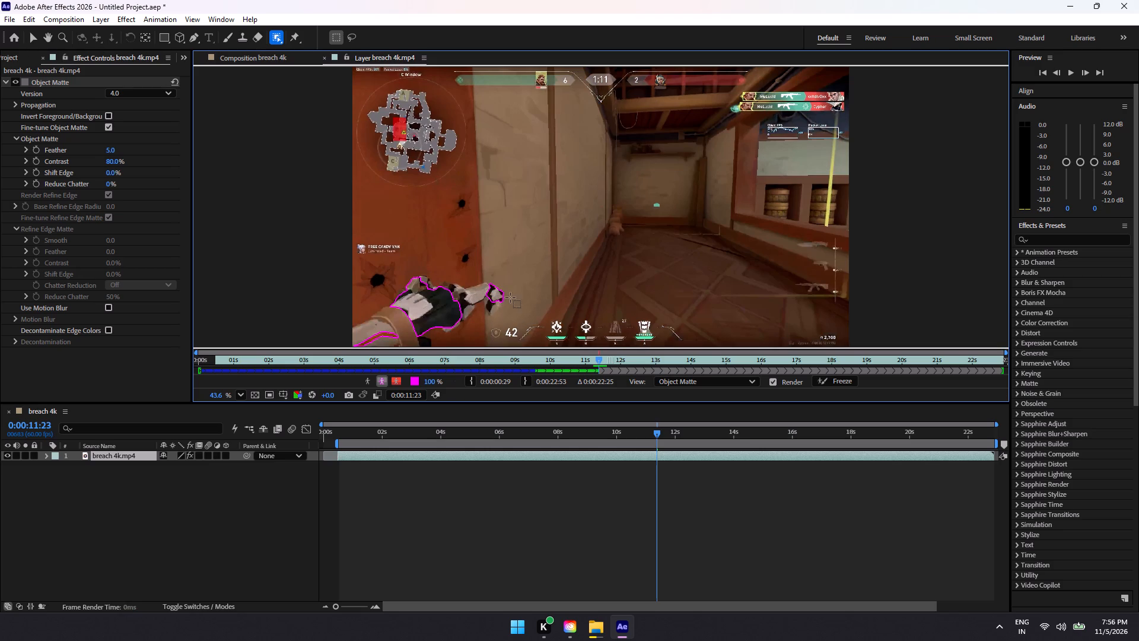
pyautogui.moveTo(492, 288); pyautogui.dragTo(428, 297)
pyautogui.moveTo(492, 288); pyautogui.dragTo(431, 300)
pyautogui.moveTo(443, 299); pyautogui.dragTo(473, 291)
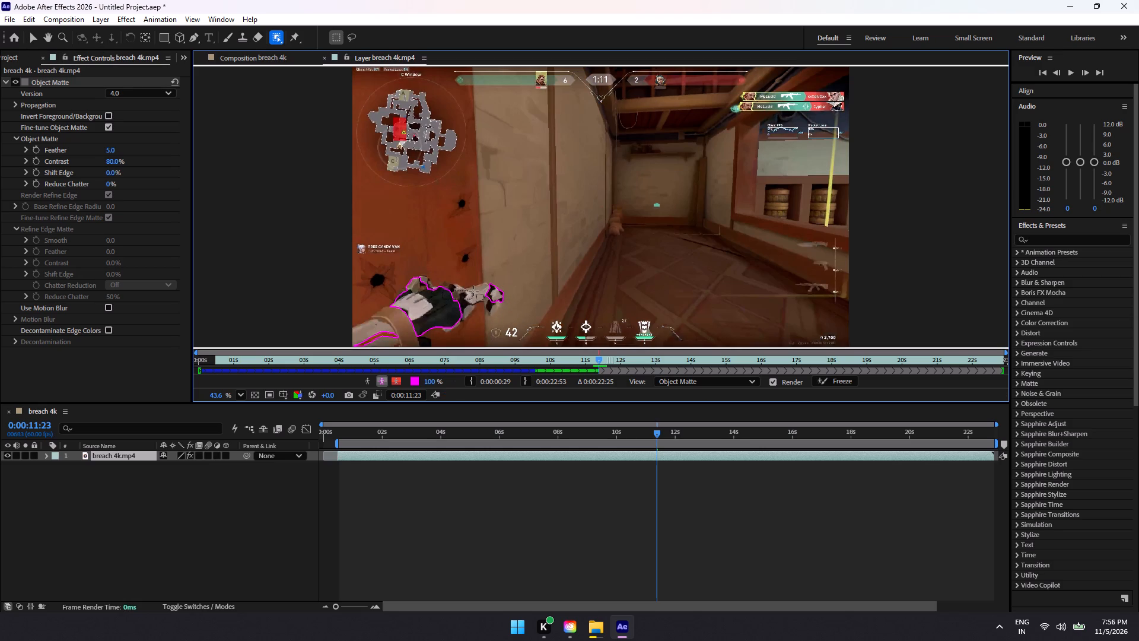
pyautogui.moveTo(473, 291); pyautogui.dragTo(489, 290)
pyautogui.moveTo(492, 295); pyautogui.dragTo(492, 296)
# Add the part hanging just below the outstretched fingertip to the object matte.
pyautogui.moveTo(492, 296); pyautogui.dragTo(497, 315)
pyautogui.moveTo(494, 297); pyautogui.dragTo(489, 314)
pyautogui.moveTo(497, 297); pyautogui.dragTo(497, 297)
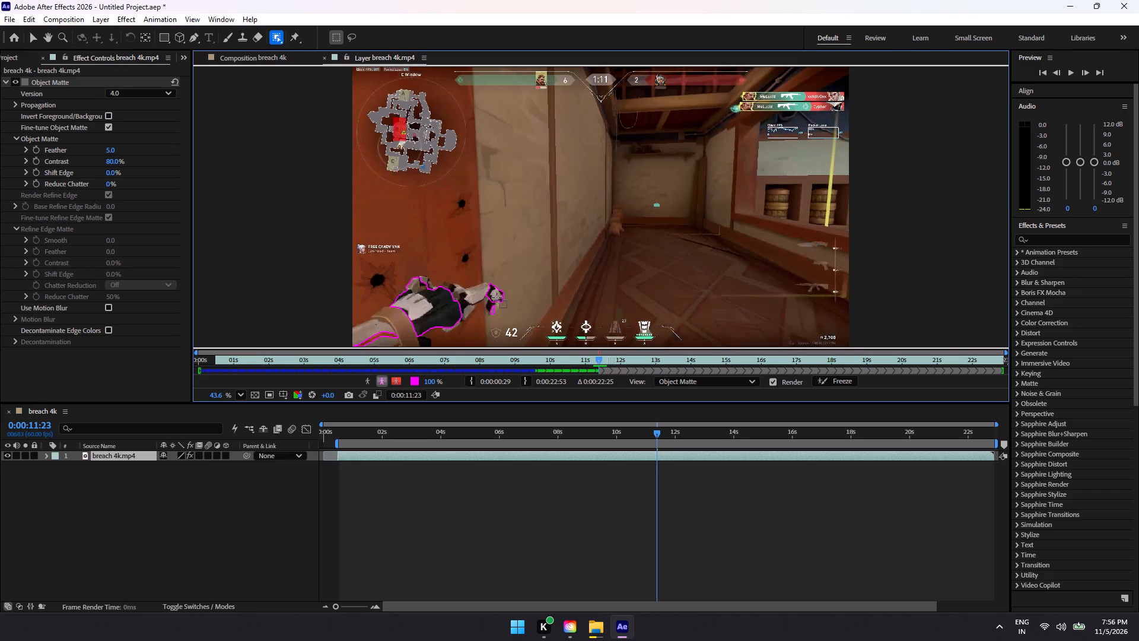
pyautogui.moveTo(497, 297); pyautogui.dragTo(486, 316)
pyautogui.moveTo(494, 297); pyautogui.dragTo(485, 316)
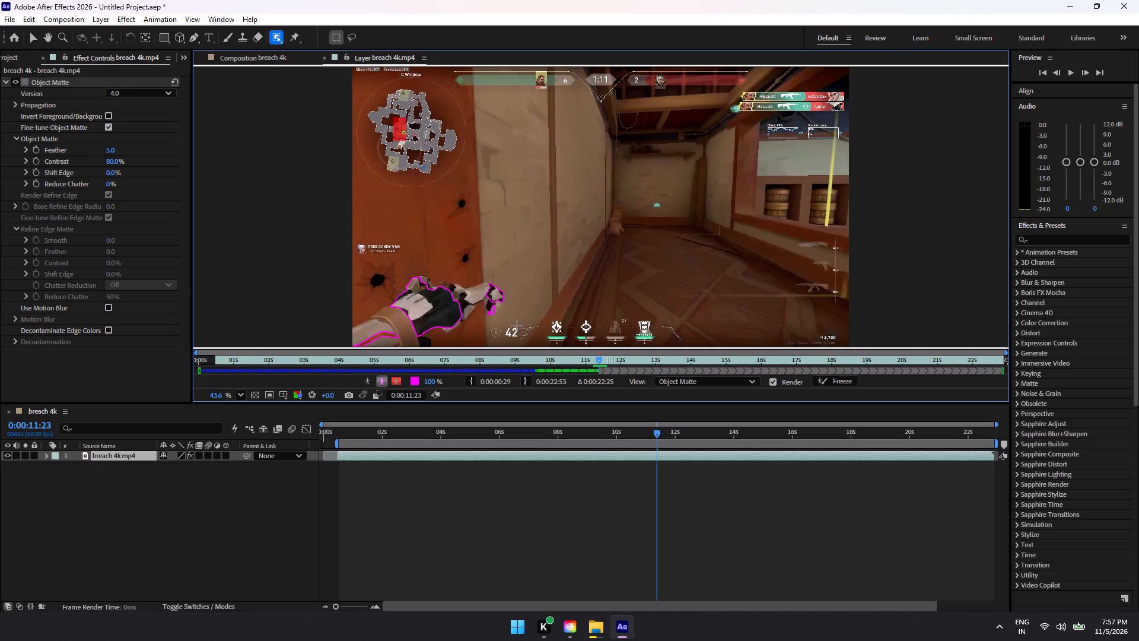
pyautogui.moveTo(498, 299); pyautogui.dragTo(495, 313)
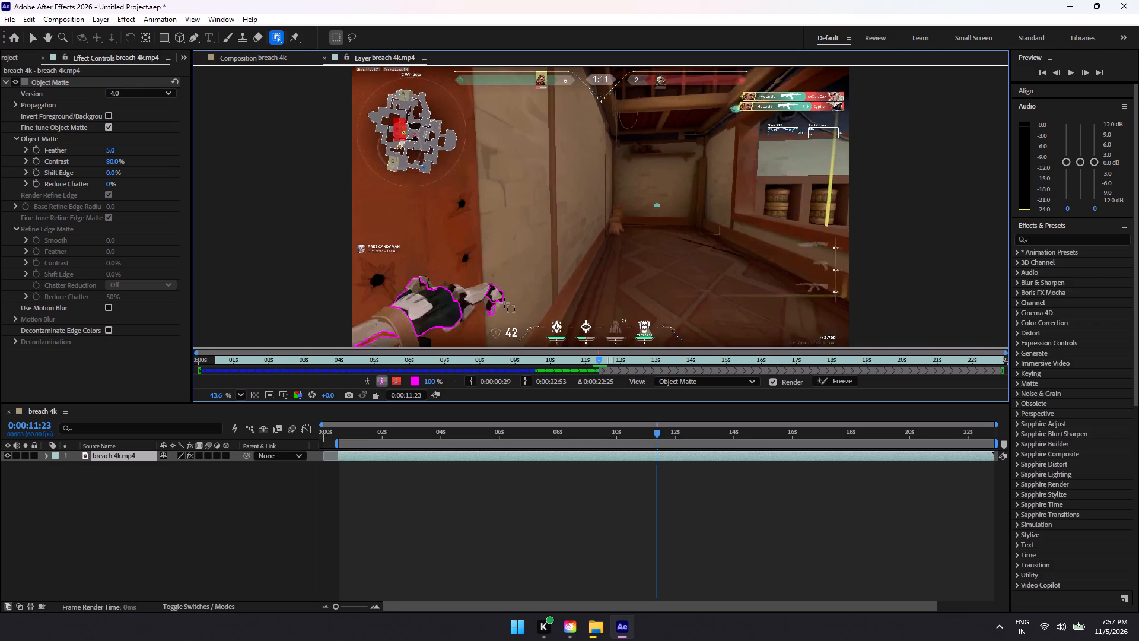
pyautogui.moveTo(502, 300); pyautogui.dragTo(488, 314)
pyautogui.moveTo(503, 298); pyautogui.dragTo(483, 312)
# Fill the object matte along the finger between the dark glove and the fingertip.
pyautogui.moveTo(448, 302); pyautogui.dragTo(494, 292)
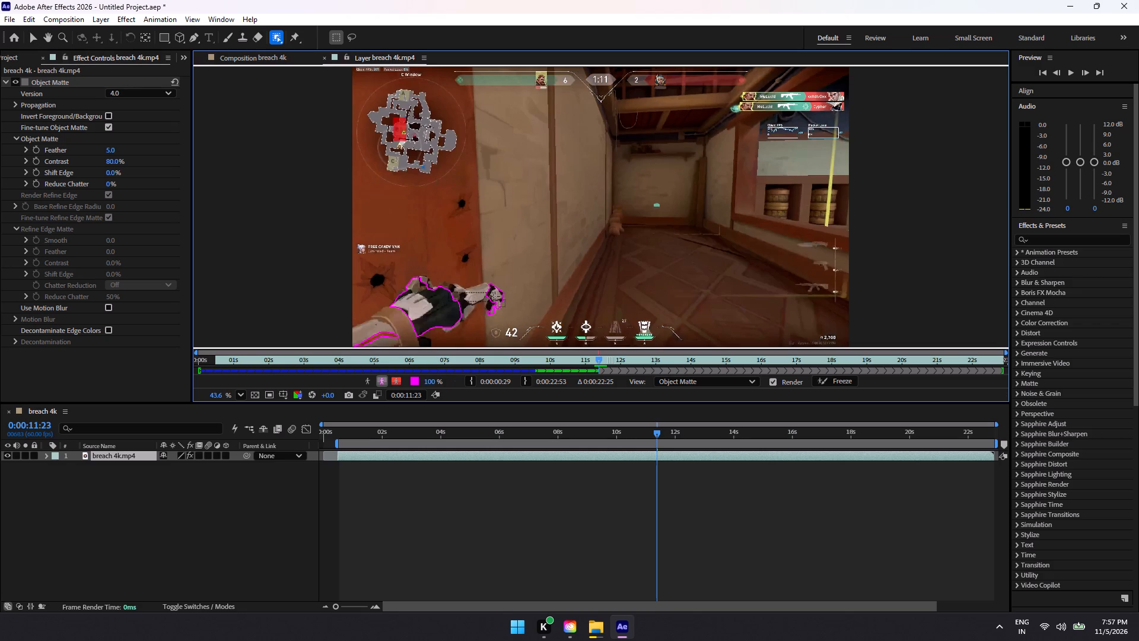
pyautogui.moveTo(495, 294); pyautogui.dragTo(431, 303)
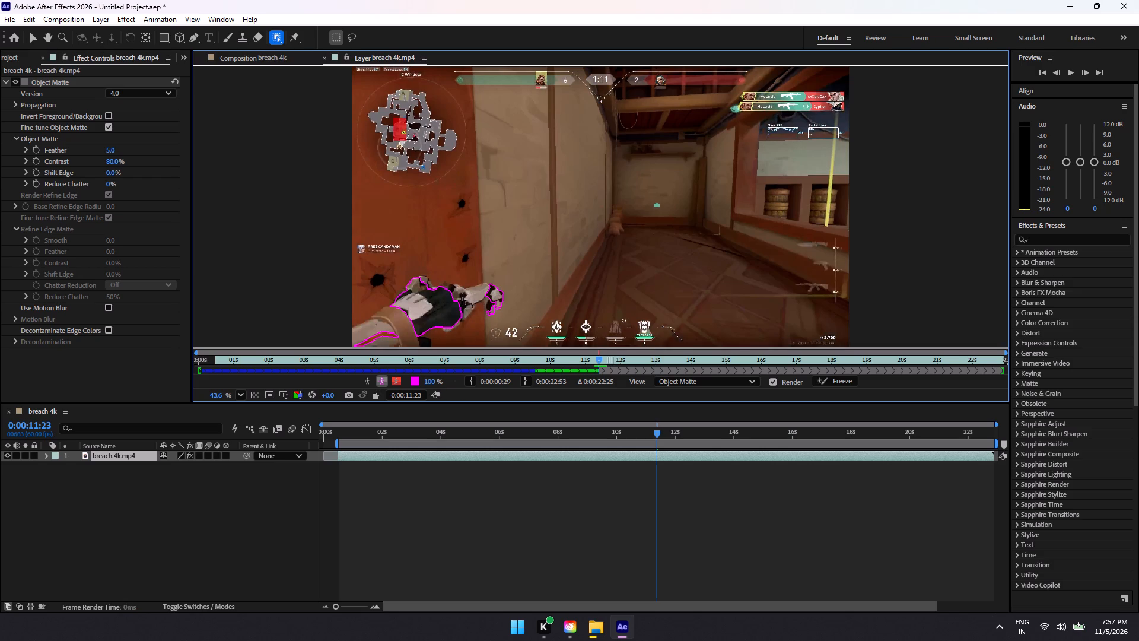
pyautogui.moveTo(443, 284); pyautogui.dragTo(472, 302)
pyautogui.moveTo(444, 288); pyautogui.dragTo(450, 288)
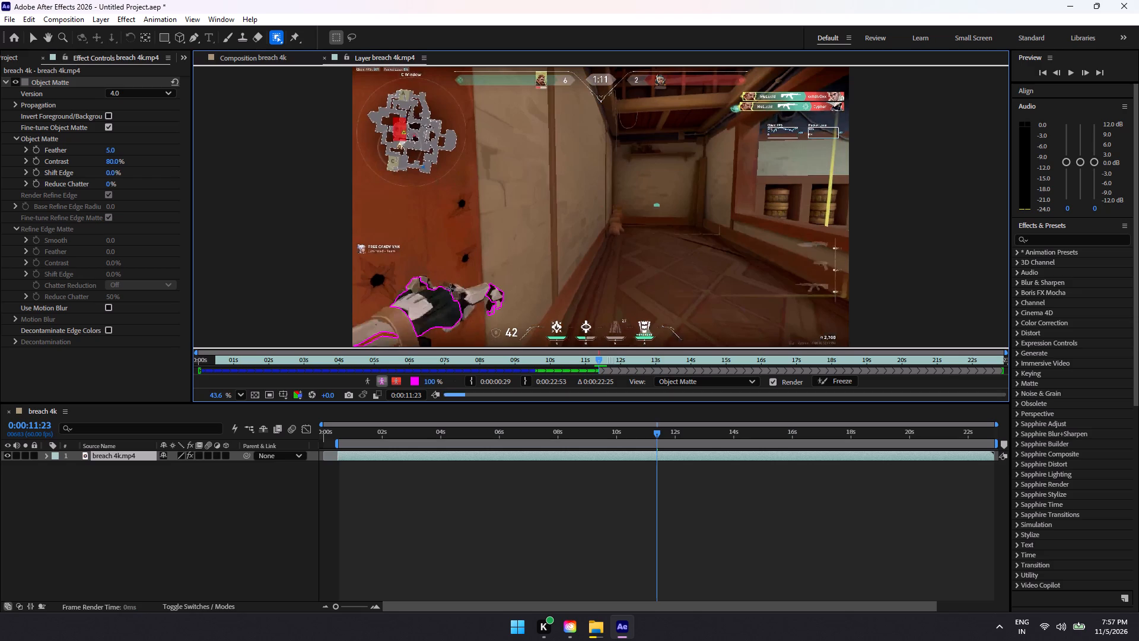
pyautogui.moveTo(450, 288); pyautogui.dragTo(469, 299)
pyautogui.moveTo(459, 289); pyautogui.dragTo(479, 297)
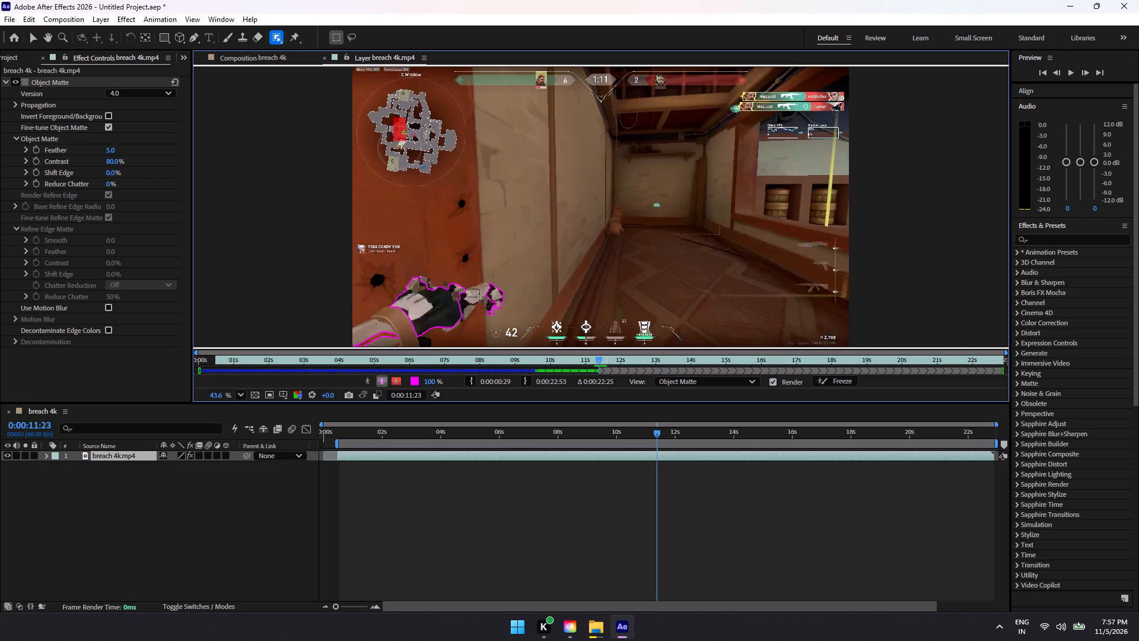
pyautogui.moveTo(479, 297); pyautogui.dragTo(479, 296)
pyautogui.moveTo(460, 291); pyautogui.dragTo(497, 302)
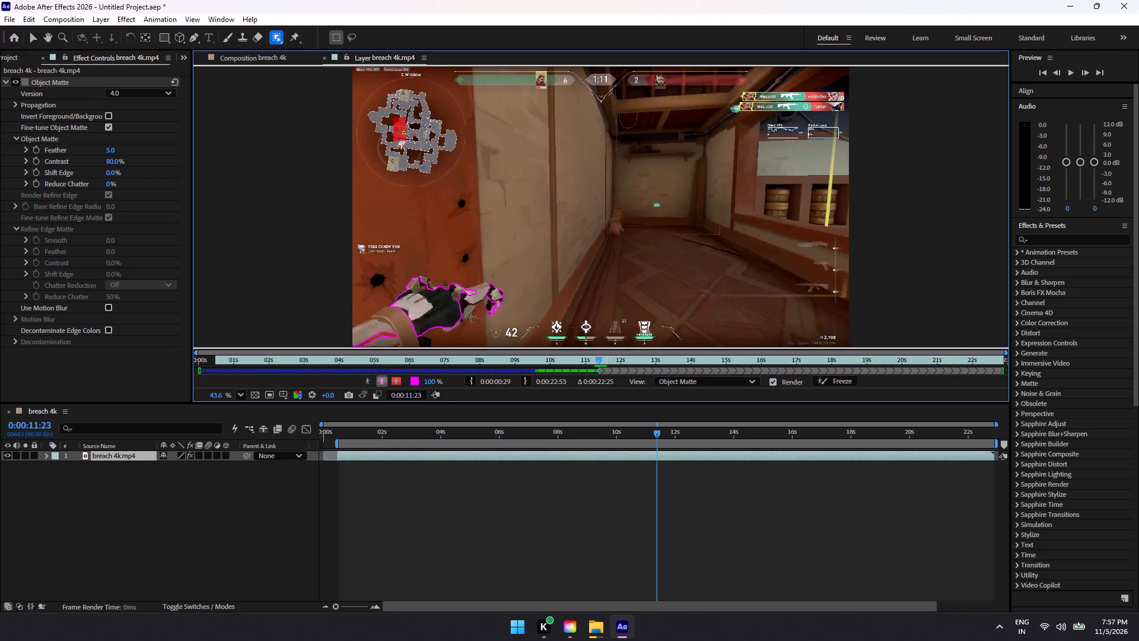
# Extend the object matte over the underside of the finger where it meets the glove's edge.
pyautogui.moveTo(467, 291); pyautogui.dragTo(466, 313)
pyautogui.moveTo(472, 299); pyautogui.dragTo(445, 315)
pyautogui.moveTo(478, 299); pyautogui.dragTo(448, 319)
pyautogui.moveTo(451, 315); pyautogui.dragTo(470, 295)
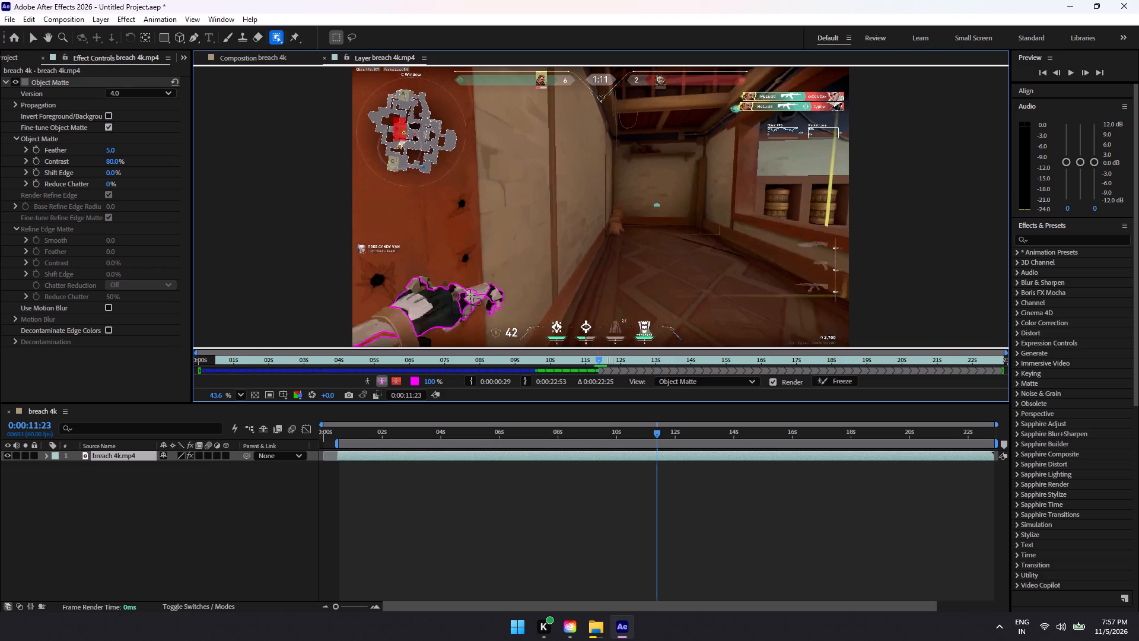
pyautogui.moveTo(470, 295); pyautogui.dragTo(469, 291)
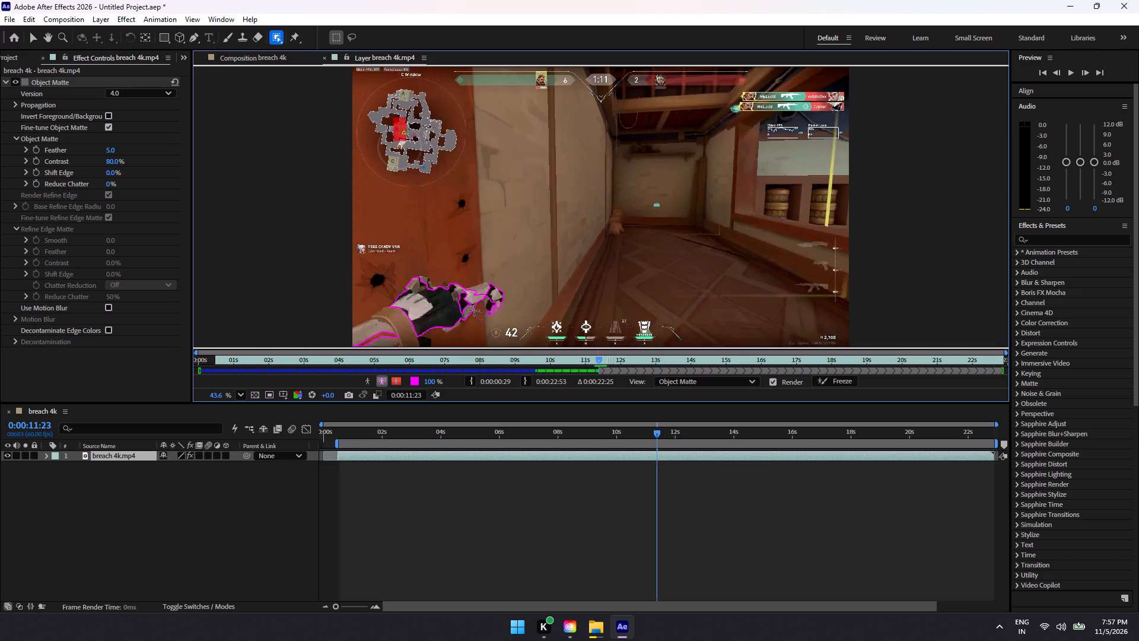
# Refine the object matte along the outstretched finger's upper edge, from the glove to the fingertip.
pyautogui.moveTo(464, 294); pyautogui.dragTo(492, 284)
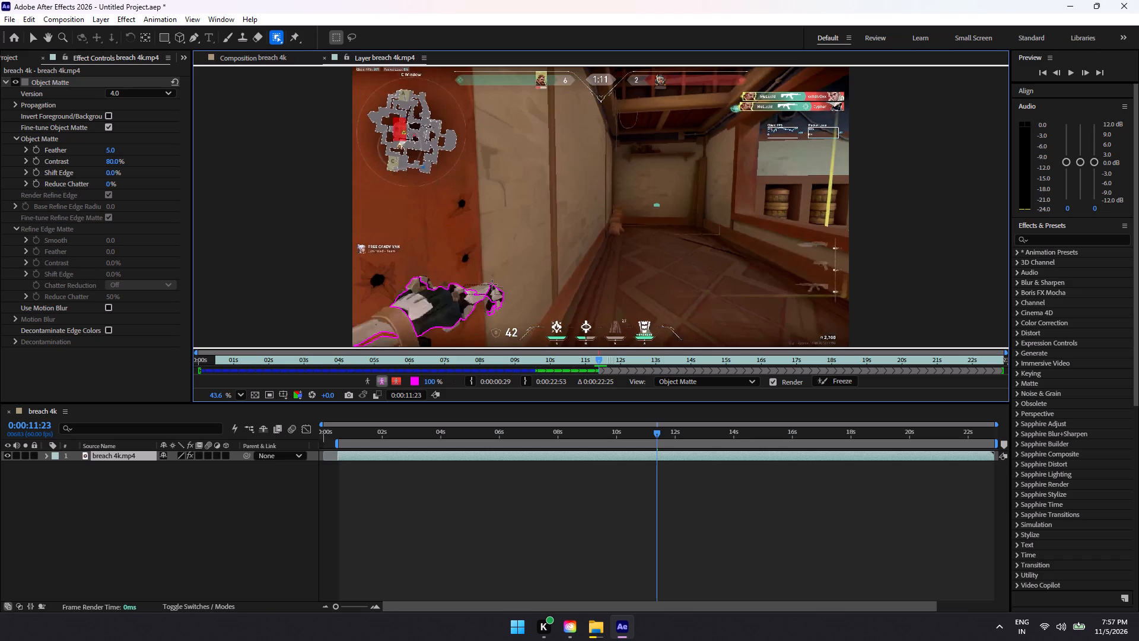
pyautogui.moveTo(469, 299); pyautogui.dragTo(490, 285)
pyautogui.moveTo(464, 293); pyautogui.dragTo(485, 284)
pyautogui.moveTo(485, 284); pyautogui.dragTo(494, 282)
pyautogui.moveTo(460, 300); pyautogui.dragTo(485, 290)
pyautogui.moveTo(485, 290); pyautogui.dragTo(490, 288)
pyautogui.moveTo(466, 299); pyautogui.dragTo(492, 285)
pyautogui.moveTo(492, 285); pyautogui.dragTo(494, 283)
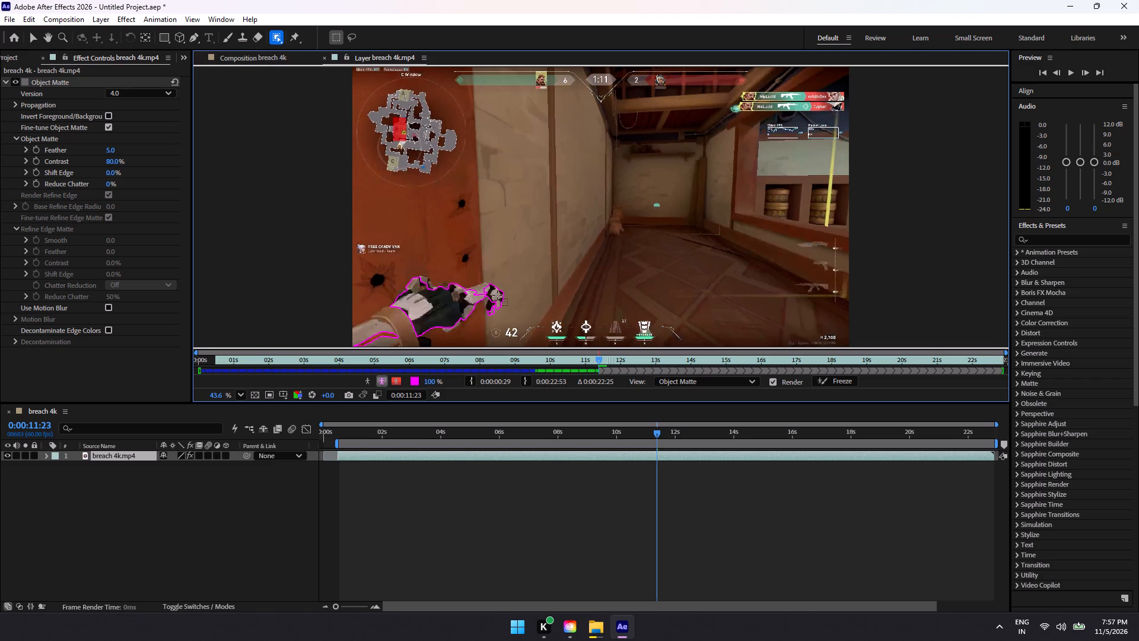
pyautogui.moveTo(497, 295); pyautogui.dragTo(464, 283)
pyautogui.moveTo(492, 289); pyautogui.dragTo(462, 294)
pyautogui.moveTo(457, 300); pyautogui.dragTo(487, 288)
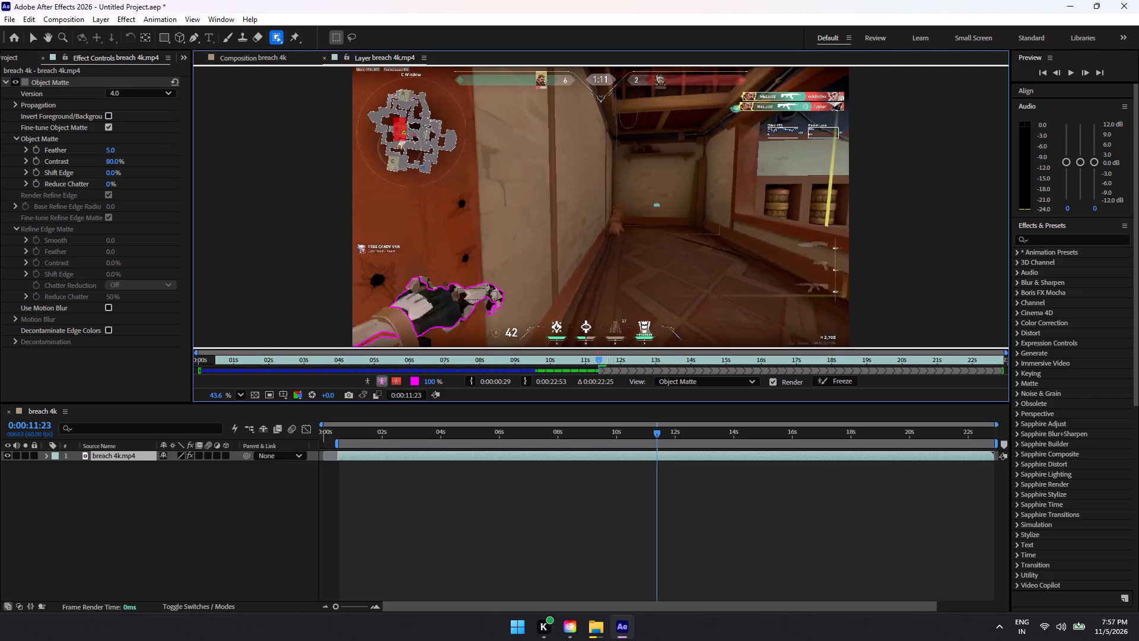
pyautogui.moveTo(487, 288); pyautogui.dragTo(499, 315)
# Refine the object matte around the raised thumb and knuckle above the dark glove at 0:00:11:23.
pyautogui.moveTo(415, 287); pyautogui.dragTo(434, 271)
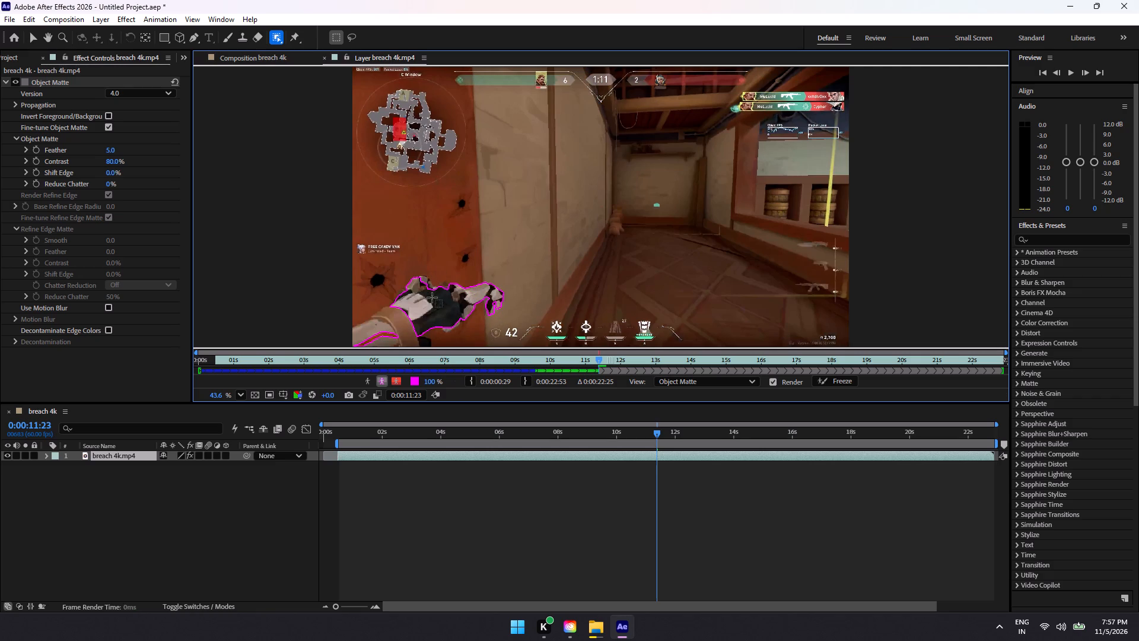
pyautogui.moveTo(419, 291); pyautogui.dragTo(430, 273)
pyautogui.moveTo(415, 287); pyautogui.dragTo(431, 275)
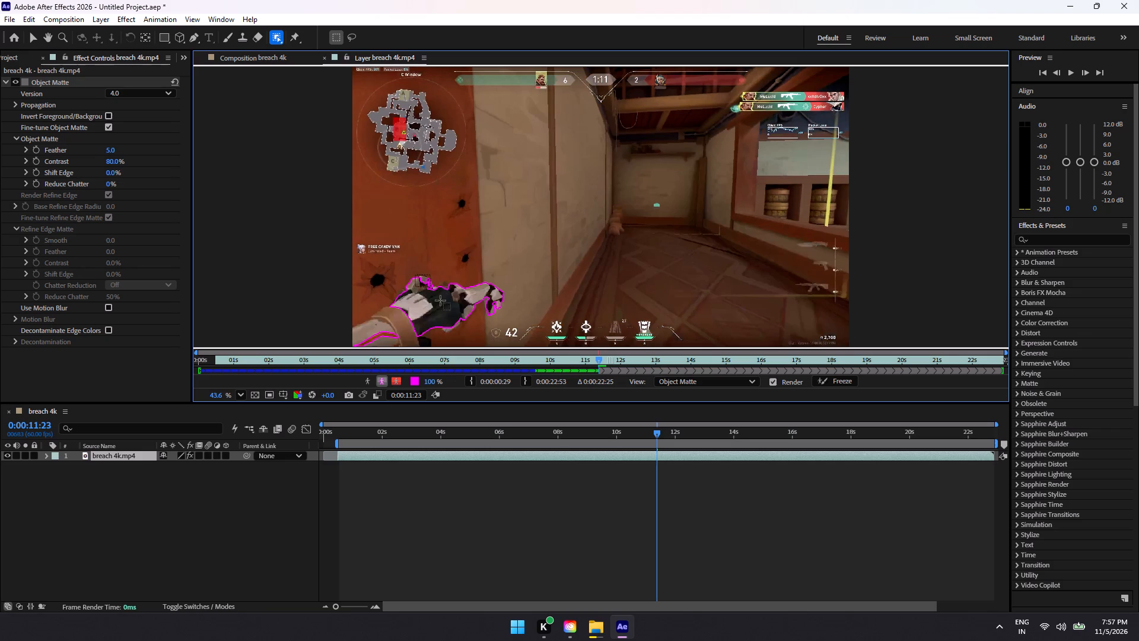
pyautogui.moveTo(415, 285); pyautogui.dragTo(429, 275)
pyautogui.moveTo(429, 275); pyautogui.dragTo(430, 275)
pyautogui.moveTo(428, 283); pyautogui.dragTo(419, 281)
pyautogui.moveTo(419, 281); pyautogui.dragTo(415, 275)
# Brush the wrist strap between the striped forearm sleeve and the glove into the object matte.
pyautogui.moveTo(404, 307); pyautogui.dragTo(369, 325)
pyautogui.moveTo(377, 335); pyautogui.dragTo(405, 313)
pyautogui.click(405, 313)
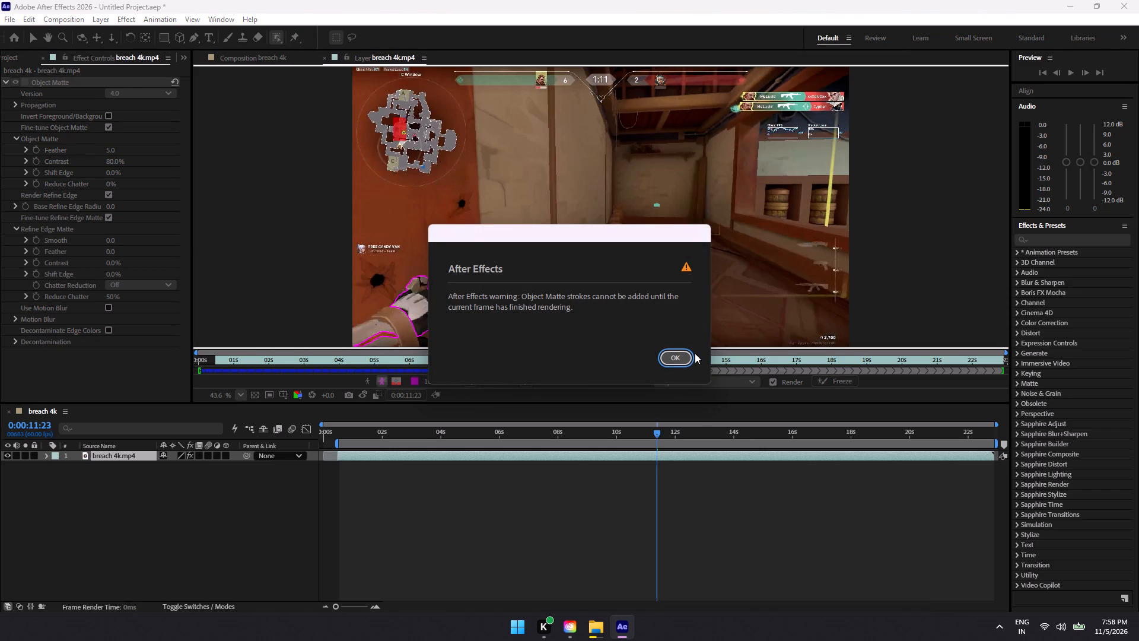
pyautogui.click(687, 359)
pyautogui.moveTo(387, 334); pyautogui.dragTo(424, 307)
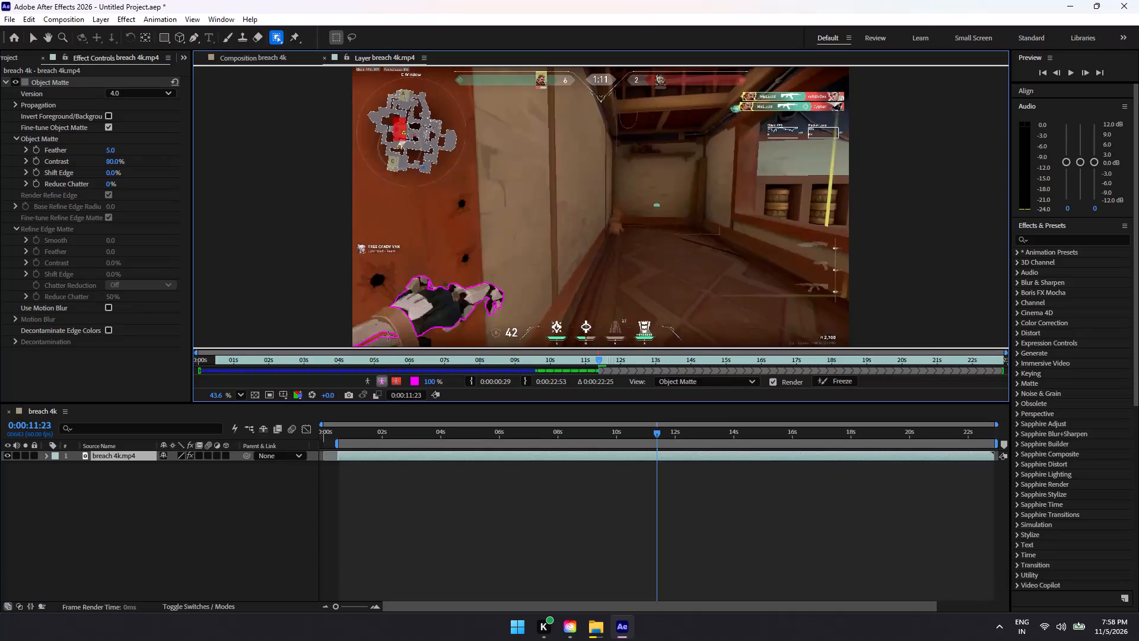
pyautogui.moveTo(385, 336); pyautogui.dragTo(424, 308)
pyautogui.moveTo(389, 335); pyautogui.dragTo(396, 329)
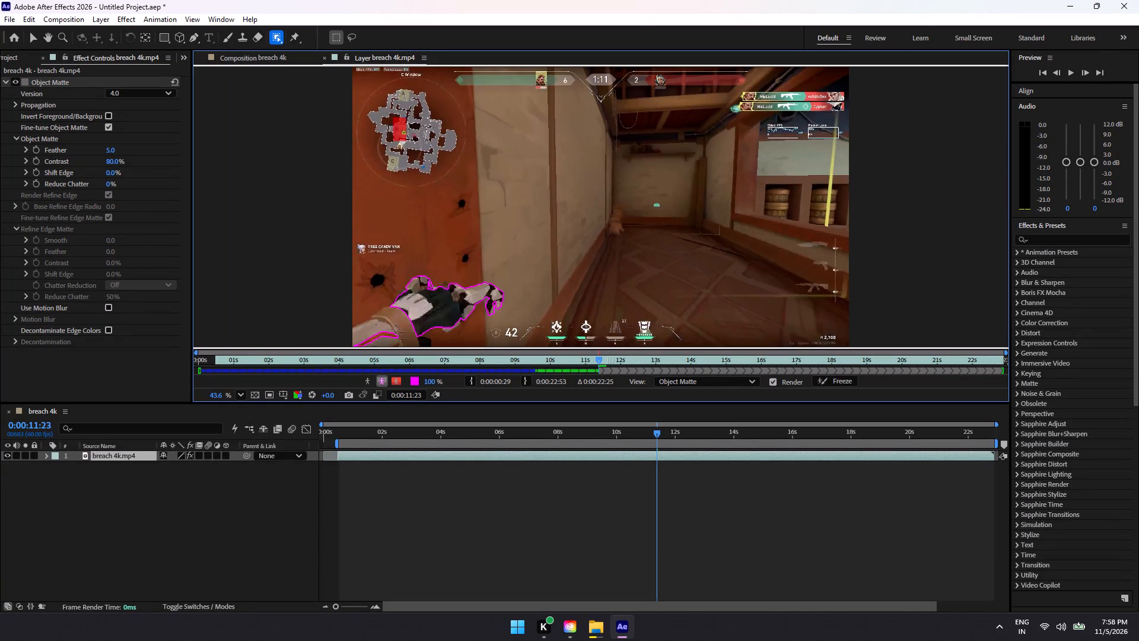
pyautogui.moveTo(396, 329); pyautogui.dragTo(425, 312)
# Extend the object matte along the underside of the wrist, between the sleeve and the glove's lower edge.
pyautogui.moveTo(386, 334); pyautogui.dragTo(405, 345)
pyautogui.moveTo(405, 345); pyautogui.dragTo(410, 344)
pyautogui.moveTo(421, 329); pyautogui.dragTo(411, 335)
pyautogui.moveTo(411, 335); pyautogui.dragTo(399, 339)
# Join the forearm sleeve to the glove in the object matte with repeated selections across the wrist.
pyautogui.moveTo(353, 337); pyautogui.dragTo(409, 315)
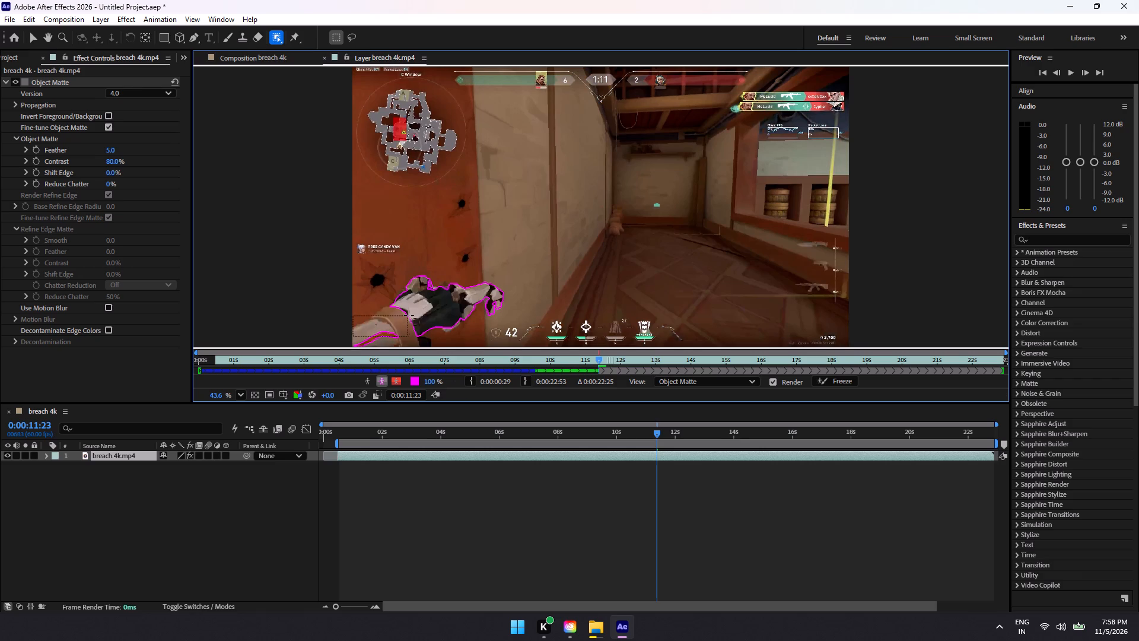
pyautogui.moveTo(409, 315); pyautogui.dragTo(419, 313)
pyautogui.moveTo(365, 337); pyautogui.dragTo(398, 321)
pyautogui.moveTo(398, 321); pyautogui.dragTo(415, 322)
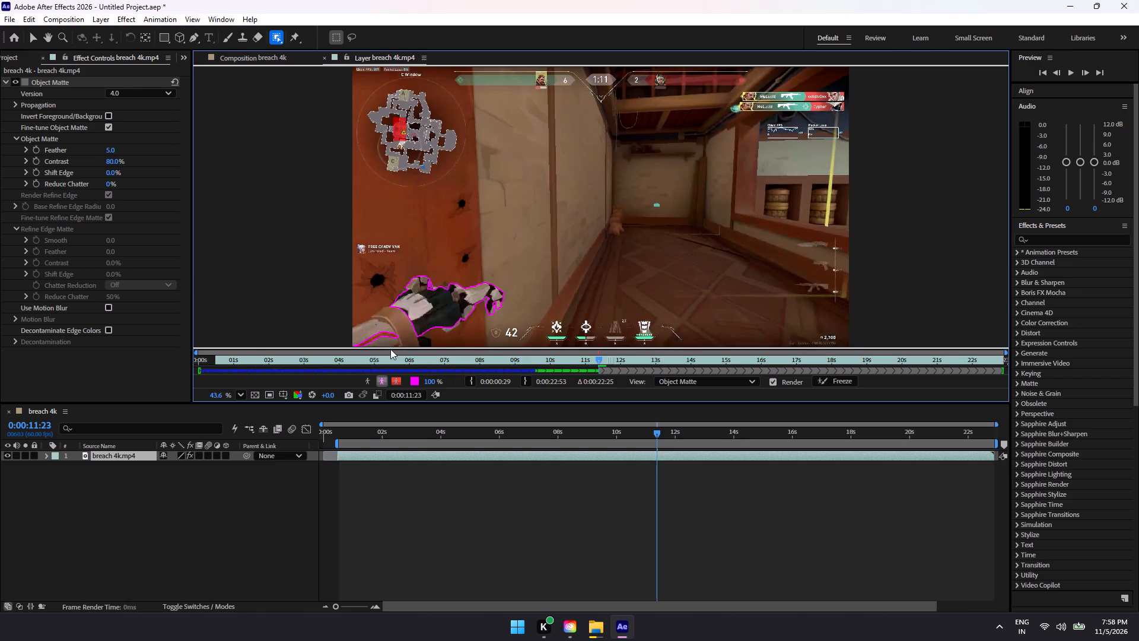
pyautogui.moveTo(382, 334); pyautogui.dragTo(418, 319)
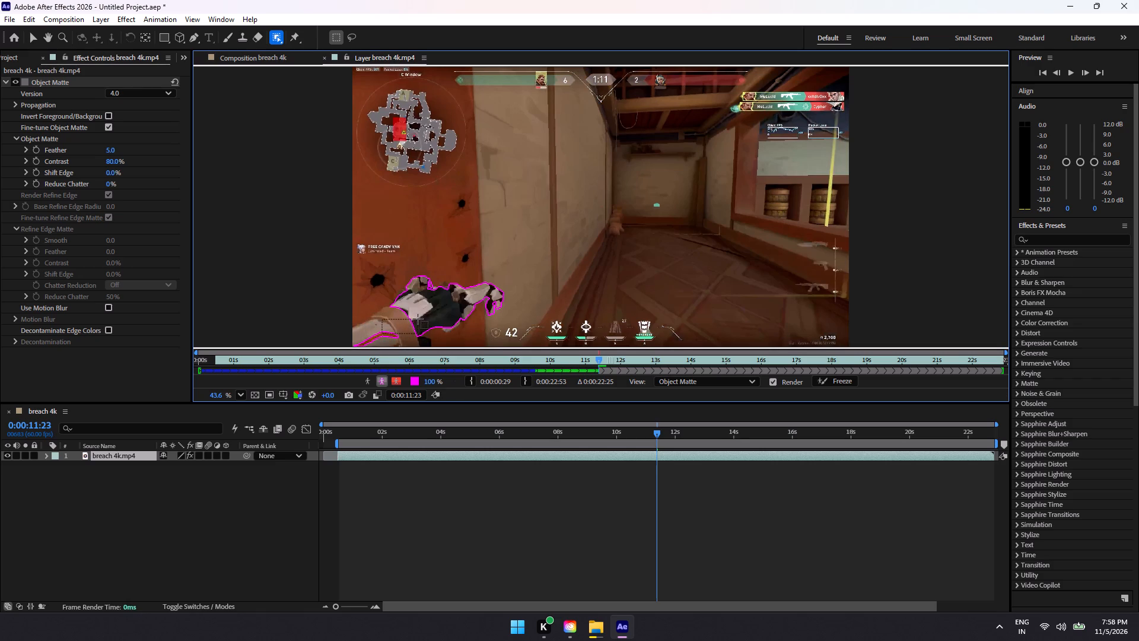
pyautogui.moveTo(418, 319); pyautogui.dragTo(419, 318)
pyautogui.moveTo(391, 336); pyautogui.dragTo(415, 318)
pyautogui.moveTo(415, 318); pyautogui.dragTo(418, 315)
pyautogui.moveTo(418, 318); pyautogui.dragTo(384, 332)
pyautogui.moveTo(384, 332); pyautogui.dragTo(382, 334)
pyautogui.moveTo(415, 317); pyautogui.dragTo(375, 341)
pyautogui.moveTo(421, 318); pyautogui.dragTo(415, 320)
pyautogui.moveTo(415, 320); pyautogui.dragTo(363, 339)
pyautogui.moveTo(371, 341); pyautogui.dragTo(429, 321)
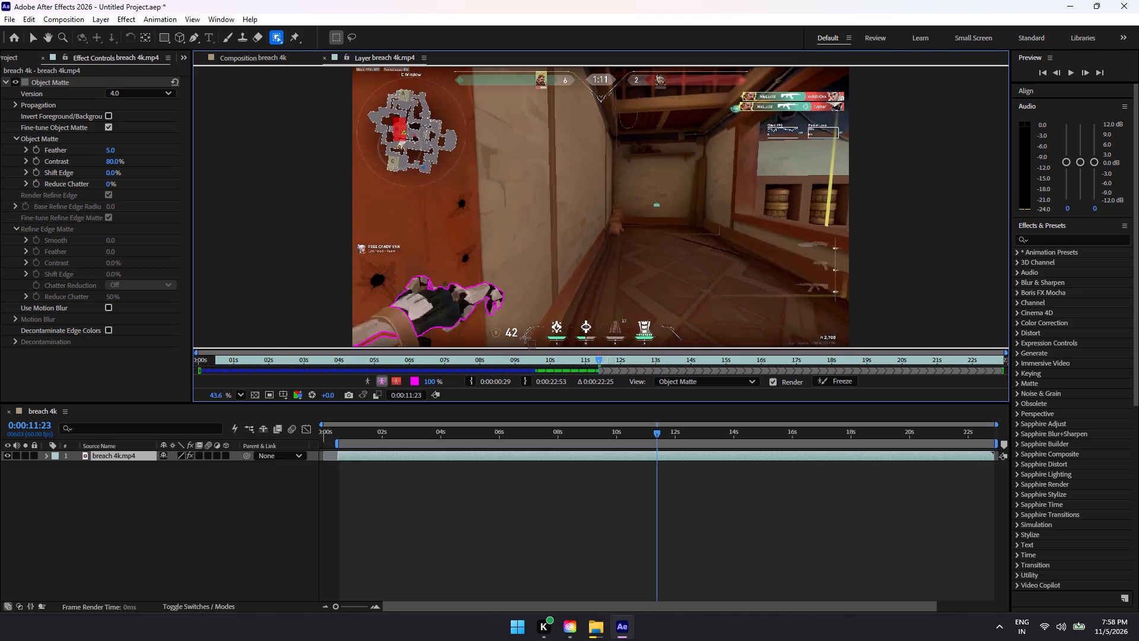
# Advance one frame to 0:00:11:24 and add the forearm and wrist to the object matte.
pyautogui.click(1090, 72)
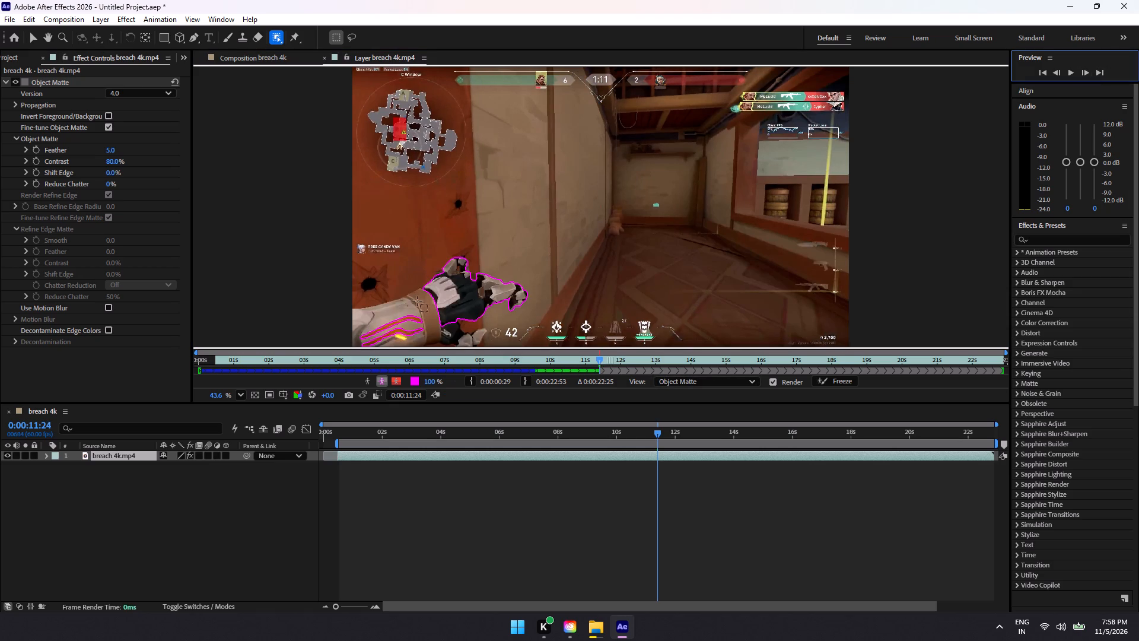
pyautogui.click(396, 312)
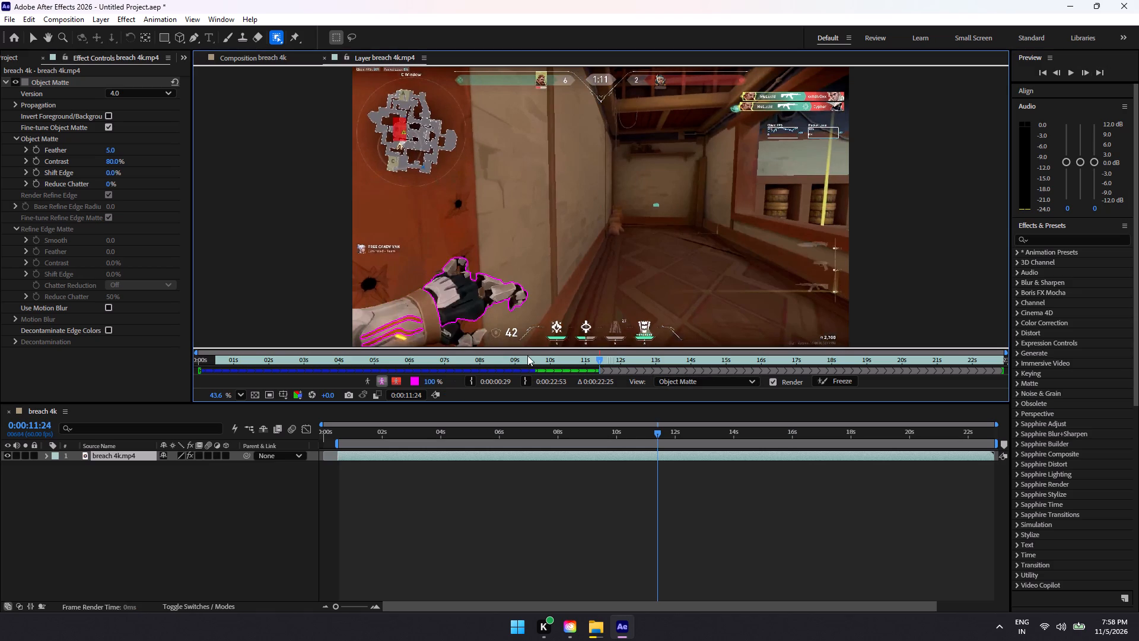
# Step back one frame to 0:00:11:23 and select from the forearm sleeve up to the glove cuff for the object matte.
pyautogui.click(1058, 72)
pyautogui.moveTo(369, 339); pyautogui.dragTo(371, 339)
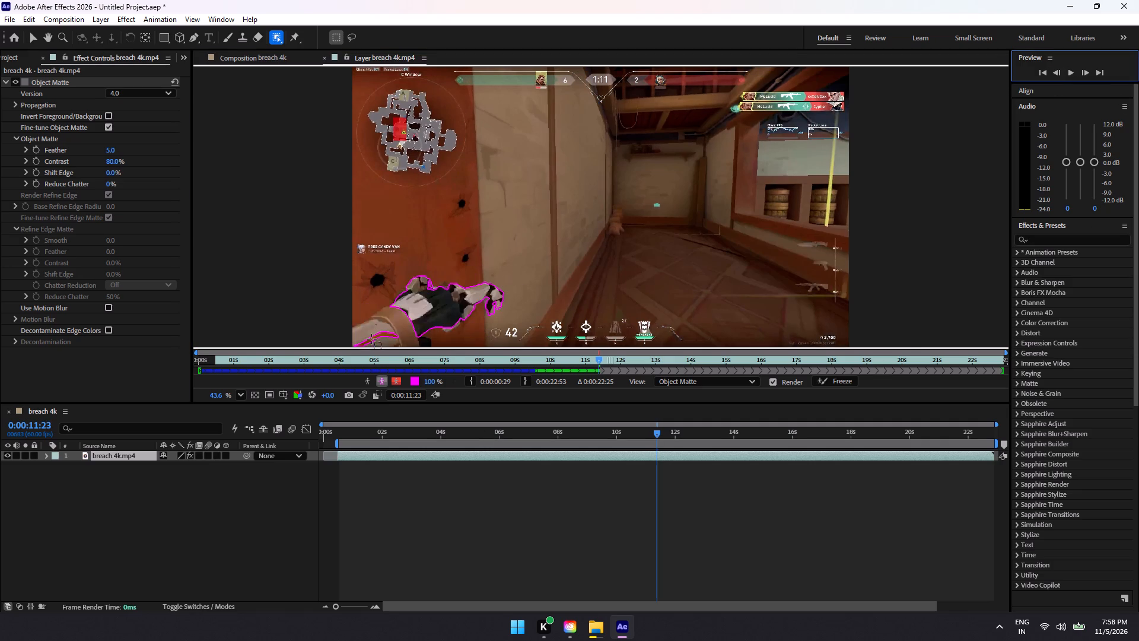
pyautogui.moveTo(371, 339); pyautogui.dragTo(412, 316)
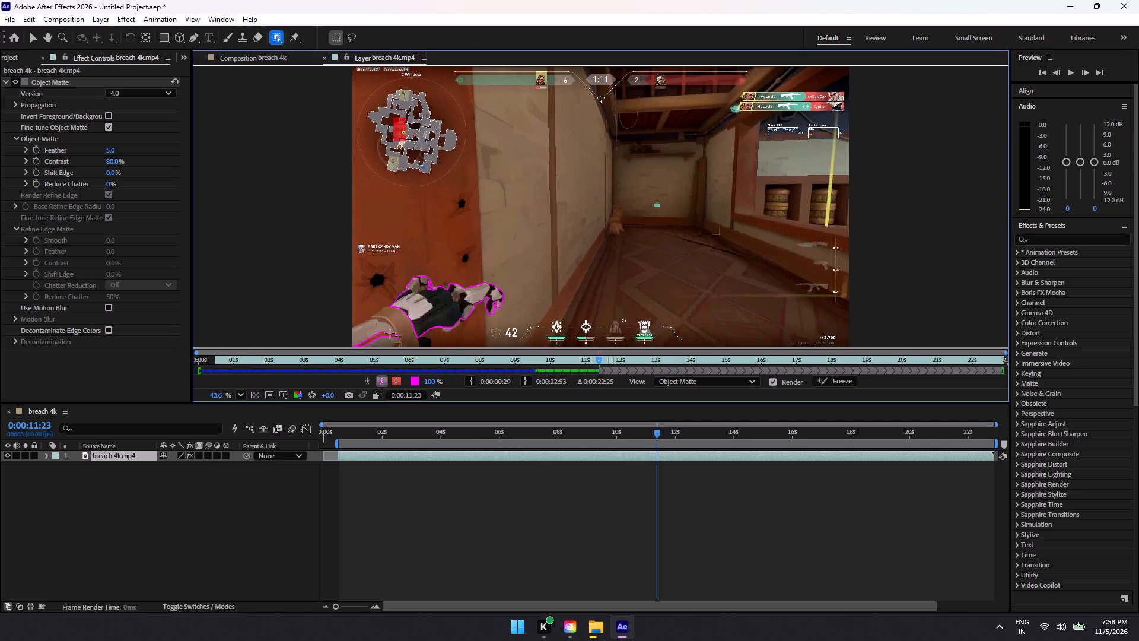
pyautogui.moveTo(386, 335); pyautogui.dragTo(405, 319)
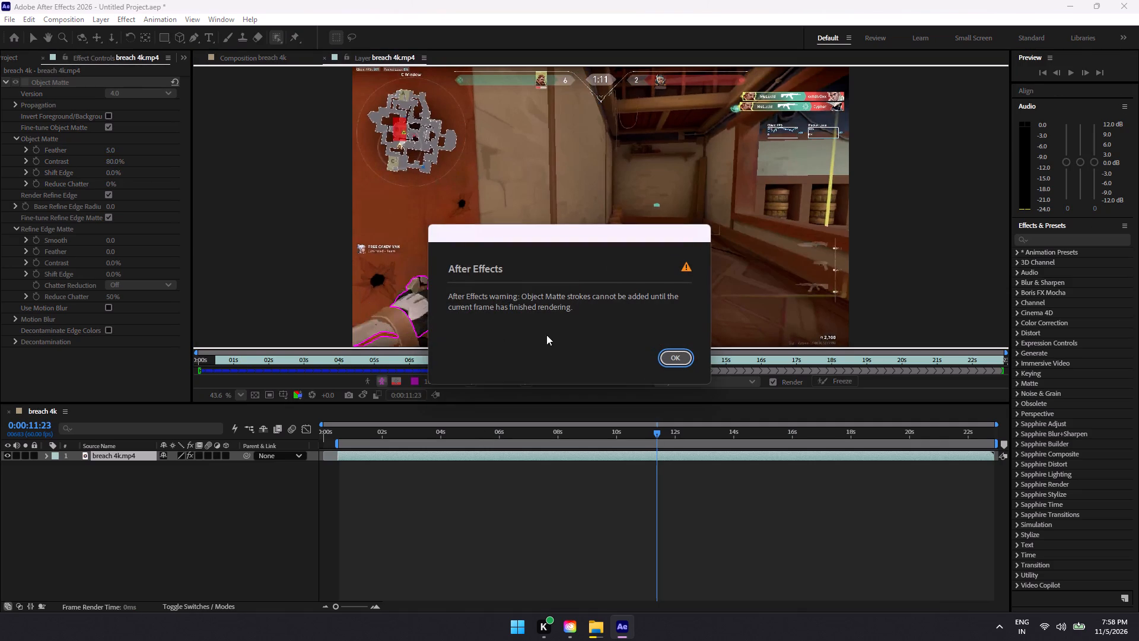
pyautogui.click(664, 354)
pyautogui.moveTo(392, 338); pyautogui.dragTo(406, 320)
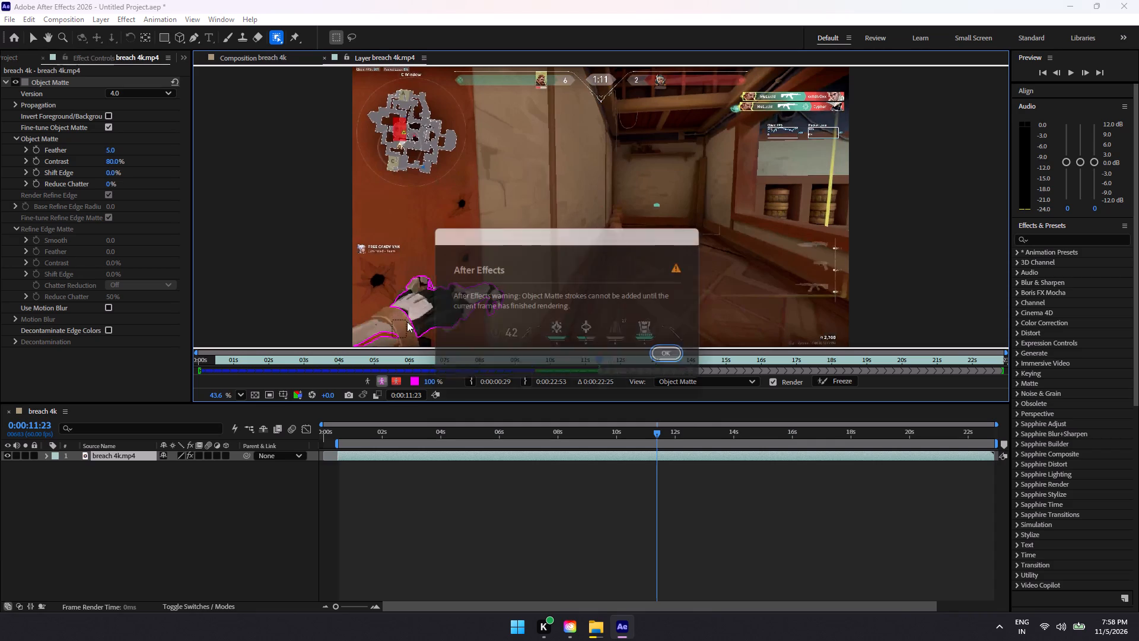
pyautogui.click(663, 357)
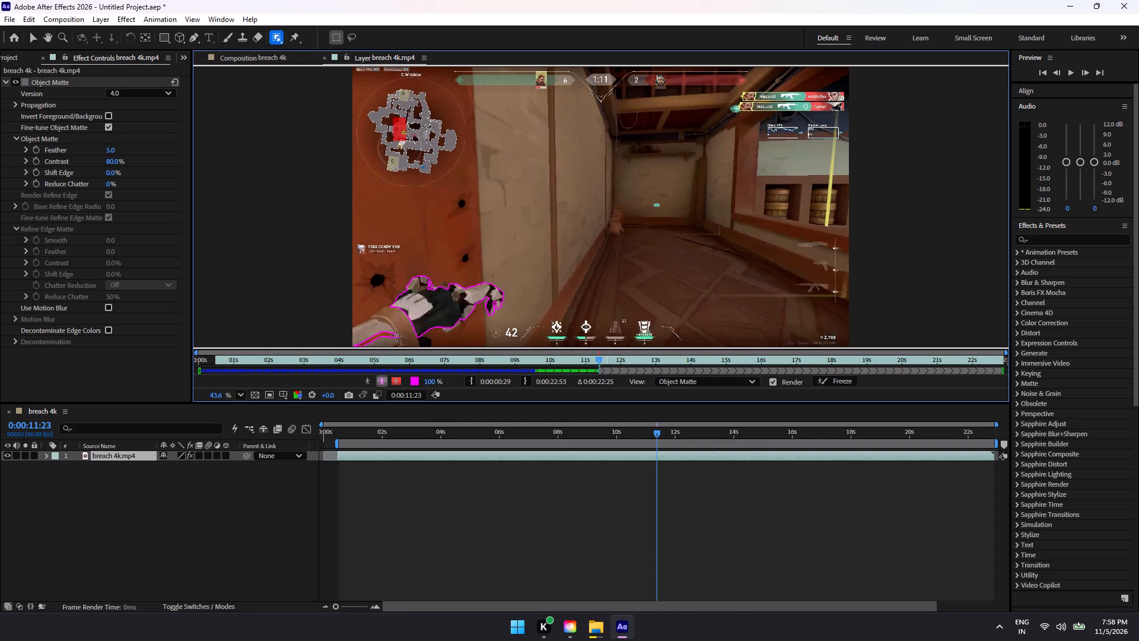
pyautogui.moveTo(387, 335); pyautogui.dragTo(414, 313)
pyautogui.moveTo(365, 337); pyautogui.dragTo(408, 317)
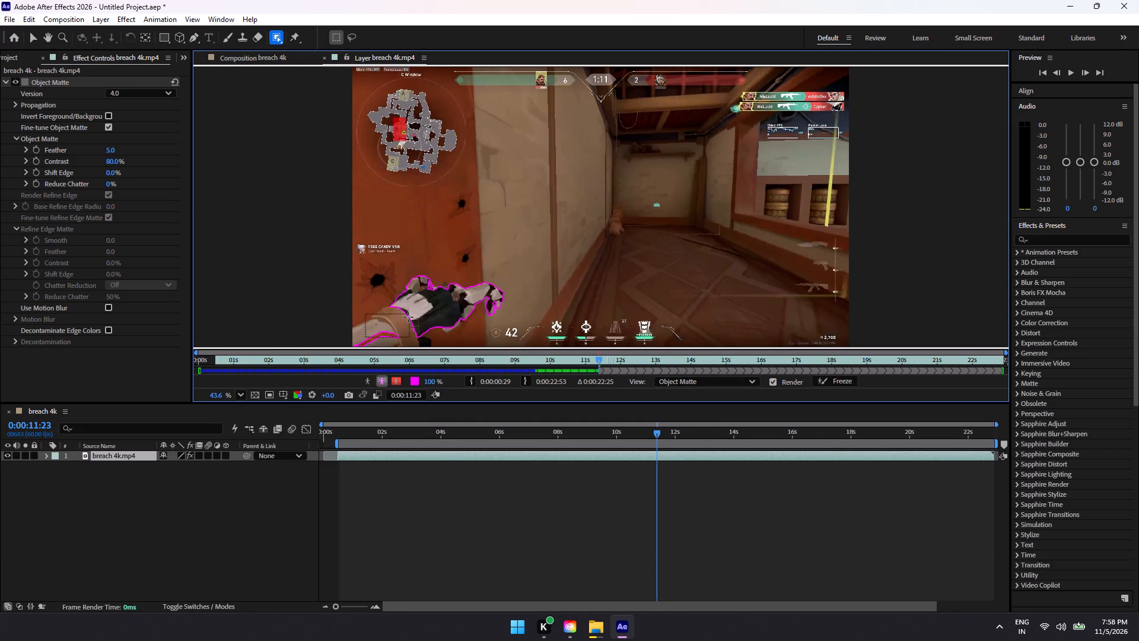
pyautogui.moveTo(408, 317); pyautogui.dragTo(408, 322)
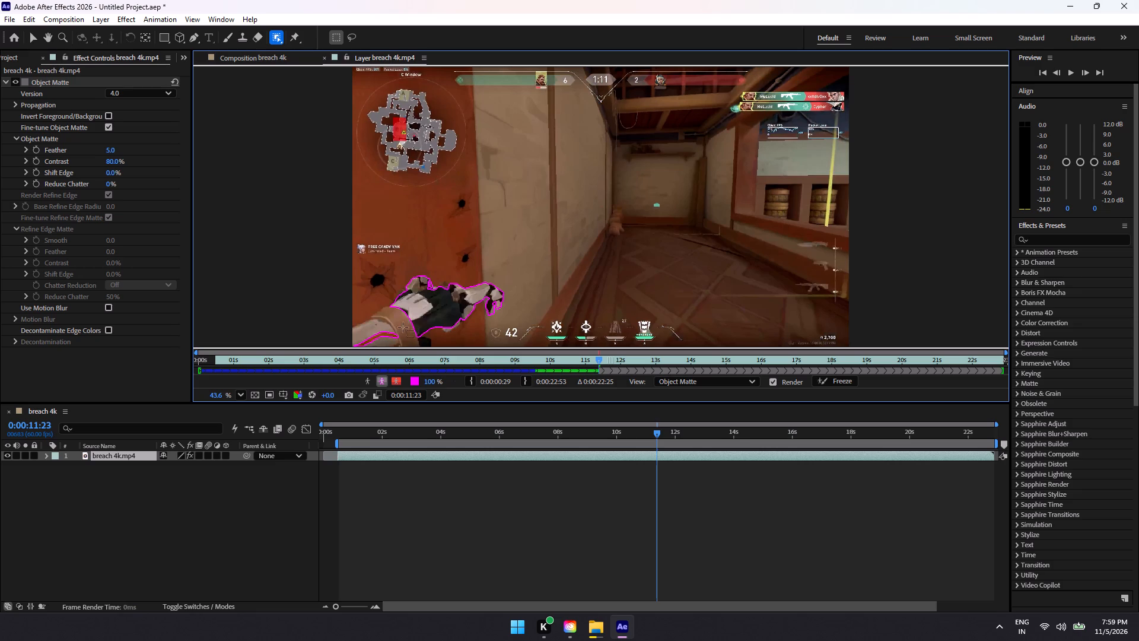
# Brush selections from the glove cuff back across the wrist strap to add the wrist to the object matte.
pyautogui.moveTo(403, 313); pyautogui.dragTo(390, 332)
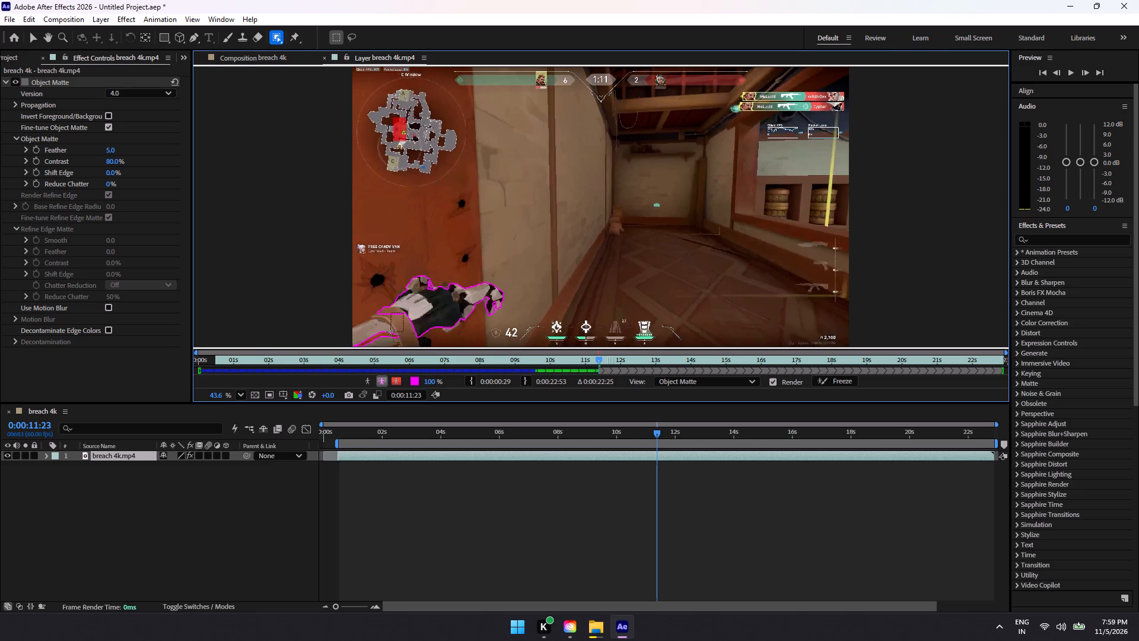
pyautogui.moveTo(390, 332); pyautogui.dragTo(387, 334)
pyautogui.moveTo(413, 323); pyautogui.dragTo(378, 339)
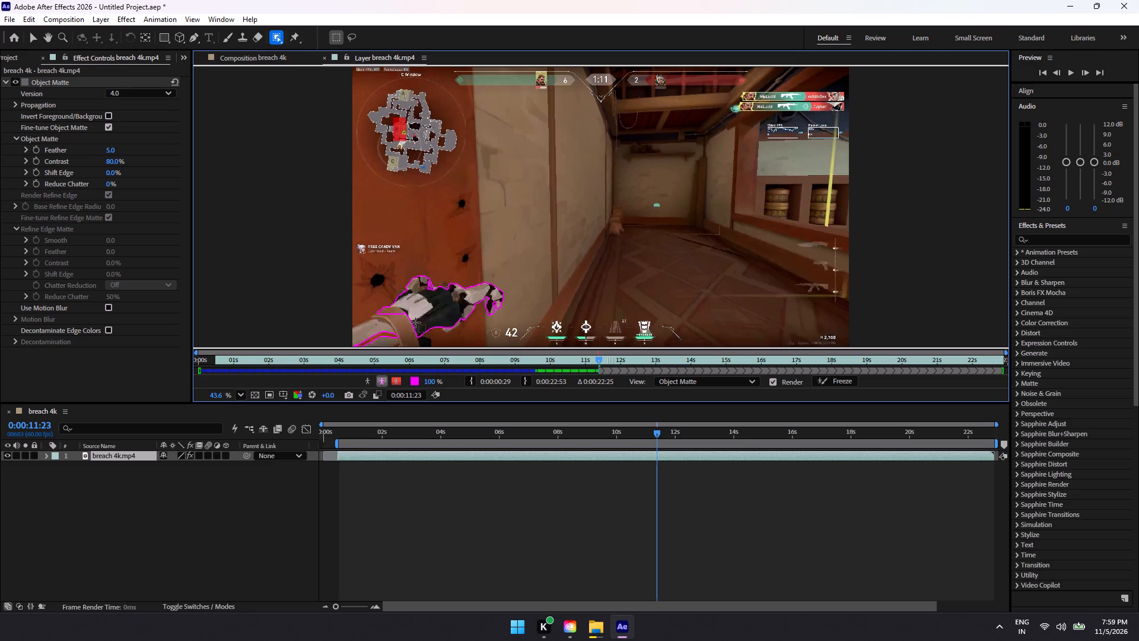
pyautogui.moveTo(415, 322); pyautogui.dragTo(367, 341)
pyautogui.moveTo(415, 321); pyautogui.dragTo(389, 338)
pyautogui.moveTo(400, 307); pyautogui.dragTo(389, 330)
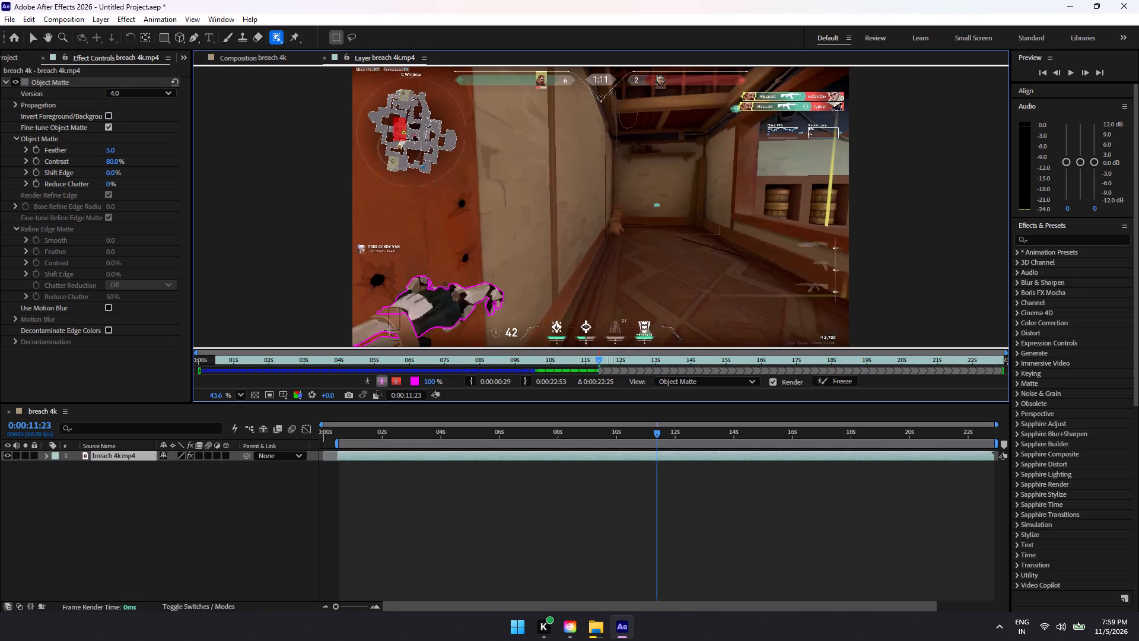
pyautogui.moveTo(389, 330); pyautogui.dragTo(390, 329)
pyautogui.moveTo(412, 318); pyautogui.dragTo(389, 334)
pyautogui.moveTo(389, 334); pyautogui.dragTo(388, 333)
pyautogui.moveTo(405, 310); pyautogui.dragTo(398, 316)
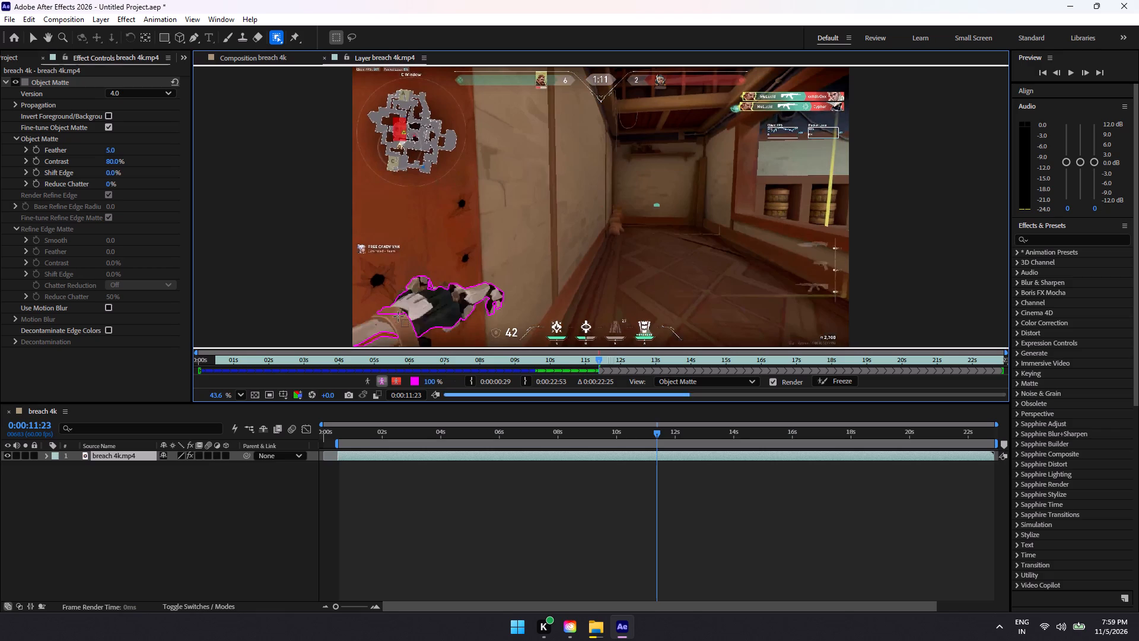
pyautogui.moveTo(398, 316); pyautogui.dragTo(383, 328)
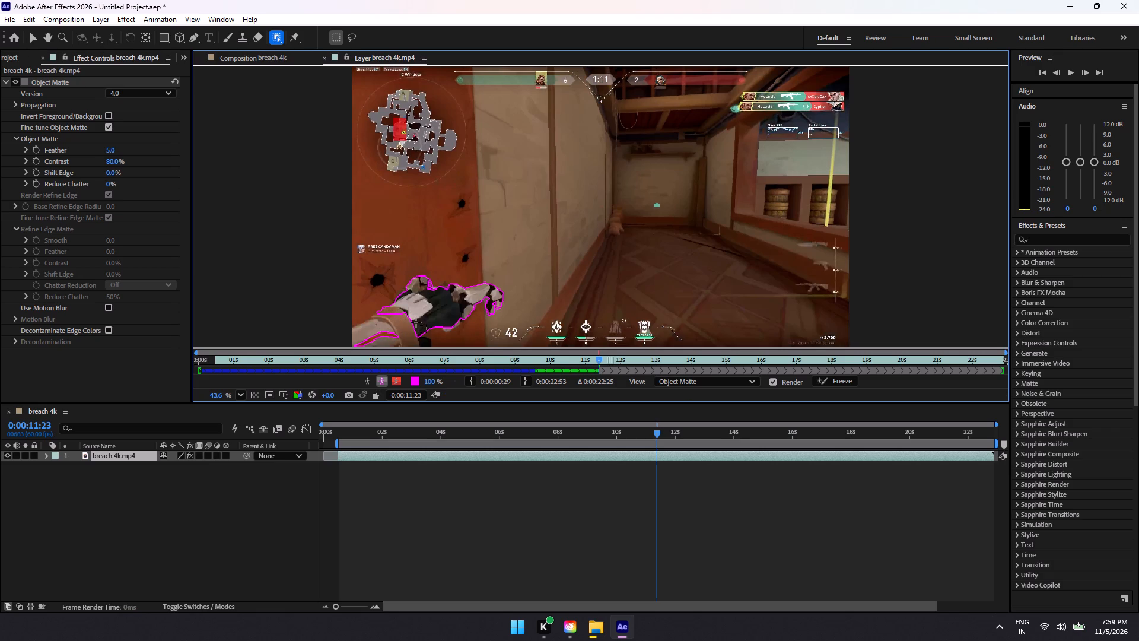
# Repeat diagonal selections between the glove cuff and the lower forearm to join the sleeve and glove in the object matte.
pyautogui.moveTo(413, 317); pyautogui.dragTo(374, 335)
pyautogui.moveTo(374, 338); pyautogui.dragTo(394, 313)
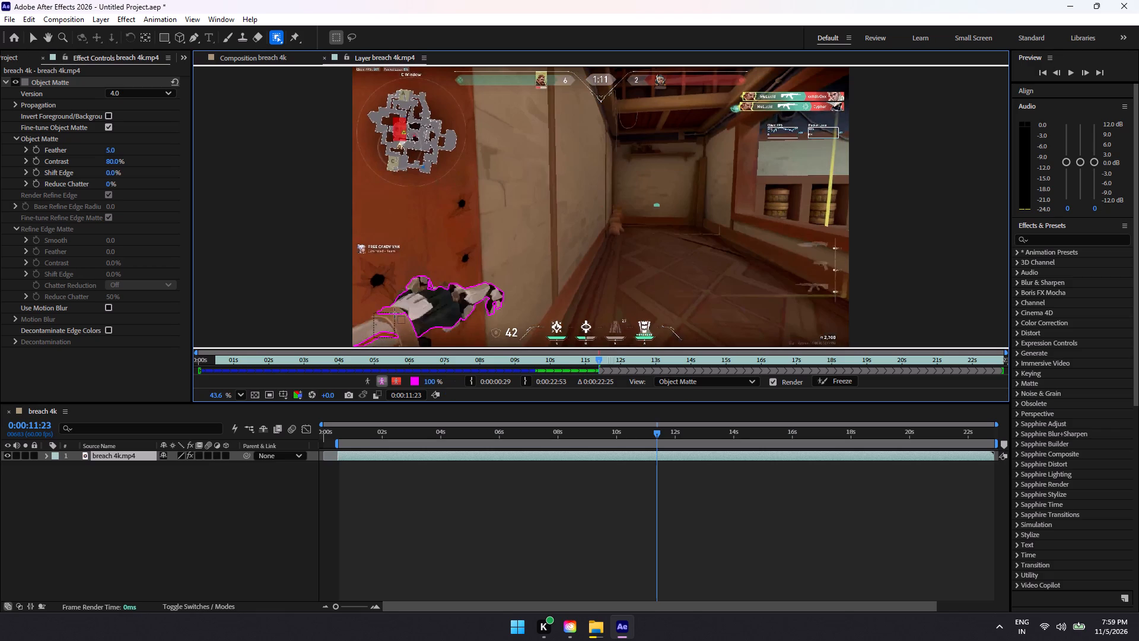
pyautogui.moveTo(394, 313); pyautogui.dragTo(402, 312)
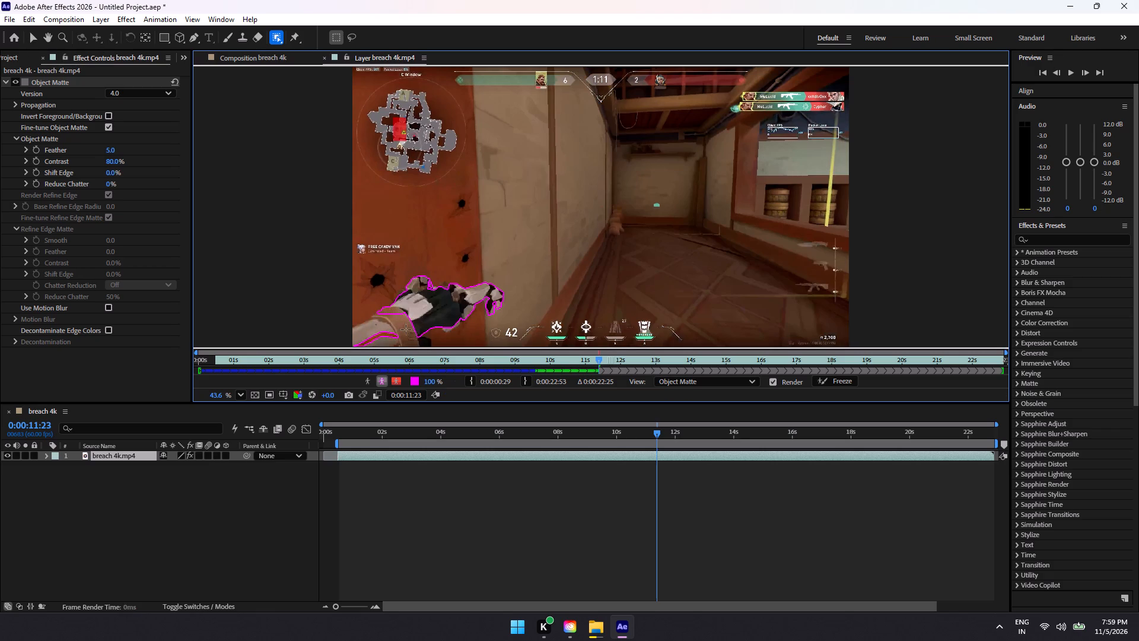
pyautogui.moveTo(394, 312); pyautogui.dragTo(380, 338)
pyautogui.moveTo(406, 308); pyautogui.dragTo(380, 340)
pyautogui.moveTo(409, 313); pyautogui.dragTo(384, 337)
pyautogui.moveTo(406, 312); pyautogui.dragTo(381, 341)
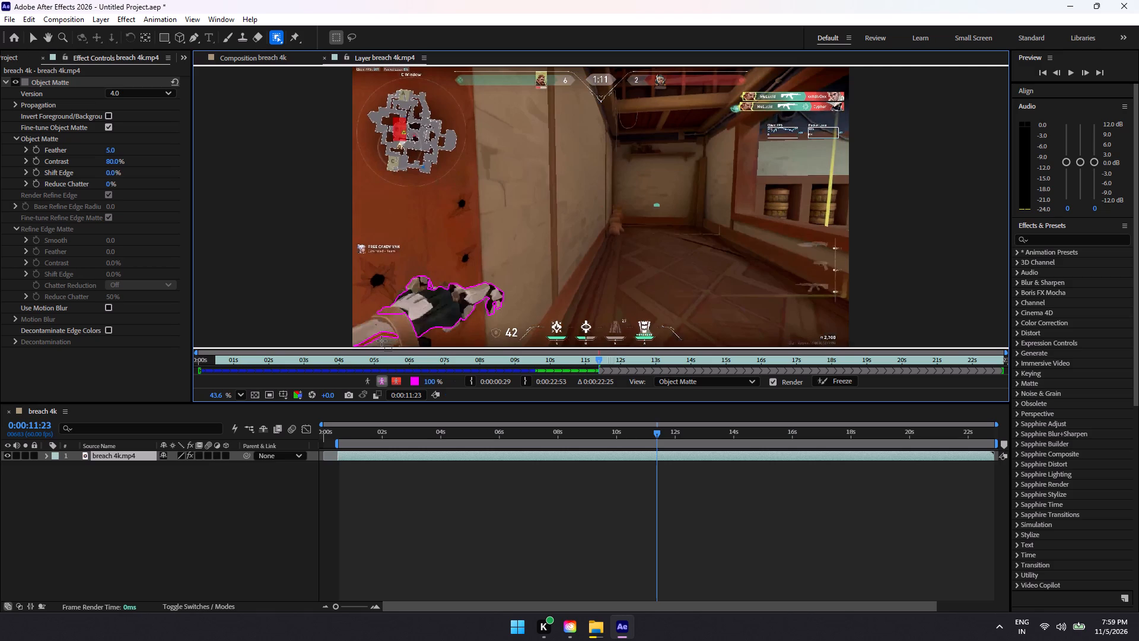
pyautogui.moveTo(381, 341); pyautogui.dragTo(381, 340)
pyautogui.moveTo(415, 319); pyautogui.dragTo(388, 337)
pyautogui.moveTo(388, 337); pyautogui.dragTo(384, 339)
# Extend the object matte along the underside of the wrist, selecting between the glove's lower edge and the forearm sleeve.
pyautogui.moveTo(429, 341); pyautogui.dragTo(386, 337)
pyautogui.moveTo(386, 337); pyautogui.dragTo(377, 330)
pyautogui.moveTo(419, 340); pyautogui.dragTo(369, 328)
pyautogui.moveTo(418, 336); pyautogui.dragTo(398, 339)
pyautogui.moveTo(398, 339); pyautogui.dragTo(373, 328)
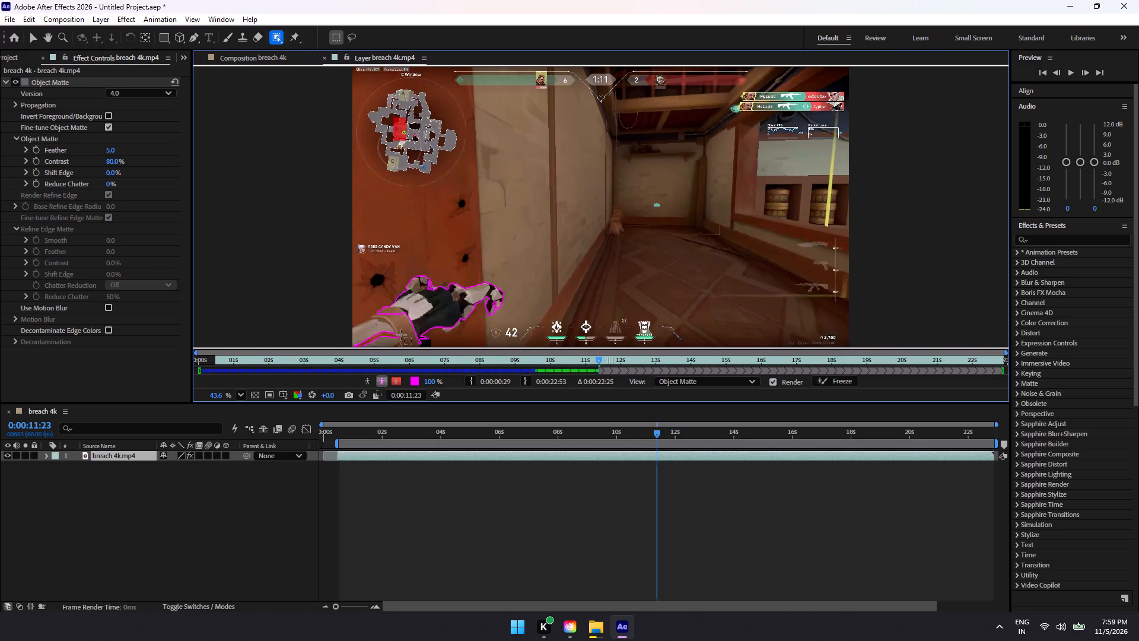
pyautogui.moveTo(362, 327); pyautogui.dragTo(421, 339)
pyautogui.moveTo(369, 330); pyautogui.dragTo(419, 340)
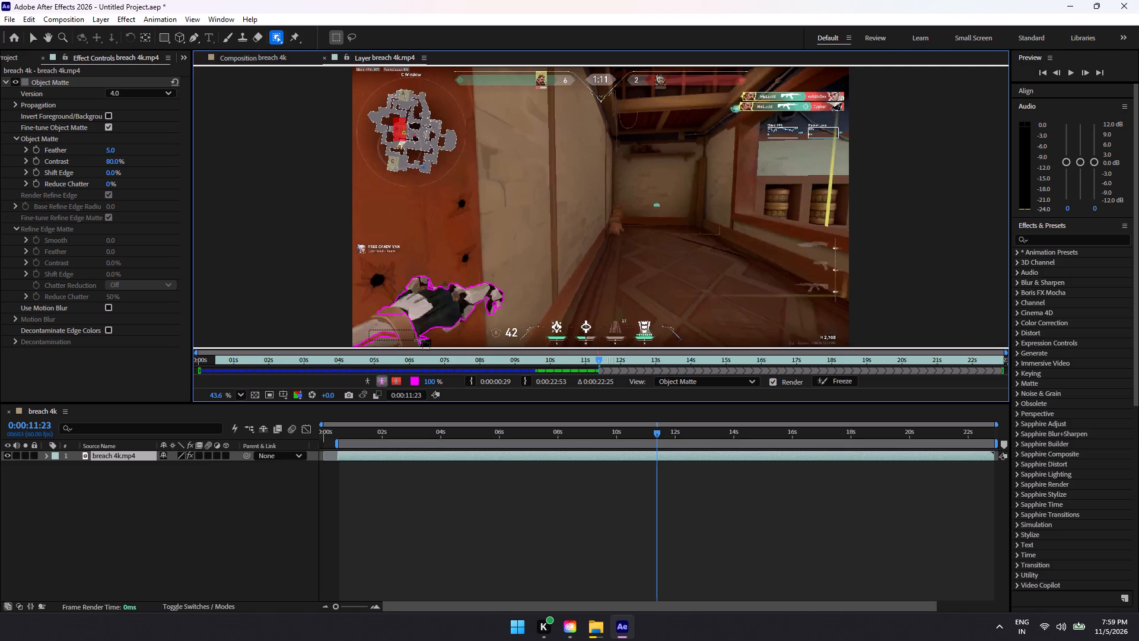
pyautogui.moveTo(419, 340); pyautogui.dragTo(429, 347)
pyautogui.moveTo(422, 344); pyautogui.dragTo(370, 333)
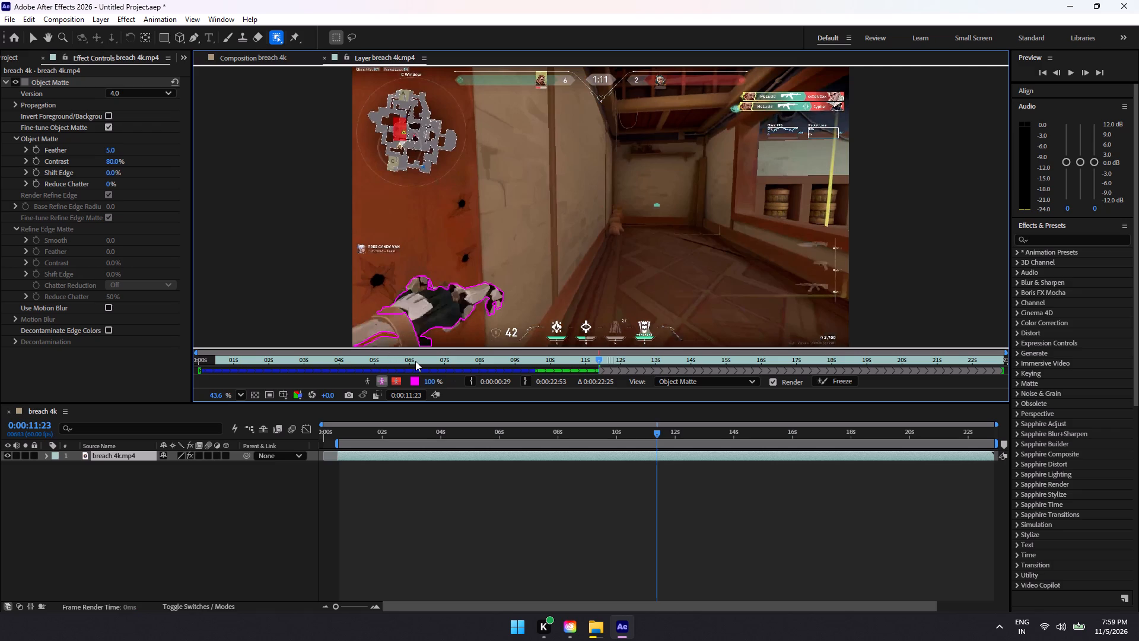
# Add short box selections over the wrist strap and lower forearm at 0:00:11:23 to include the wrist in the object matte.
pyautogui.moveTo(406, 307); pyautogui.dragTo(390, 334)
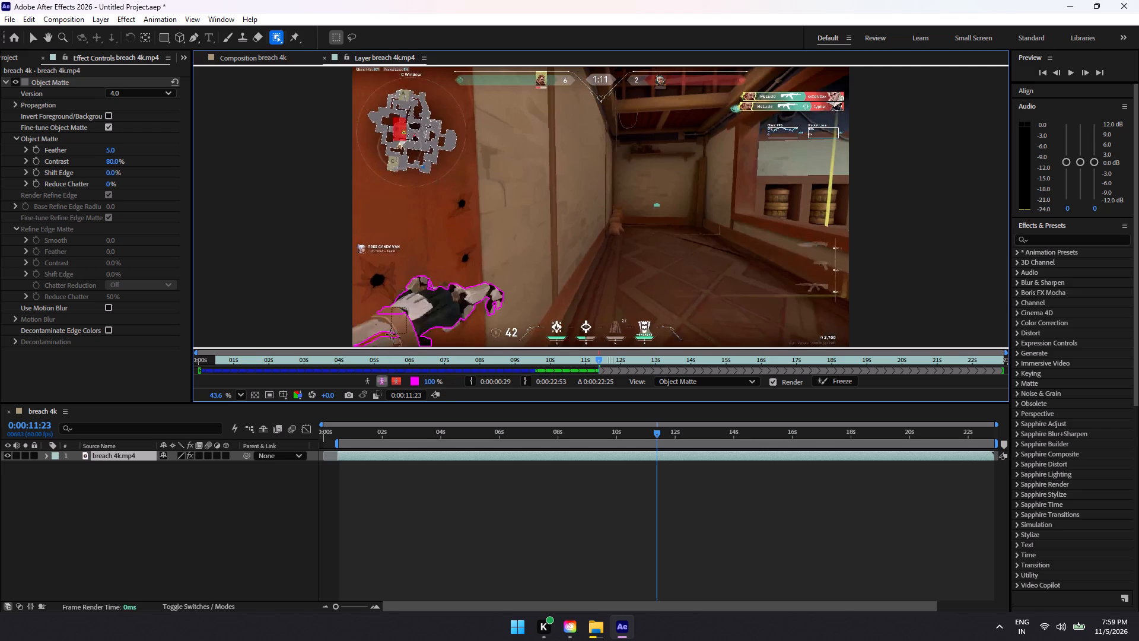
pyautogui.moveTo(390, 334); pyautogui.dragTo(378, 345)
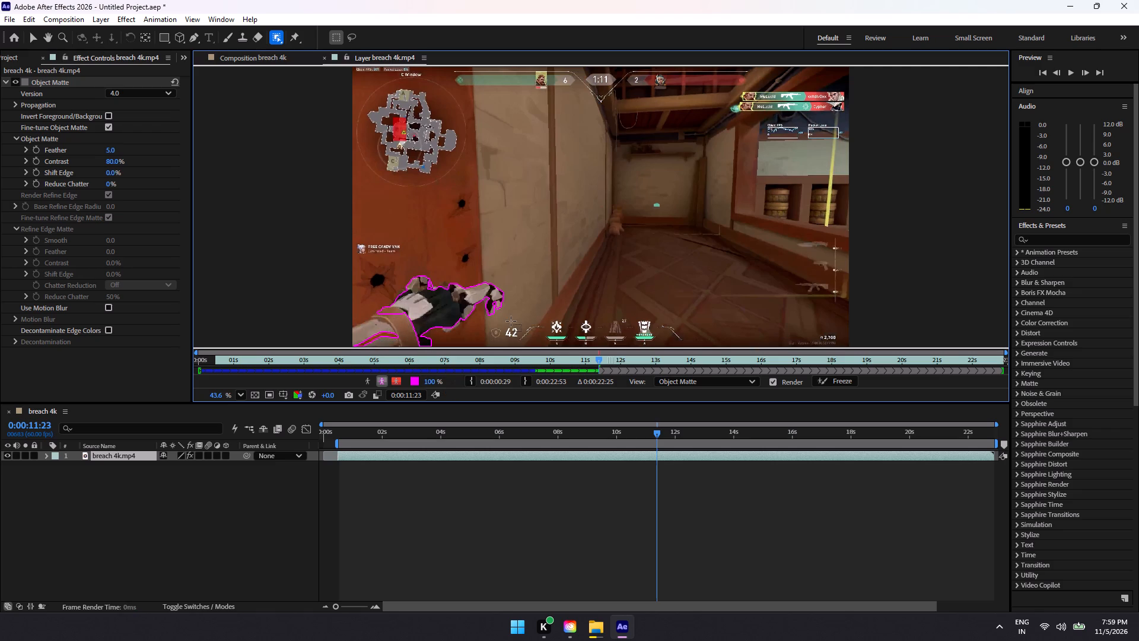
pyautogui.moveTo(381, 328); pyautogui.dragTo(415, 349)
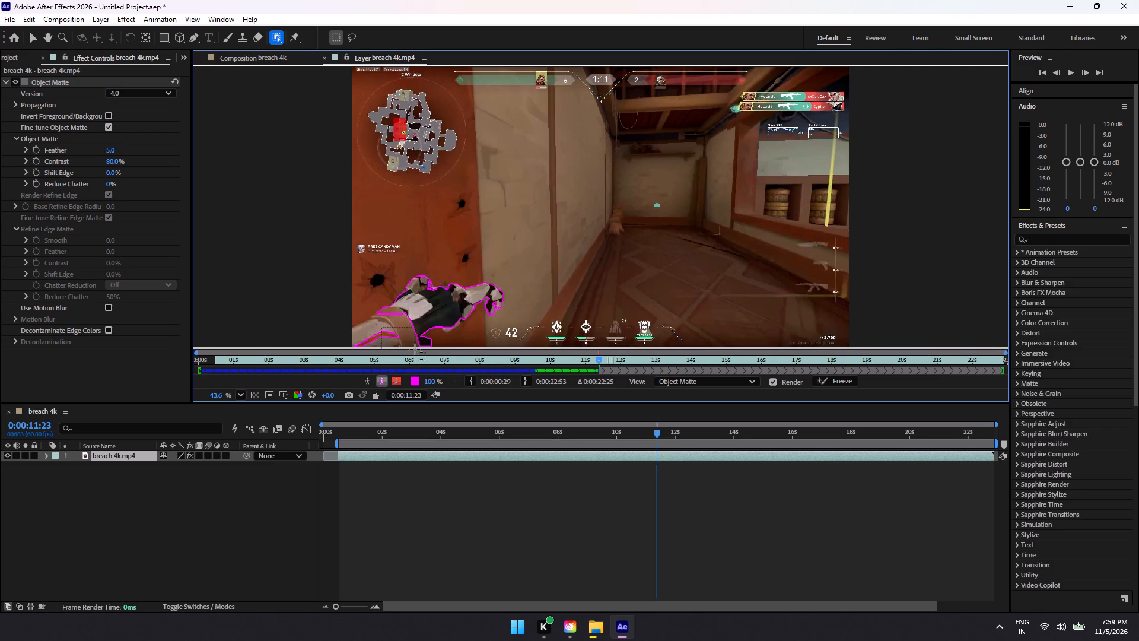
pyautogui.moveTo(415, 349); pyautogui.dragTo(414, 346)
pyautogui.moveTo(378, 320); pyautogui.dragTo(406, 331)
pyautogui.moveTo(368, 332); pyautogui.dragTo(397, 318)
pyautogui.moveTo(369, 329); pyautogui.dragTo(405, 316)
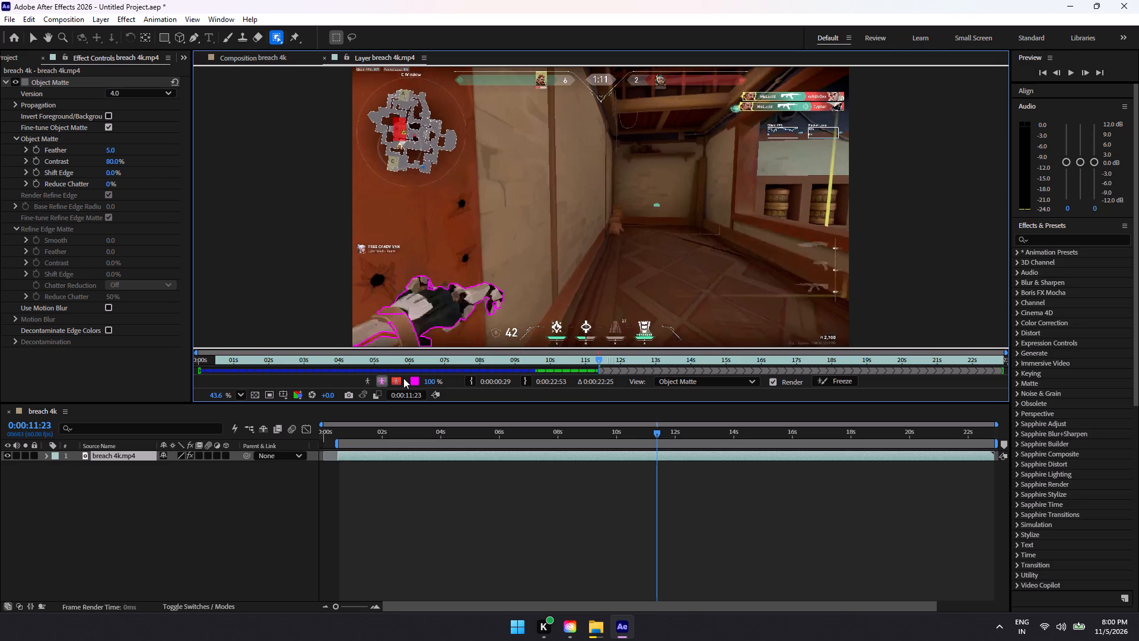
# Box-select between the lower forearm and the back of the glove to bridge the wrist gap in the object matte.
pyautogui.moveTo(387, 339); pyautogui.dragTo(388, 339)
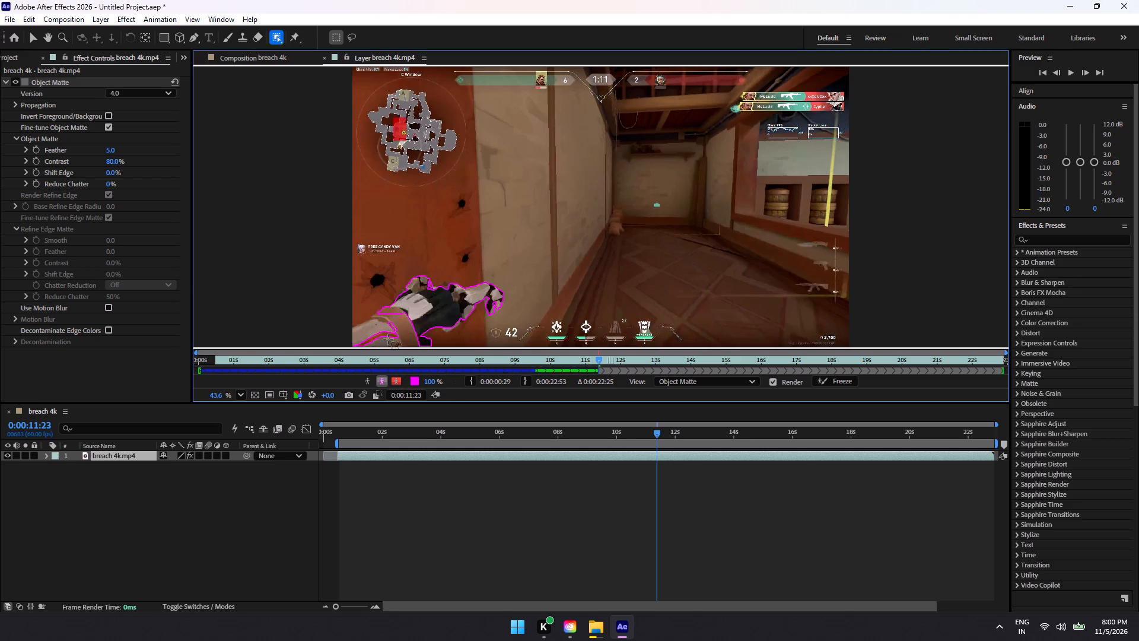
pyautogui.moveTo(388, 339); pyautogui.dragTo(419, 319)
pyautogui.moveTo(395, 328); pyautogui.dragTo(428, 315)
pyautogui.moveTo(421, 315); pyautogui.dragTo(376, 337)
pyautogui.moveTo(376, 337); pyautogui.dragTo(373, 339)
pyautogui.moveTo(392, 343); pyautogui.dragTo(402, 328)
pyautogui.moveTo(402, 328); pyautogui.dragTo(419, 307)
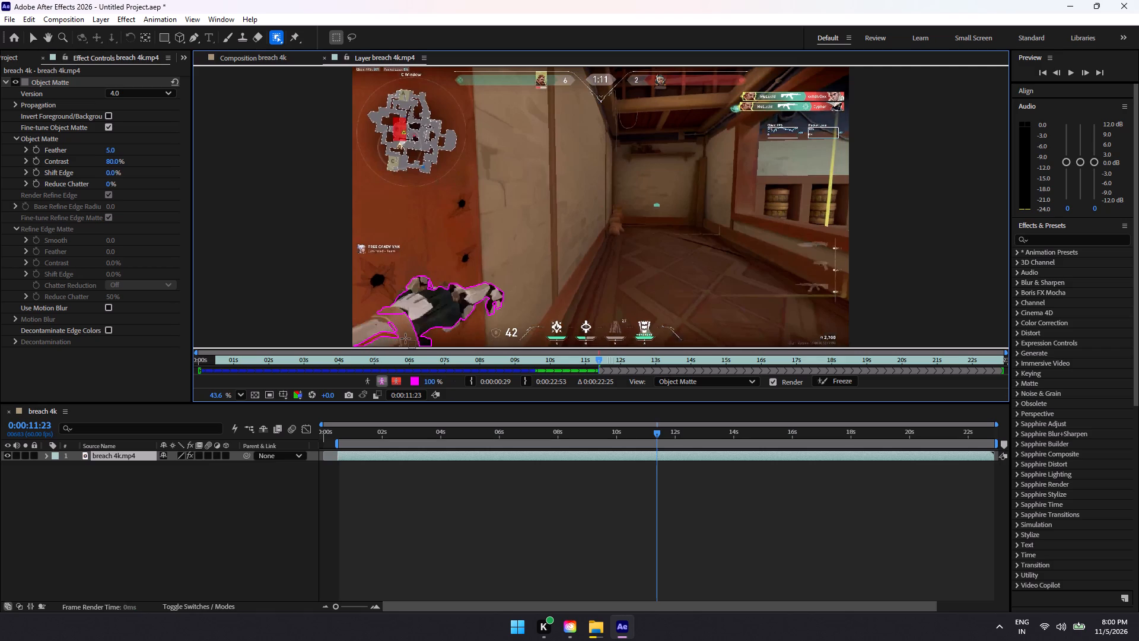
pyautogui.moveTo(392, 345); pyautogui.dragTo(421, 308)
pyautogui.moveTo(376, 337); pyautogui.dragTo(398, 311)
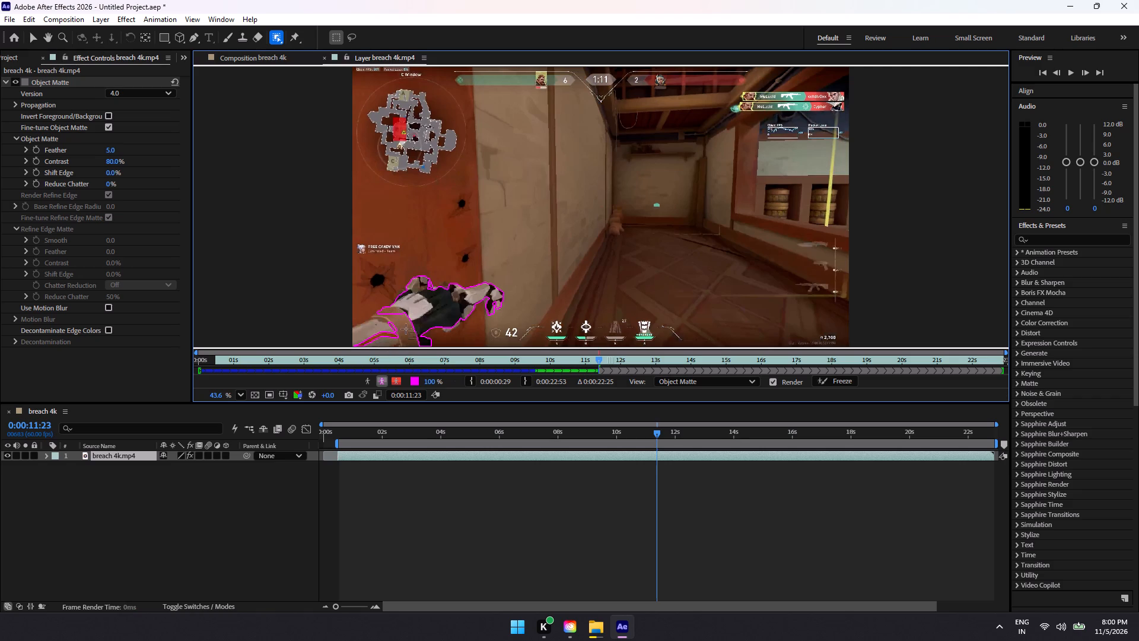
# Select from the glove cuff back over the wrist strap to the forearm sleeve for the object matte.
pyautogui.moveTo(400, 310); pyautogui.dragTo(384, 332)
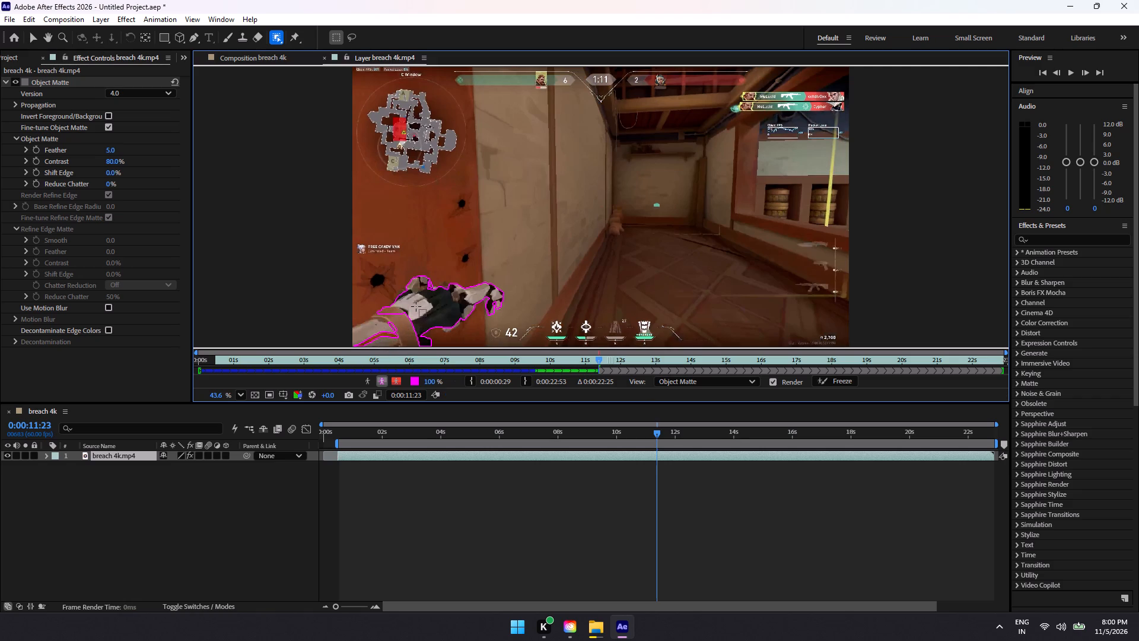
pyautogui.moveTo(412, 309); pyautogui.dragTo(382, 332)
pyautogui.moveTo(416, 315); pyautogui.dragTo(413, 317)
pyautogui.moveTo(413, 317); pyautogui.dragTo(389, 331)
pyautogui.moveTo(421, 332); pyautogui.dragTo(397, 338)
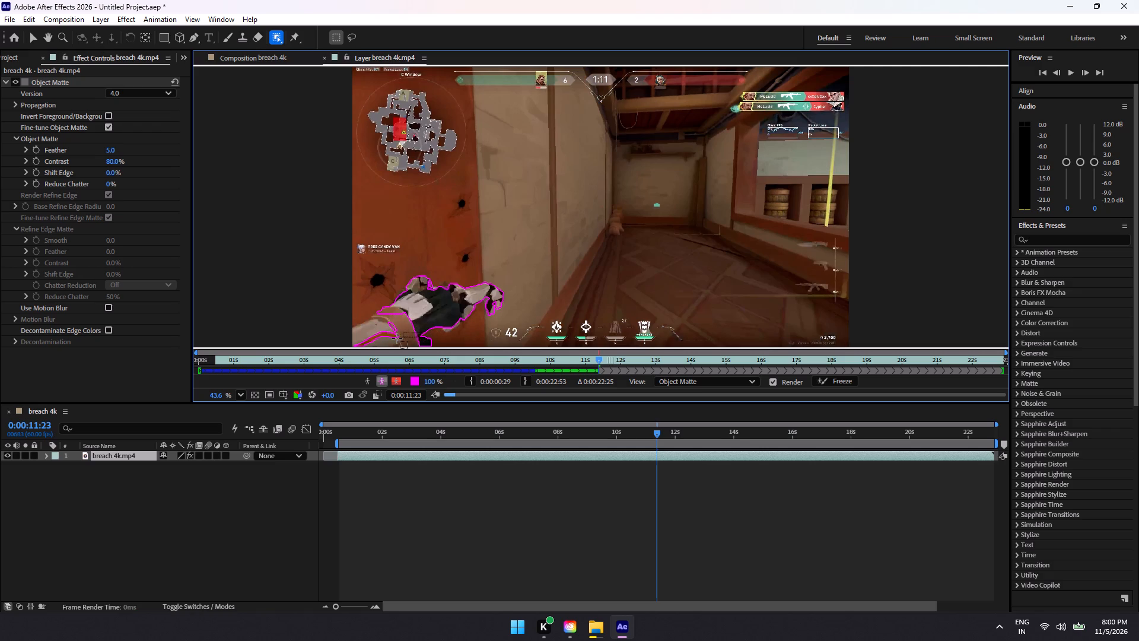
pyautogui.moveTo(397, 338); pyautogui.dragTo(356, 343)
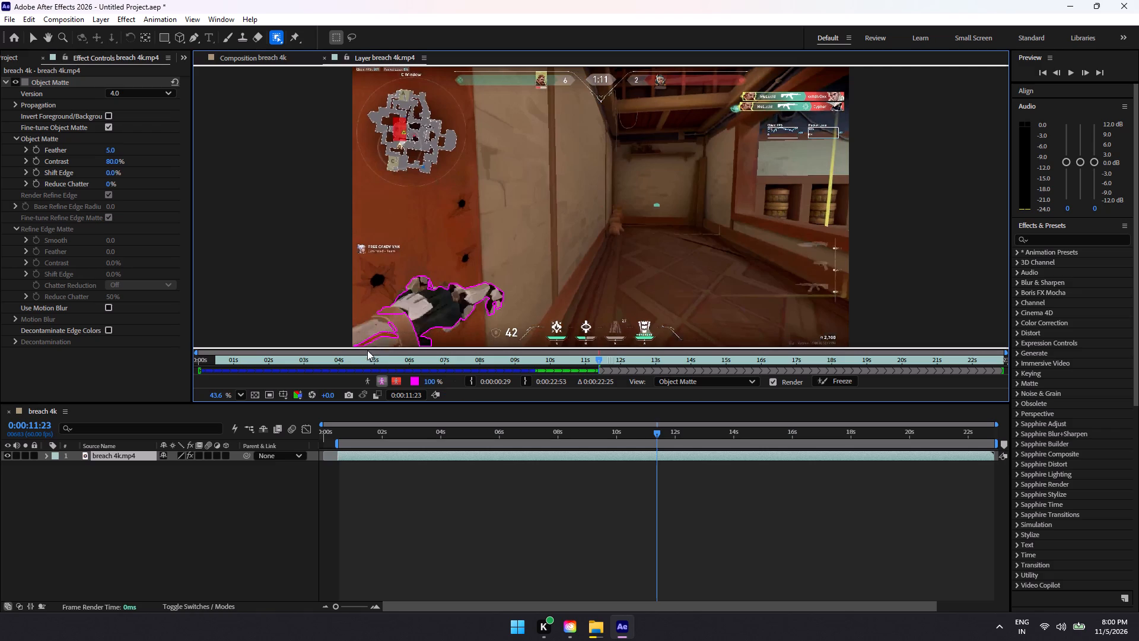
# Select the underside of the wrist along the frame's bottom edge, from the sleeve to the glove's lower edge, for the object matte.
pyautogui.moveTo(377, 342); pyautogui.dragTo(424, 345)
pyautogui.moveTo(384, 340); pyautogui.dragTo(409, 342)
pyautogui.moveTo(380, 346); pyautogui.dragTo(399, 335)
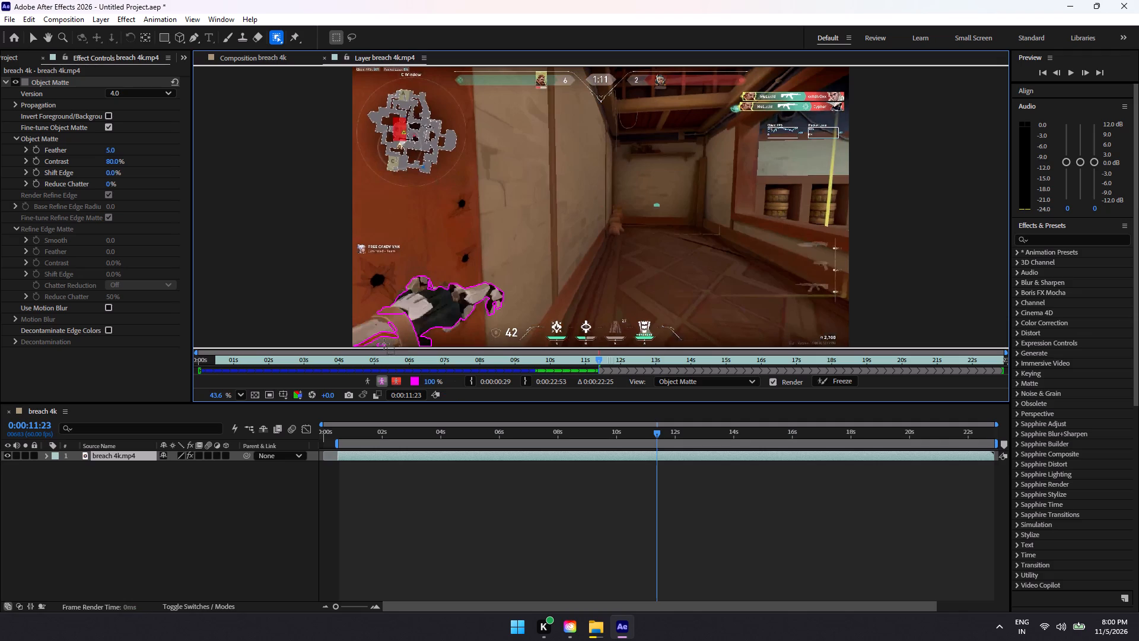
pyautogui.moveTo(381, 344); pyautogui.dragTo(405, 332)
pyautogui.moveTo(381, 345); pyautogui.dragTo(409, 331)
pyautogui.moveTo(381, 344); pyautogui.dragTo(400, 338)
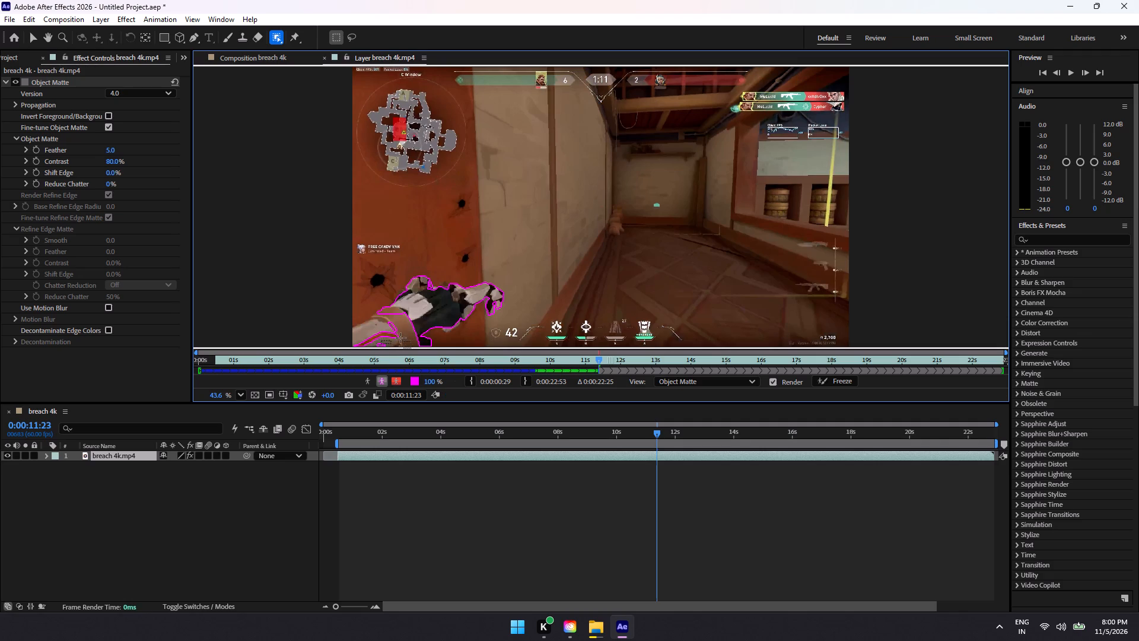
pyautogui.moveTo(400, 338); pyautogui.dragTo(425, 328)
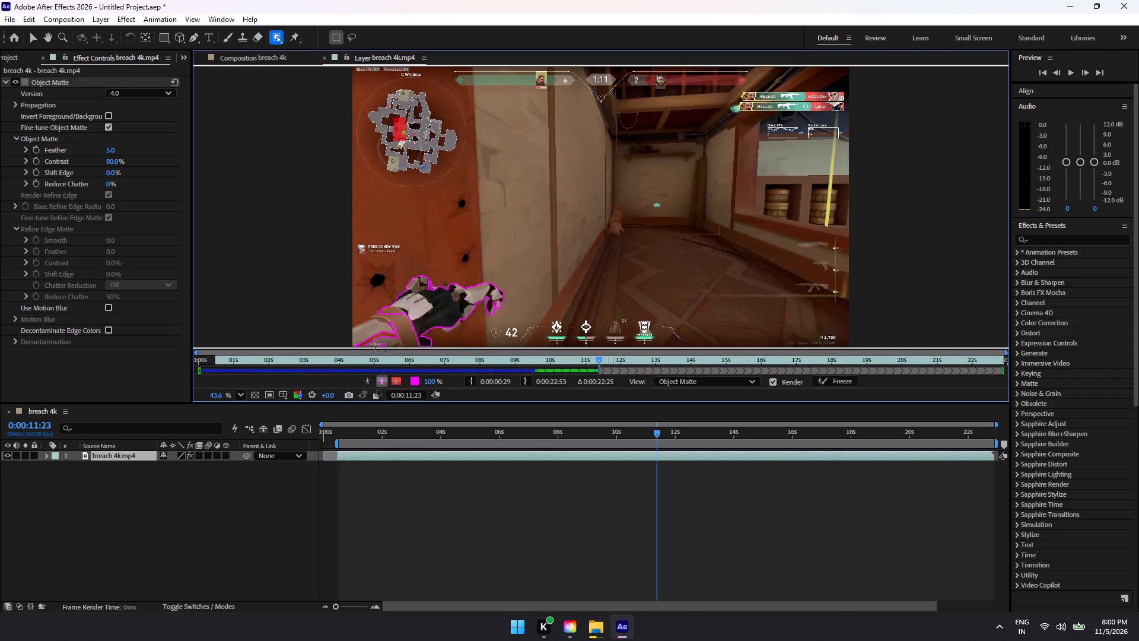
pyautogui.moveTo(375, 343); pyautogui.dragTo(429, 345)
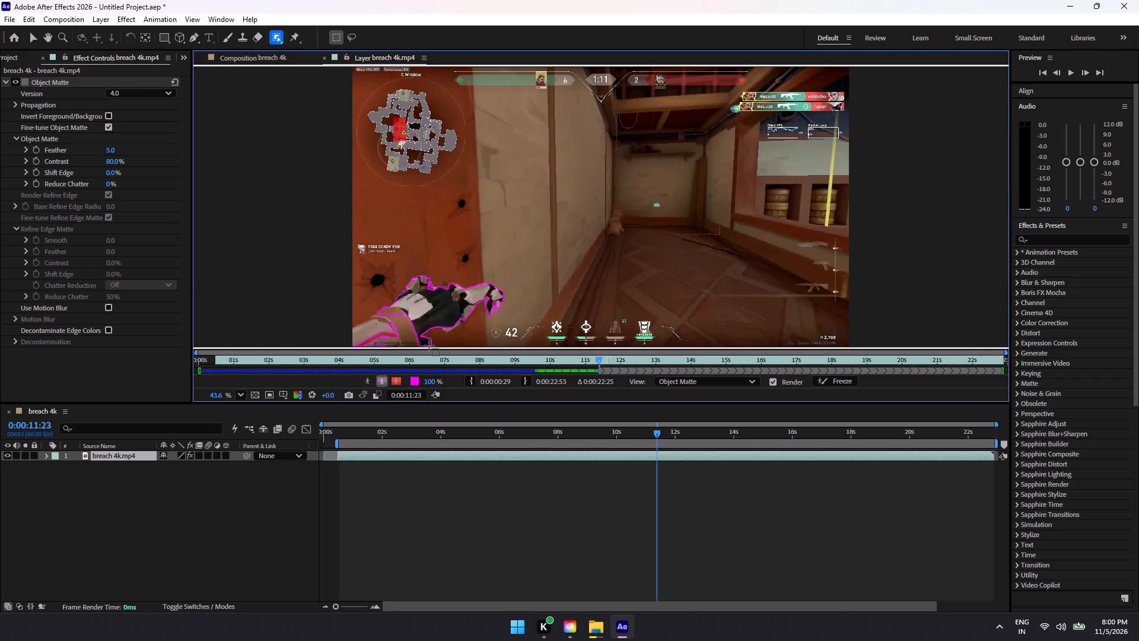
pyautogui.moveTo(429, 345); pyautogui.dragTo(427, 346)
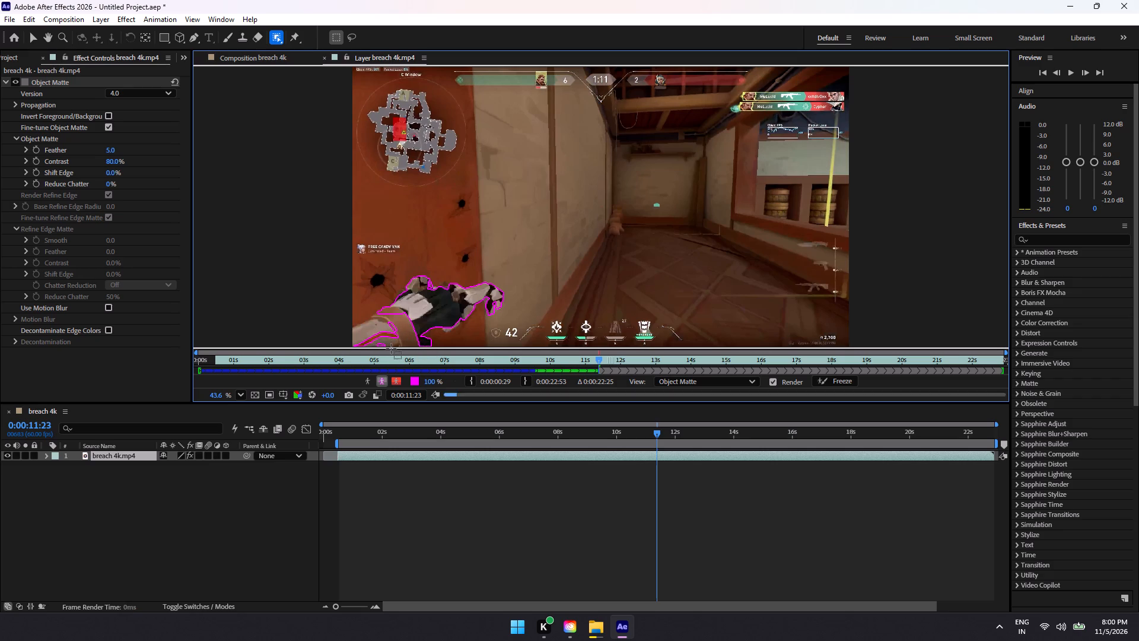
pyautogui.moveTo(380, 338); pyautogui.dragTo(431, 349)
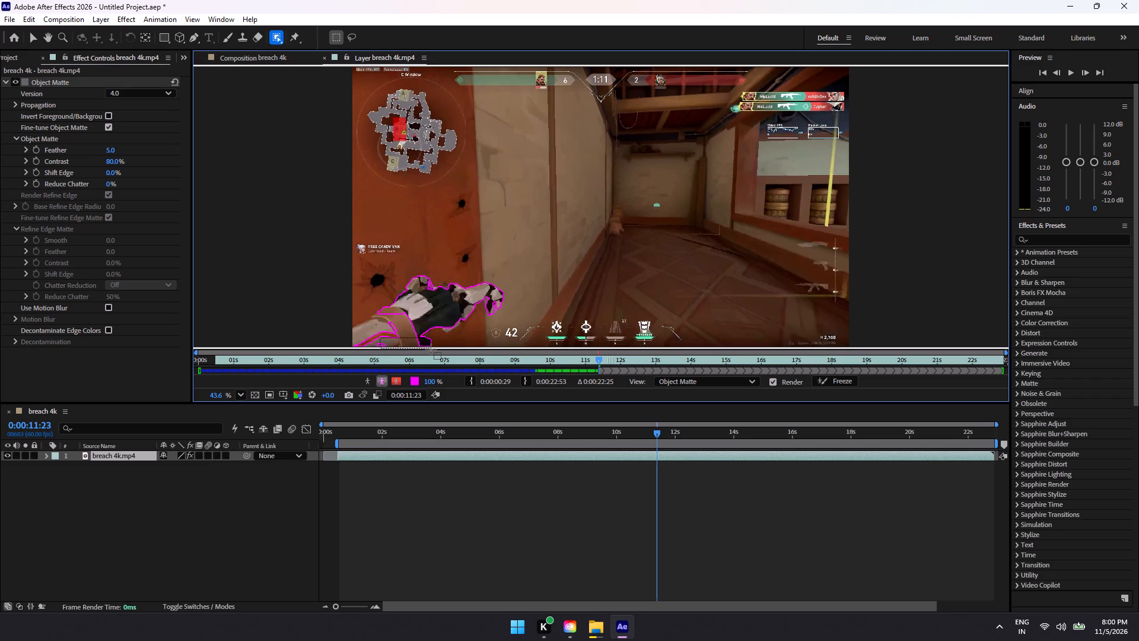
pyautogui.moveTo(431, 349); pyautogui.dragTo(420, 347)
# Box-select across the whole wrist and forearm at 0:00:11:23, from the glove cuff to the frame's bottom edge, for the object matte.
pyautogui.moveTo(389, 330); pyautogui.dragTo(371, 348)
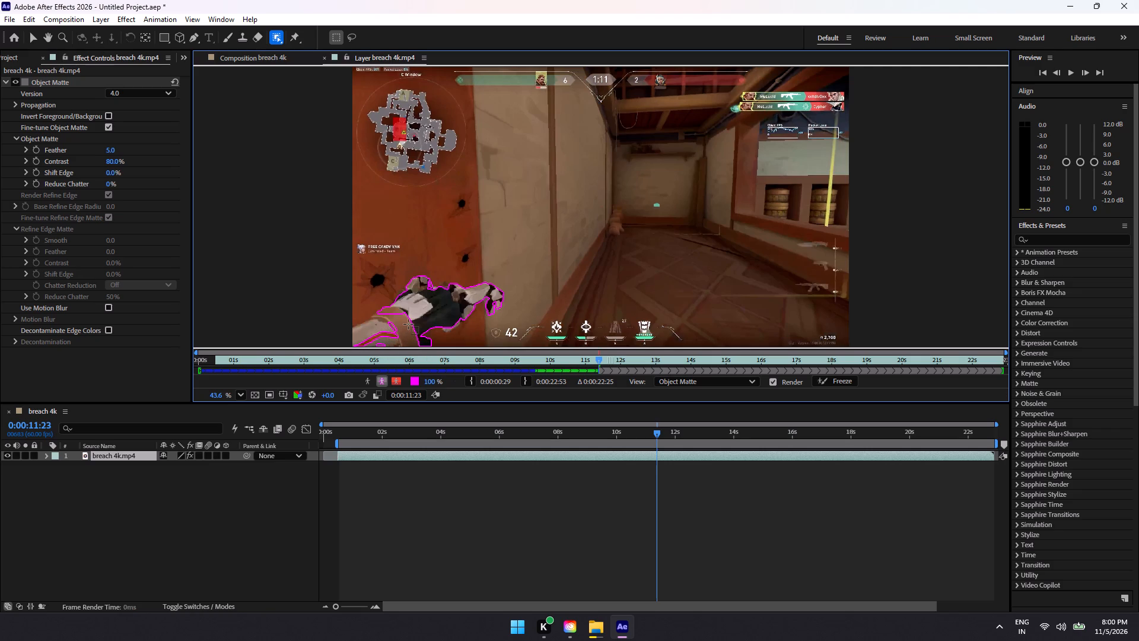
pyautogui.moveTo(414, 314); pyautogui.dragTo(355, 348)
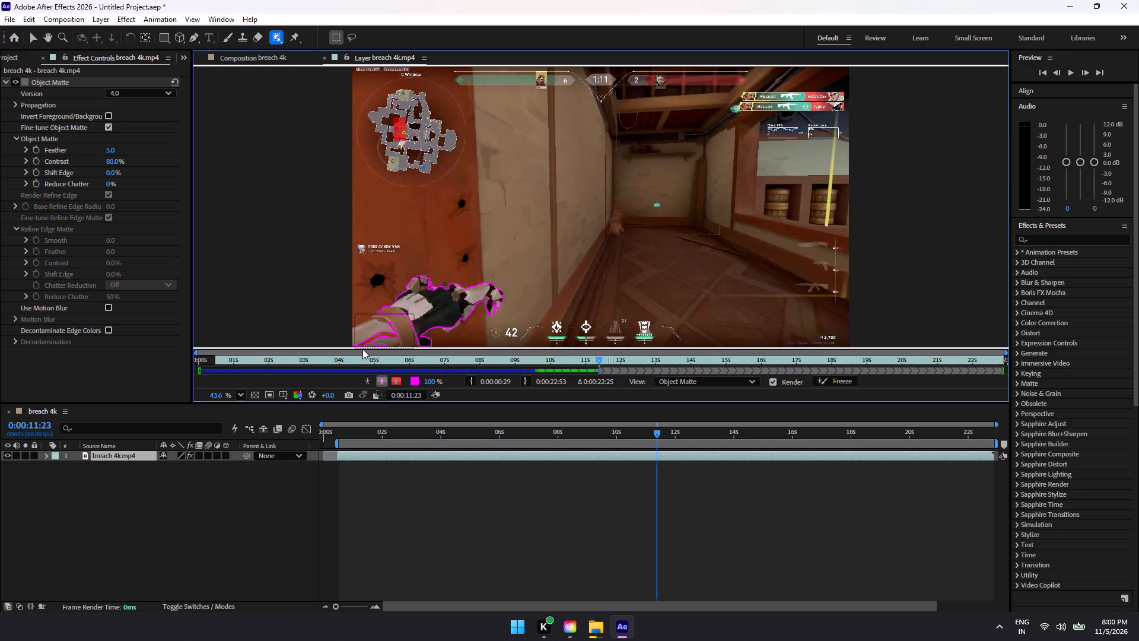
pyautogui.moveTo(416, 319); pyautogui.dragTo(359, 340)
pyautogui.moveTo(373, 324); pyautogui.dragTo(409, 346)
pyautogui.moveTo(409, 346); pyautogui.dragTo(420, 344)
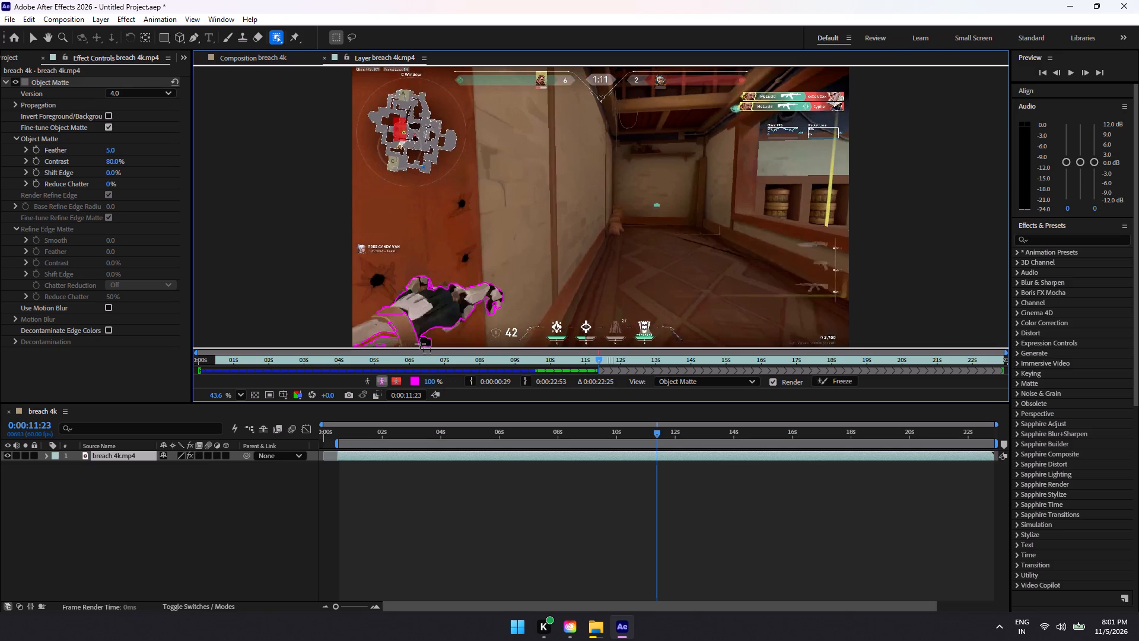
pyautogui.moveTo(407, 341); pyautogui.dragTo(371, 345)
pyautogui.moveTo(358, 325); pyautogui.dragTo(397, 340)
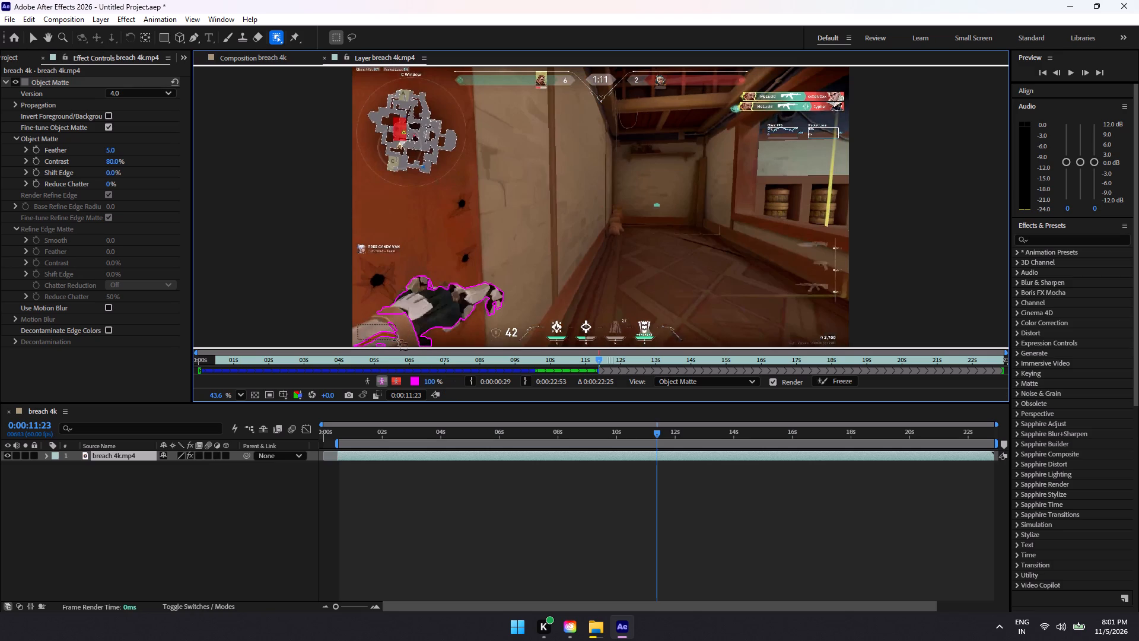
pyautogui.moveTo(397, 340); pyautogui.dragTo(412, 345)
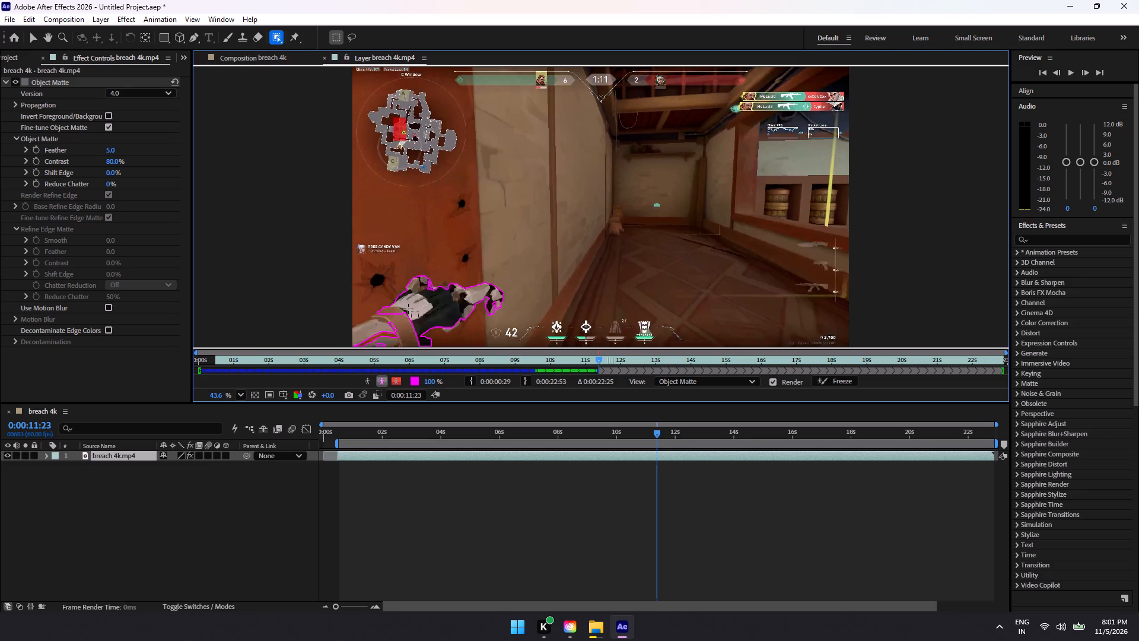
pyautogui.moveTo(408, 309); pyautogui.dragTo(361, 346)
pyautogui.moveTo(426, 304); pyautogui.dragTo(366, 346)
# Add small box selections on the wrist strap just behind the glove cuff to the object matte.
pyautogui.moveTo(397, 319); pyautogui.dragTo(408, 338)
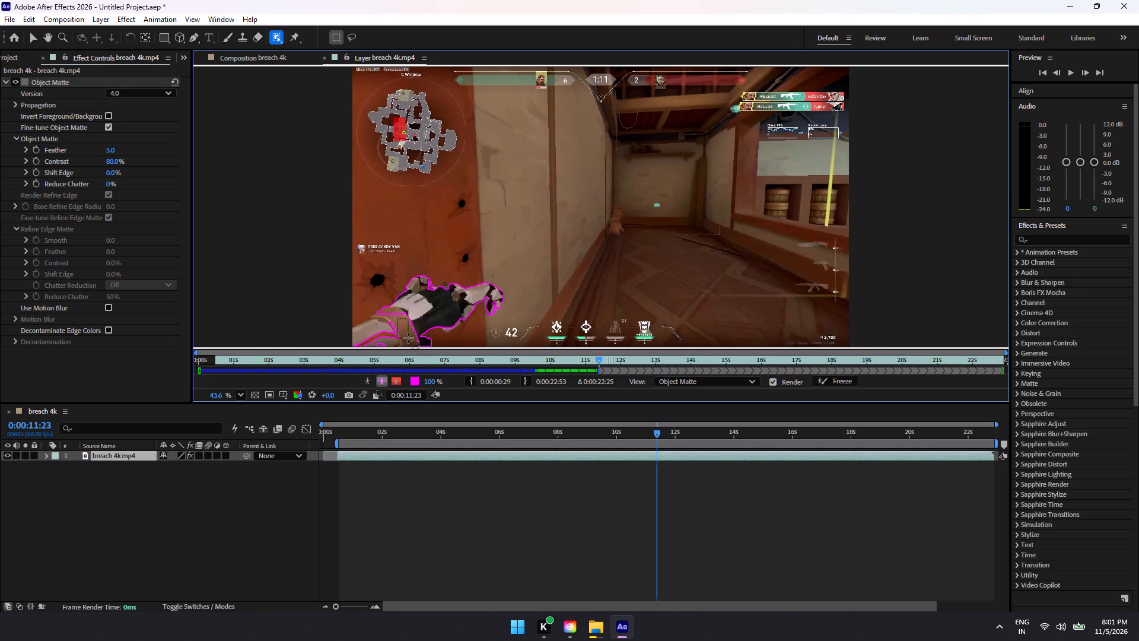
pyautogui.moveTo(400, 323); pyautogui.dragTo(409, 332)
pyautogui.moveTo(403, 326); pyautogui.dragTo(405, 334)
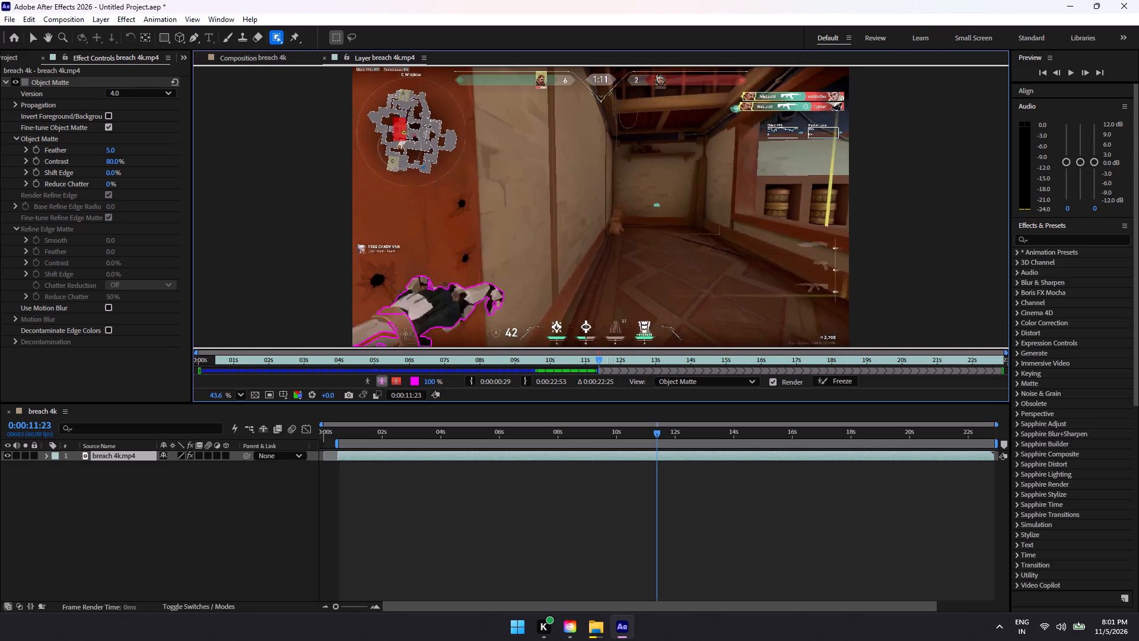
pyautogui.moveTo(405, 334); pyautogui.dragTo(410, 340)
pyautogui.click(664, 358)
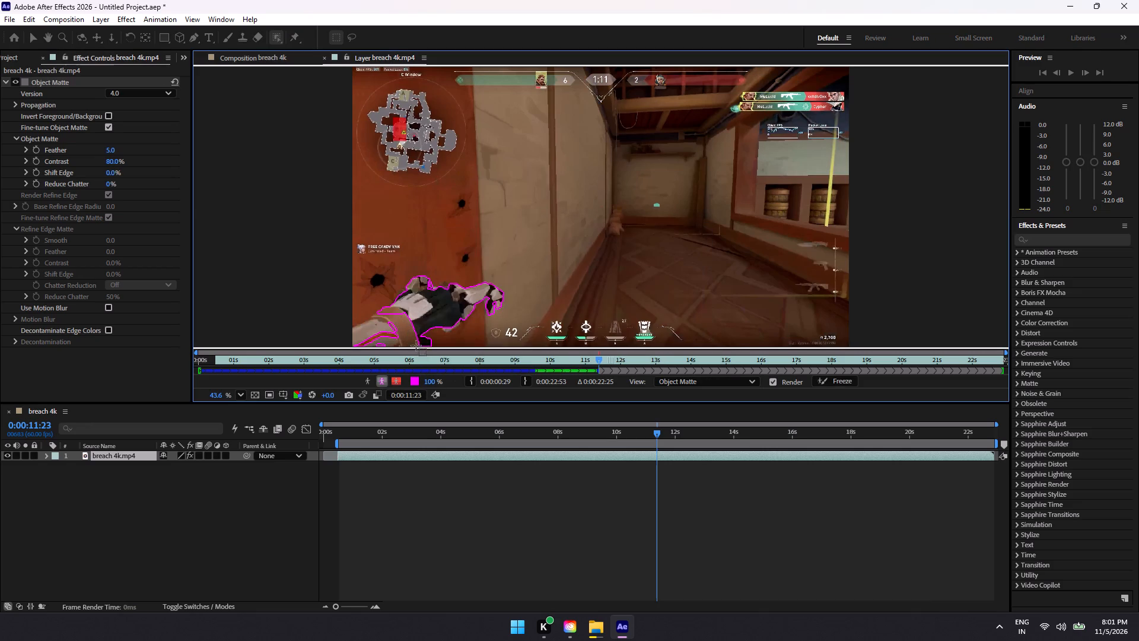
pyautogui.moveTo(402, 320); pyautogui.dragTo(409, 335)
# Box-select lengthwise along the pale forearm sleeve toward the wrist strap for the object matte.
pyautogui.moveTo(364, 328); pyautogui.dragTo(381, 332)
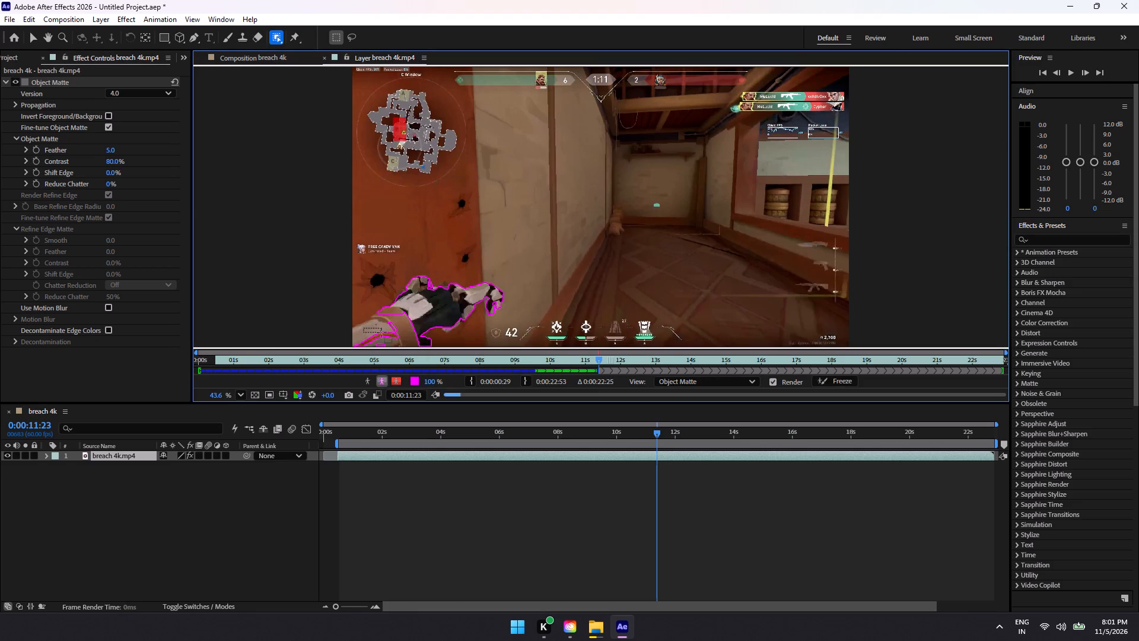
pyautogui.moveTo(381, 332); pyautogui.dragTo(381, 332)
pyautogui.moveTo(364, 326); pyautogui.dragTo(376, 328)
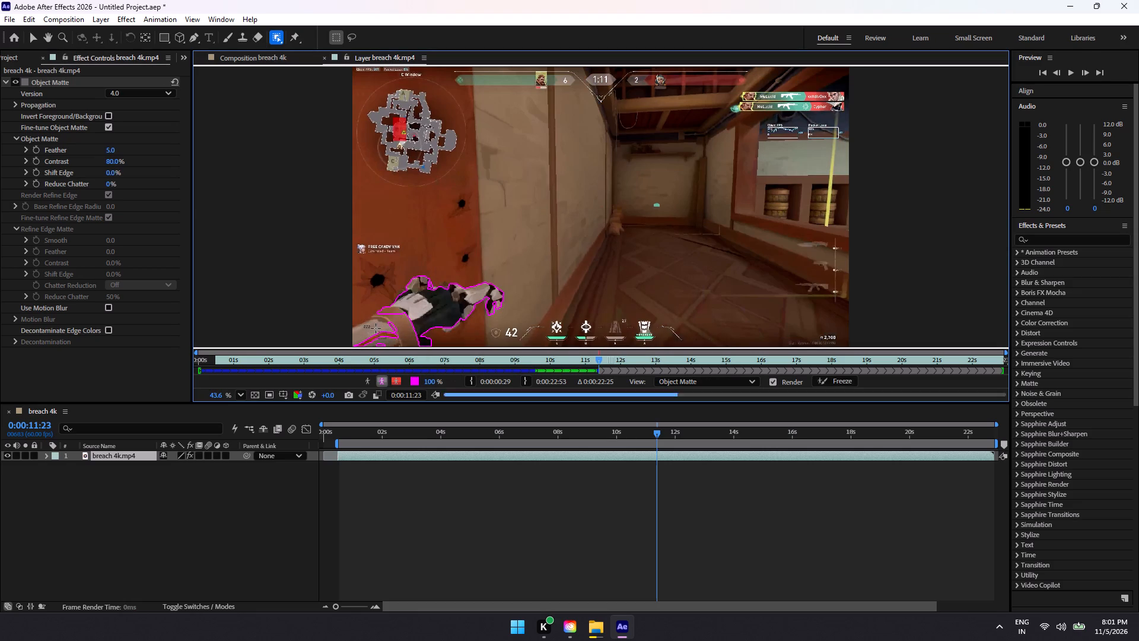
pyautogui.moveTo(376, 328); pyautogui.dragTo(387, 331)
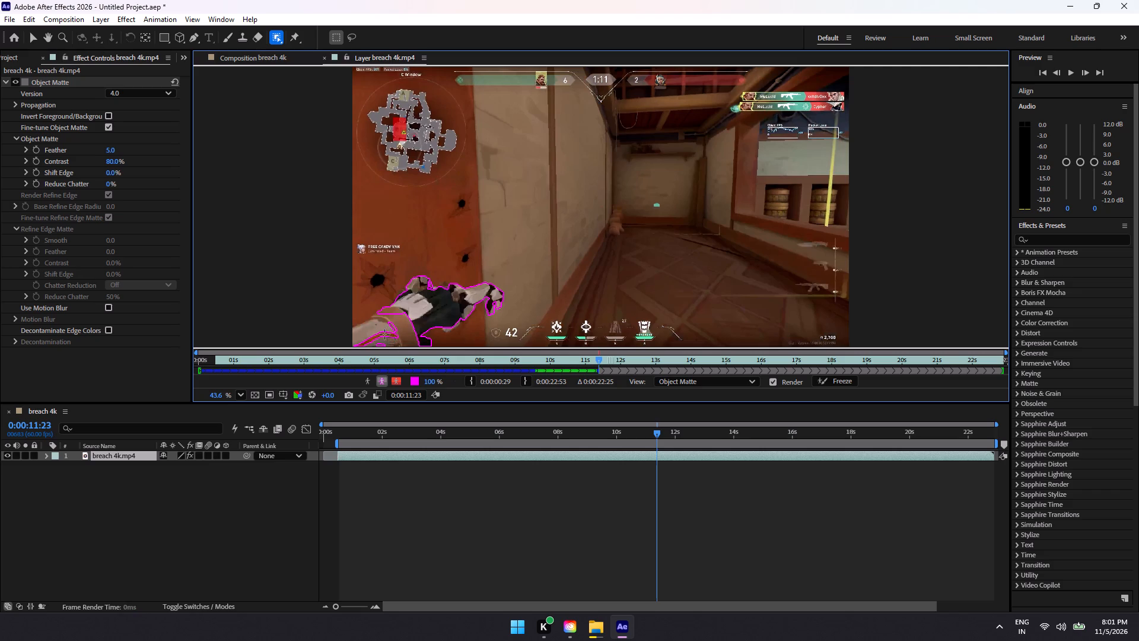
pyautogui.moveTo(356, 330); pyautogui.dragTo(399, 338)
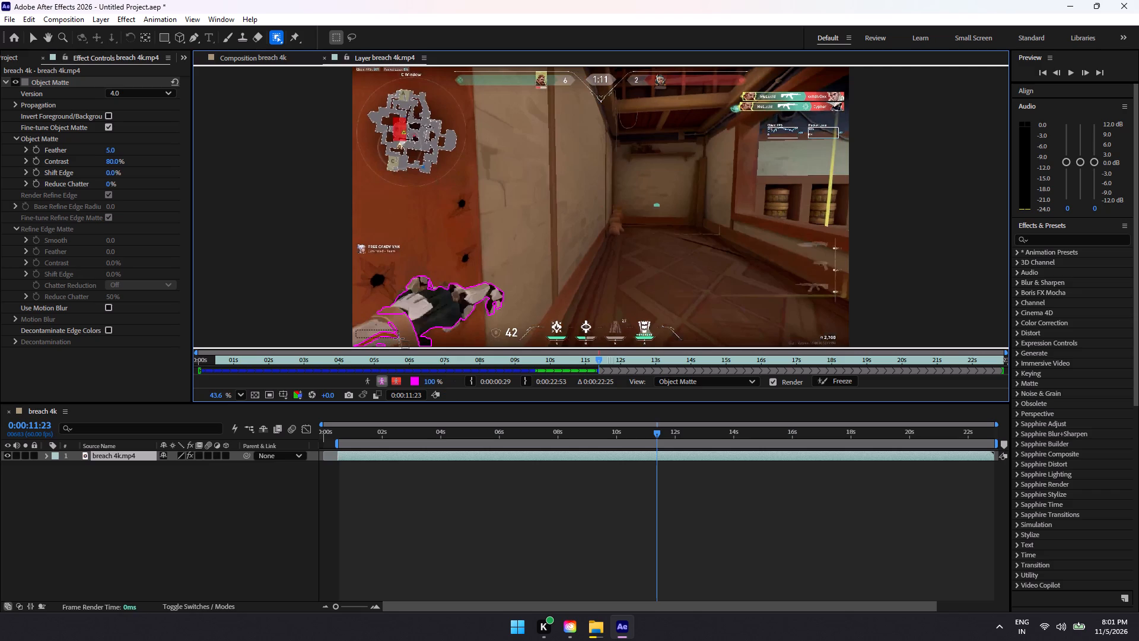
pyautogui.moveTo(399, 338); pyautogui.dragTo(399, 338)
# Add short diagonal box selections across the wrist strap, between the glove cuff and the forearm sleeve, to the object matte.
pyautogui.moveTo(387, 315); pyautogui.dragTo(393, 318)
pyautogui.moveTo(393, 318); pyautogui.dragTo(400, 330)
pyautogui.moveTo(401, 308); pyautogui.dragTo(387, 334)
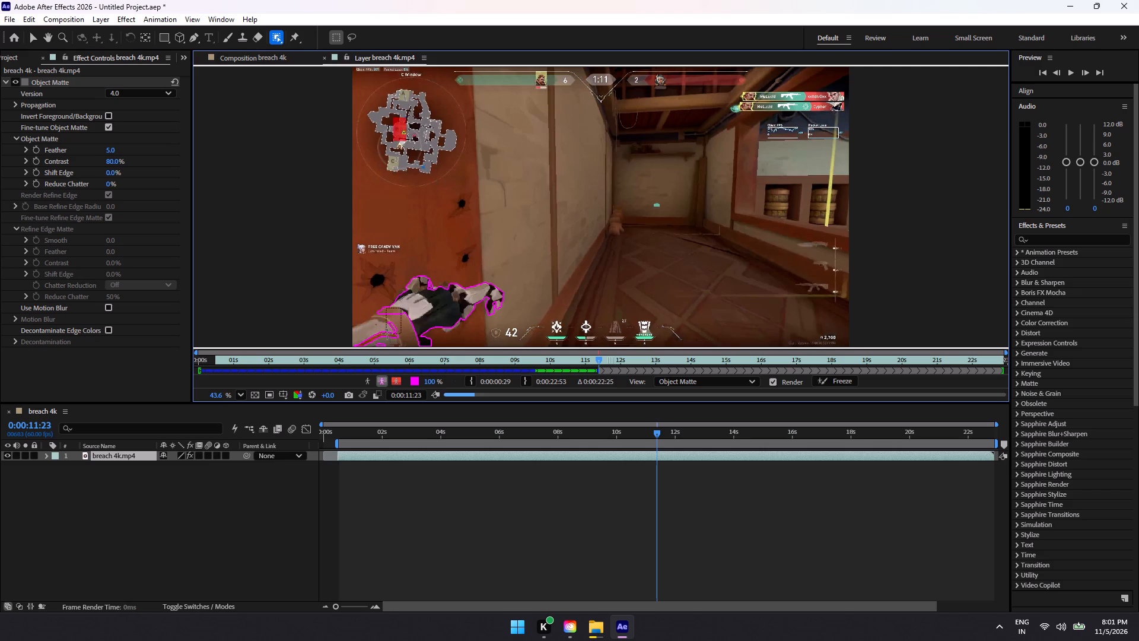
pyautogui.moveTo(387, 334); pyautogui.dragTo(387, 333)
pyautogui.moveTo(405, 320); pyautogui.dragTo(394, 326)
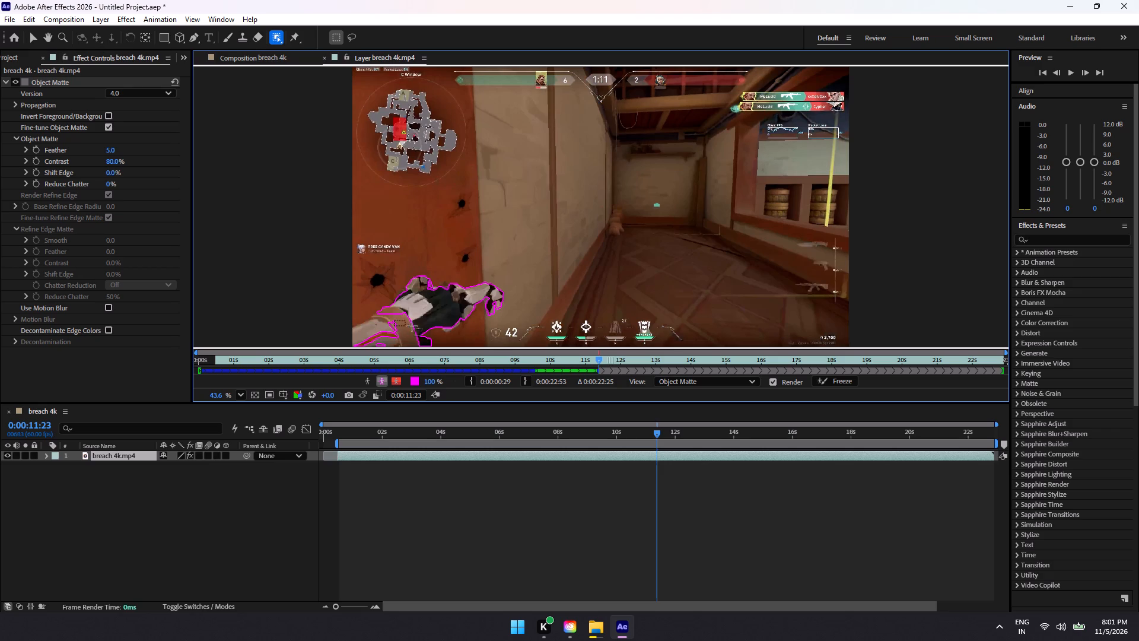
pyautogui.moveTo(409, 321); pyautogui.dragTo(392, 325)
pyautogui.moveTo(392, 325); pyautogui.dragTo(389, 326)
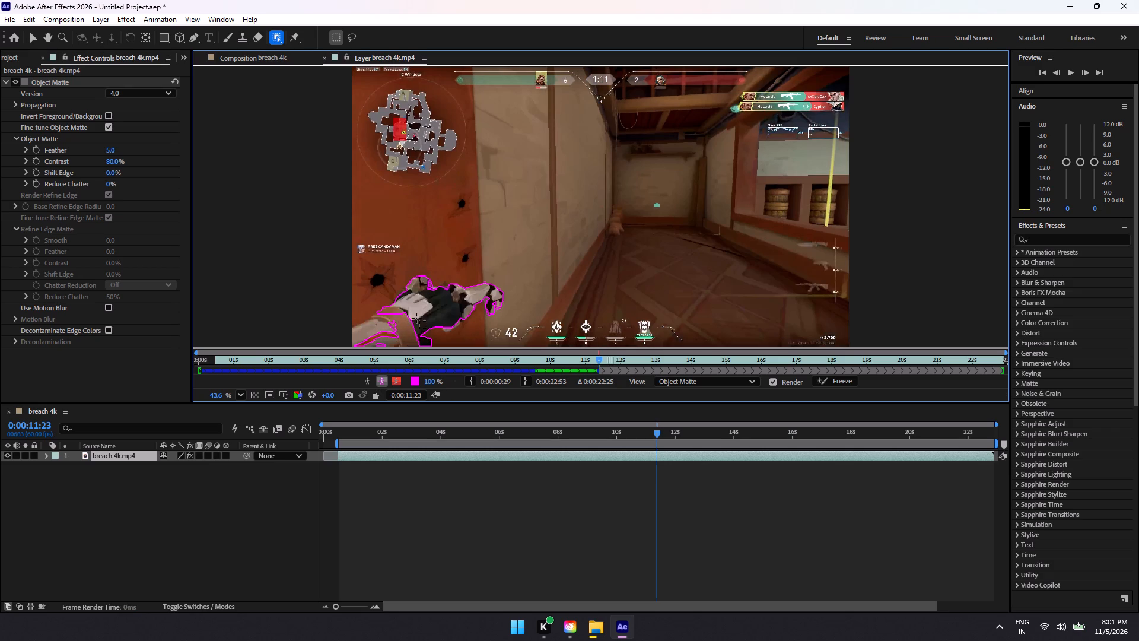
pyautogui.moveTo(409, 320); pyautogui.dragTo(390, 328)
pyautogui.moveTo(405, 319); pyautogui.dragTo(404, 319)
pyautogui.moveTo(404, 319); pyautogui.dragTo(392, 326)
pyautogui.moveTo(409, 325); pyautogui.dragTo(392, 333)
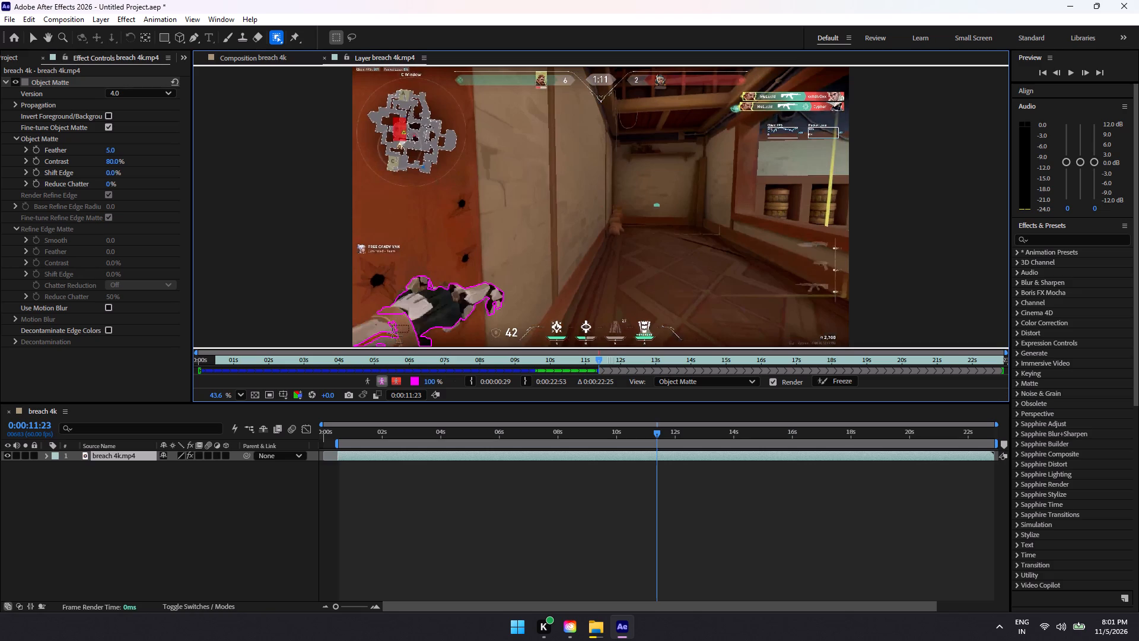
pyautogui.moveTo(392, 333); pyautogui.dragTo(393, 332)
# Box-select the lower wrist strap in close-up, from the small outlined patches toward the glove, for the object matte.
pyautogui.scroll(3, 390, 339)
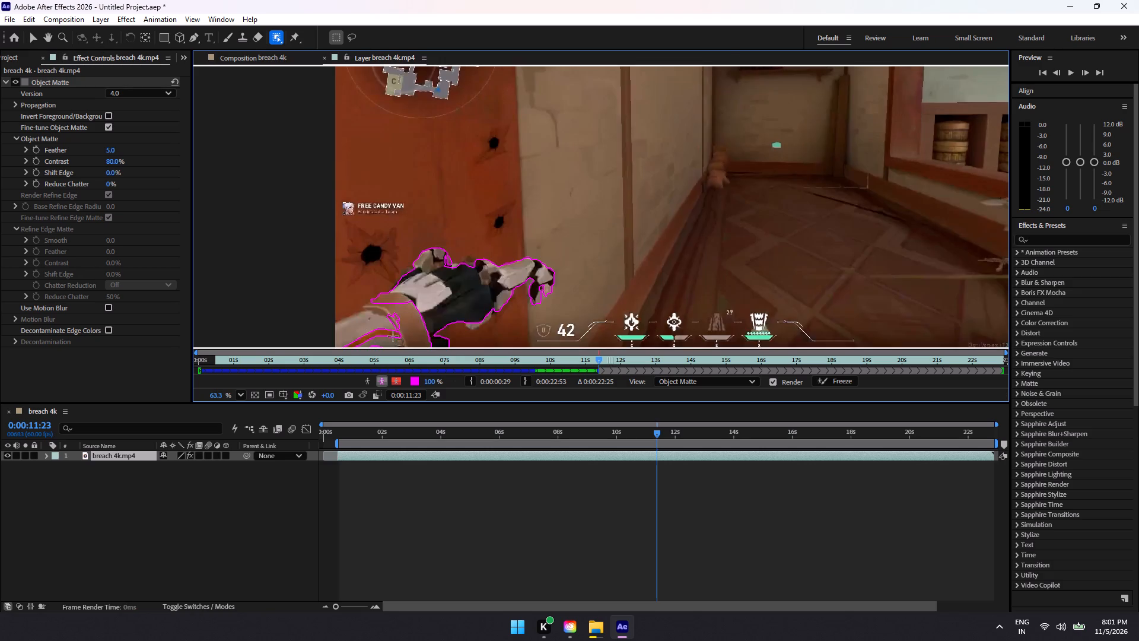
pyautogui.scroll(3, 393, 335)
pyautogui.scroll(-1, 394, 334)
pyautogui.scroll(2, 394, 334)
pyautogui.scroll(-1, 395, 333)
pyautogui.scroll(3, 395, 333)
pyautogui.scroll(-1, 397, 333)
pyautogui.scroll(2, 397, 333)
pyautogui.scroll(-1, 398, 332)
pyautogui.scroll(4, 398, 332)
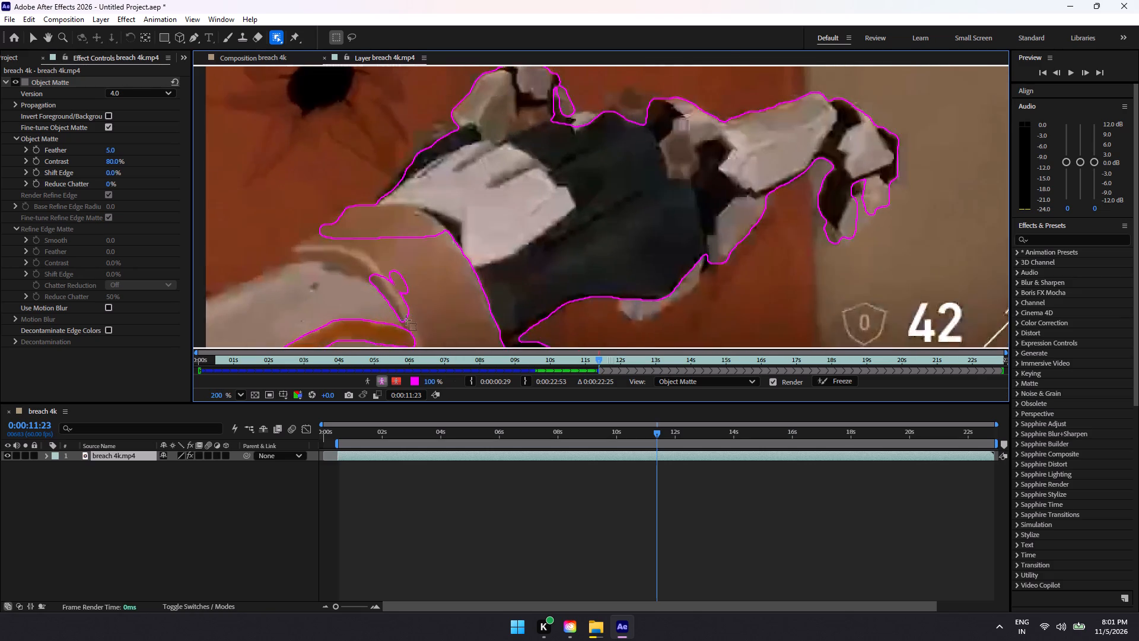
pyautogui.scroll(2, 406, 320)
pyautogui.moveTo(399, 293); pyautogui.dragTo(444, 328)
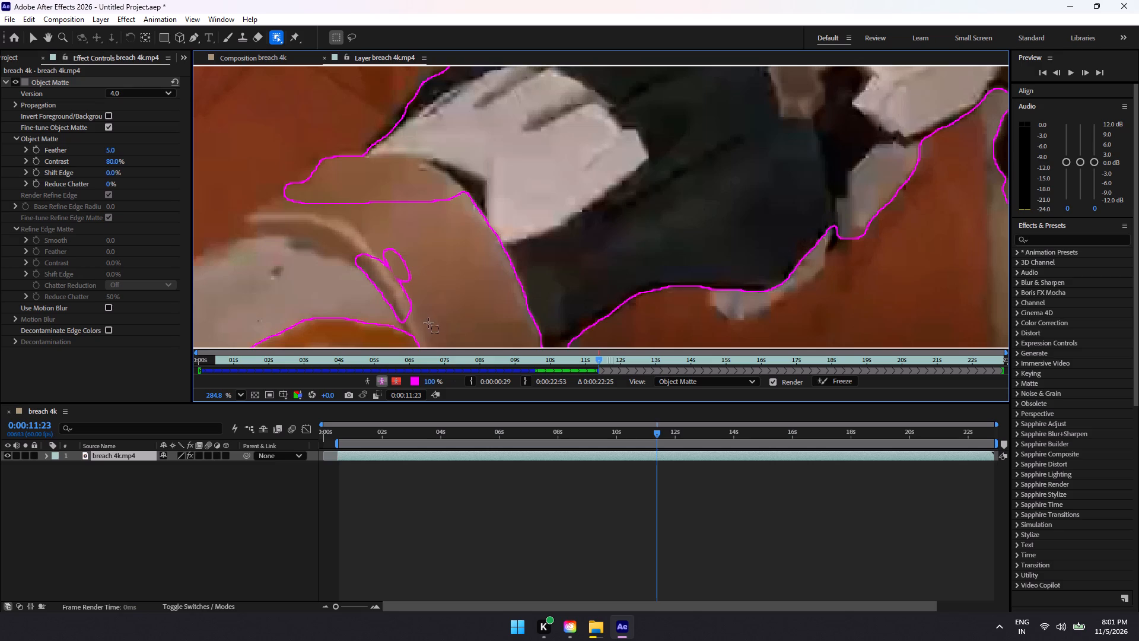
pyautogui.moveTo(408, 305); pyautogui.dragTo(479, 318)
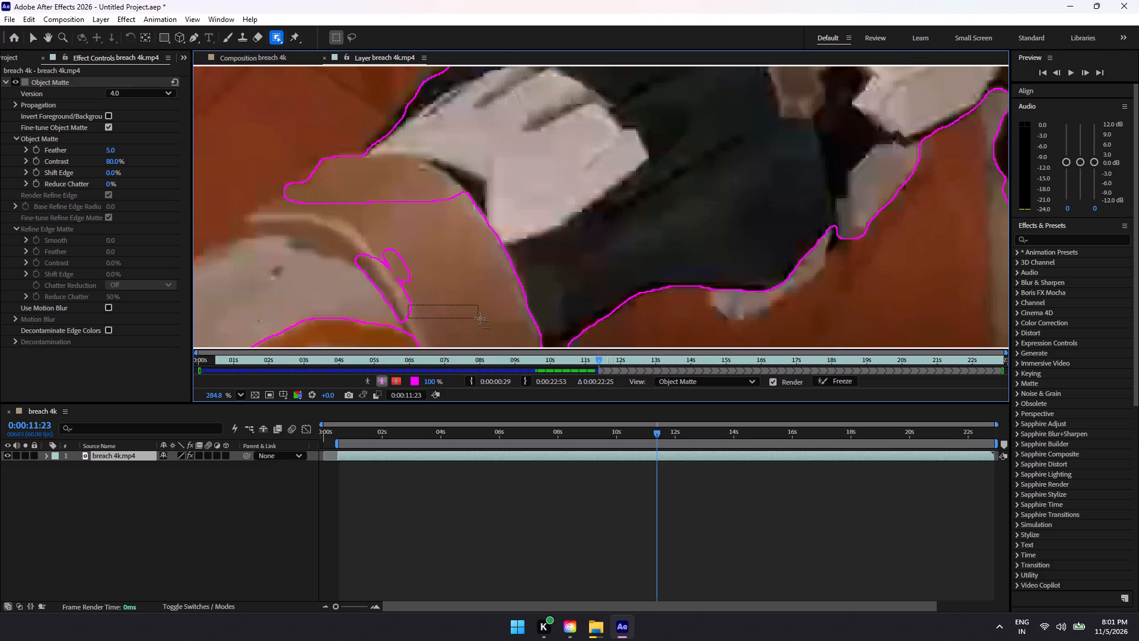
pyautogui.moveTo(479, 318); pyautogui.dragTo(479, 318)
# Bridge the upper wrist strap section to the small outlined patches below it with vertical box selections for the object matte.
pyautogui.moveTo(377, 227); pyautogui.dragTo(394, 262)
pyautogui.moveTo(394, 262); pyautogui.dragTo(397, 264)
pyautogui.moveTo(386, 191); pyautogui.dragTo(396, 257)
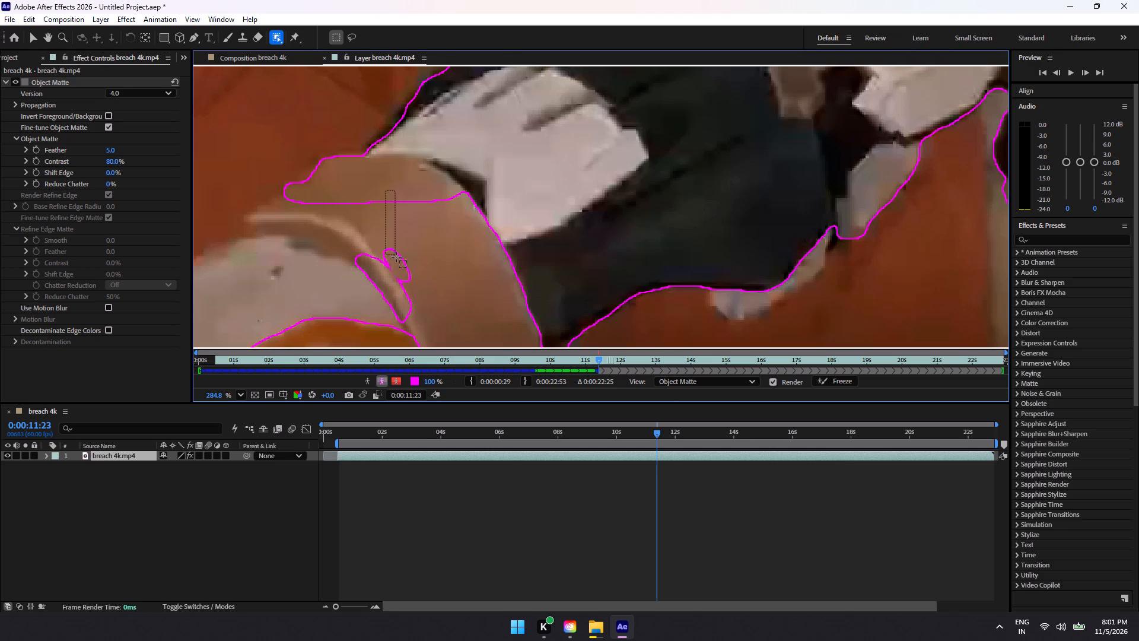
pyautogui.moveTo(396, 257); pyautogui.dragTo(397, 258)
pyautogui.moveTo(316, 186); pyautogui.dragTo(363, 265)
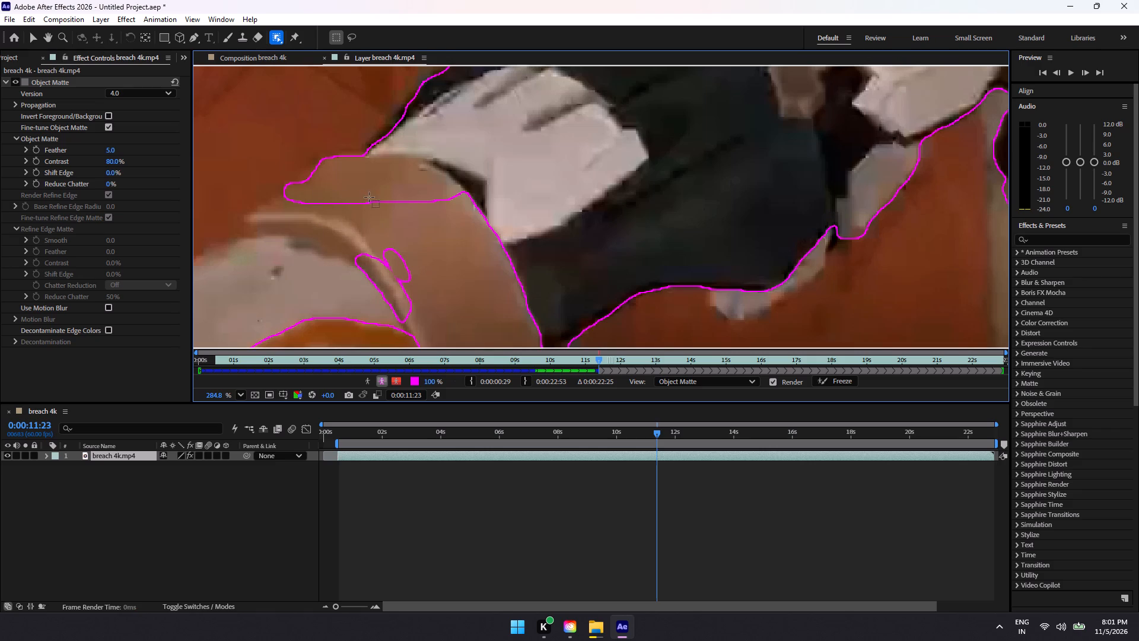
pyautogui.moveTo(366, 191); pyautogui.dragTo(399, 272)
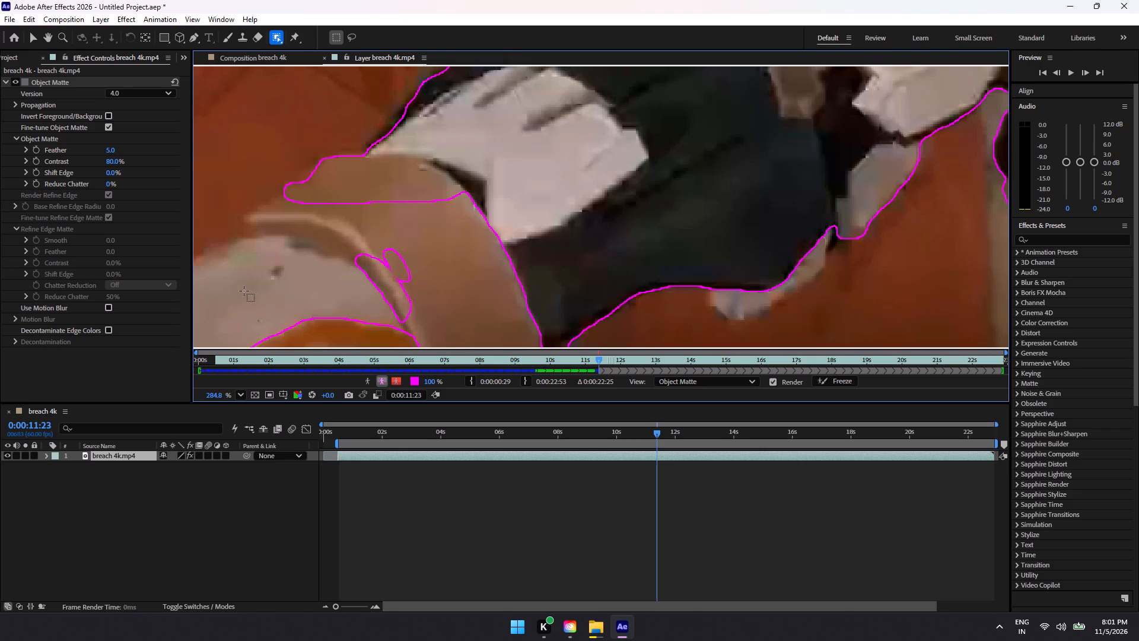
# Box-select the pale forearm sleeve around its small dark spot, extending toward the wrist strap and sleeve edges, for the object matte.
pyautogui.moveTo(253, 265); pyautogui.dragTo(353, 299)
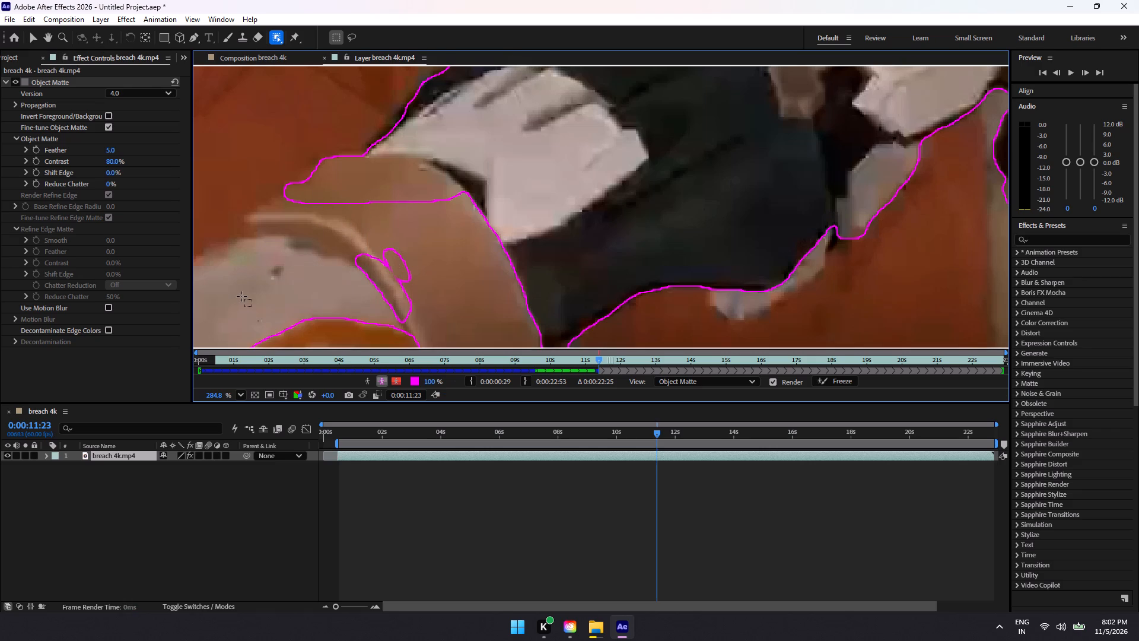
pyautogui.moveTo(254, 249); pyautogui.dragTo(293, 283)
pyautogui.moveTo(253, 274); pyautogui.dragTo(272, 283)
pyautogui.moveTo(282, 266); pyautogui.dragTo(346, 275)
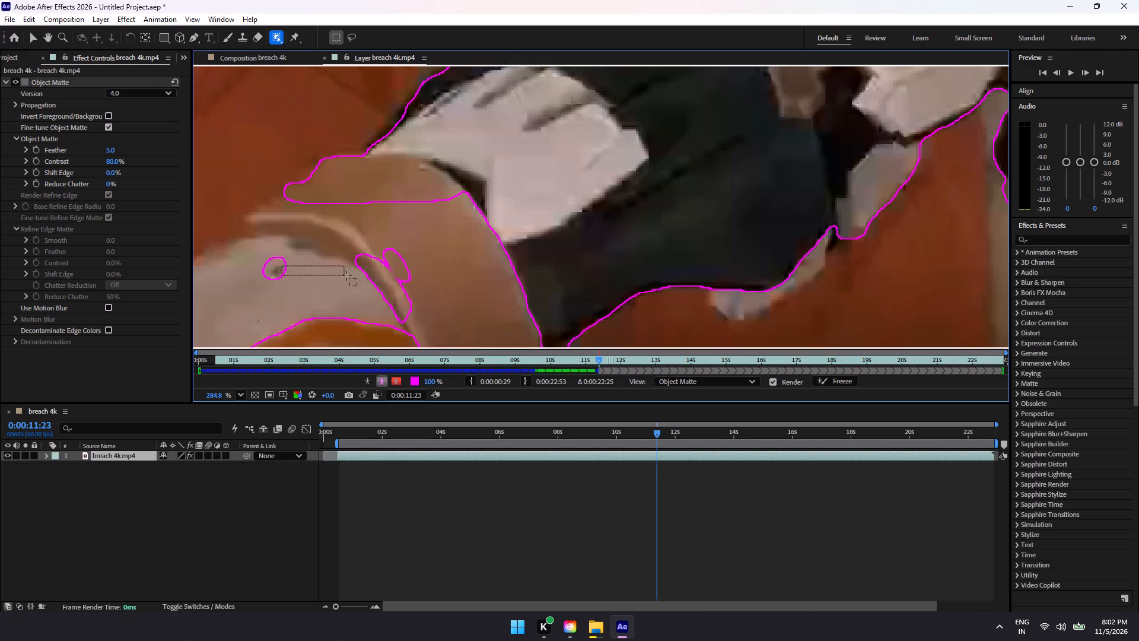
pyautogui.moveTo(346, 275); pyautogui.dragTo(369, 281)
pyautogui.moveTo(276, 265); pyautogui.dragTo(296, 235)
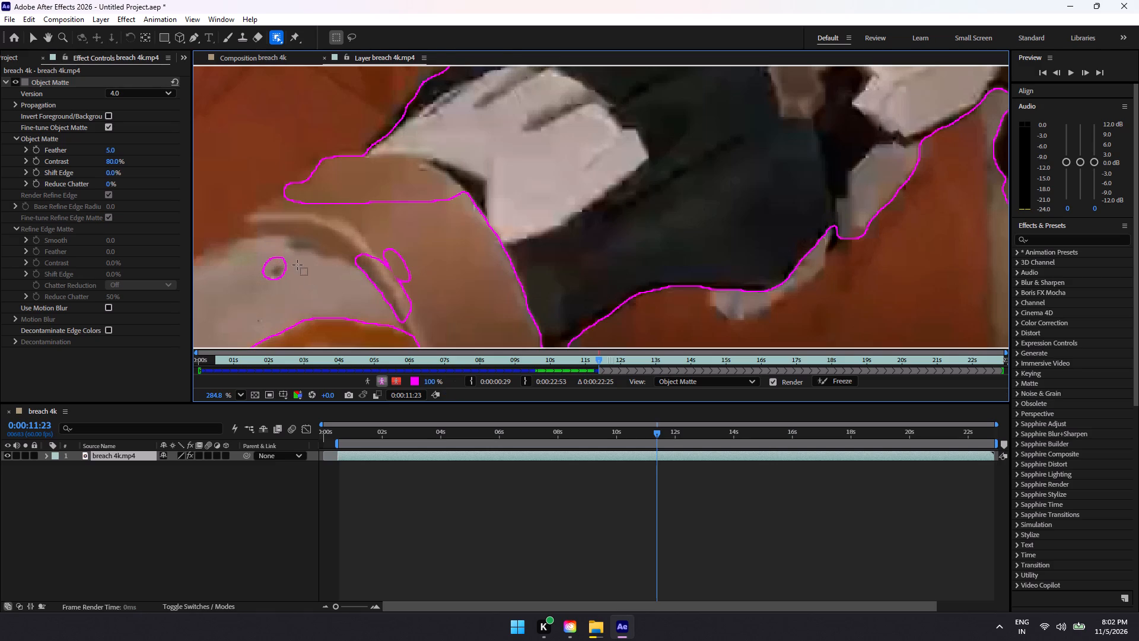
pyautogui.moveTo(283, 261); pyautogui.dragTo(308, 267)
pyautogui.moveTo(269, 247); pyautogui.dragTo(279, 261)
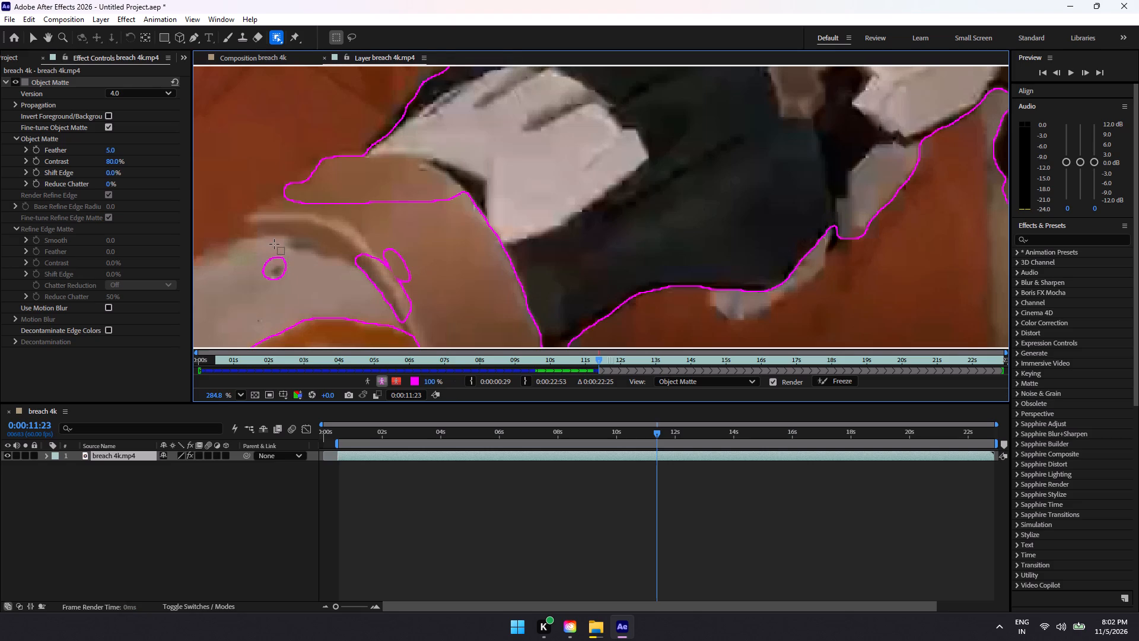
pyautogui.moveTo(241, 255); pyautogui.dragTo(267, 275)
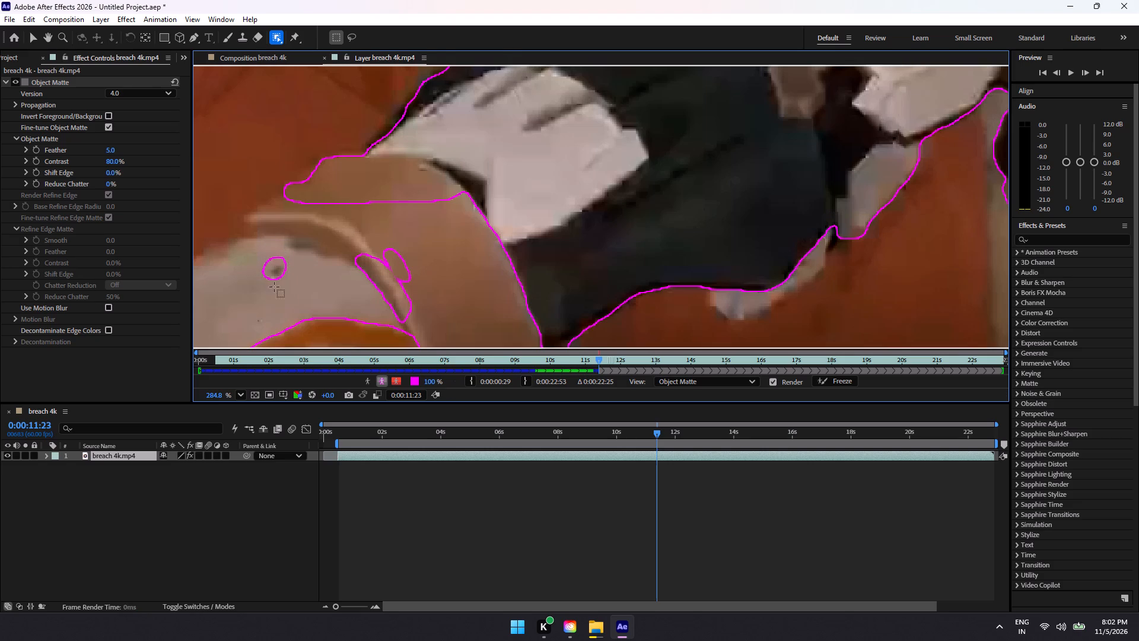
pyautogui.moveTo(256, 252); pyautogui.dragTo(273, 263)
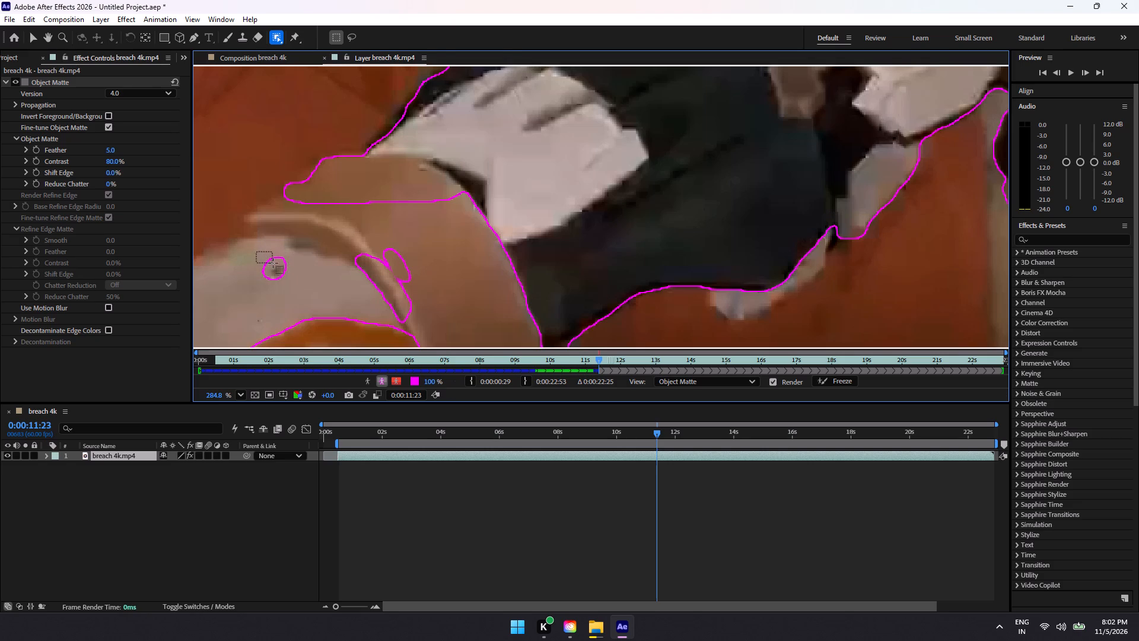
pyautogui.moveTo(273, 263); pyautogui.dragTo(274, 264)
pyautogui.moveTo(292, 336); pyautogui.dragTo(286, 307)
pyautogui.moveTo(286, 307); pyautogui.dragTo(254, 245)
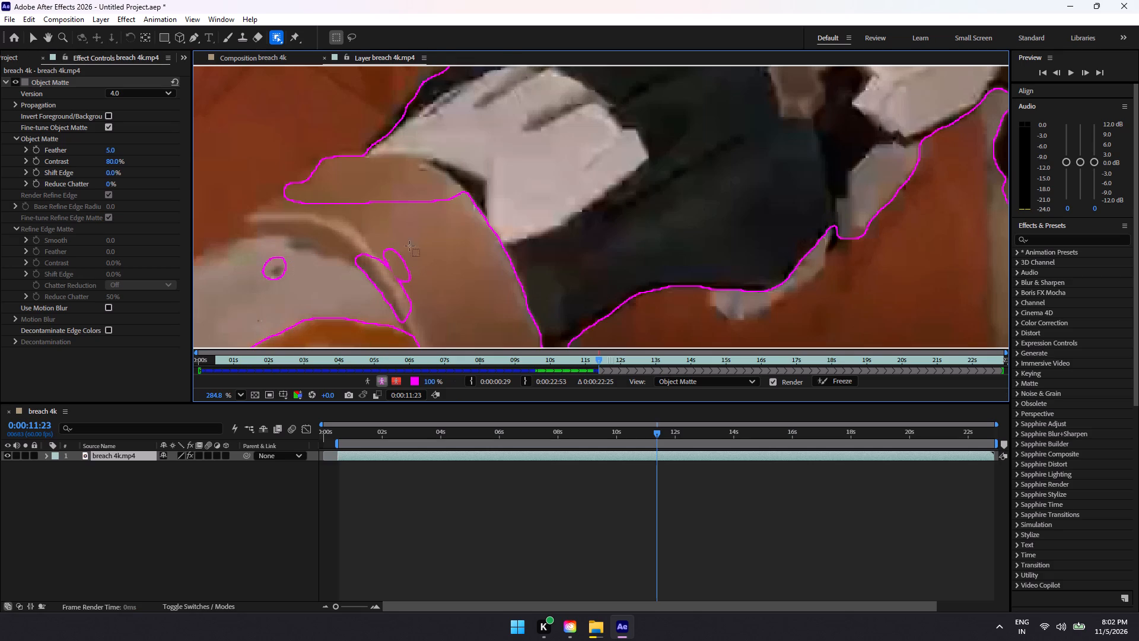
# Add large diagonal box selections spanning the tan wrist strap and the adjoining pale forearm sleeve to the object matte.
pyautogui.moveTo(432, 228); pyautogui.dragTo(232, 330)
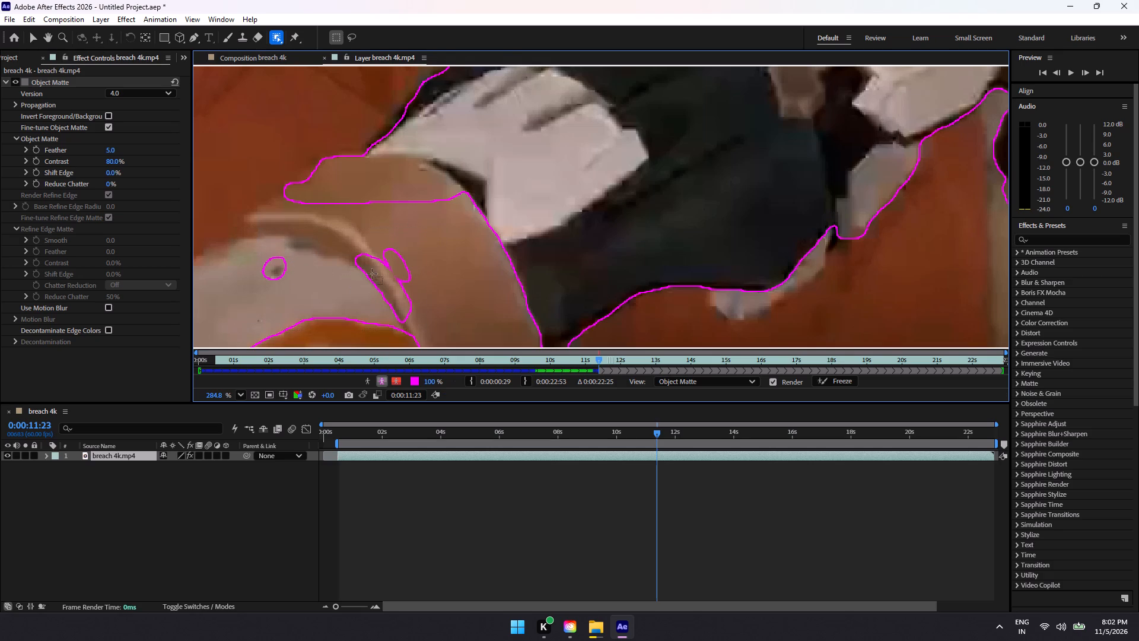
pyautogui.moveTo(443, 189); pyautogui.dragTo(303, 303)
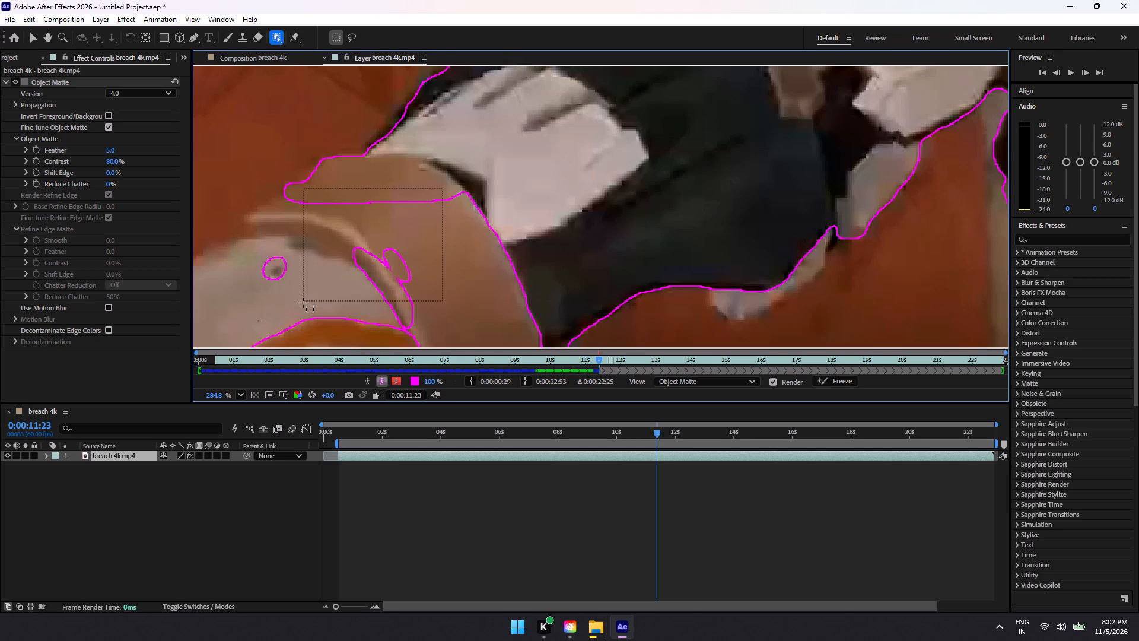
pyautogui.moveTo(303, 303); pyautogui.dragTo(281, 334)
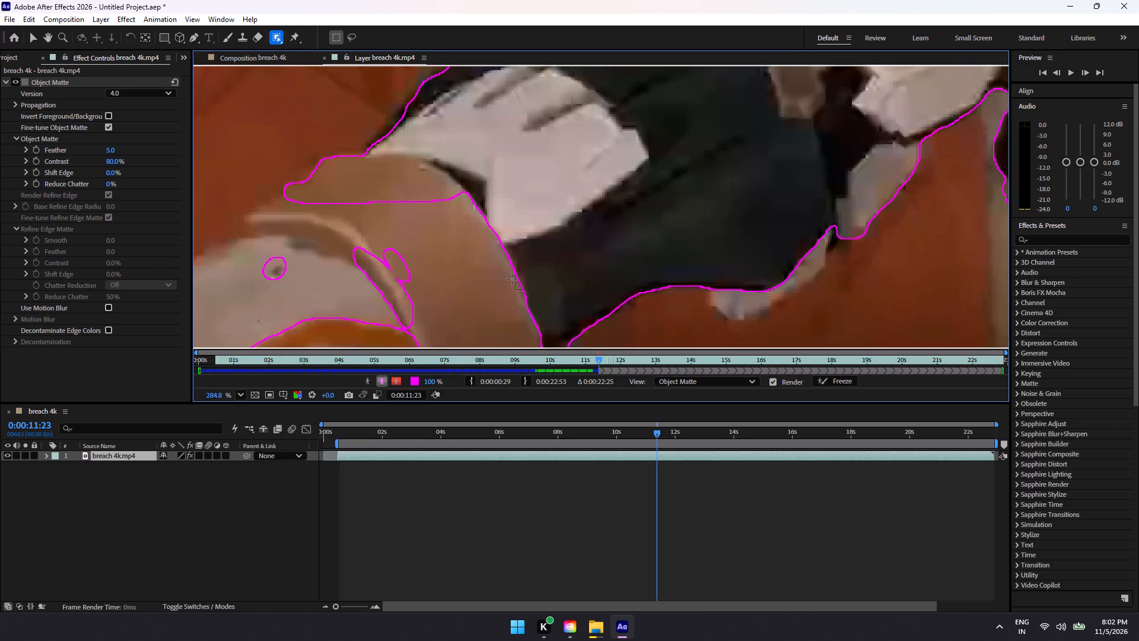
# Box-select the lower end of the tan wrist strap, down to the footage's bottom edge, with small selections for the object matte.
pyautogui.scroll(-8, 481, 281)
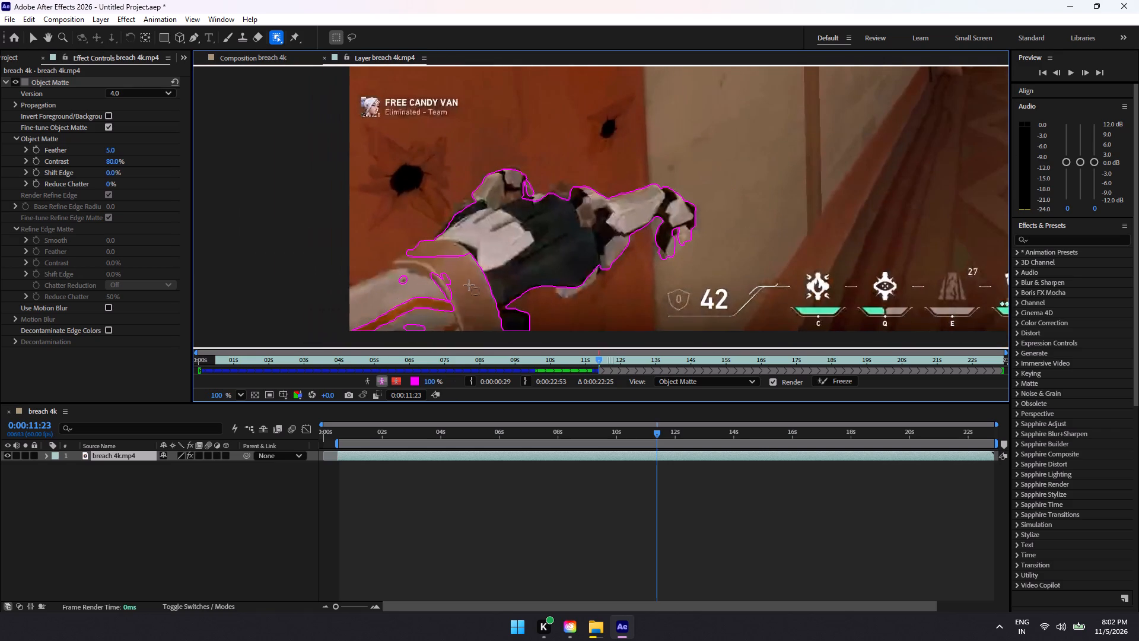
pyautogui.moveTo(467, 283); pyautogui.dragTo(470, 310)
pyautogui.moveTo(466, 285); pyautogui.dragTo(483, 306)
pyautogui.moveTo(483, 306); pyautogui.dragTo(481, 307)
pyautogui.moveTo(428, 325); pyautogui.dragTo(456, 329)
pyautogui.moveTo(456, 329); pyautogui.dragTo(457, 329)
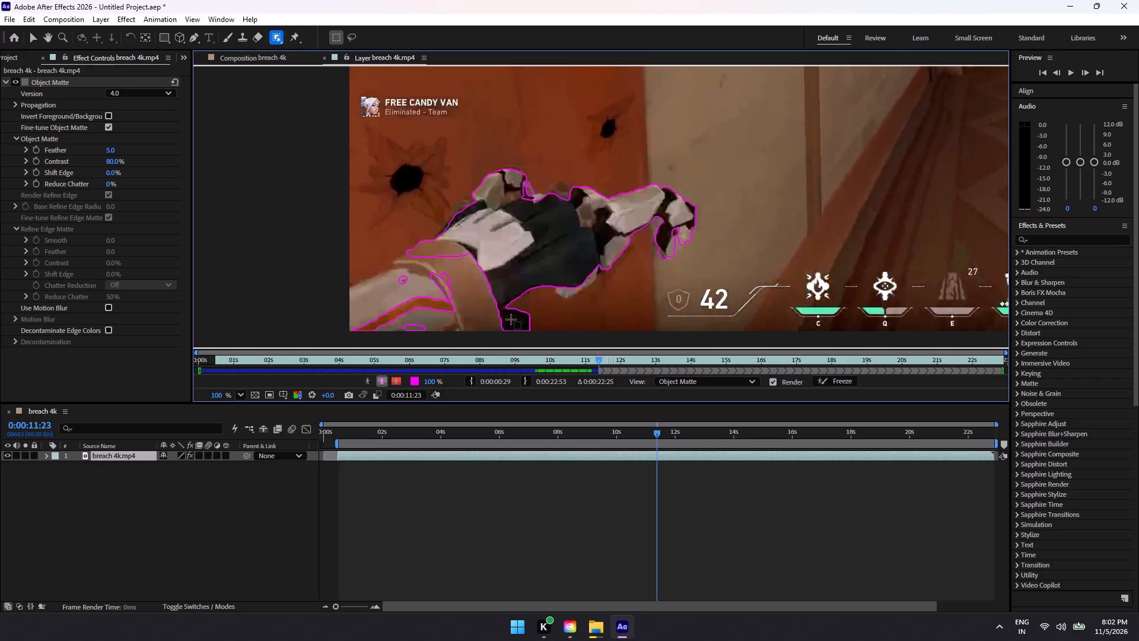
pyautogui.moveTo(466, 324); pyautogui.dragTo(441, 330)
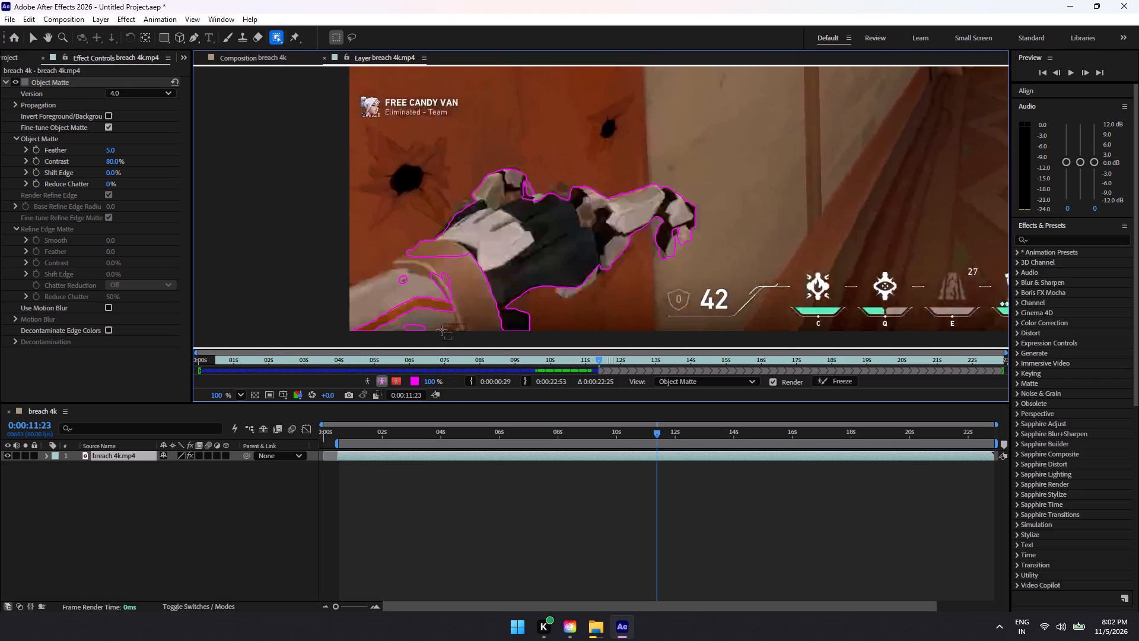
pyautogui.moveTo(441, 330); pyautogui.dragTo(440, 328)
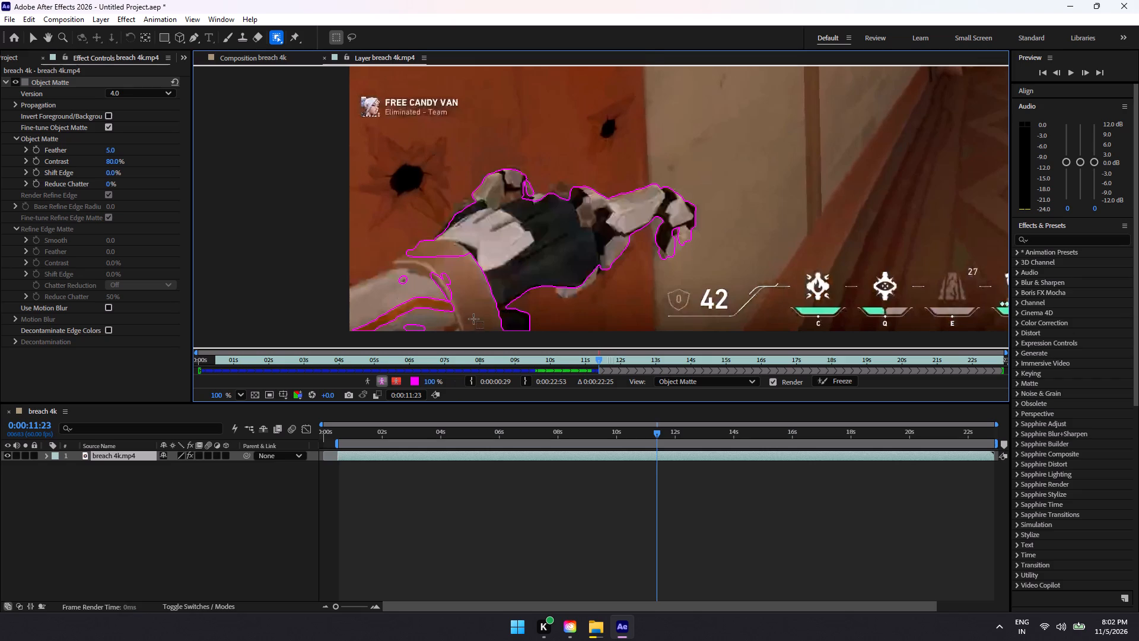
pyautogui.moveTo(473, 319); pyautogui.dragTo(446, 328)
pyautogui.moveTo(462, 318); pyautogui.dragTo(448, 328)
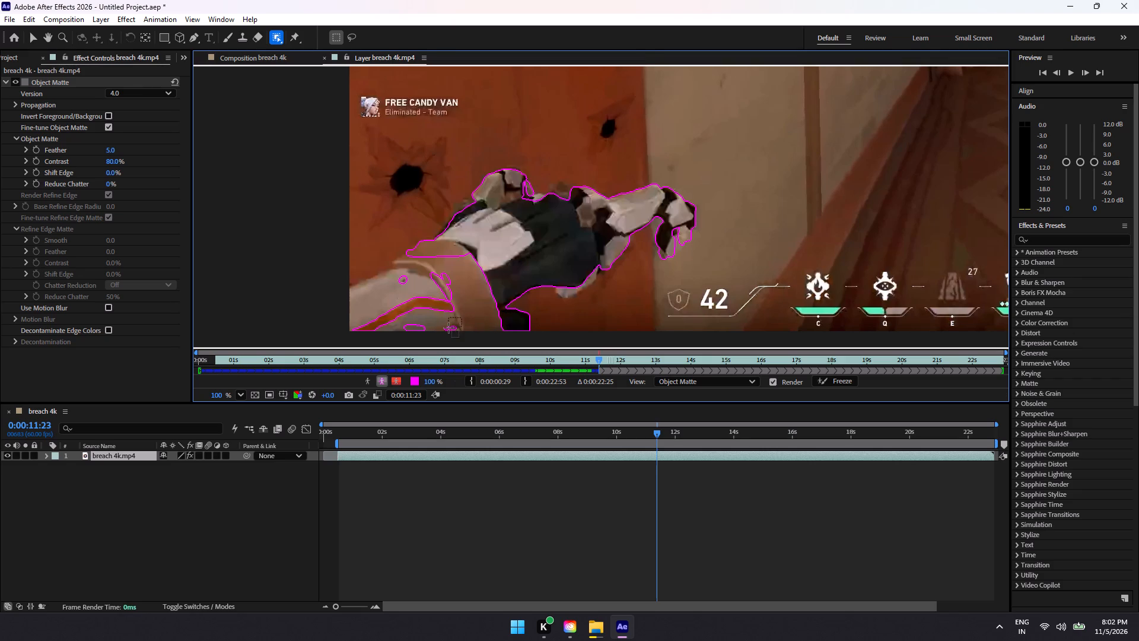
pyautogui.moveTo(448, 328); pyautogui.dragTo(447, 328)
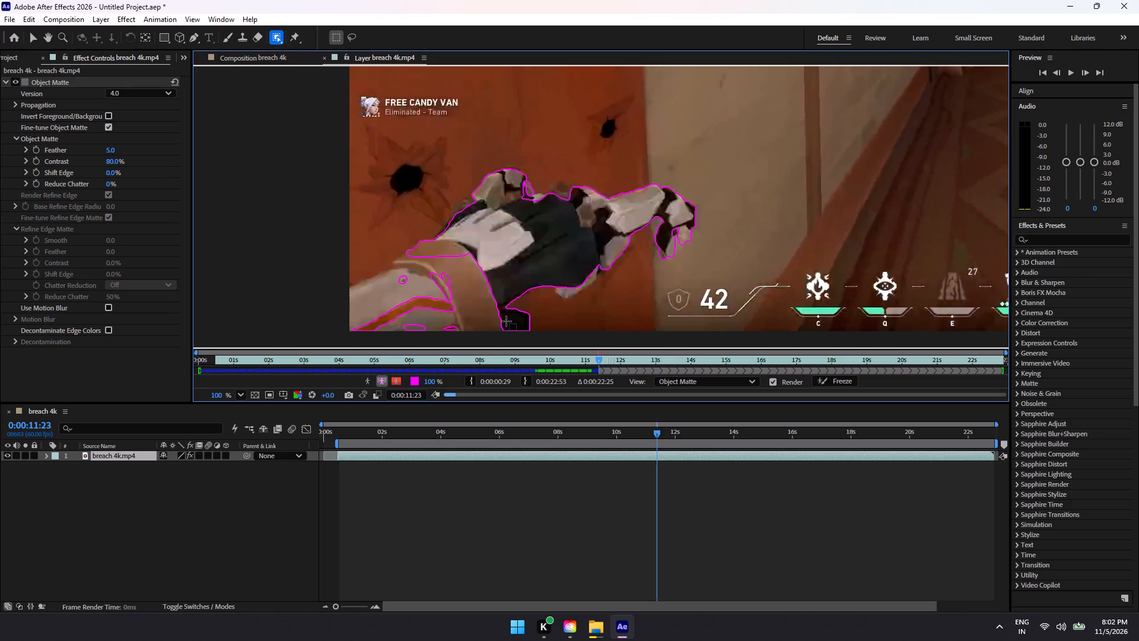
pyautogui.moveTo(449, 304); pyautogui.dragTo(461, 328)
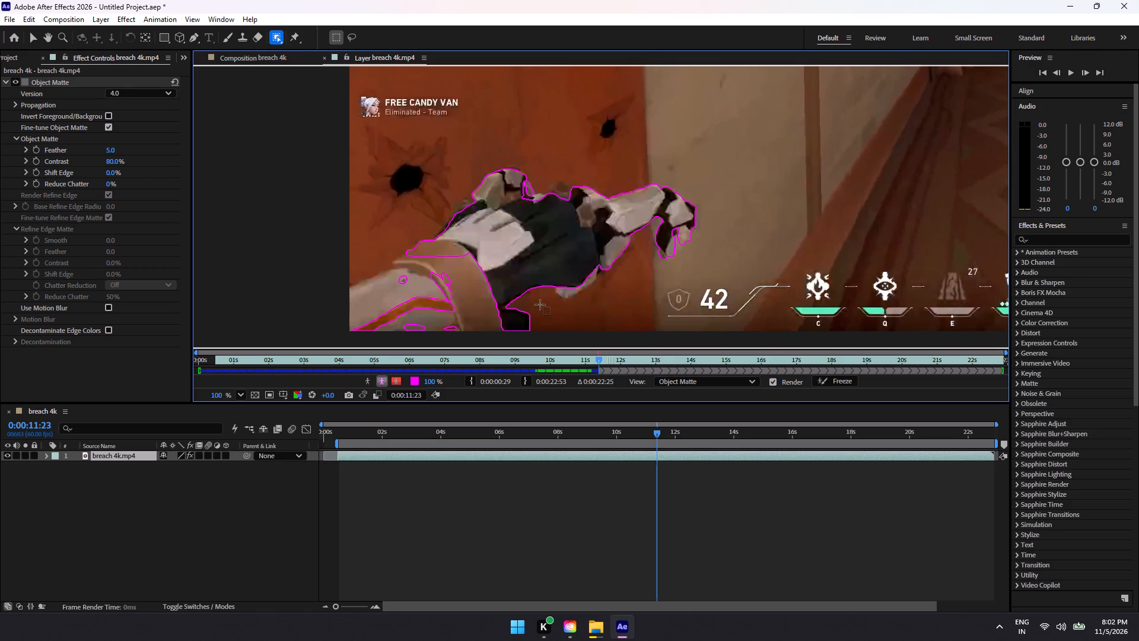
# Try to add the whole wrist and forearm to the object matte with large boxes from the glove past the footage's lower corner.
pyautogui.moveTo(518, 266); pyautogui.dragTo(377, 331)
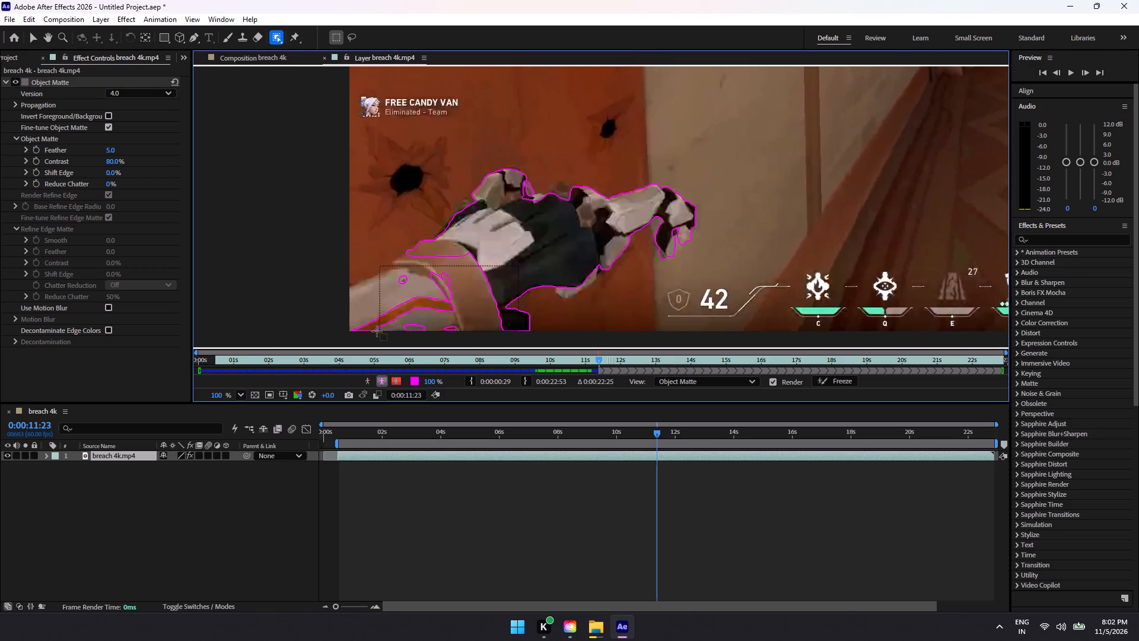
pyautogui.moveTo(377, 331); pyautogui.dragTo(314, 351)
pyautogui.moveTo(540, 236); pyautogui.dragTo(260, 373)
# Box-select the lower forearm sleeve around its orange stripe, near the footage's bottom edge, for the object matte.
pyautogui.moveTo(463, 253); pyautogui.dragTo(446, 283)
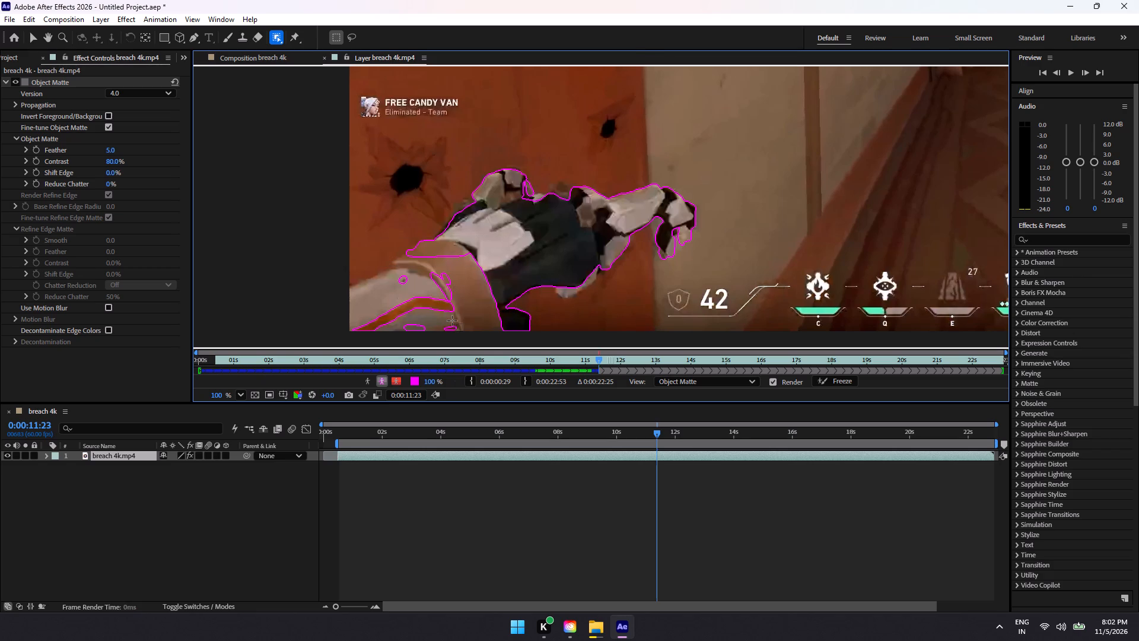
pyautogui.moveTo(452, 330); pyautogui.dragTo(439, 304)
pyautogui.moveTo(412, 328); pyautogui.dragTo(457, 307)
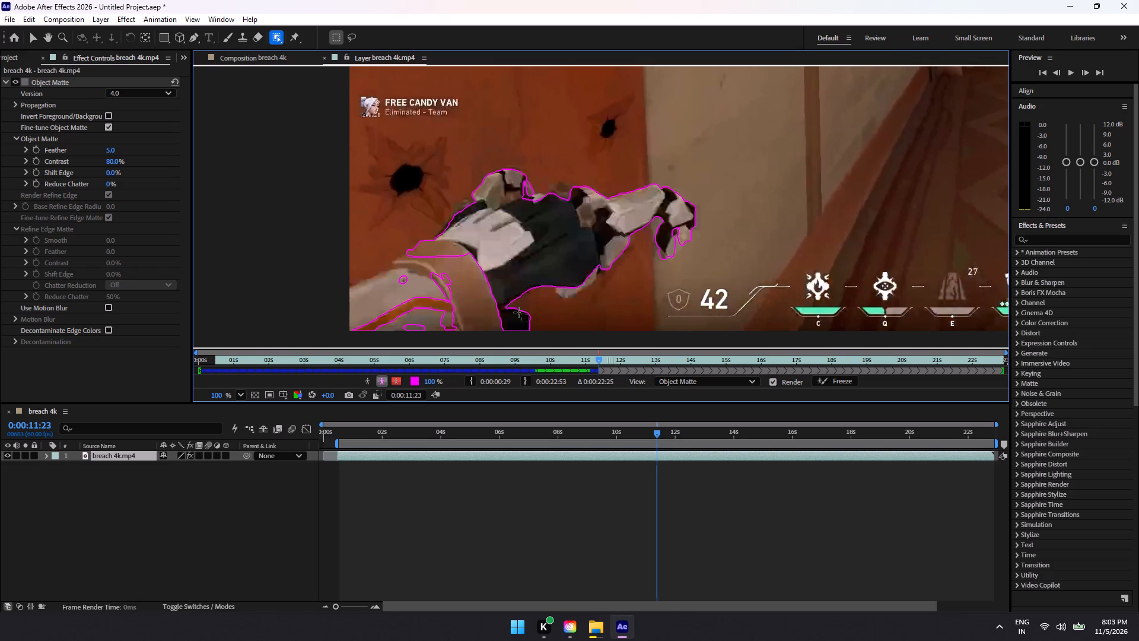
pyautogui.moveTo(441, 309); pyautogui.dragTo(410, 324)
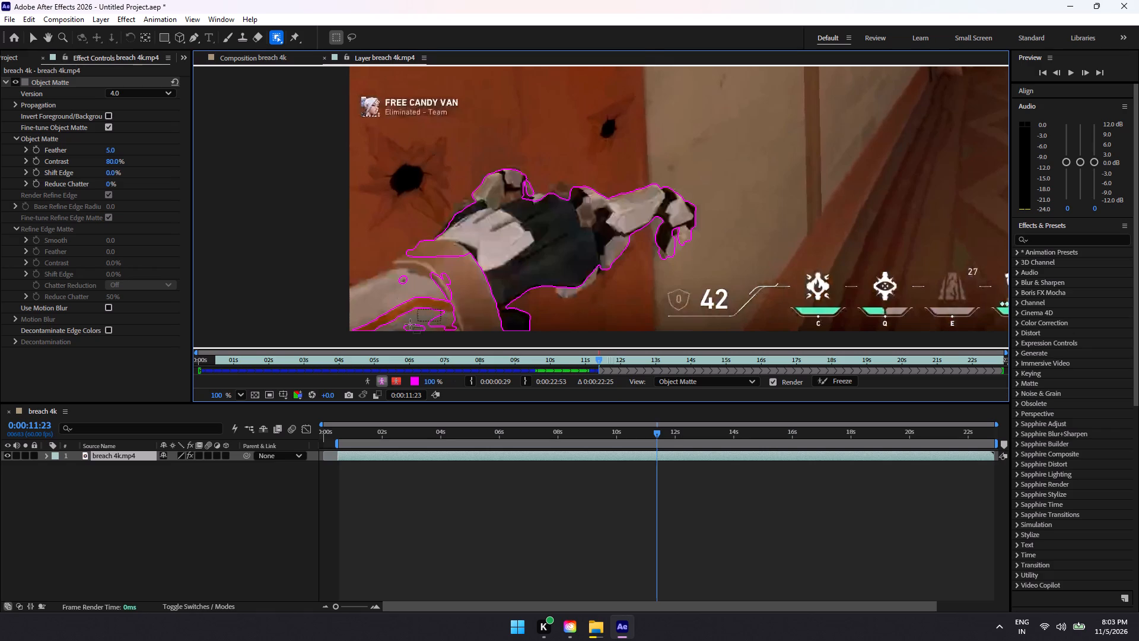
pyautogui.moveTo(410, 324); pyautogui.dragTo(403, 327)
# Add large box selections across the lower forearm, from the wrist strap's inner edge to the footage's lower corner, to the object matte.
pyautogui.moveTo(421, 298); pyautogui.dragTo(378, 328)
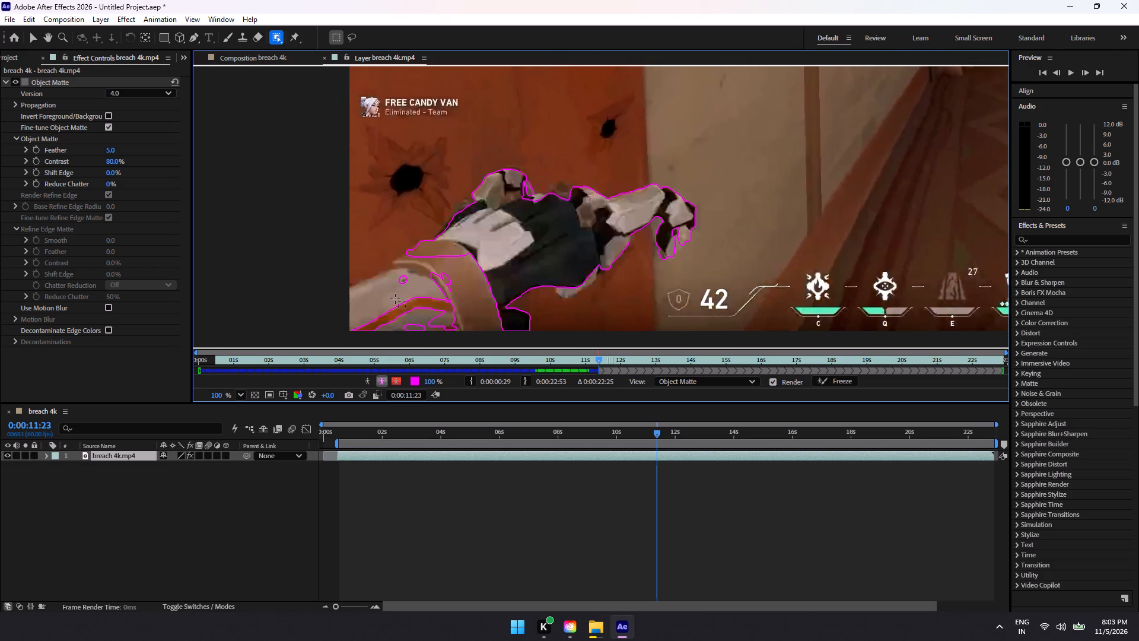
pyautogui.moveTo(374, 299); pyautogui.dragTo(446, 327)
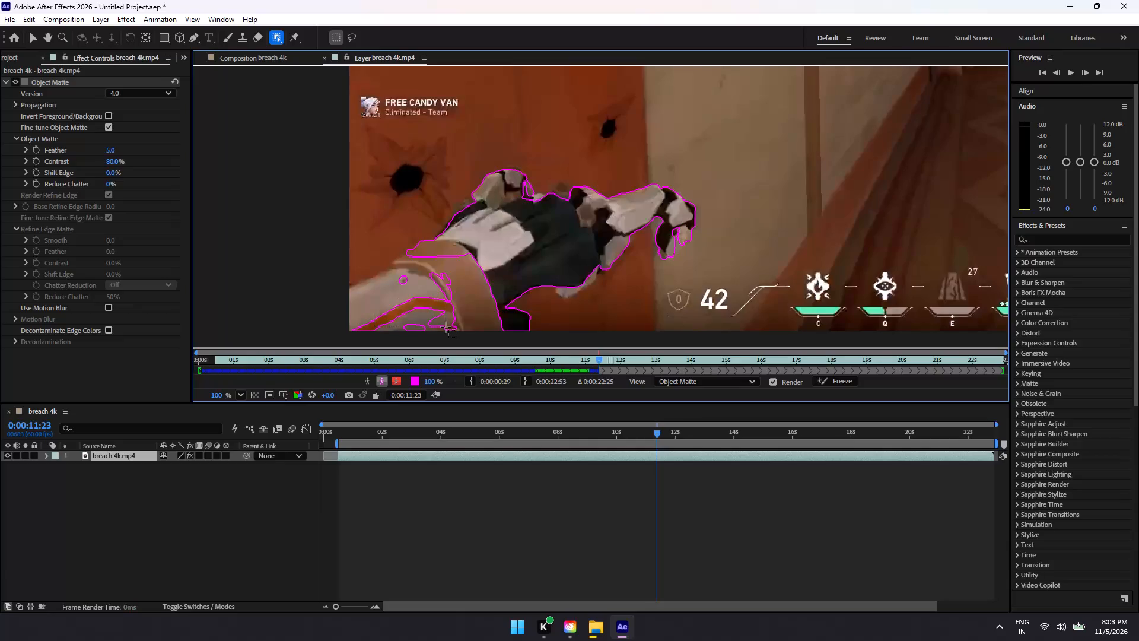
pyautogui.moveTo(377, 278); pyautogui.dragTo(469, 329)
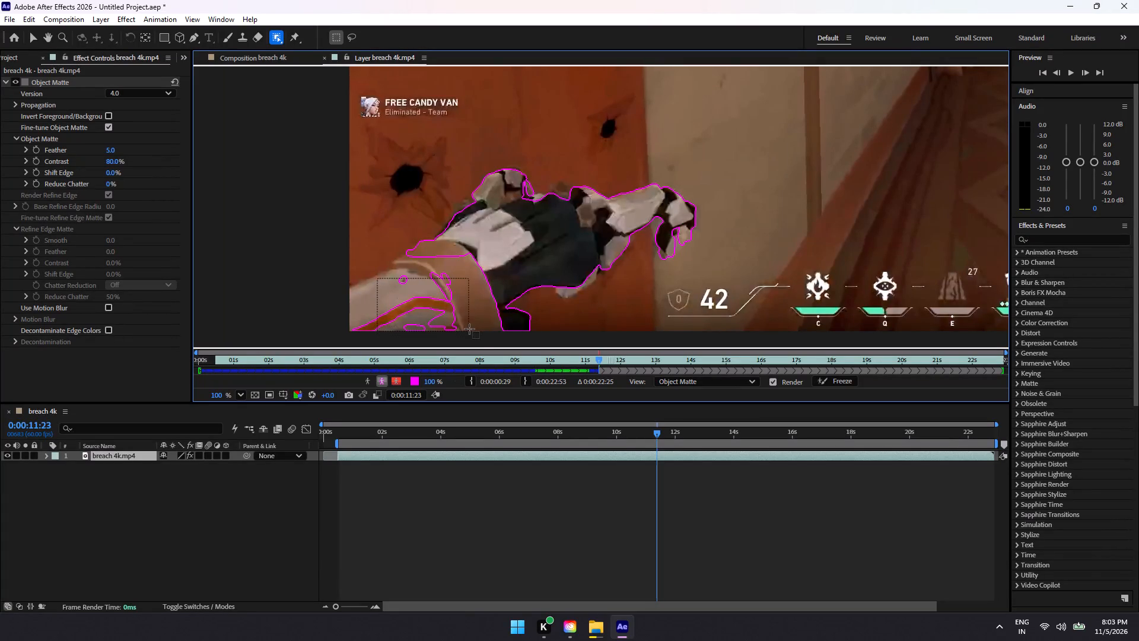
pyautogui.moveTo(469, 329); pyautogui.dragTo(475, 332)
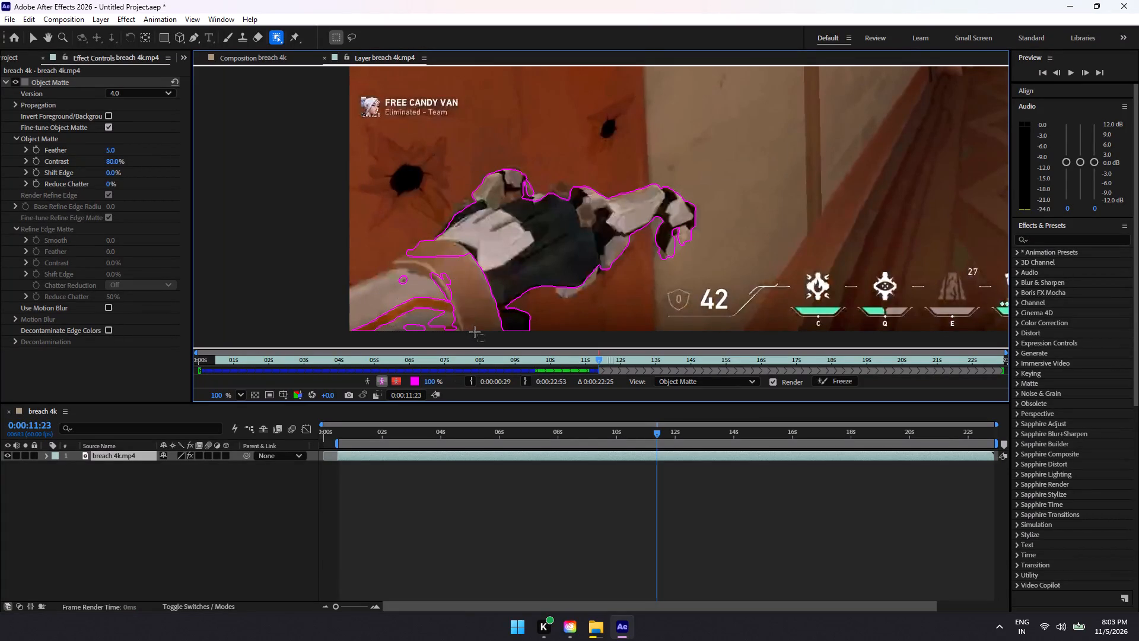
pyautogui.moveTo(479, 294); pyautogui.dragTo(394, 328)
pyautogui.moveTo(469, 288); pyautogui.dragTo(371, 332)
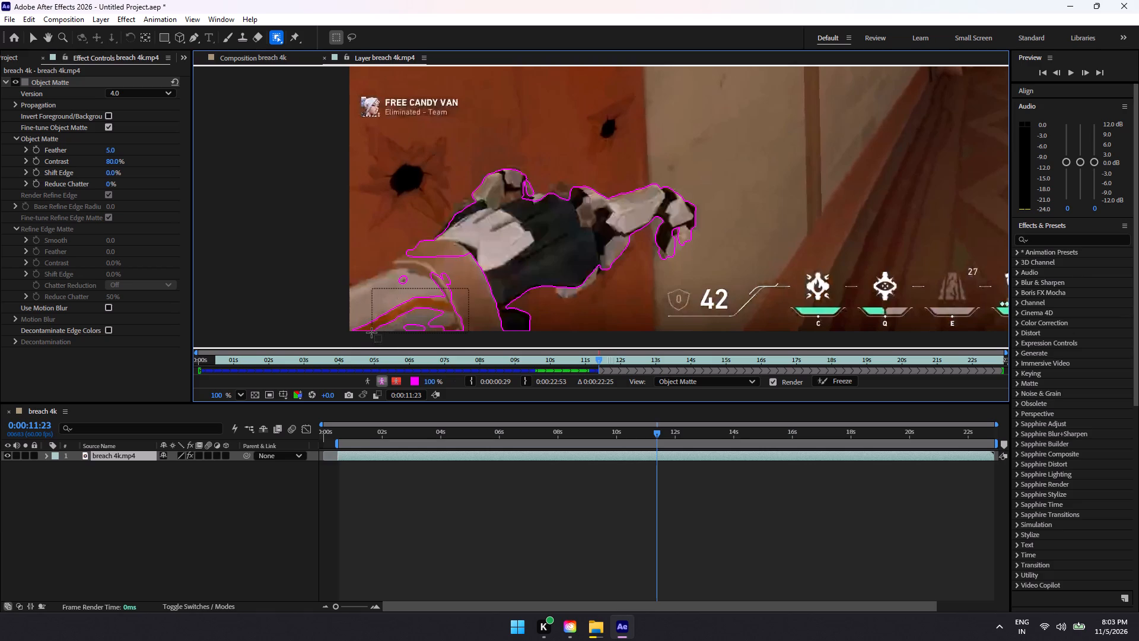
pyautogui.moveTo(371, 332); pyautogui.dragTo(361, 330)
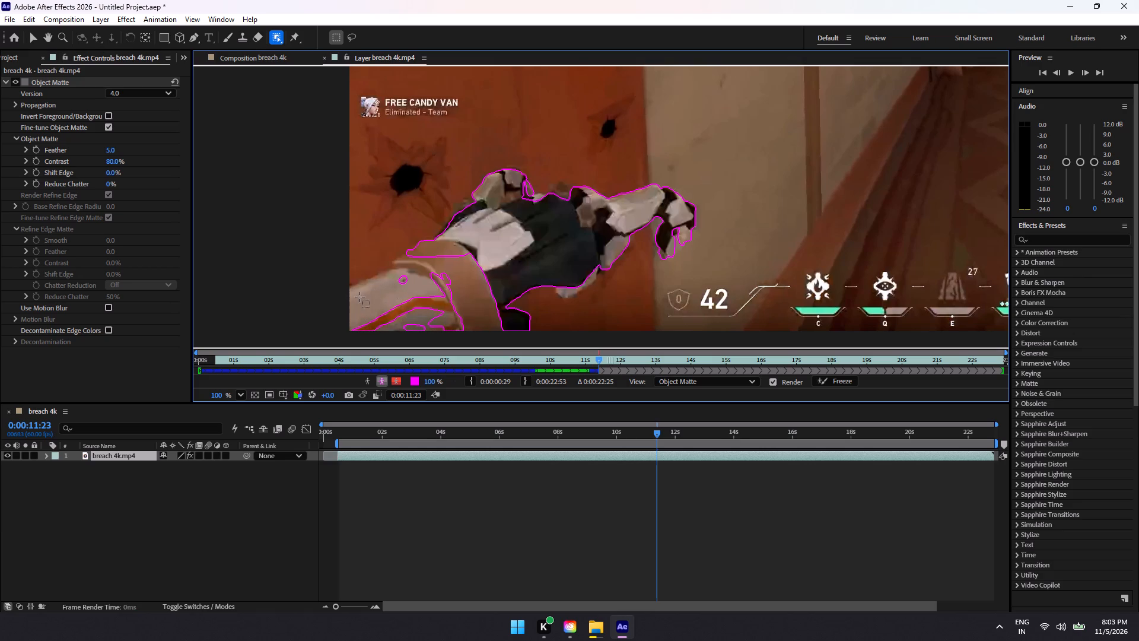
pyautogui.moveTo(472, 289); pyautogui.dragTo(348, 332)
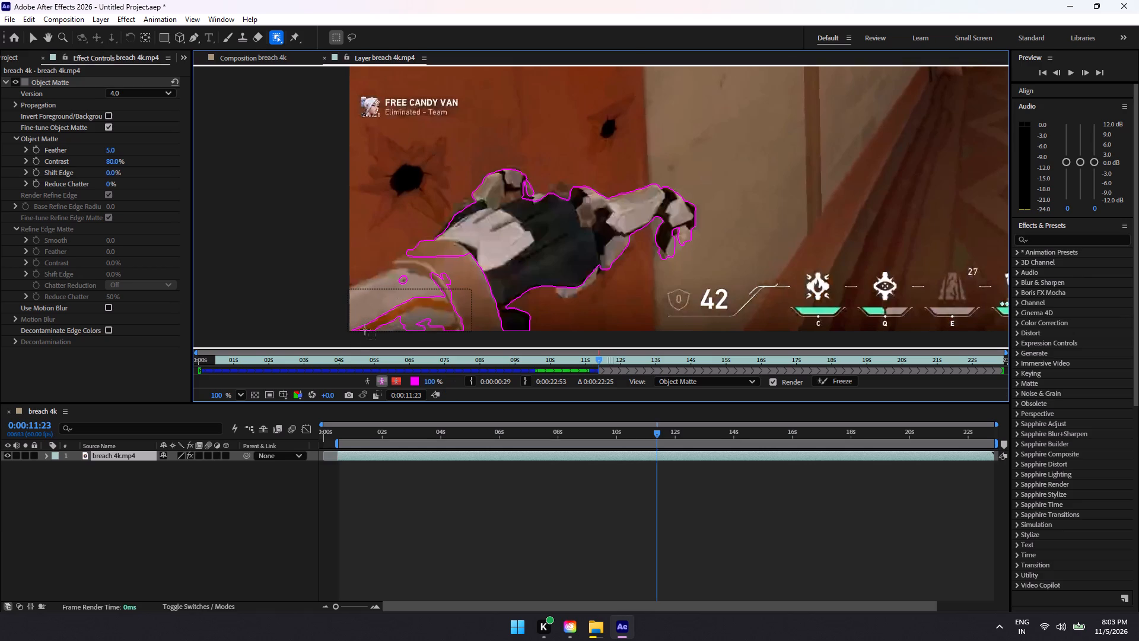
pyautogui.moveTo(458, 265); pyautogui.dragTo(361, 316)
pyautogui.moveTo(361, 316); pyautogui.dragTo(373, 328)
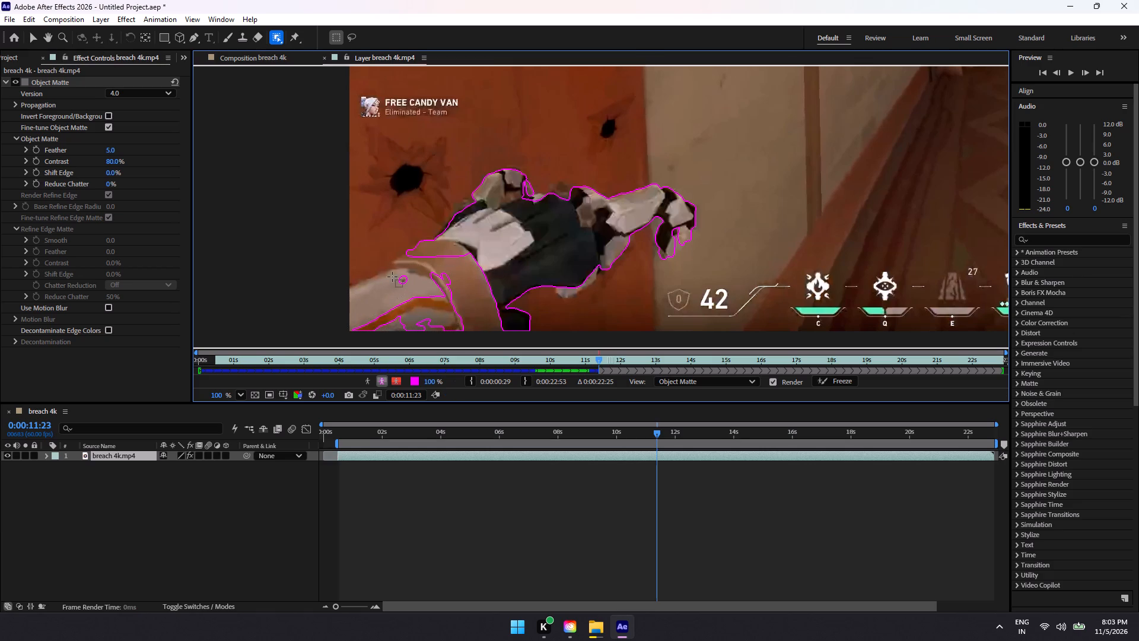
# Box-select the upper part of the tan wrist strap and its border with the pale sleeve for the object matte.
pyautogui.moveTo(392, 277); pyautogui.dragTo(460, 314)
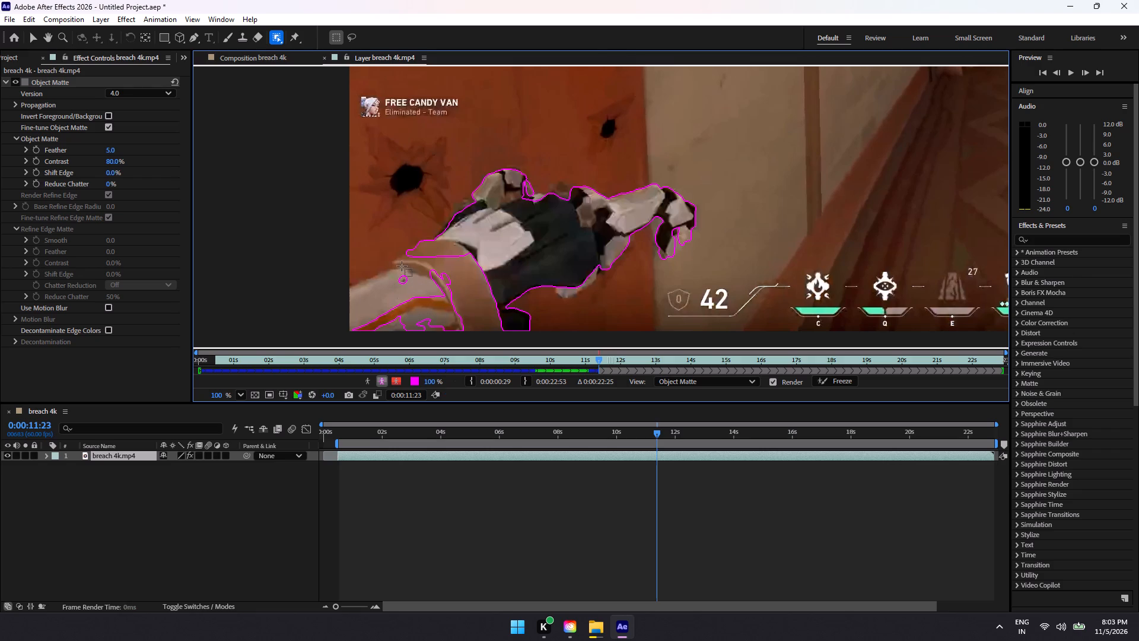
pyautogui.moveTo(402, 263); pyautogui.dragTo(447, 288)
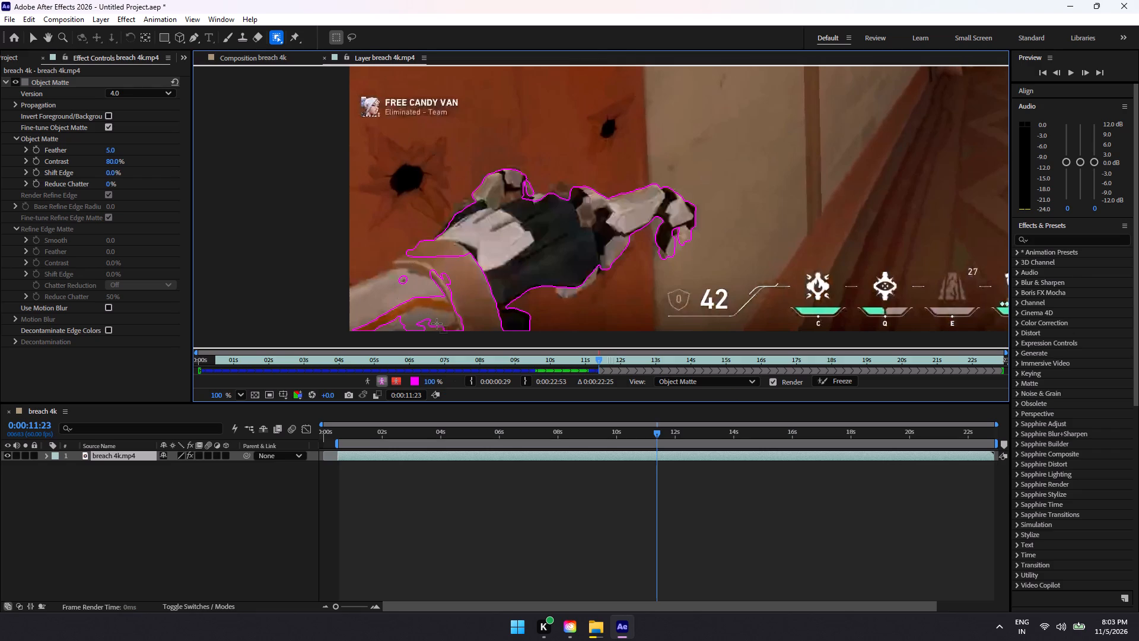
pyautogui.moveTo(408, 258); pyautogui.dragTo(456, 291)
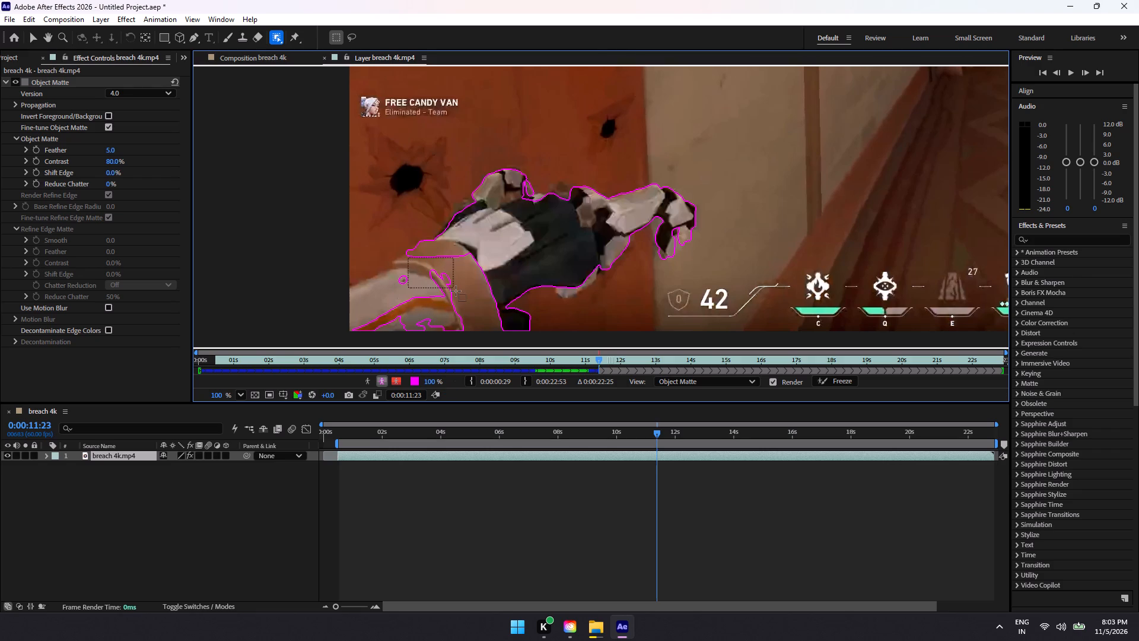
pyautogui.moveTo(469, 247); pyautogui.dragTo(440, 279)
pyautogui.moveTo(483, 252); pyautogui.dragTo(435, 288)
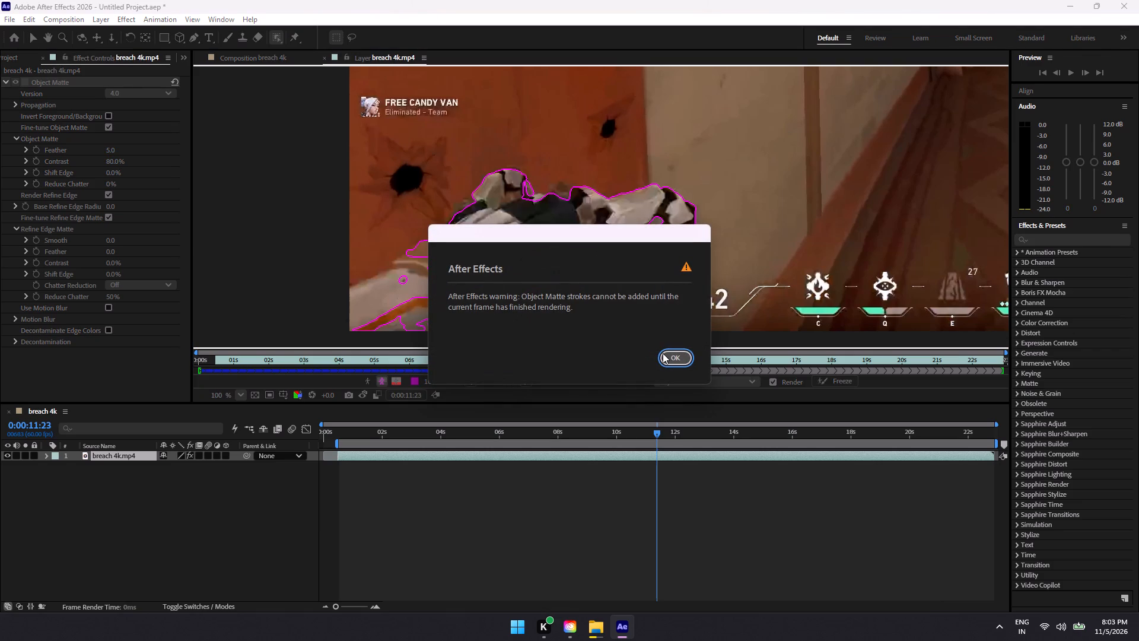
pyautogui.click(663, 353)
pyautogui.moveTo(479, 248); pyautogui.dragTo(435, 277)
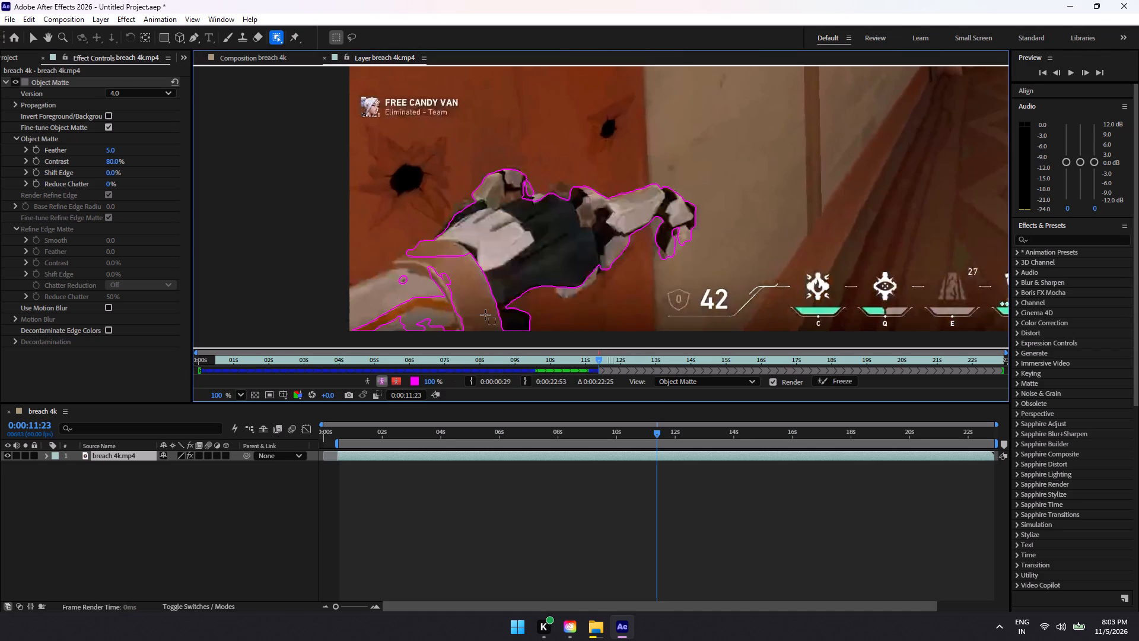
pyautogui.moveTo(483, 256); pyautogui.dragTo(421, 287)
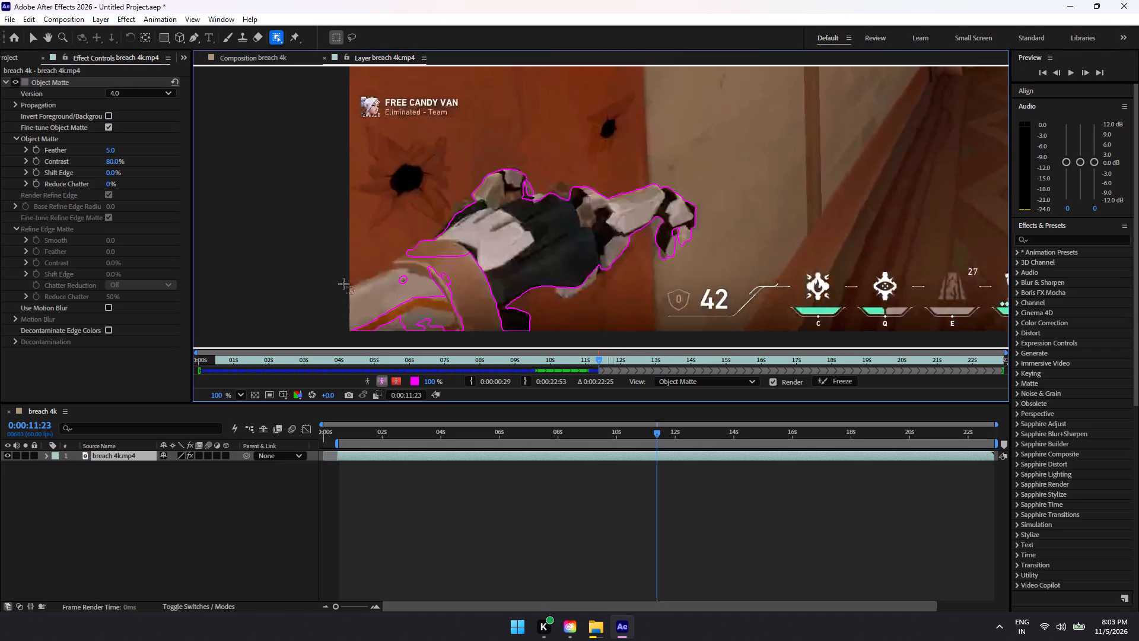
# Extend the object matte over the pale forearm sleeve with boxes from its small dark spot toward the strap and outer sleeve.
pyautogui.moveTo(390, 275); pyautogui.dragTo(467, 309)
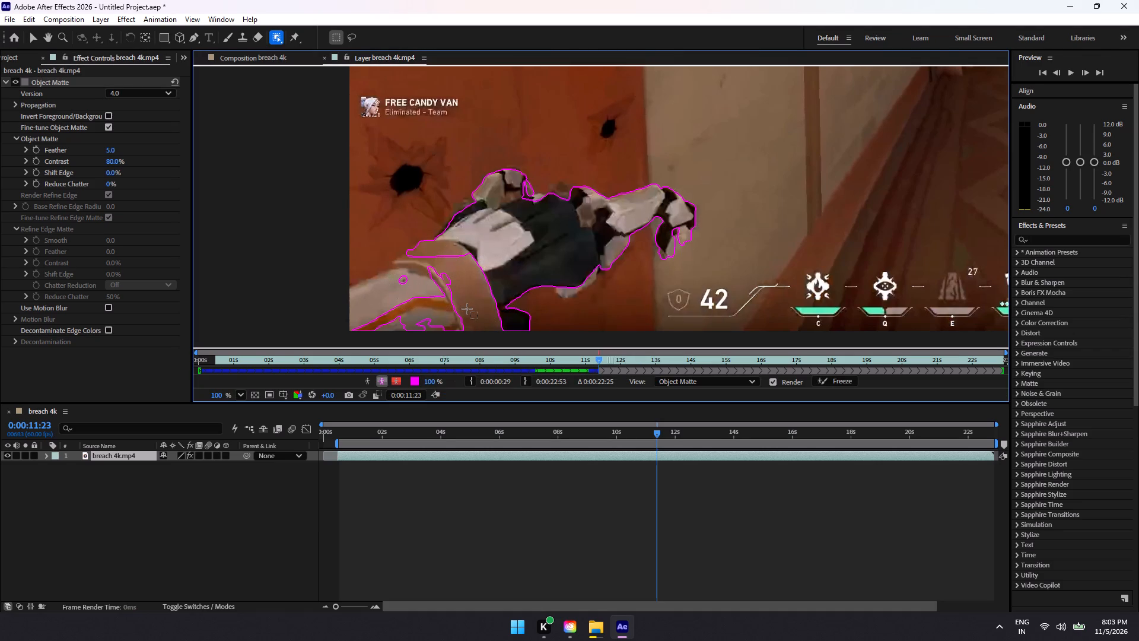
pyautogui.moveTo(389, 272); pyautogui.dragTo(413, 285)
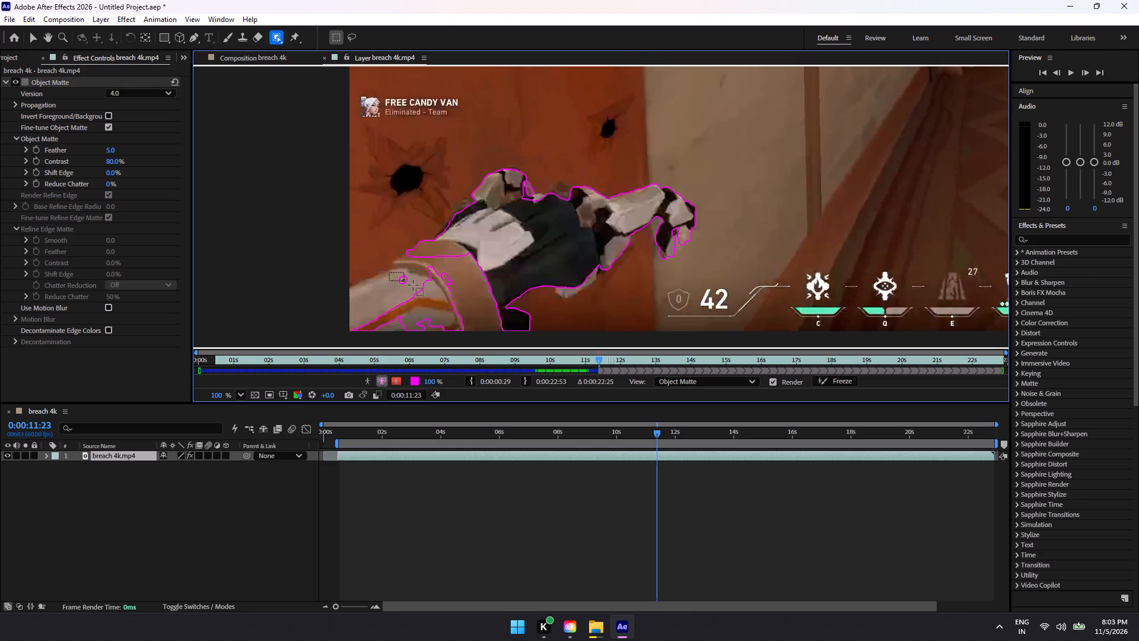
pyautogui.moveTo(413, 285); pyautogui.dragTo(444, 297)
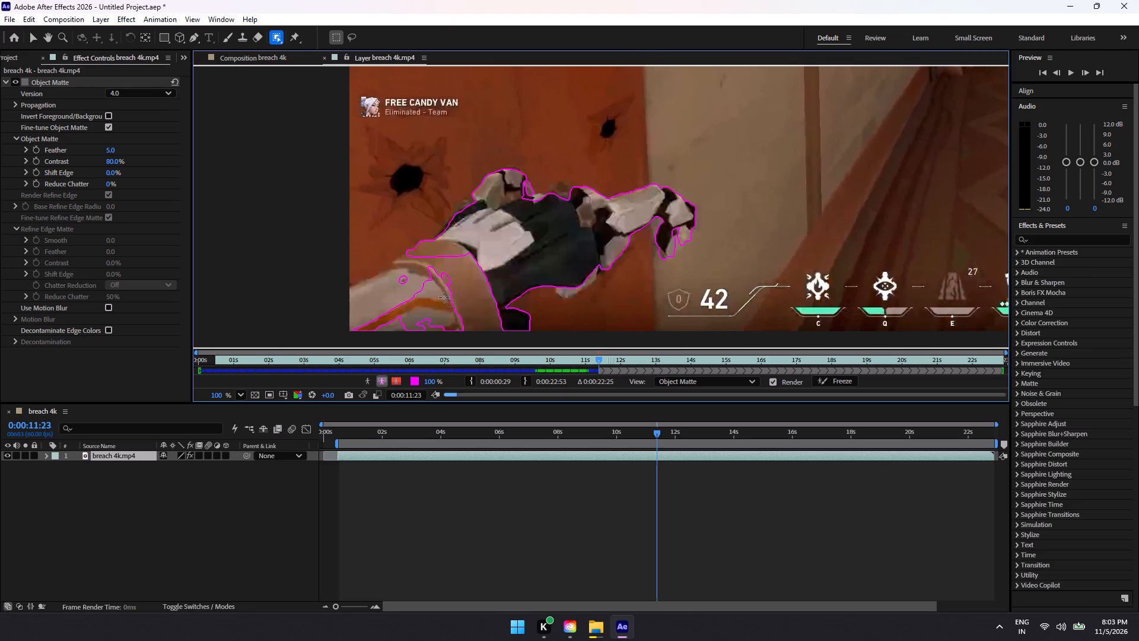
pyautogui.moveTo(443, 297); pyautogui.dragTo(335, 310)
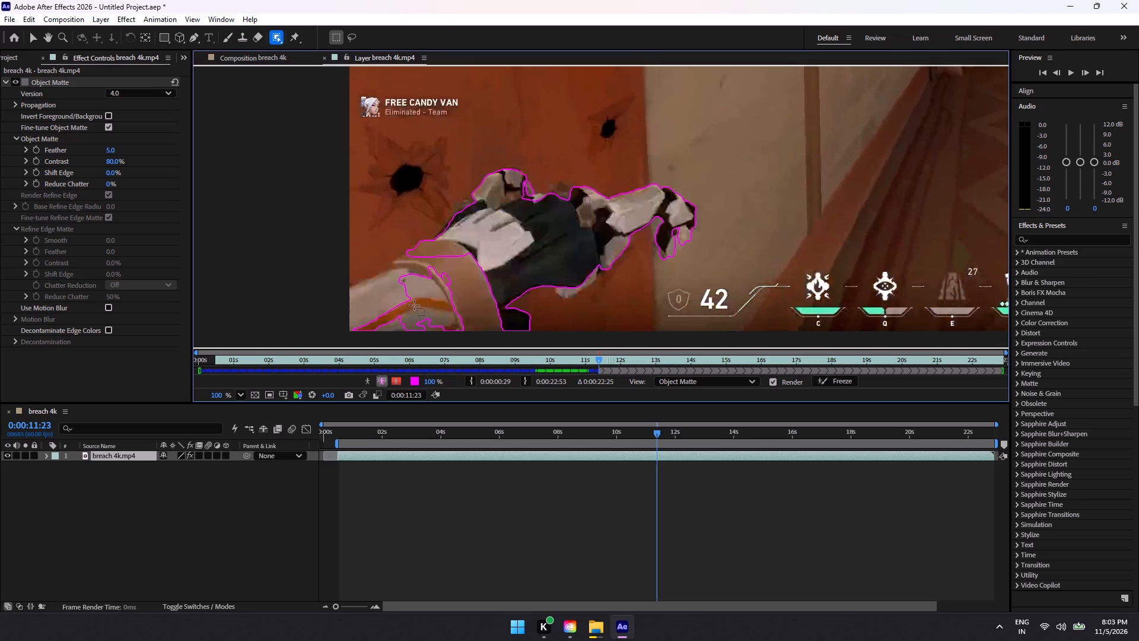
pyautogui.moveTo(415, 301); pyautogui.dragTo(364, 288)
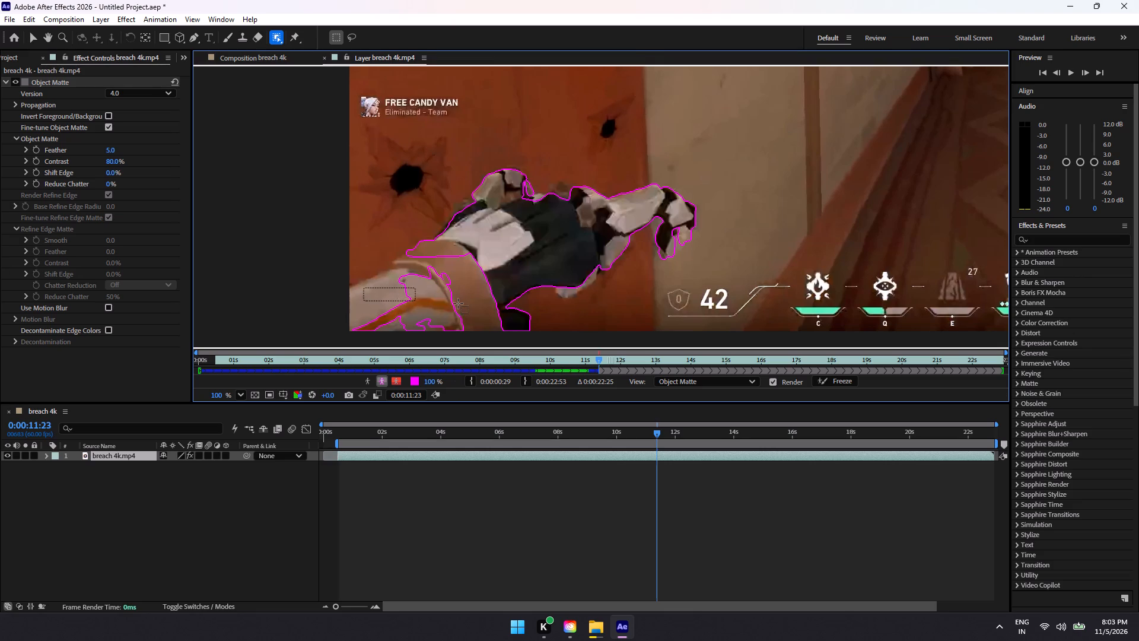
# Box-select the remaining sleeve patches below the orange stripe, along the footage's bottom edge, for the object matte.
pyautogui.moveTo(438, 316); pyautogui.dragTo(416, 327)
pyautogui.moveTo(450, 320); pyautogui.dragTo(415, 328)
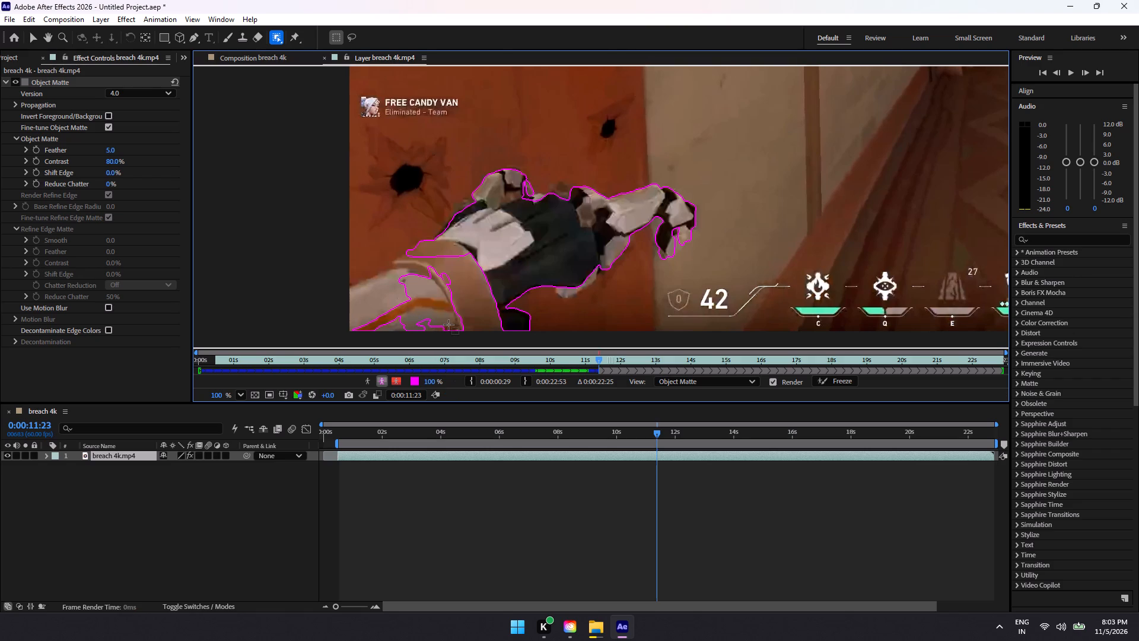
pyautogui.moveTo(446, 319); pyautogui.dragTo(413, 329)
pyautogui.moveTo(445, 319); pyautogui.dragTo(421, 326)
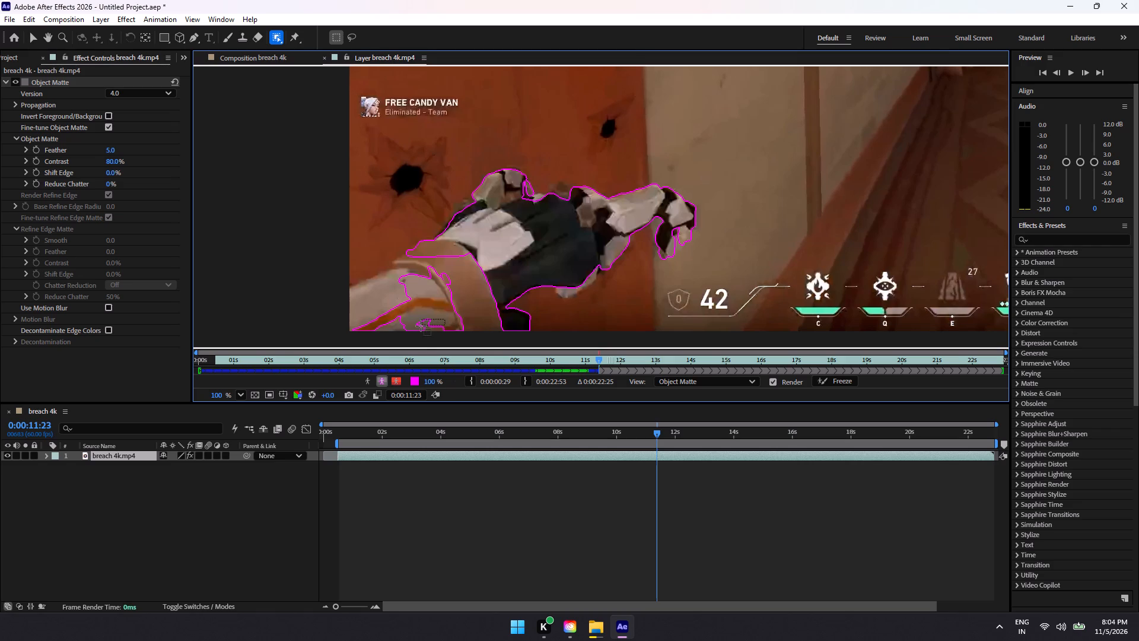
pyautogui.moveTo(421, 326); pyautogui.dragTo(416, 328)
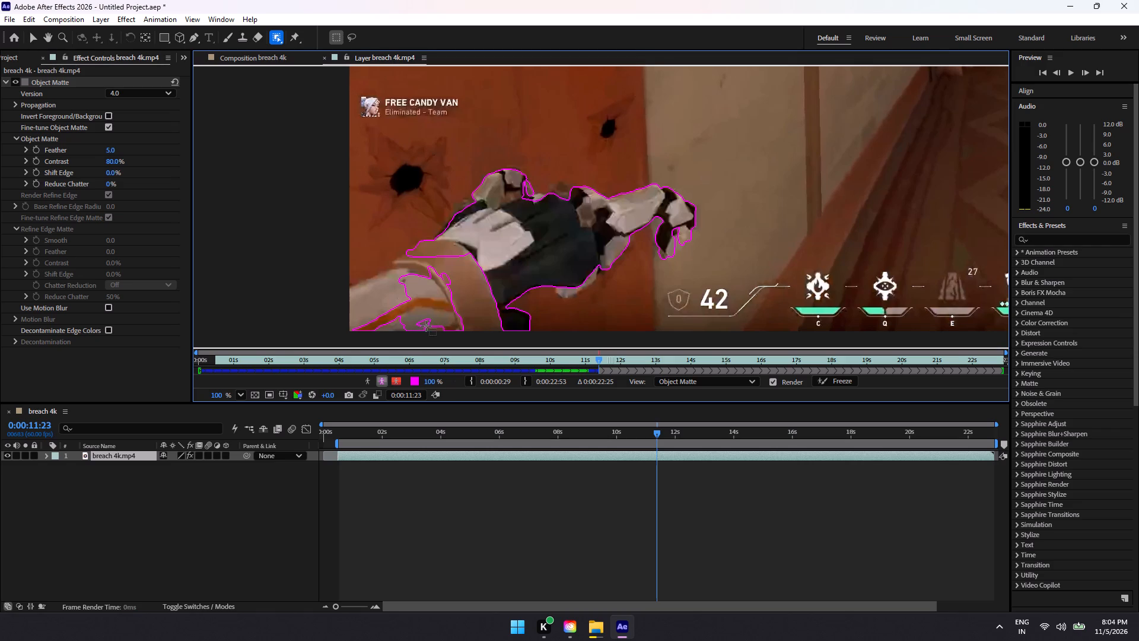
pyautogui.moveTo(438, 321); pyautogui.dragTo(389, 329)
pyautogui.moveTo(408, 309); pyautogui.dragTo(378, 333)
# Add the tan wrist strap to the object matte with a large box from beside the dark lower cuff to the strap's upper edge.
pyautogui.moveTo(507, 320); pyautogui.dragTo(484, 323)
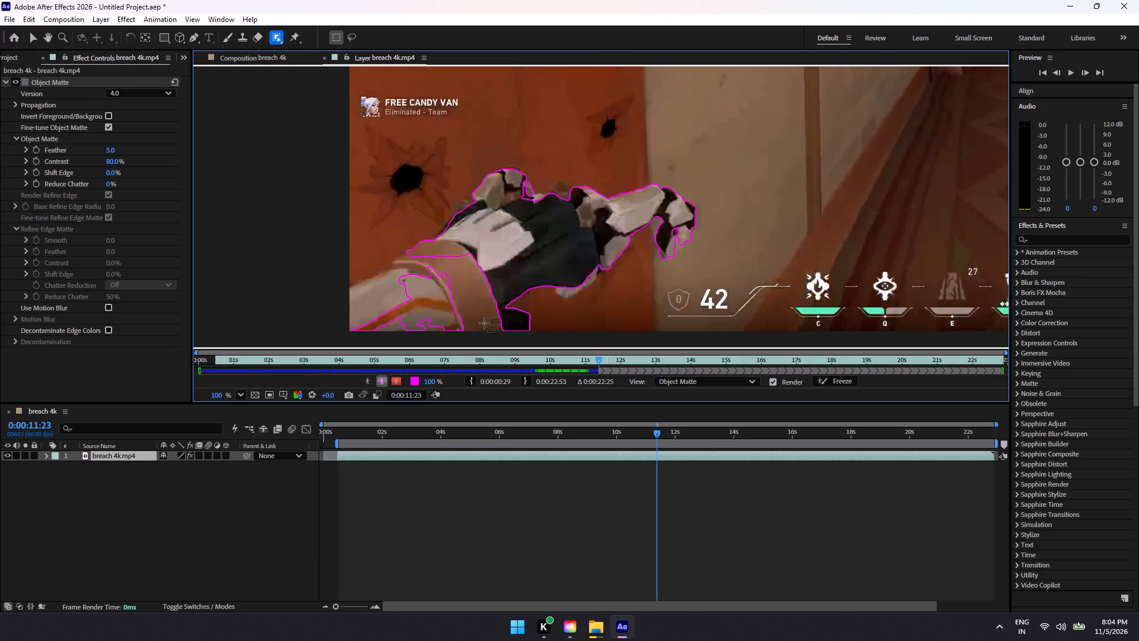
pyautogui.moveTo(484, 323); pyautogui.dragTo(413, 253)
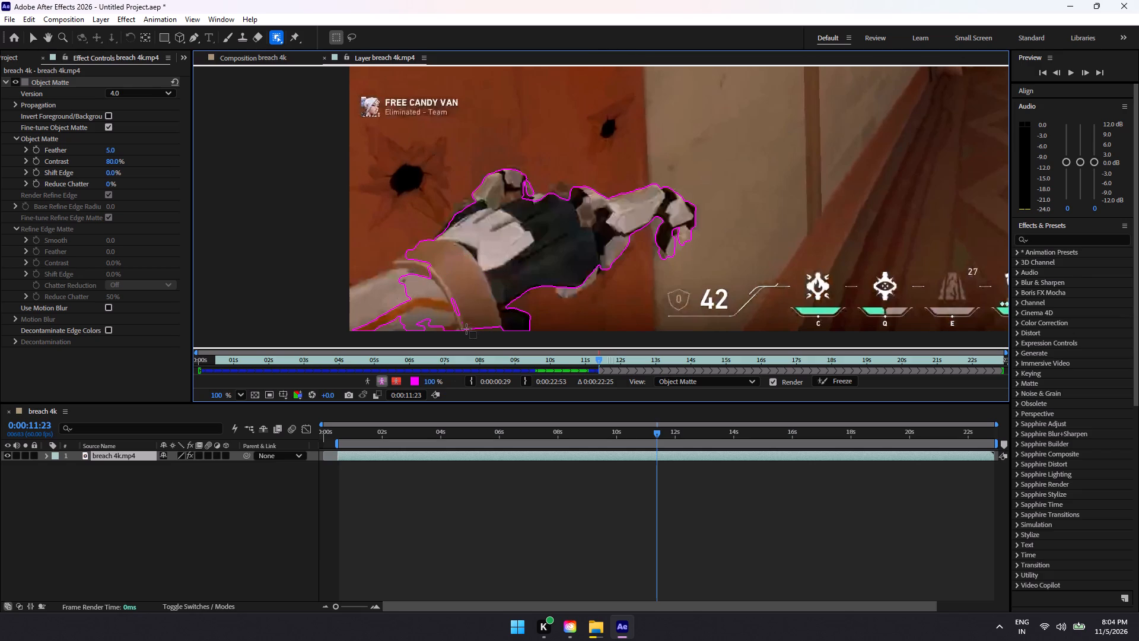
# Box-select the lower end of the tan wrist strap and the adjoining sleeve for the object matte.
pyautogui.moveTo(440, 288); pyautogui.dragTo(470, 319)
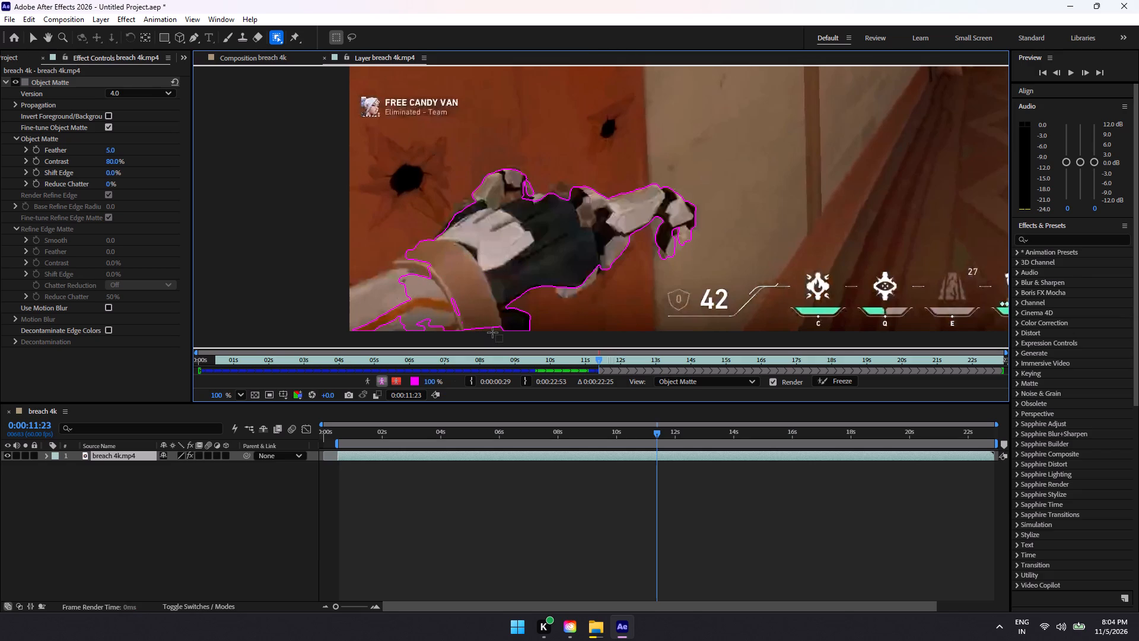
pyautogui.moveTo(440, 297); pyautogui.dragTo(486, 326)
pyautogui.moveTo(463, 323); pyautogui.dragTo(459, 322)
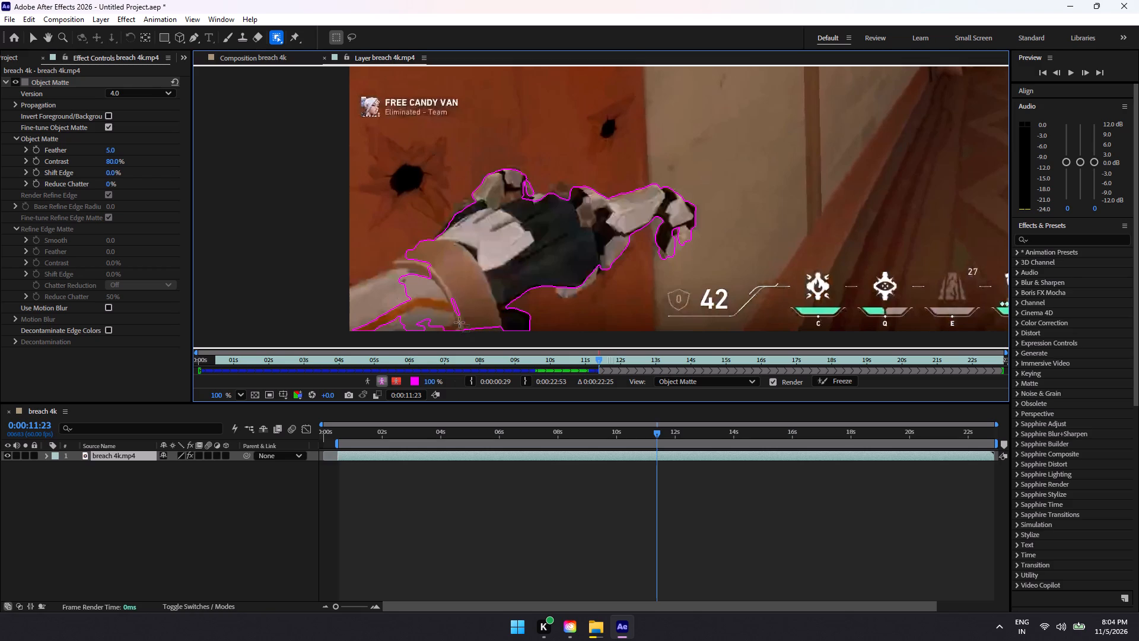
pyautogui.moveTo(459, 322); pyautogui.dragTo(358, 289)
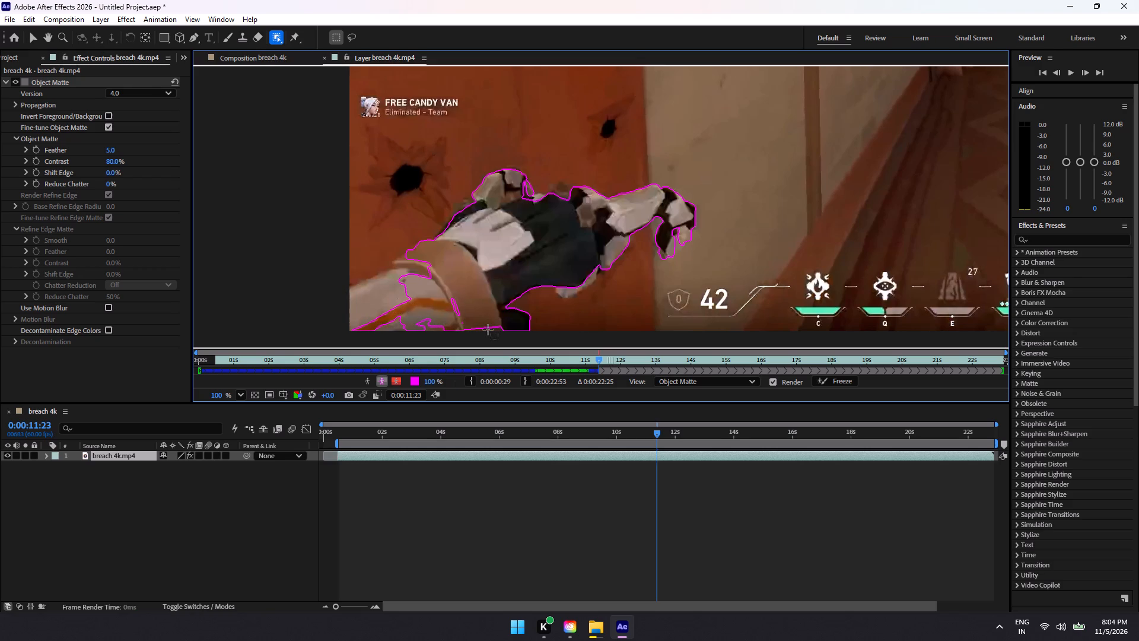
# Box-select from the tan strap's upper part across the pale sleeve to the footage's side edge for the object matte.
pyautogui.moveTo(442, 266); pyautogui.dragTo(388, 262)
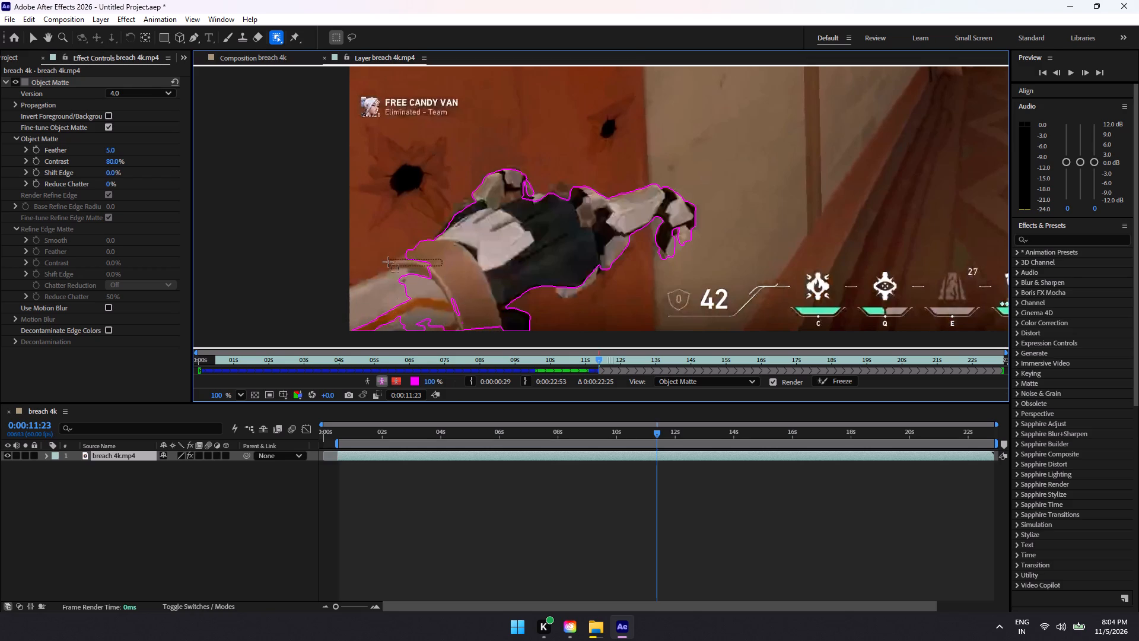
pyautogui.moveTo(388, 262); pyautogui.dragTo(392, 253)
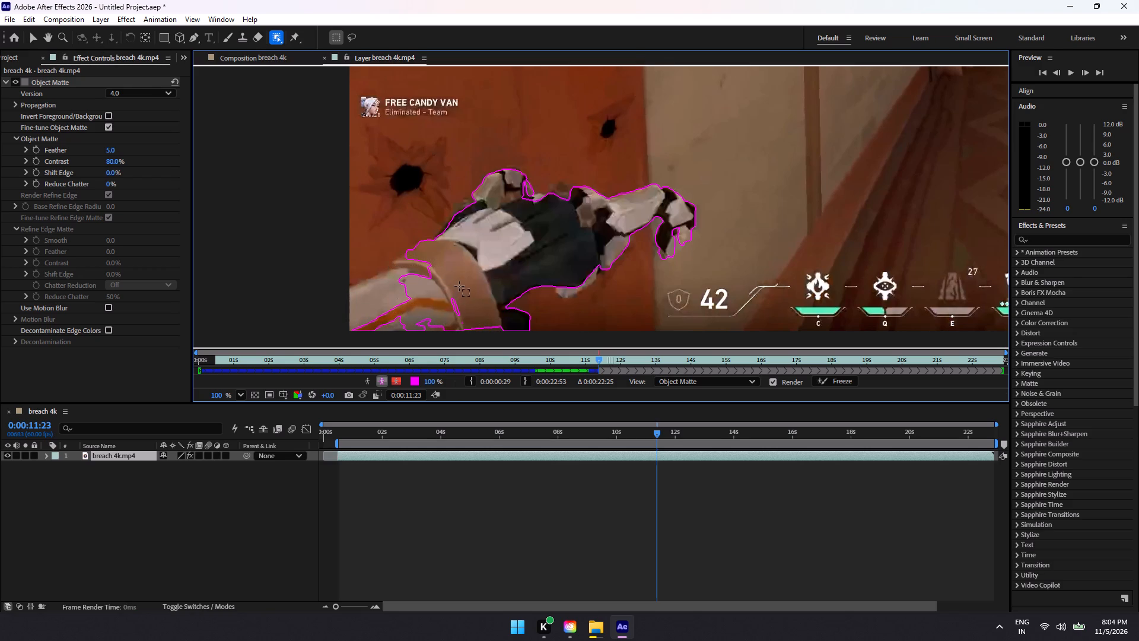
pyautogui.moveTo(452, 281); pyautogui.dragTo(336, 273)
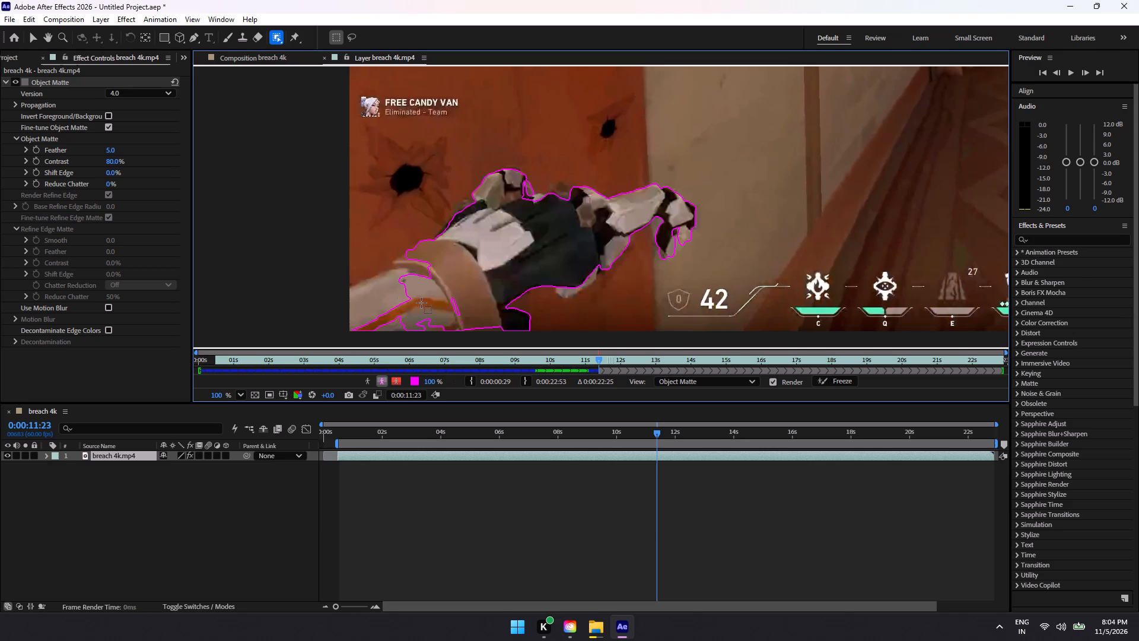
pyautogui.moveTo(424, 303); pyautogui.dragTo(341, 280)
pyautogui.moveTo(341, 280); pyautogui.dragTo(342, 280)
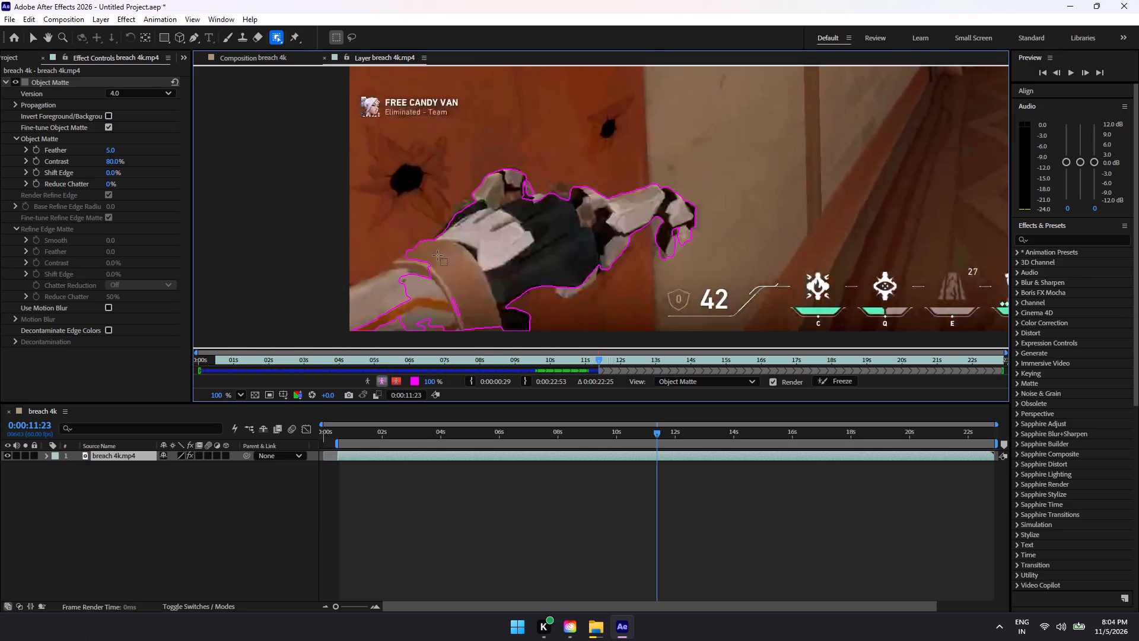
pyautogui.moveTo(437, 255); pyautogui.dragTo(386, 281)
# Add the pale outer sleeve above the orange stripe to the object matte with several small boxes.
pyautogui.moveTo(356, 300); pyautogui.dragTo(374, 303)
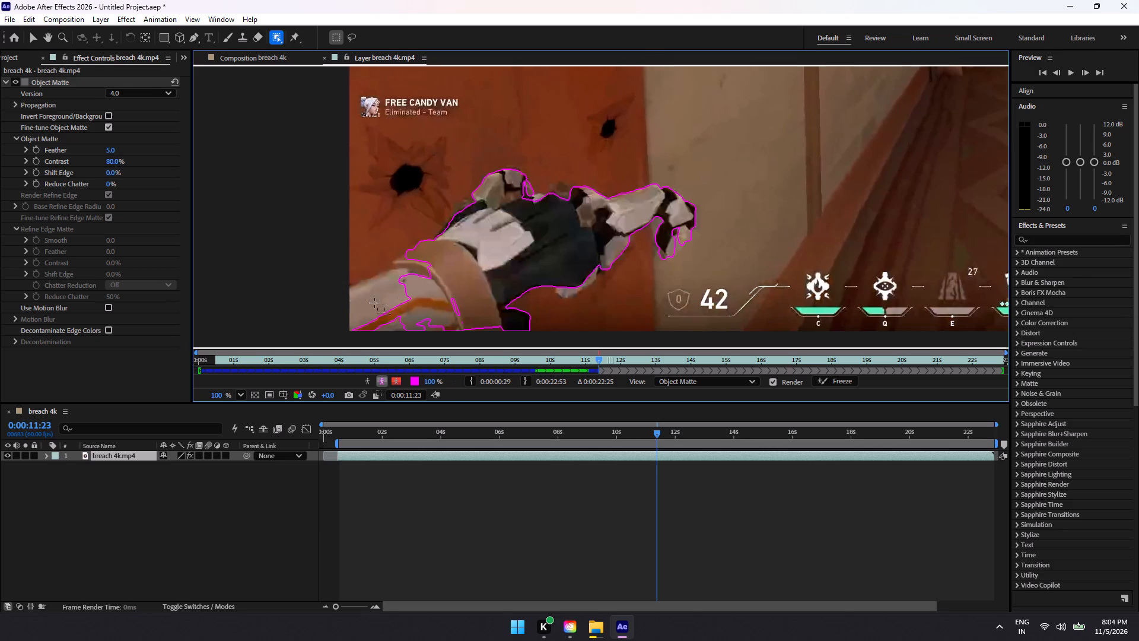
pyautogui.moveTo(374, 303); pyautogui.dragTo(392, 305)
pyautogui.moveTo(386, 284); pyautogui.dragTo(391, 297)
pyautogui.moveTo(391, 297); pyautogui.dragTo(394, 298)
pyautogui.moveTo(360, 290); pyautogui.dragTo(384, 304)
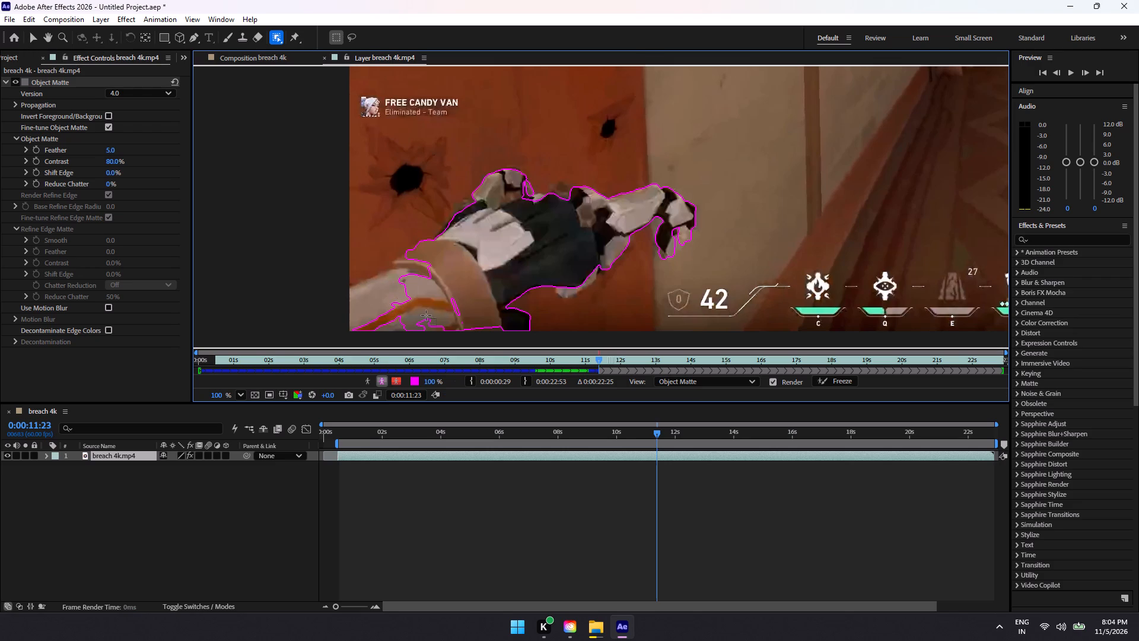
# Box-select the sleeve below the orange stripe and the strap's lower end, along the footage's bottom edge, for the object matte.
pyautogui.moveTo(419, 310); pyautogui.dragTo(390, 329)
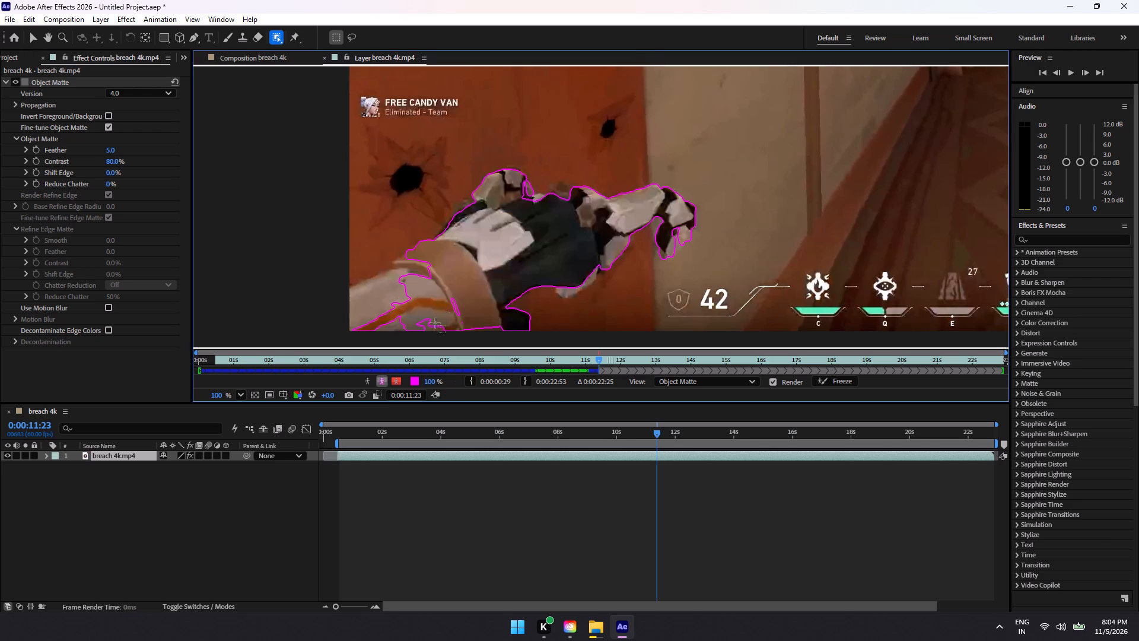
pyautogui.moveTo(433, 291); pyautogui.dragTo(481, 326)
pyautogui.moveTo(481, 326); pyautogui.dragTo(485, 323)
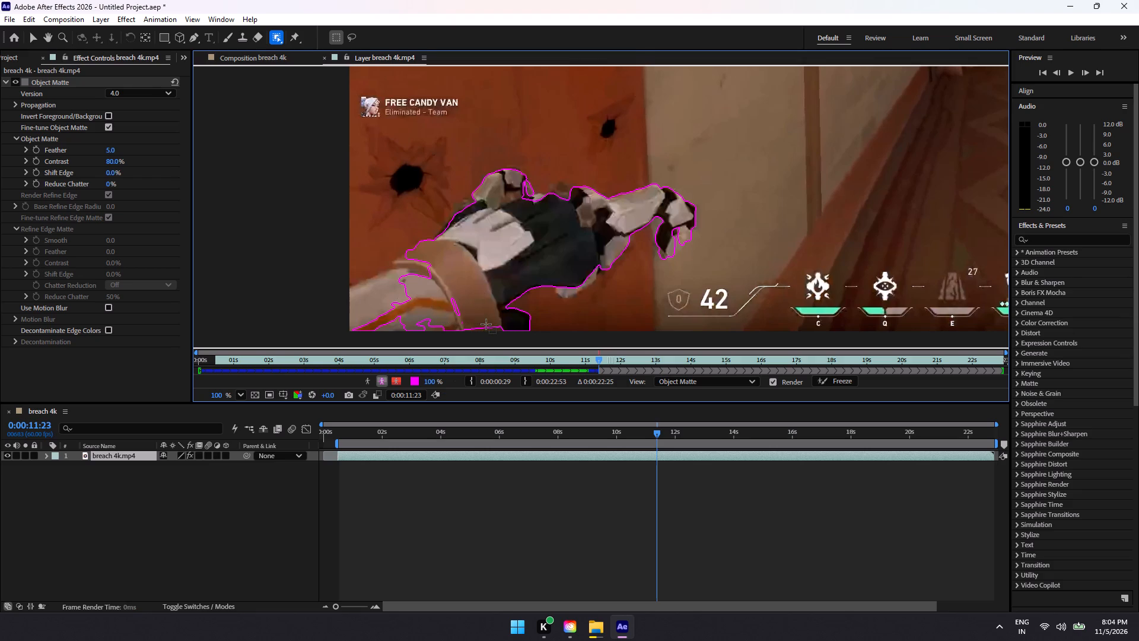
pyautogui.moveTo(409, 315); pyautogui.dragTo(383, 329)
pyautogui.moveTo(441, 325); pyautogui.dragTo(398, 326)
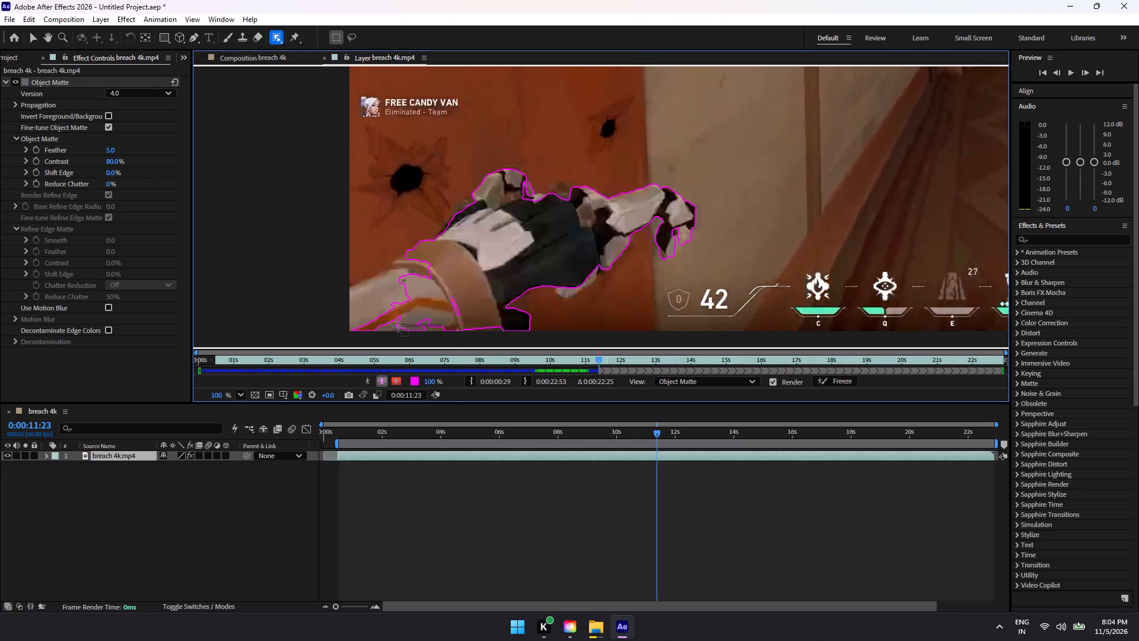
pyautogui.moveTo(398, 326); pyautogui.dragTo(374, 329)
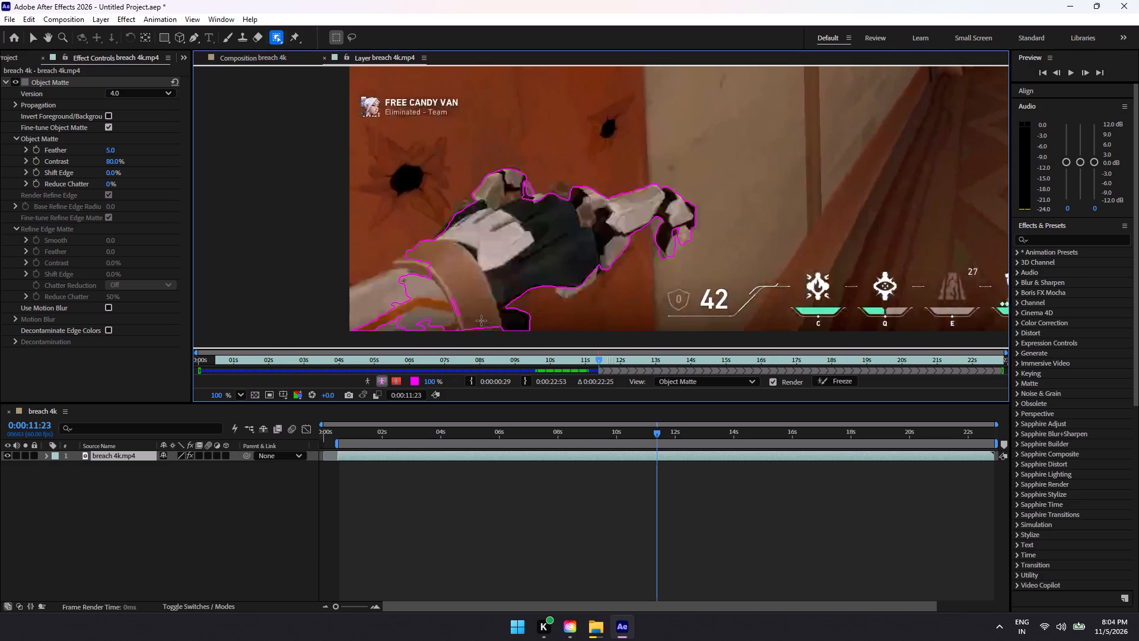
pyautogui.moveTo(505, 324); pyautogui.dragTo(384, 330)
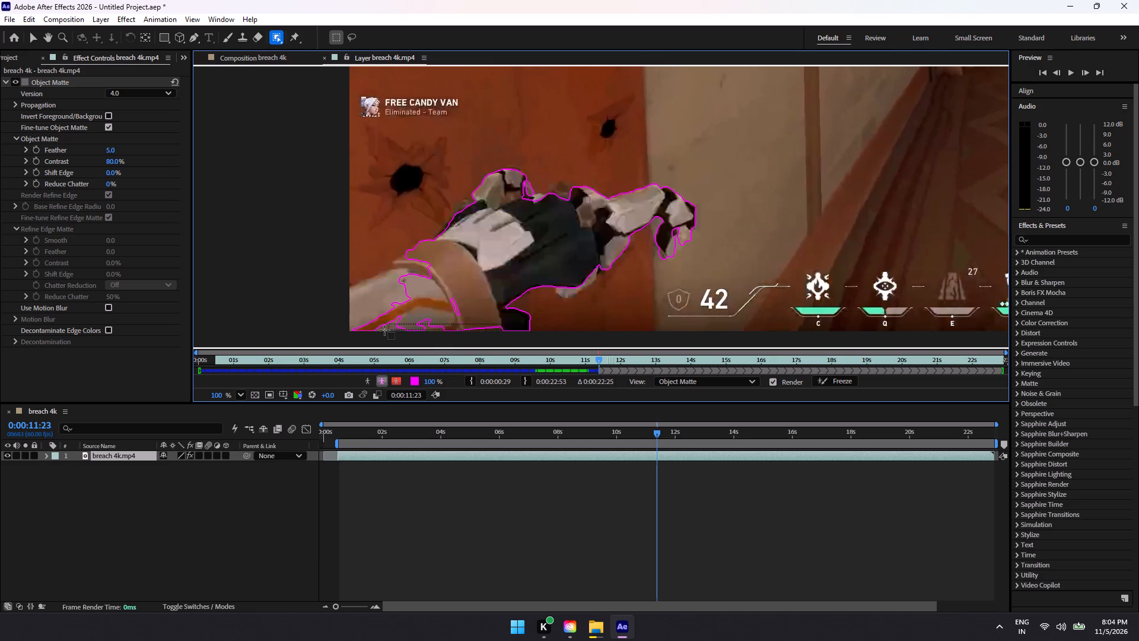
pyautogui.moveTo(384, 330); pyautogui.dragTo(367, 331)
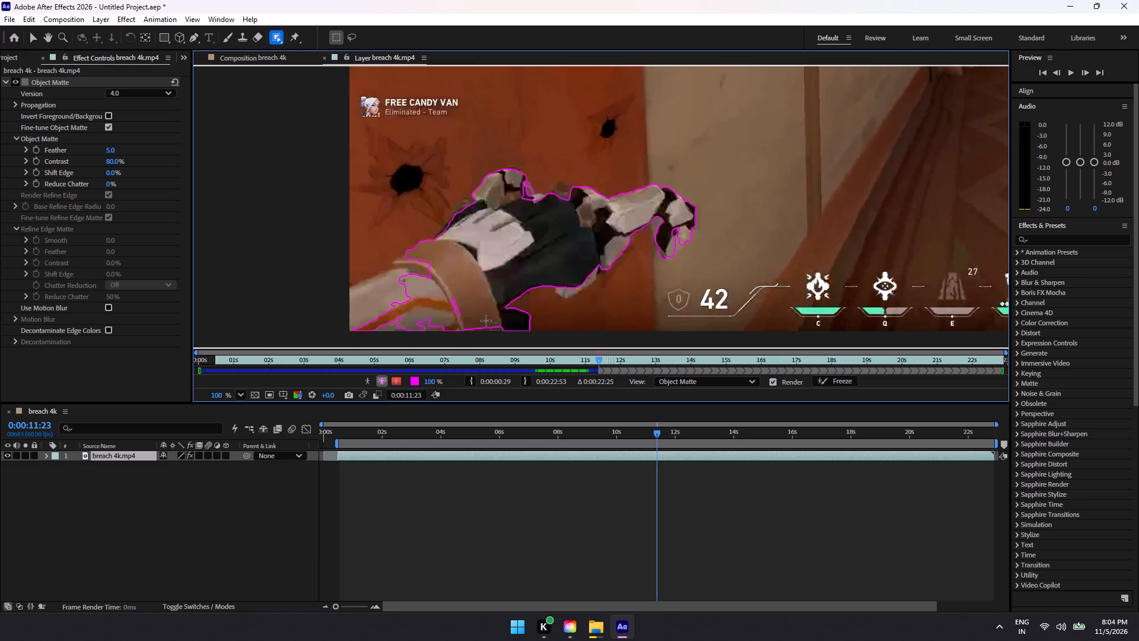
pyautogui.moveTo(405, 305); pyautogui.dragTo(383, 328)
# Box-select the tan strap's upper border with the pale sleeve, plus the outer sleeve down to the orange stripe, for the object matte.
pyautogui.moveTo(447, 256); pyautogui.dragTo(403, 303)
pyautogui.moveTo(464, 264); pyautogui.dragTo(402, 276)
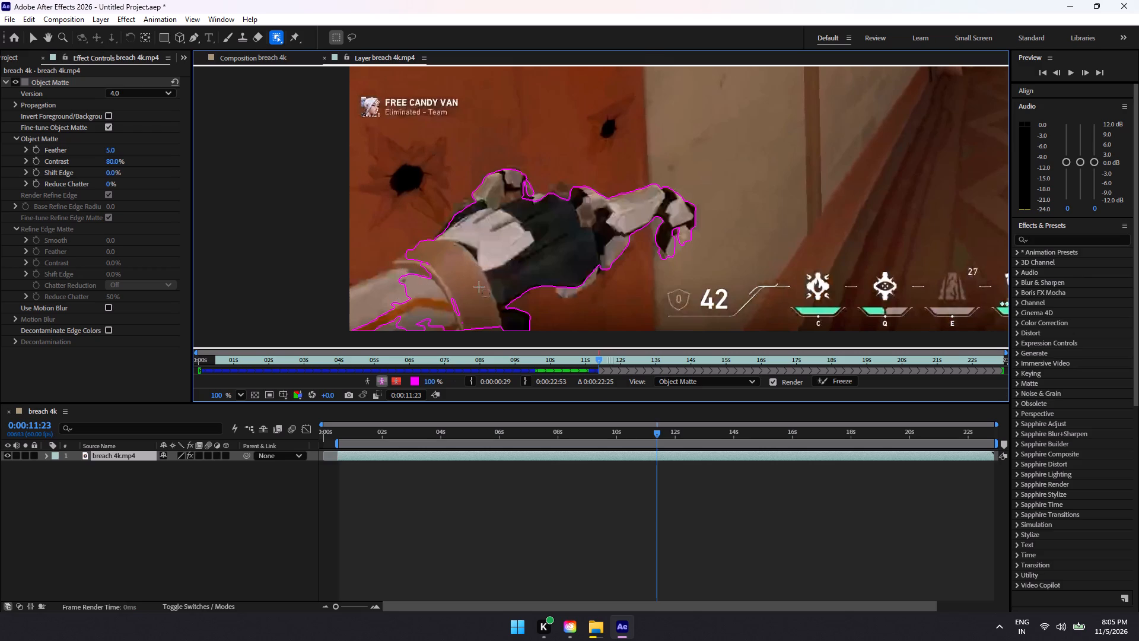
pyautogui.moveTo(447, 261); pyautogui.dragTo(387, 277)
pyautogui.moveTo(352, 287); pyautogui.dragTo(387, 307)
pyautogui.moveTo(387, 307); pyautogui.dragTo(423, 325)
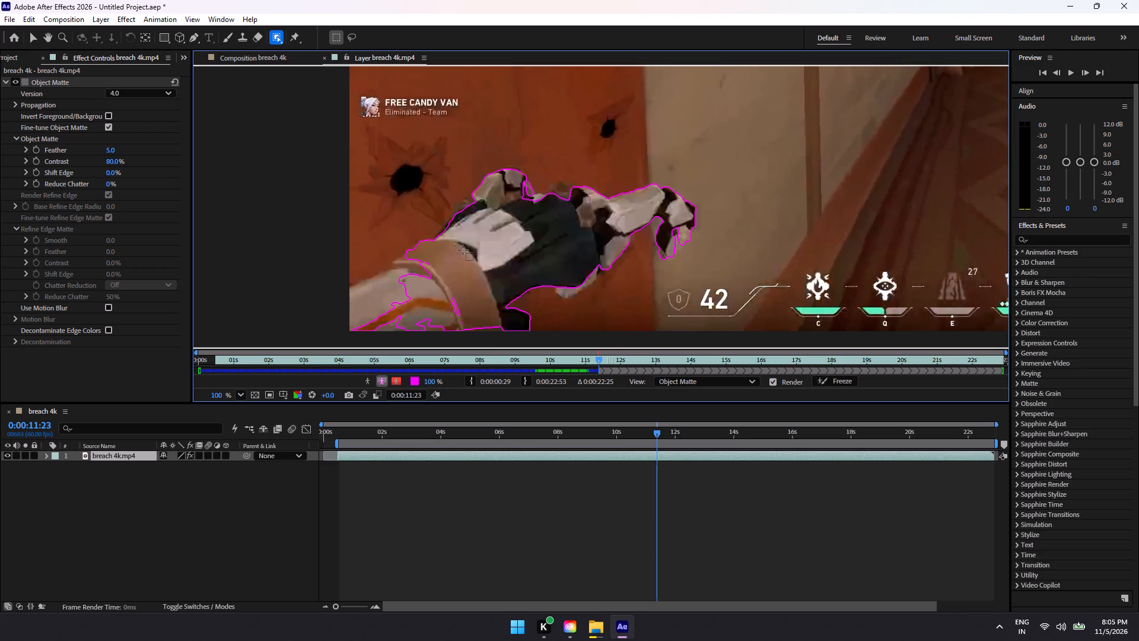
pyautogui.moveTo(453, 253); pyautogui.dragTo(400, 268)
pyautogui.moveTo(441, 266); pyautogui.dragTo(395, 274)
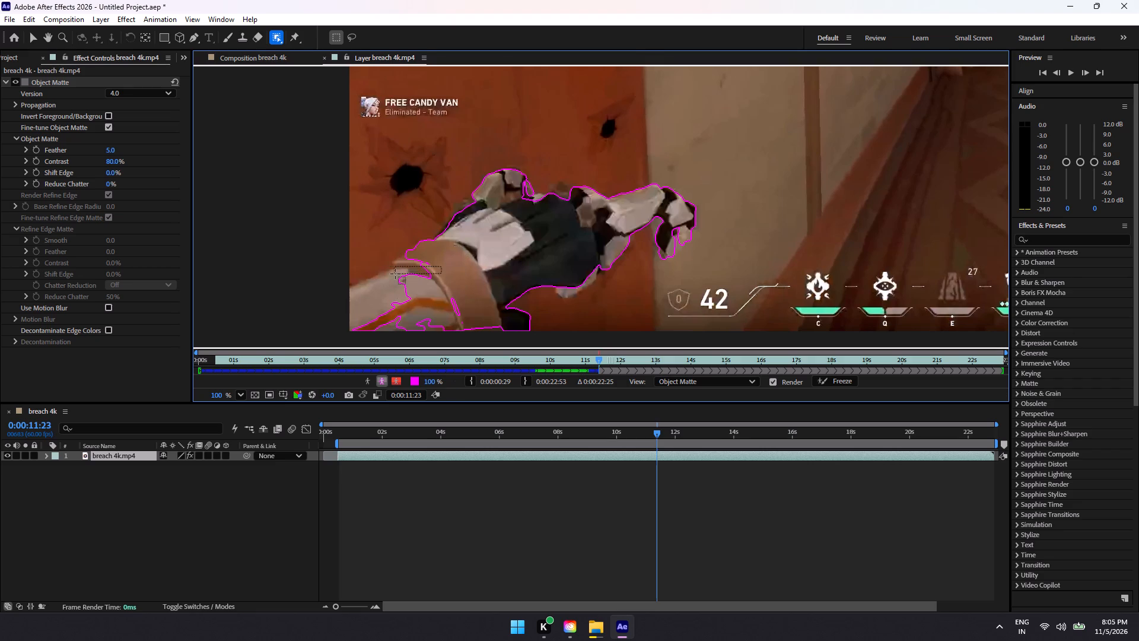
pyautogui.moveTo(395, 274); pyautogui.dragTo(395, 273)
# Box-select from the tan strap across the pale sleeve to the footage's side edge for the object matte.
pyautogui.moveTo(402, 265); pyautogui.dragTo(473, 321)
pyautogui.moveTo(447, 271); pyautogui.dragTo(383, 306)
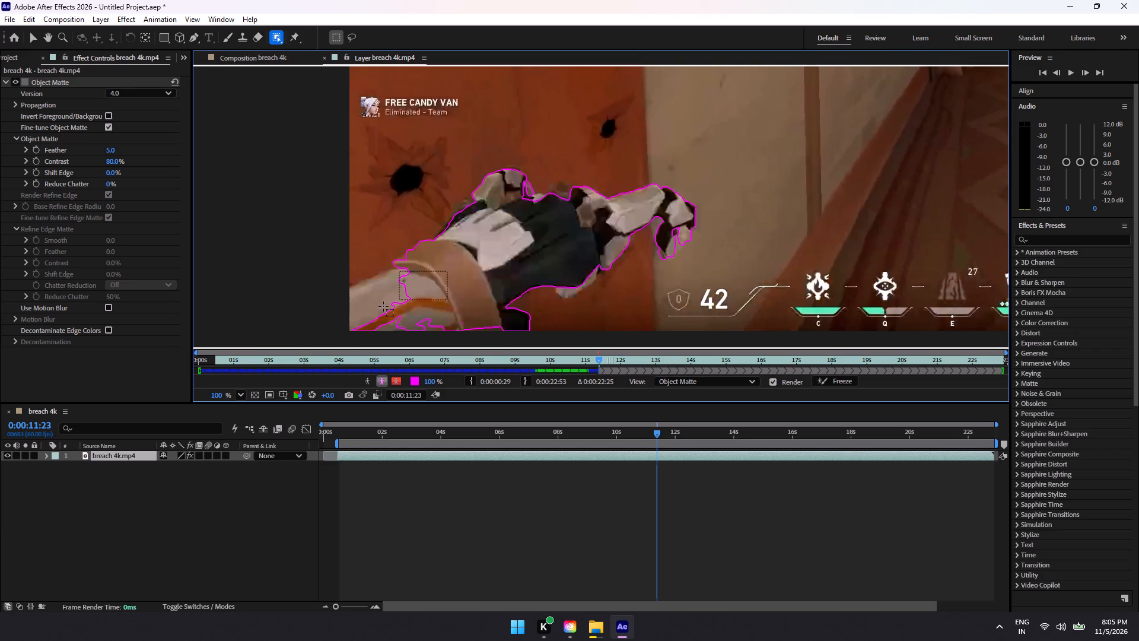
pyautogui.moveTo(383, 306); pyautogui.dragTo(378, 309)
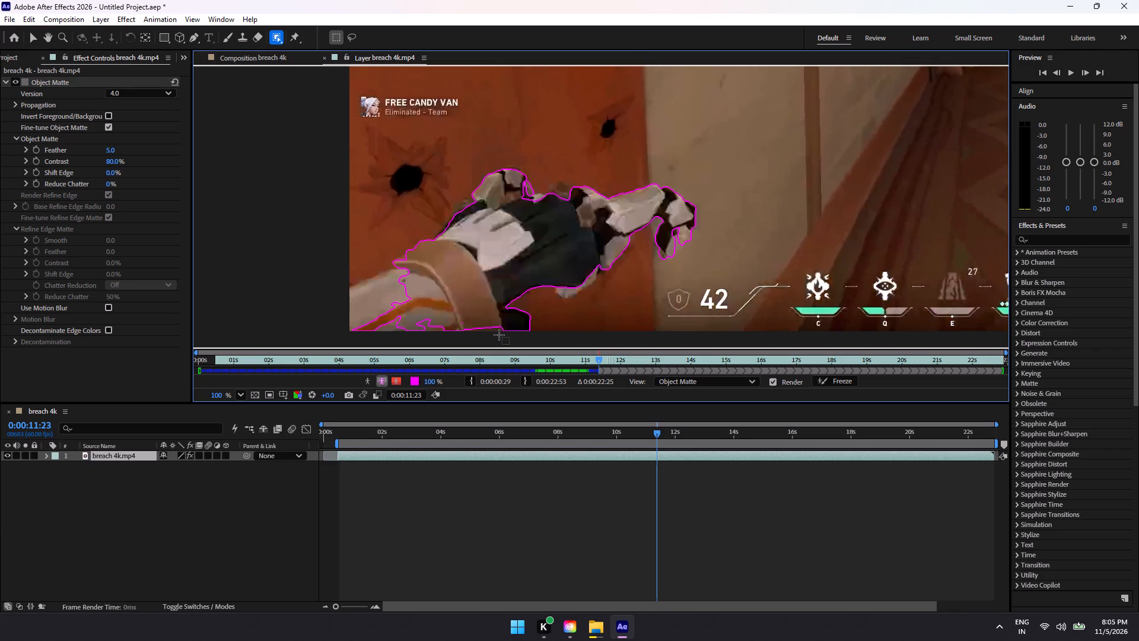
pyautogui.moveTo(418, 288); pyautogui.dragTo(348, 272)
pyautogui.moveTo(412, 316); pyautogui.dragTo(350, 286)
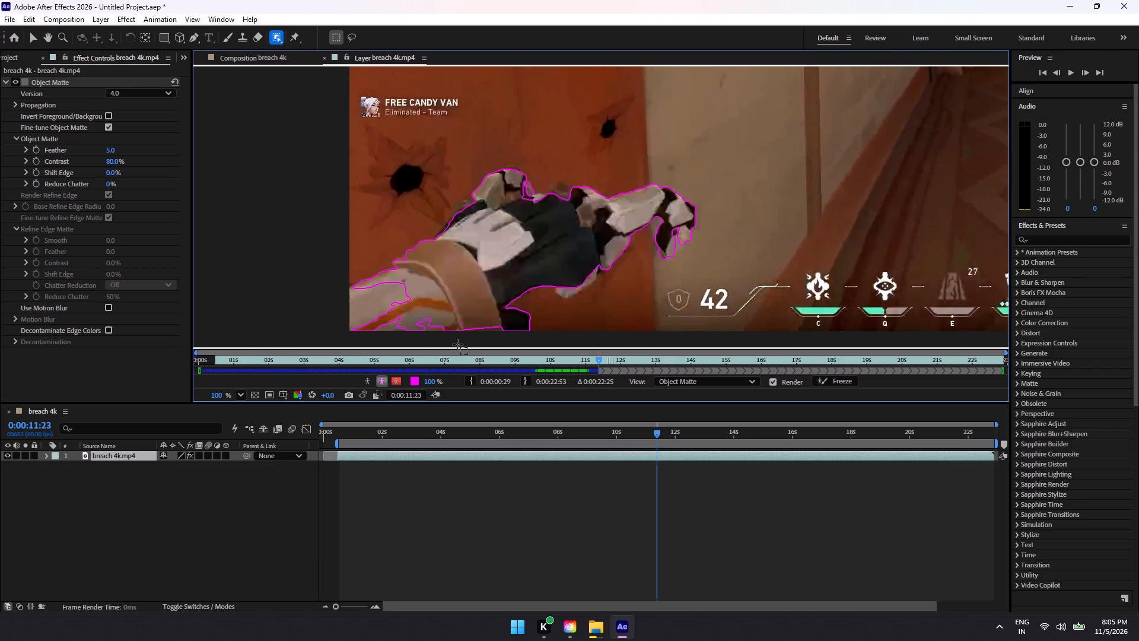
# Box-select the missing outer-sleeve patch and the orange stripe, from the tan strap to the side edge, for the object matte.
pyautogui.moveTo(434, 290); pyautogui.dragTo(338, 296)
pyautogui.moveTo(424, 273); pyautogui.dragTo(355, 298)
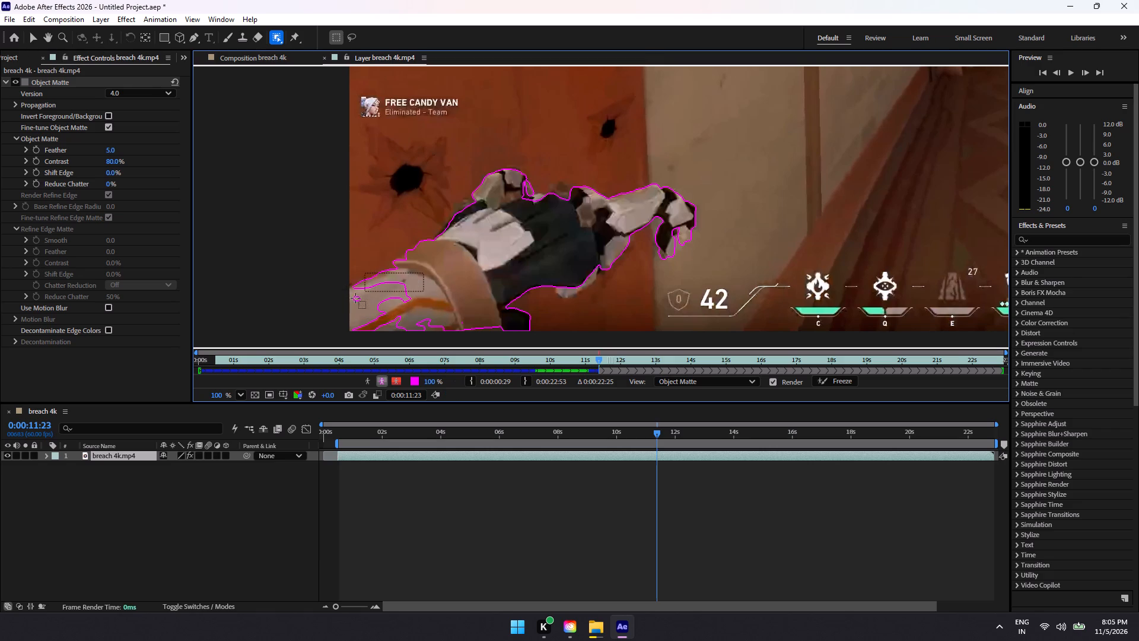
pyautogui.moveTo(355, 298); pyautogui.dragTo(351, 309)
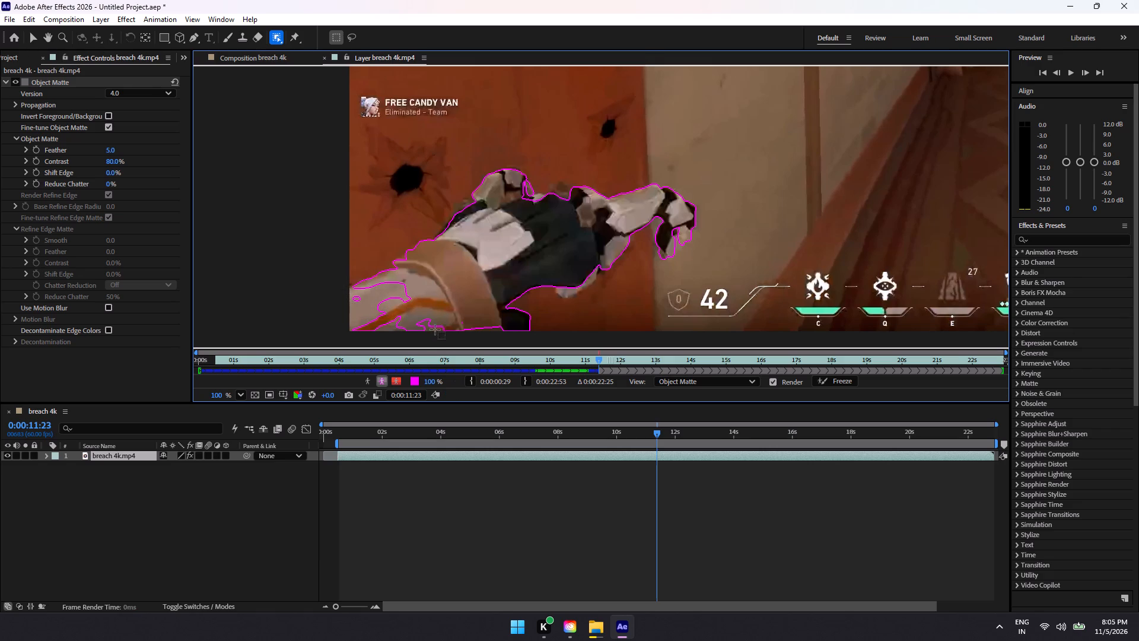
pyautogui.moveTo(441, 325); pyautogui.dragTo(354, 294)
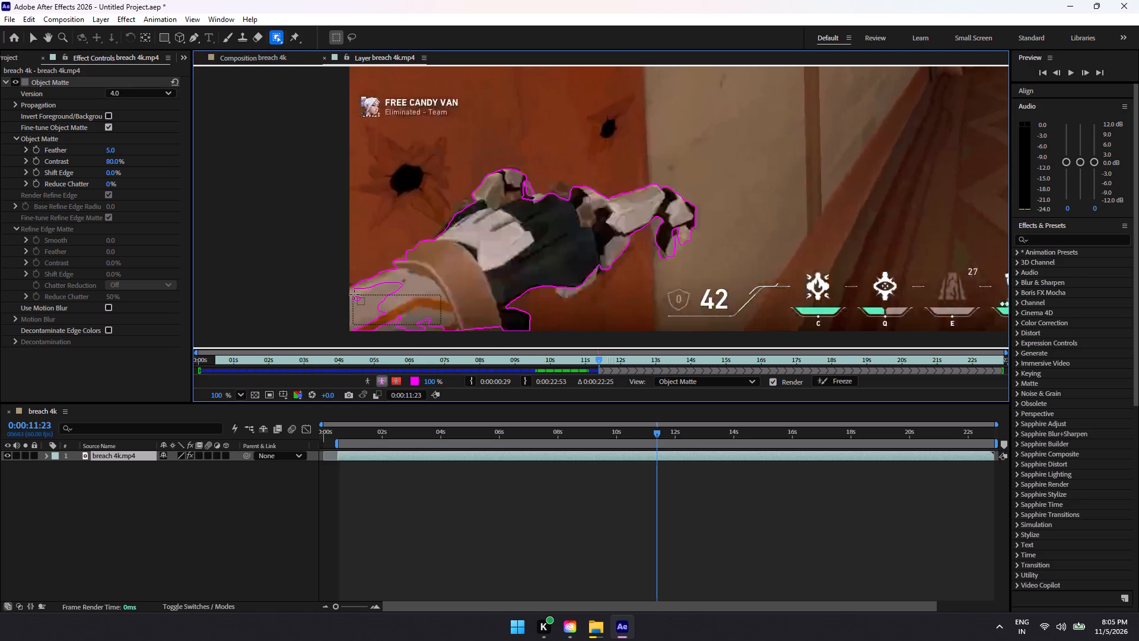
pyautogui.moveTo(354, 294); pyautogui.dragTo(349, 294)
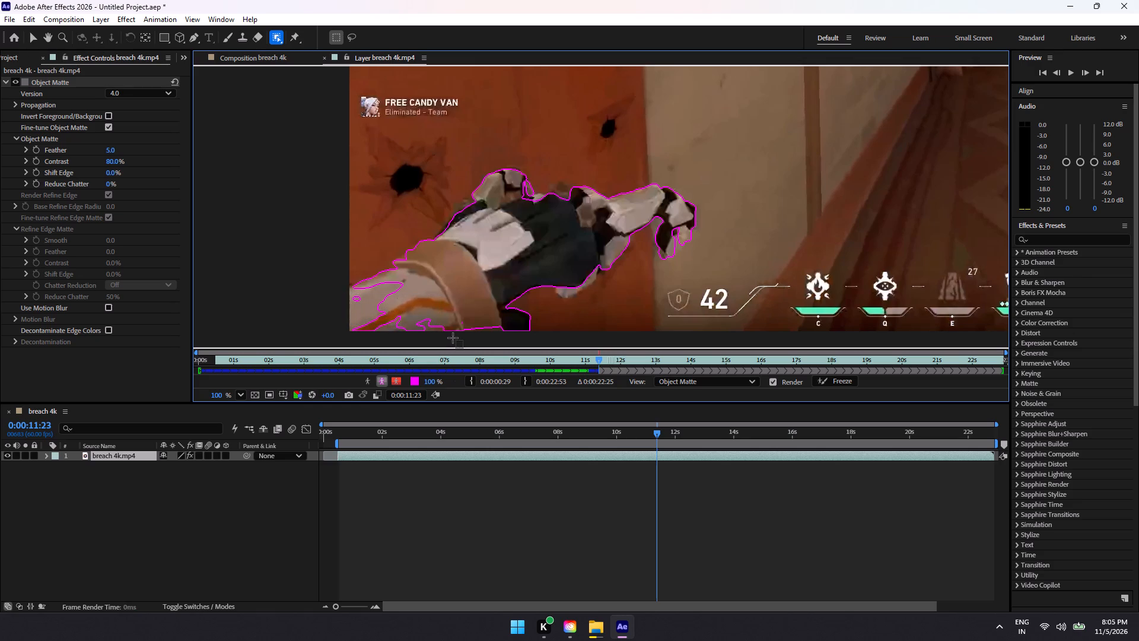
pyautogui.moveTo(450, 318); pyautogui.dragTo(352, 290)
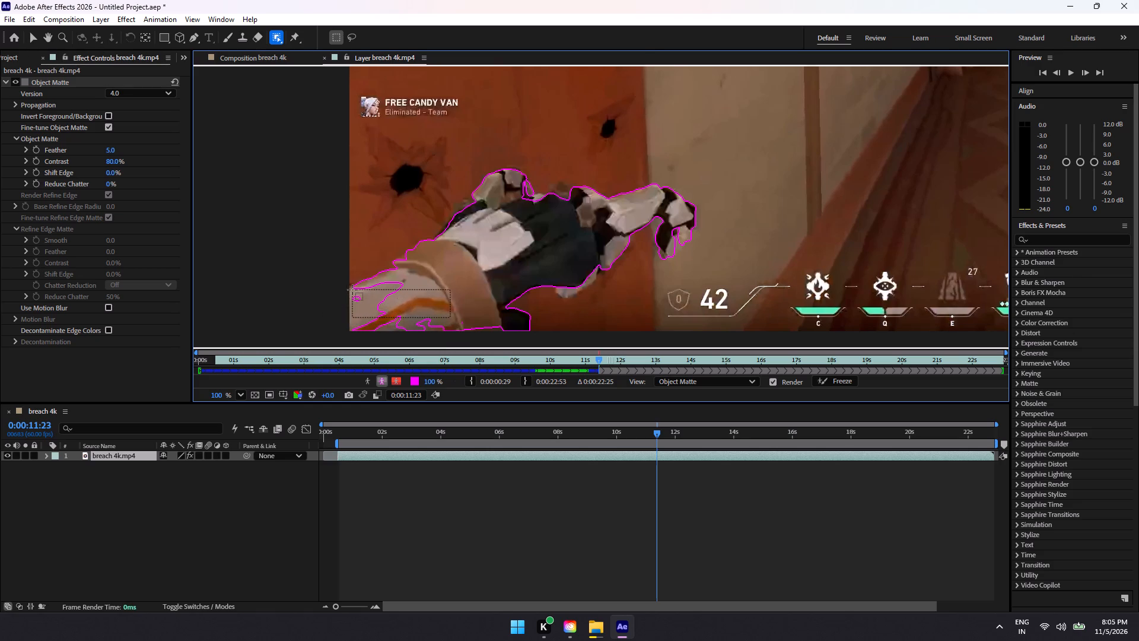
pyautogui.moveTo(352, 290); pyautogui.dragTo(348, 291)
# Box-select the lower forearm from the dark area beside the strap's lower end to the footage's side edge for the object matte.
pyautogui.moveTo(507, 328); pyautogui.dragTo(351, 293)
pyautogui.moveTo(351, 293); pyautogui.dragTo(350, 287)
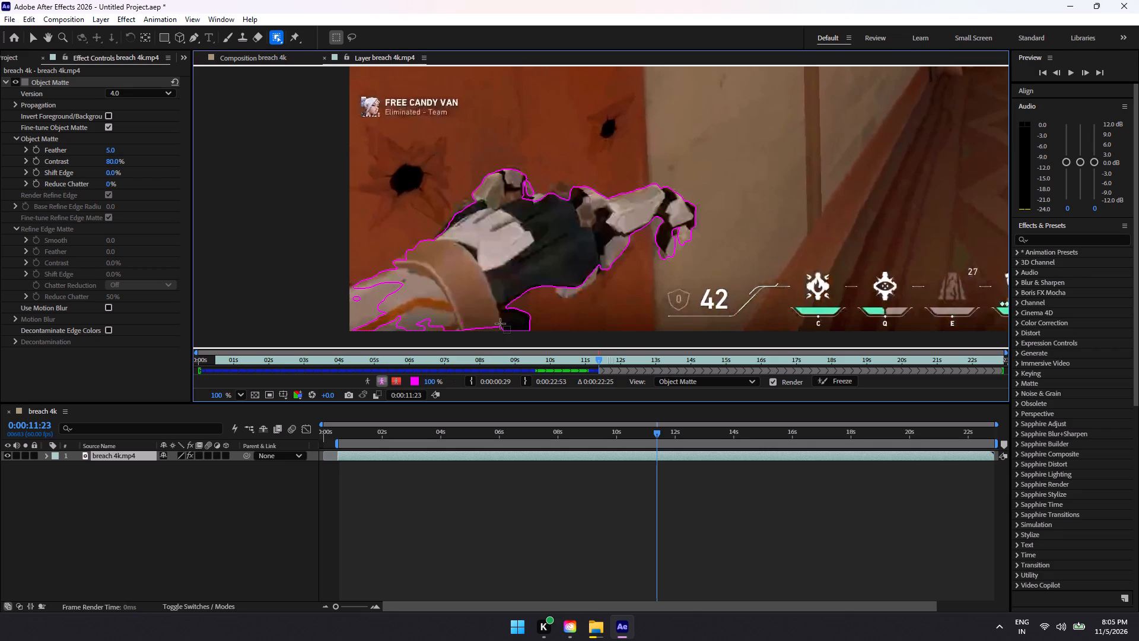
pyautogui.moveTo(507, 319); pyautogui.dragTo(462, 328)
pyautogui.moveTo(462, 328); pyautogui.dragTo(352, 293)
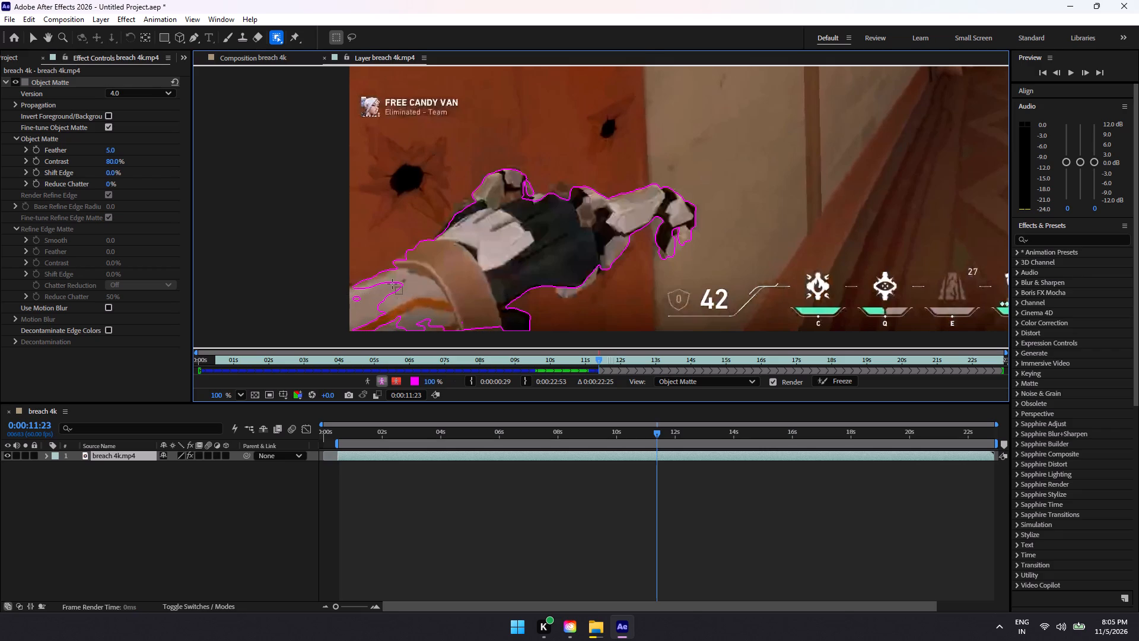
# Box-select the pale outer sleeve, the orange stripe and the sleeve's bottom corner for the object matte.
pyautogui.moveTo(405, 277); pyautogui.dragTo(358, 303)
pyautogui.moveTo(408, 309); pyautogui.dragTo(351, 297)
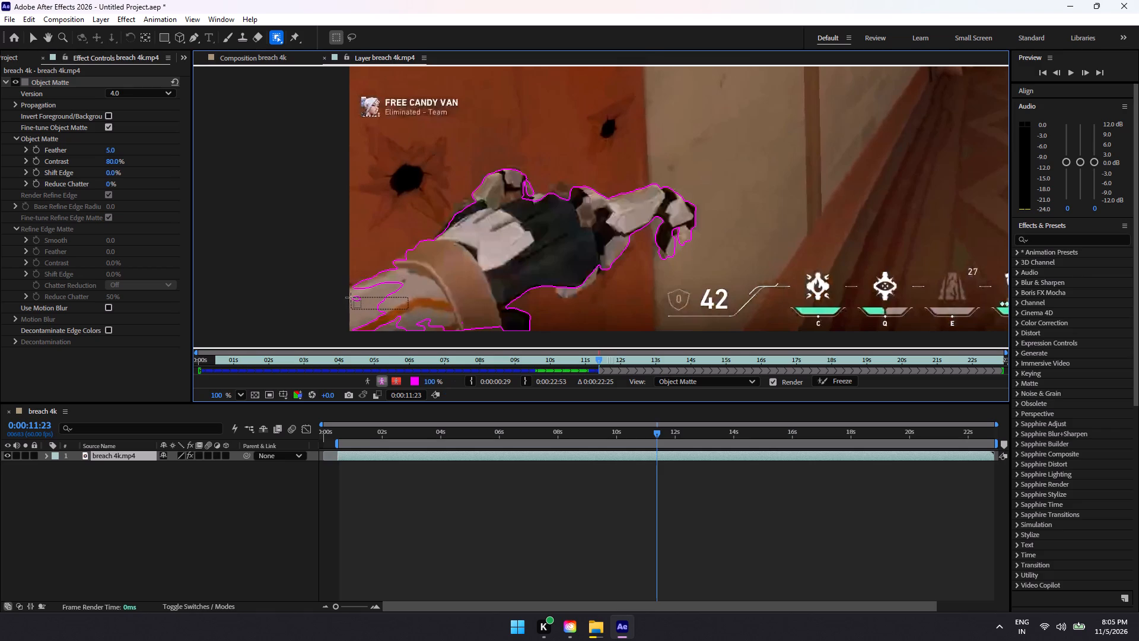
pyautogui.moveTo(351, 297); pyautogui.dragTo(348, 296)
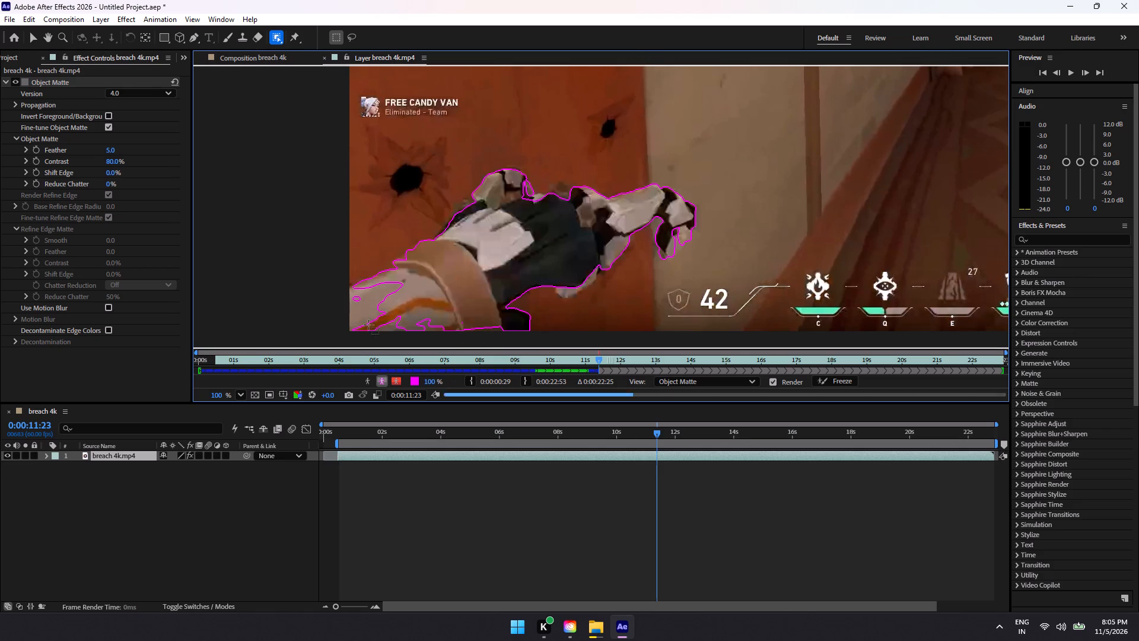
pyautogui.moveTo(385, 323); pyautogui.dragTo(350, 297)
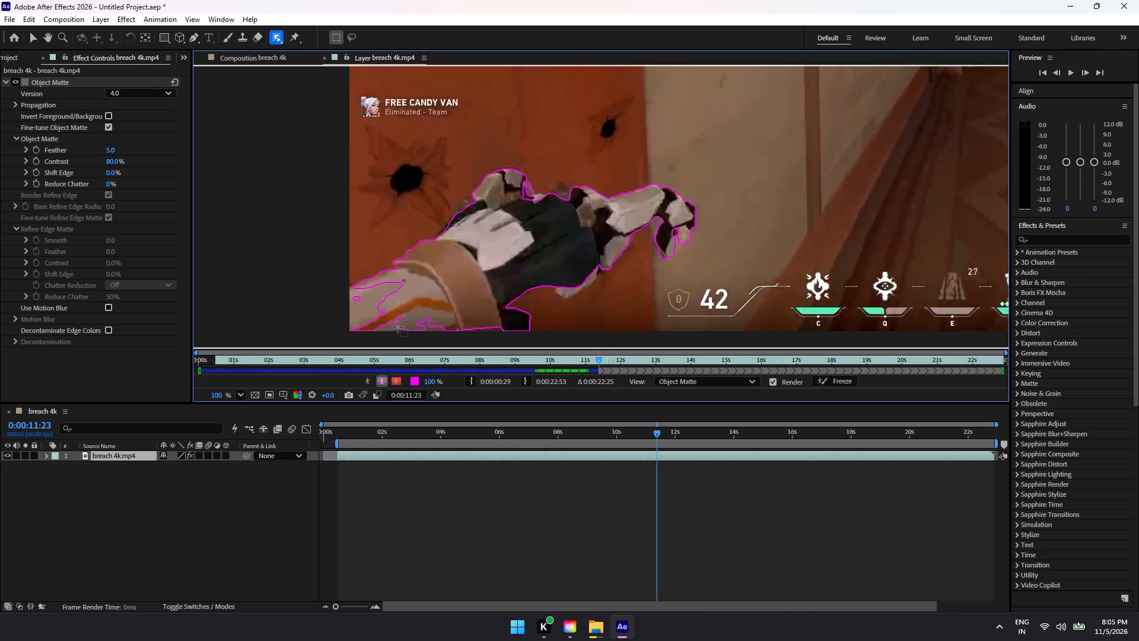
pyautogui.moveTo(397, 328); pyautogui.dragTo(349, 293)
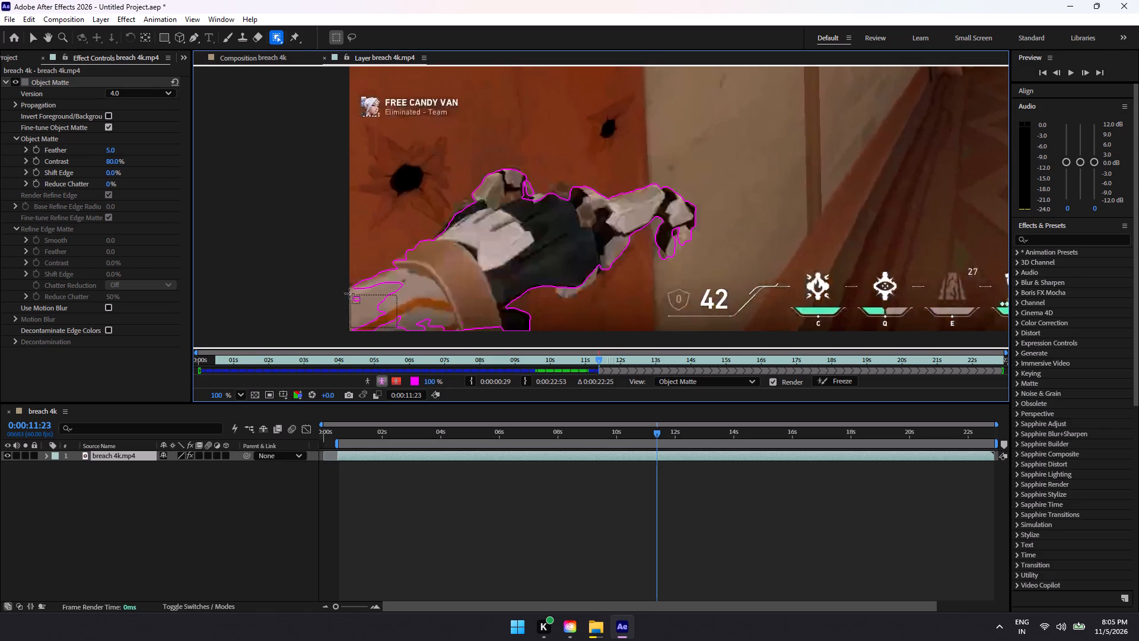
pyautogui.moveTo(349, 293); pyautogui.dragTo(348, 291)
# Box-select the unselected pale-sleeve patch again, extending over the orange stripe to the footage's side and bottom edges, for the object matte.
pyautogui.moveTo(392, 279); pyautogui.dragTo(374, 296)
pyautogui.moveTo(374, 296); pyautogui.dragTo(346, 310)
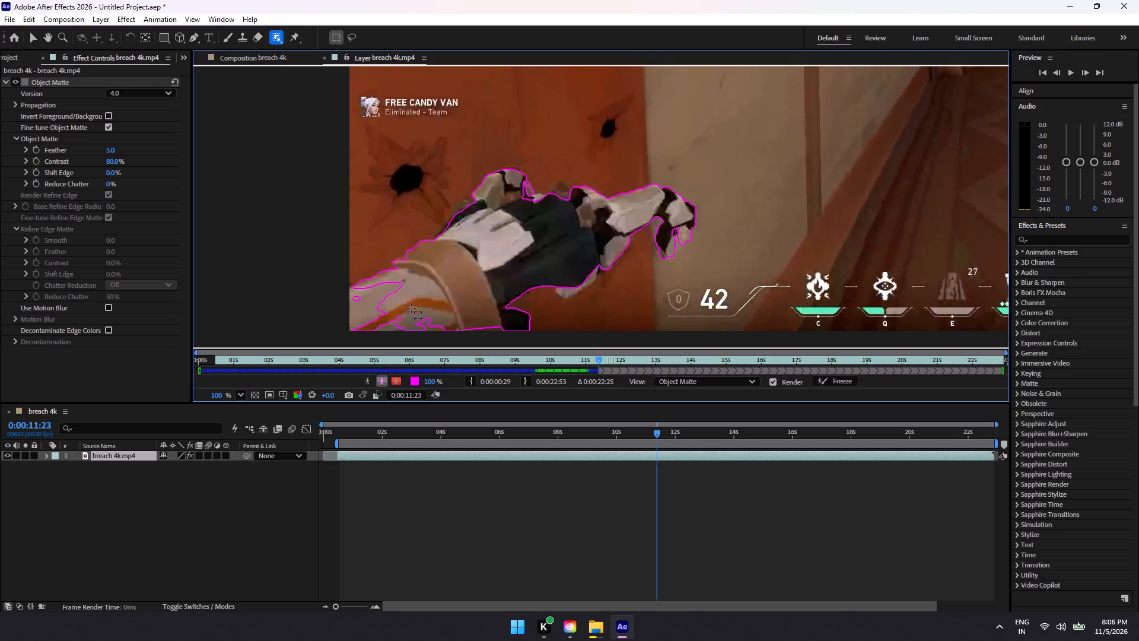
pyautogui.moveTo(400, 306); pyautogui.dragTo(349, 287)
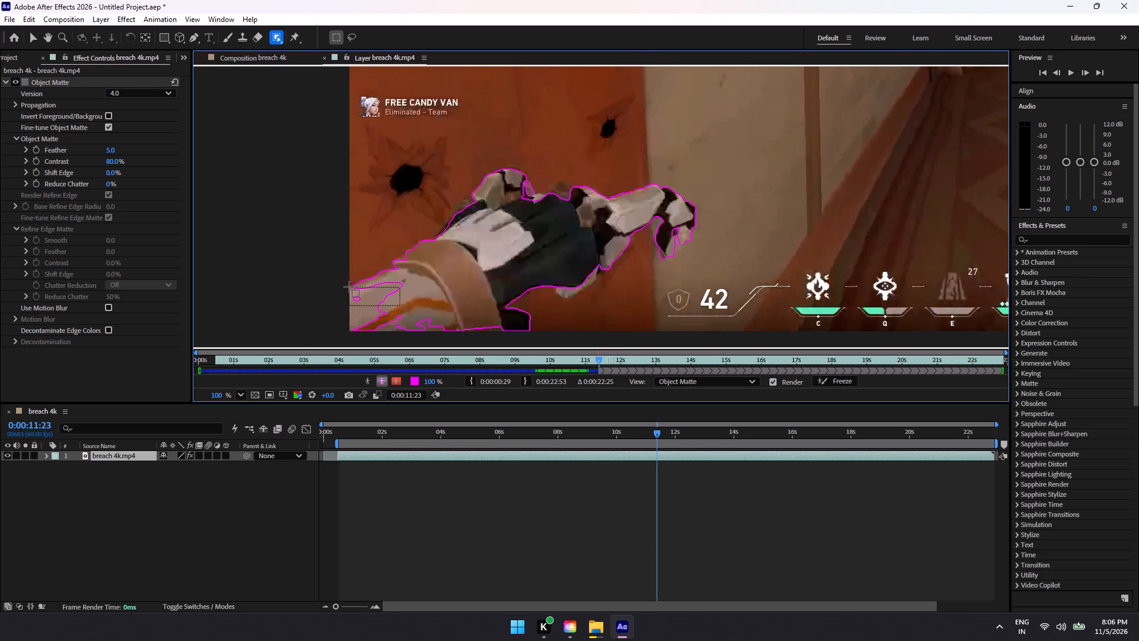
pyautogui.moveTo(349, 287); pyautogui.dragTo(348, 285)
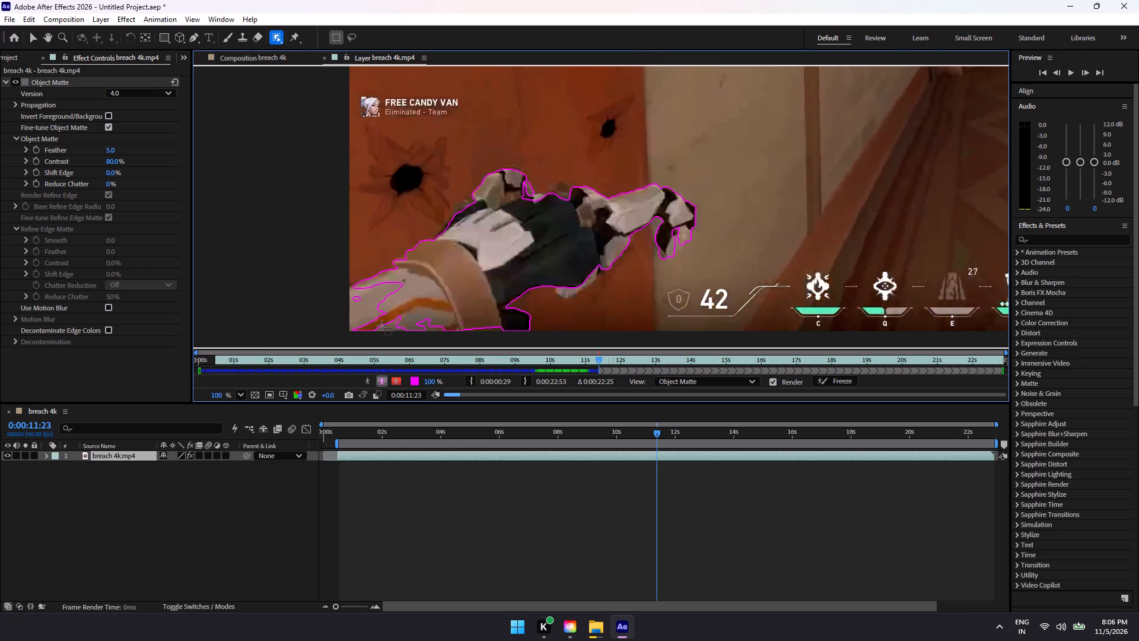
pyautogui.moveTo(379, 325); pyautogui.dragTo(350, 285)
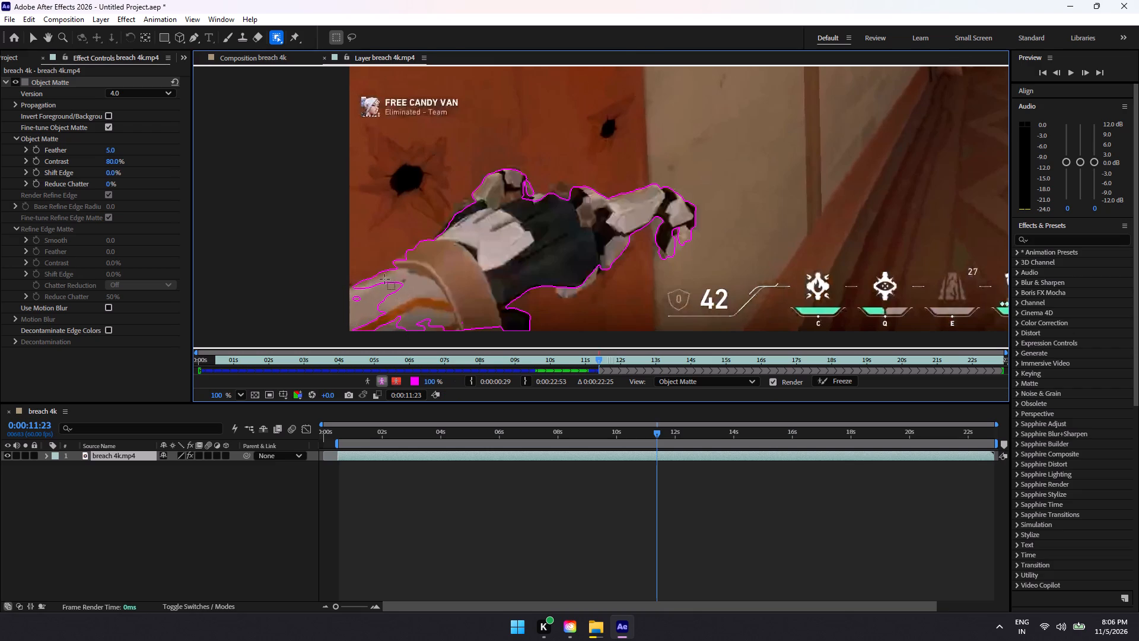
pyautogui.moveTo(383, 280); pyautogui.dragTo(415, 297)
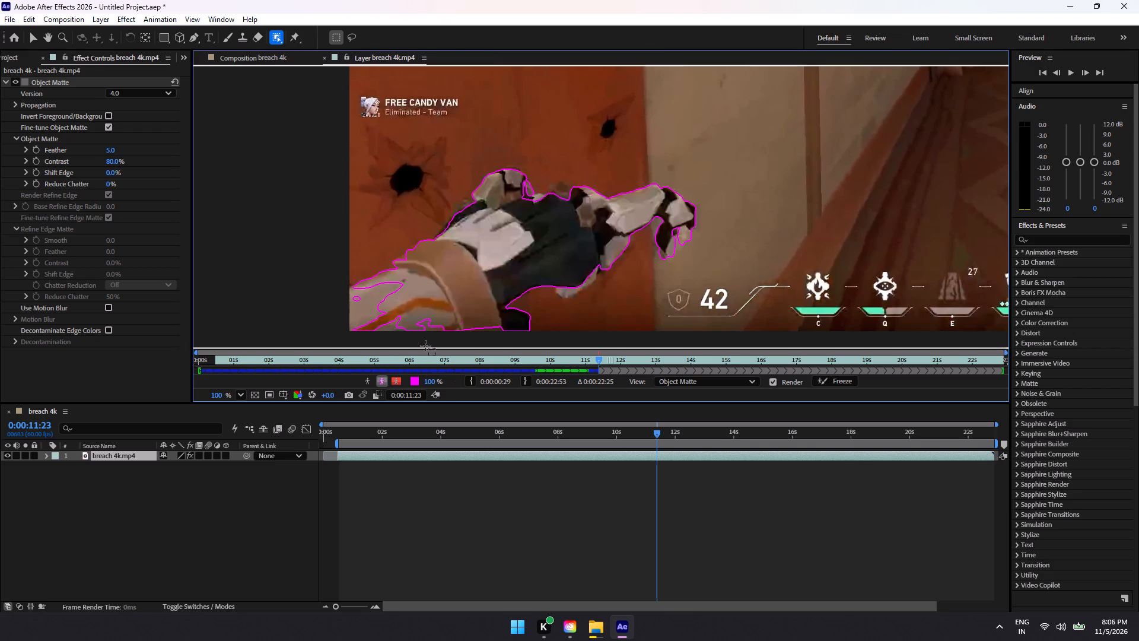
pyautogui.moveTo(370, 282); pyautogui.dragTo(447, 327)
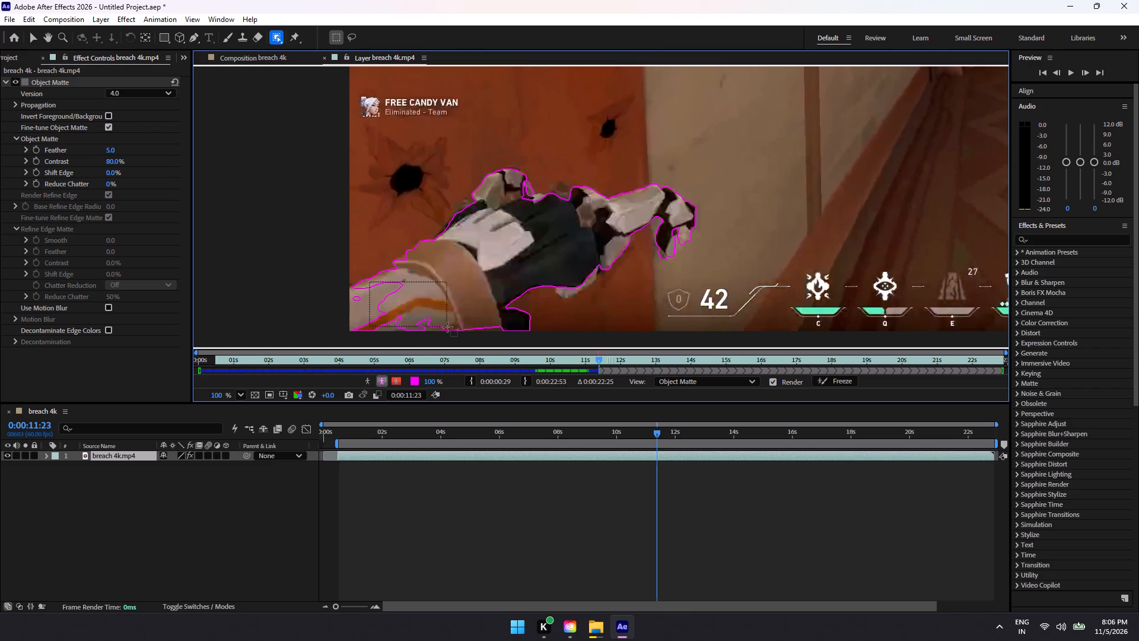
pyautogui.moveTo(447, 327); pyautogui.dragTo(448, 328)
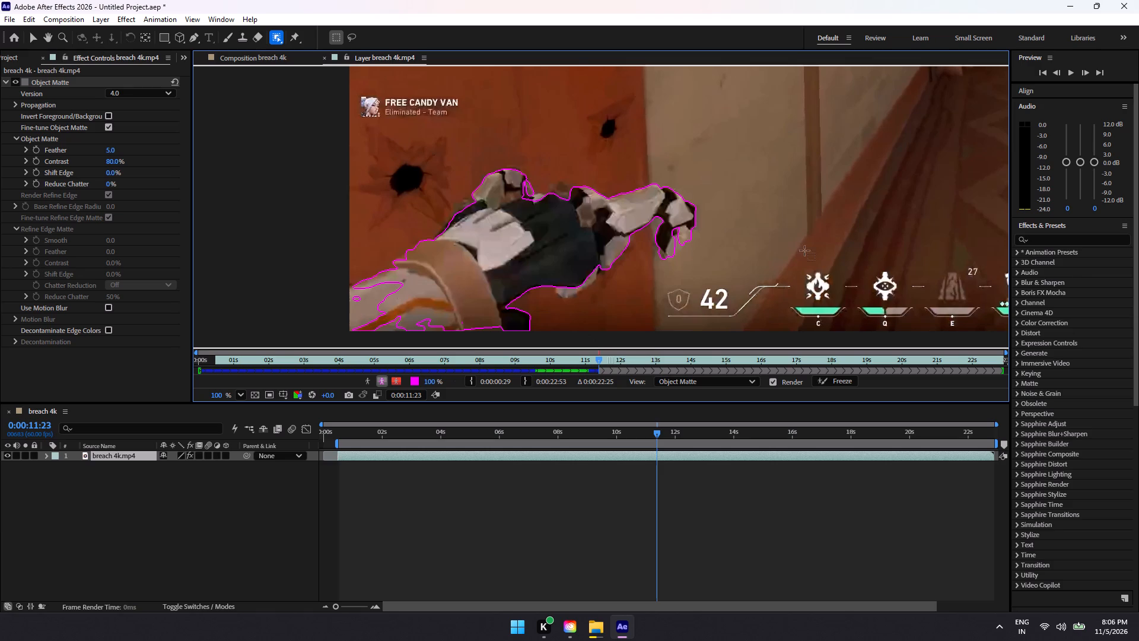
# Advance the layer frame by frame from 0:00:11:23 to 0:00:11:31, propagating the object matte along the arm and hand.
pyautogui.scroll(-3, 728, 231)
pyautogui.click(244, 399)
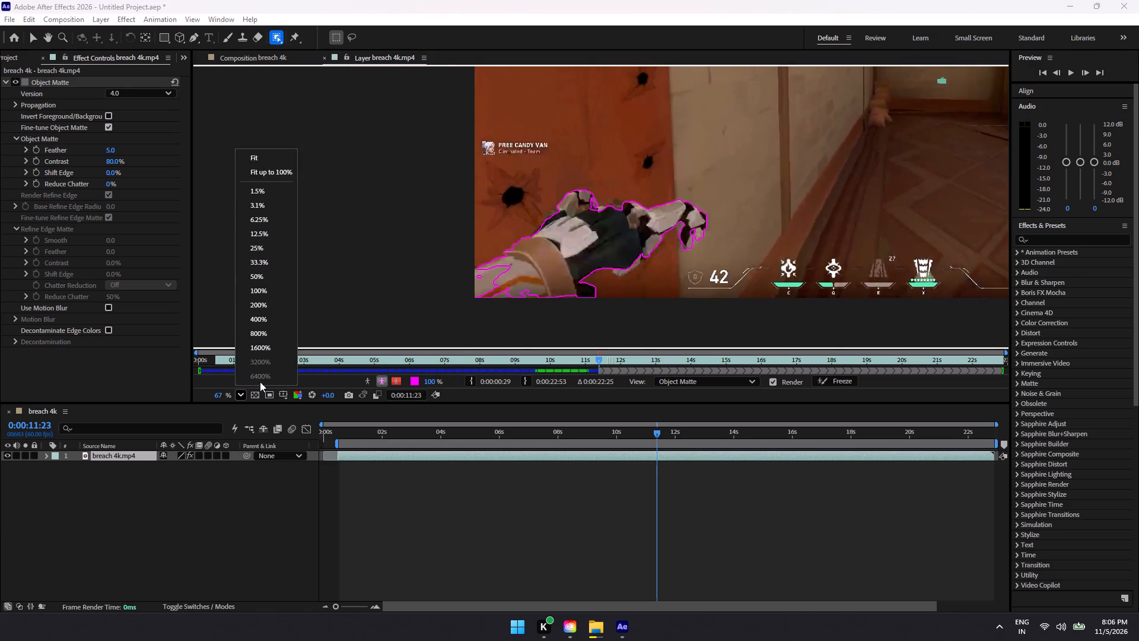
pyautogui.click(276, 160)
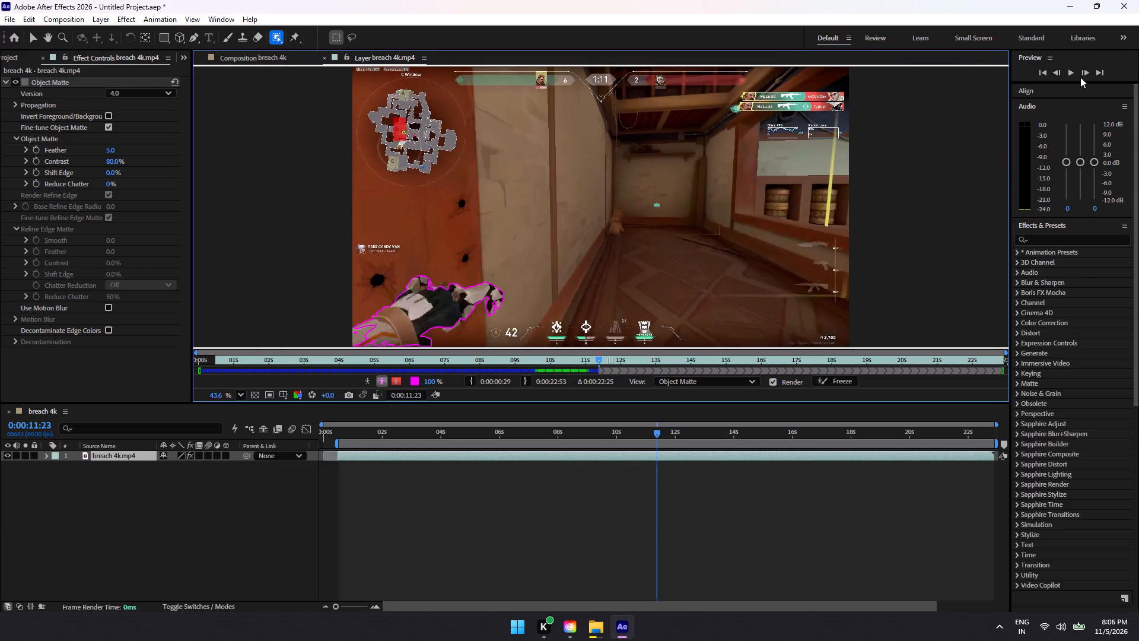
pyautogui.click(1084, 75)
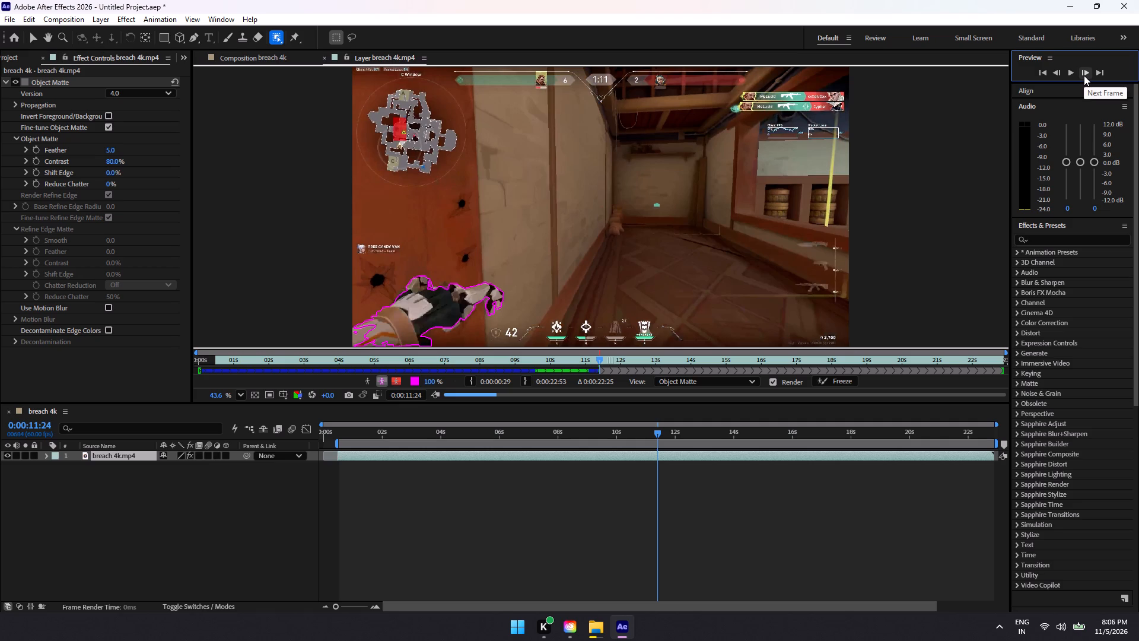
pyautogui.click(1084, 75)
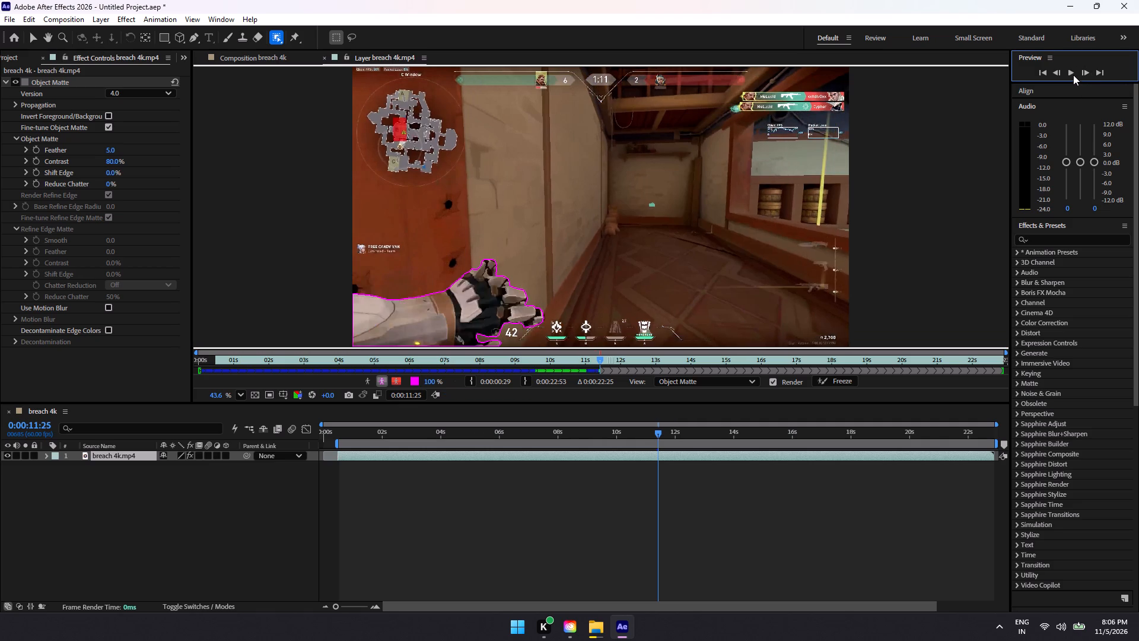
pyautogui.click(1084, 75)
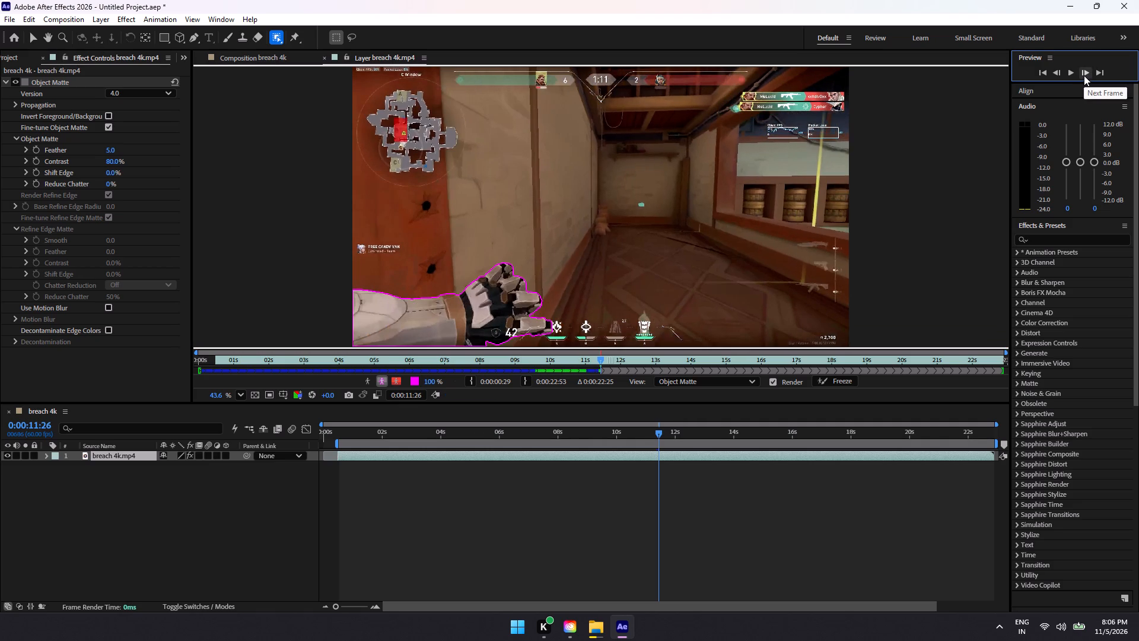
pyautogui.click(1084, 75)
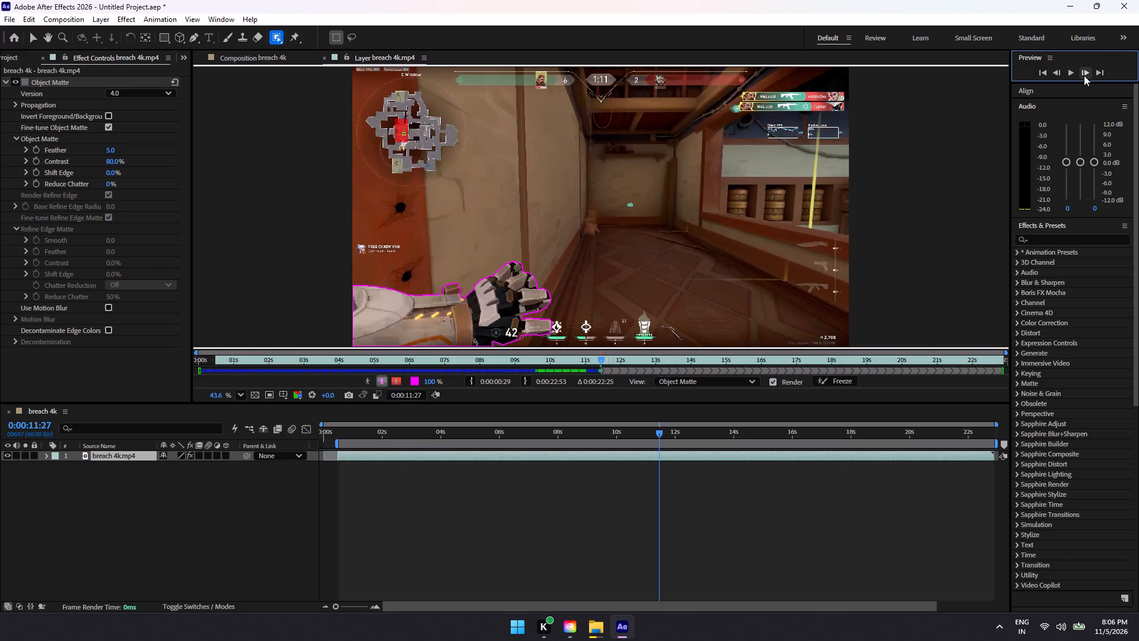
pyautogui.click(1084, 75)
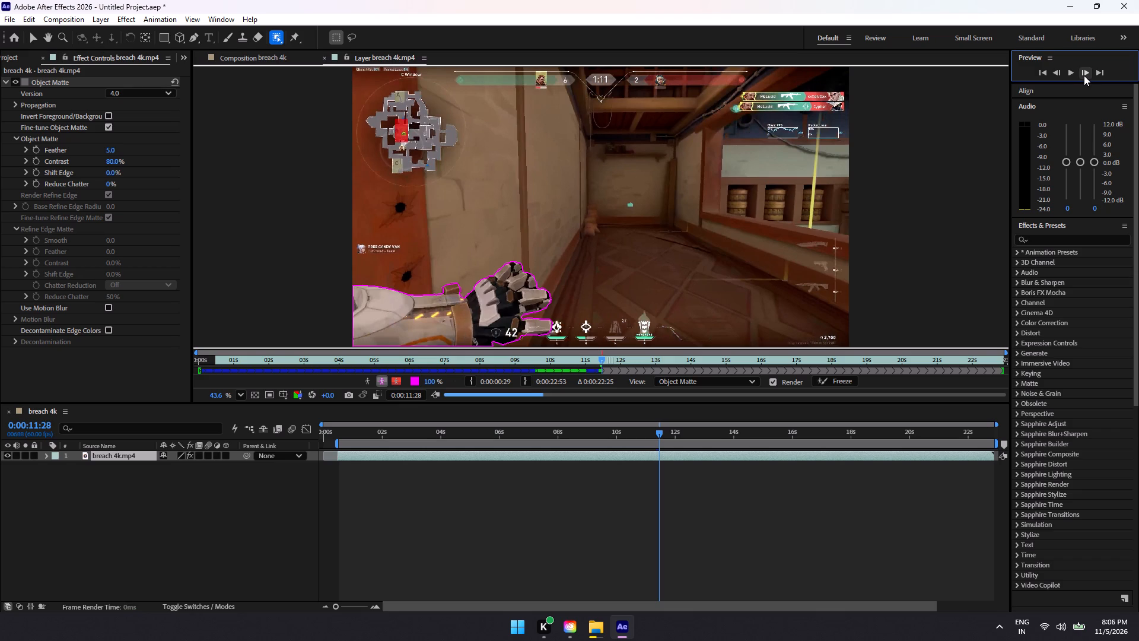
pyautogui.click(1084, 75)
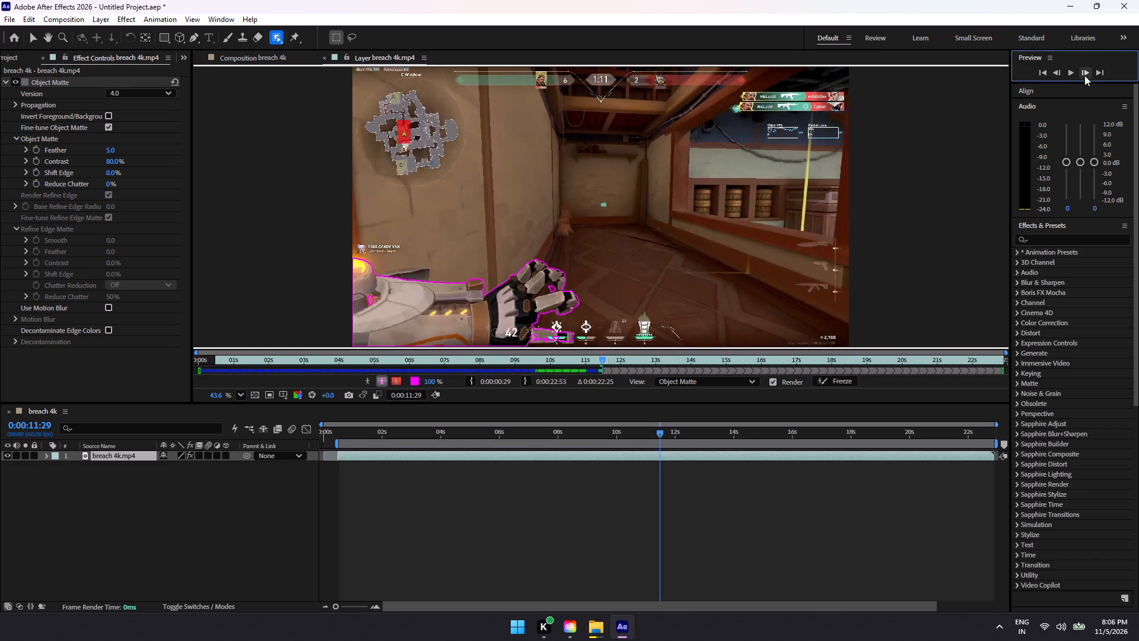
pyautogui.click(1084, 75)
pyautogui.click(1085, 75)
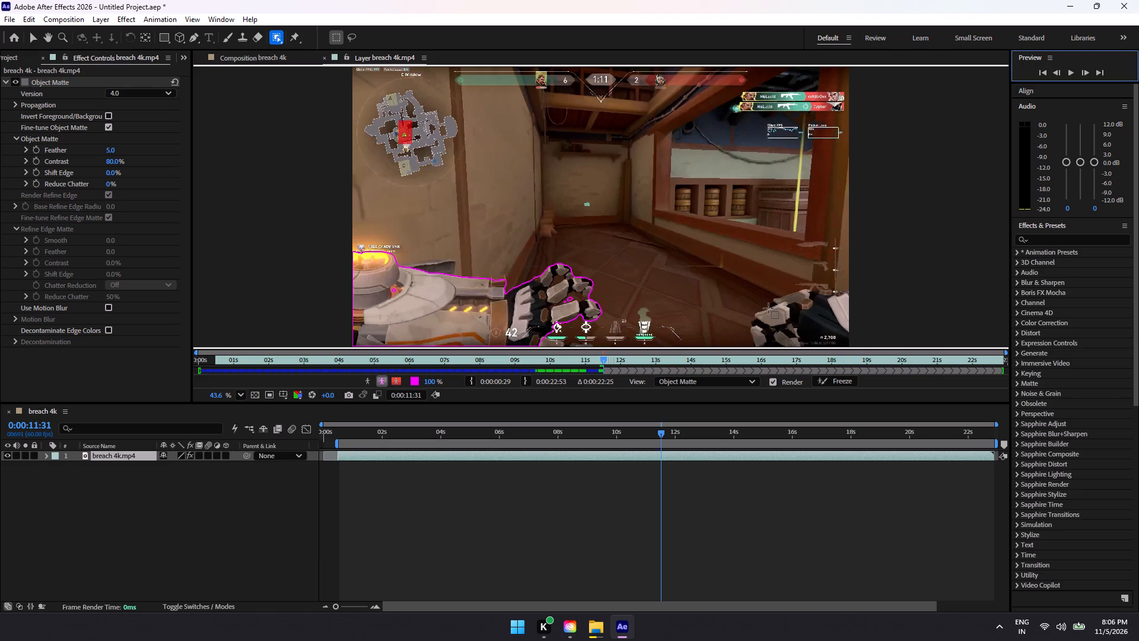
# Box-select the second gloved hand beside the credit counter at 0:00:11:31, covering its dark palm and fingers, for the object matte.
pyautogui.moveTo(768, 308); pyautogui.dragTo(836, 340)
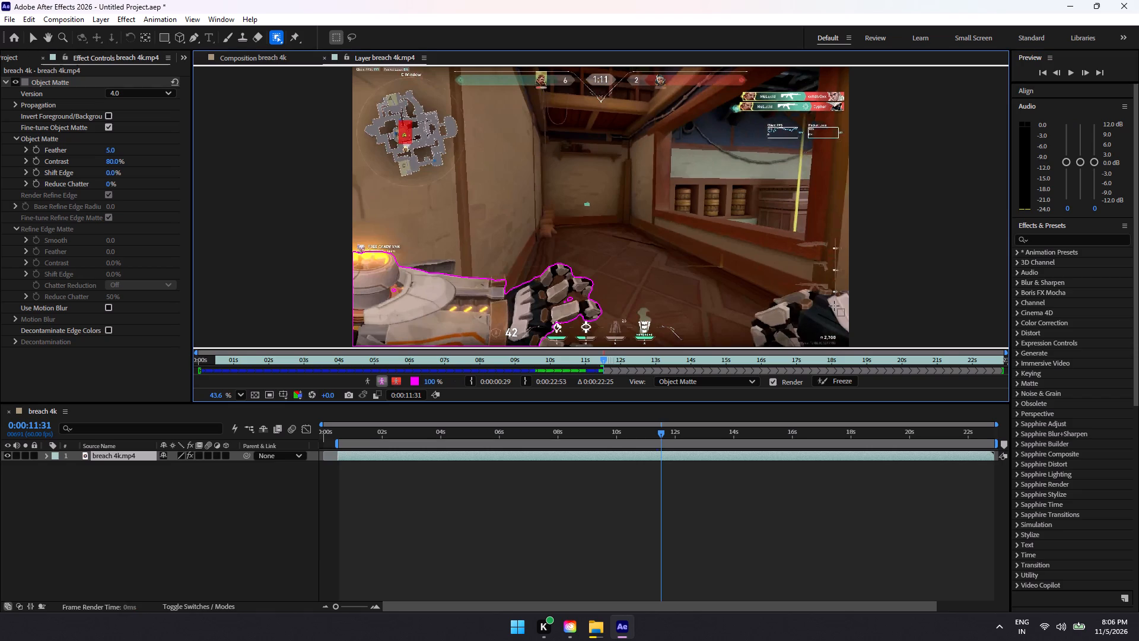
pyautogui.moveTo(841, 300); pyautogui.dragTo(748, 338)
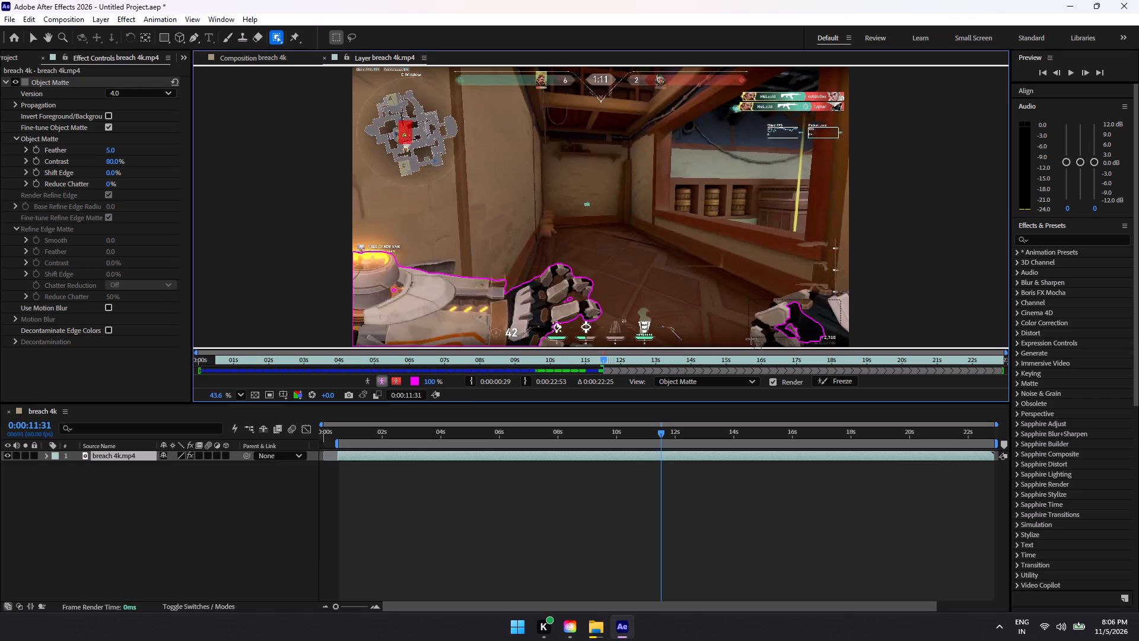
pyautogui.moveTo(749, 315); pyautogui.dragTo(750, 316)
pyautogui.moveTo(750, 316); pyautogui.dragTo(821, 344)
pyautogui.moveTo(762, 299); pyautogui.dragTo(799, 328)
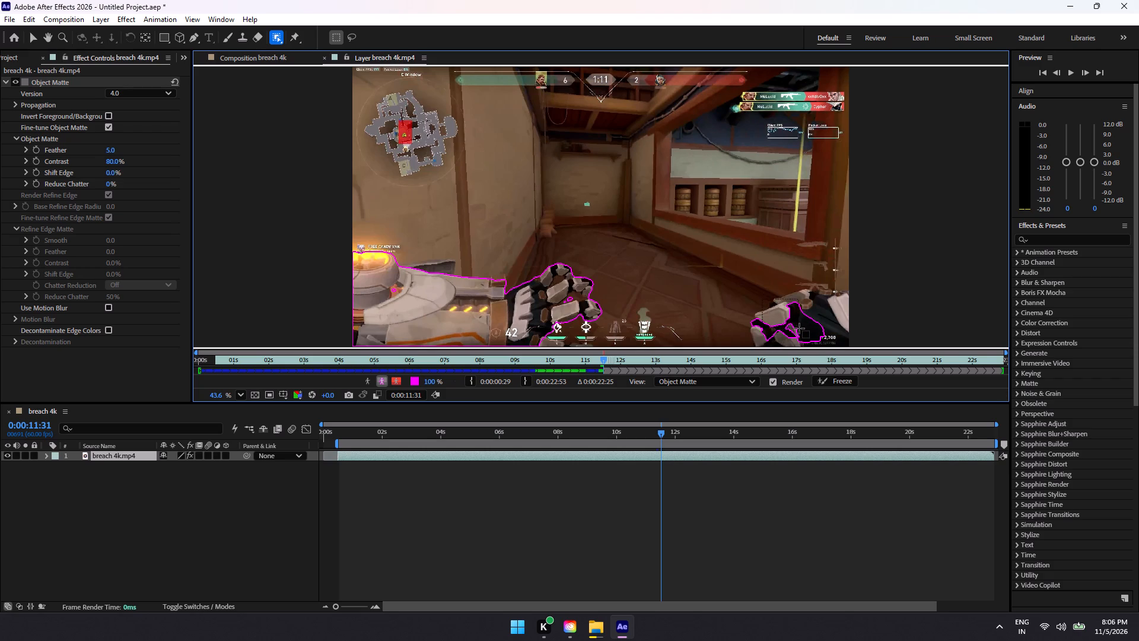
# Box-select the second hand's knuckles, back and dark wrist area, reaching the footage's side and bottom edges, for the object matte.
pyautogui.moveTo(773, 296); pyautogui.dragTo(787, 294)
pyautogui.moveTo(787, 294); pyautogui.dragTo(839, 313)
pyautogui.moveTo(751, 308); pyautogui.dragTo(804, 328)
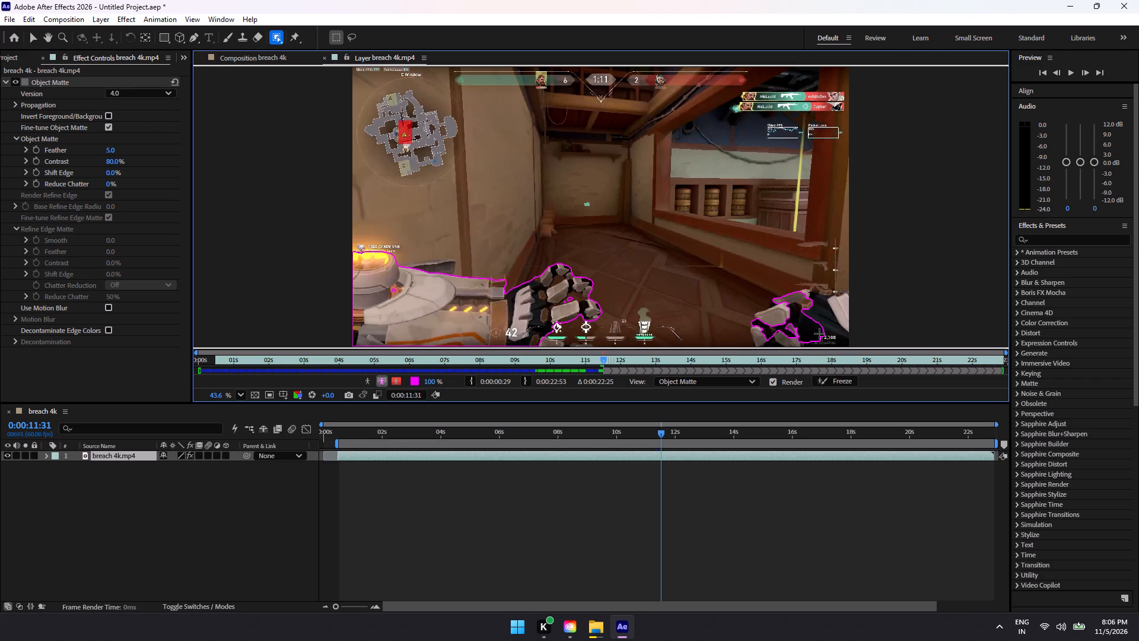
pyautogui.moveTo(787, 302); pyautogui.dragTo(778, 308)
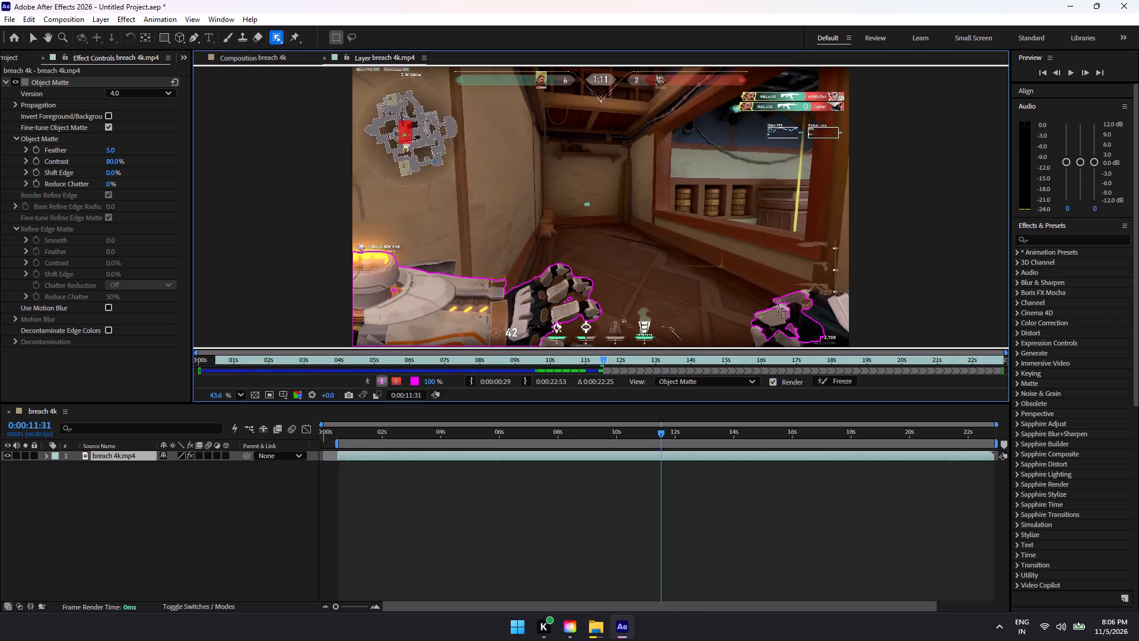
pyautogui.moveTo(778, 308); pyautogui.dragTo(751, 351)
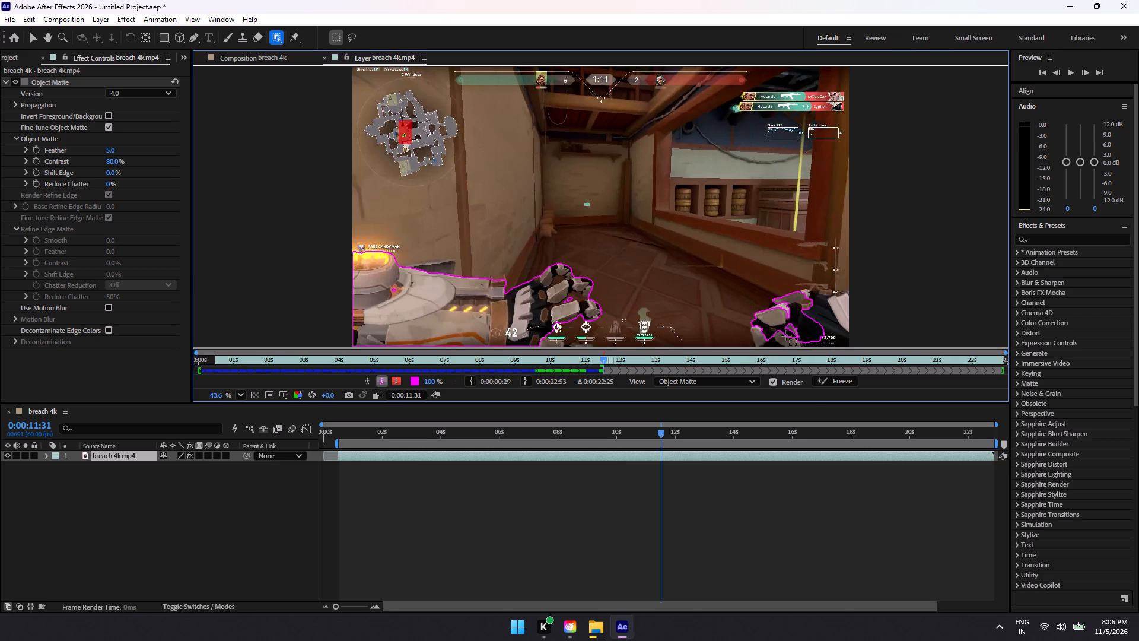
pyautogui.moveTo(773, 329); pyautogui.dragTo(828, 348)
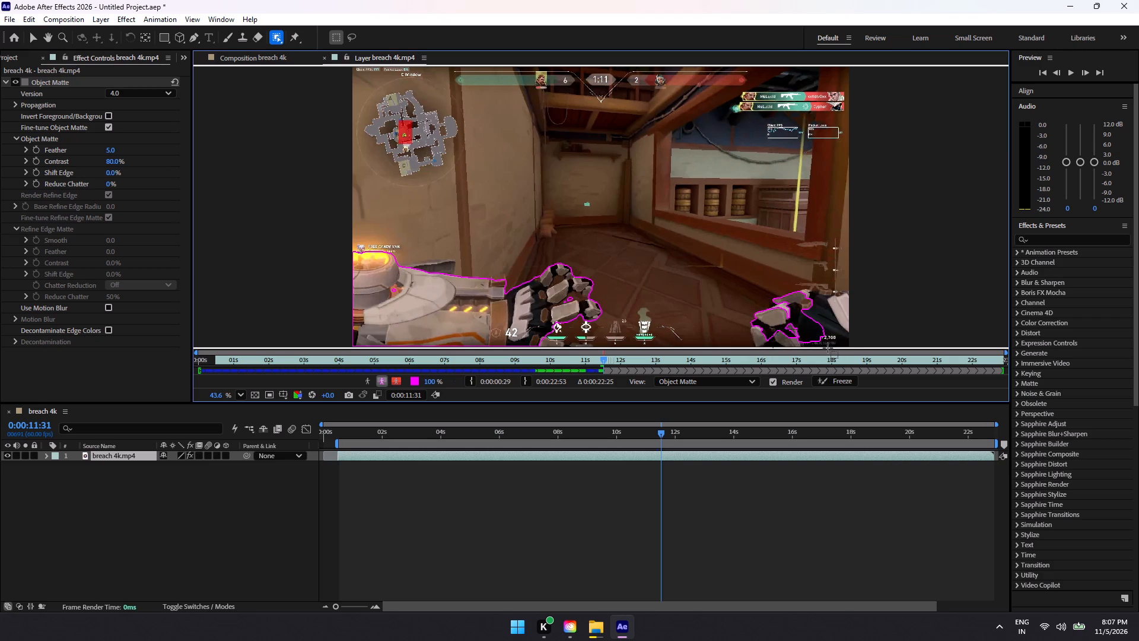
pyautogui.moveTo(828, 348); pyautogui.dragTo(845, 348)
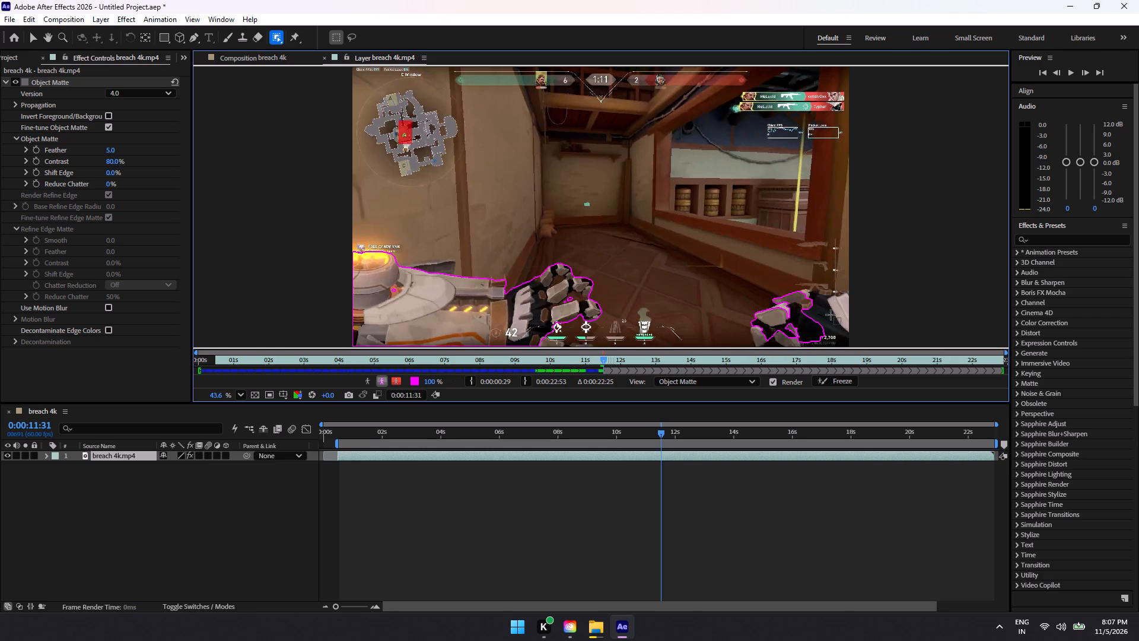
pyautogui.moveTo(798, 306); pyautogui.dragTo(854, 325)
# Box-select the second hand's lower fingertips down to the footage's bottom edge for the object matte.
pyautogui.moveTo(766, 329); pyautogui.dragTo(748, 346)
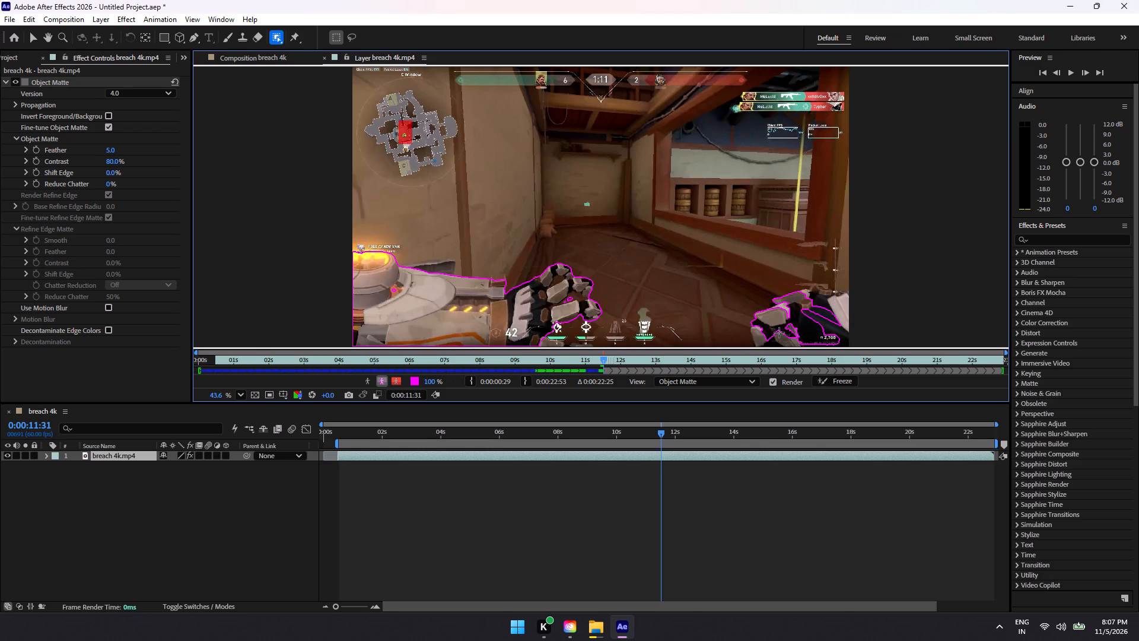
pyautogui.moveTo(767, 328); pyautogui.dragTo(750, 342)
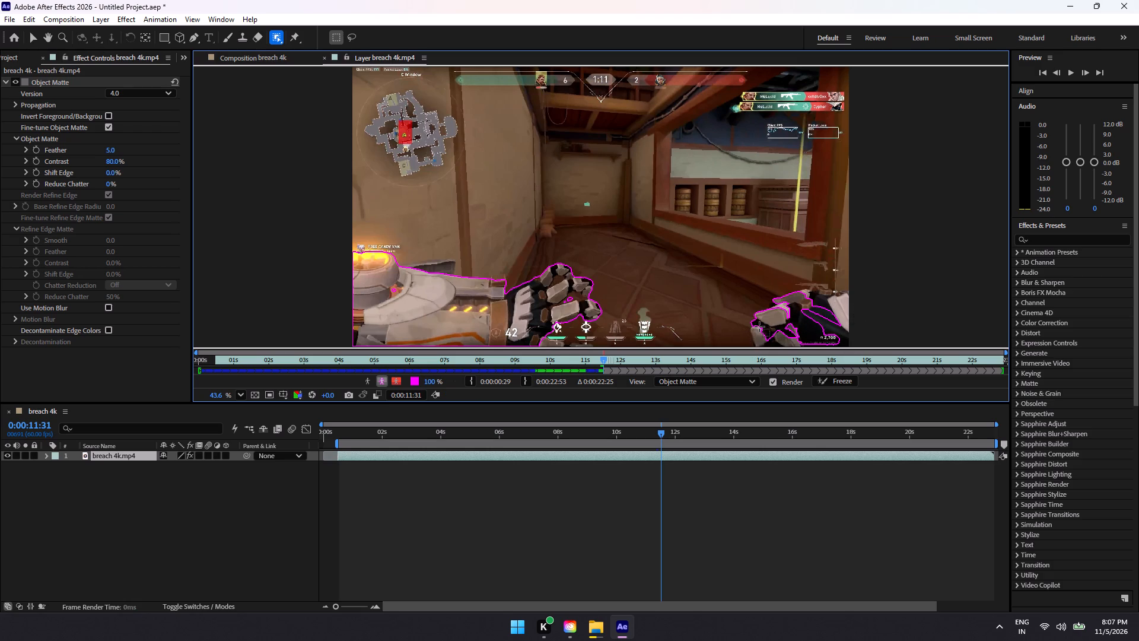
pyautogui.moveTo(750, 322); pyautogui.dragTo(785, 348)
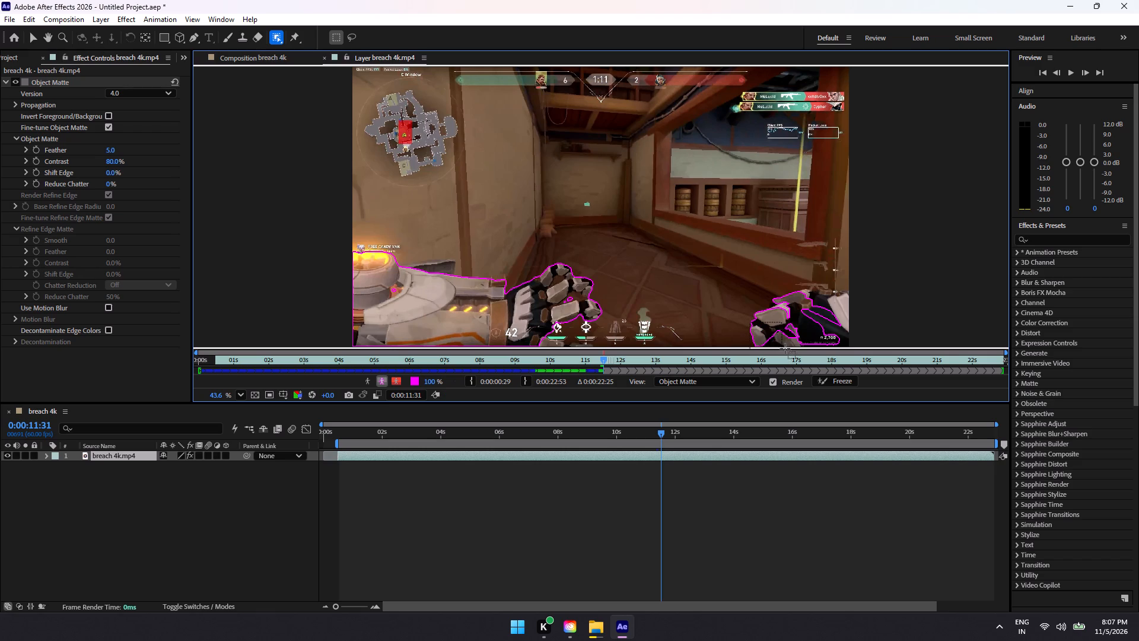
pyautogui.moveTo(785, 348); pyautogui.dragTo(806, 346)
# Box-select the second hand's dark wrist and pale cuff out to the footage's side and bottom edges for the object matte.
pyautogui.moveTo(797, 300); pyautogui.dragTo(853, 292)
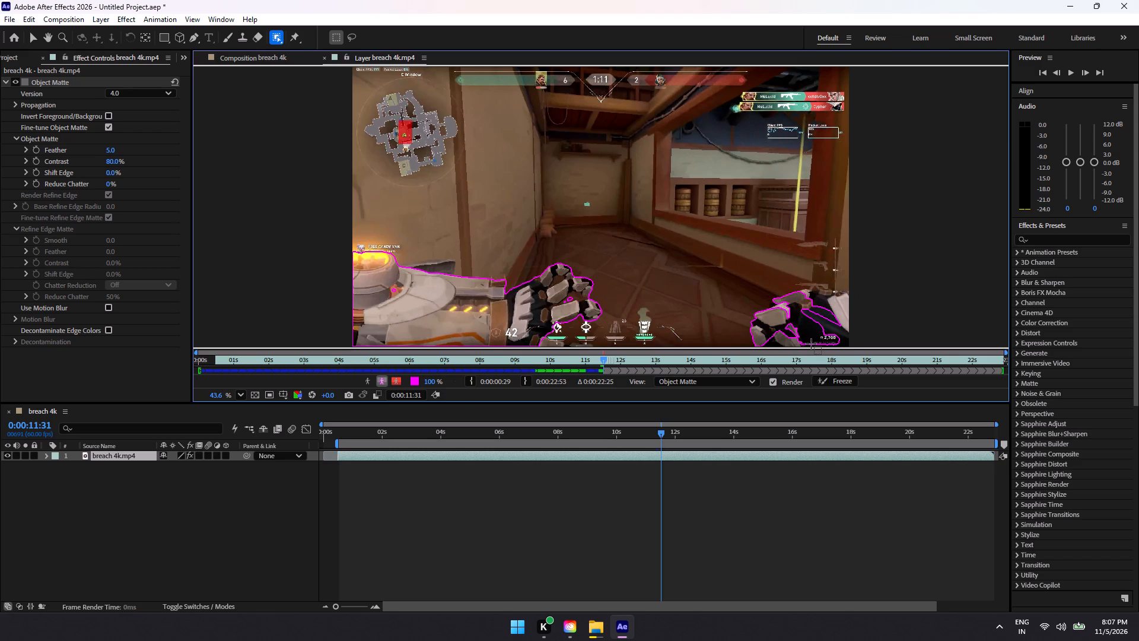
pyautogui.moveTo(819, 315); pyautogui.dragTo(847, 290)
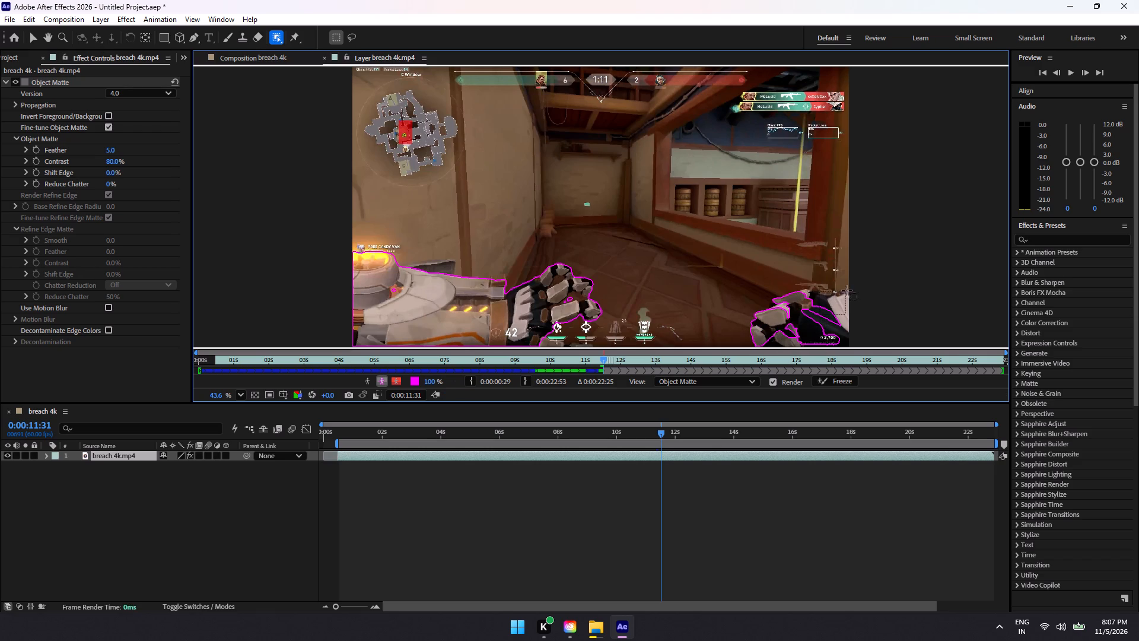
pyautogui.moveTo(847, 290); pyautogui.dragTo(848, 288)
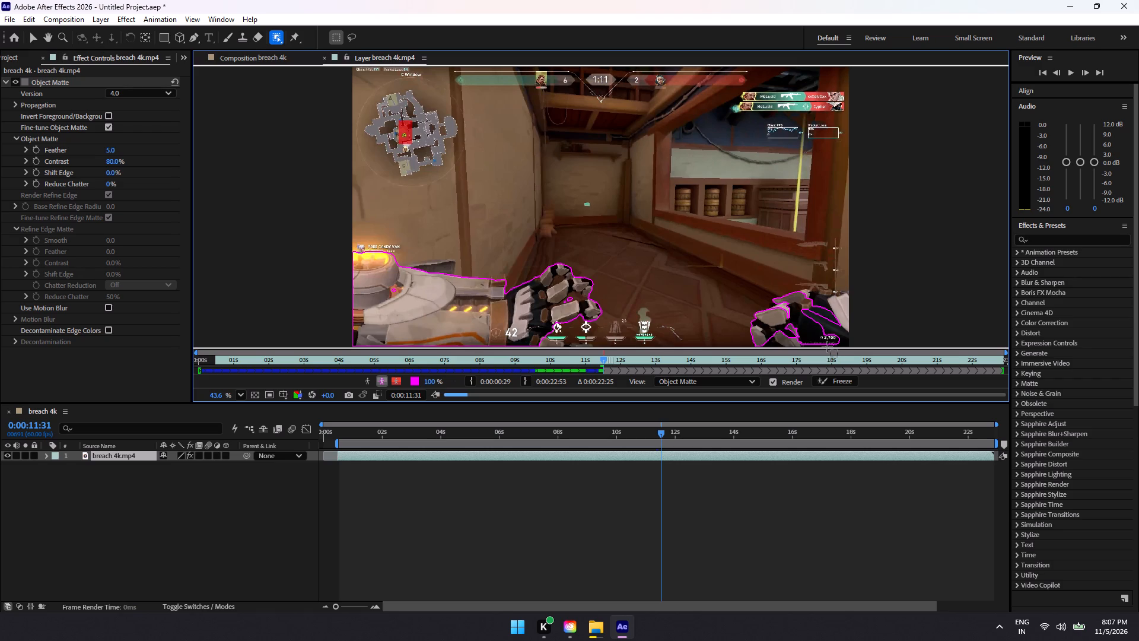
pyautogui.moveTo(797, 307); pyautogui.dragTo(844, 347)
# Box-select the area between the second hand's lower fingers and dark palm, down to the footage's bottom edge, for the object matte.
pyautogui.moveTo(799, 329); pyautogui.dragTo(765, 352)
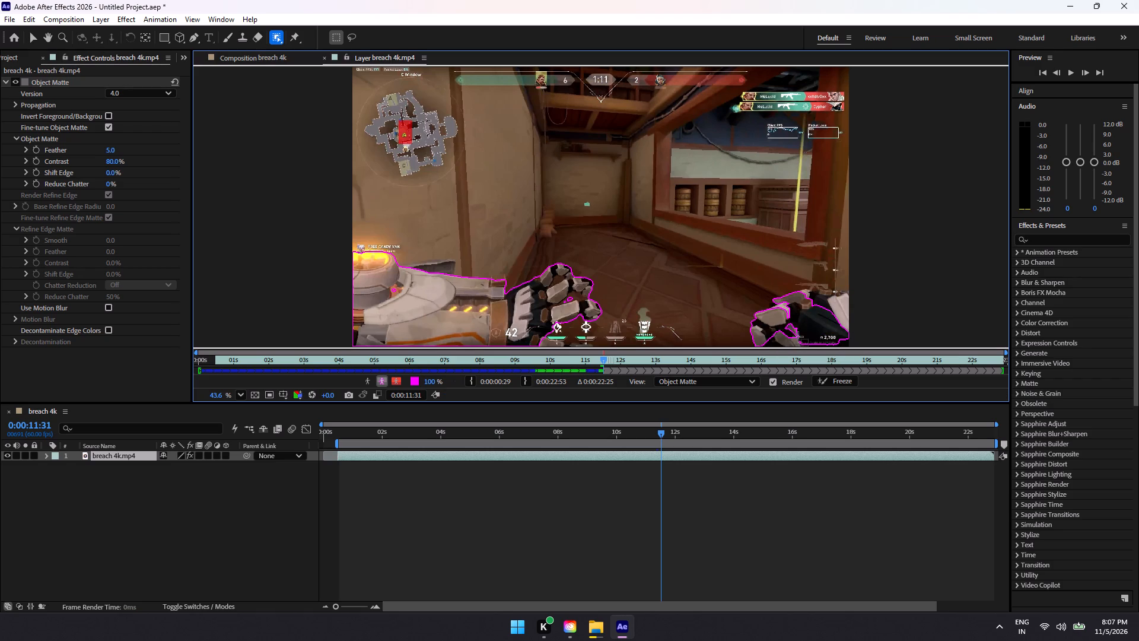
pyautogui.moveTo(803, 319); pyautogui.dragTo(774, 341)
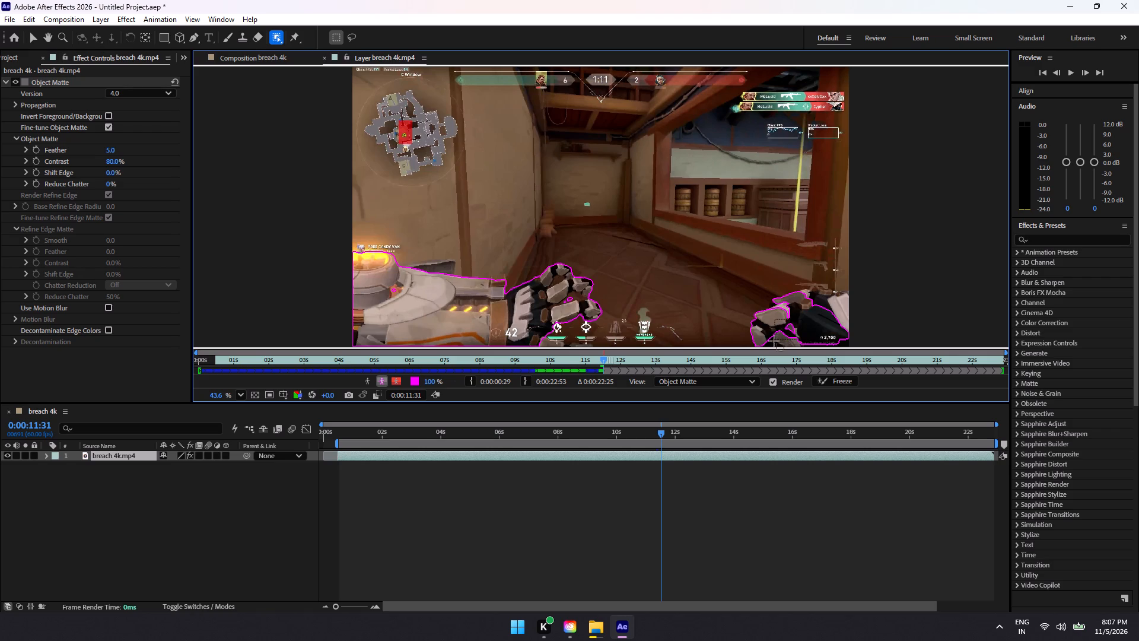
pyautogui.moveTo(774, 341); pyautogui.dragTo(773, 341)
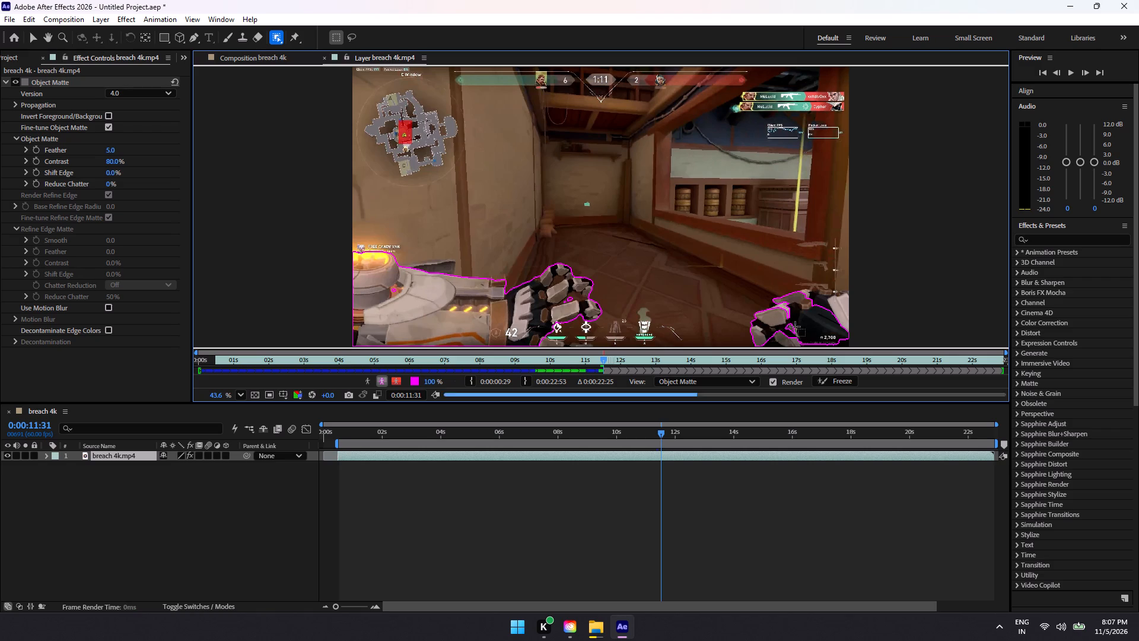
pyautogui.moveTo(799, 322); pyautogui.dragTo(772, 341)
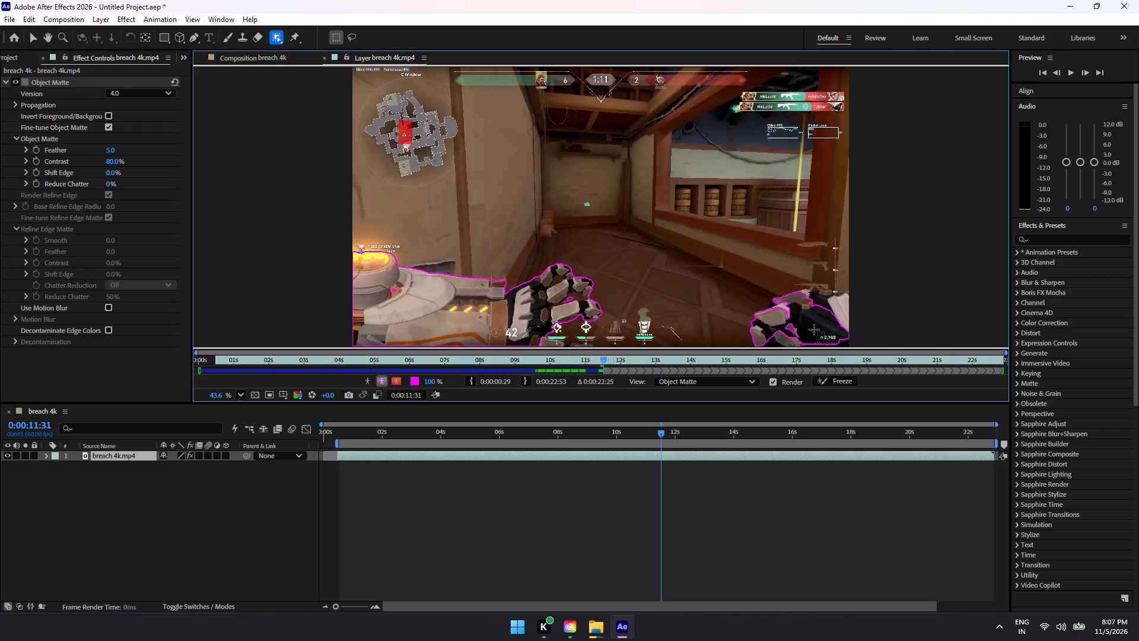
pyautogui.moveTo(806, 322); pyautogui.dragTo(765, 348)
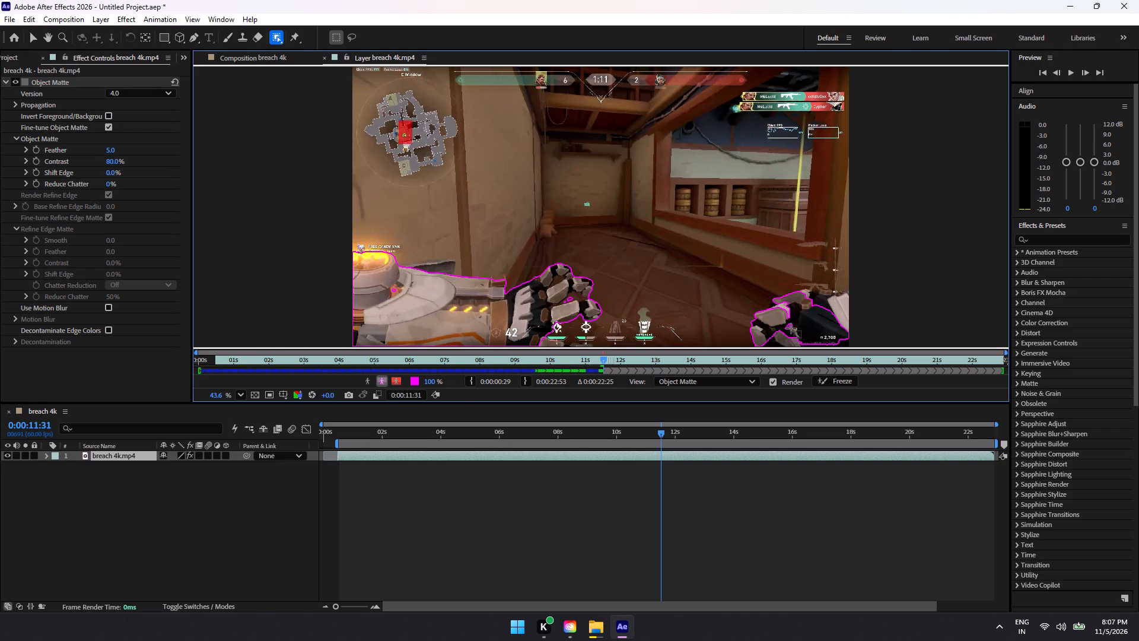
# At 0:00:11:31, box-select the second hand's dark palm, knuckles and upper wrist edge out to the footage's side edge for the object matte.
pyautogui.moveTo(800, 326); pyautogui.dragTo(769, 299)
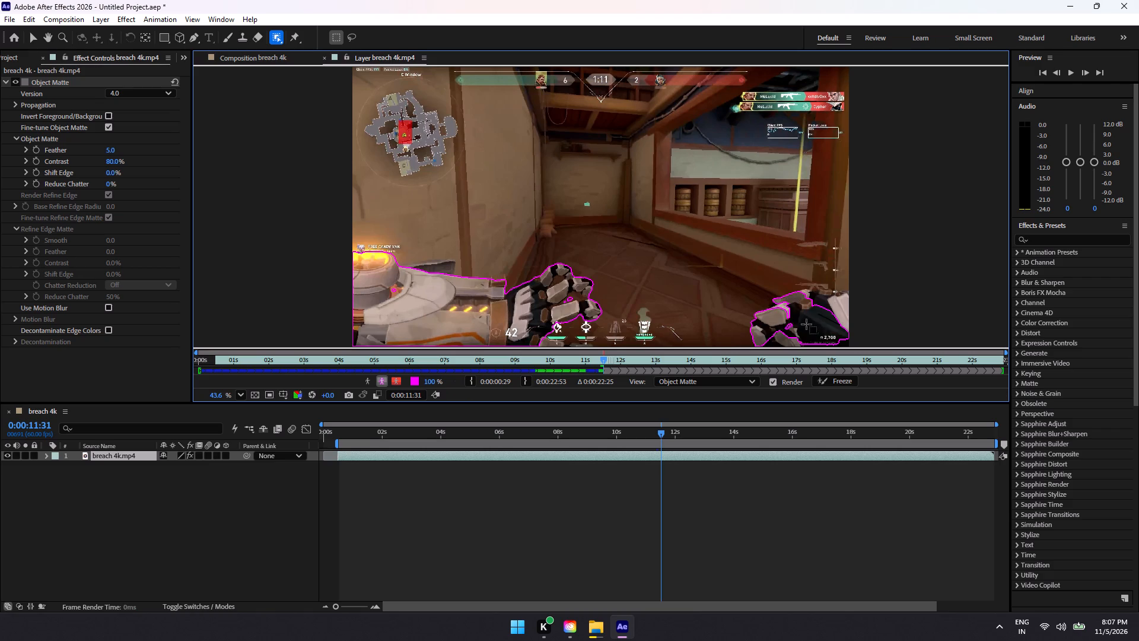
pyautogui.moveTo(794, 320); pyautogui.dragTo(770, 299)
pyautogui.moveTo(796, 290); pyautogui.dragTo(821, 288)
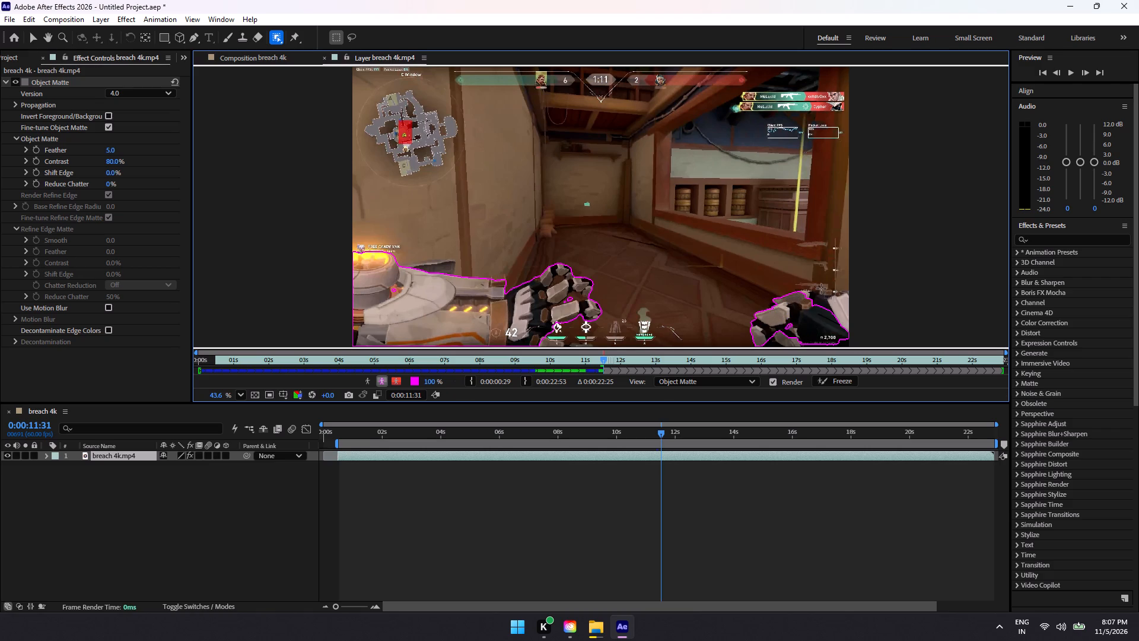
pyautogui.moveTo(821, 288); pyautogui.dragTo(843, 294)
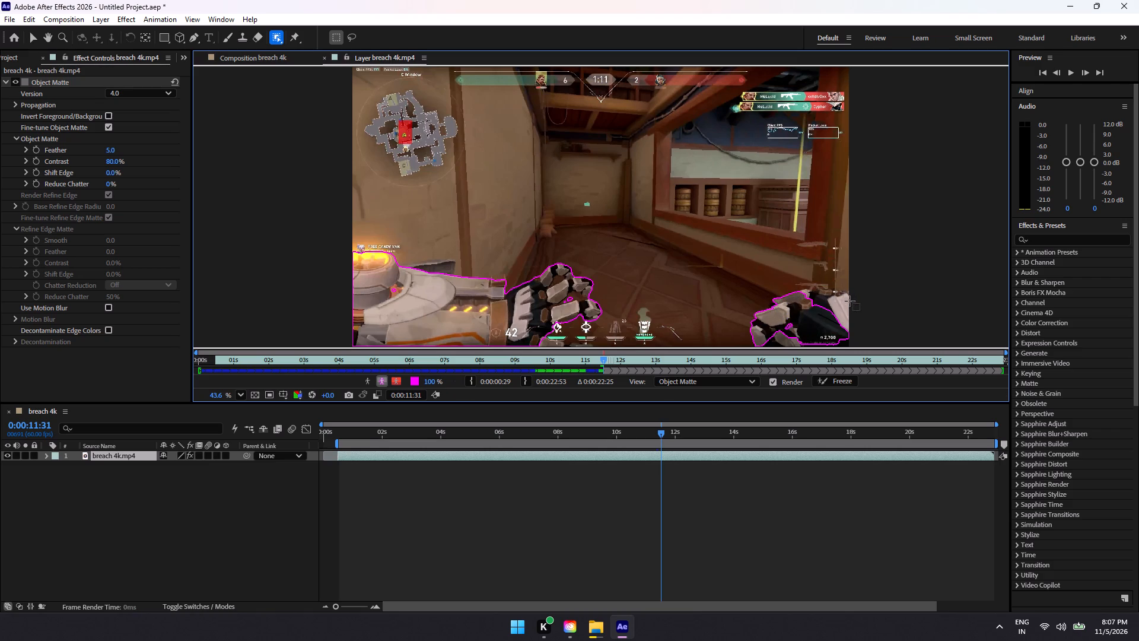
pyautogui.moveTo(798, 287); pyautogui.dragTo(833, 299)
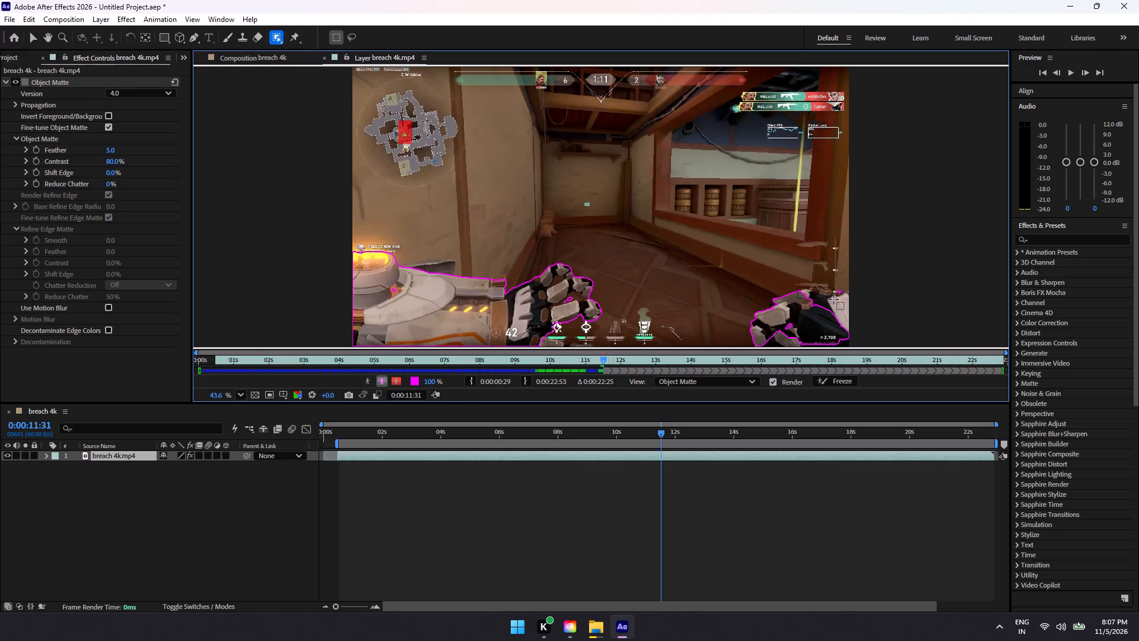
pyautogui.moveTo(833, 299); pyautogui.dragTo(848, 302)
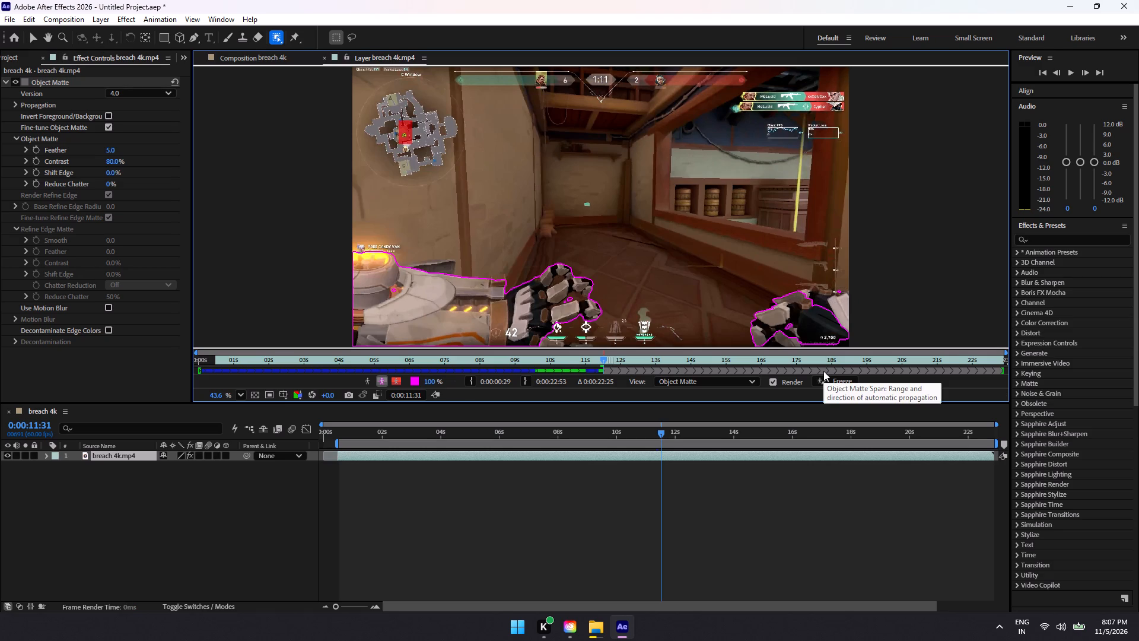
pyautogui.moveTo(789, 288); pyautogui.dragTo(850, 319)
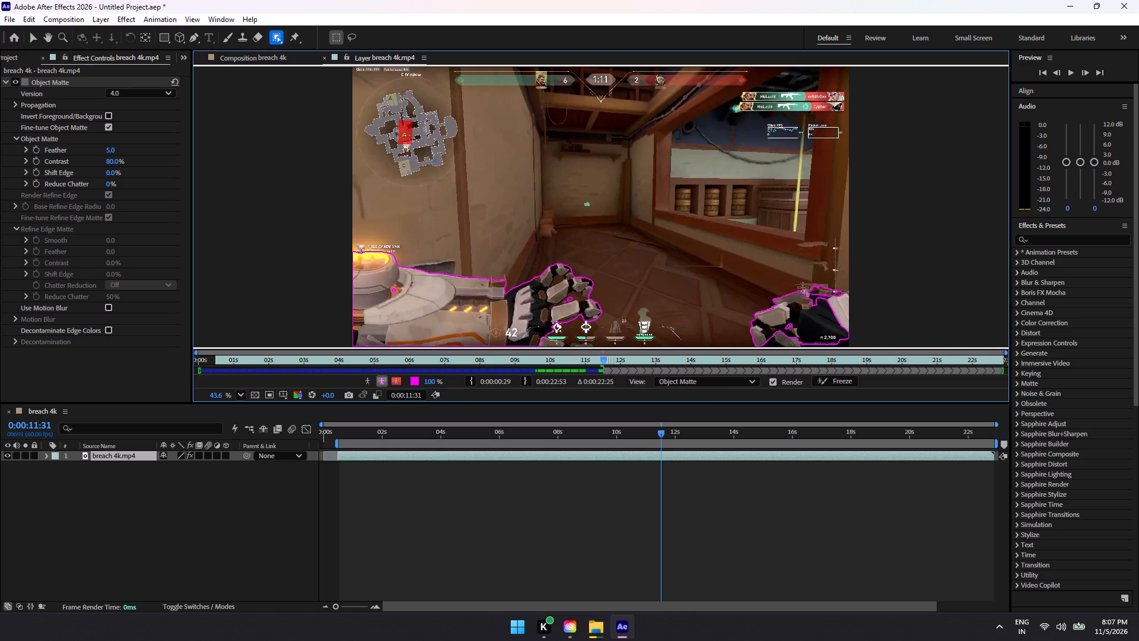
pyautogui.moveTo(792, 284); pyautogui.dragTo(850, 323)
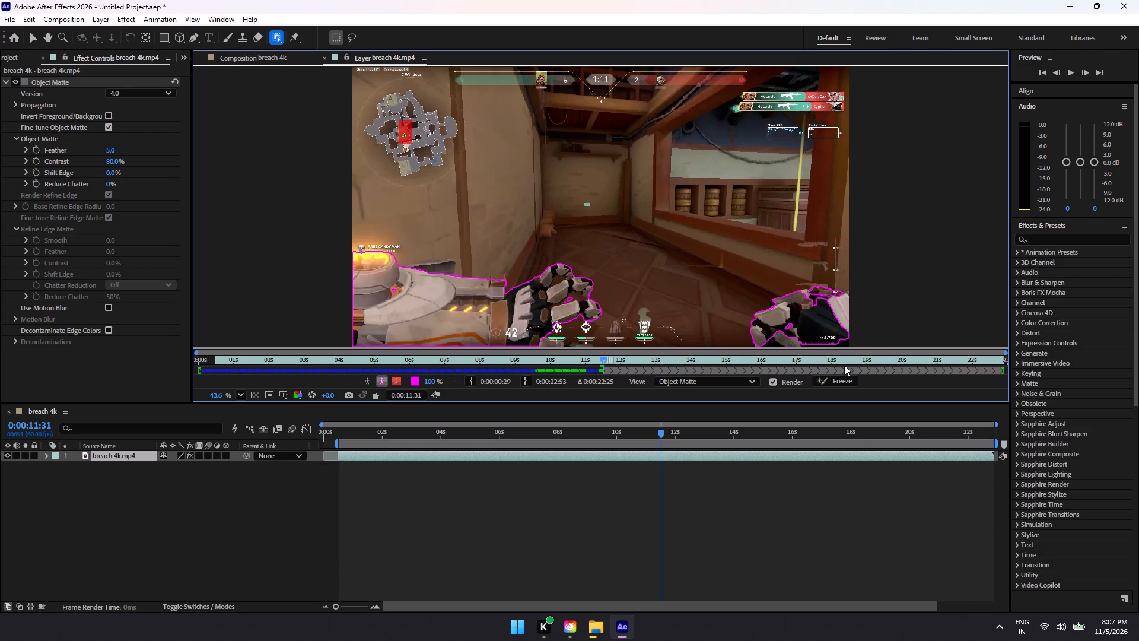
# Box-select the second hand's lower fingers to the footage's bottom edge, plus its upper knuckles and pale cuff to the side edge.
pyautogui.moveTo(797, 329); pyautogui.dragTo(744, 354)
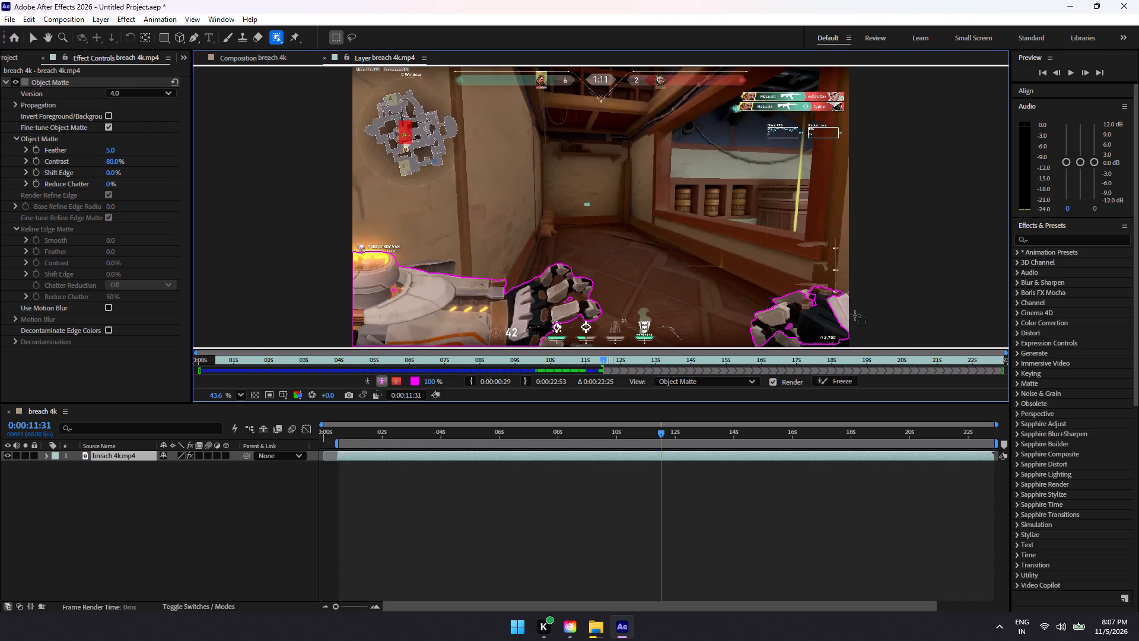
pyautogui.moveTo(828, 310); pyautogui.dragTo(764, 347)
pyautogui.moveTo(793, 290); pyautogui.dragTo(819, 297)
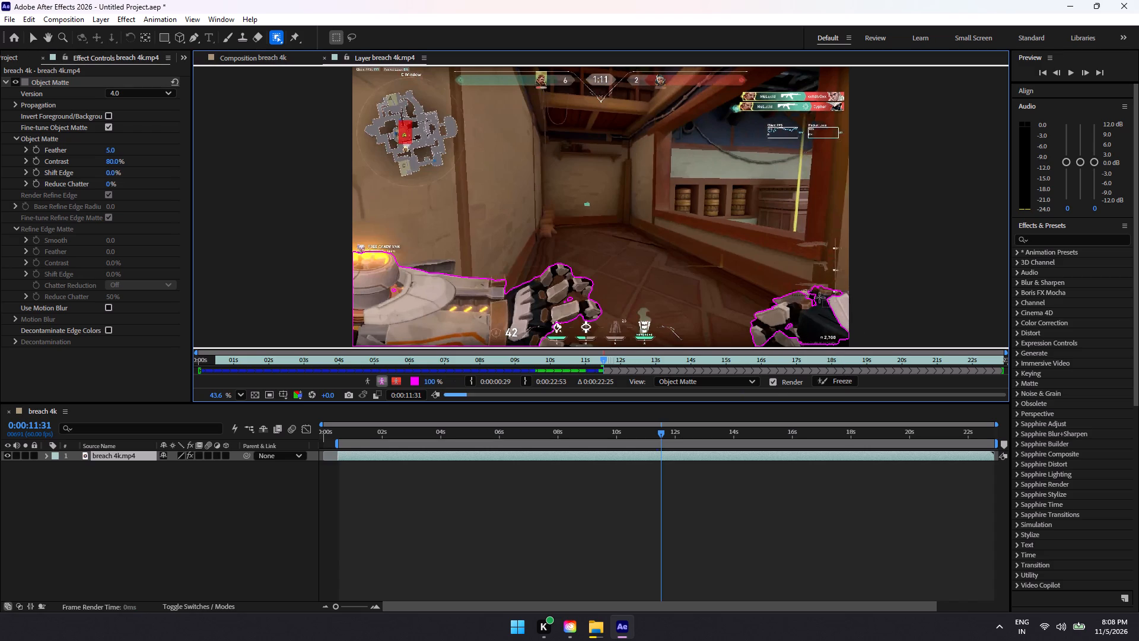
pyautogui.moveTo(819, 297); pyautogui.dragTo(822, 302)
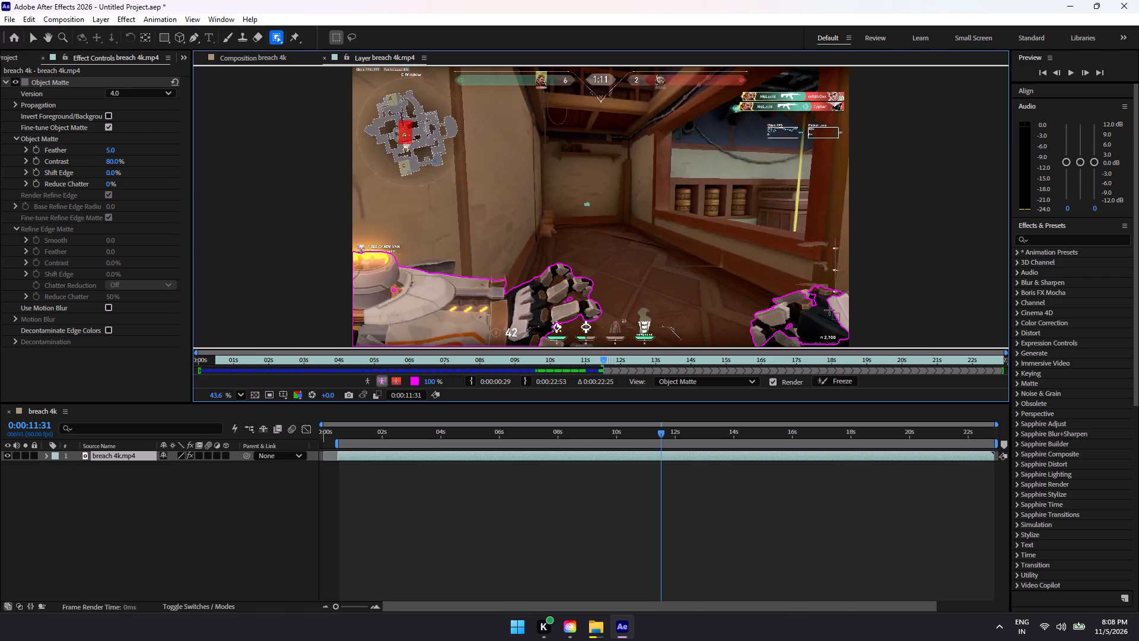
pyautogui.moveTo(798, 291); pyautogui.dragTo(821, 308)
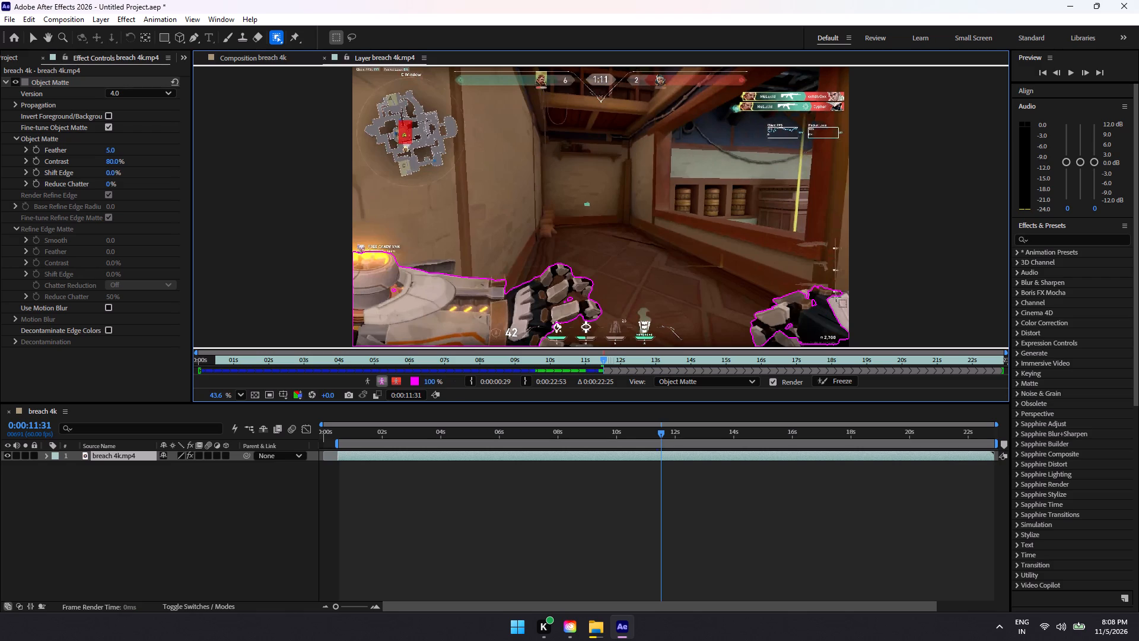
pyautogui.moveTo(827, 289); pyautogui.dragTo(850, 314)
pyautogui.moveTo(820, 299); pyautogui.dragTo(852, 306)
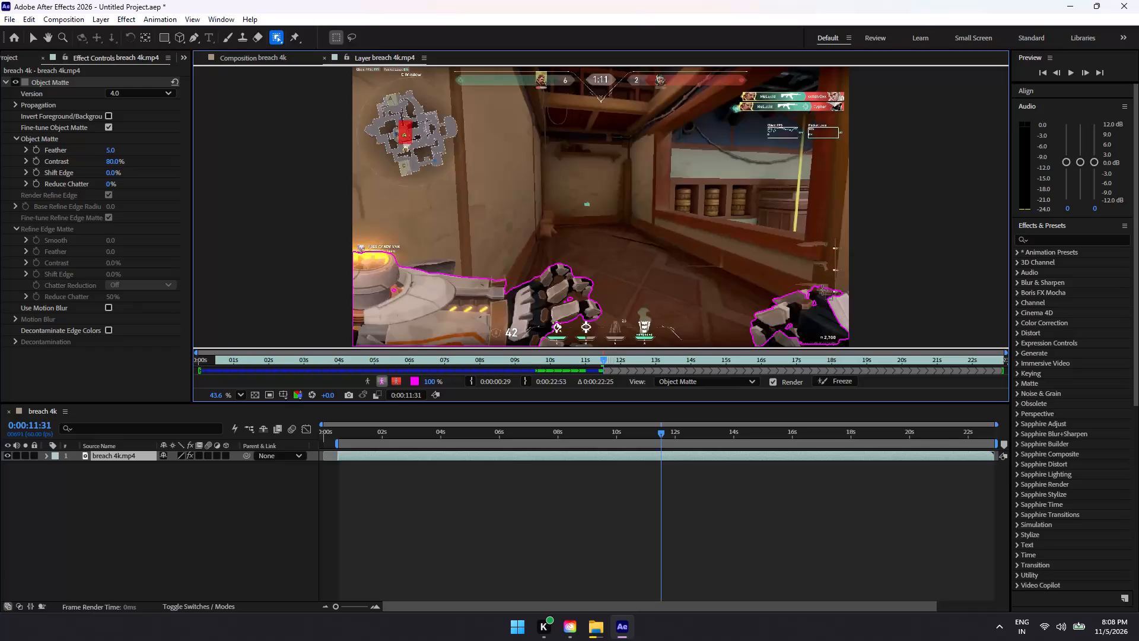
pyautogui.moveTo(819, 288); pyautogui.dragTo(870, 346)
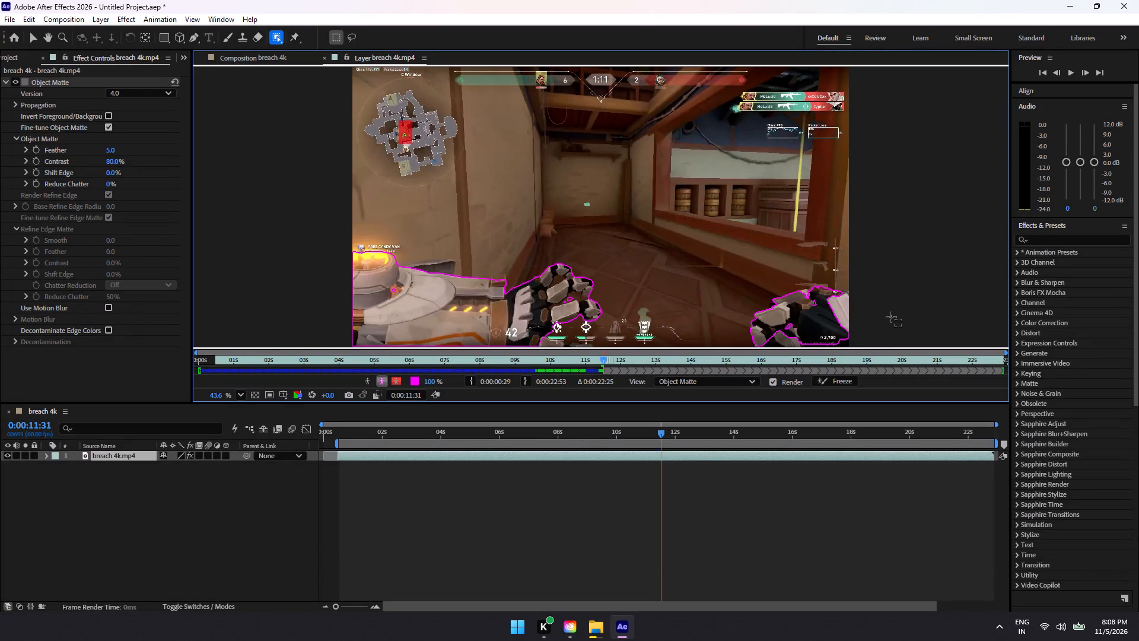
# Box-select the second hand from its upper knuckles and dark palm down to the lower fingers for the object matte.
pyautogui.moveTo(803, 318); pyautogui.dragTo(778, 342)
pyautogui.moveTo(778, 342); pyautogui.dragTo(776, 342)
pyautogui.moveTo(825, 296); pyautogui.dragTo(814, 304)
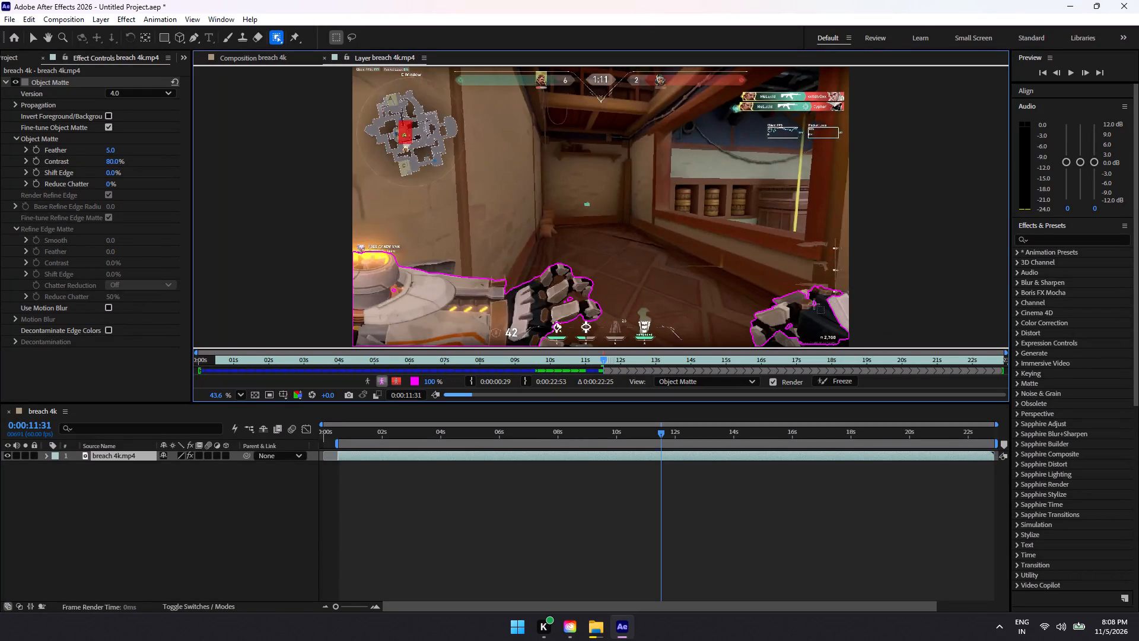
pyautogui.moveTo(814, 304); pyautogui.dragTo(787, 330)
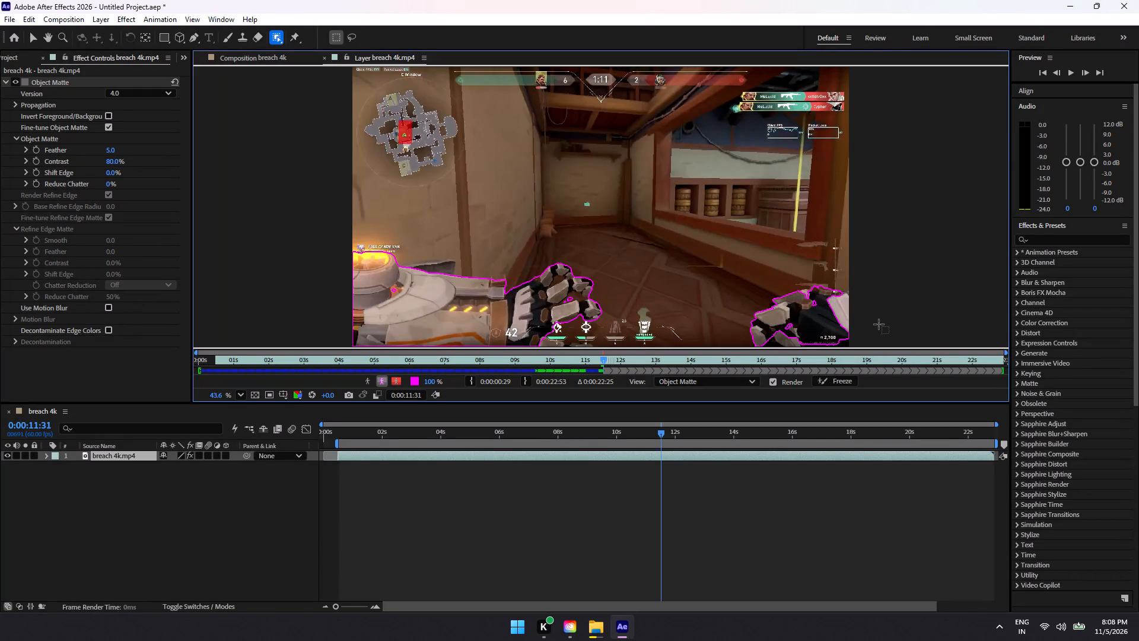
# At 0:00:11:37, box-select the area between the second hand's lower fingers and dark palm near the footage's bottom edge for the object matte.
pyautogui.click(1084, 72)
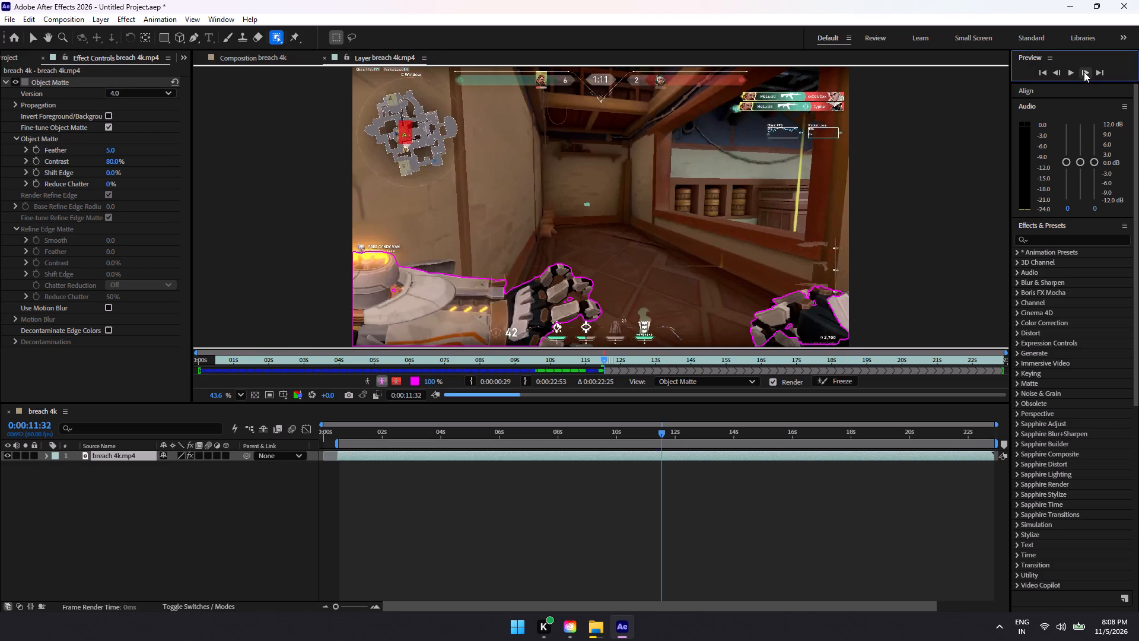
pyautogui.click(1084, 72)
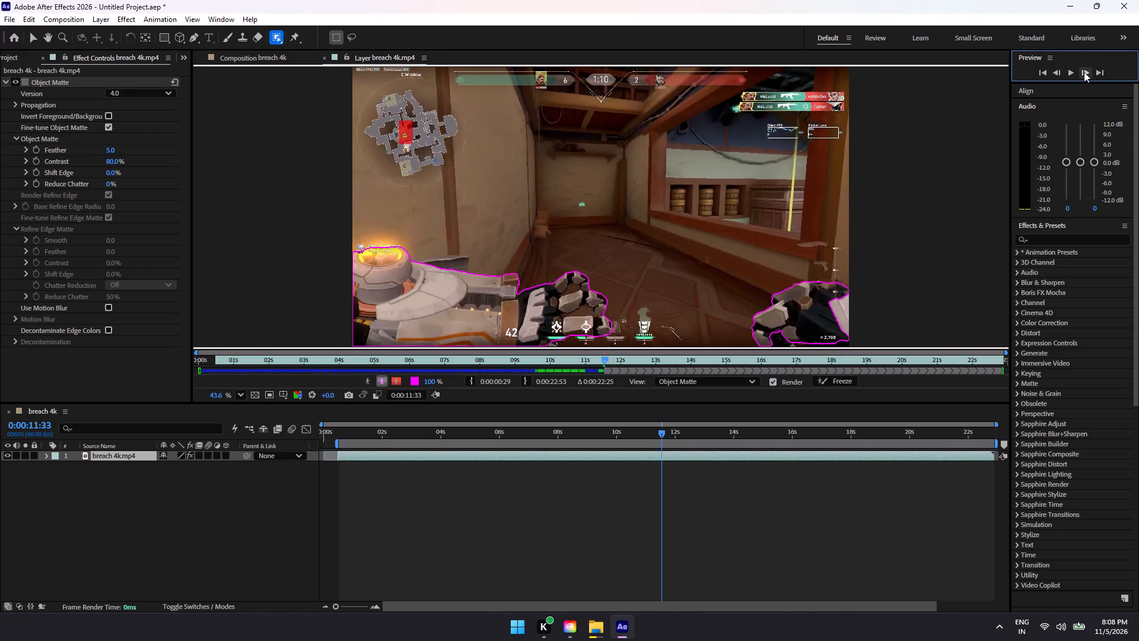
pyautogui.click(1084, 72)
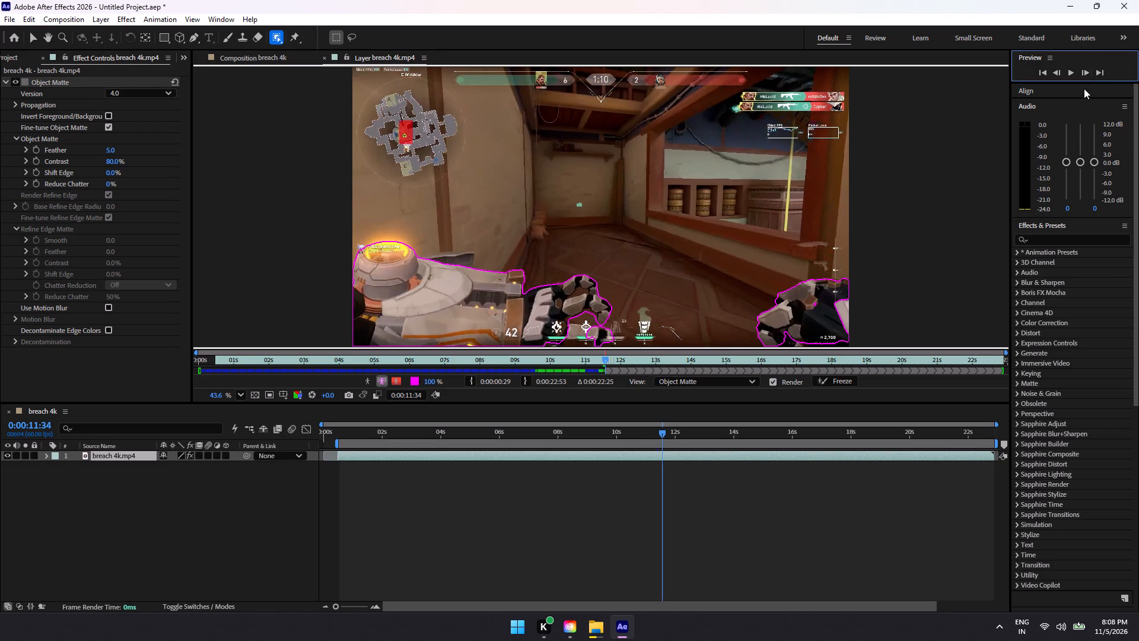
pyautogui.click(1090, 73)
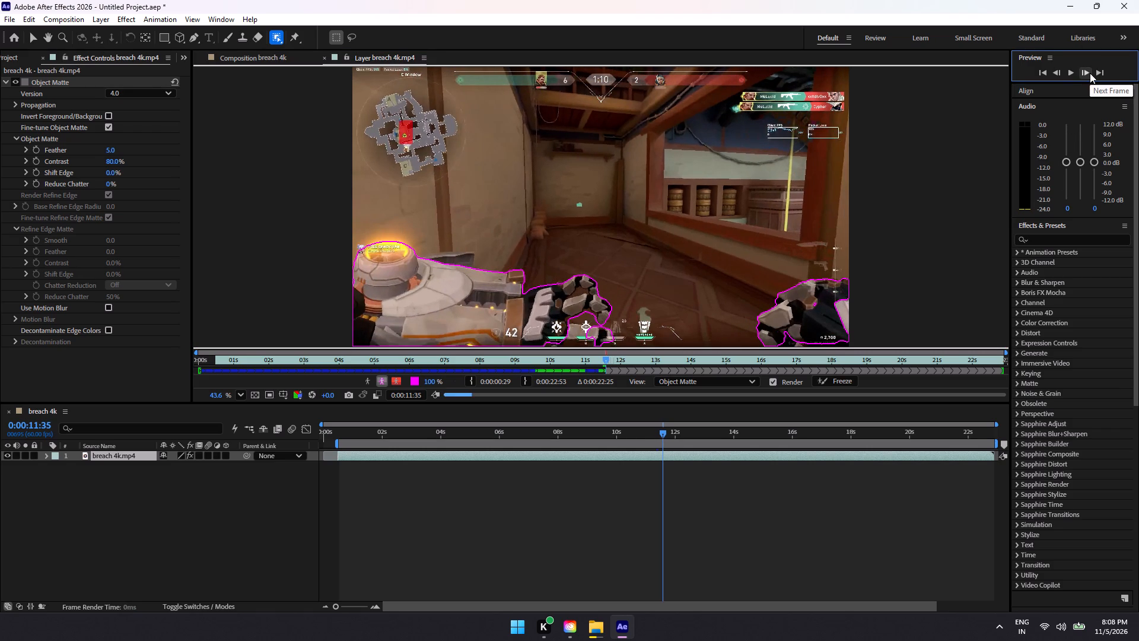
pyautogui.click(1090, 73)
pyautogui.click(1090, 73)
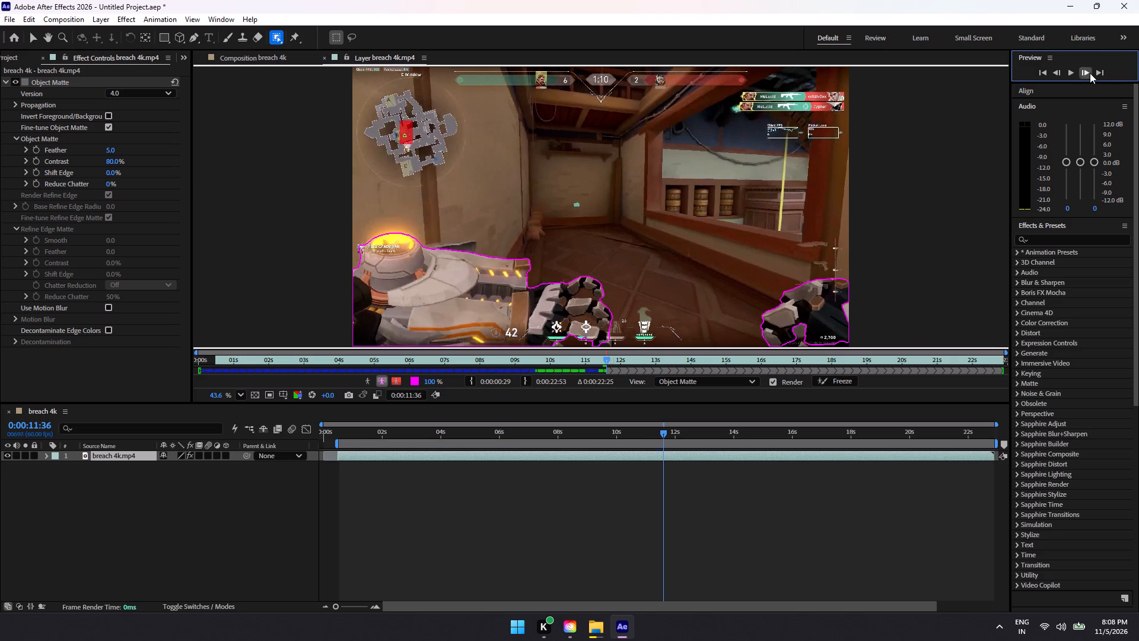
pyautogui.moveTo(812, 321); pyautogui.dragTo(787, 342)
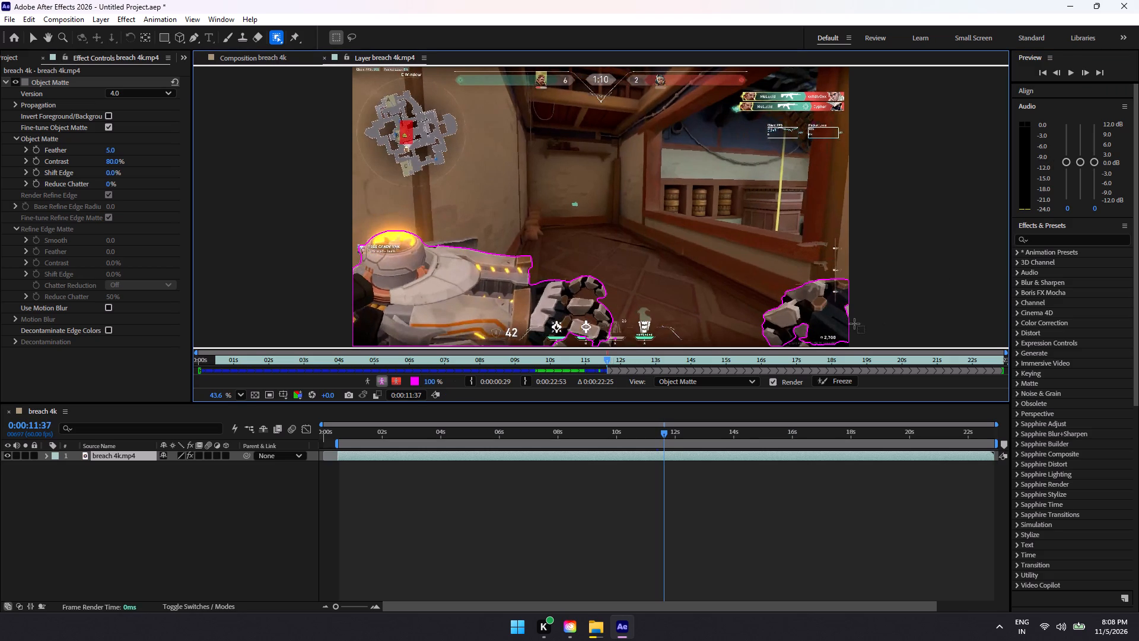
pyautogui.moveTo(811, 332); pyautogui.dragTo(788, 344)
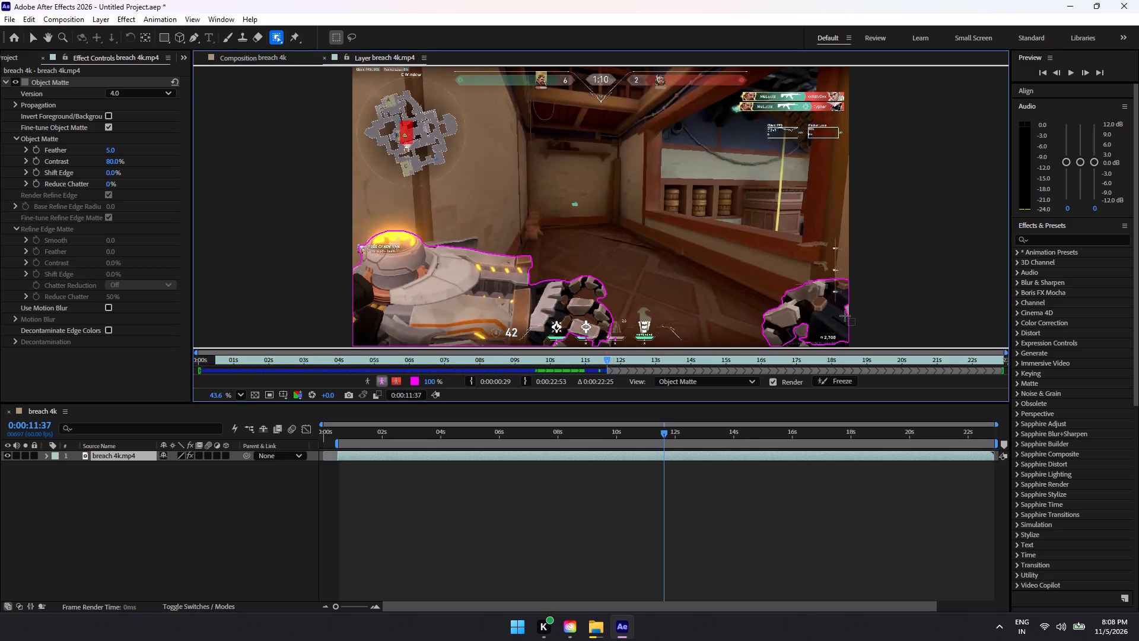
pyautogui.moveTo(782, 317); pyautogui.dragTo(812, 338)
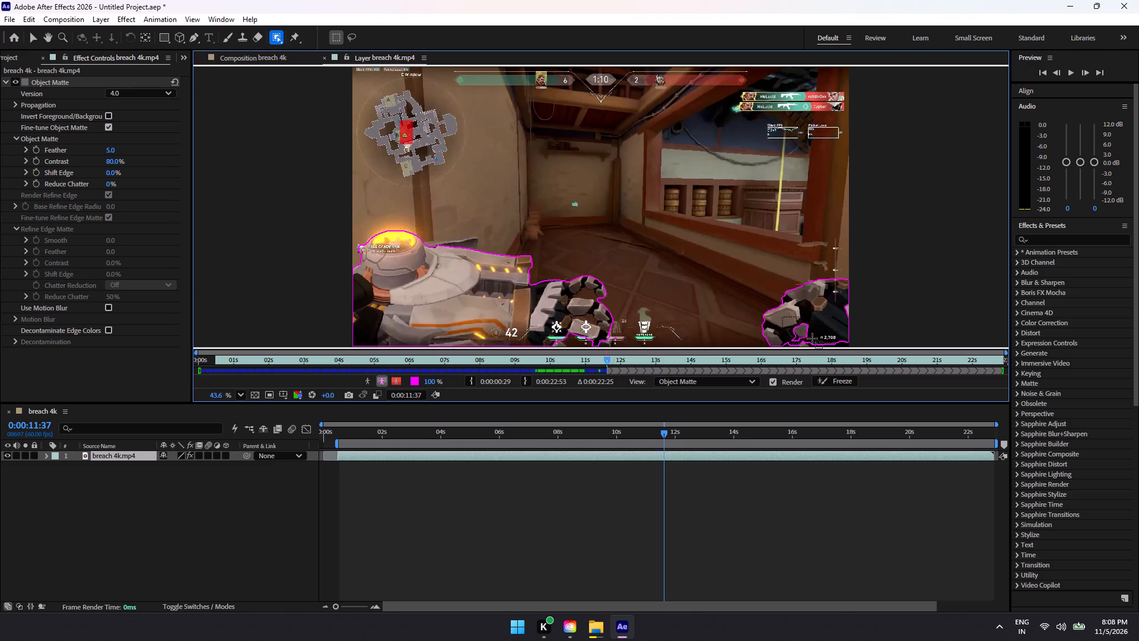
pyautogui.moveTo(812, 338); pyautogui.dragTo(812, 339)
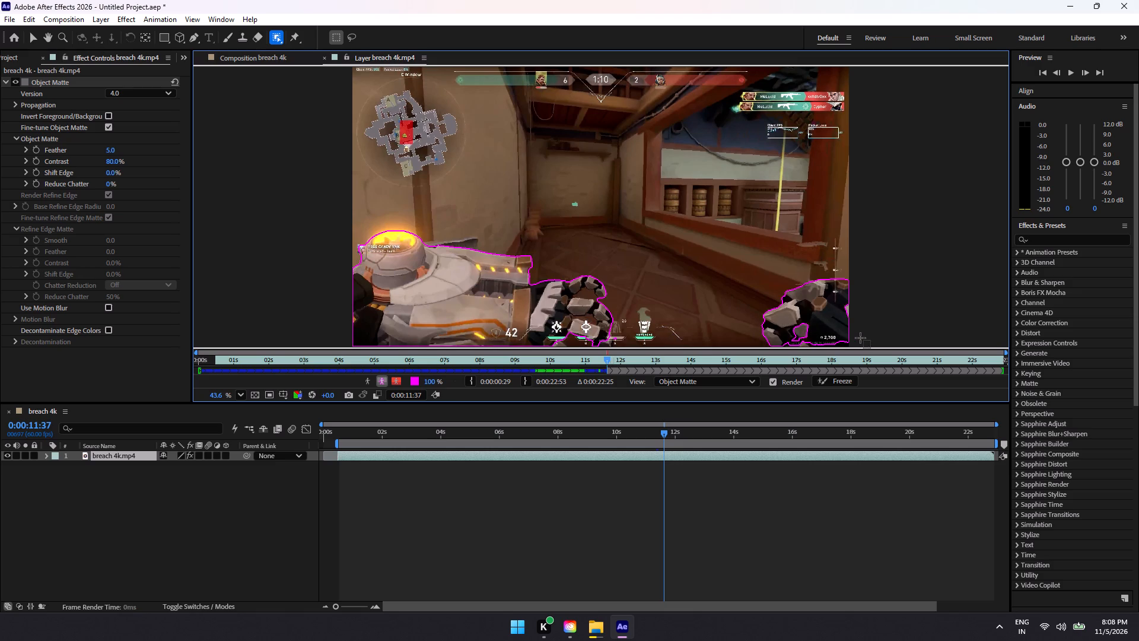
pyautogui.moveTo(808, 339); pyautogui.dragTo(784, 335)
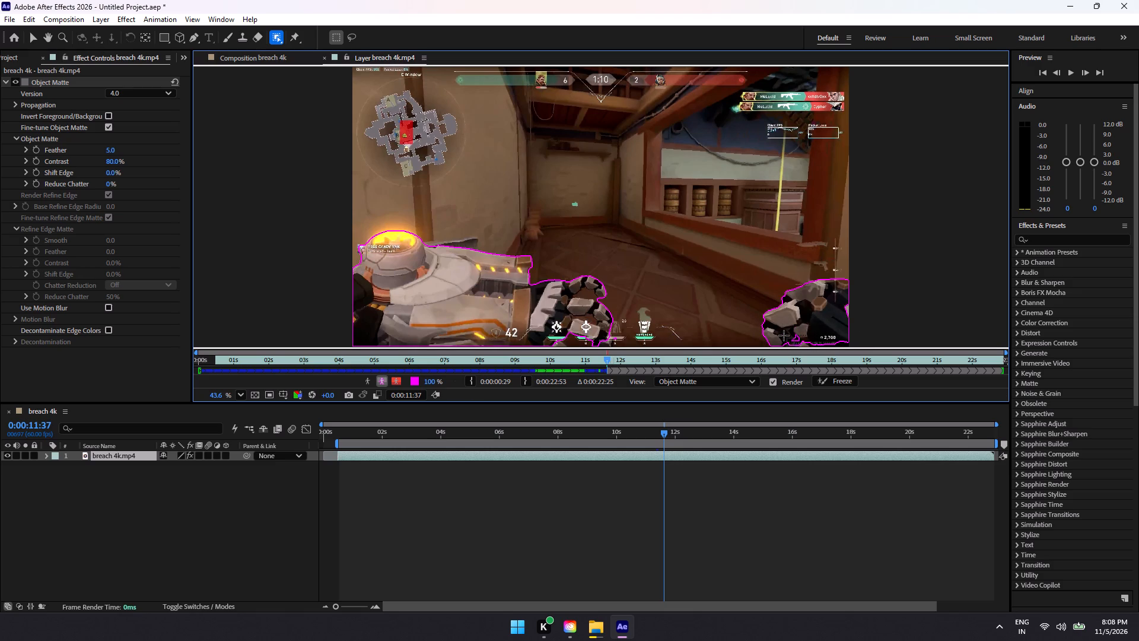
pyautogui.moveTo(784, 335); pyautogui.dragTo(782, 333)
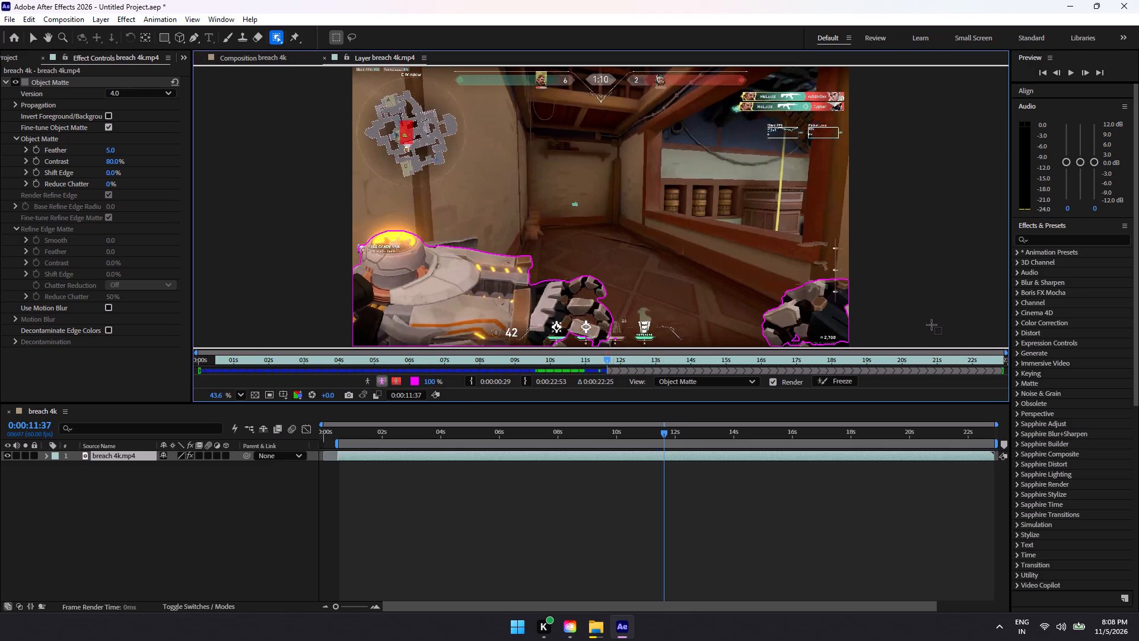
# Propagate the object matte frame by frame from 0:00:11:37 to 0:00:11:59, checking its outline around both hands and forearms.
pyautogui.click(1080, 71)
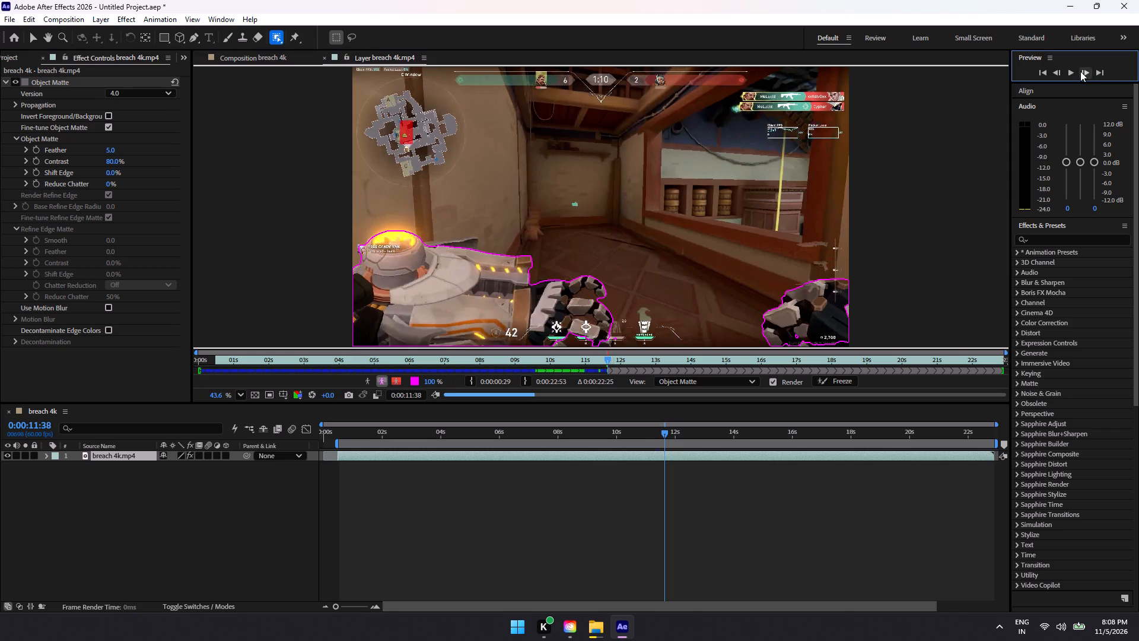
pyautogui.click(1080, 71)
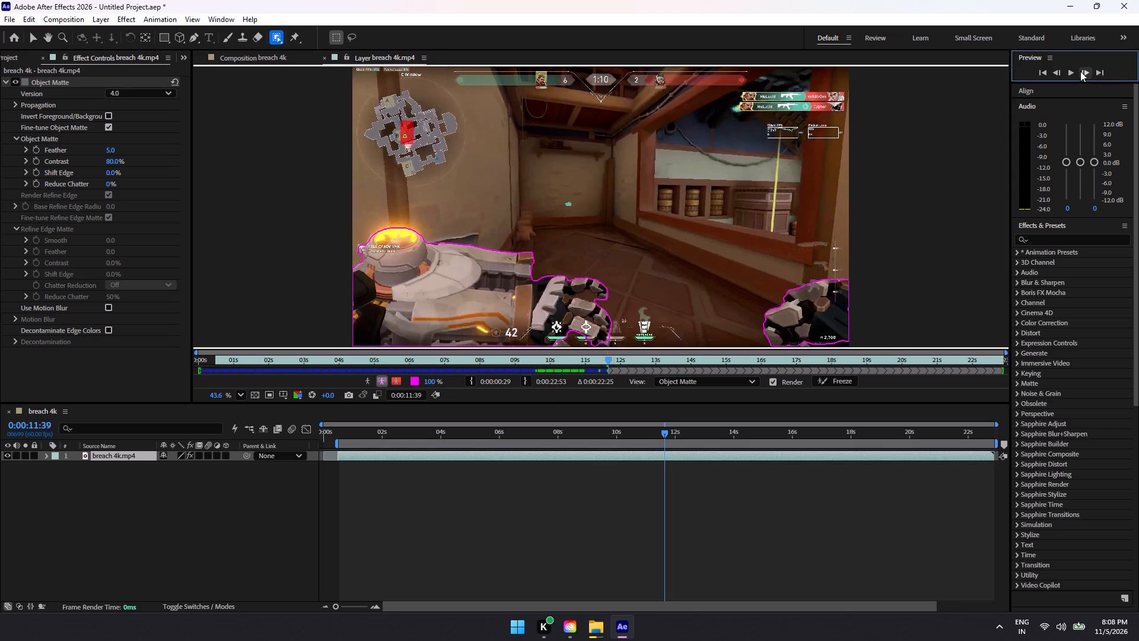
pyautogui.click(1080, 71)
pyautogui.click(1080, 71)
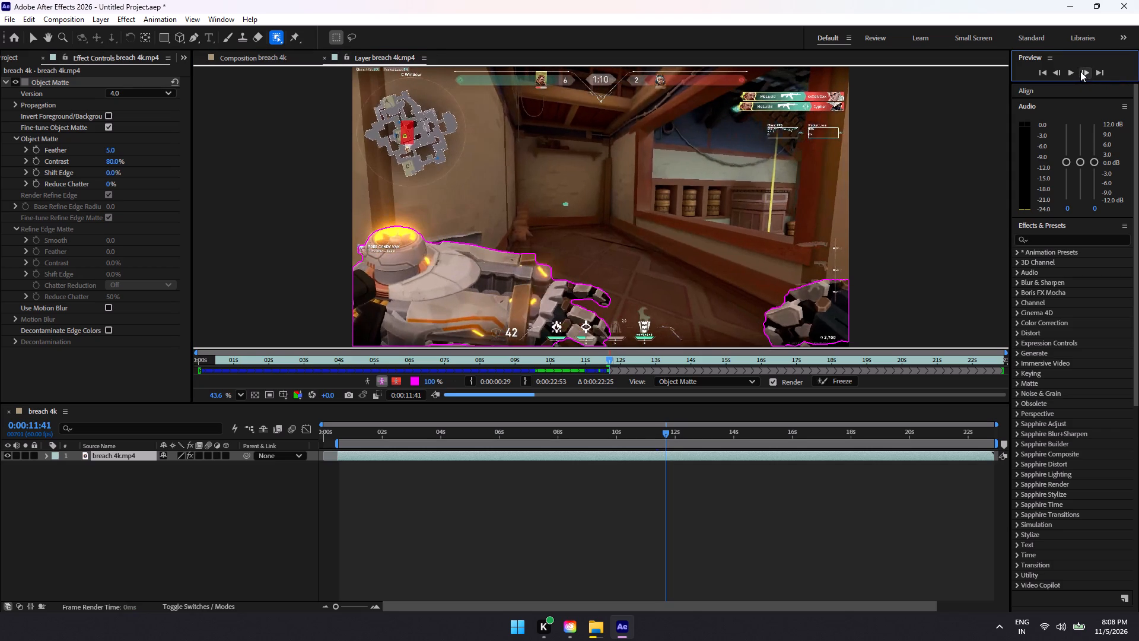
pyautogui.click(1080, 71)
pyautogui.click(1080, 71)
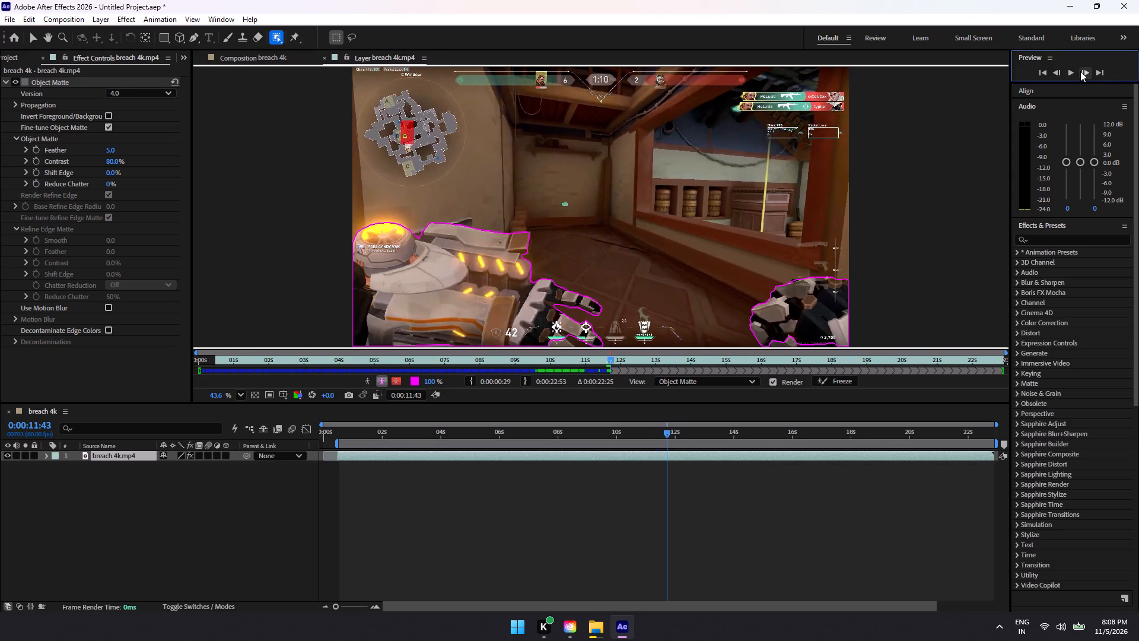
pyautogui.click(1080, 71)
pyautogui.click(1080, 71)
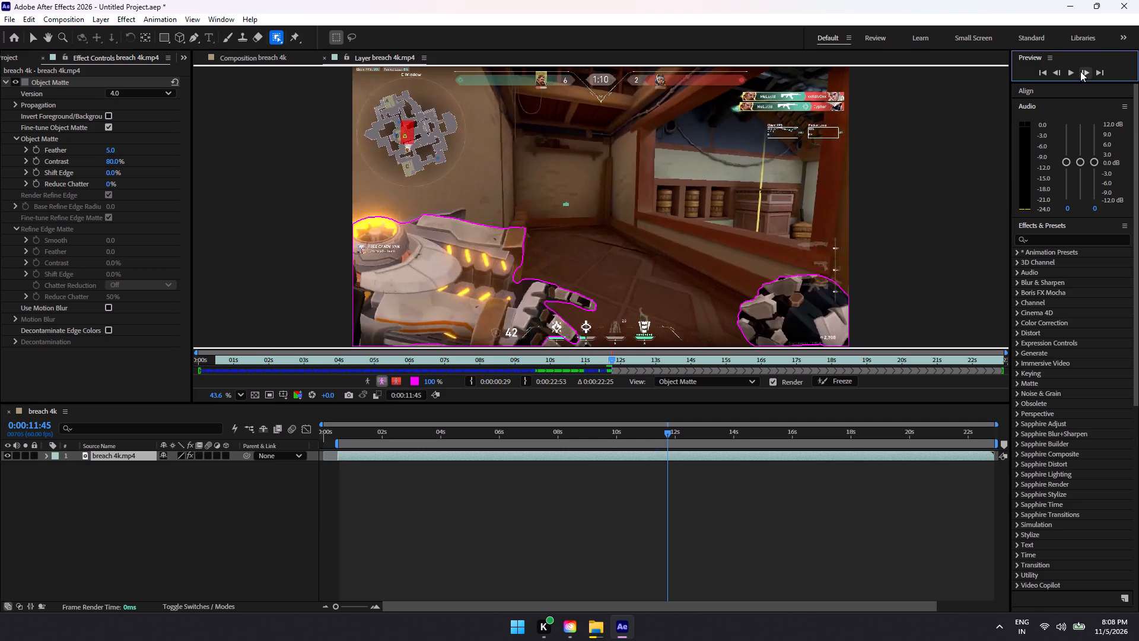
pyautogui.click(1080, 71)
pyautogui.click(1080, 71)
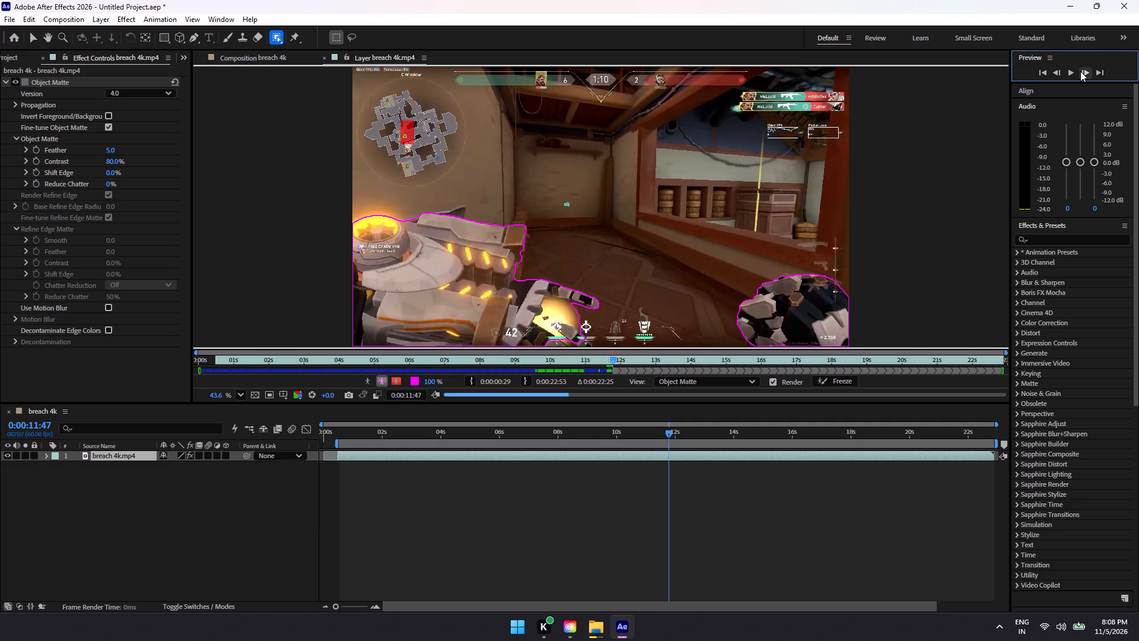
pyautogui.click(1080, 71)
pyautogui.click(1080, 71)
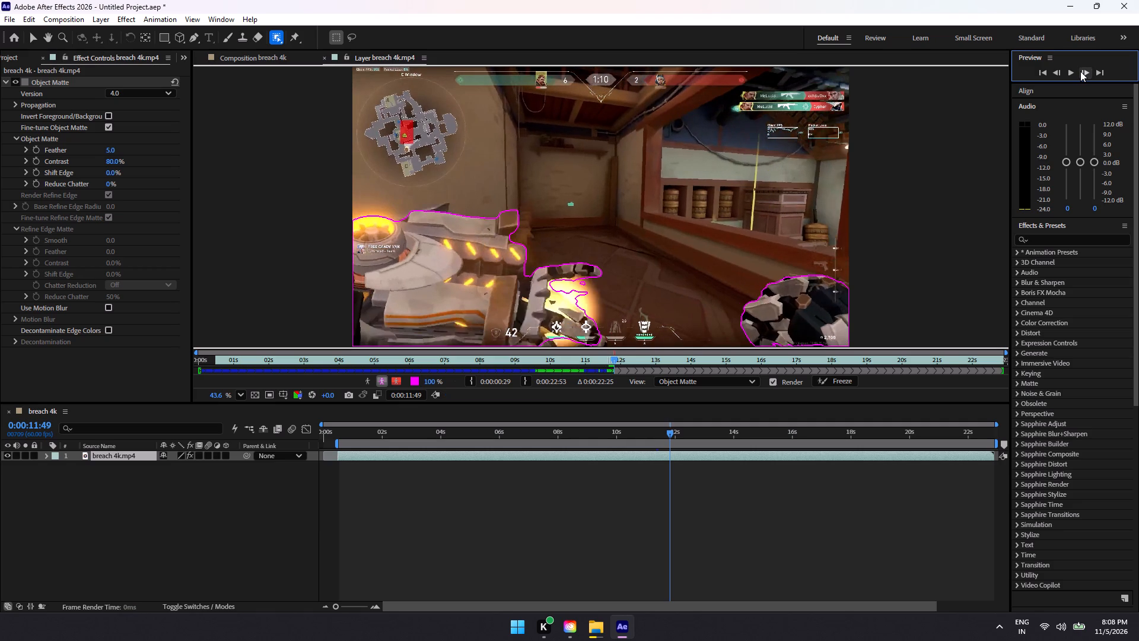
pyautogui.click(1080, 71)
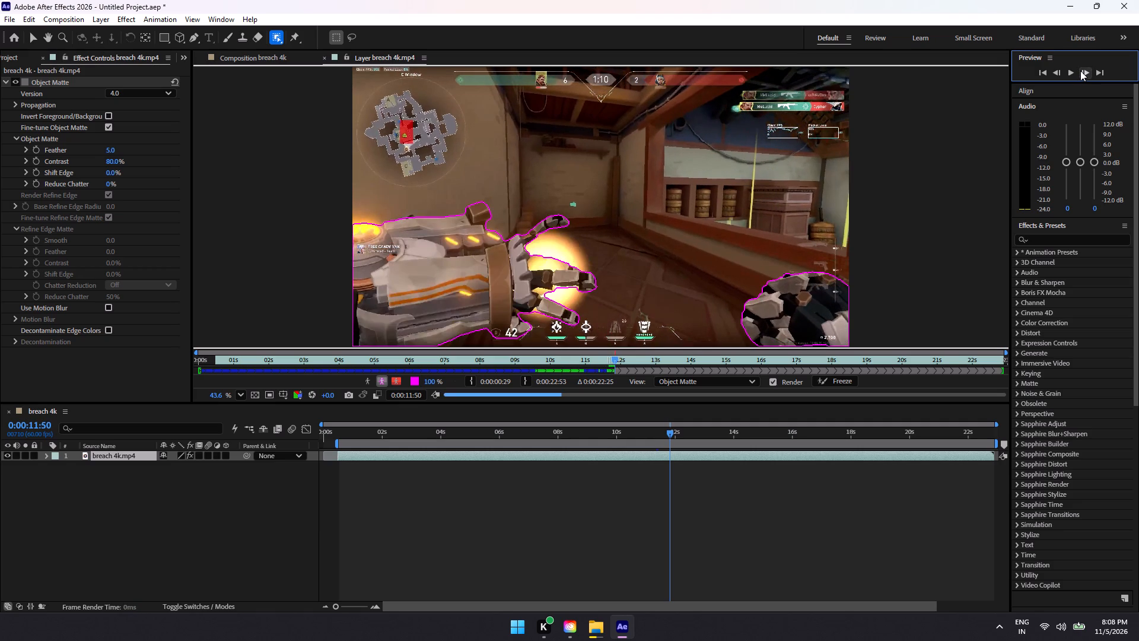
pyautogui.click(1080, 71)
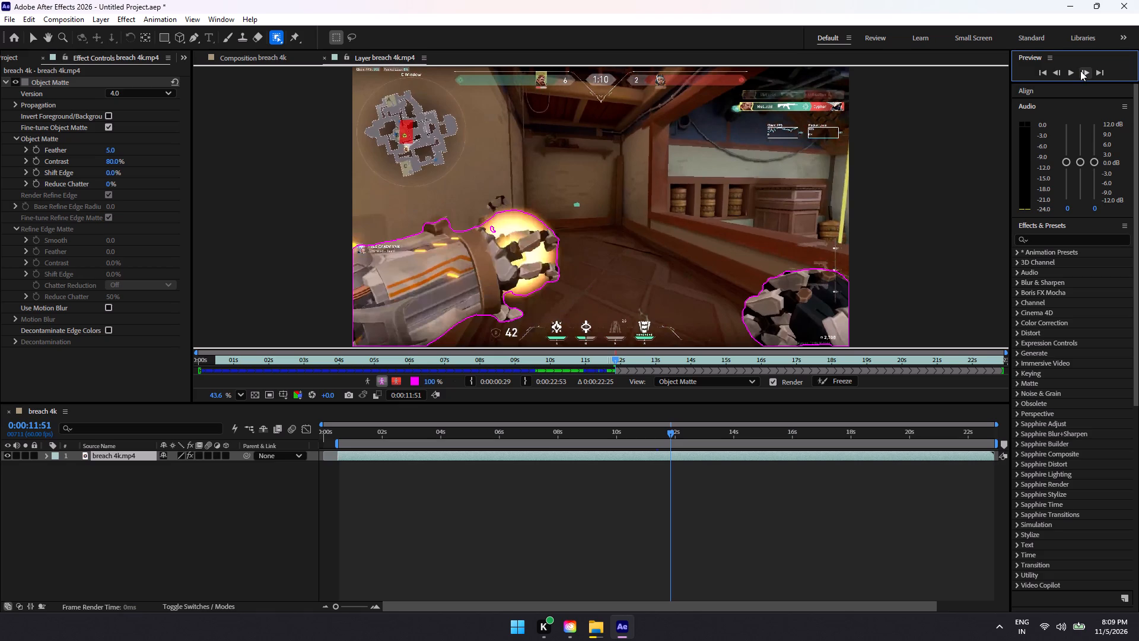
pyautogui.click(1080, 71)
pyautogui.click(1080, 71)
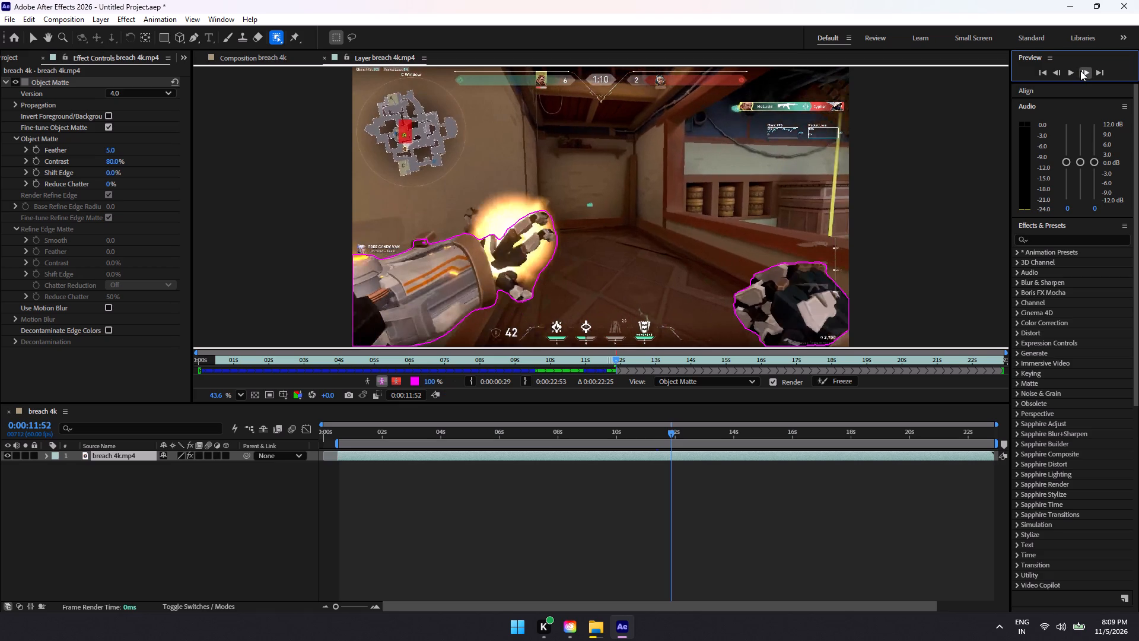
pyautogui.click(1080, 71)
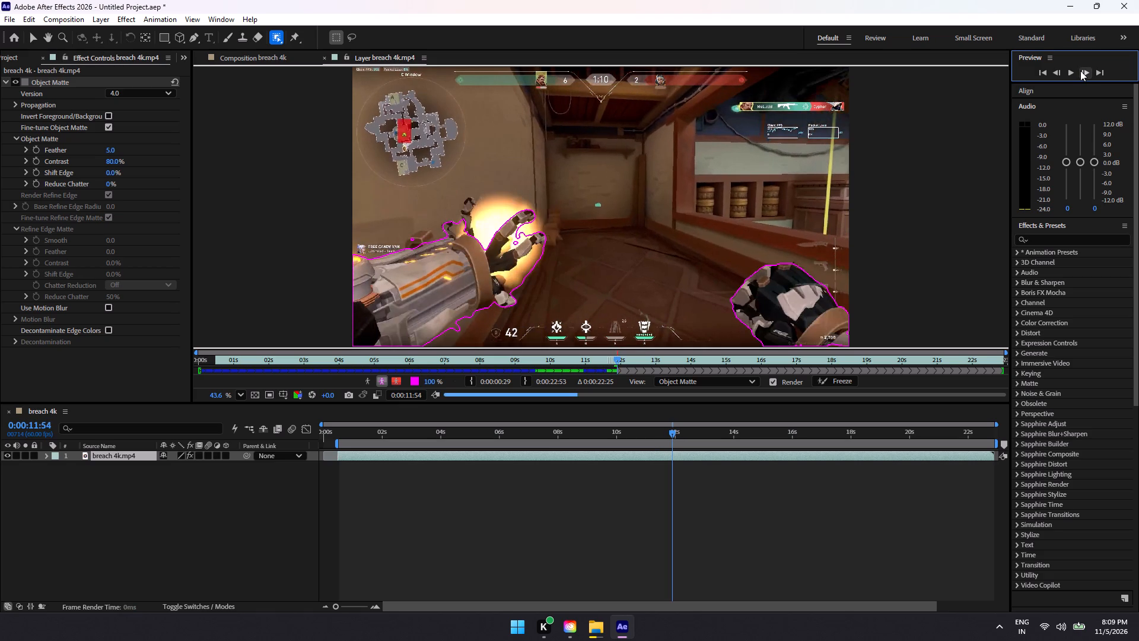
pyautogui.click(1080, 71)
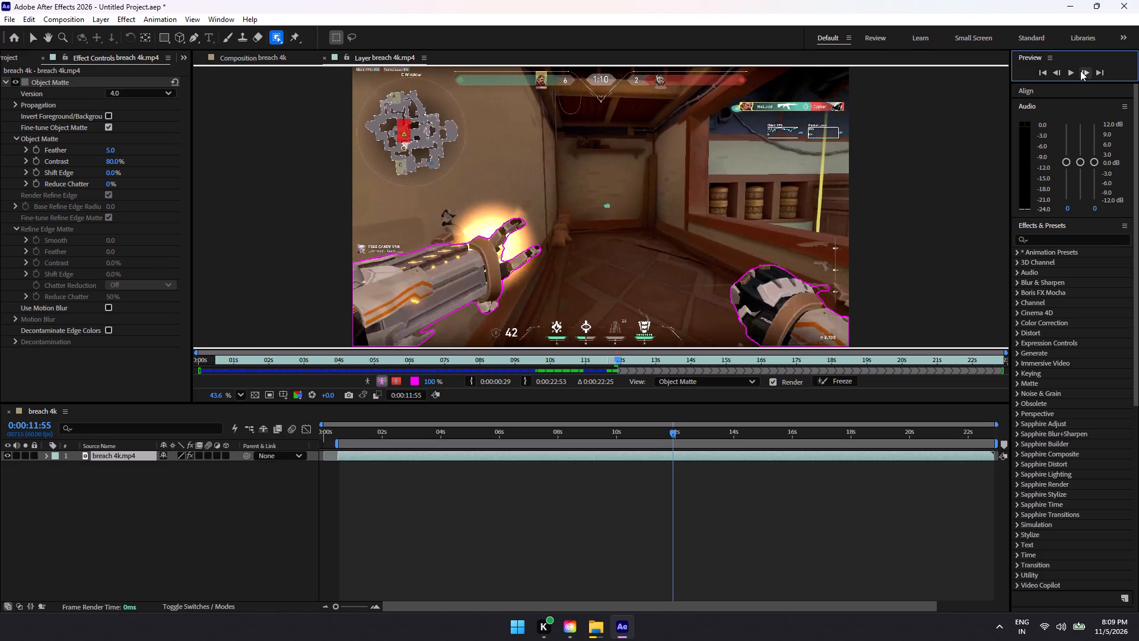
pyautogui.click(1080, 71)
pyautogui.click(1080, 71)
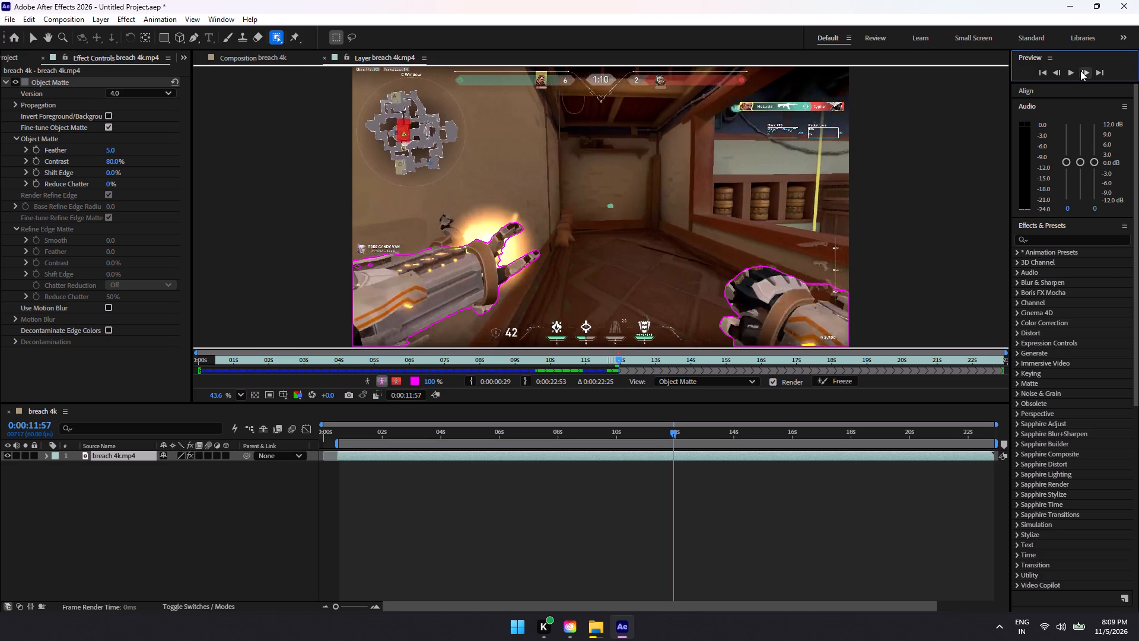
pyautogui.click(1080, 71)
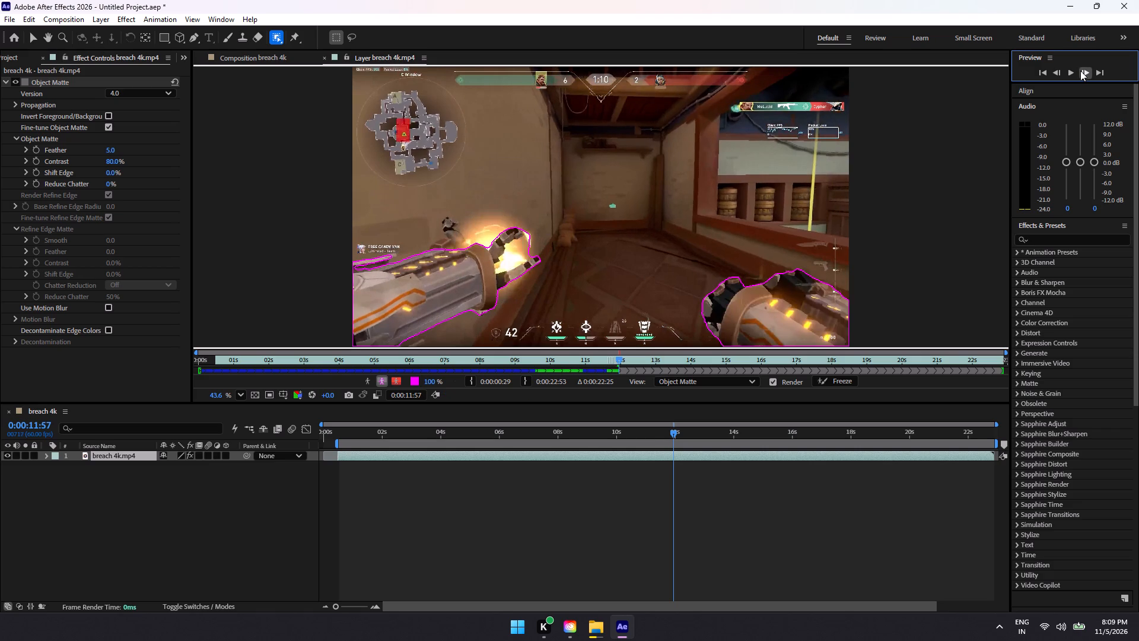
pyautogui.click(1080, 71)
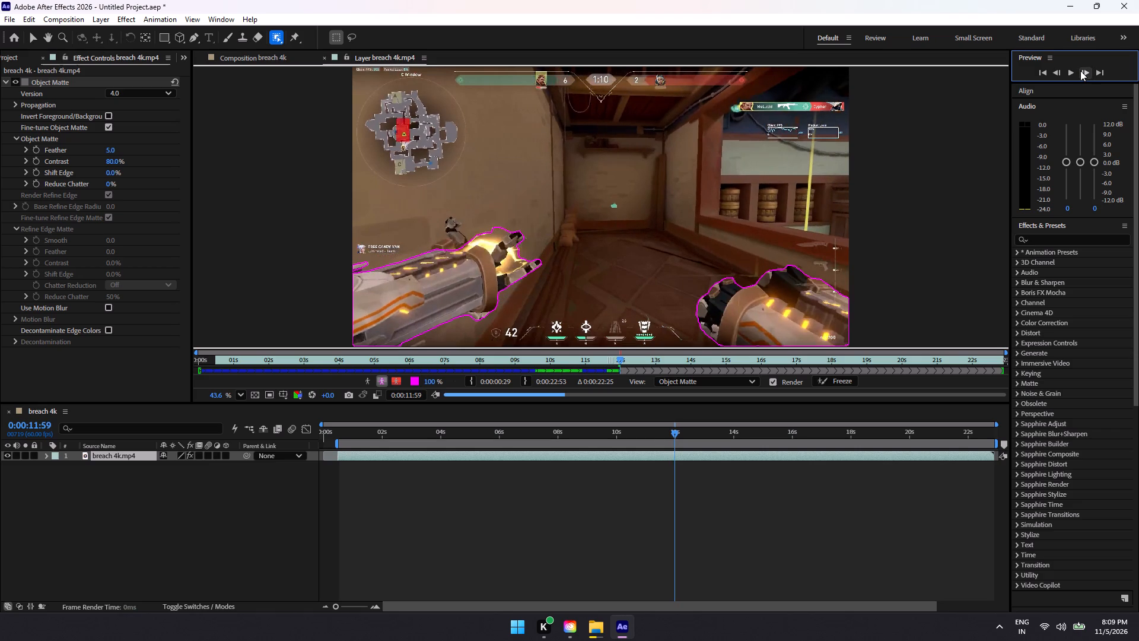
pyautogui.click(1067, 67)
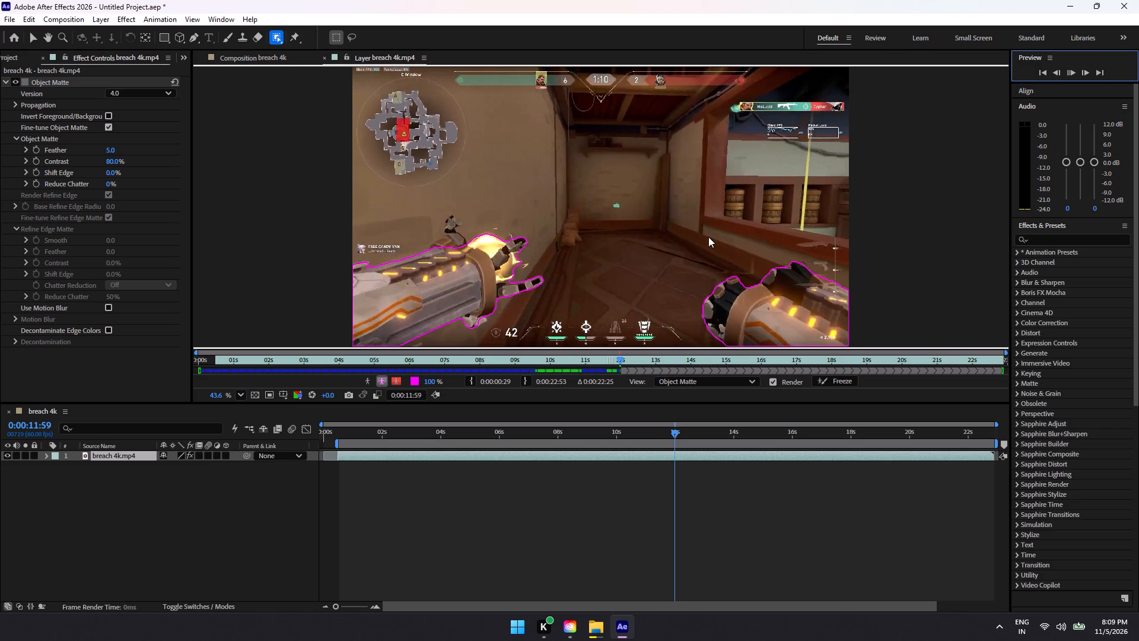
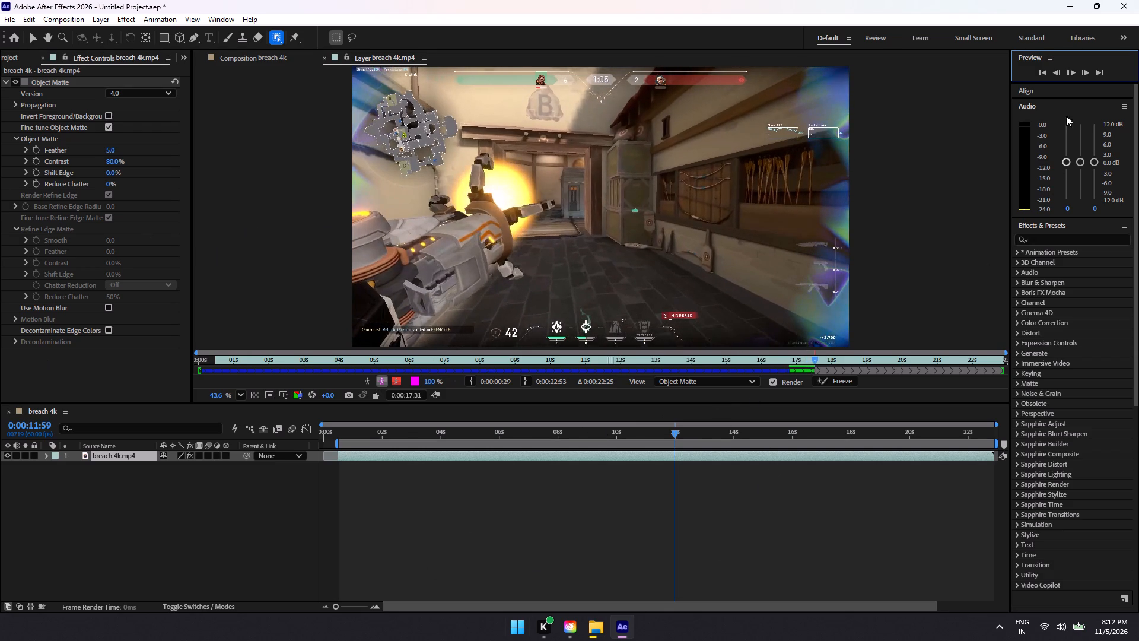
# Stop playback and step backward frame by frame to 0:00:16:58, checking where the object matte stops covering the foreground.
pyautogui.click(1067, 74)
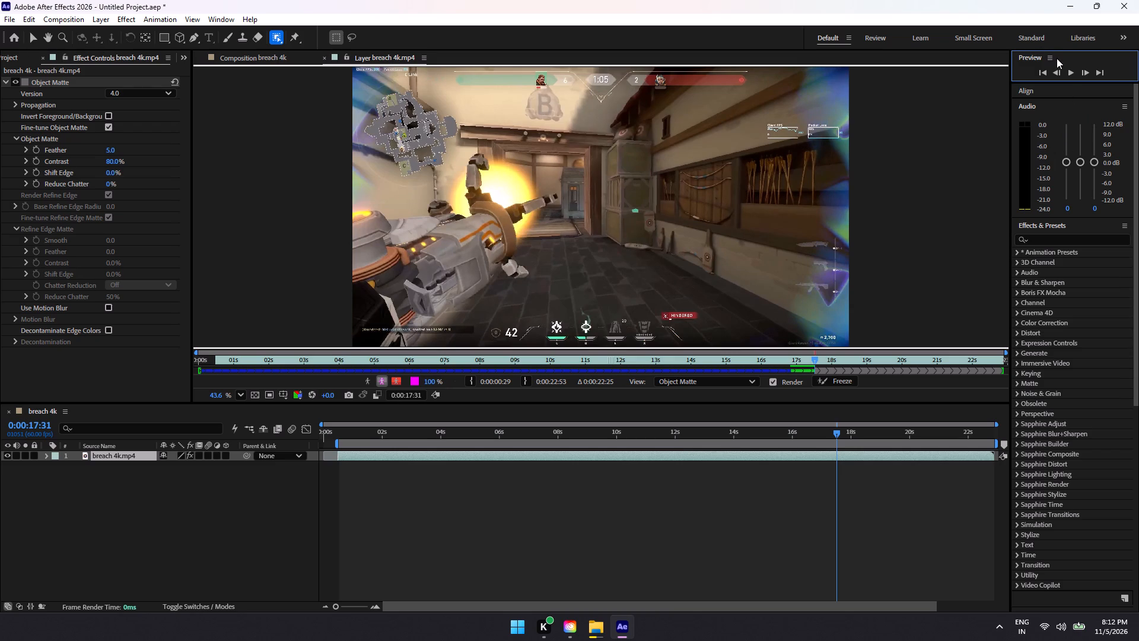
pyautogui.tripleClick(1061, 71)
pyautogui.click(1061, 71)
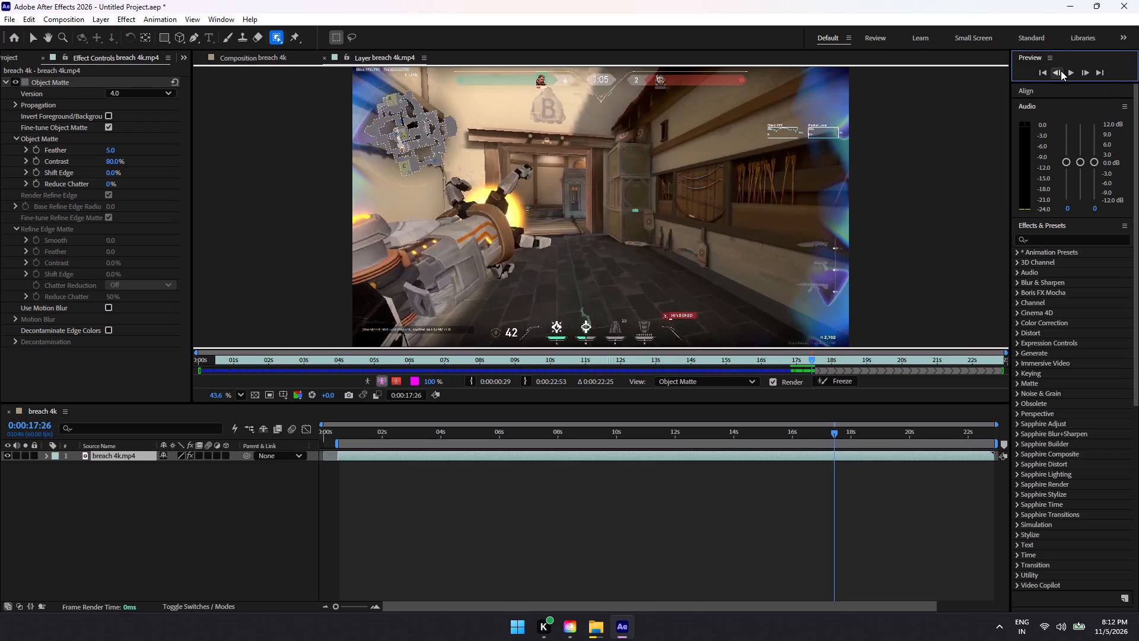
pyautogui.click(1061, 71)
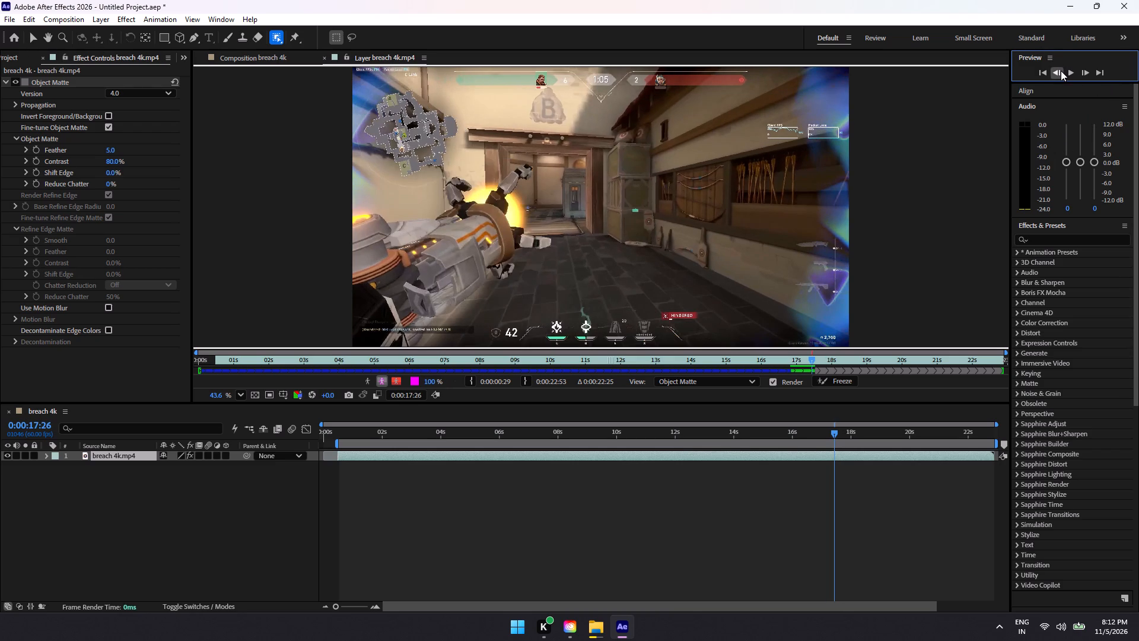
pyautogui.tripleClick(1061, 71)
pyautogui.tripleClick(1061, 71)
pyautogui.tripleClick(1061, 71)
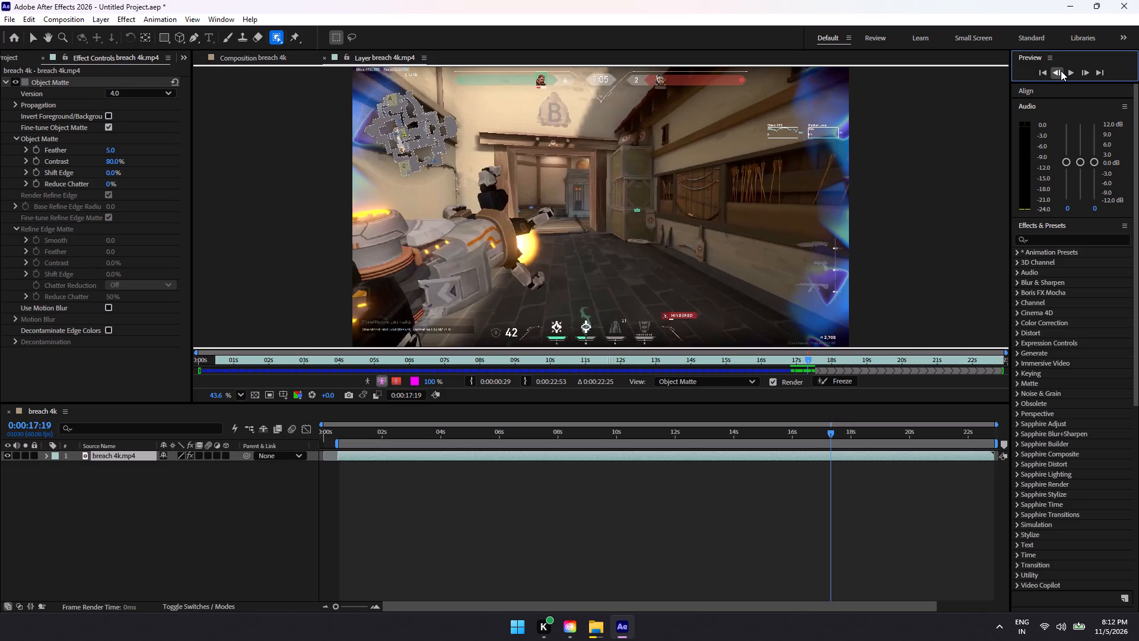
pyautogui.tripleClick(1061, 71)
pyautogui.tripleClick(1061, 71)
pyautogui.tripleClick(1061, 71)
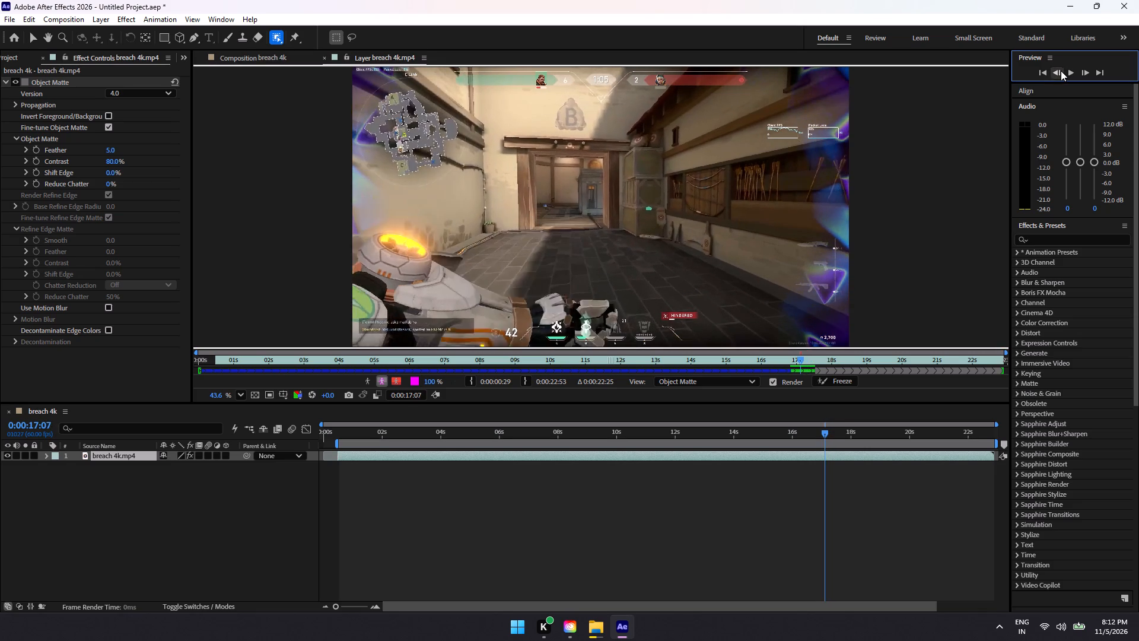
pyautogui.tripleClick(1061, 71)
pyautogui.tripleClick(1061, 71)
pyautogui.doubleClick(1061, 71)
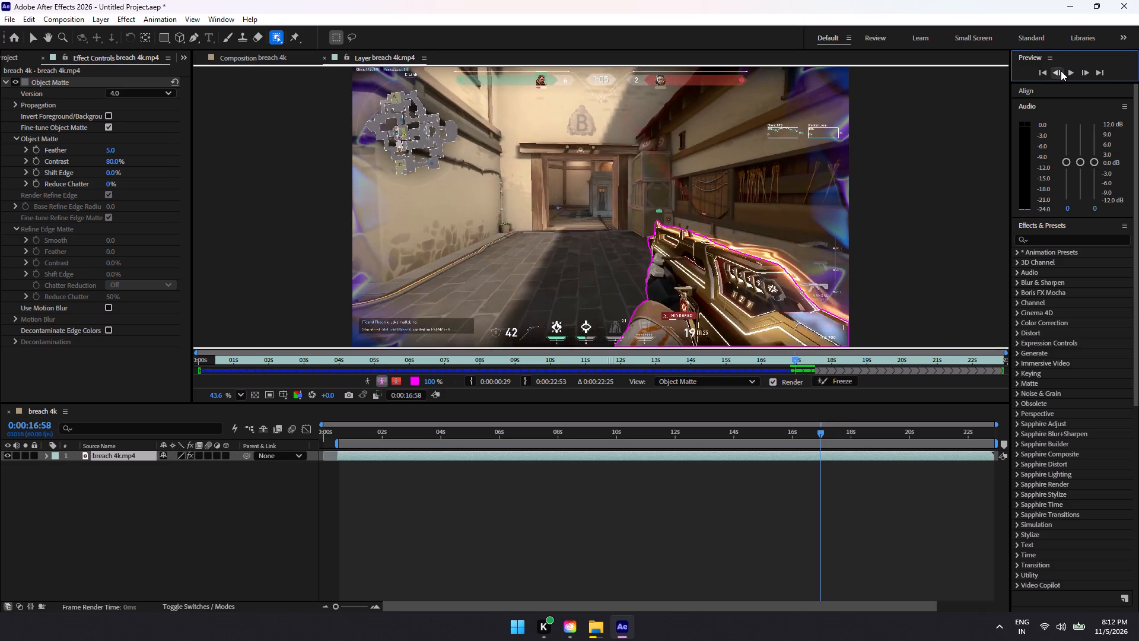
# Advance to 0:00:17:04 and add the mechanical arm in the lower corner of the footage to the object matte.
pyautogui.click(1087, 74)
pyautogui.tripleClick(1087, 74)
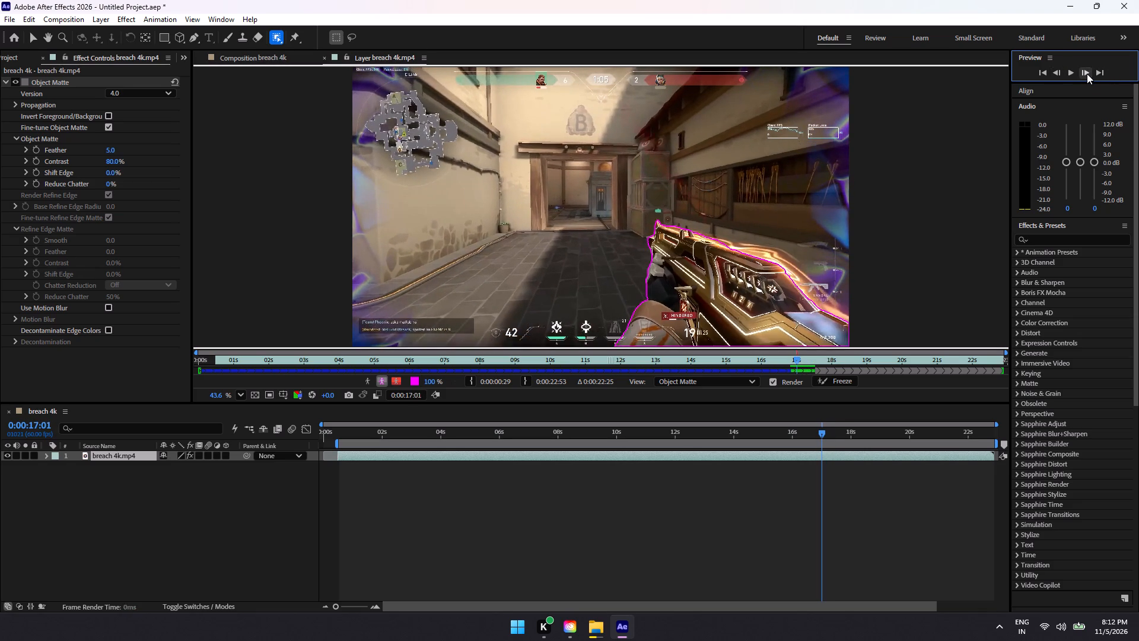
pyautogui.click(1087, 74)
pyautogui.click(1087, 74)
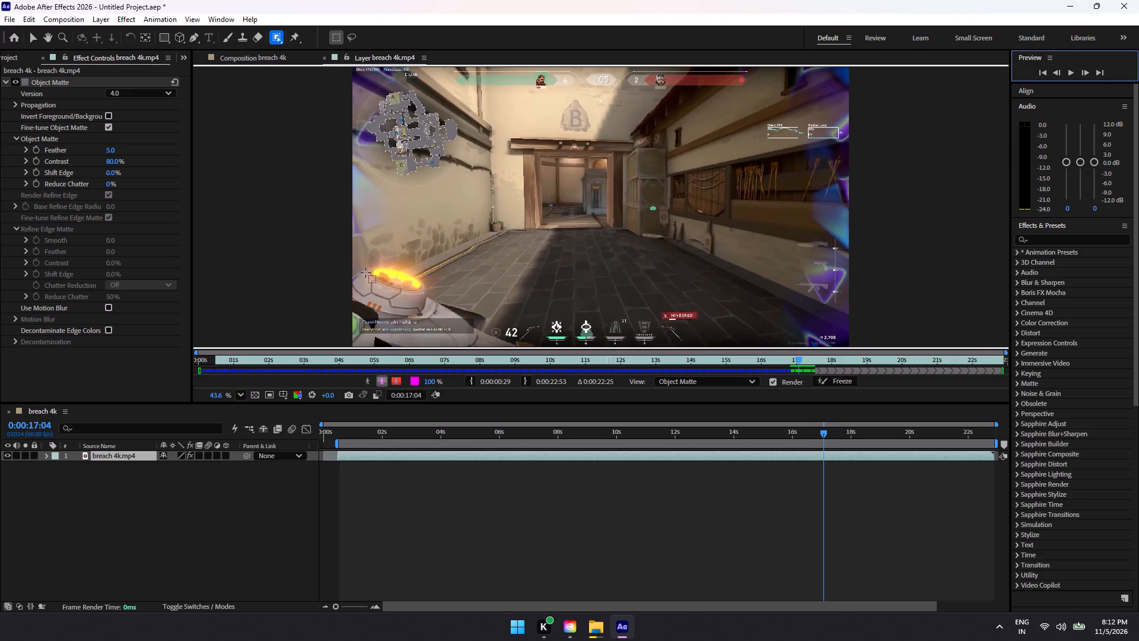
pyautogui.moveTo(362, 271); pyautogui.dragTo(493, 348)
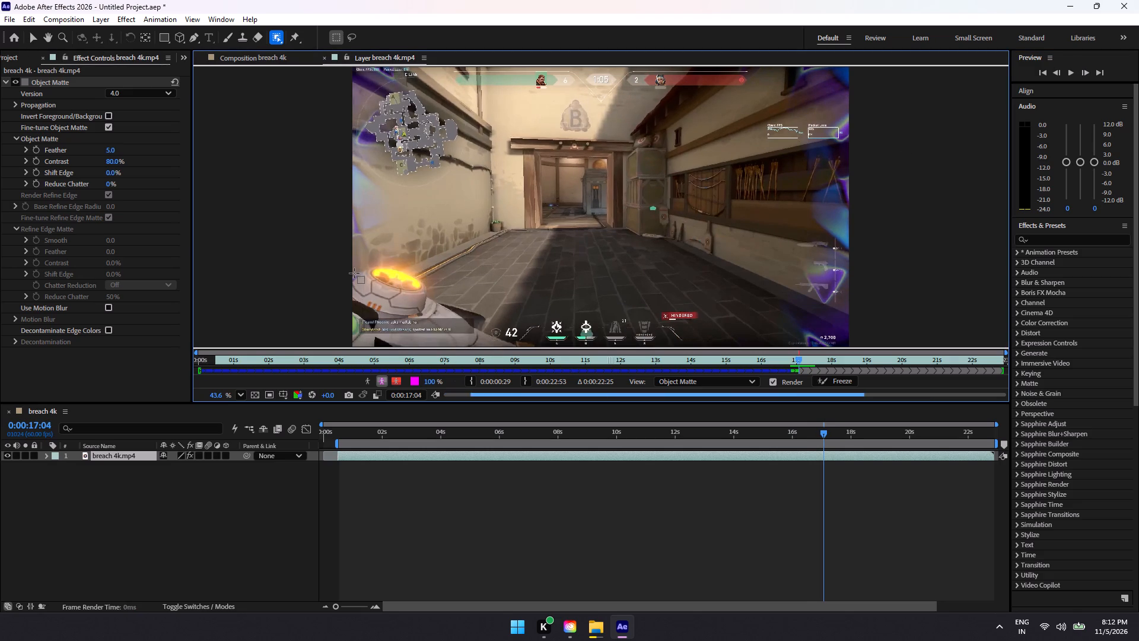
pyautogui.moveTo(396, 304); pyautogui.dragTo(349, 346)
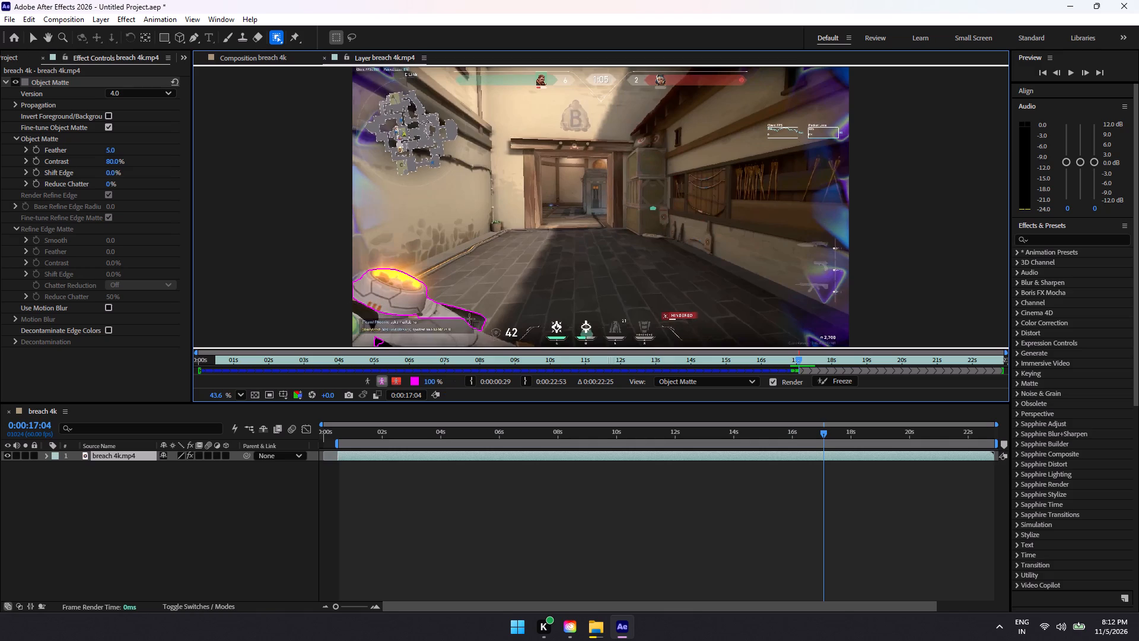
# Try to extend the matte over the lower forearm area covered by the chat text.
pyautogui.moveTo(469, 319); pyautogui.dragTo(387, 345)
pyautogui.moveTo(441, 316); pyautogui.dragTo(415, 344)
pyautogui.moveTo(419, 310); pyautogui.dragTo(369, 335)
pyautogui.moveTo(369, 335); pyautogui.dragTo(364, 337)
pyautogui.moveTo(372, 302); pyautogui.dragTo(361, 313)
pyautogui.moveTo(361, 313); pyautogui.dragTo(355, 327)
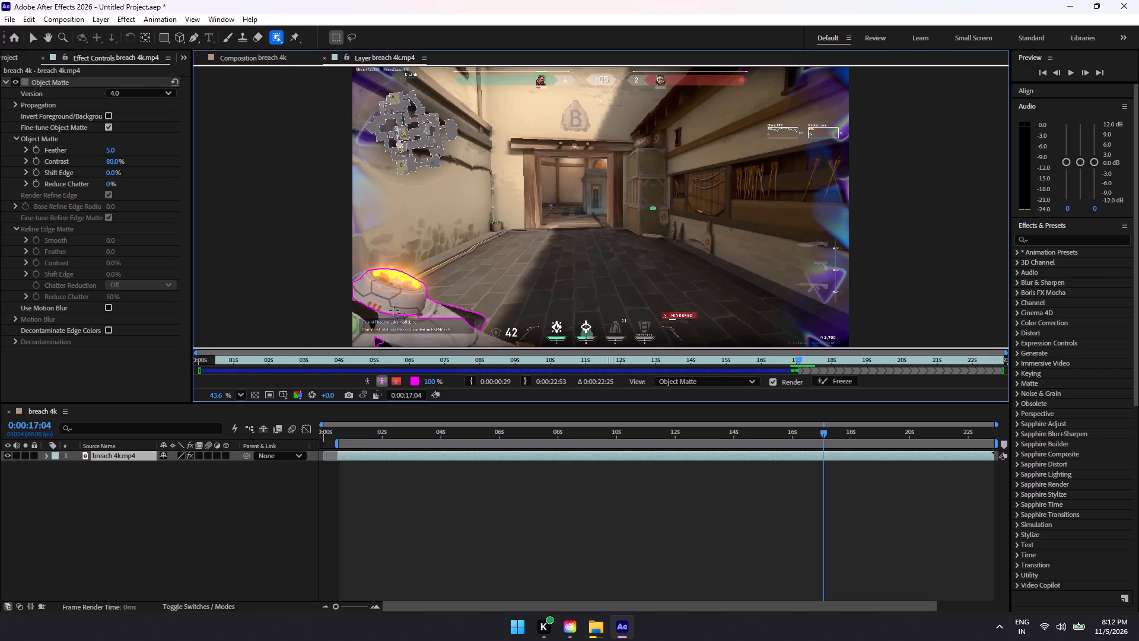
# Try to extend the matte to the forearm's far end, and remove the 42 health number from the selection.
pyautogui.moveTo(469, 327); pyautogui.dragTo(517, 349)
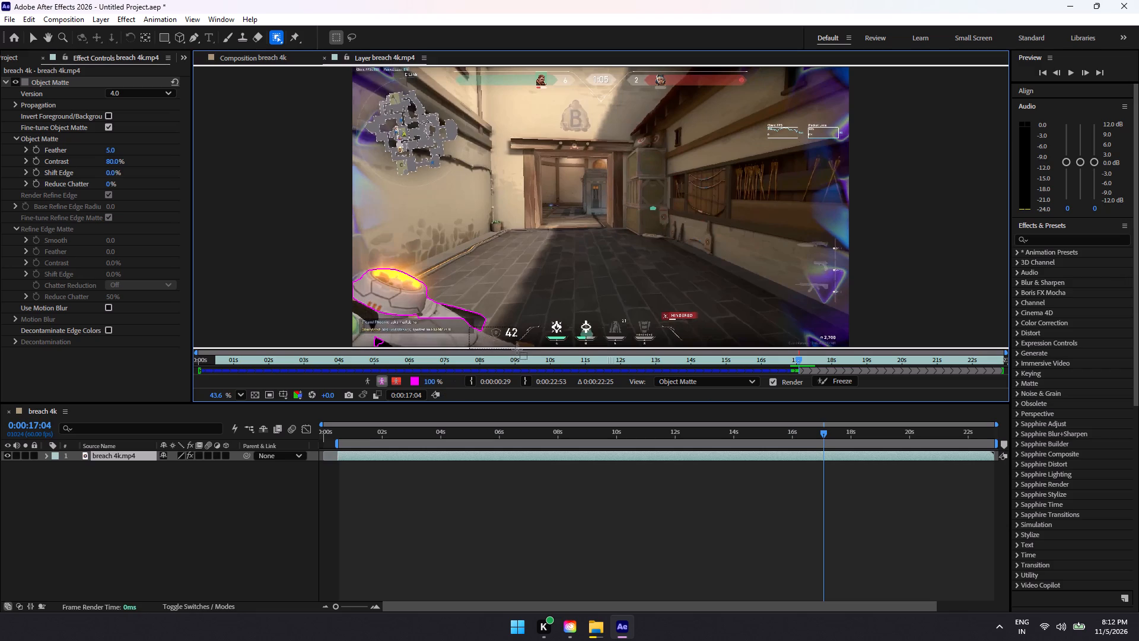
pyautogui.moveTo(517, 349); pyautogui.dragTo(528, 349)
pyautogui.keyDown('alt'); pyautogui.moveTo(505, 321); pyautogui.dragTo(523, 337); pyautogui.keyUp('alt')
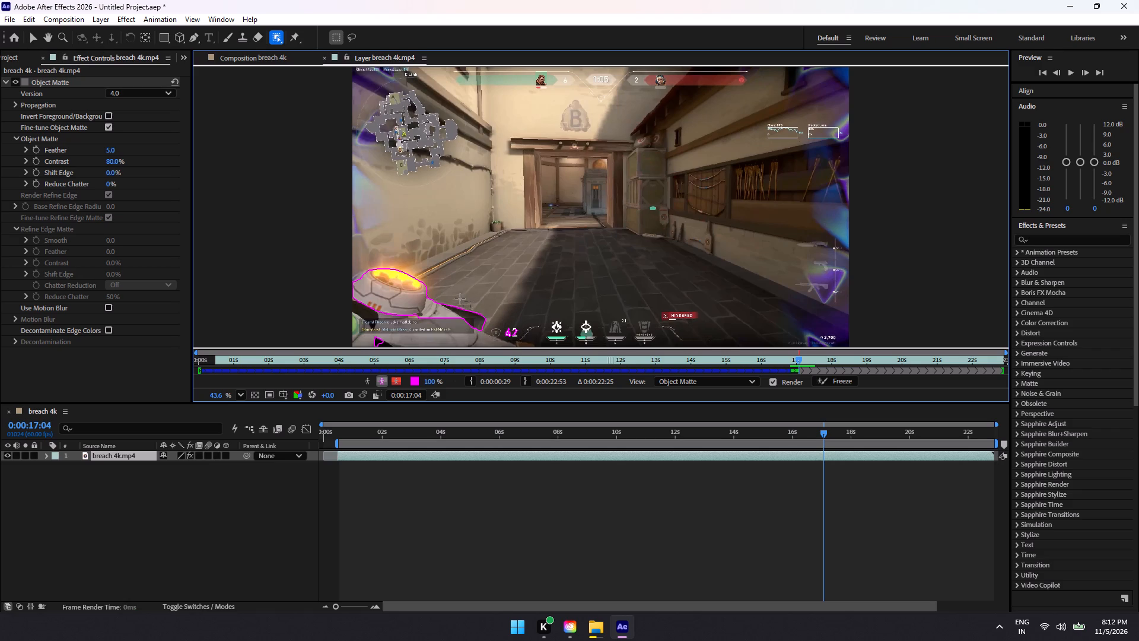
# Refine the matte's upper edge near the far end of the mechanical arm with small selections.
pyautogui.keyDown('alt'); pyautogui.moveTo(456, 303); pyautogui.dragTo(466, 300); pyautogui.keyUp('alt')
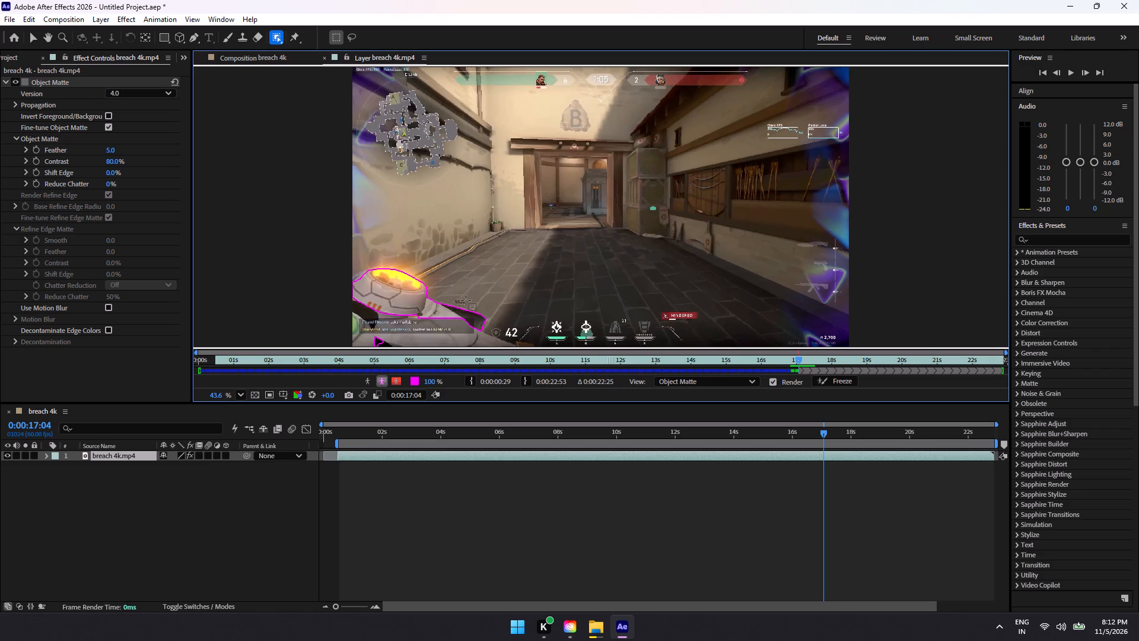
pyautogui.keyDown('alt'); pyautogui.moveTo(466, 300); pyautogui.dragTo(482, 311); pyautogui.keyUp('alt')
pyautogui.keyDown('alt'); pyautogui.moveTo(465, 303); pyautogui.dragTo(498, 318); pyautogui.keyUp('alt')
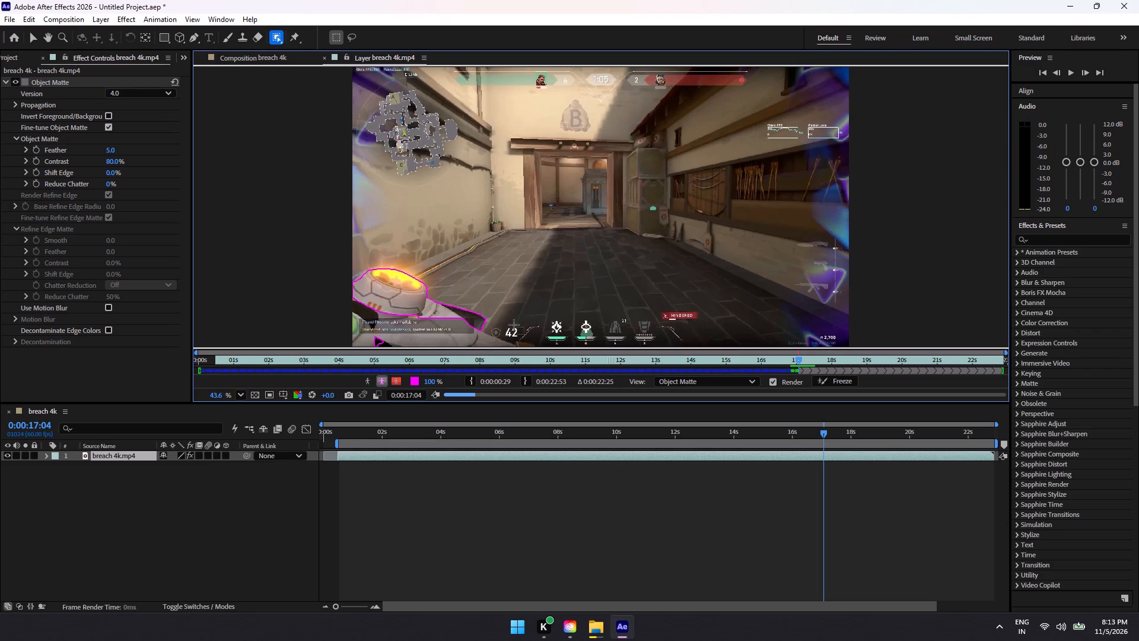
pyautogui.keyDown('alt'); pyautogui.moveTo(488, 329); pyautogui.dragTo(476, 307); pyautogui.keyUp('alt')
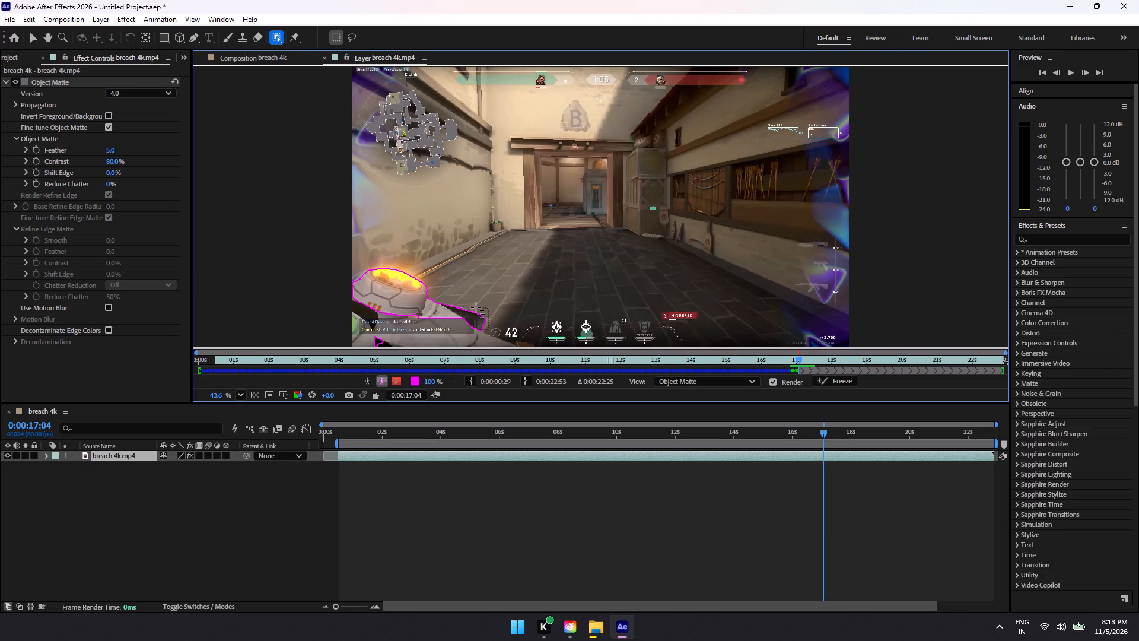
pyautogui.keyDown('alt'); pyautogui.moveTo(476, 307); pyautogui.dragTo(476, 307); pyautogui.keyUp('alt')
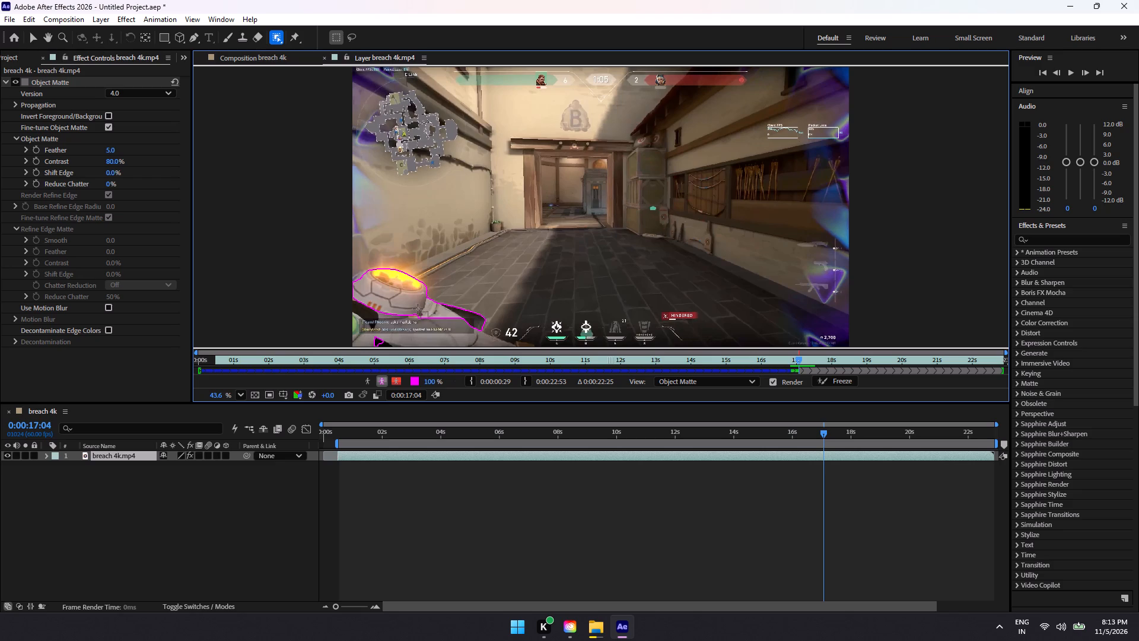
# Add the lower part of the forearm beneath the chat text to the object matte.
pyautogui.moveTo(374, 307); pyautogui.dragTo(453, 343)
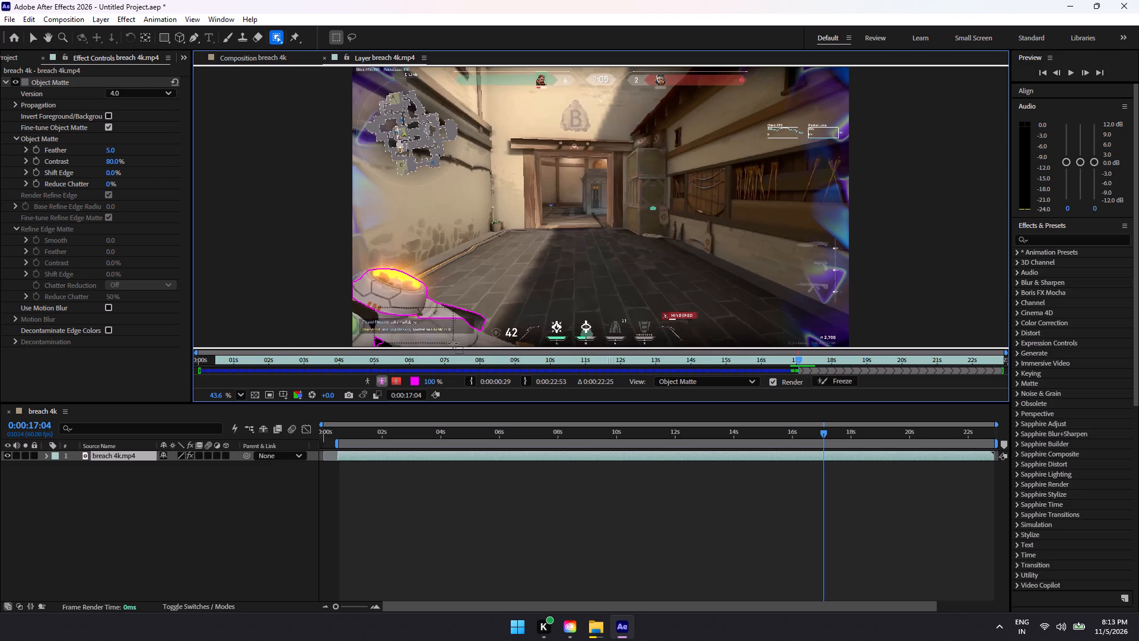
pyautogui.moveTo(453, 343); pyautogui.dragTo(451, 343)
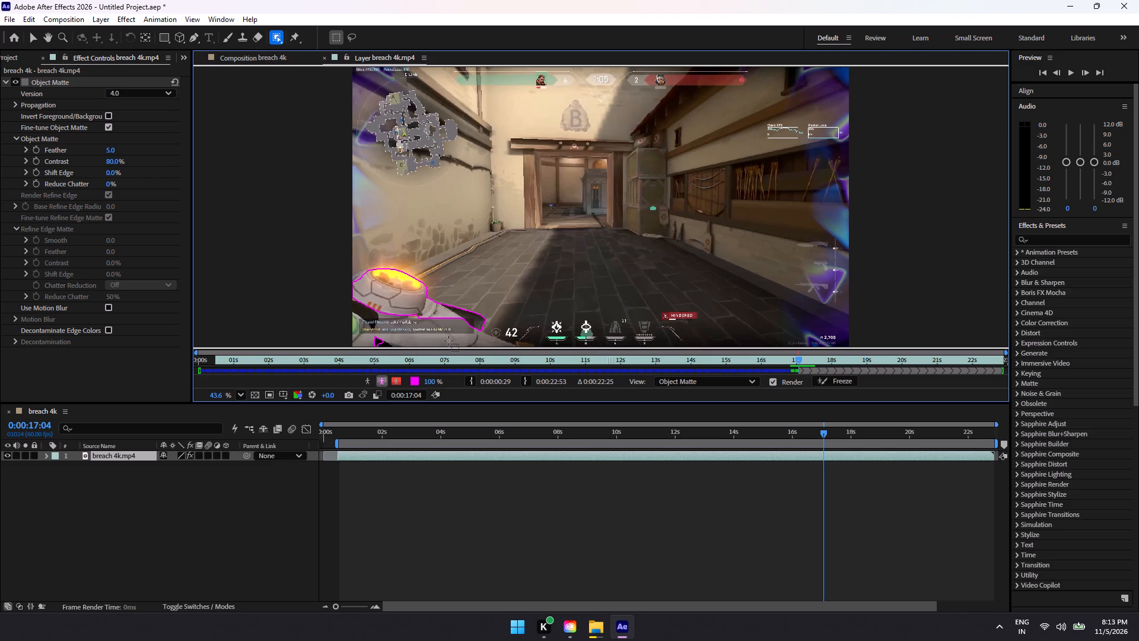
pyautogui.moveTo(501, 342); pyautogui.dragTo(399, 336)
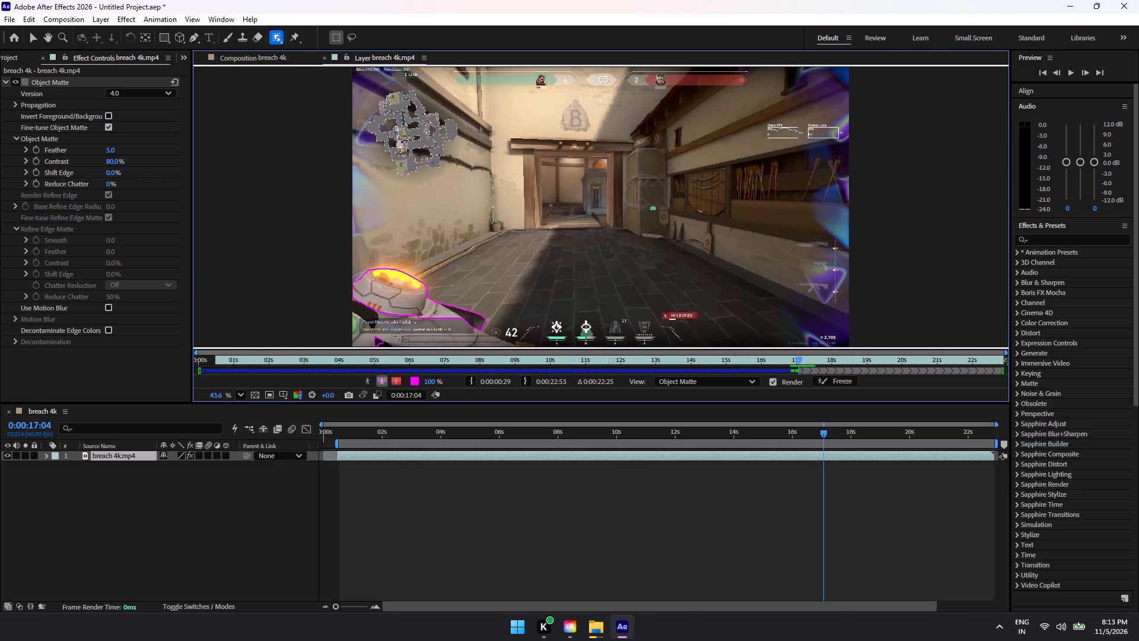
pyautogui.moveTo(399, 336); pyautogui.dragTo(365, 332)
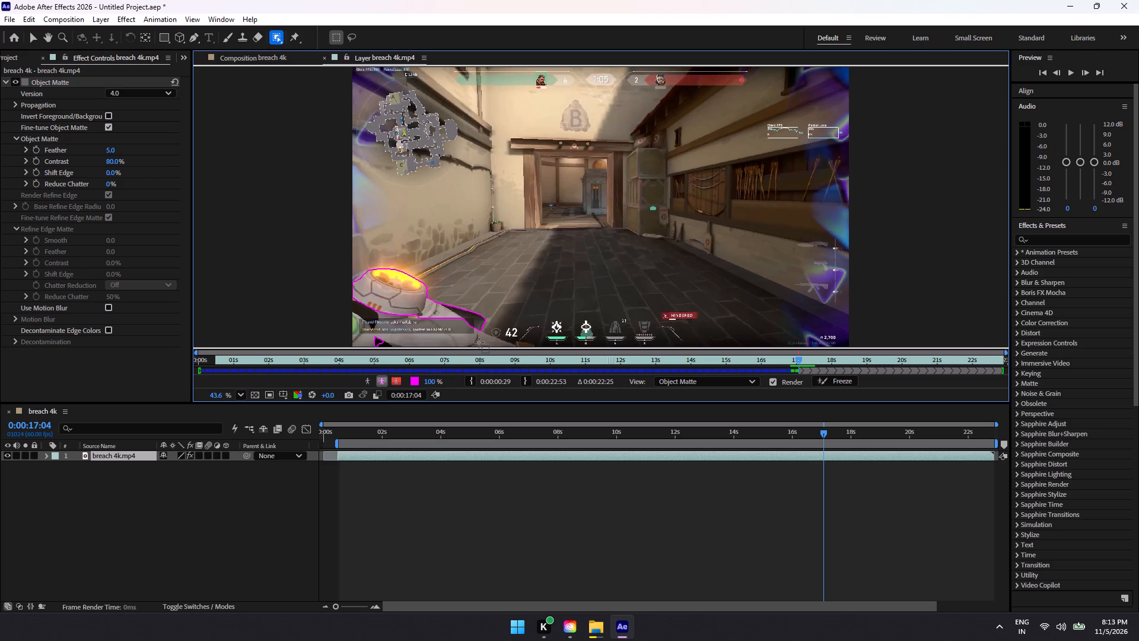
pyautogui.moveTo(479, 342); pyautogui.dragTo(420, 318)
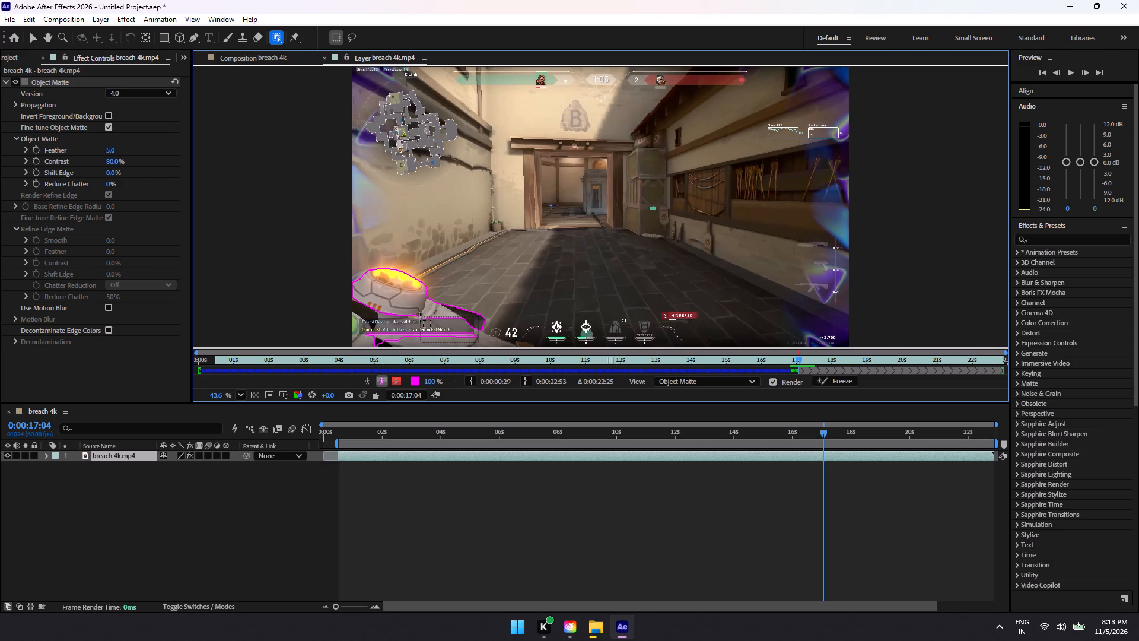
pyautogui.moveTo(420, 318); pyautogui.dragTo(421, 318)
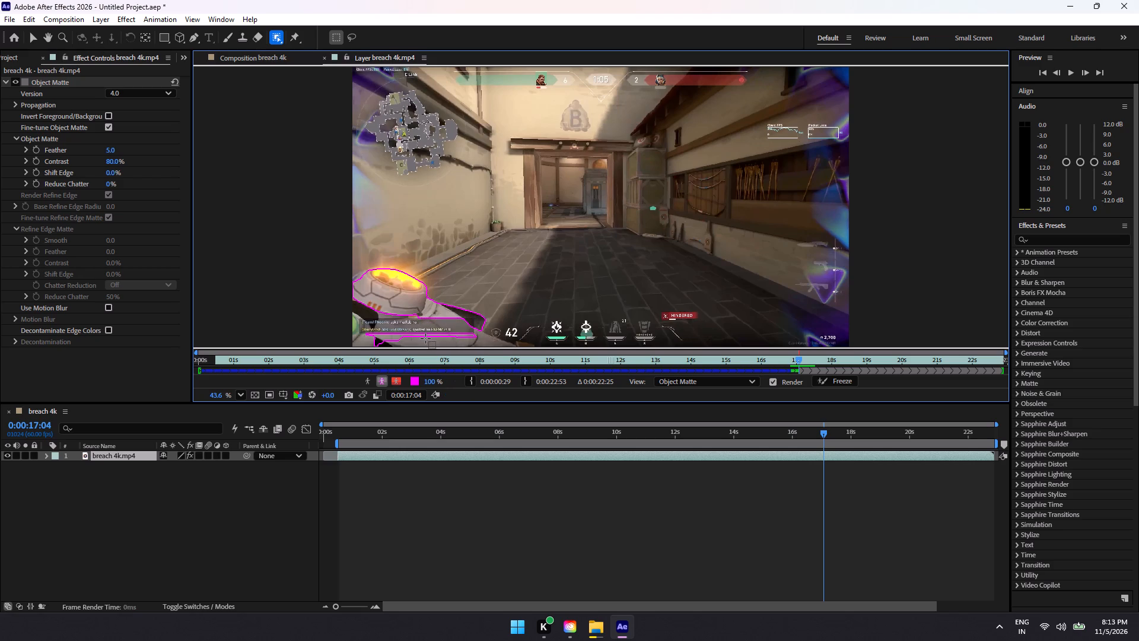
# Try to fill the matte's gap over the chat text with wide selections from the forearm to the frame's left edge.
pyautogui.moveTo(360, 309); pyautogui.dragTo(387, 334)
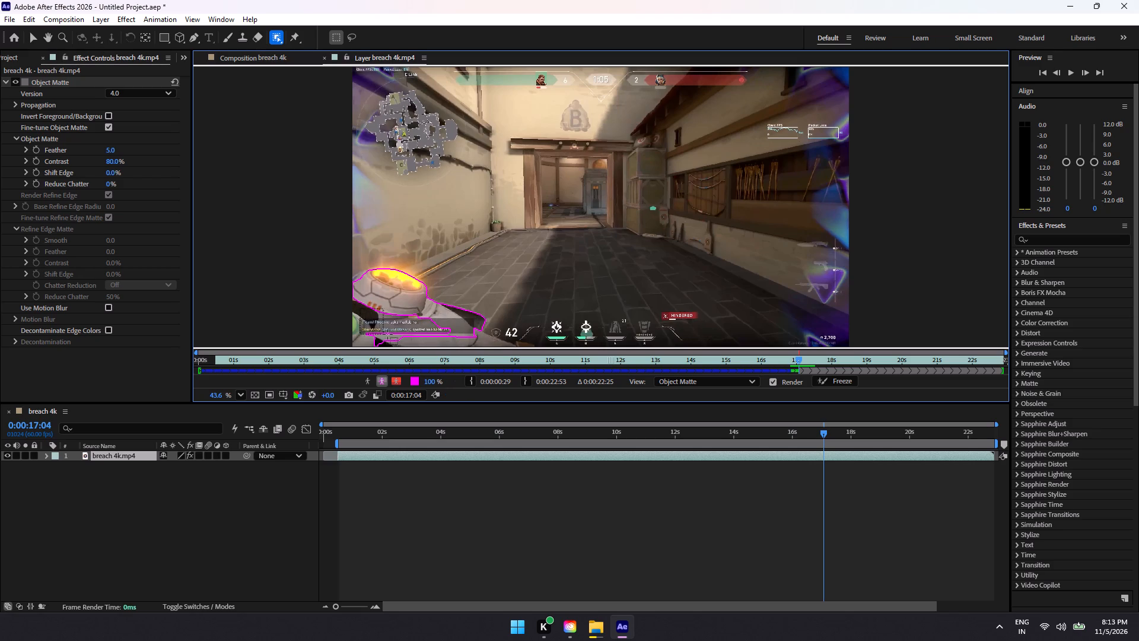
pyautogui.moveTo(387, 334); pyautogui.dragTo(400, 332)
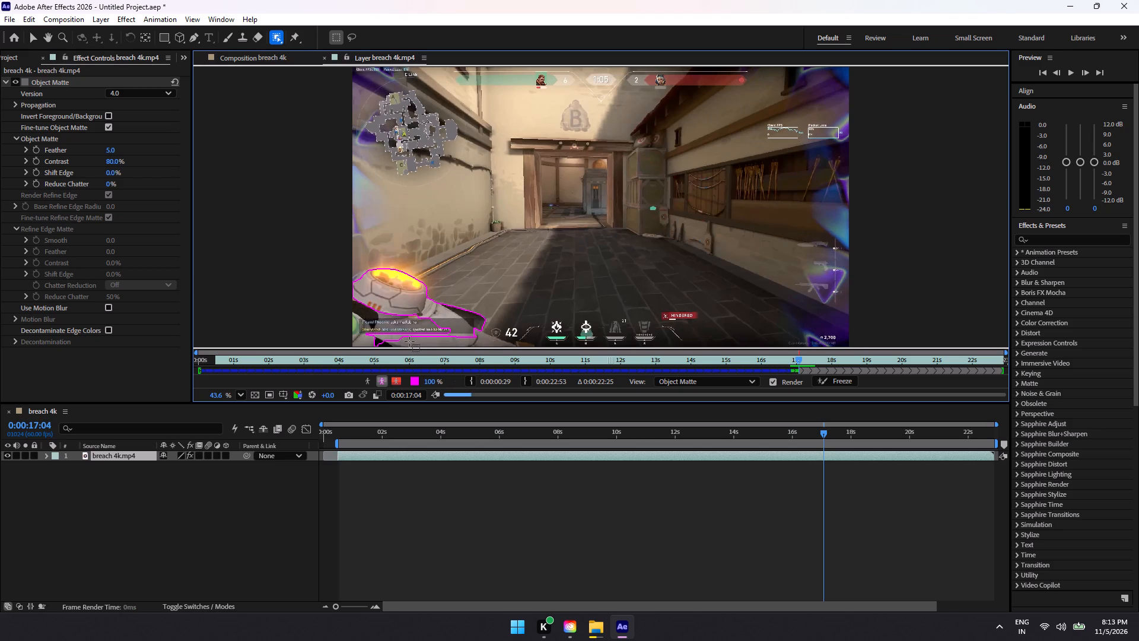
pyautogui.moveTo(387, 339); pyautogui.dragTo(370, 305)
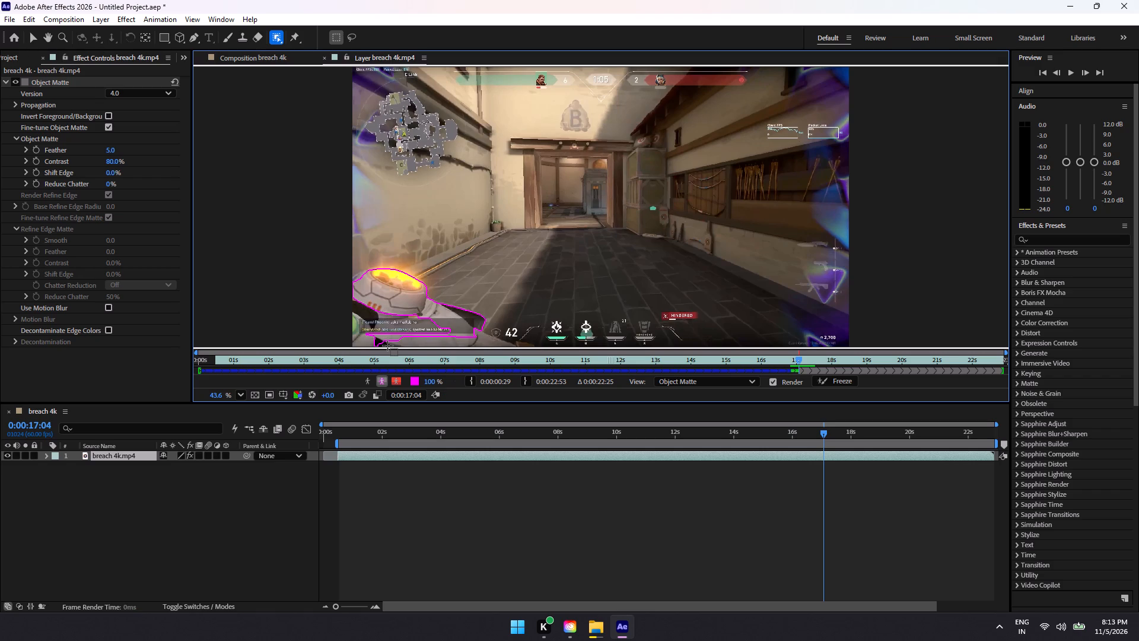
pyautogui.moveTo(462, 328); pyautogui.dragTo(381, 318)
pyautogui.moveTo(381, 318); pyautogui.dragTo(370, 309)
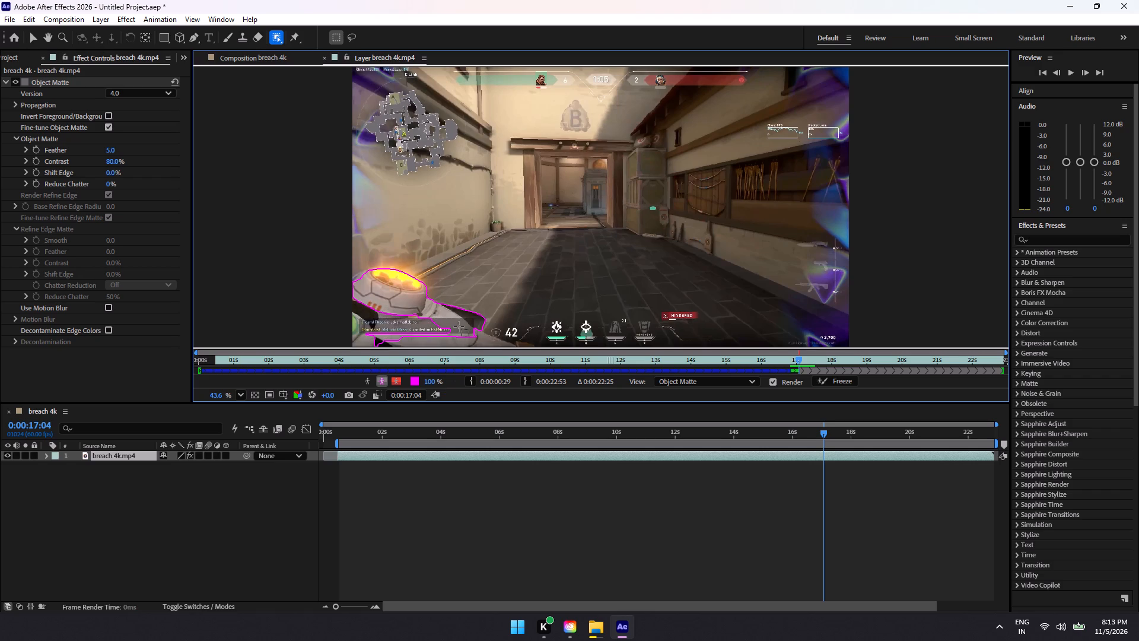
pyautogui.moveTo(456, 329); pyautogui.dragTo(370, 319)
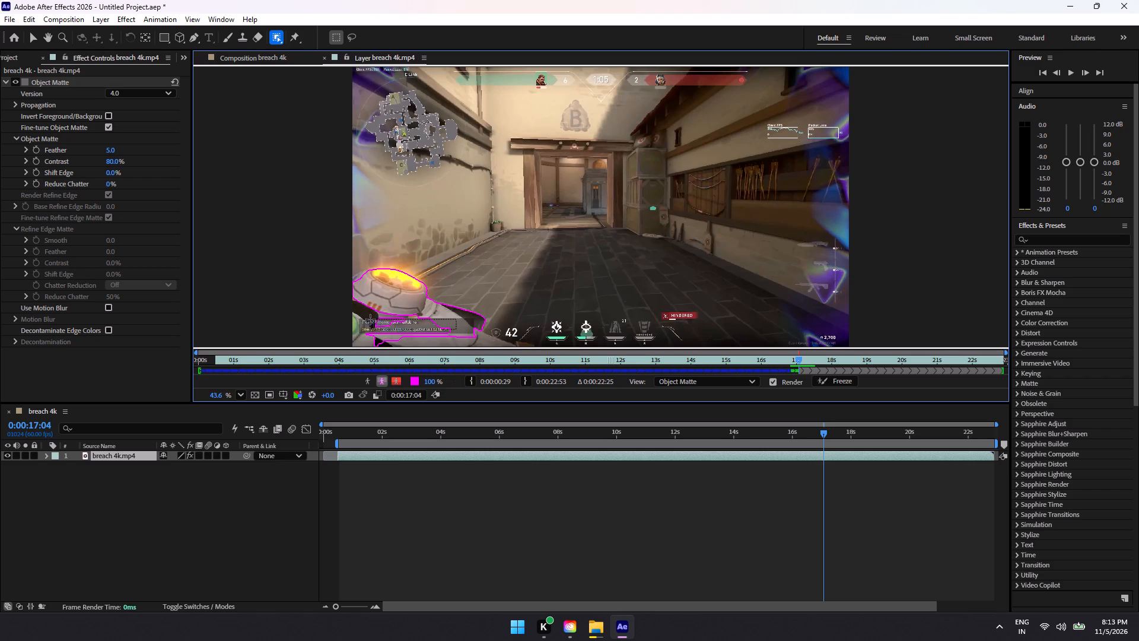
pyautogui.moveTo(457, 332); pyautogui.dragTo(387, 327)
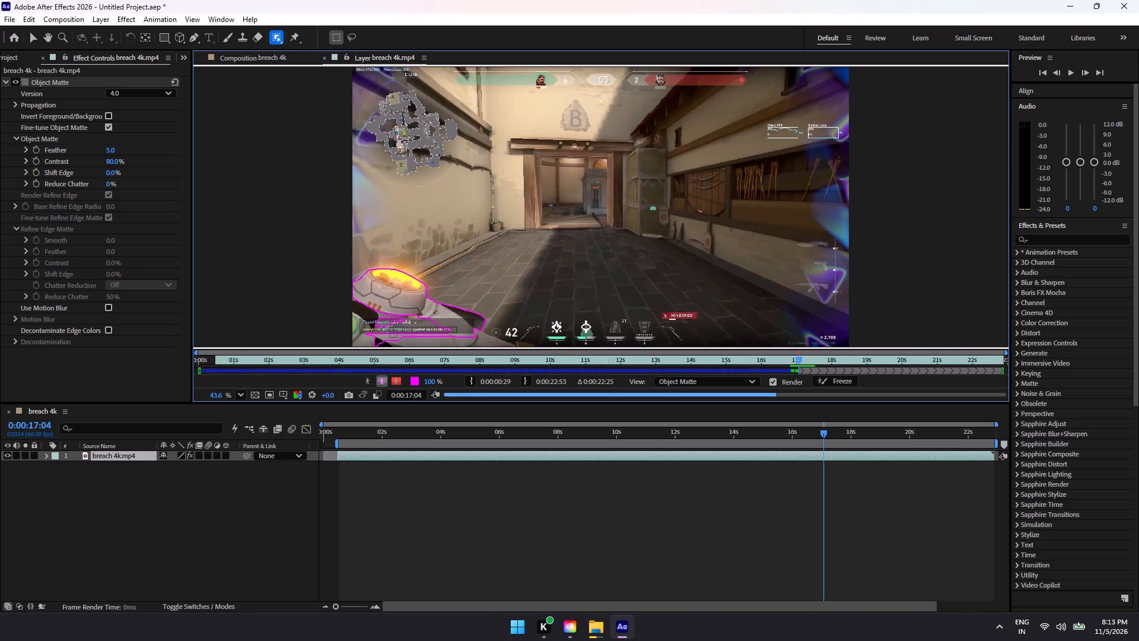
pyautogui.moveTo(387, 327); pyautogui.dragTo(359, 319)
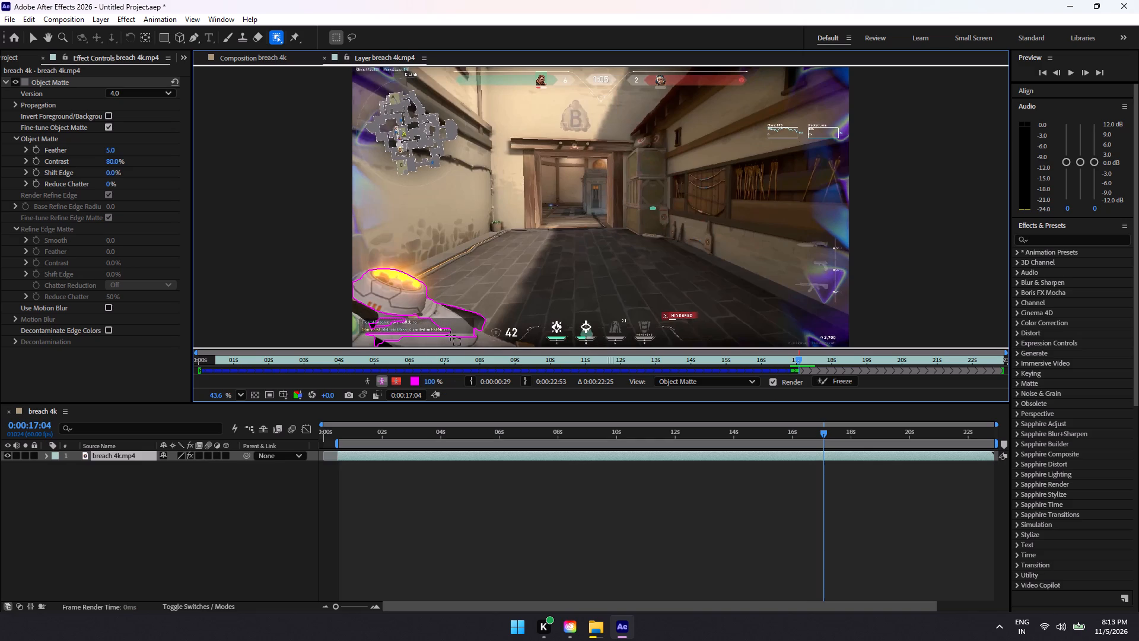
pyautogui.moveTo(450, 335); pyautogui.dragTo(361, 309)
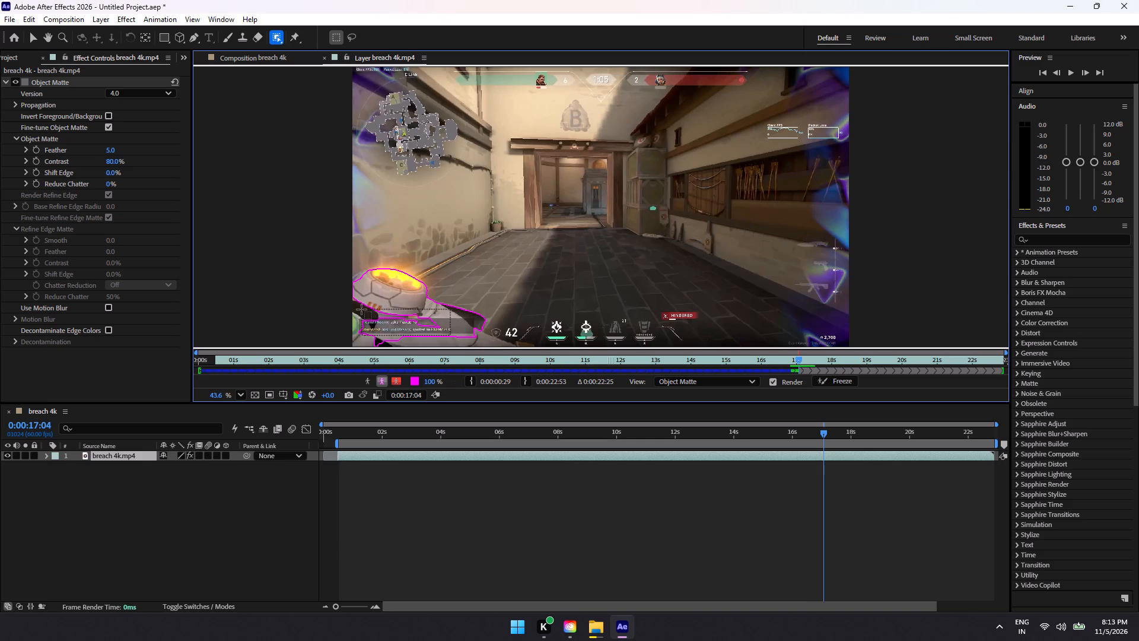
pyautogui.moveTo(361, 309); pyautogui.dragTo(356, 308)
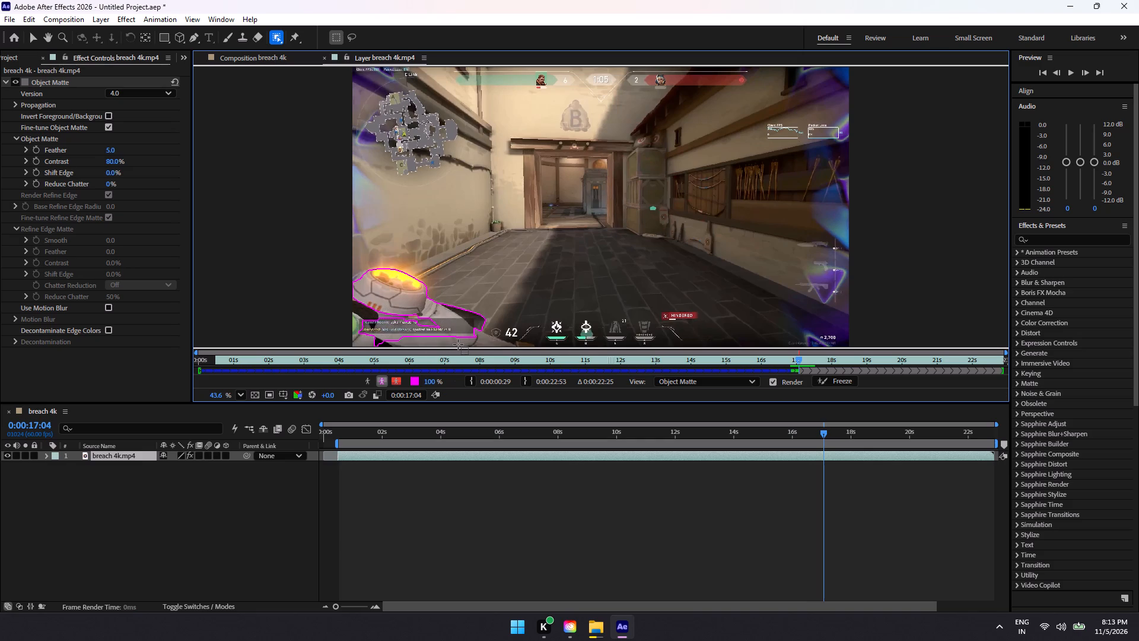
# Try to add the start of the chat text and the arm area just below the glowing gauntlet to the matte.
pyautogui.moveTo(396, 328); pyautogui.dragTo(348, 303)
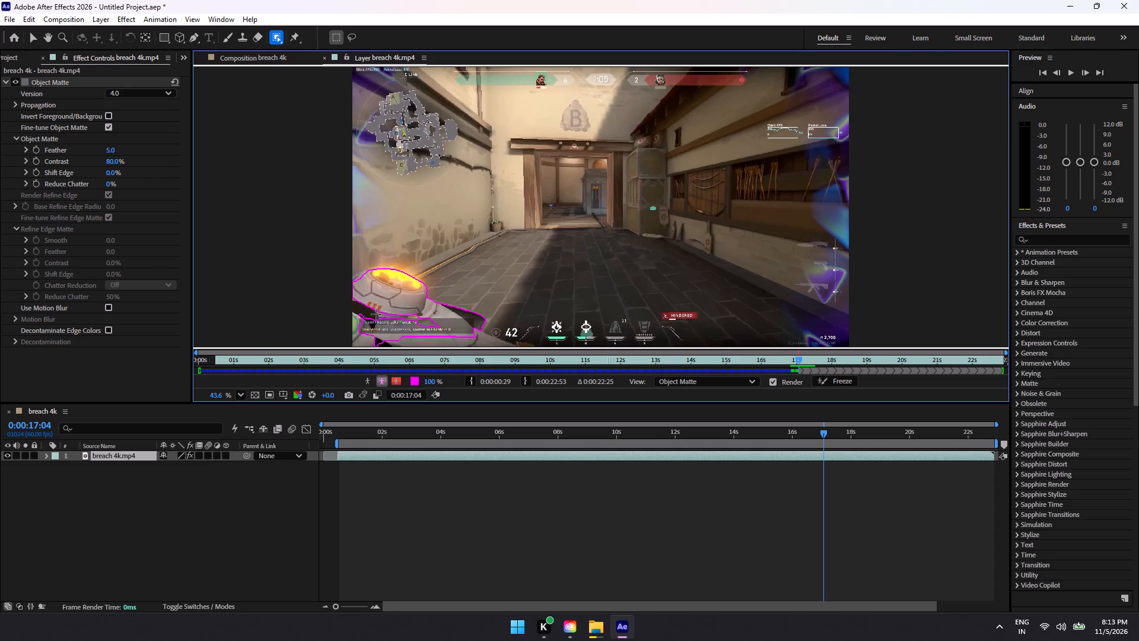
pyautogui.moveTo(368, 298); pyautogui.dragTo(406, 331)
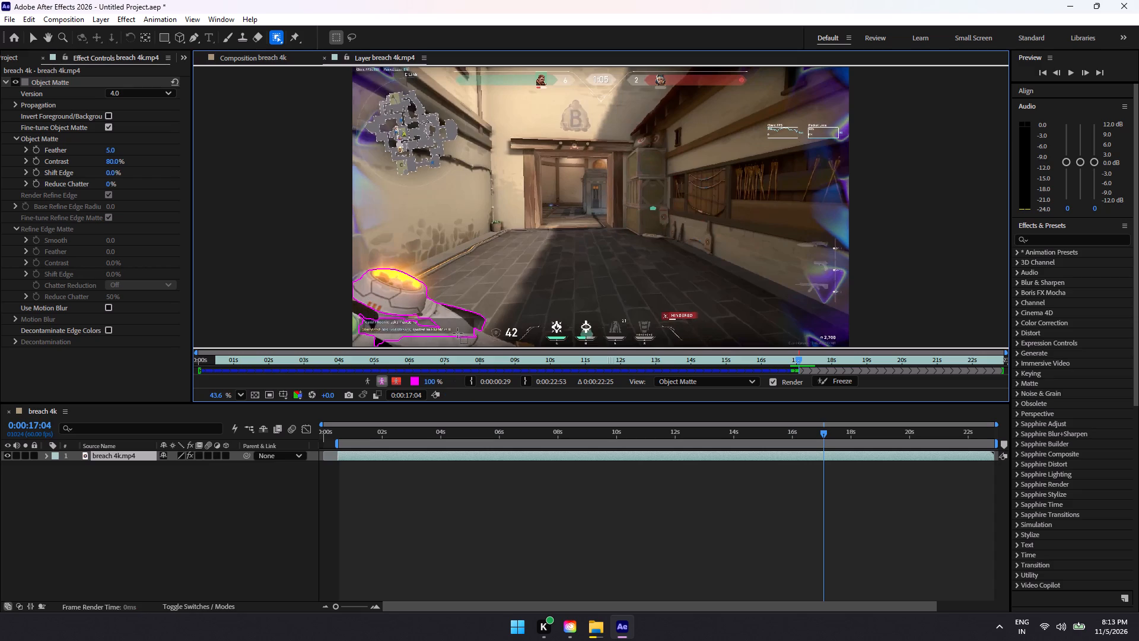
pyautogui.moveTo(455, 332); pyautogui.dragTo(395, 314)
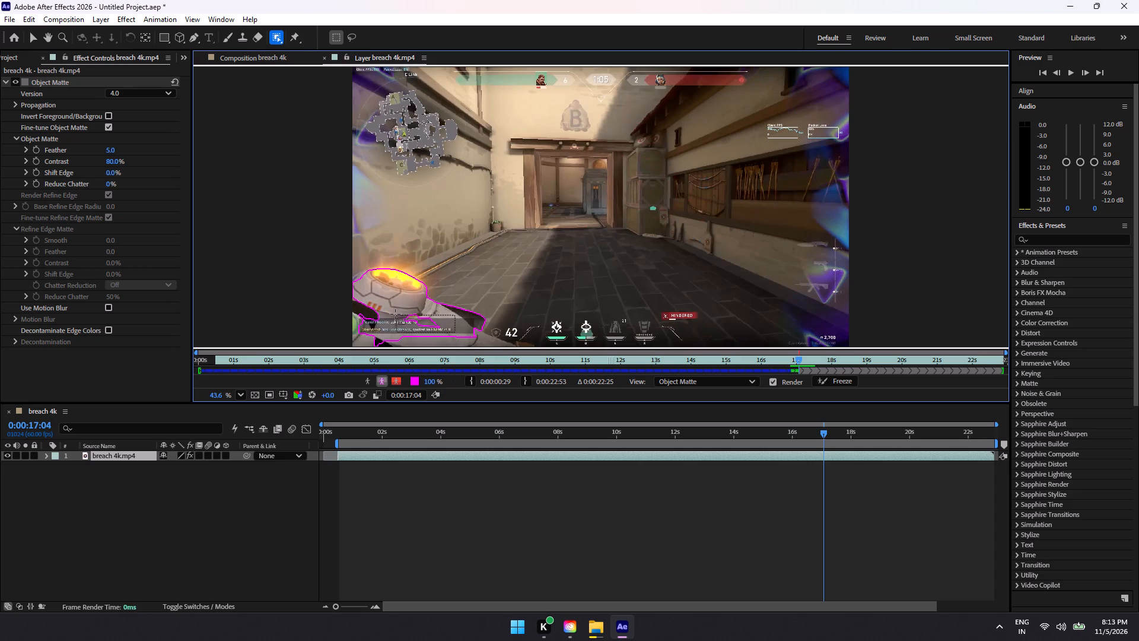
pyautogui.moveTo(395, 314); pyautogui.dragTo(395, 313)
pyautogui.moveTo(377, 304); pyautogui.dragTo(354, 326)
# Try to close the matte's gap in the middle of the chat text with small selections on the forearm.
pyautogui.moveTo(393, 311); pyautogui.dragTo(439, 331)
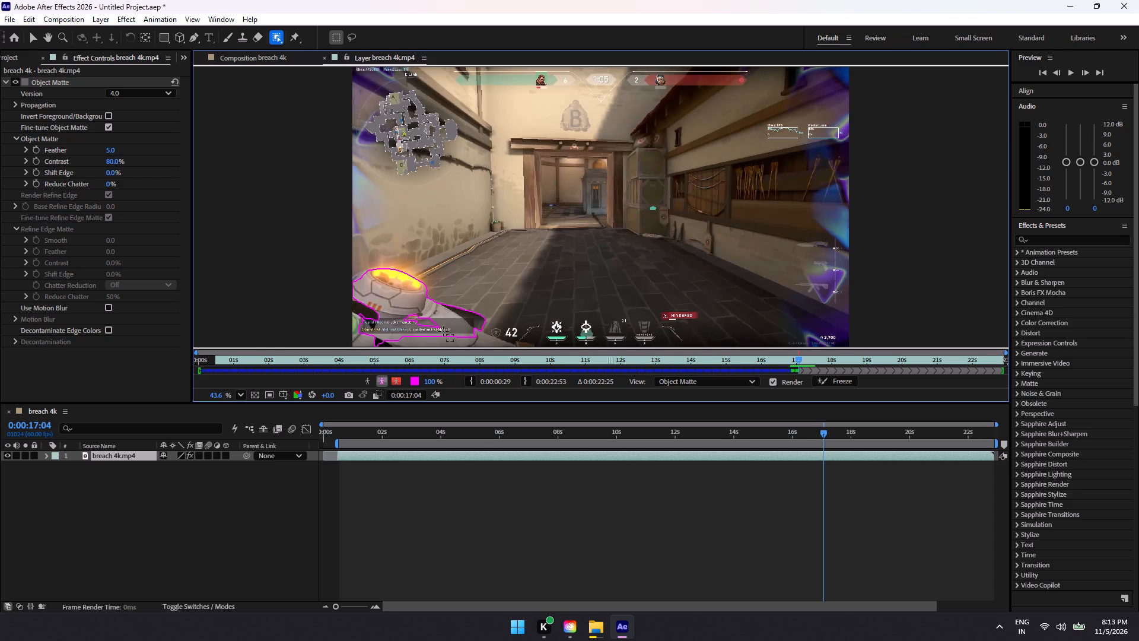
pyautogui.moveTo(441, 331); pyautogui.dragTo(407, 312)
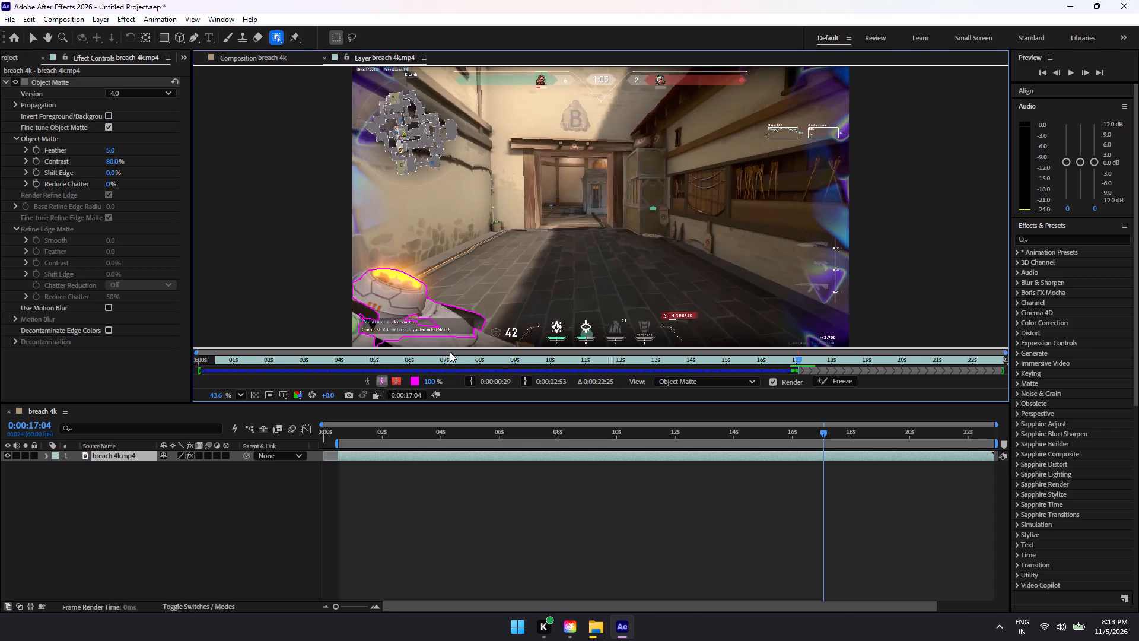
pyautogui.moveTo(440, 325); pyautogui.dragTo(411, 318)
pyautogui.moveTo(440, 329); pyautogui.dragTo(422, 320)
pyautogui.moveTo(406, 313); pyautogui.dragTo(421, 323)
pyautogui.moveTo(406, 317); pyautogui.dragTo(417, 323)
pyautogui.moveTo(417, 323); pyautogui.dragTo(421, 325)
pyautogui.click(684, 359)
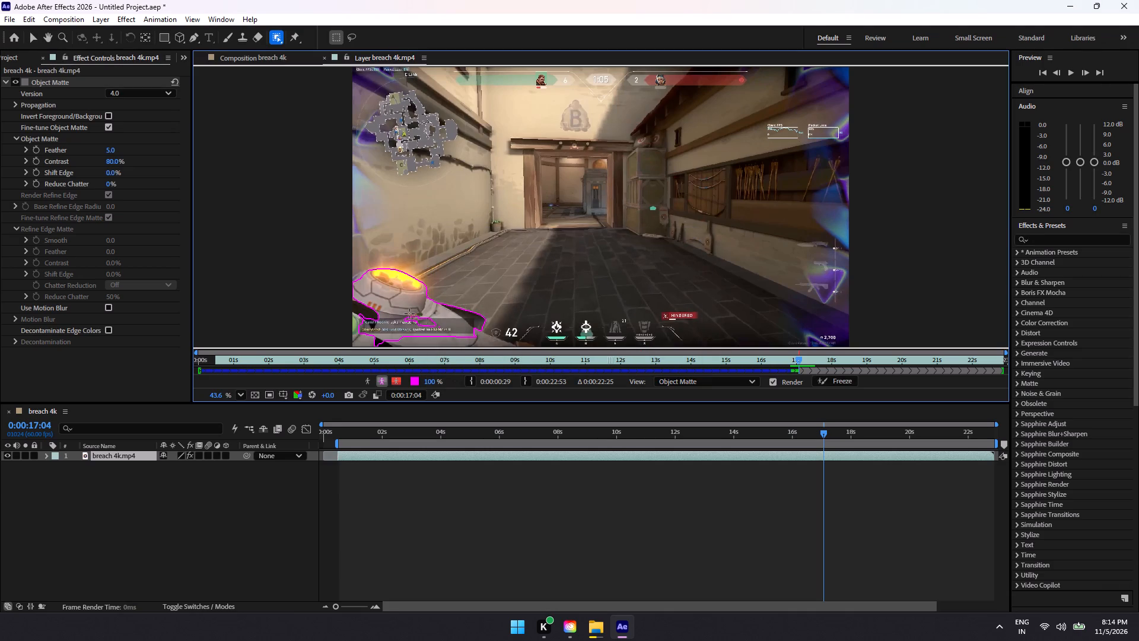
pyautogui.moveTo(405, 315); pyautogui.dragTo(430, 321)
pyautogui.moveTo(403, 317); pyautogui.dragTo(418, 326)
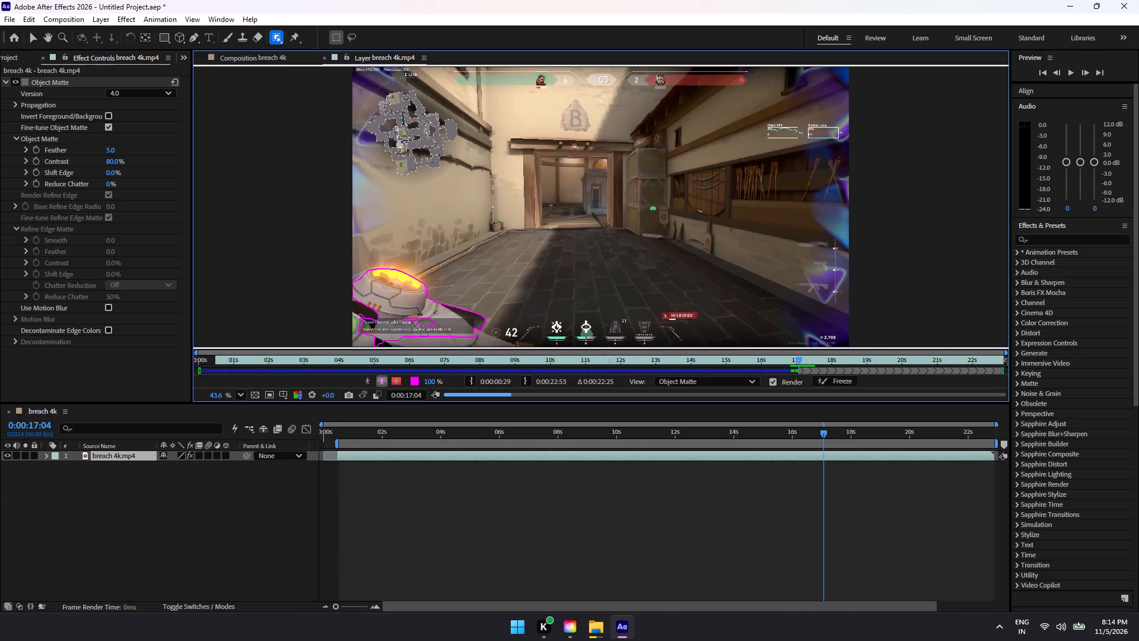
pyautogui.moveTo(418, 326); pyautogui.dragTo(430, 323)
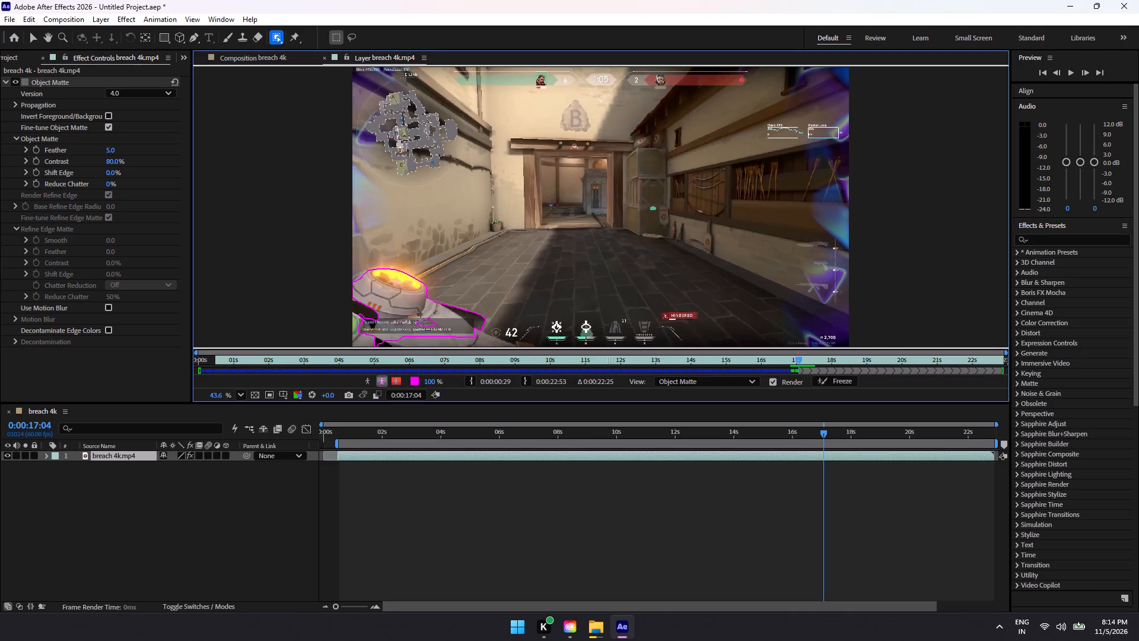
pyautogui.moveTo(418, 319); pyautogui.dragTo(433, 328)
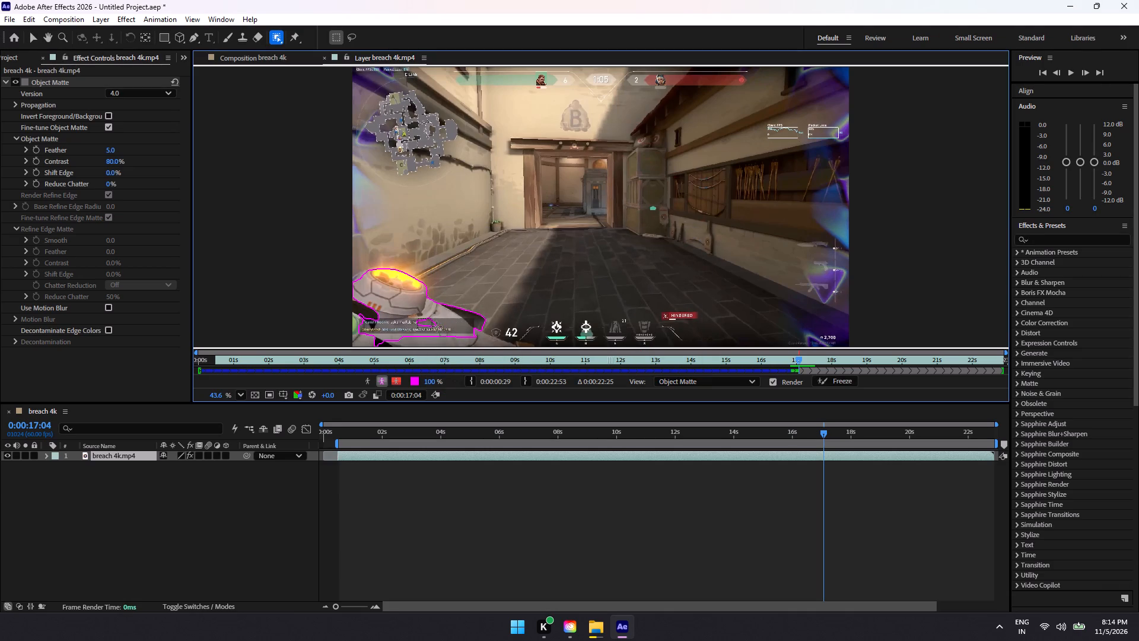
pyautogui.moveTo(443, 325); pyautogui.dragTo(440, 325)
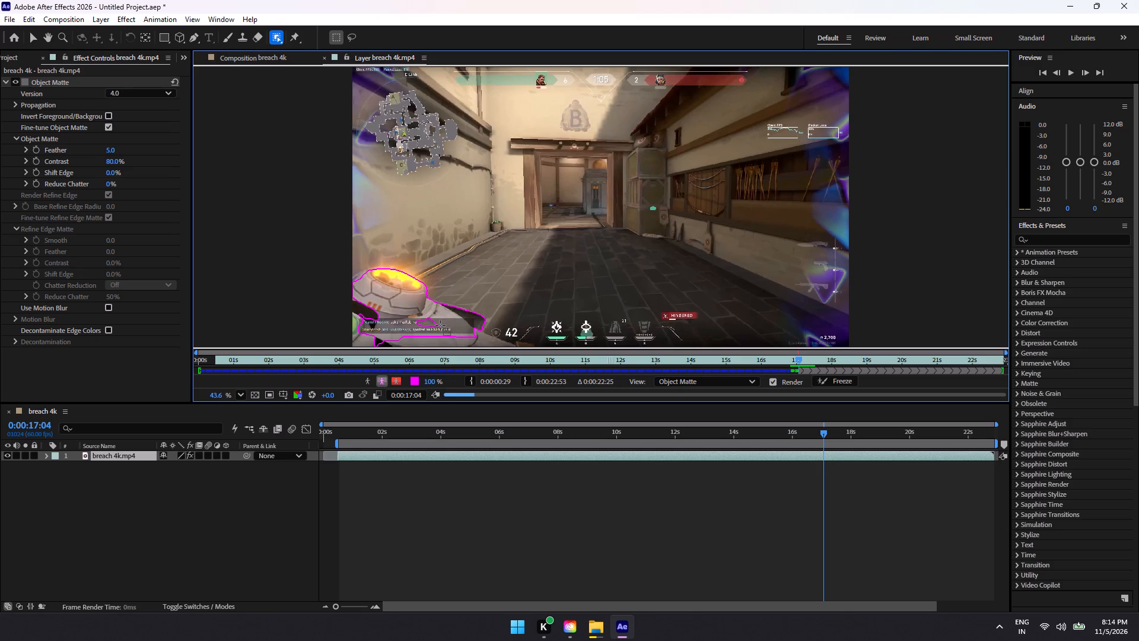
pyautogui.moveTo(440, 325); pyautogui.dragTo(422, 321)
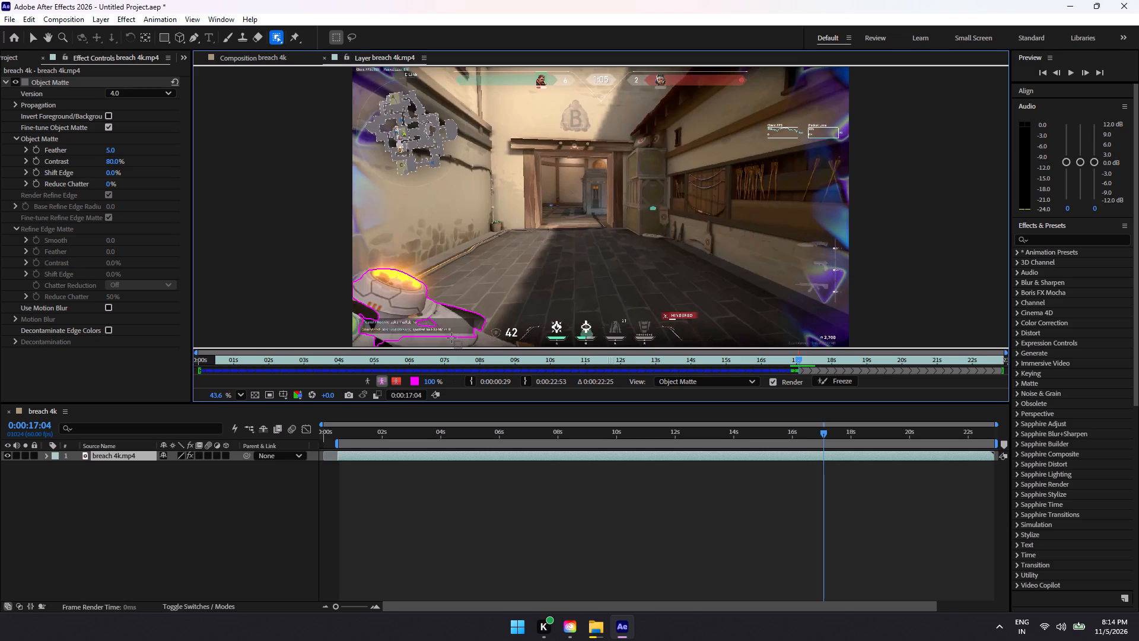
pyautogui.moveTo(445, 324); pyautogui.dragTo(418, 320)
# Try to extend the object matte along the forearm's lower strip beneath the chat text.
pyautogui.moveTo(399, 334); pyautogui.dragTo(418, 344)
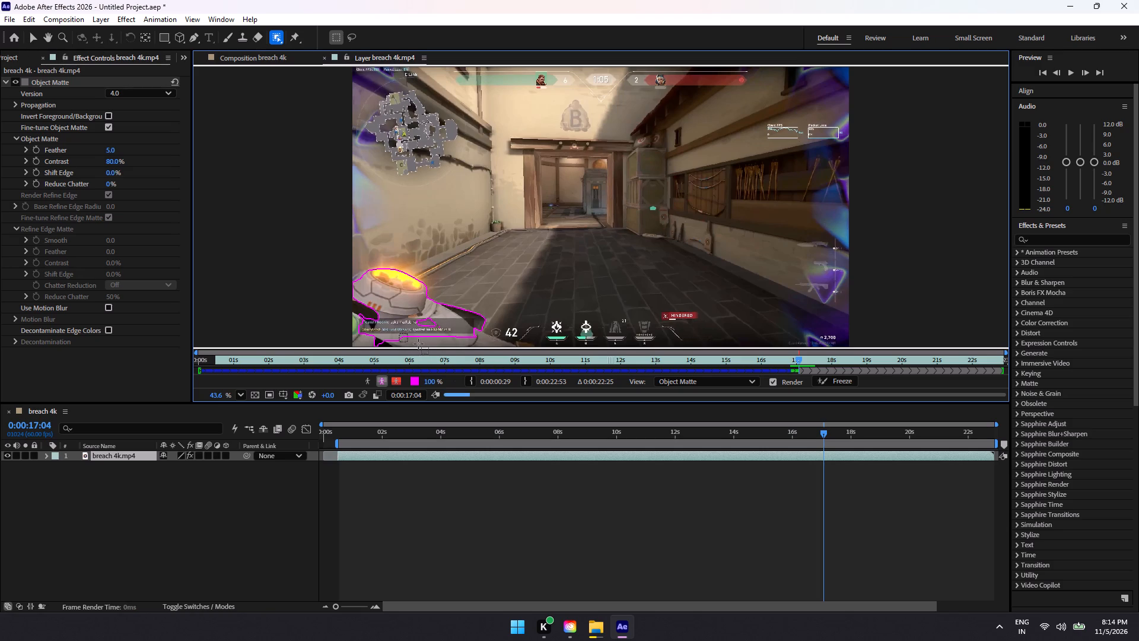
pyautogui.moveTo(418, 344); pyautogui.dragTo(465, 344)
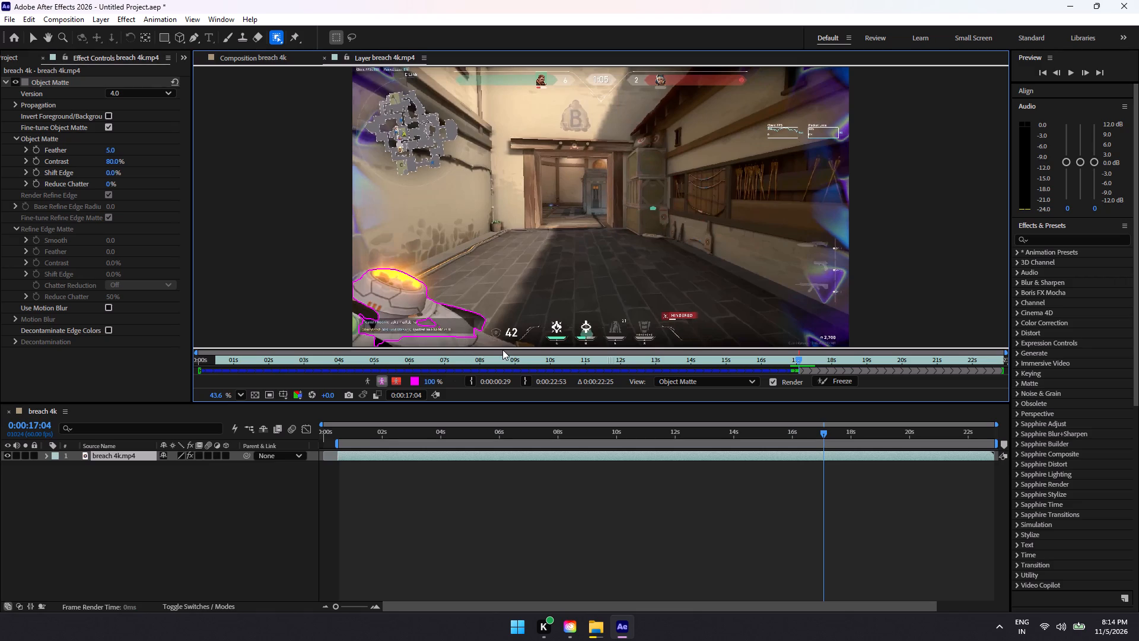
pyautogui.moveTo(434, 325); pyautogui.dragTo(413, 319)
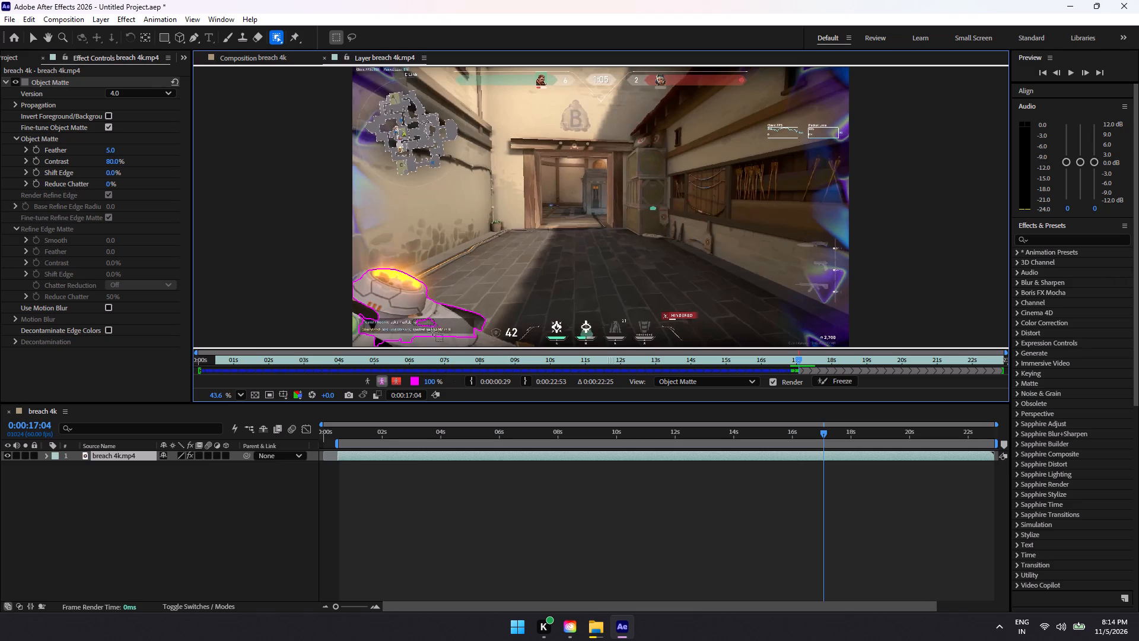
pyautogui.moveTo(405, 339); pyautogui.dragTo(434, 344)
pyautogui.moveTo(434, 344); pyautogui.dragTo(469, 344)
# Try to add the arm area around the start of the chat text, at the footage's lower-left corner, to the matte.
pyautogui.moveTo(379, 335); pyautogui.dragTo(359, 342)
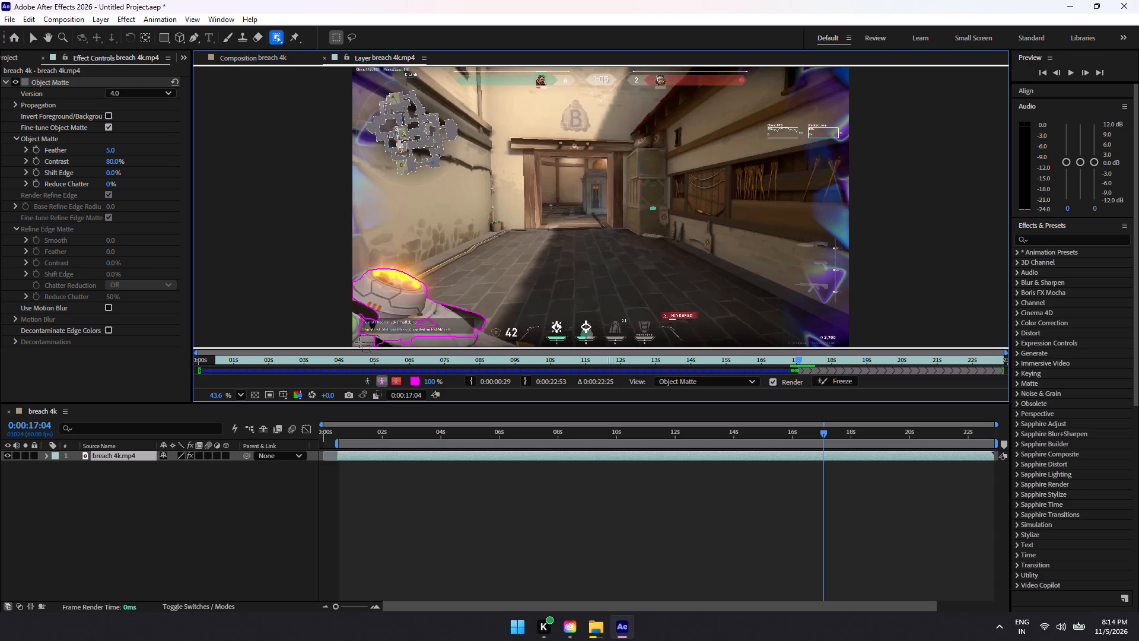
pyautogui.moveTo(359, 342); pyautogui.dragTo(360, 342)
pyautogui.moveTo(359, 296); pyautogui.dragTo(366, 318)
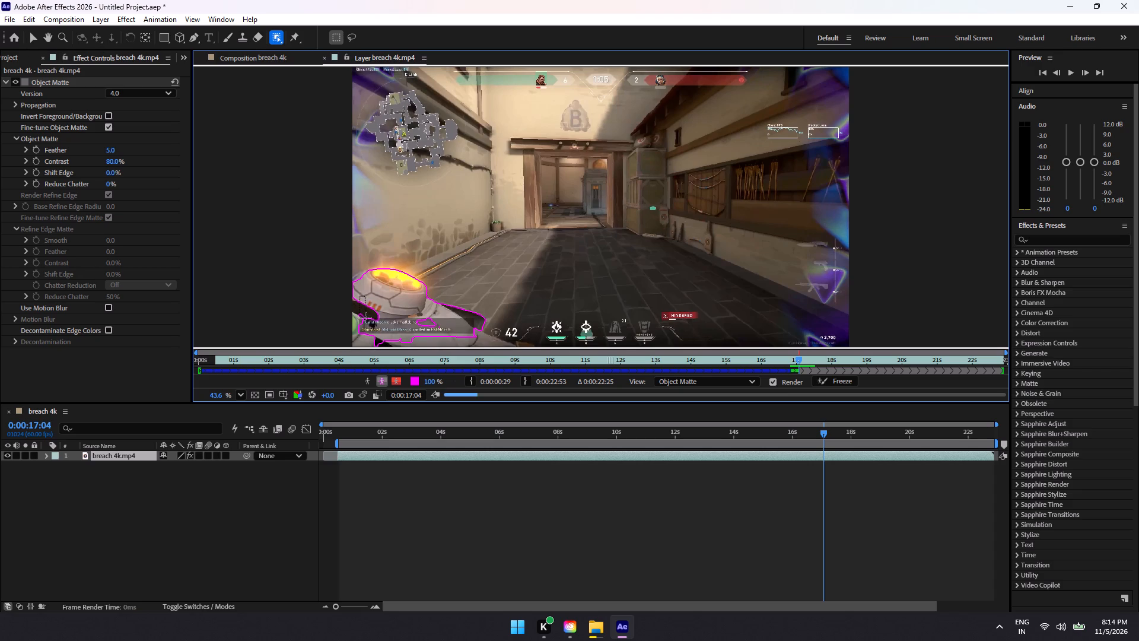
pyautogui.moveTo(366, 318); pyautogui.dragTo(367, 316)
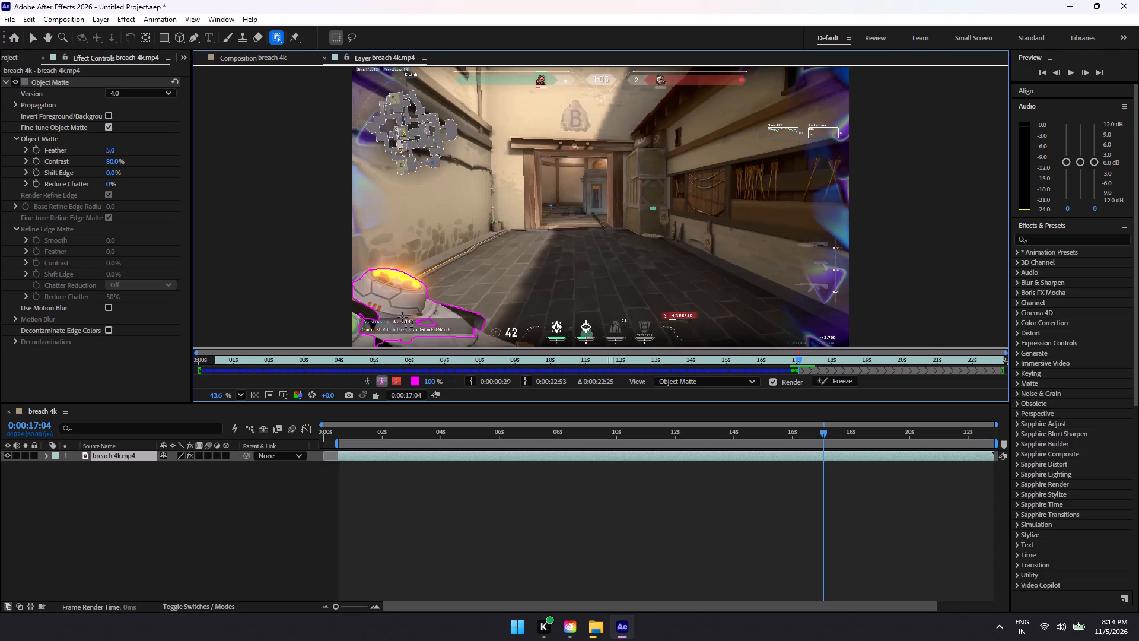
pyautogui.moveTo(380, 312); pyautogui.dragTo(354, 322)
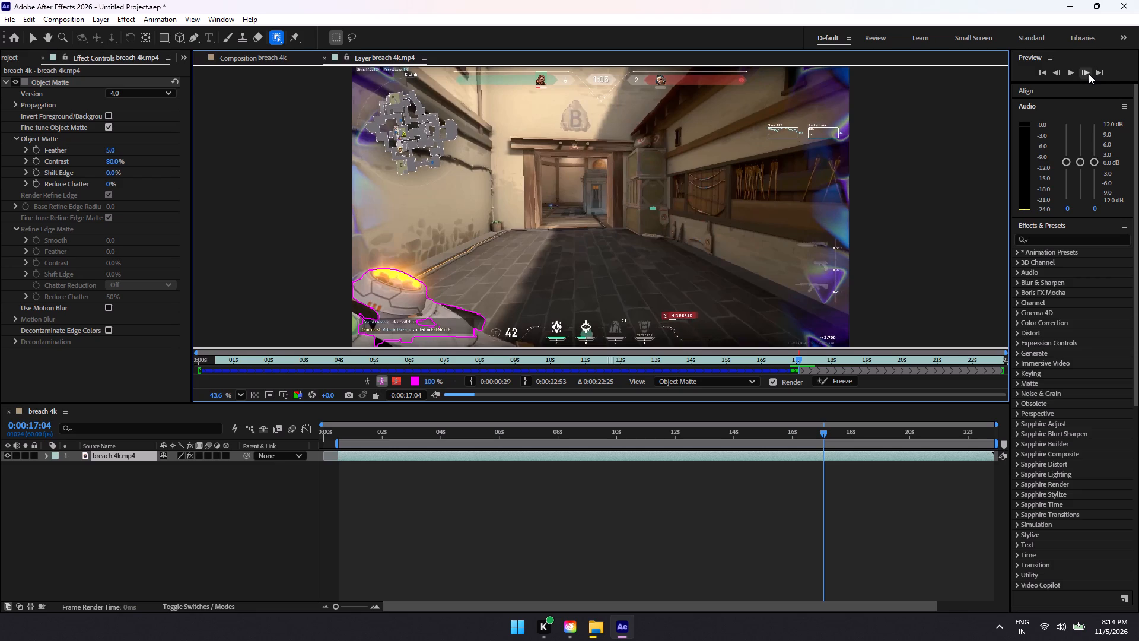
# Advance to frame 0:00:17:05 and try to add the glowing gauntlet's left side and the footage's lower-left corner to the matte.
pyautogui.click(1086, 74)
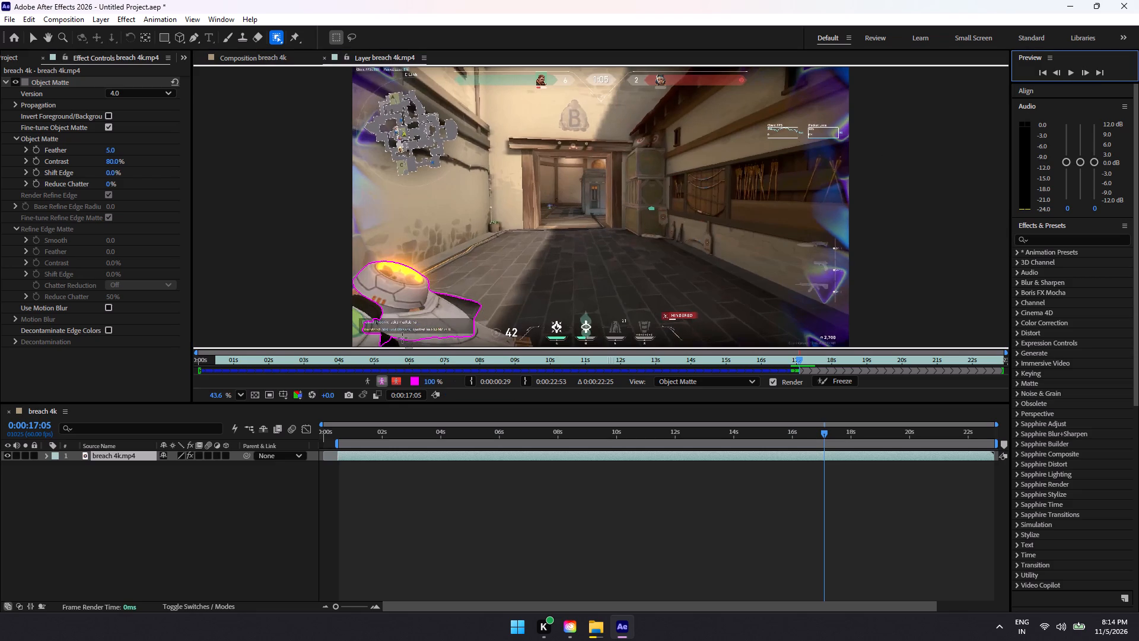
pyautogui.moveTo(402, 338); pyautogui.dragTo(345, 345)
pyautogui.moveTo(377, 295); pyautogui.dragTo(377, 295)
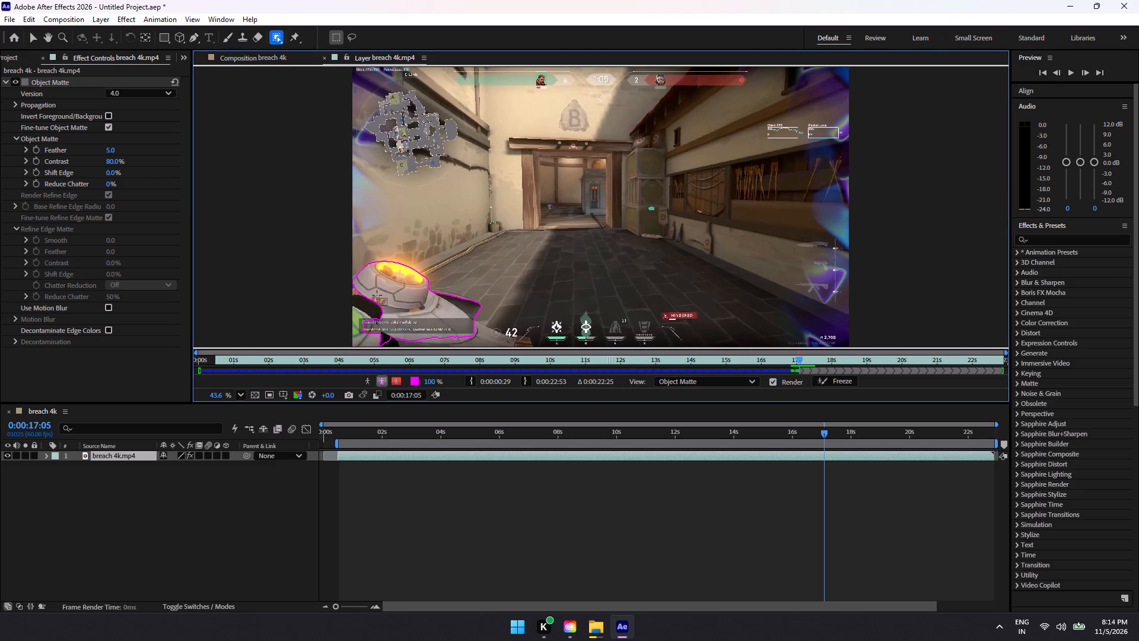
pyautogui.moveTo(377, 295); pyautogui.dragTo(353, 321)
pyautogui.click(668, 358)
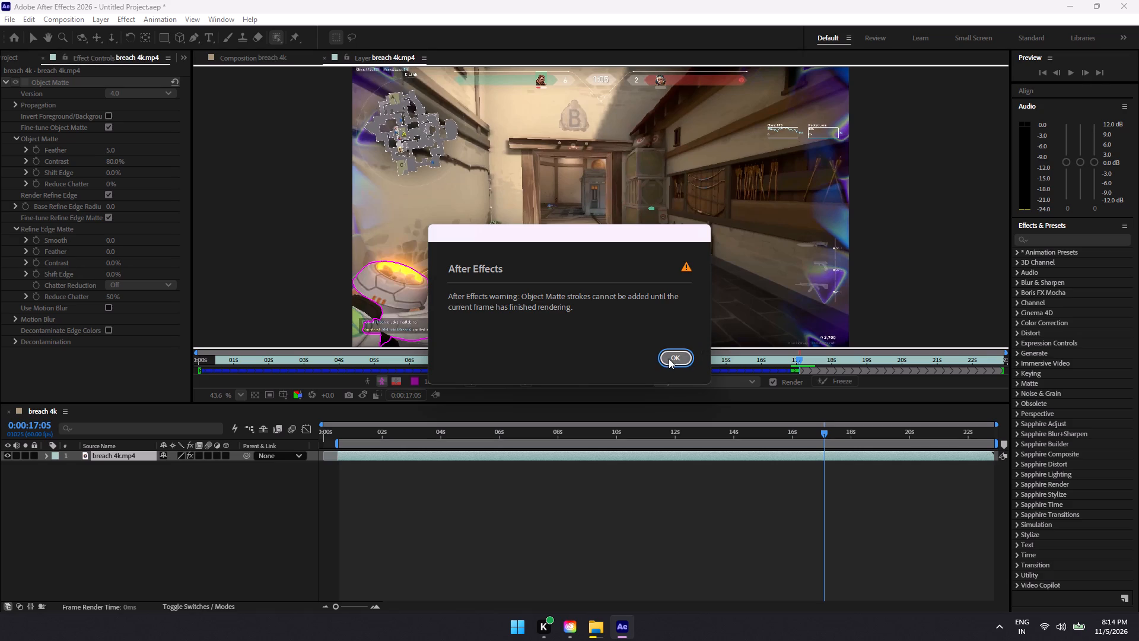
pyautogui.moveTo(378, 297); pyautogui.dragTo(358, 322)
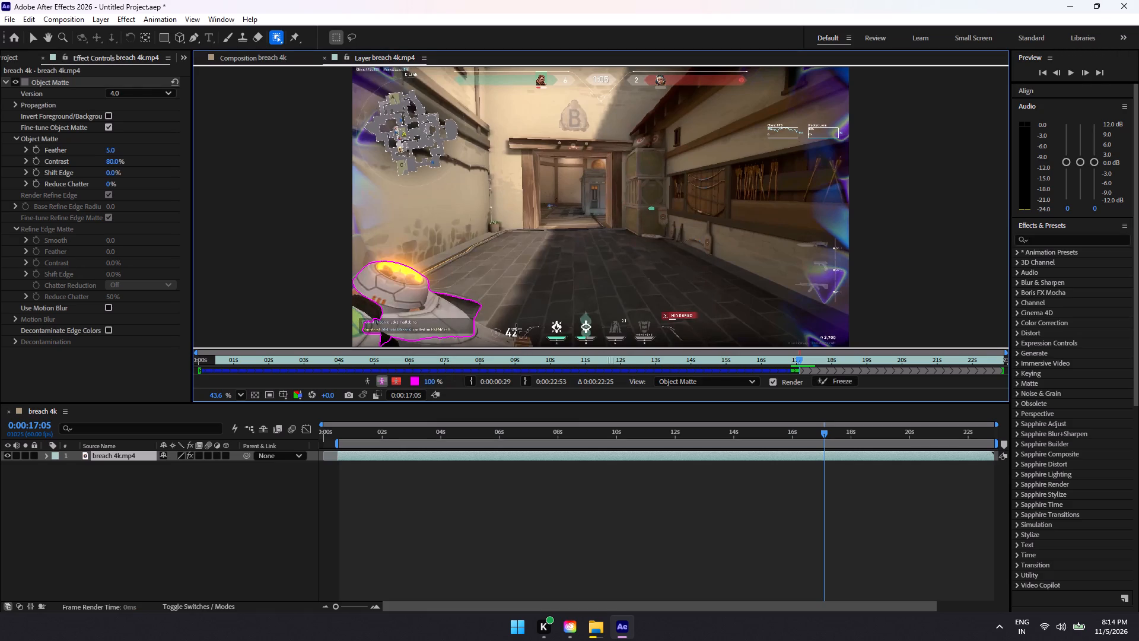
# Extend the object matte over the forearm's tip, from the end of the chat text towards the number 42.
pyautogui.moveTo(470, 318); pyautogui.dragTo(490, 341)
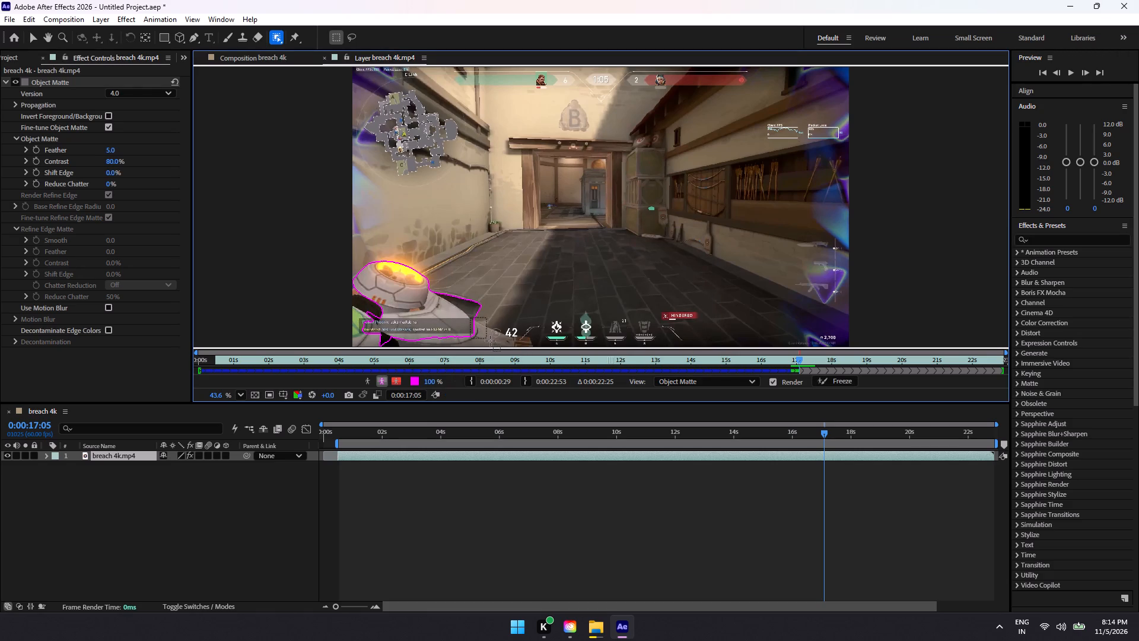
pyautogui.moveTo(490, 341); pyautogui.dragTo(505, 345)
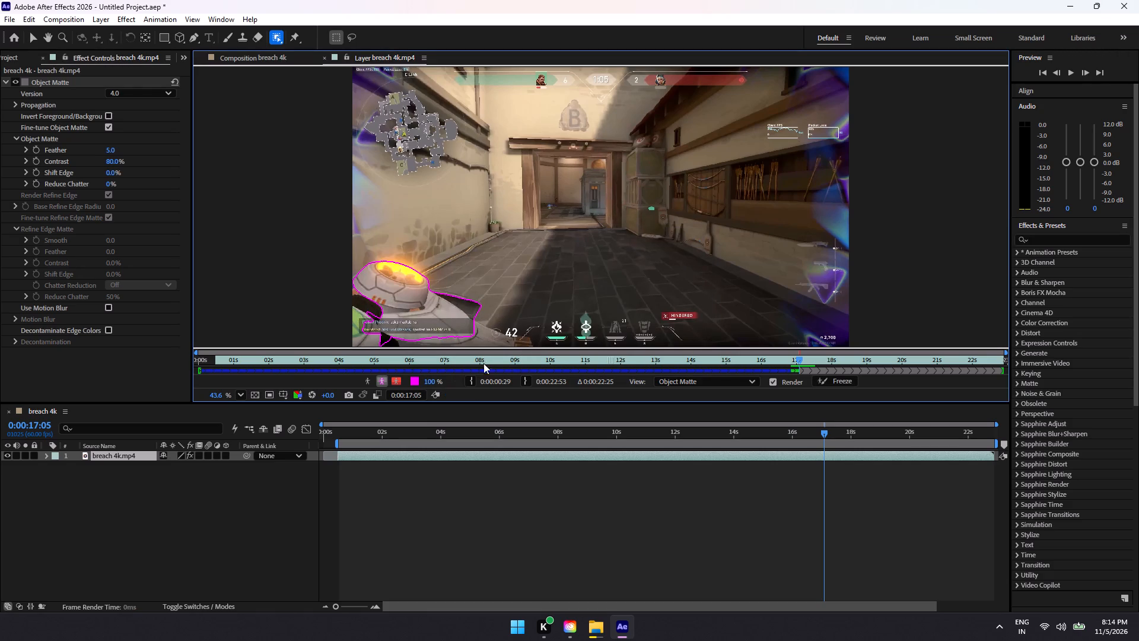
pyautogui.moveTo(437, 338); pyautogui.dragTo(525, 347)
pyautogui.moveTo(383, 291); pyautogui.dragTo(353, 315)
pyautogui.moveTo(431, 334); pyautogui.dragTo(512, 345)
pyautogui.moveTo(443, 334); pyautogui.dragTo(507, 345)
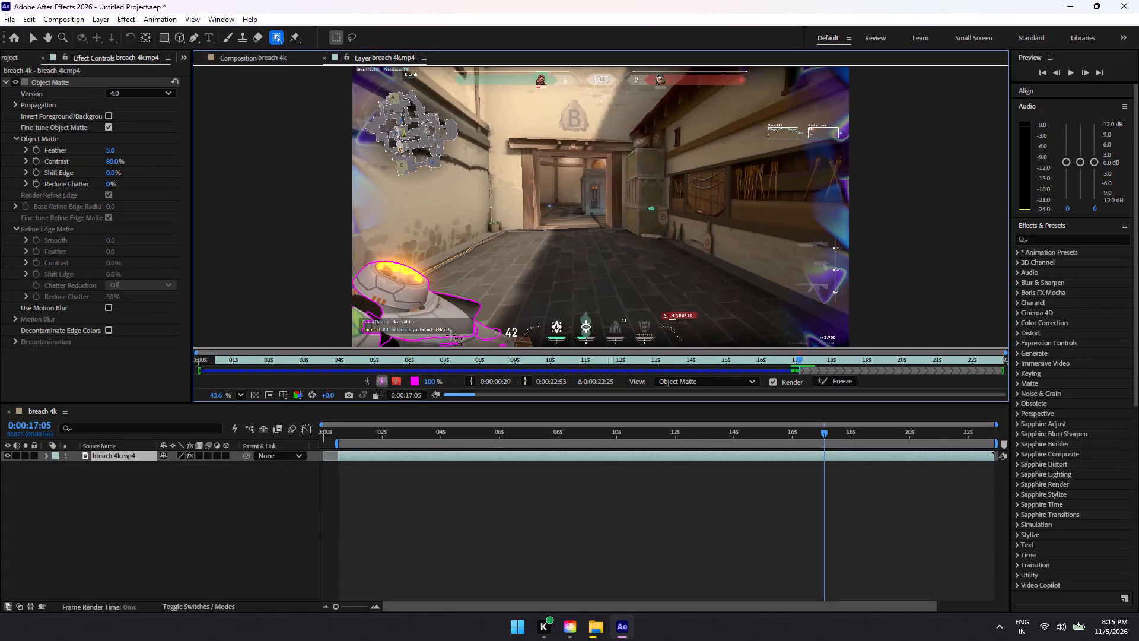
pyautogui.moveTo(451, 335); pyautogui.dragTo(497, 345)
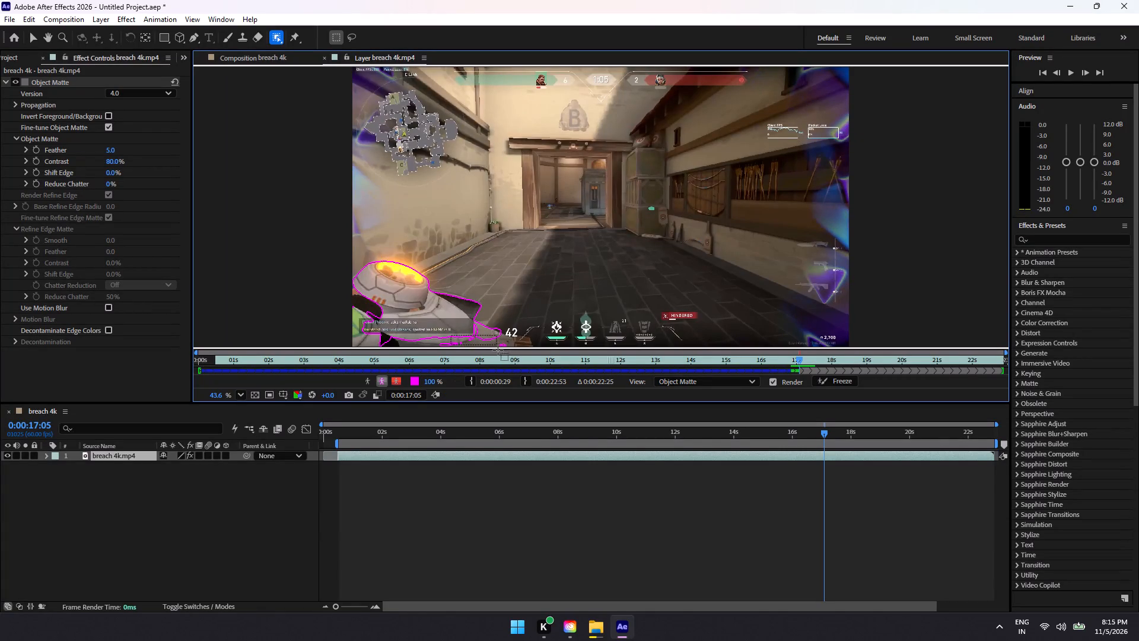
pyautogui.moveTo(535, 344); pyautogui.dragTo(492, 343)
pyautogui.moveTo(492, 343); pyautogui.dragTo(464, 339)
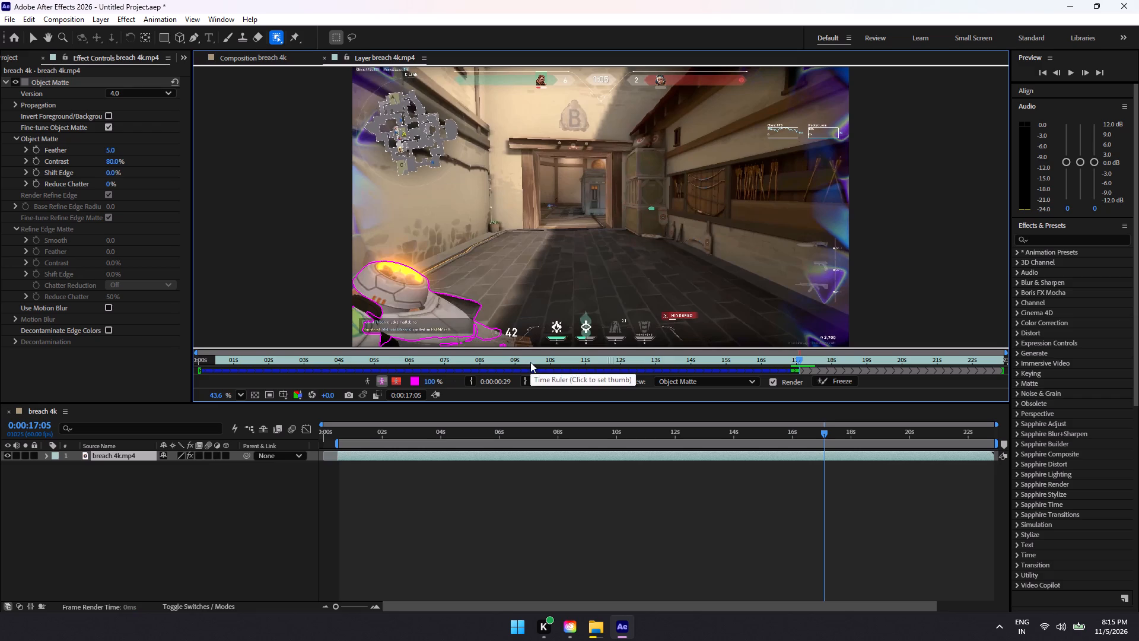
# Extend the matte along the thin forearm strip beneath the chat text and the number 42, filling the gap beside the text.
pyautogui.moveTo(475, 344); pyautogui.dragTo(393, 337)
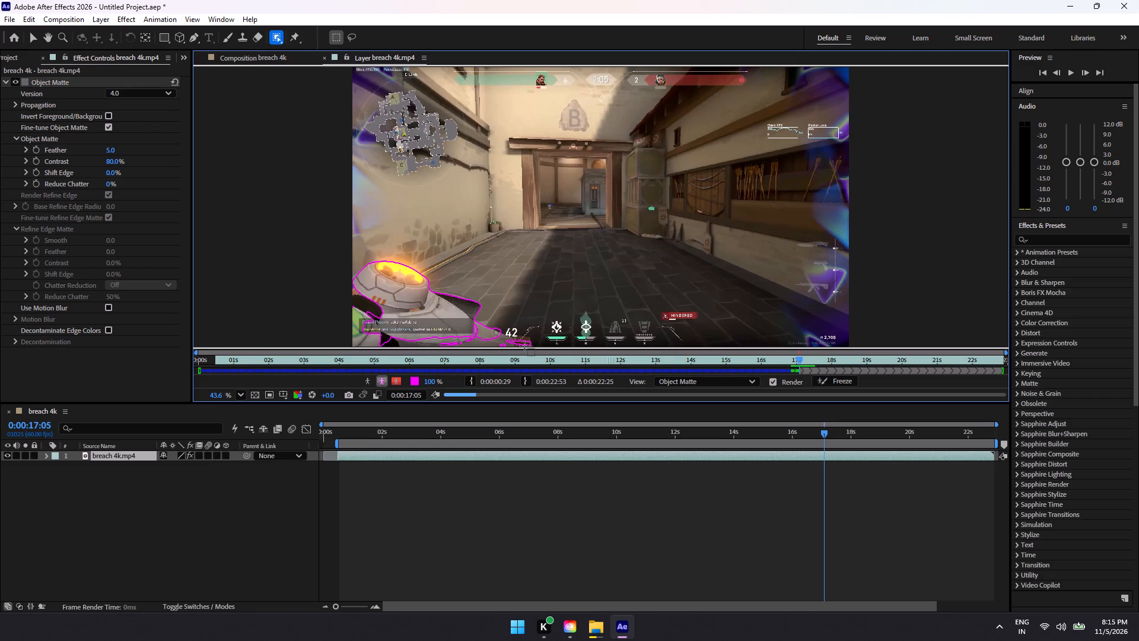
pyautogui.moveTo(526, 344); pyautogui.dragTo(351, 335)
pyautogui.moveTo(526, 341); pyautogui.dragTo(458, 338)
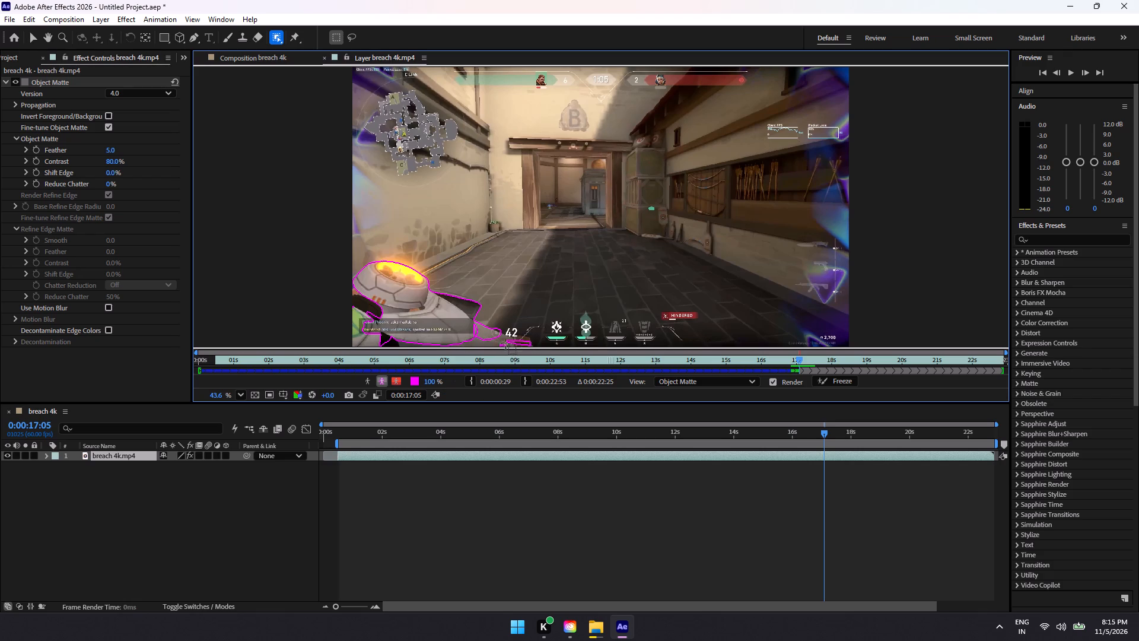
pyautogui.moveTo(514, 342); pyautogui.dragTo(451, 344)
pyautogui.moveTo(516, 343); pyautogui.dragTo(472, 341)
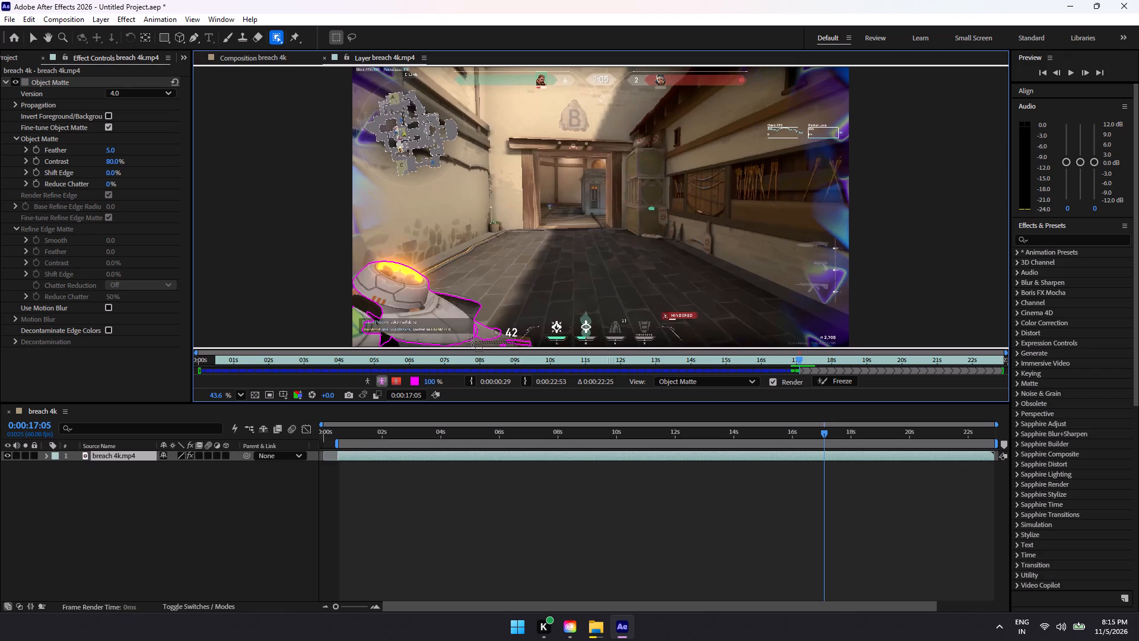
pyautogui.moveTo(472, 341); pyautogui.dragTo(460, 340)
pyautogui.moveTo(472, 325); pyautogui.dragTo(497, 342)
pyautogui.moveTo(497, 342); pyautogui.dragTo(496, 342)
# Add the arm area between the glowing gauntlet's left side and the footage's lower-left corner to the matte.
pyautogui.moveTo(363, 283); pyautogui.dragTo(364, 293)
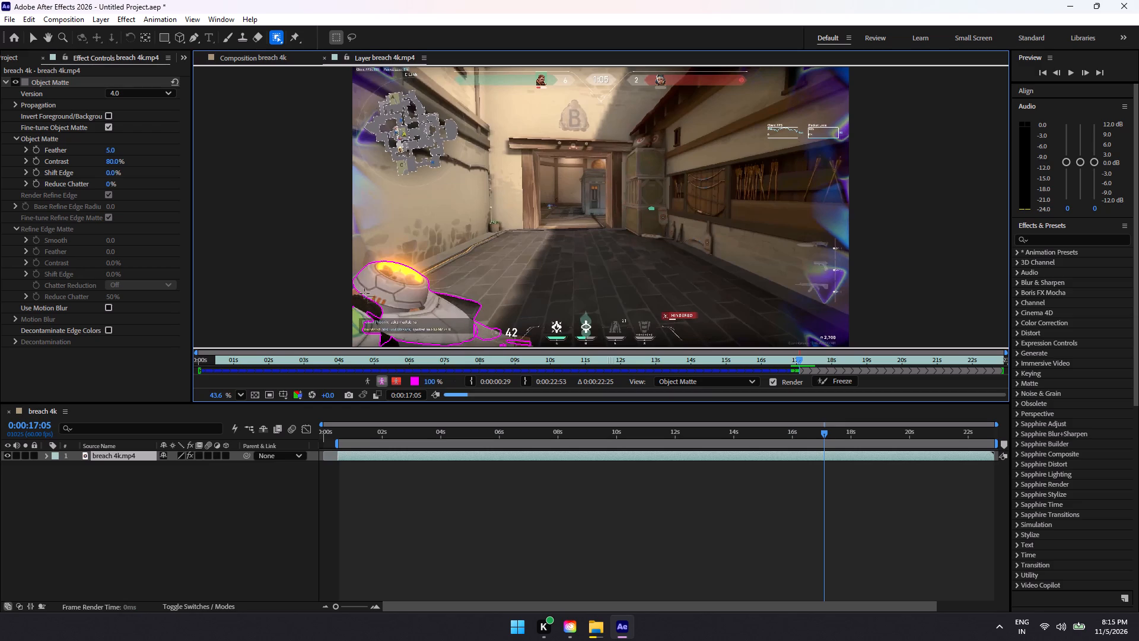
pyautogui.moveTo(364, 293); pyautogui.dragTo(385, 329)
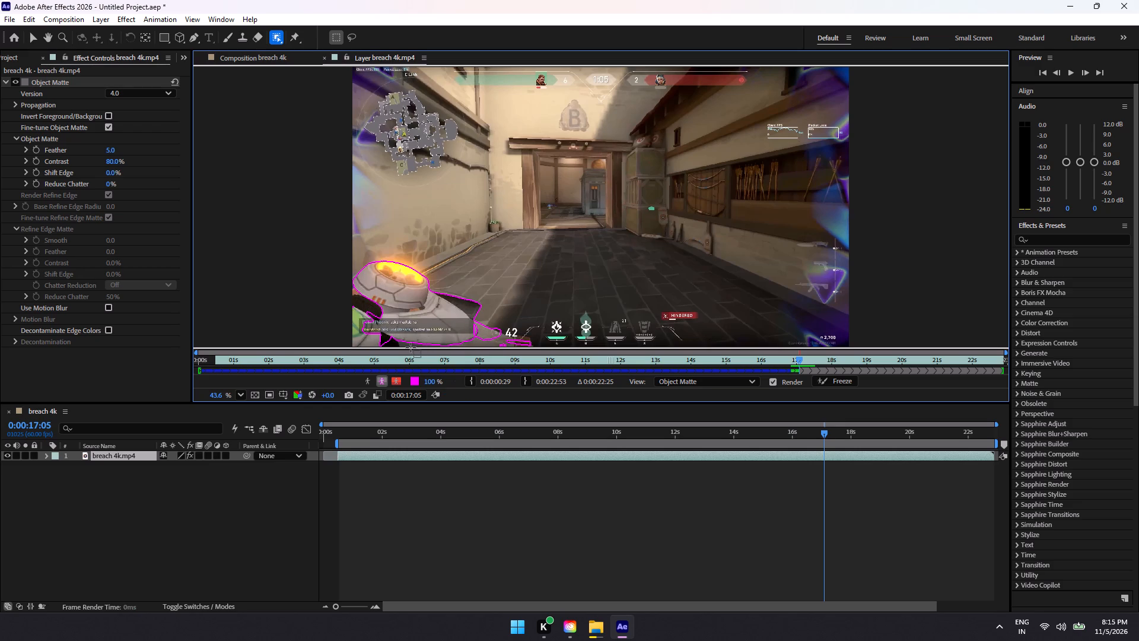
pyautogui.moveTo(409, 347); pyautogui.dragTo(352, 287)
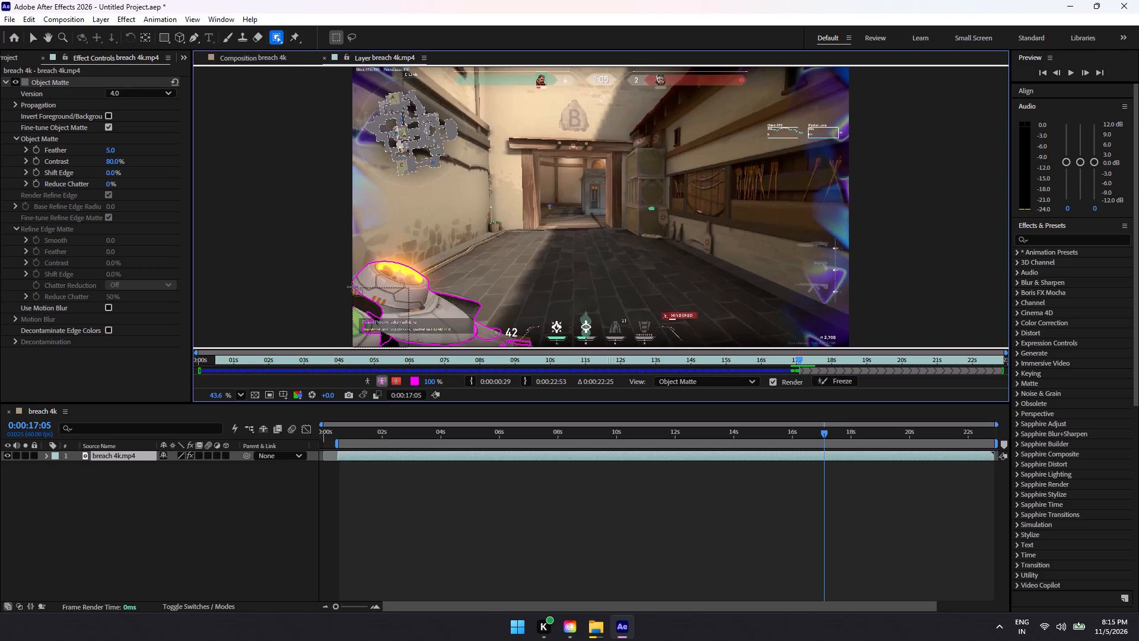
pyautogui.moveTo(352, 287); pyautogui.dragTo(352, 283)
pyautogui.moveTo(402, 329); pyautogui.dragTo(354, 344)
# Try to fill the matte's gap on the forearm between the end of the chat text and the number 42.
pyautogui.moveTo(447, 336); pyautogui.dragTo(473, 335)
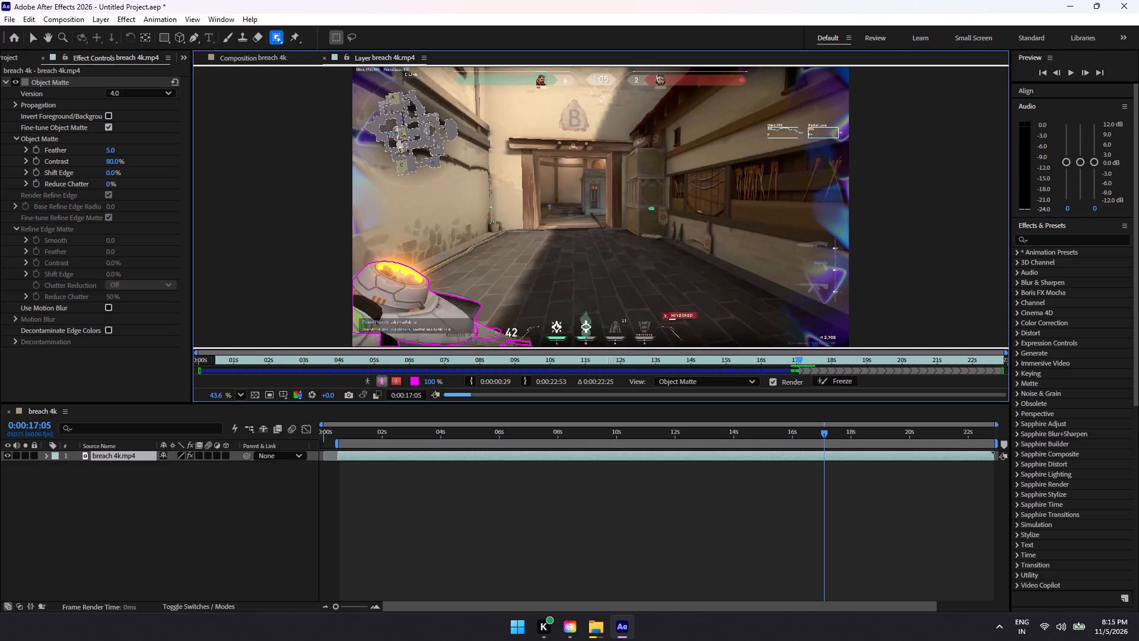
pyautogui.moveTo(473, 335); pyautogui.dragTo(520, 346)
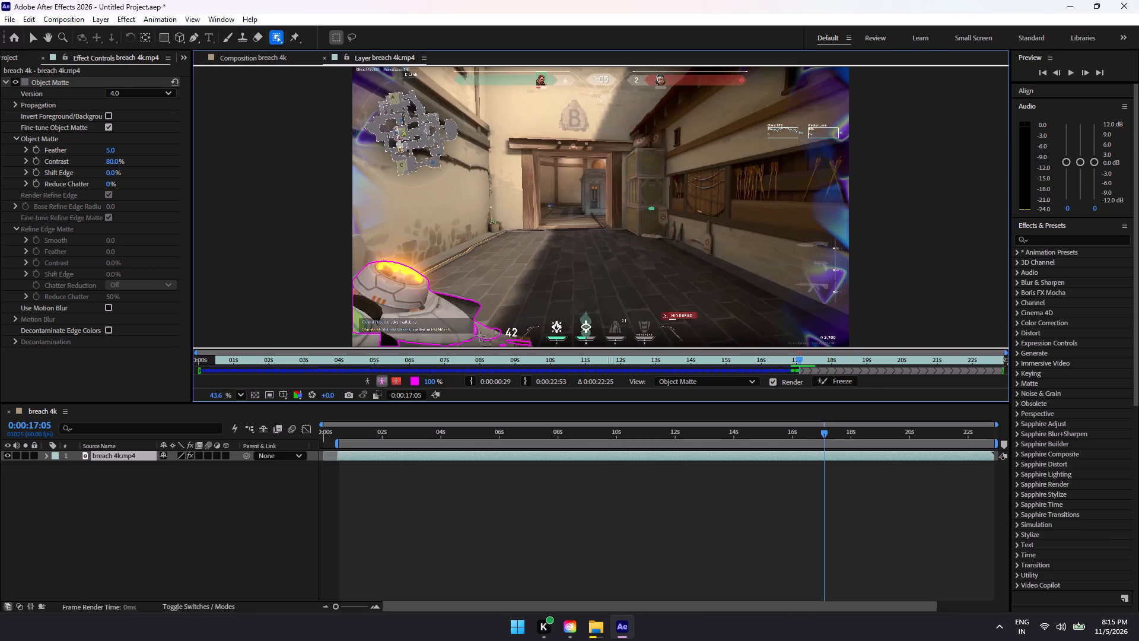
# Add the remaining arm area below the start of the chat text, at the footage's lower-left corner, to the matte.
pyautogui.moveTo(393, 336); pyautogui.dragTo(343, 339)
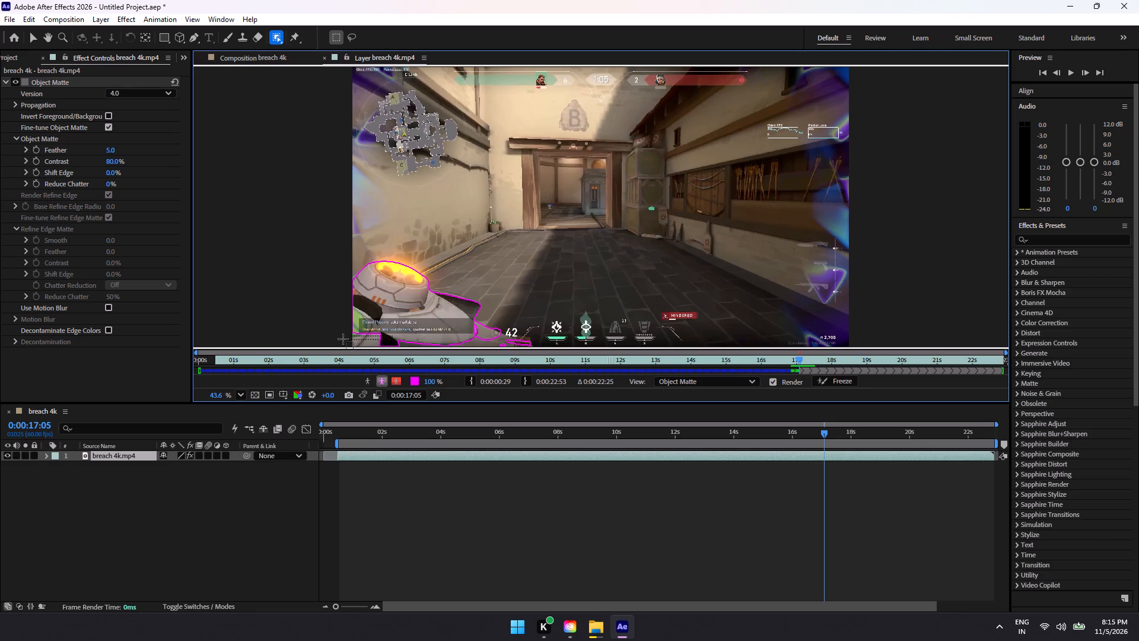
pyautogui.moveTo(343, 339); pyautogui.dragTo(341, 326)
pyautogui.moveTo(345, 323); pyautogui.dragTo(390, 344)
pyautogui.moveTo(390, 344); pyautogui.dragTo(385, 347)
pyautogui.moveTo(384, 333); pyautogui.dragTo(335, 342)
pyautogui.moveTo(358, 335); pyautogui.dragTo(370, 341)
pyautogui.click(685, 358)
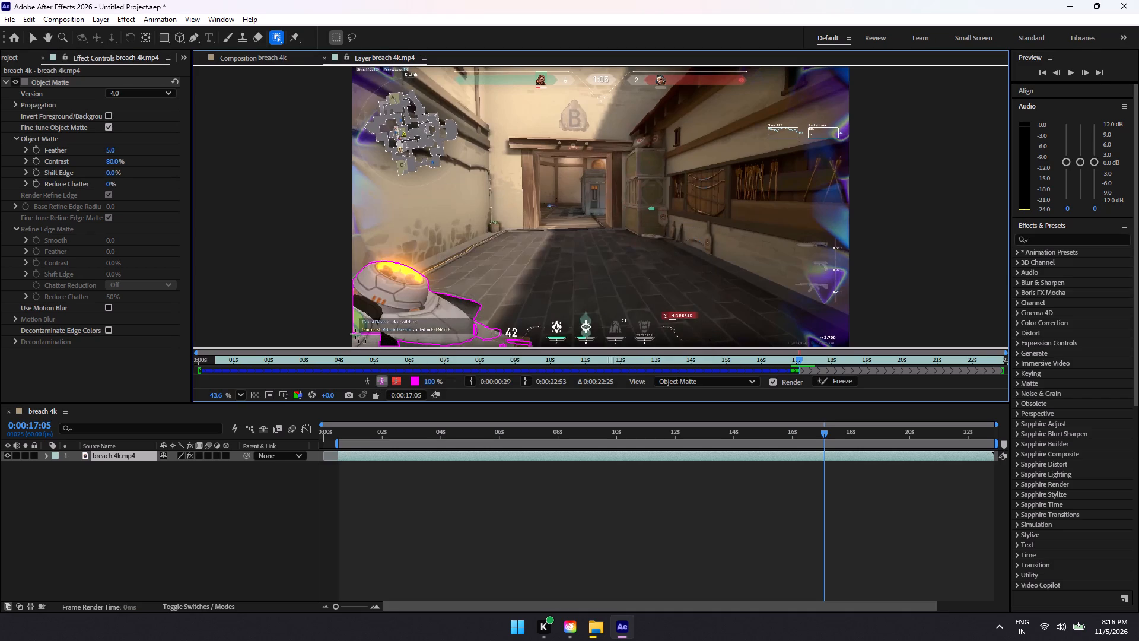
pyautogui.moveTo(355, 334); pyautogui.dragTo(374, 343)
# Try to close the matte's remaining gap at the forearm's tip, below and beside the number 42.
pyautogui.moveTo(464, 337); pyautogui.dragTo(513, 345)
pyautogui.moveTo(512, 344); pyautogui.dragTo(479, 339)
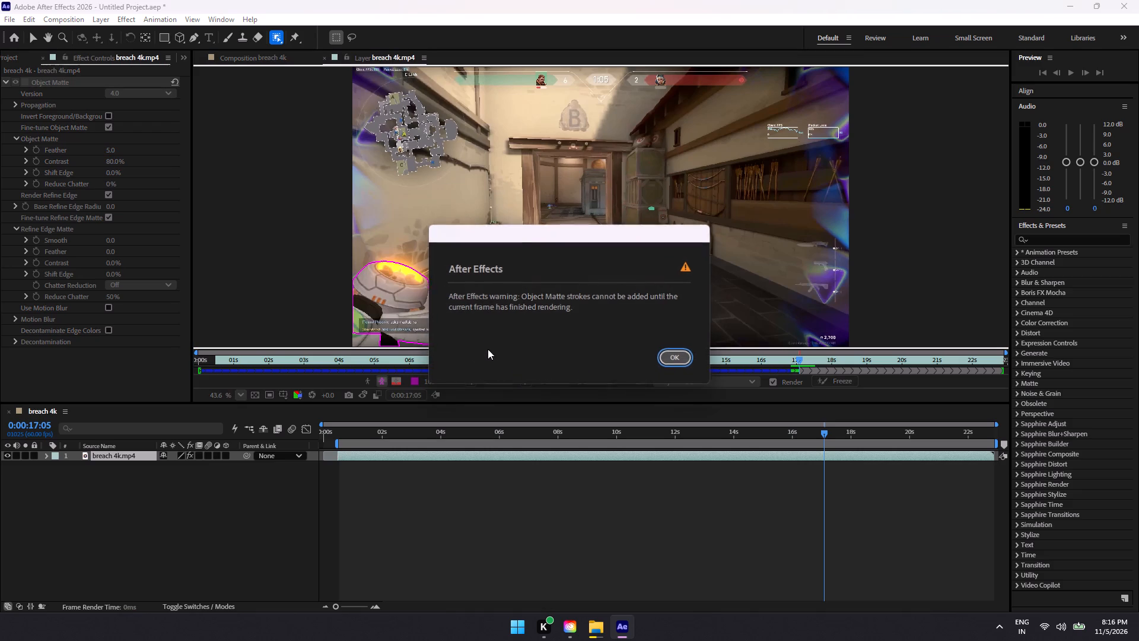
pyautogui.click(663, 357)
pyautogui.moveTo(514, 342); pyautogui.dragTo(482, 338)
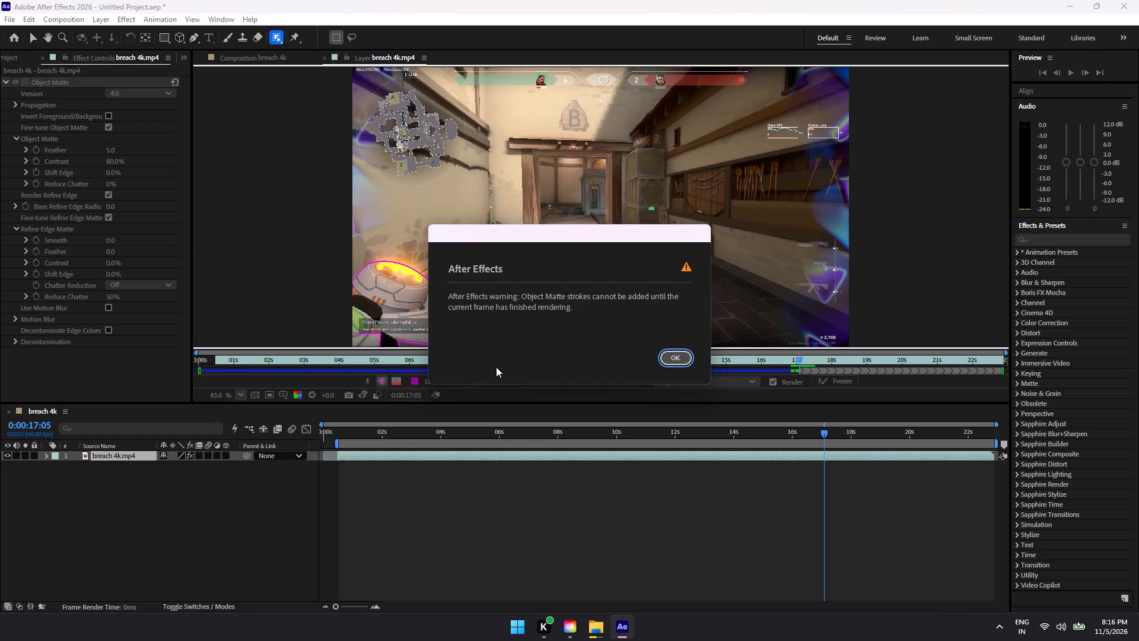
pyautogui.click(676, 360)
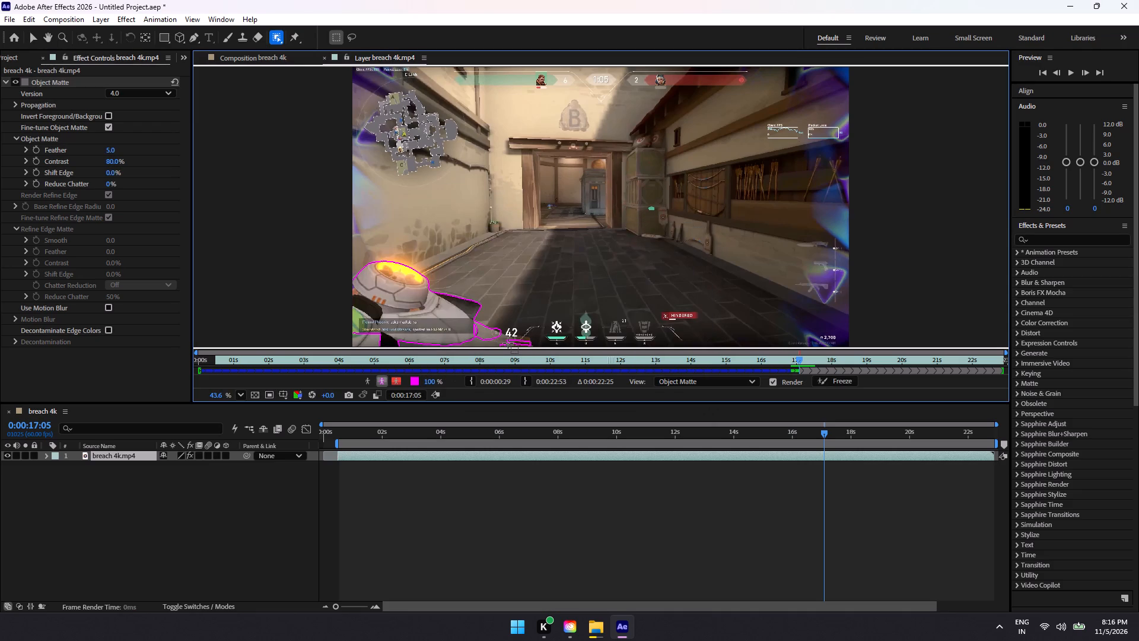
pyautogui.moveTo(508, 343); pyautogui.dragTo(469, 331)
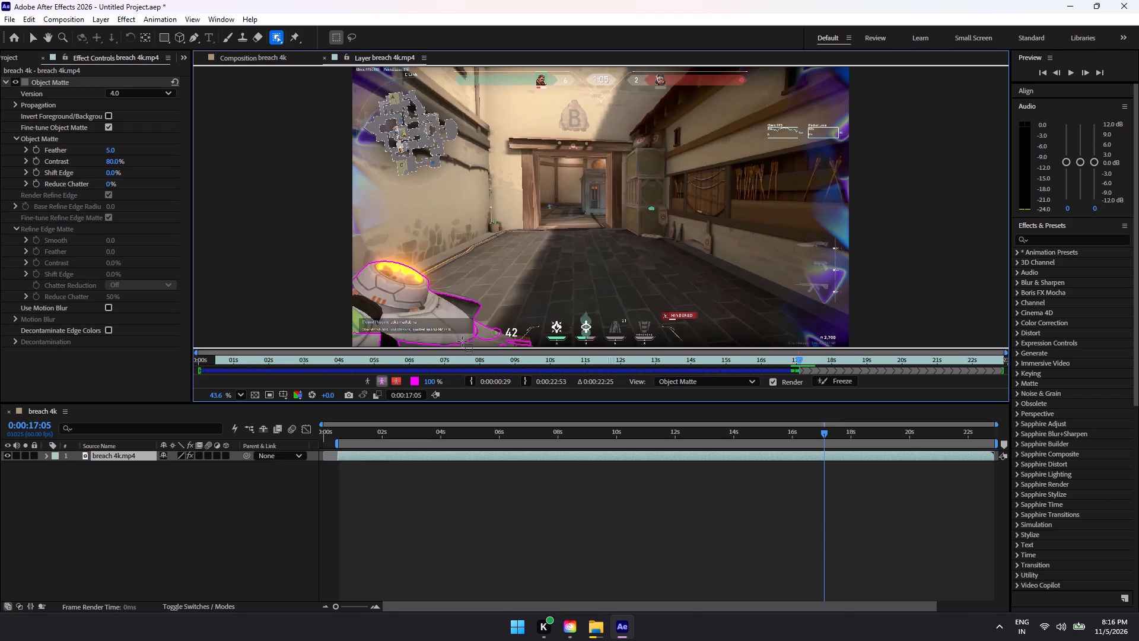
# Continue trying to close the matte's gap at the forearm's tip, between the end of the chat text and the number 42.
pyautogui.moveTo(462, 337); pyautogui.dragTo(506, 346)
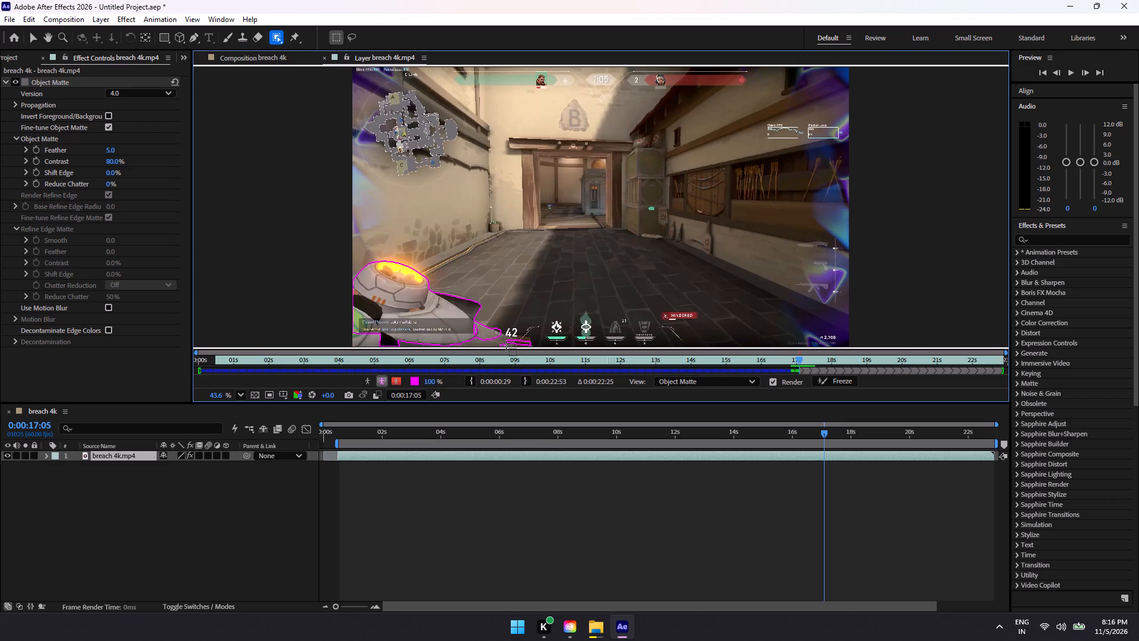
pyautogui.moveTo(472, 338); pyautogui.dragTo(495, 347)
pyautogui.moveTo(495, 347); pyautogui.dragTo(504, 347)
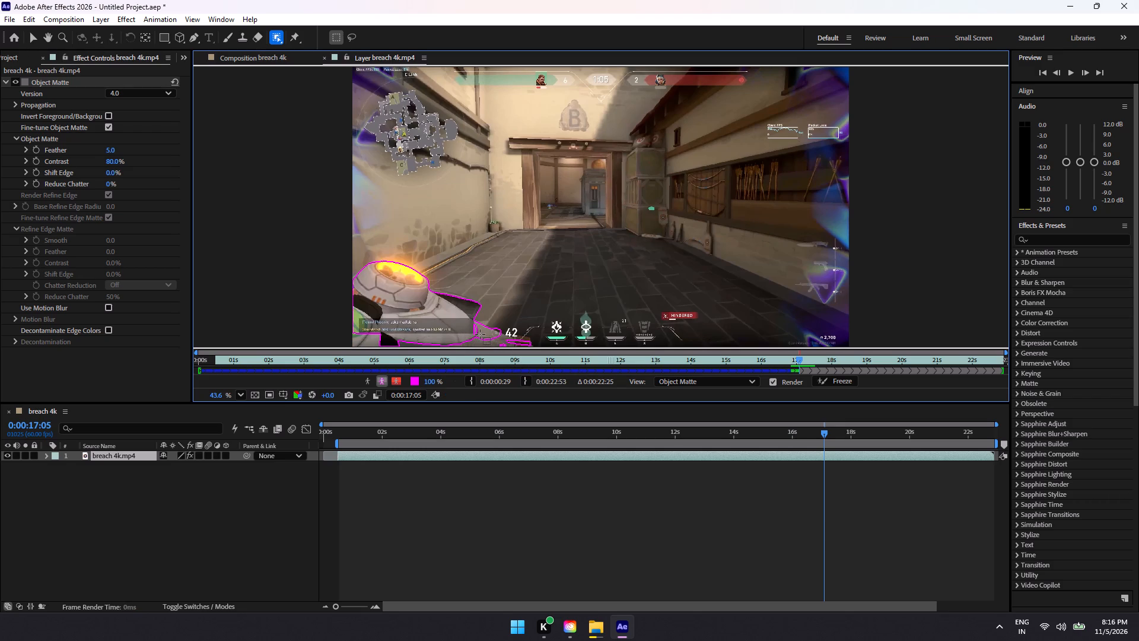
pyautogui.moveTo(468, 323); pyautogui.dragTo(494, 338)
pyautogui.moveTo(466, 341); pyautogui.dragTo(508, 344)
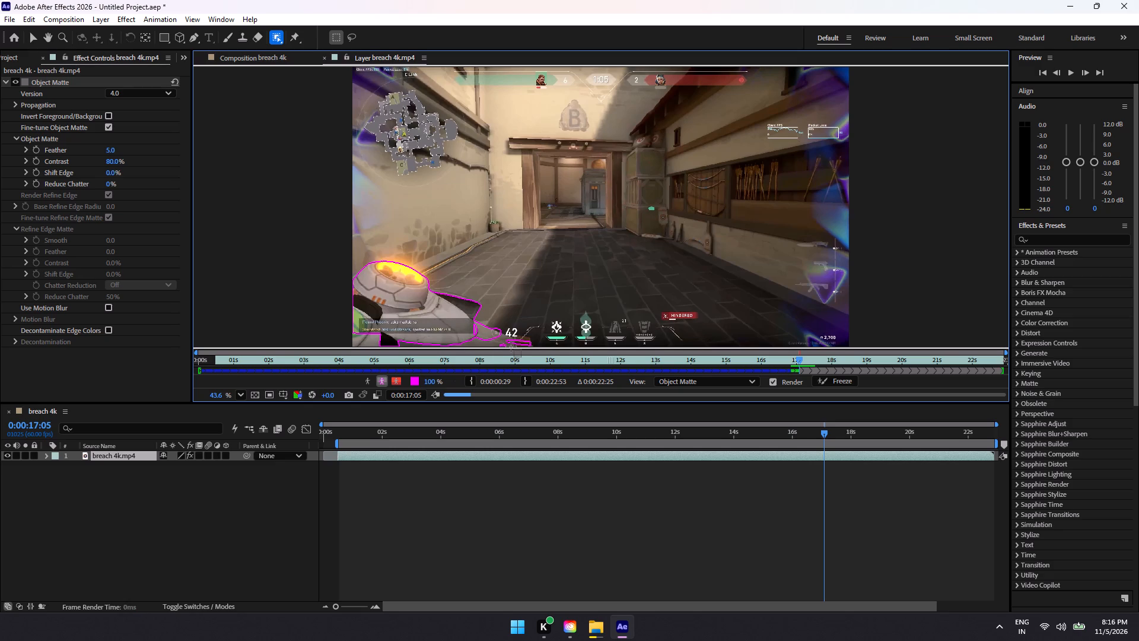
# Advance to frame 0:00:17:07 and add the arm area around the chat text and below the glowing gauntlet to the matte.
pyautogui.click(1084, 72)
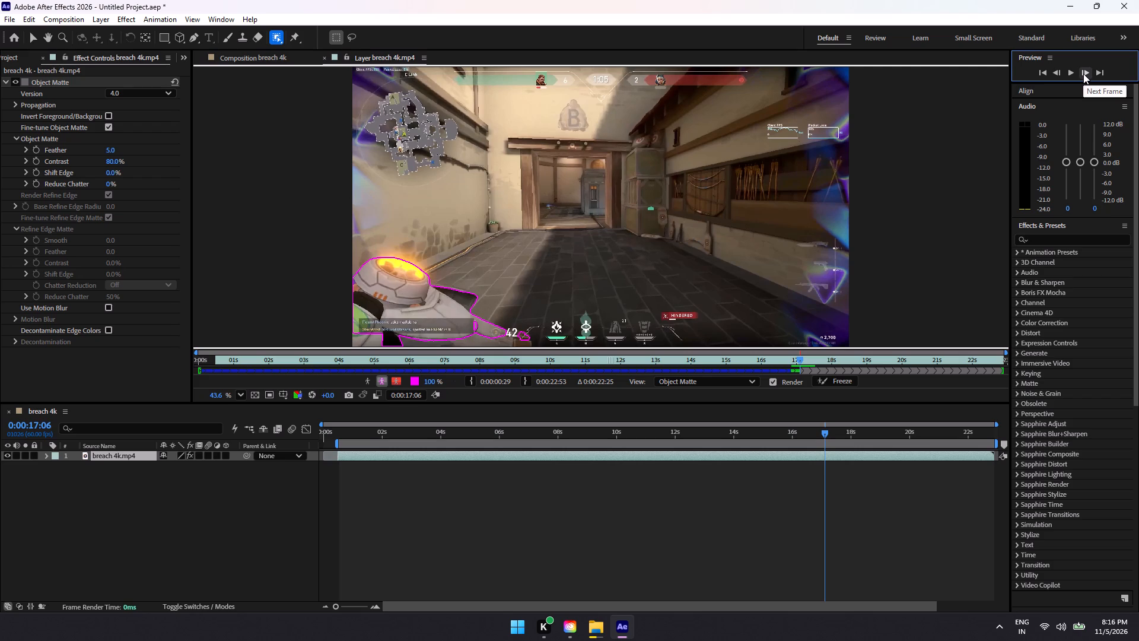
pyautogui.click(1083, 74)
pyautogui.moveTo(395, 335); pyautogui.dragTo(370, 342)
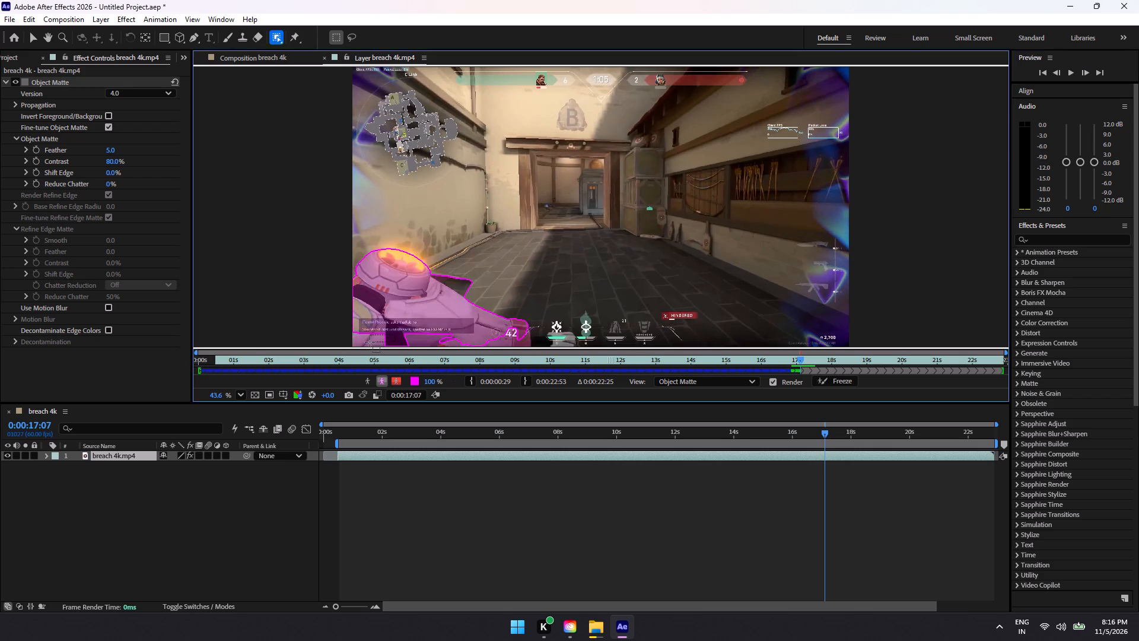
pyautogui.moveTo(370, 342); pyautogui.dragTo(379, 339)
pyautogui.click(397, 294)
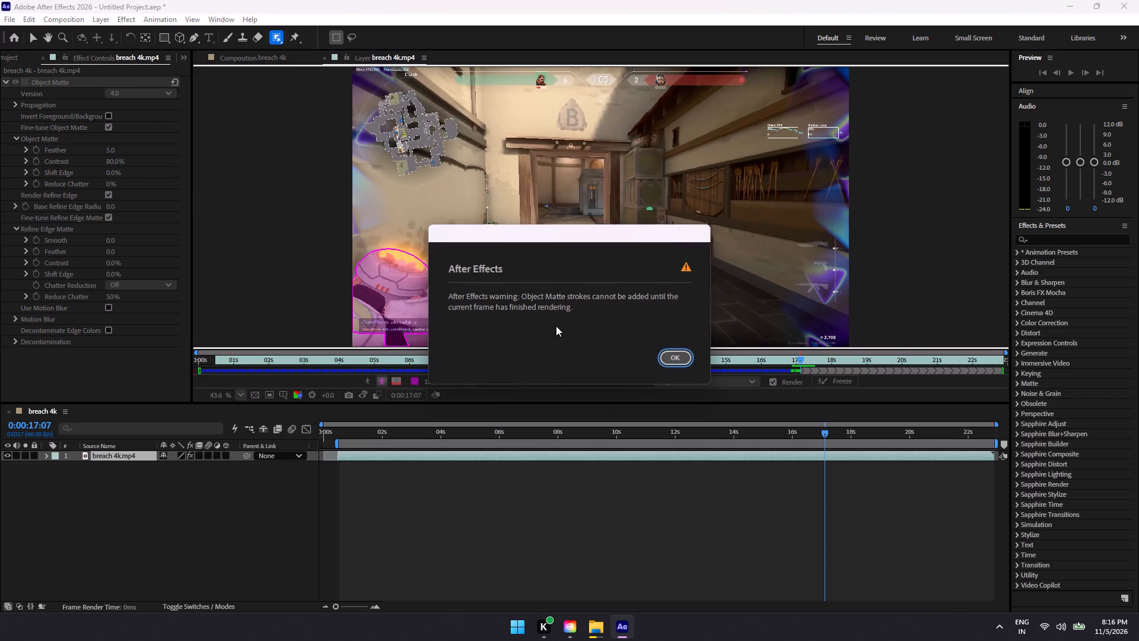
pyautogui.click(676, 361)
pyautogui.click(408, 285)
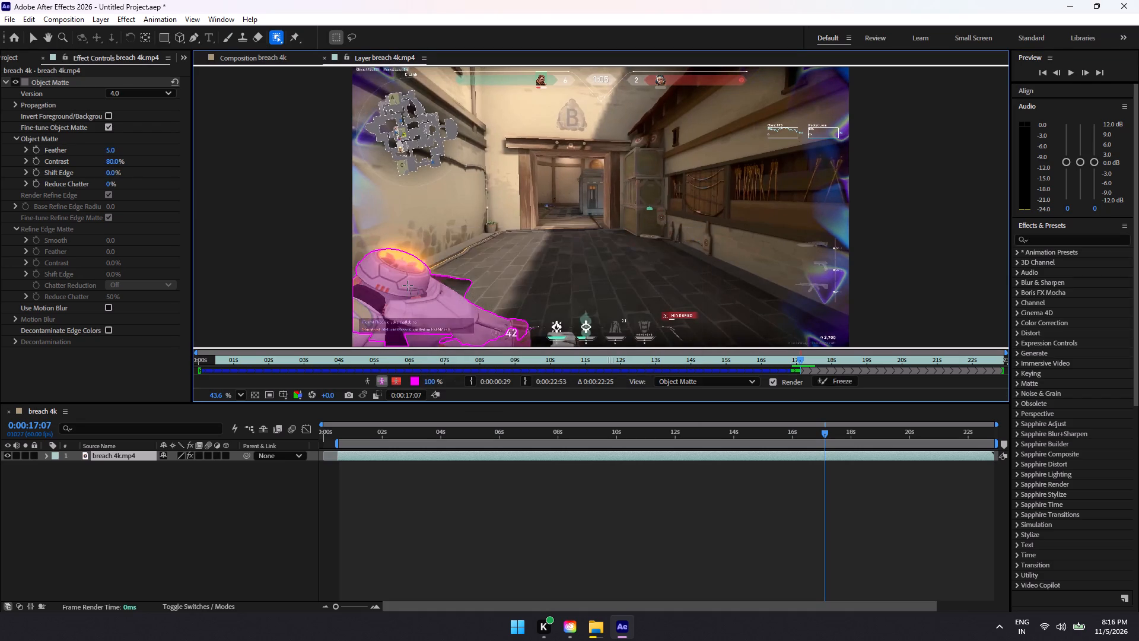
pyautogui.click(433, 309)
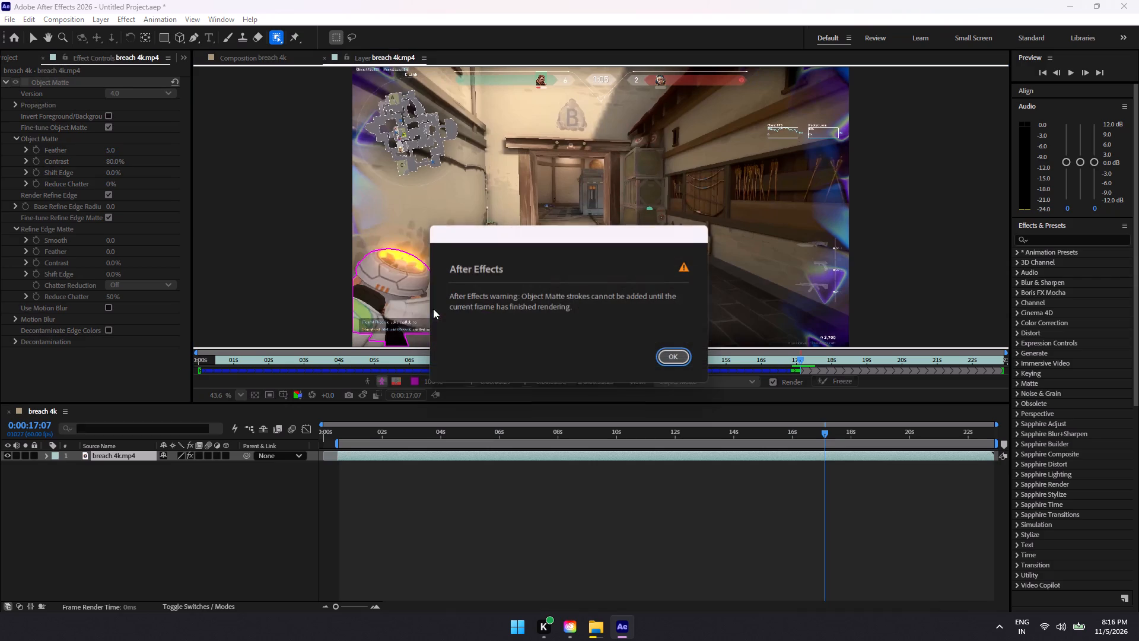
pyautogui.click(677, 356)
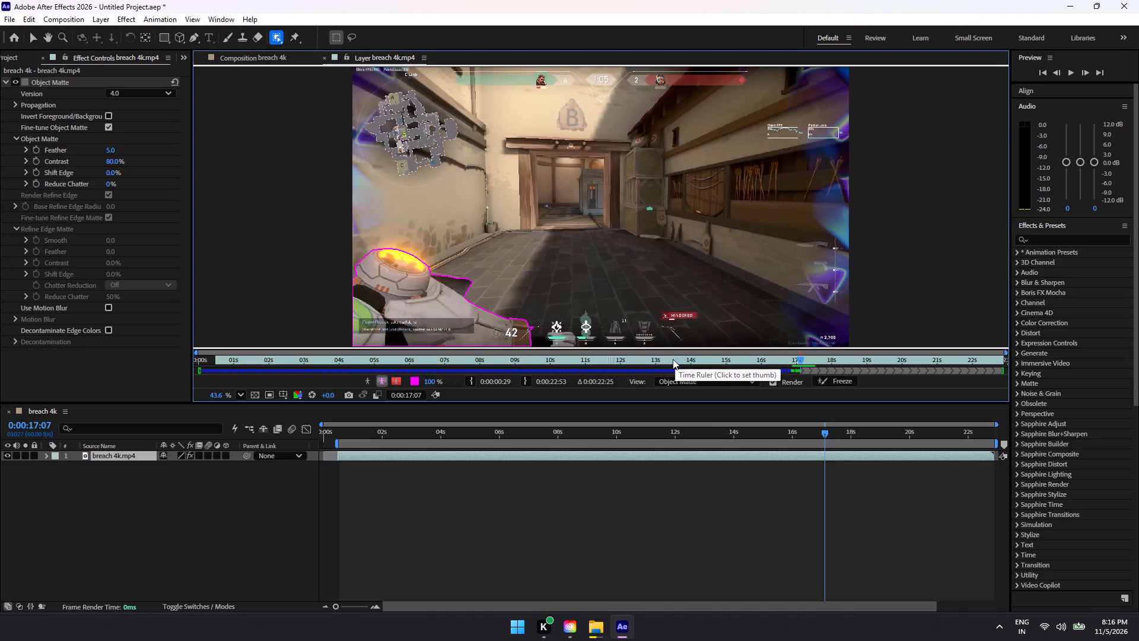
pyautogui.click(411, 290)
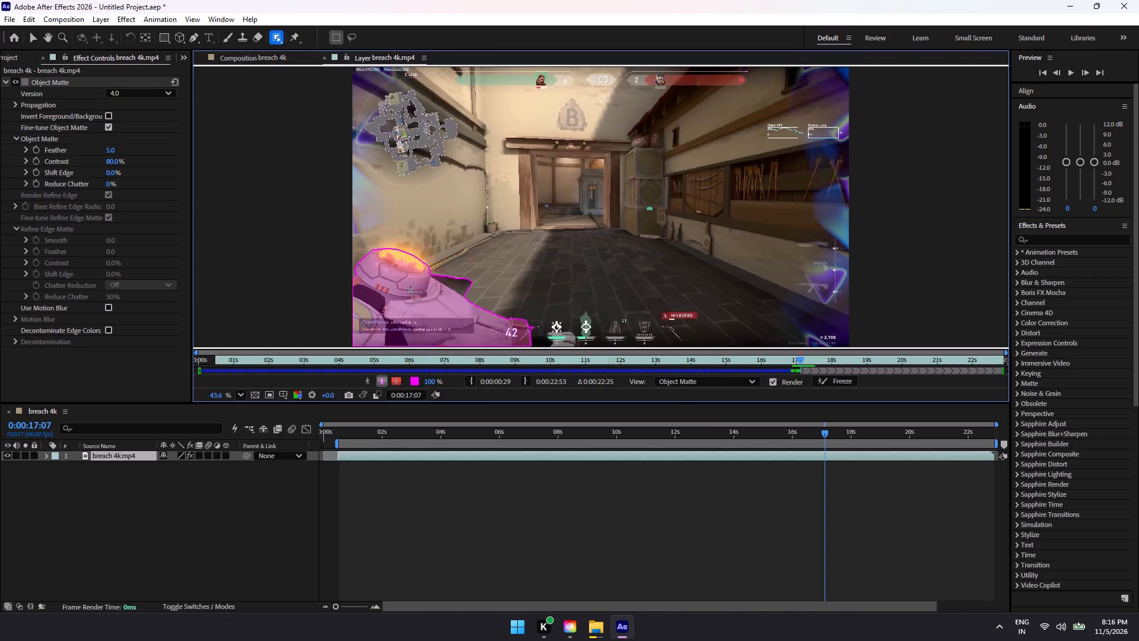
# Advance to frame 0:00:17:10 and add the mechanical hand's inner area, between the wrist and the fingers, to the matte.
pyautogui.click(1086, 75)
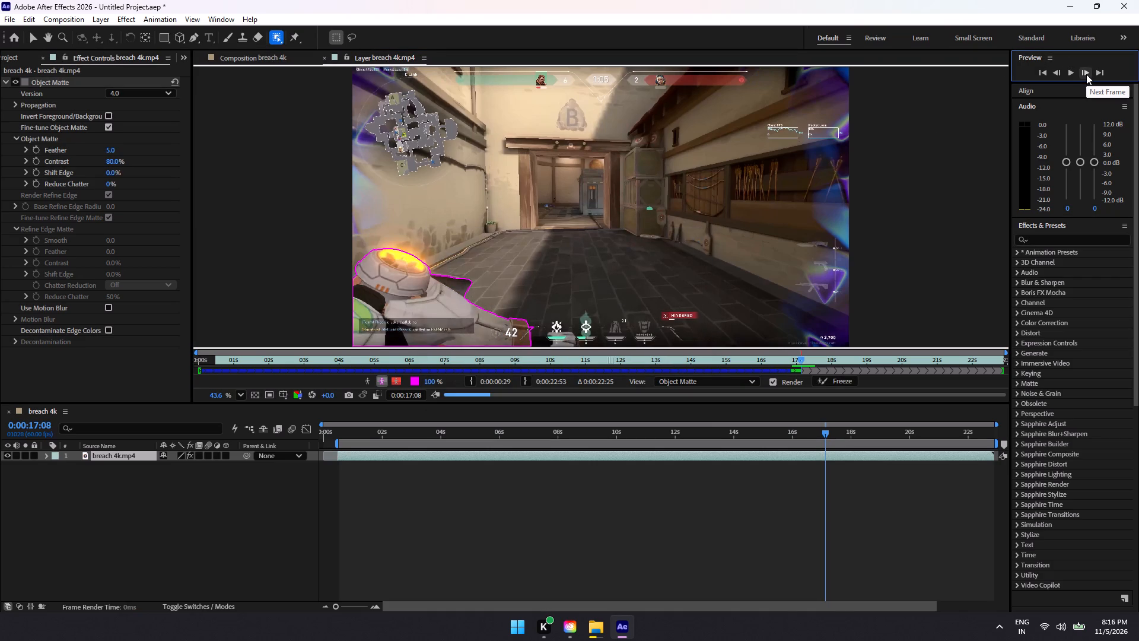
pyautogui.click(1086, 74)
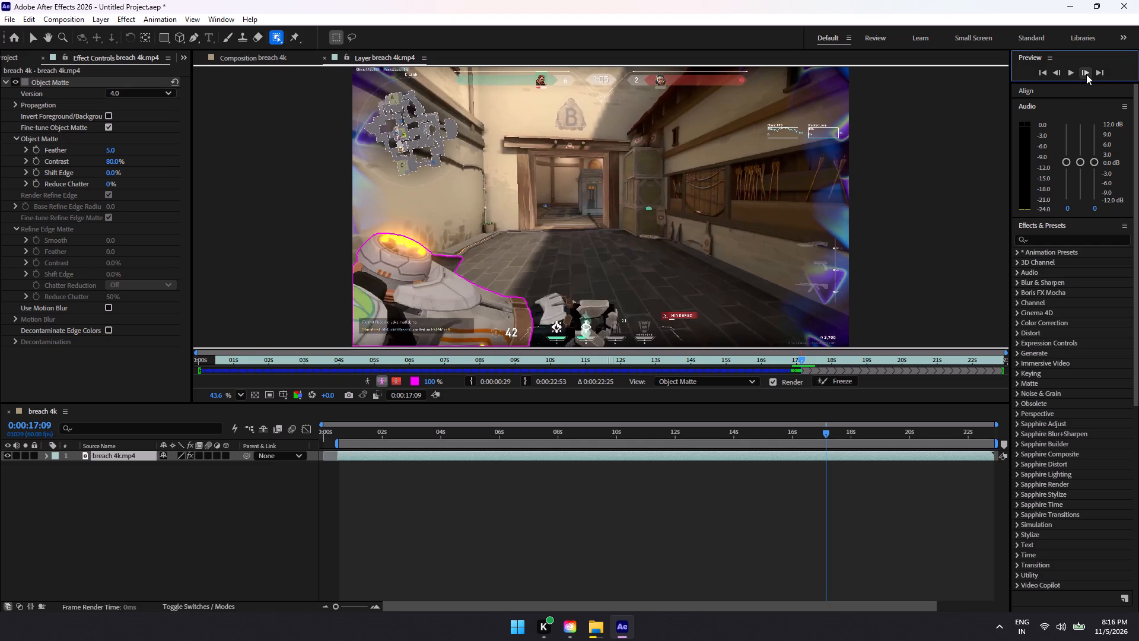
pyautogui.click(1086, 74)
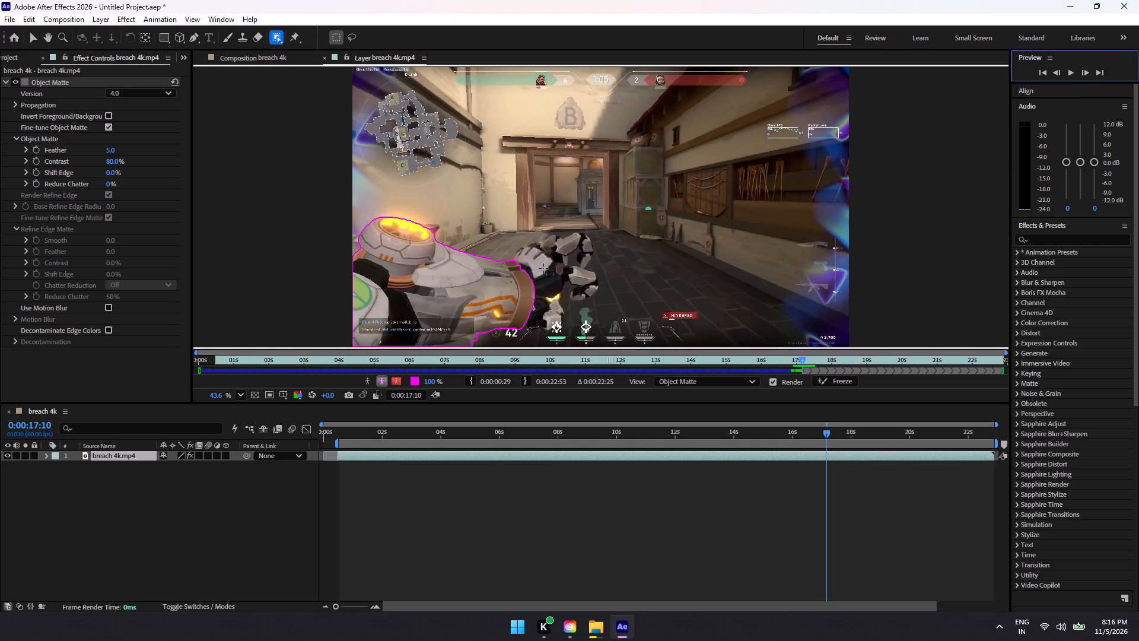
pyautogui.moveTo(511, 275); pyautogui.dragTo(565, 249)
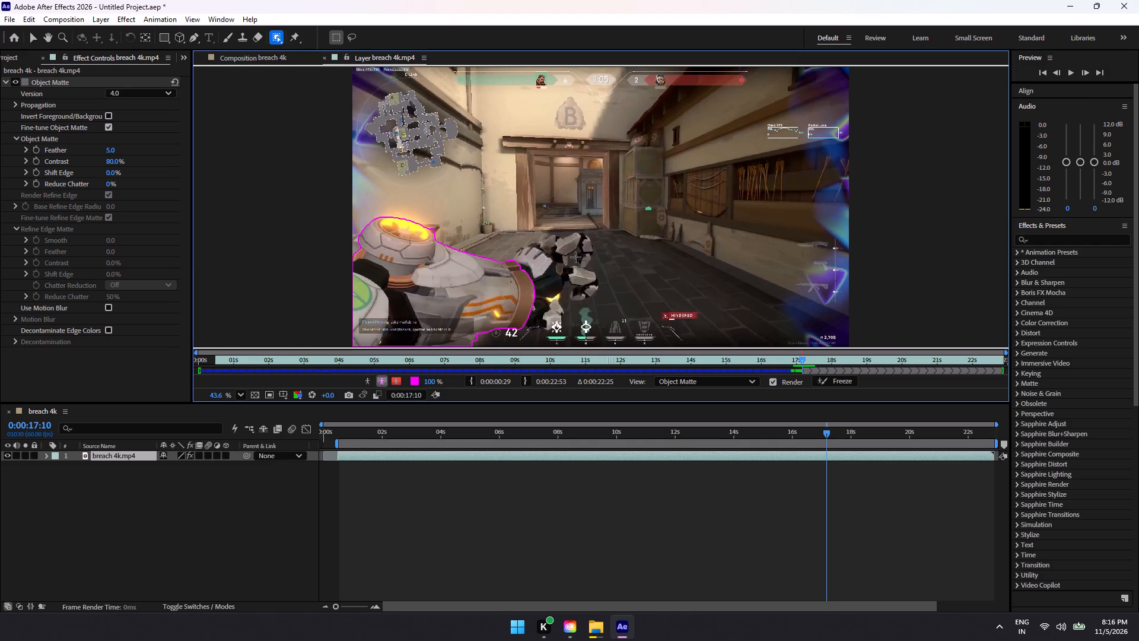
pyautogui.moveTo(585, 242); pyautogui.dragTo(543, 274)
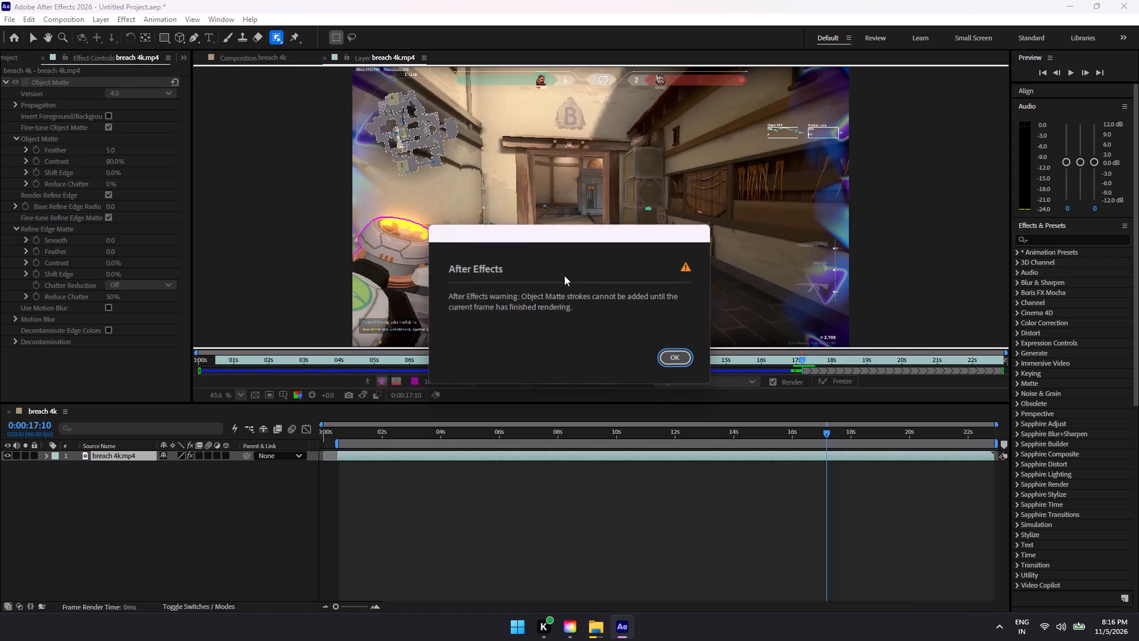
pyautogui.click(690, 356)
pyautogui.moveTo(530, 253); pyautogui.dragTo(575, 276)
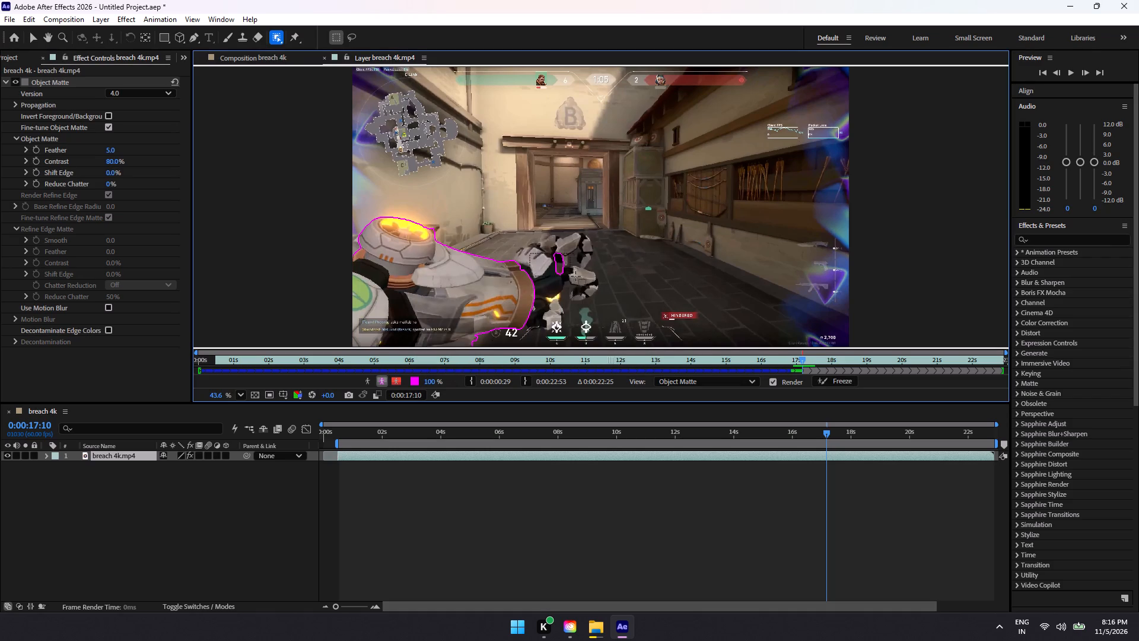
pyautogui.moveTo(575, 276); pyautogui.dragTo(577, 276)
# Extend the matte over the back of the mechanical hand, its knuckles, and its upper and lower fingers.
pyautogui.moveTo(526, 246); pyautogui.dragTo(574, 252)
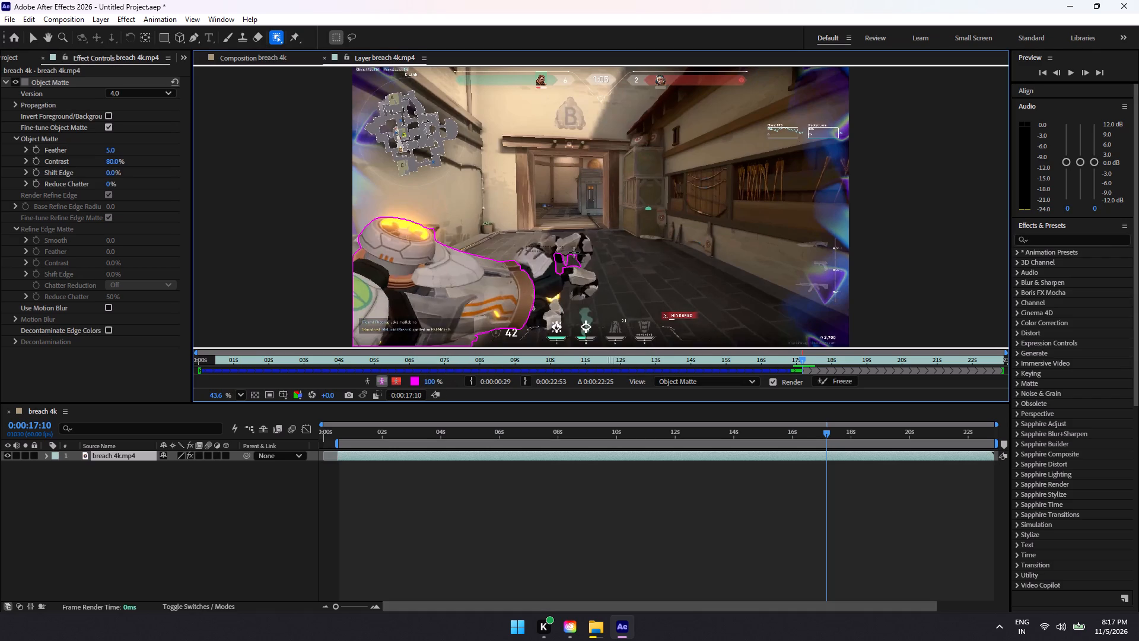
pyautogui.moveTo(574, 252); pyautogui.dragTo(586, 259)
pyautogui.moveTo(603, 287); pyautogui.dragTo(568, 288)
pyautogui.moveTo(568, 288); pyautogui.dragTo(527, 269)
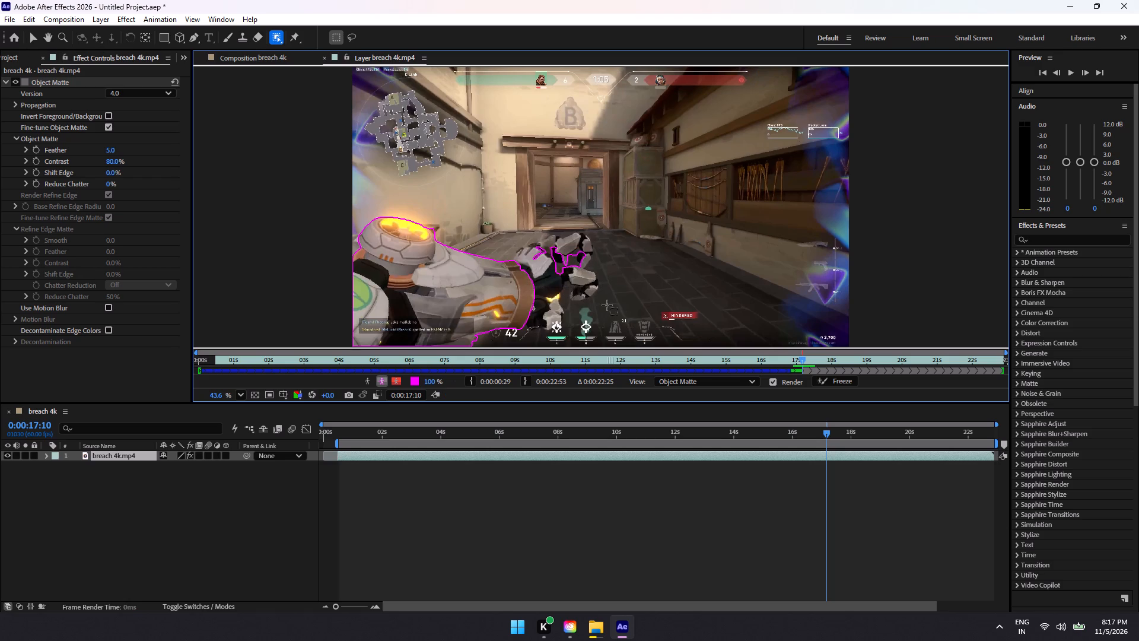
pyautogui.moveTo(563, 267); pyautogui.dragTo(561, 268)
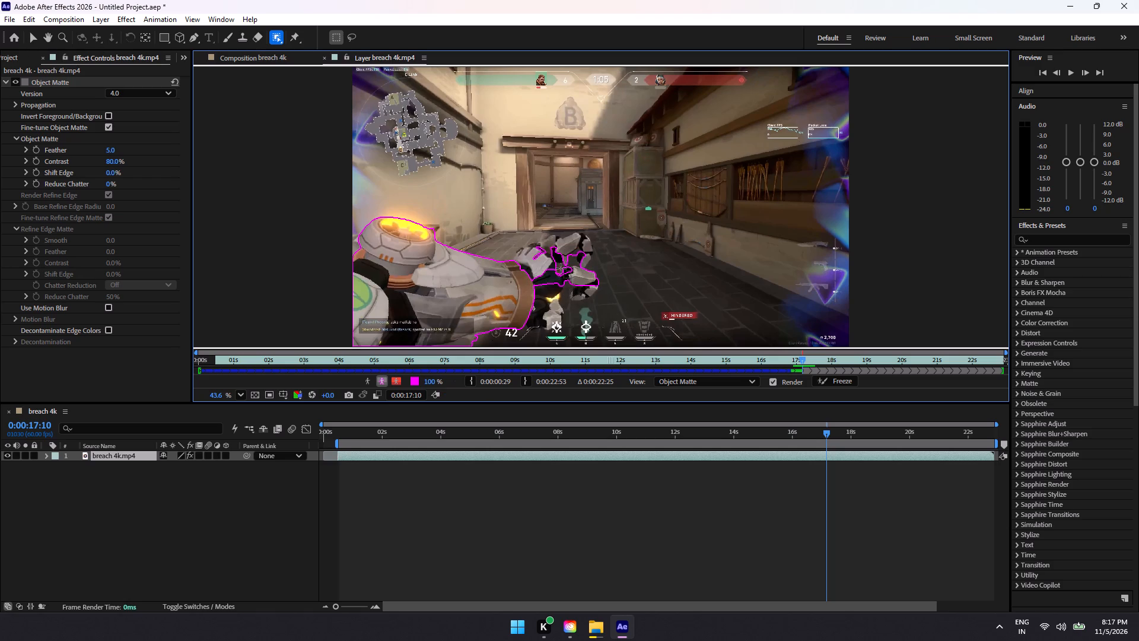
pyautogui.moveTo(561, 268); pyautogui.dragTo(517, 255)
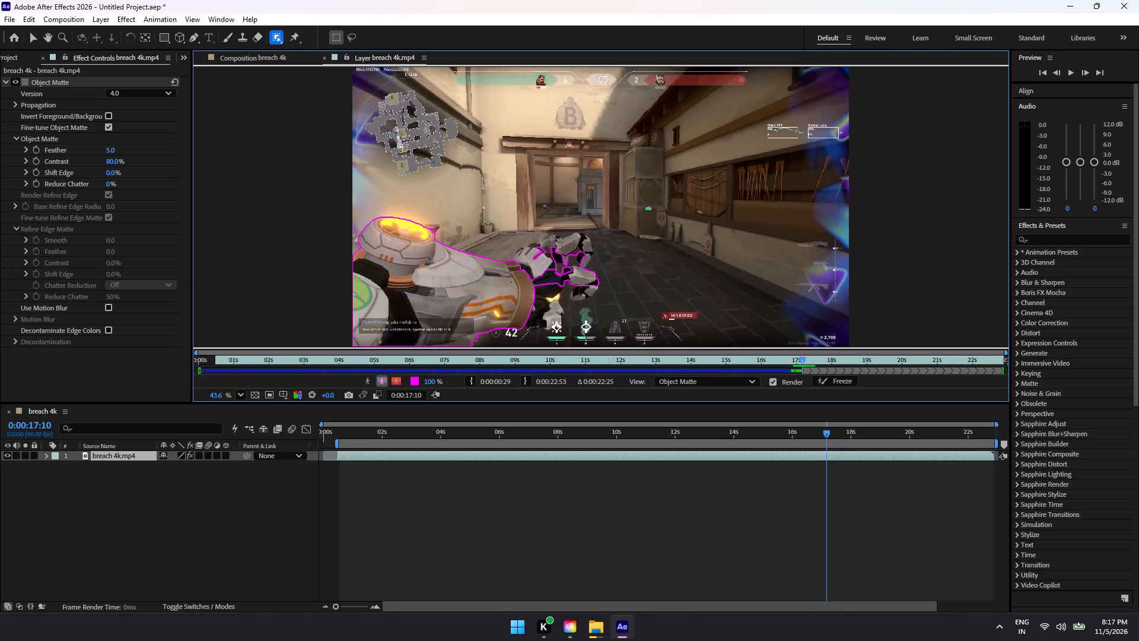
pyautogui.moveTo(549, 240); pyautogui.dragTo(591, 255)
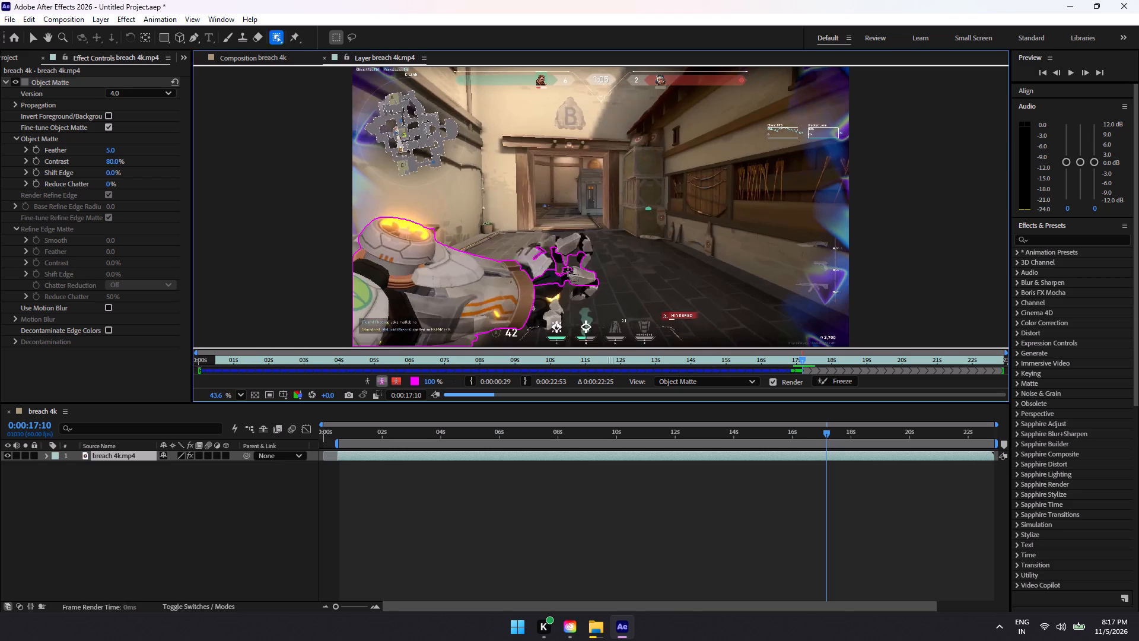
pyautogui.moveTo(566, 271); pyautogui.dragTo(518, 248)
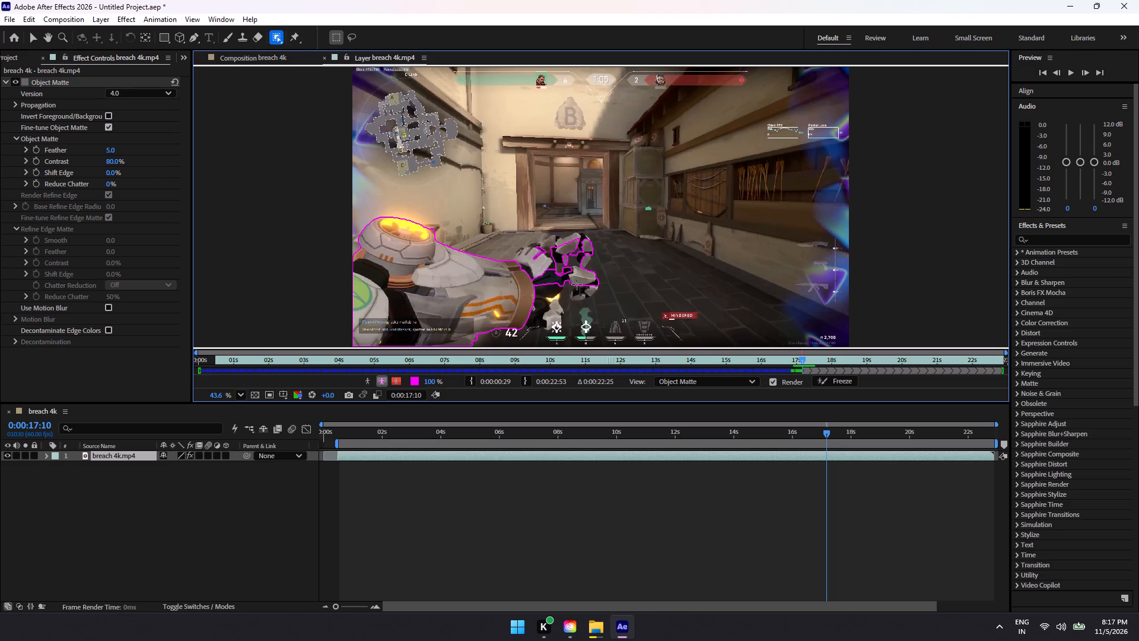
# Try to fill the matte's remaining gaps between the wrist, the knuckles and the finger segments of the mechanical hand.
pyautogui.moveTo(553, 274); pyautogui.dragTo(535, 312)
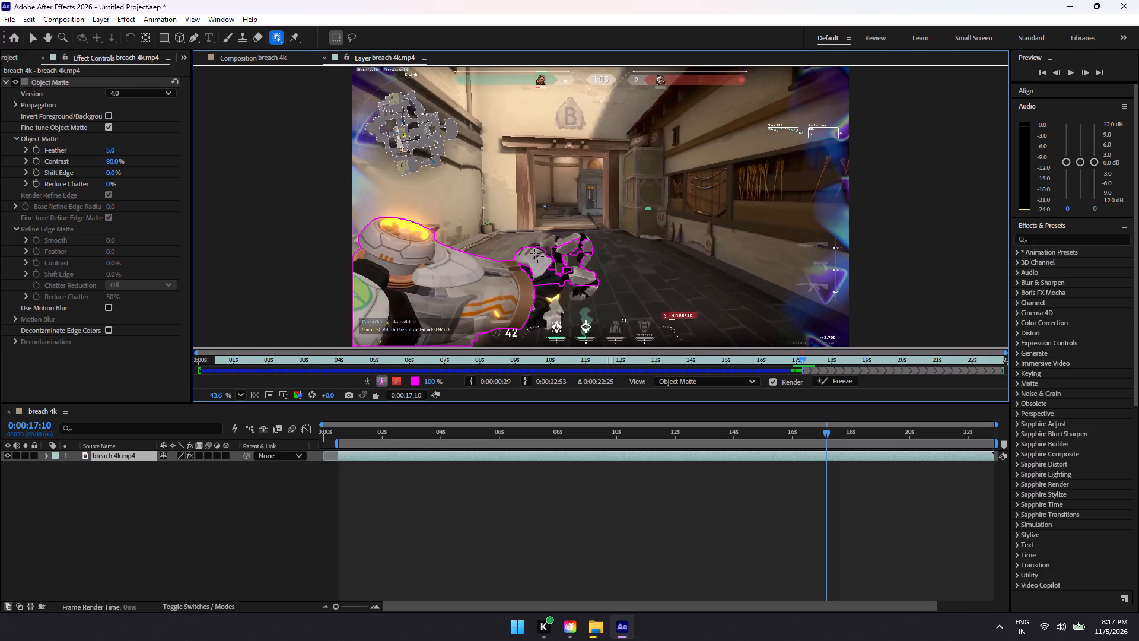
pyautogui.moveTo(534, 253); pyautogui.dragTo(593, 233)
pyautogui.moveTo(500, 265); pyautogui.dragTo(578, 266)
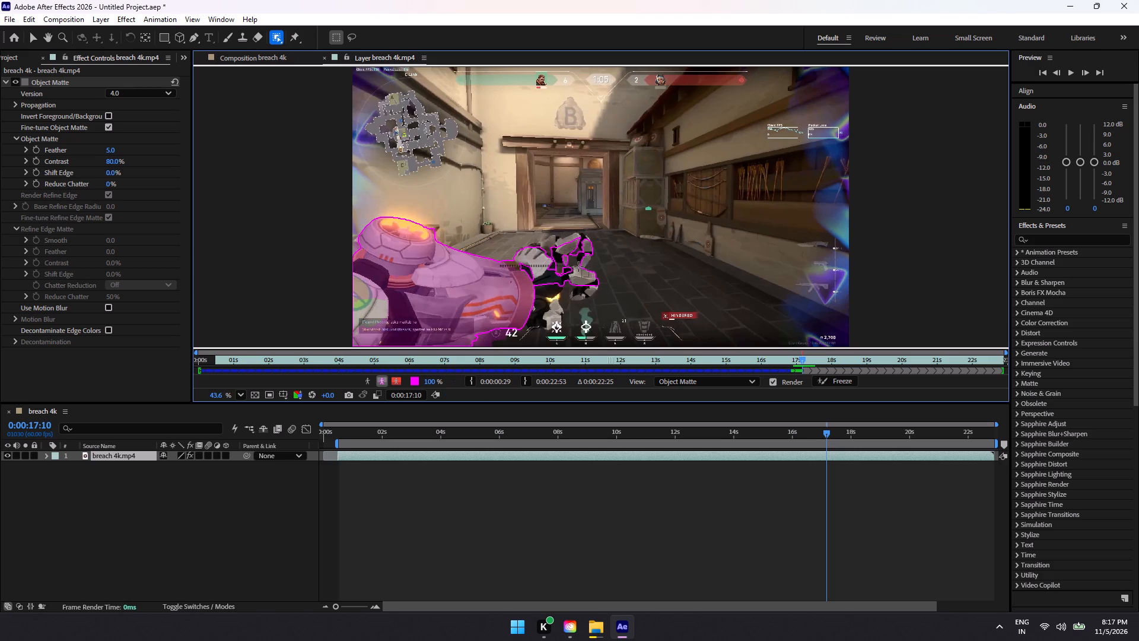
pyautogui.moveTo(578, 266); pyautogui.dragTo(587, 278)
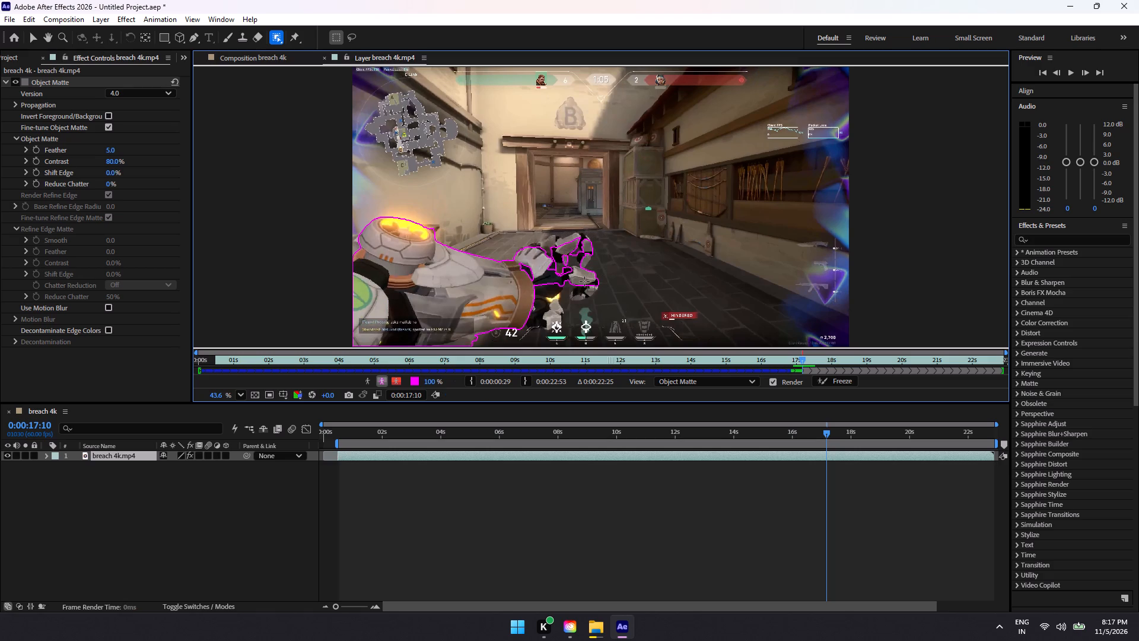
pyautogui.moveTo(520, 259); pyautogui.dragTo(575, 277)
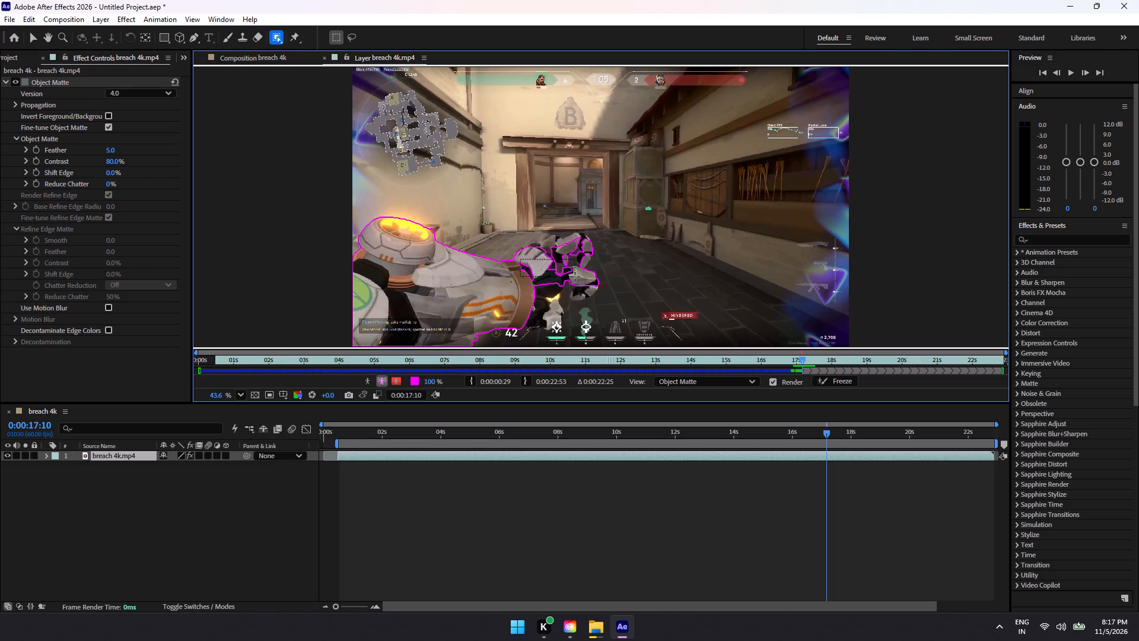
pyautogui.moveTo(575, 277); pyautogui.dragTo(575, 277)
pyautogui.moveTo(549, 241); pyautogui.dragTo(562, 246)
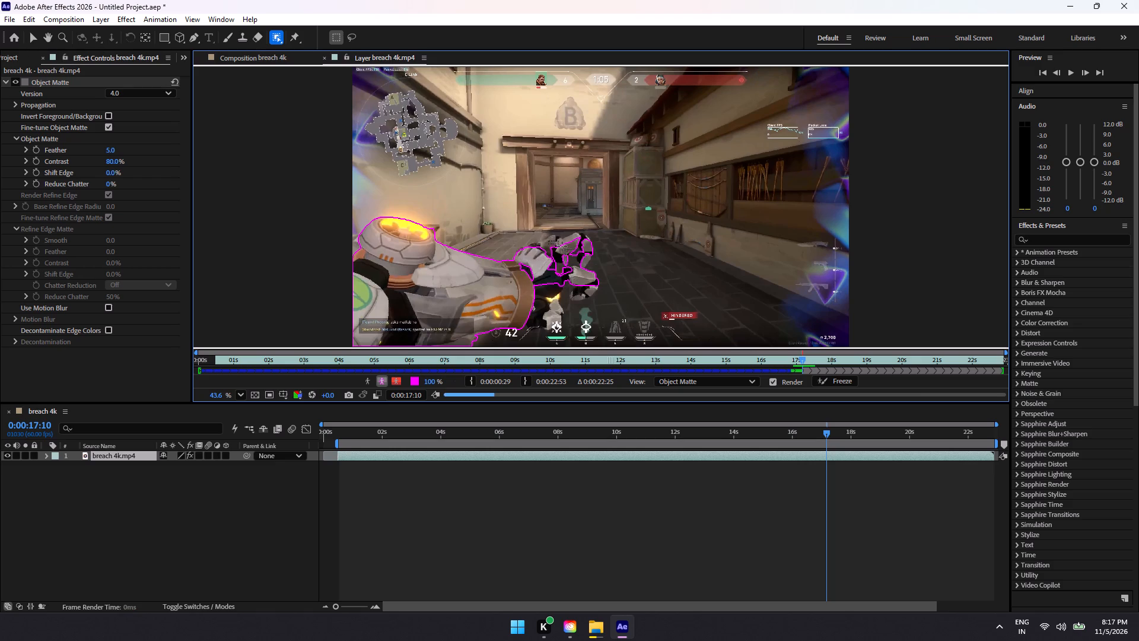
pyautogui.moveTo(562, 246); pyautogui.dragTo(580, 253)
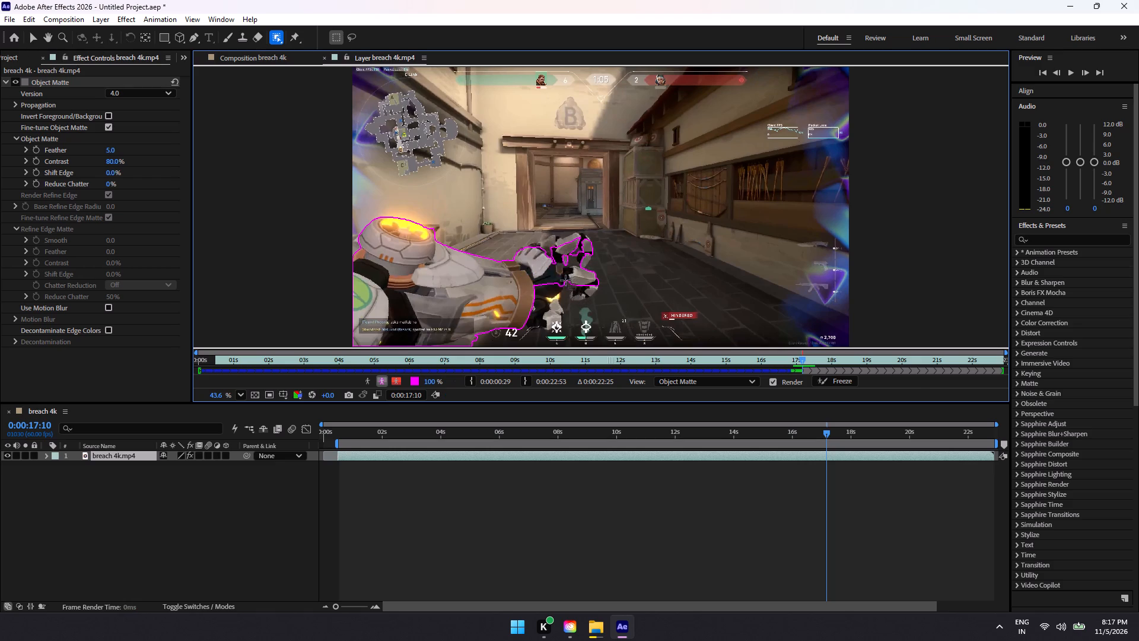
# Extend the matte from the mechanical hand's palm beside the wrist cuff down to the lower thumb.
pyautogui.moveTo(561, 280); pyautogui.dragTo(533, 312)
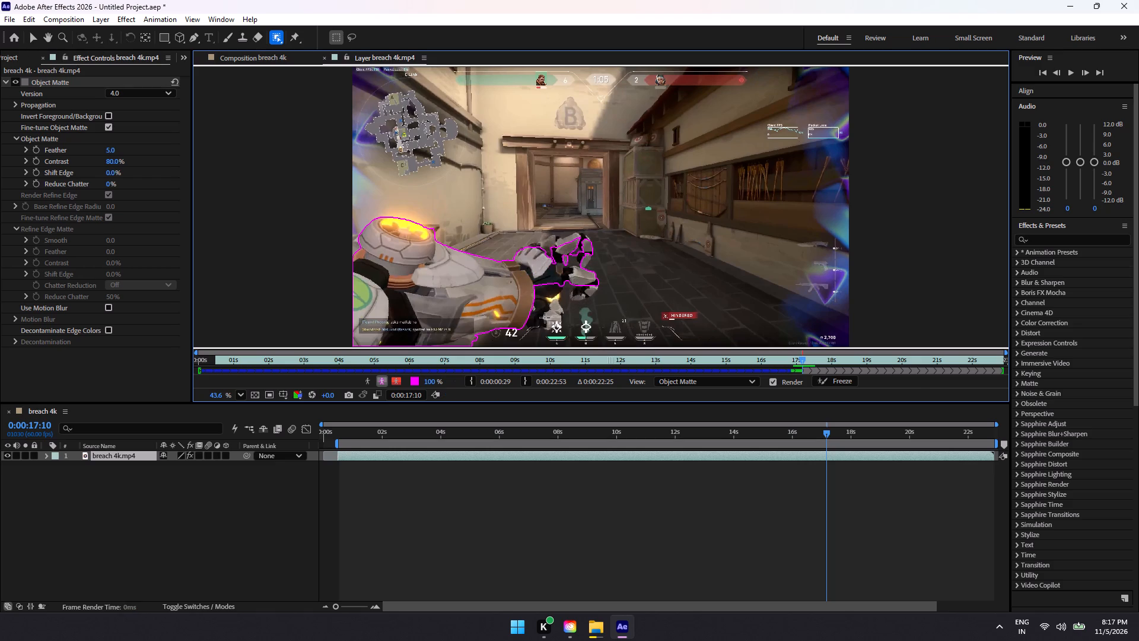
pyautogui.moveTo(533, 323); pyautogui.dragTo(536, 320)
pyautogui.moveTo(536, 320); pyautogui.dragTo(556, 285)
pyautogui.moveTo(554, 285); pyautogui.dragTo(538, 315)
pyautogui.moveTo(561, 251); pyautogui.dragTo(544, 239)
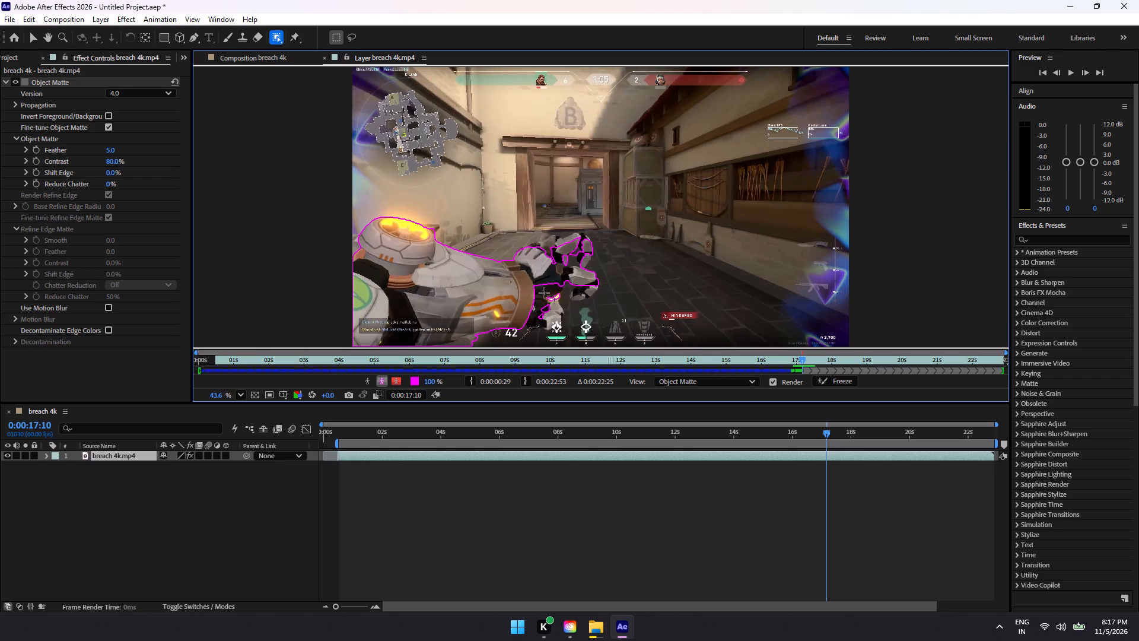
pyautogui.moveTo(539, 291); pyautogui.dragTo(551, 323)
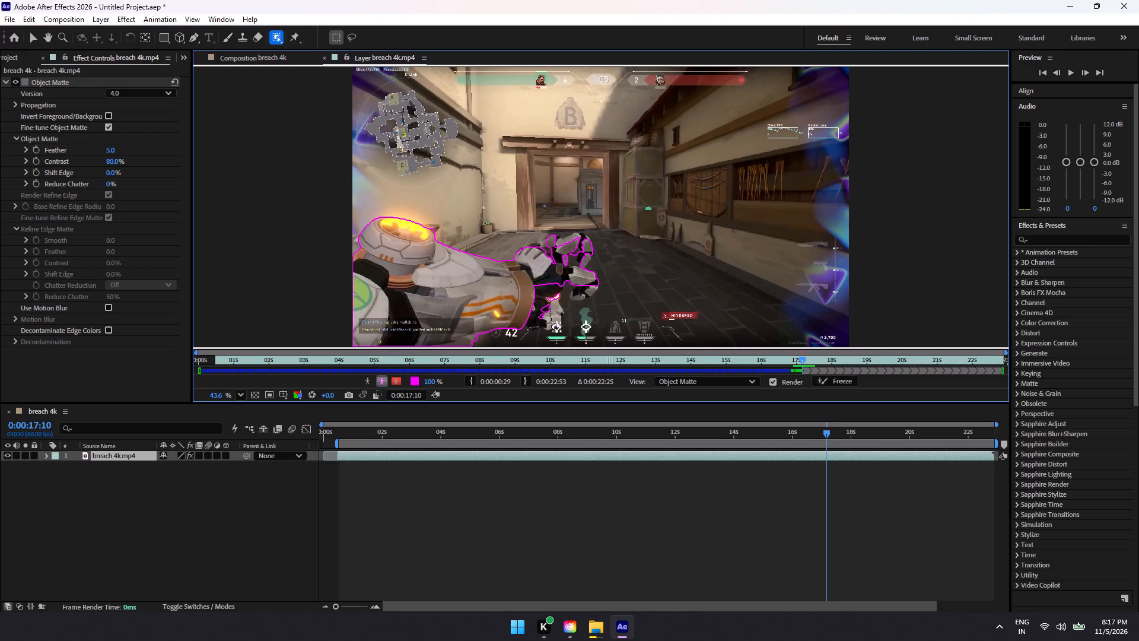
pyautogui.moveTo(551, 323); pyautogui.dragTo(552, 322)
# Add the mechanical hand's top edge from the wrist to the knuckles and the glowing thumb joint to the matte.
pyautogui.moveTo(529, 247); pyautogui.dragTo(565, 240)
pyautogui.moveTo(565, 240); pyautogui.dragTo(566, 240)
pyautogui.moveTo(551, 300); pyautogui.dragTo(529, 291)
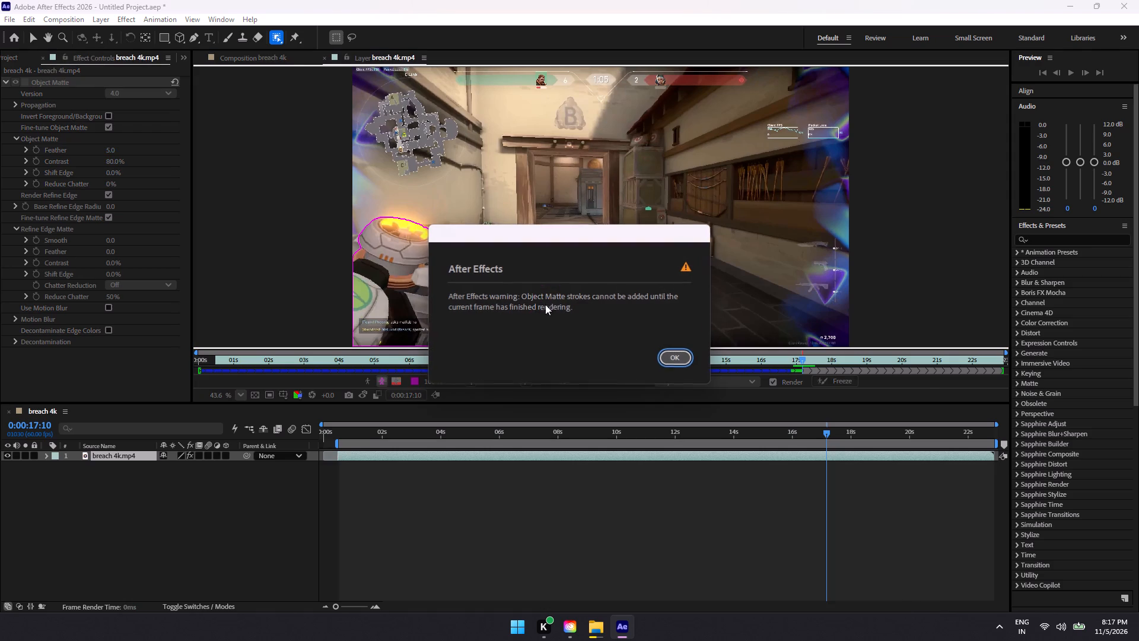
pyautogui.click(706, 367)
pyautogui.click(688, 362)
pyautogui.moveTo(546, 284); pyautogui.dragTo(549, 302)
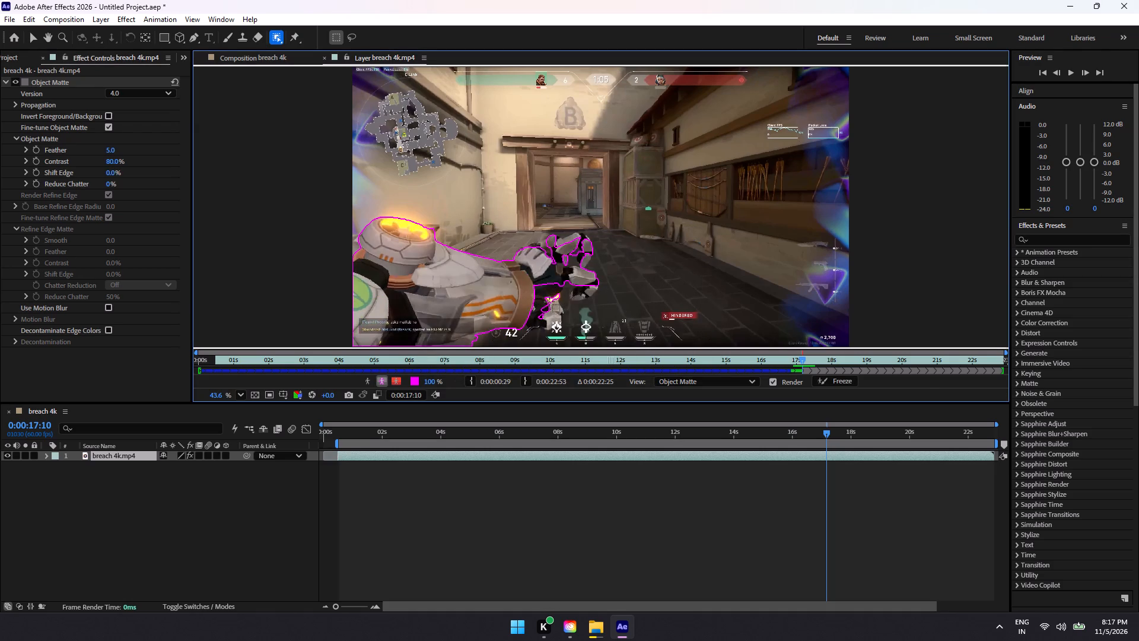
pyautogui.moveTo(549, 302); pyautogui.dragTo(552, 307)
# Add the mechanical hand's lower fingers and the area between the wrist cuff and the thumb to the matte.
pyautogui.moveTo(574, 273); pyautogui.dragTo(588, 296)
pyautogui.moveTo(588, 296); pyautogui.dragTo(591, 296)
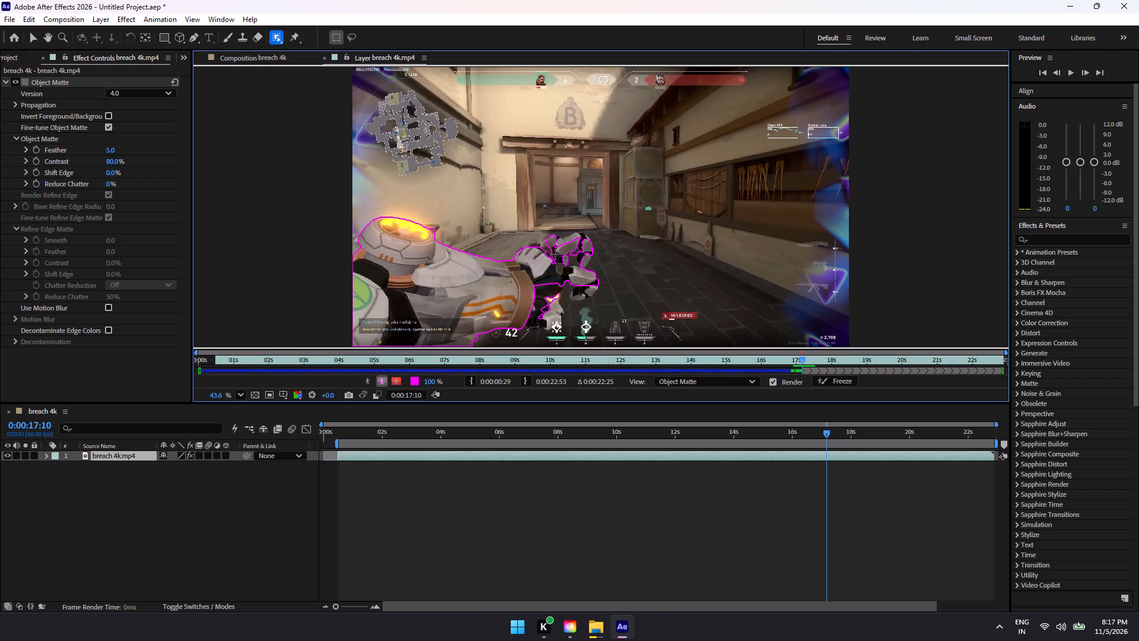
pyautogui.moveTo(555, 254); pyautogui.dragTo(591, 272)
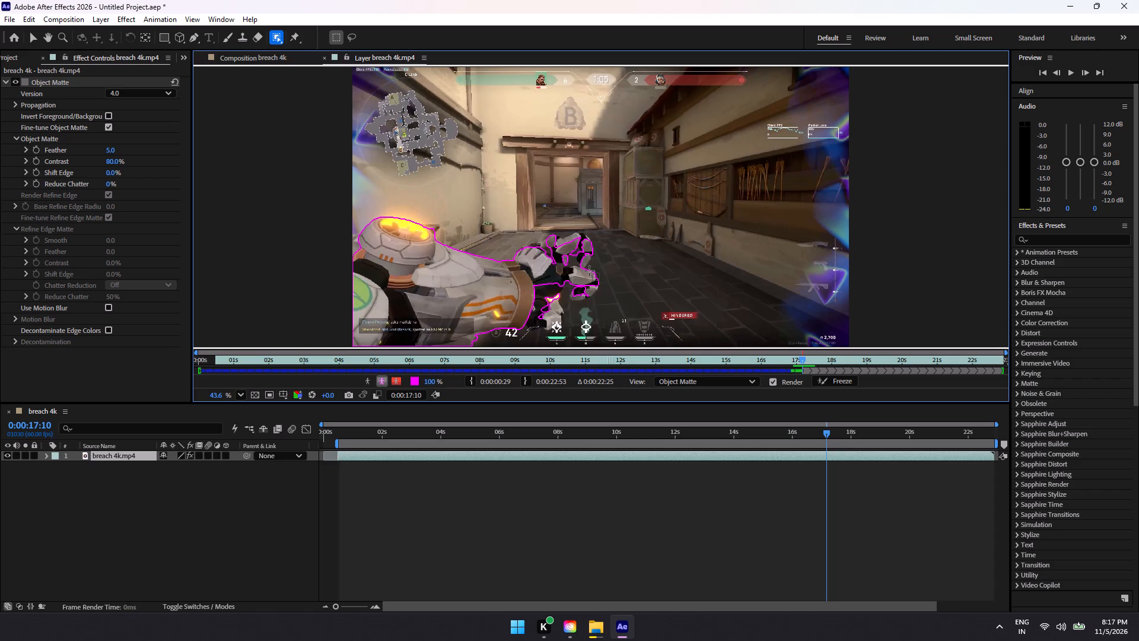
pyautogui.moveTo(547, 289); pyautogui.dragTo(551, 318)
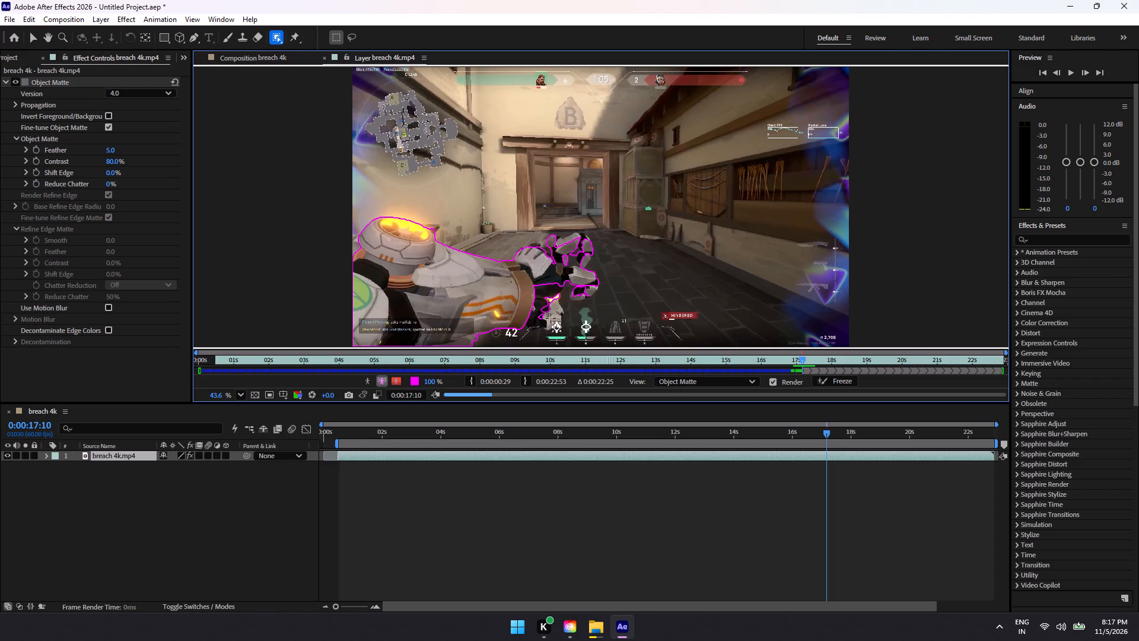
pyautogui.moveTo(551, 318); pyautogui.dragTo(556, 318)
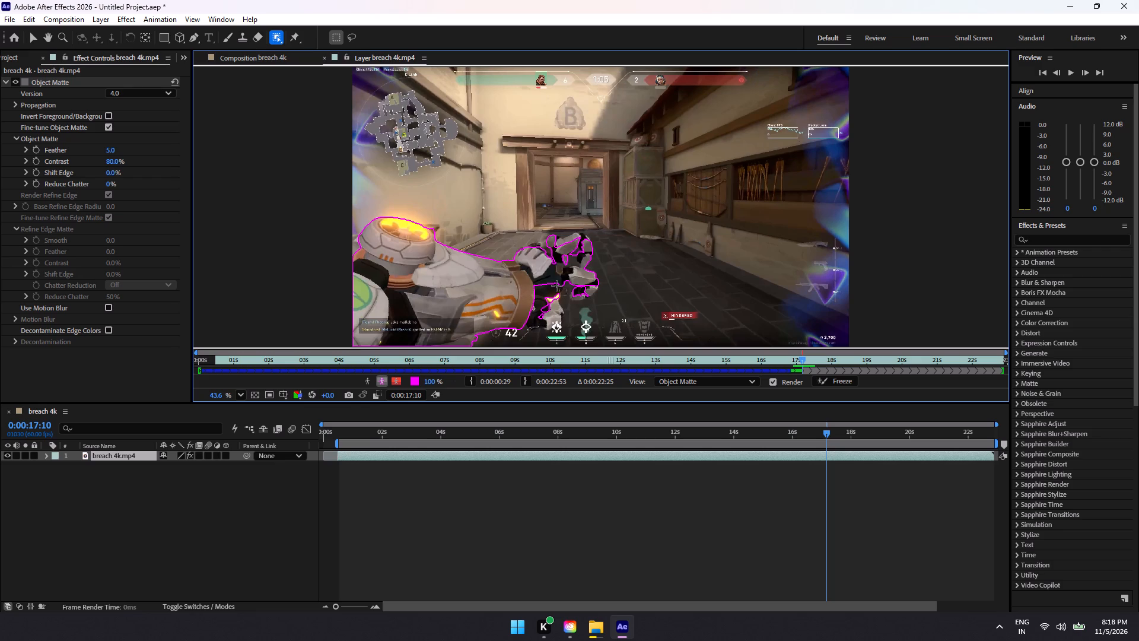
pyautogui.moveTo(540, 280); pyautogui.dragTo(558, 318)
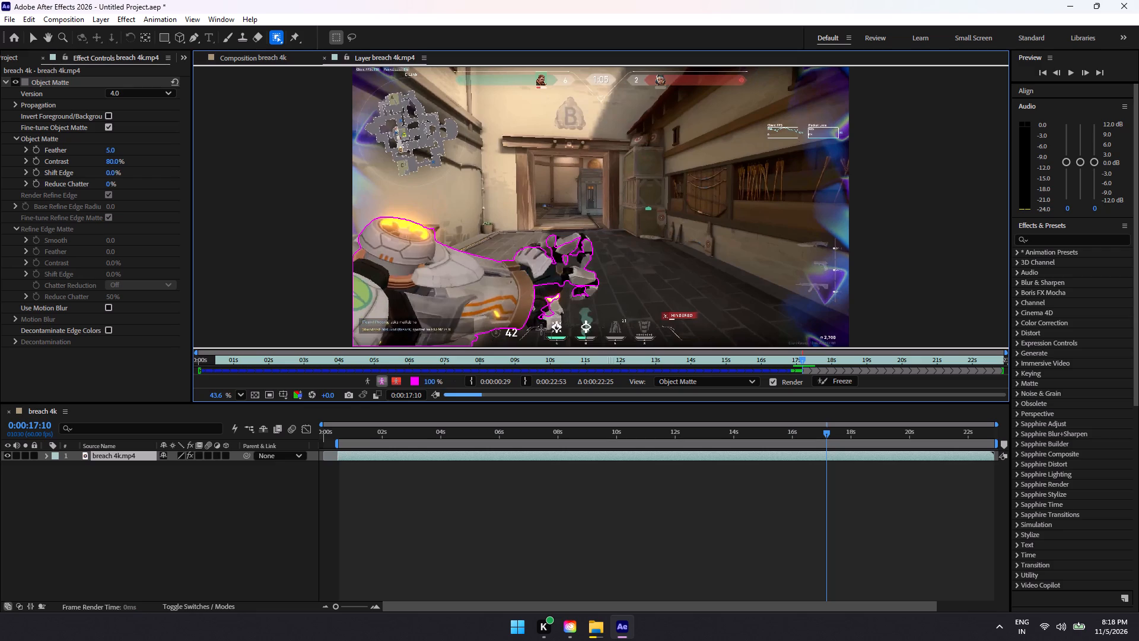
pyautogui.moveTo(546, 327); pyautogui.dragTo(532, 278)
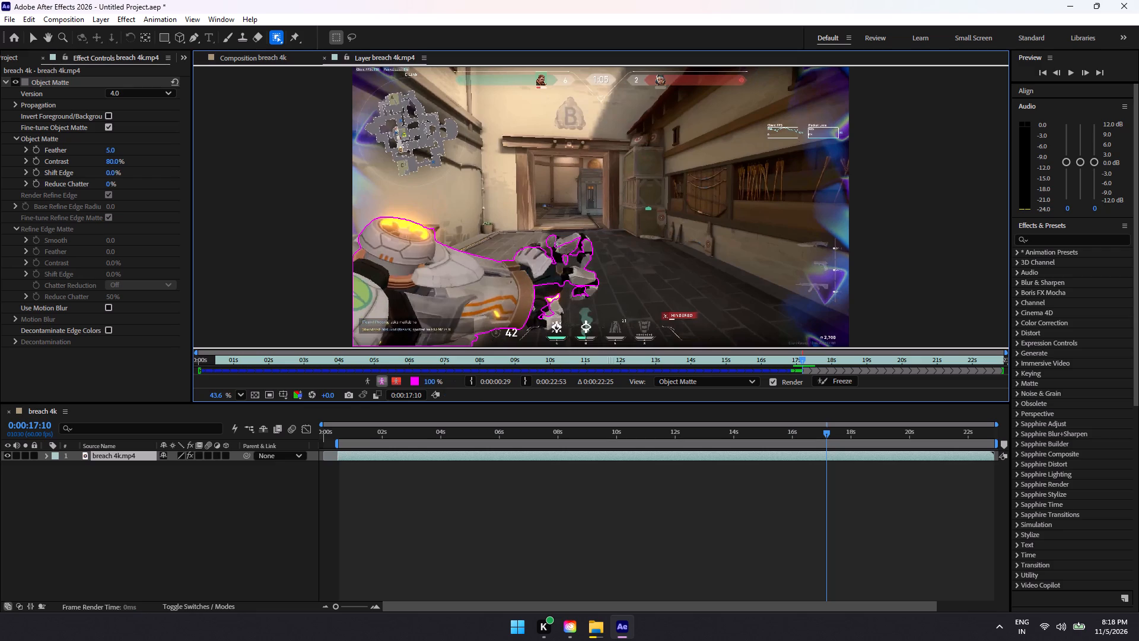
# Refine the matte over the mechanical hand's knuckles, upper fingers and the top edge of the back of the hand.
pyautogui.moveTo(535, 243); pyautogui.dragTo(593, 261)
pyautogui.moveTo(588, 230); pyautogui.dragTo(532, 256)
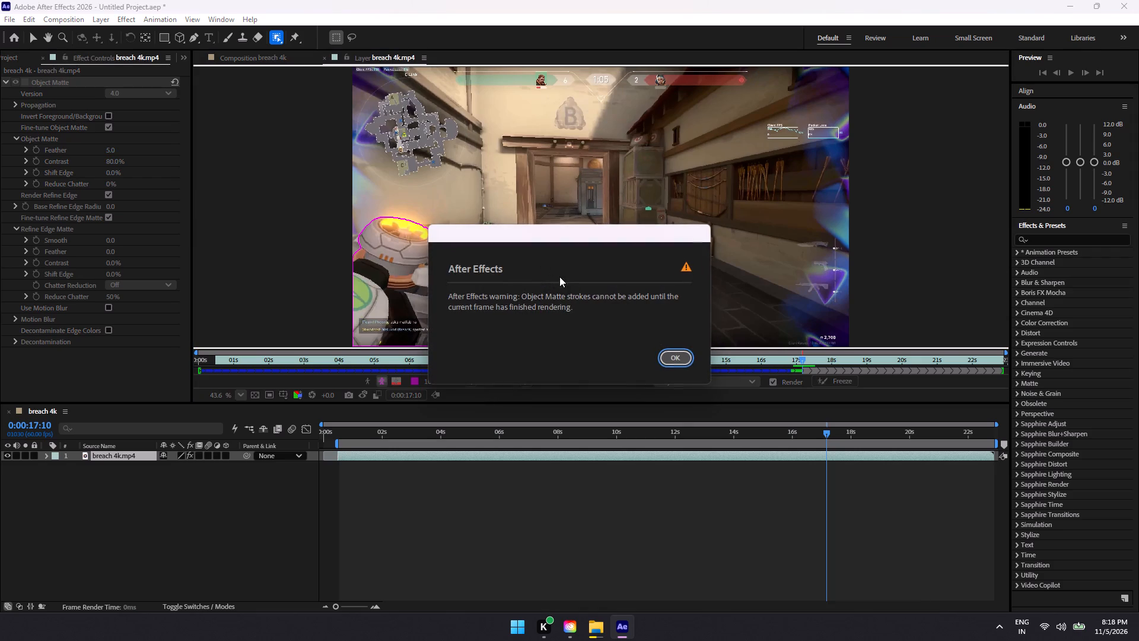
pyautogui.click(683, 358)
pyautogui.moveTo(582, 235); pyautogui.dragTo(536, 258)
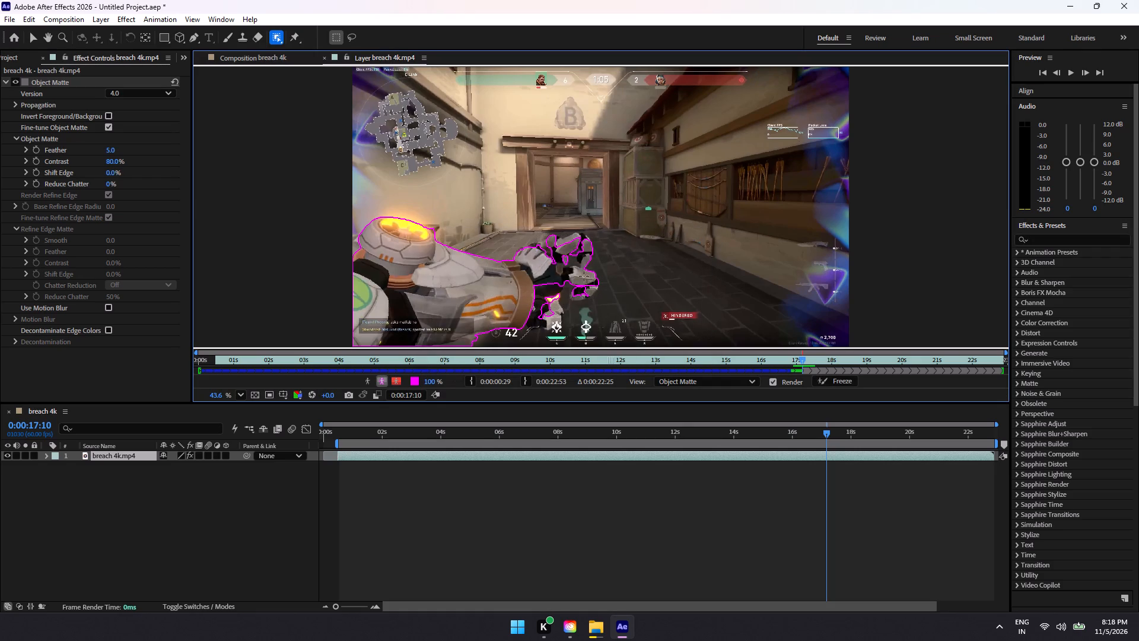
pyautogui.moveTo(556, 234); pyautogui.dragTo(580, 265)
pyautogui.moveTo(551, 240); pyautogui.dragTo(595, 236)
pyautogui.moveTo(562, 245); pyautogui.dragTo(584, 257)
pyautogui.moveTo(524, 248); pyautogui.dragTo(566, 242)
pyautogui.click(679, 366)
pyautogui.click(676, 359)
pyautogui.moveTo(524, 250); pyautogui.dragTo(560, 240)
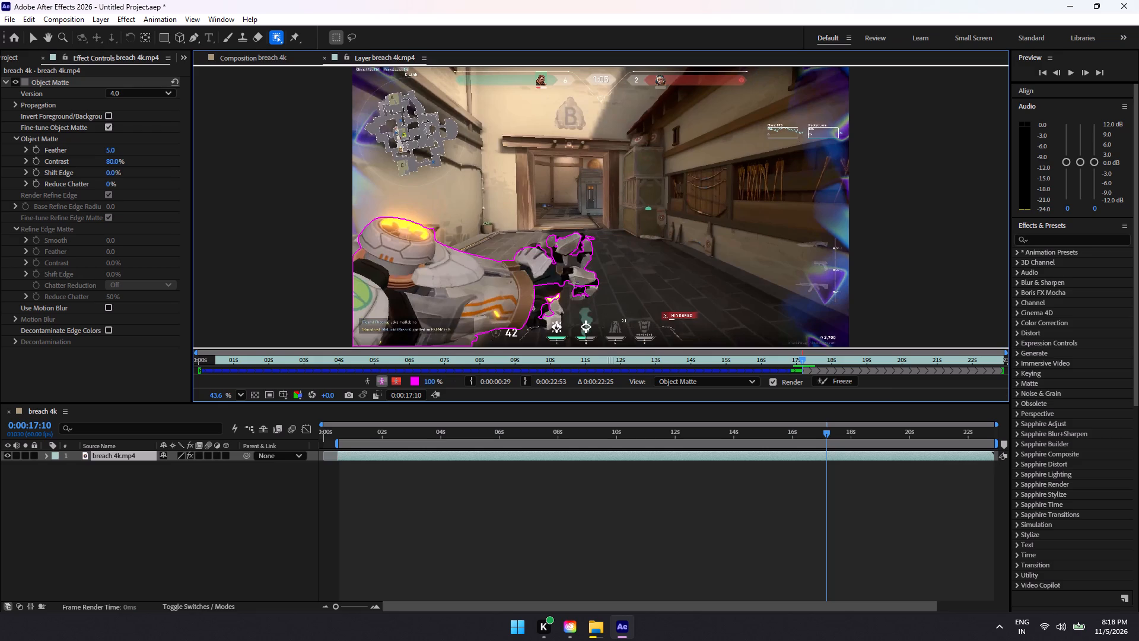
# Try to close the matte's gaps around the mechanical thumb beside the wrist cuff and along the top knuckles.
pyautogui.moveTo(553, 277); pyautogui.dragTo(549, 299)
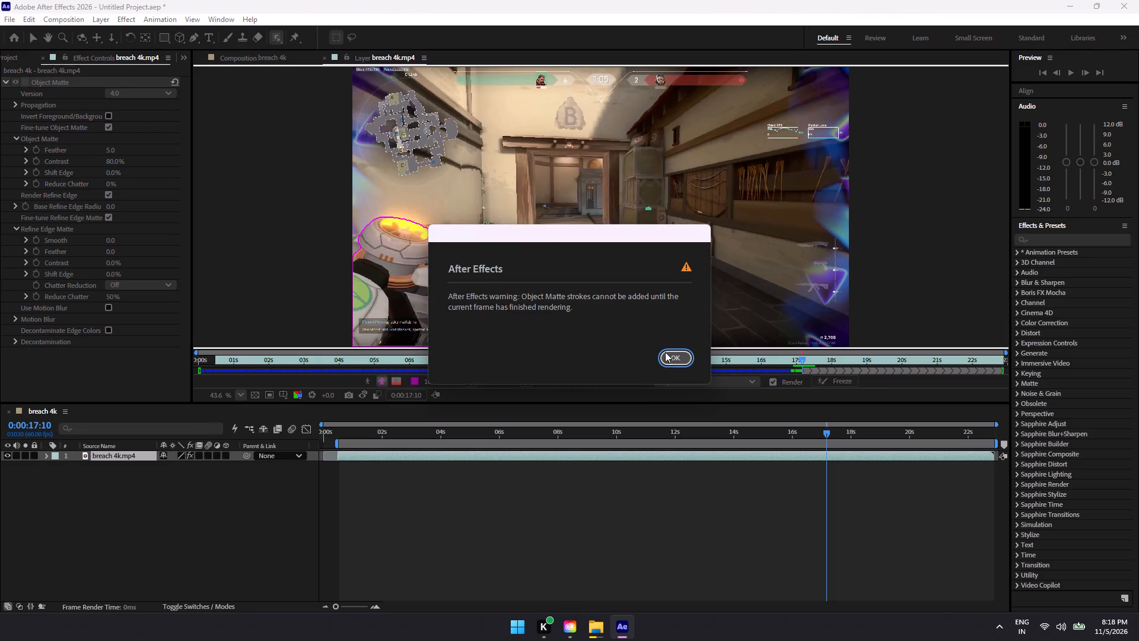
pyautogui.click(665, 352)
pyautogui.moveTo(545, 280); pyautogui.dragTo(553, 315)
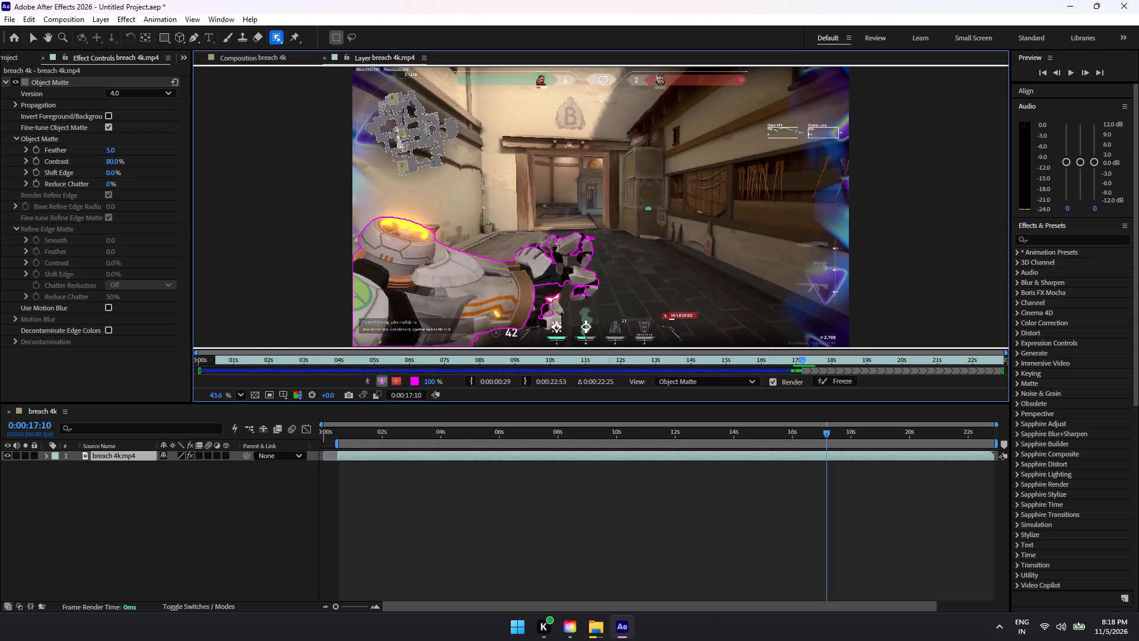
pyautogui.moveTo(530, 246); pyautogui.dragTo(564, 240)
pyautogui.moveTo(554, 247); pyautogui.dragTo(532, 253)
pyautogui.moveTo(539, 293); pyautogui.dragTo(548, 310)
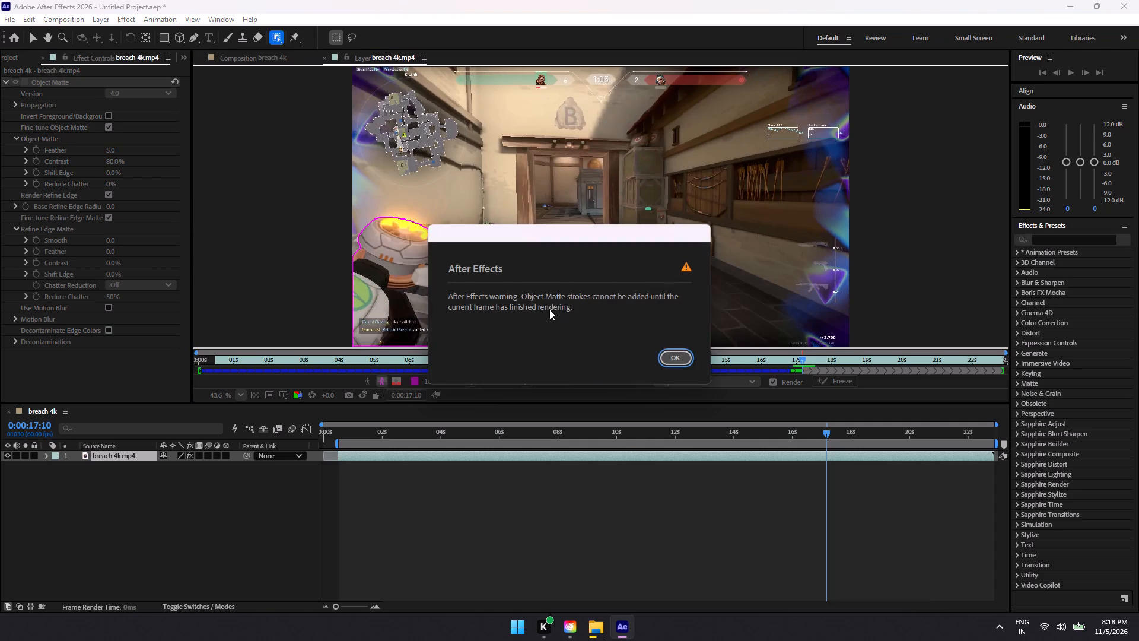
pyautogui.click(680, 364)
pyautogui.moveTo(539, 291); pyautogui.dragTo(549, 319)
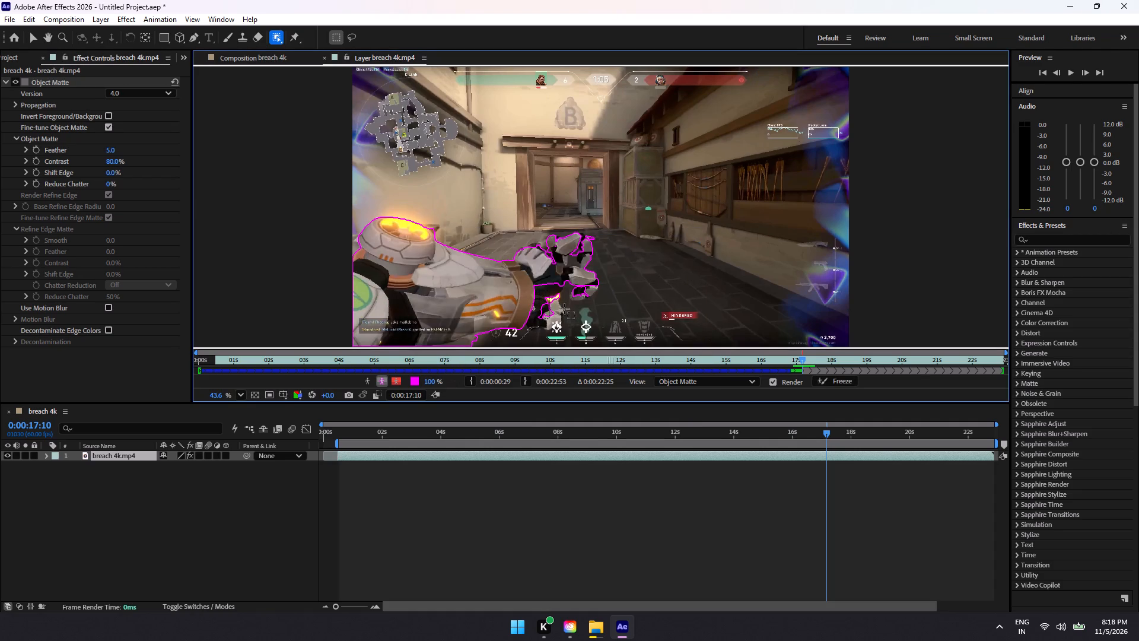
# Refine the matte at 0:00:17:10 across the back of the mechanical hand, its upper knuckles and the glowing thumb joint.
pyautogui.moveTo(548, 273); pyautogui.dragTo(561, 250)
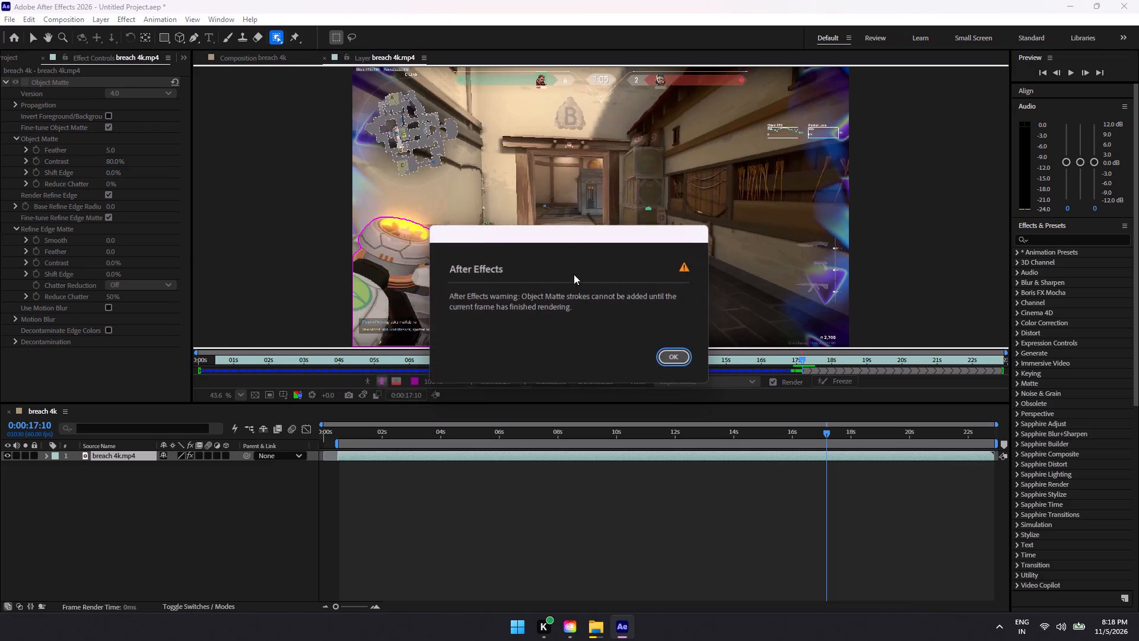
pyautogui.click(658, 356)
pyautogui.click(692, 350)
pyautogui.click(680, 351)
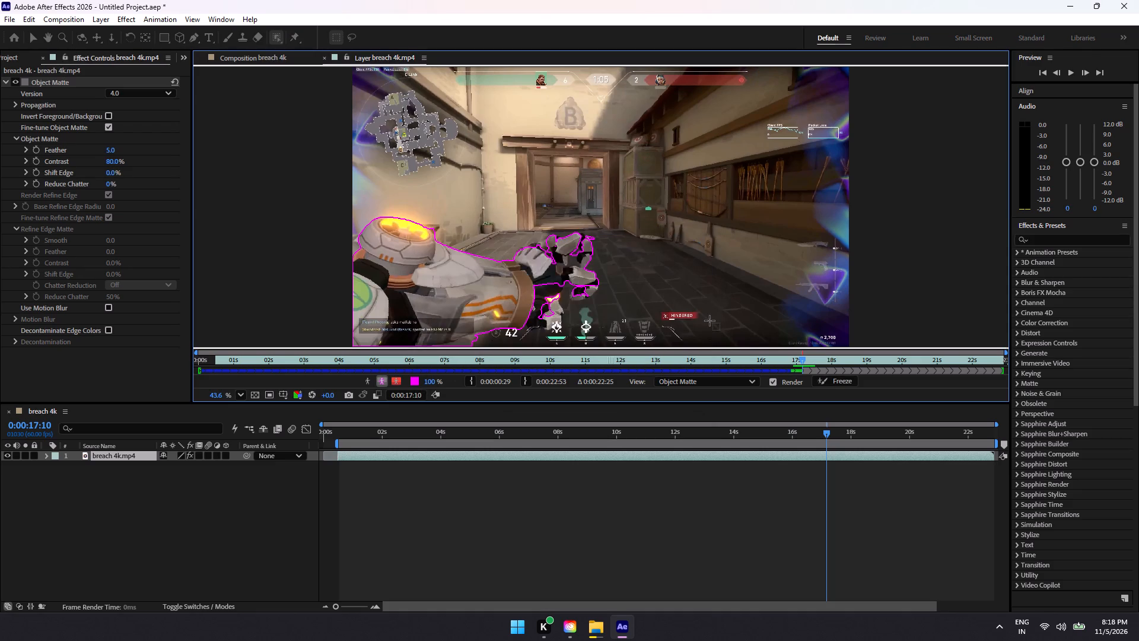
pyautogui.moveTo(543, 259); pyautogui.dragTo(569, 246)
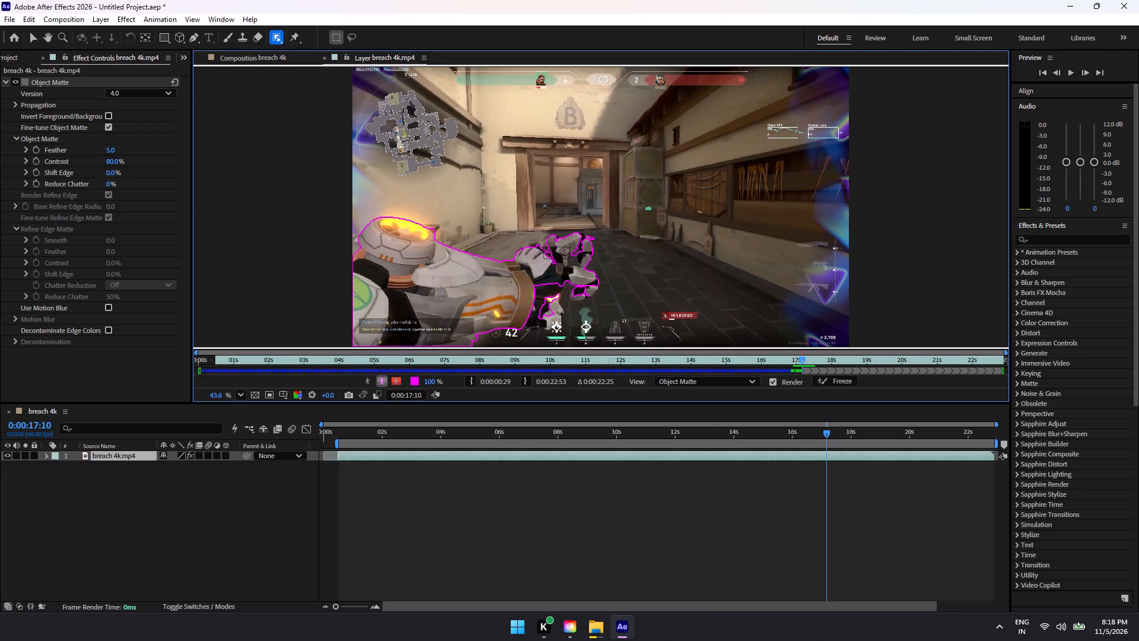
pyautogui.moveTo(542, 292); pyautogui.dragTo(553, 302)
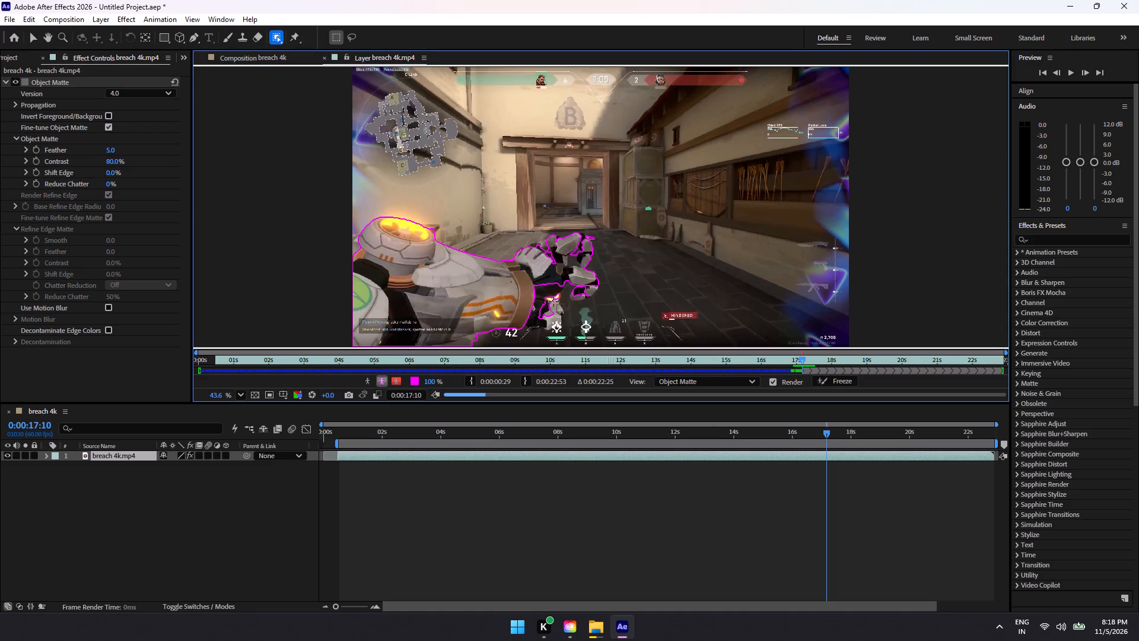
pyautogui.moveTo(553, 302); pyautogui.dragTo(554, 308)
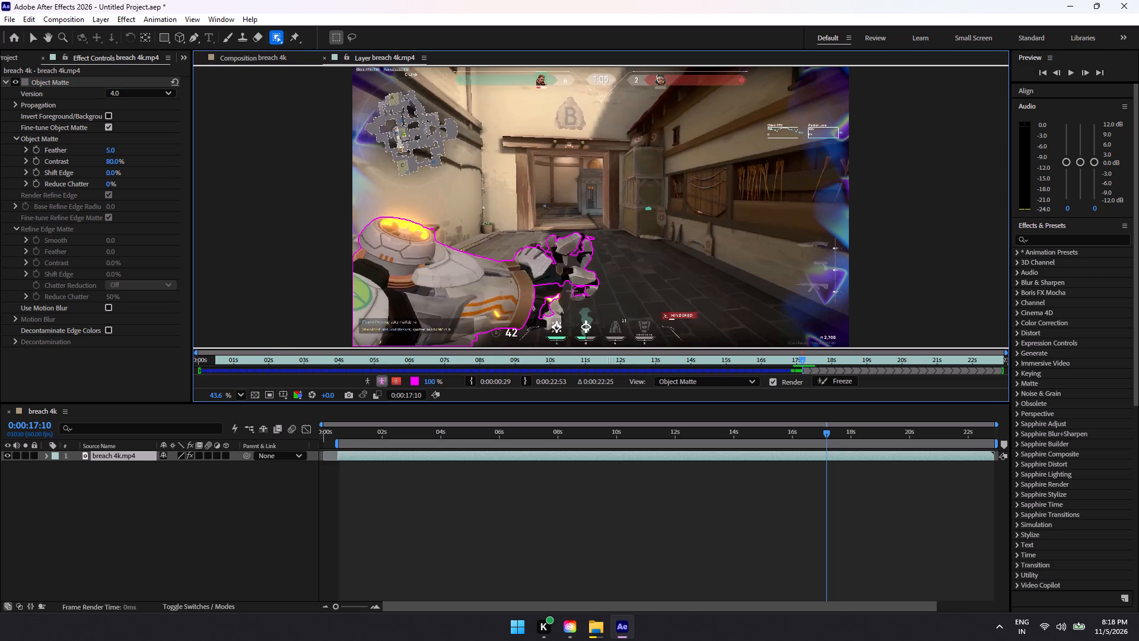
pyautogui.moveTo(562, 281); pyautogui.dragTo(556, 298)
pyautogui.moveTo(548, 260); pyautogui.dragTo(559, 252)
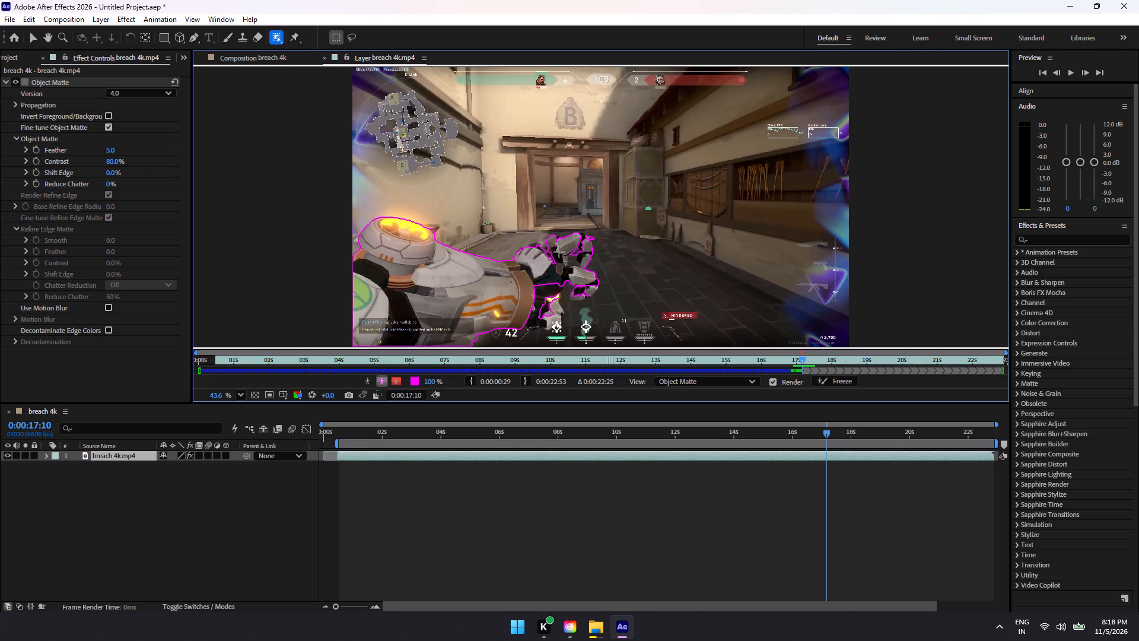
pyautogui.moveTo(559, 252); pyautogui.dragTo(559, 251)
pyautogui.moveTo(561, 283); pyautogui.dragTo(556, 296)
pyautogui.click(677, 353)
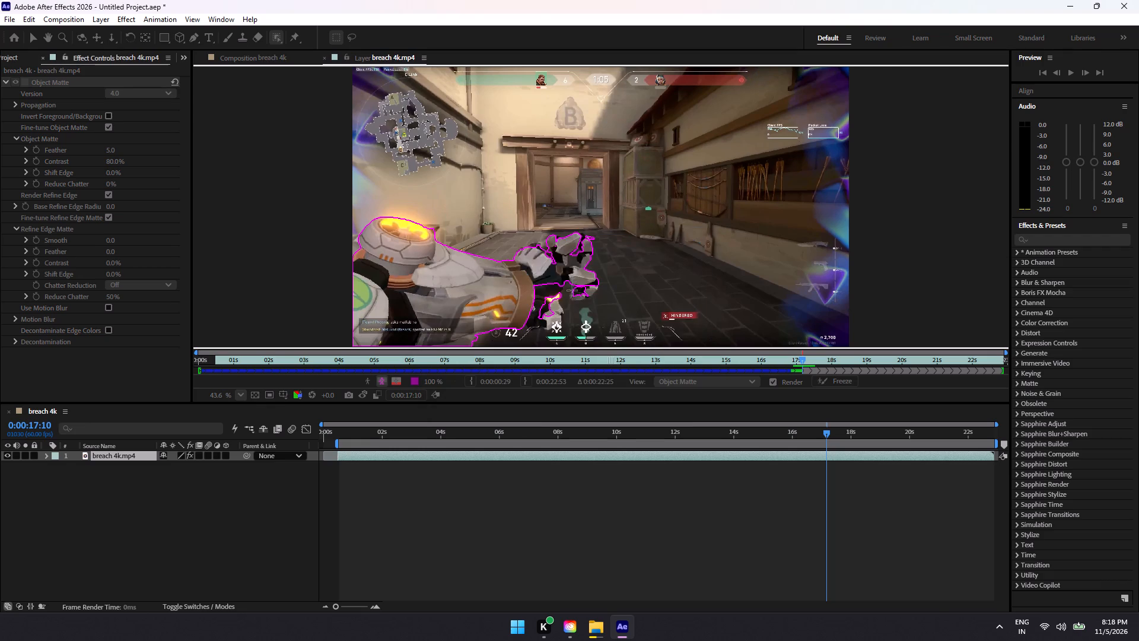
pyautogui.moveTo(557, 253); pyautogui.dragTo(536, 266)
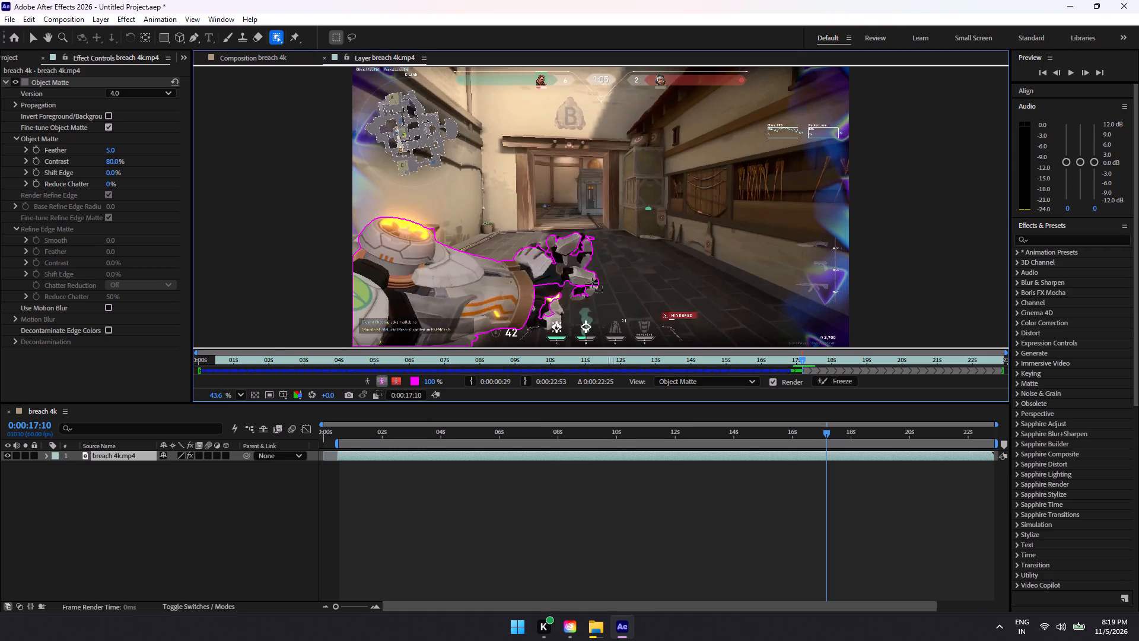
# Paint matte strokes over the mechanical hand's lower fingers, the thumb and the gap between the thumb and wrist cuff.
pyautogui.moveTo(592, 282); pyautogui.dragTo(578, 302)
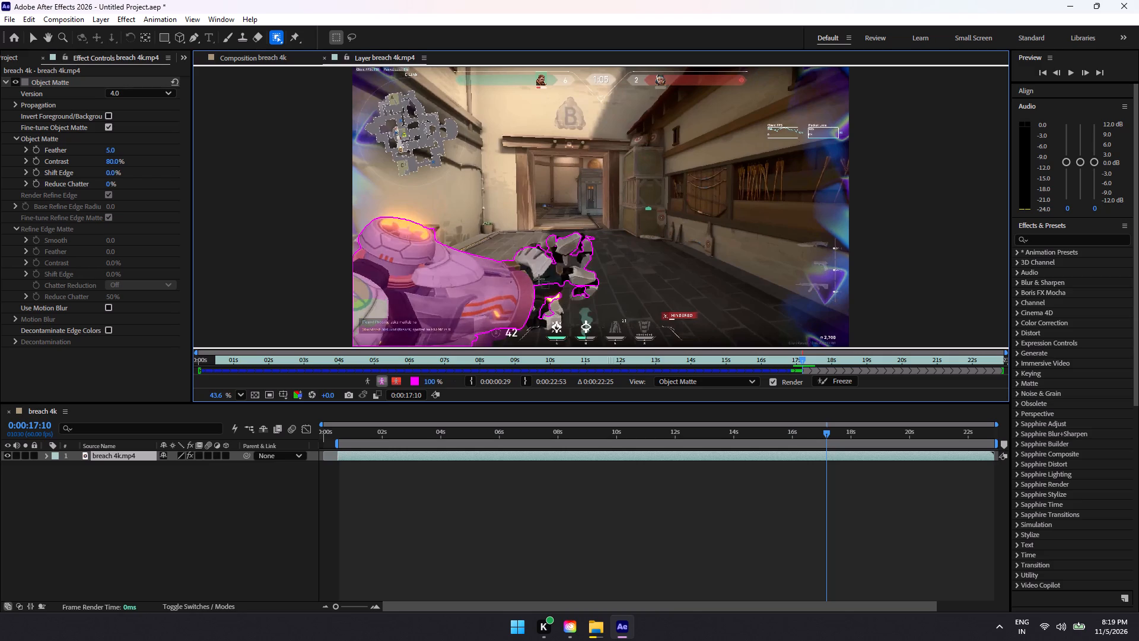
pyautogui.moveTo(539, 279); pyautogui.dragTo(556, 306)
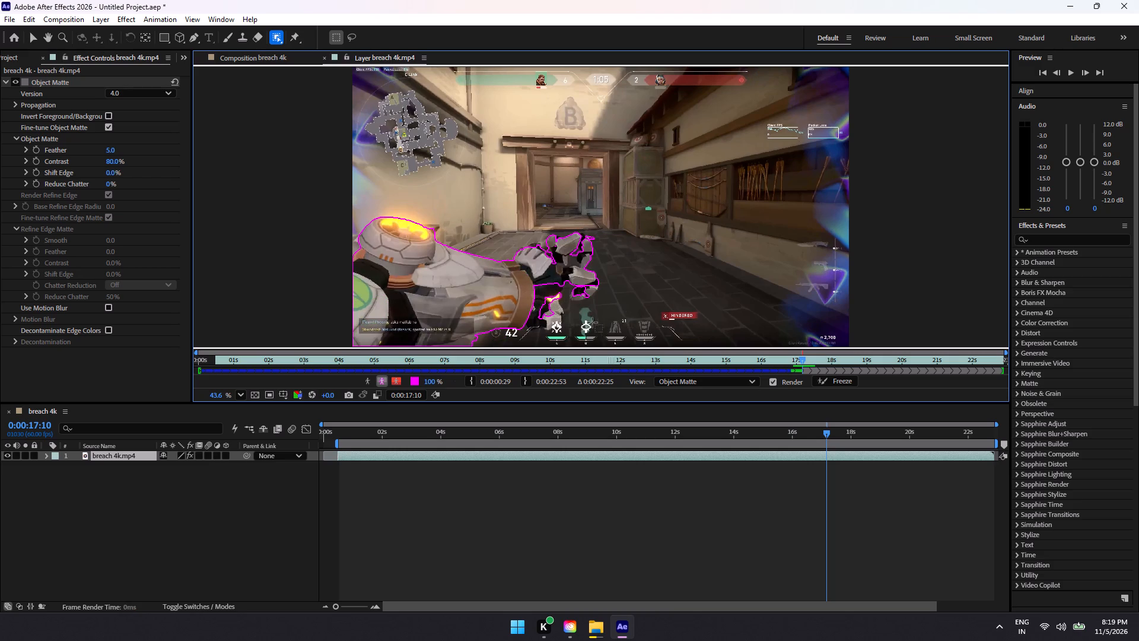
pyautogui.moveTo(529, 325); pyautogui.dragTo(556, 305)
pyautogui.moveTo(561, 312); pyautogui.dragTo(548, 305)
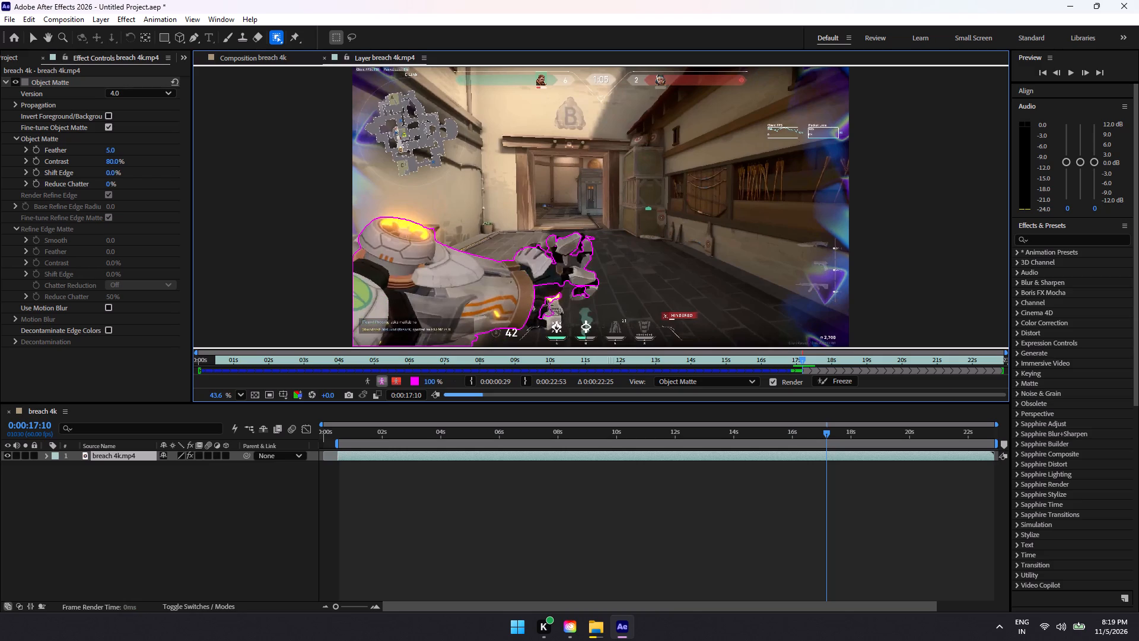
pyautogui.moveTo(548, 305); pyautogui.dragTo(534, 290)
pyautogui.moveTo(565, 317); pyautogui.dragTo(558, 317)
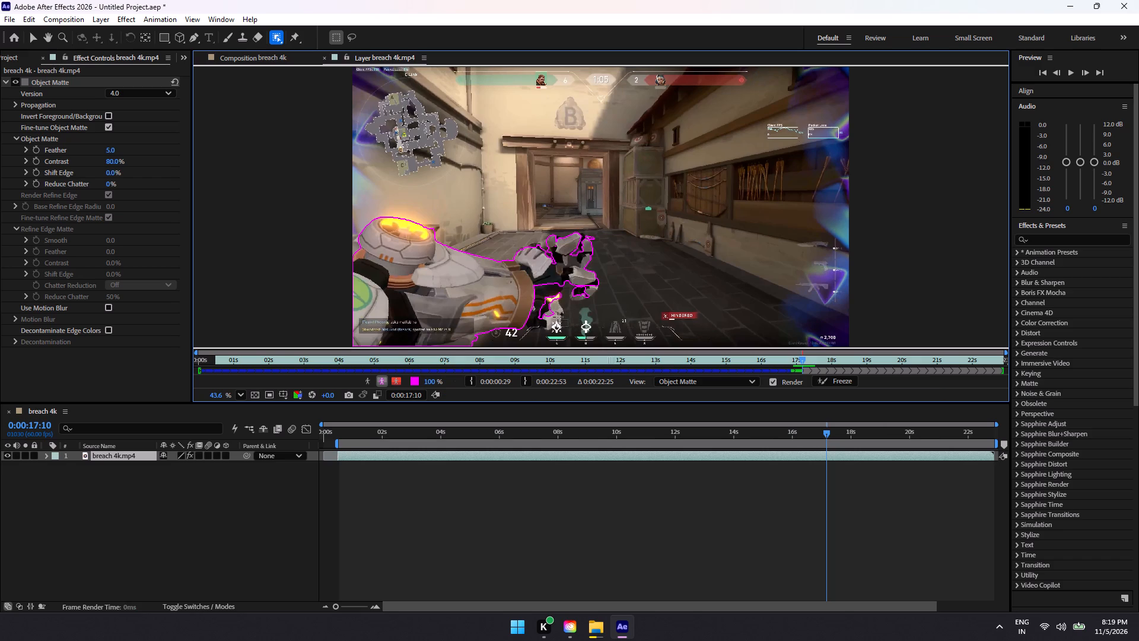
pyautogui.moveTo(558, 317); pyautogui.dragTo(539, 283)
# Extend the matte along the underside of the mechanical hand's lowest finger out past its tip.
pyautogui.moveTo(569, 301); pyautogui.dragTo(599, 281)
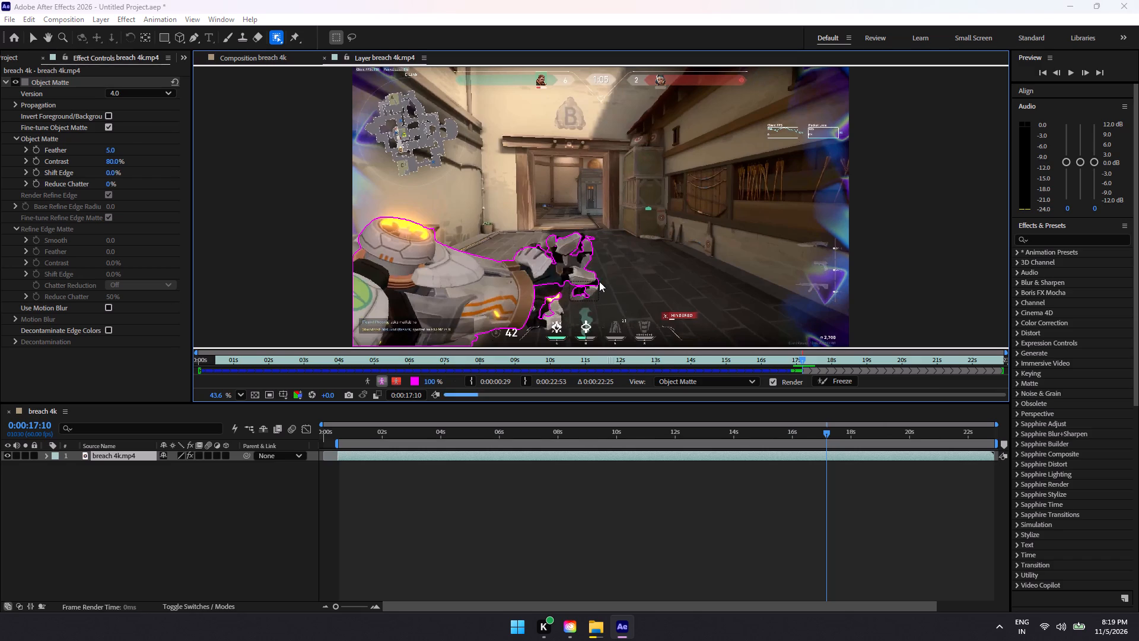
pyautogui.click(680, 357)
pyautogui.moveTo(574, 300); pyautogui.dragTo(608, 281)
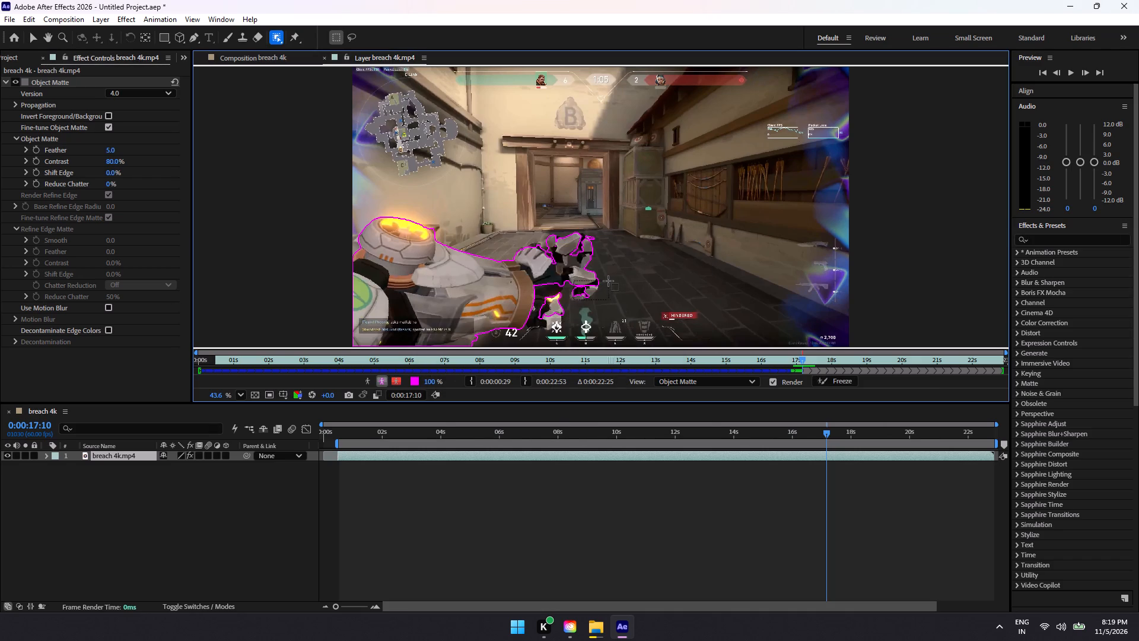
pyautogui.moveTo(608, 281); pyautogui.dragTo(600, 281)
# Fill the matte between the palm, the glowing thumb joint and the wrist cuff so the thumb joins the hand.
pyautogui.moveTo(559, 280); pyautogui.dragTo(555, 298)
pyautogui.moveTo(555, 298); pyautogui.dragTo(551, 300)
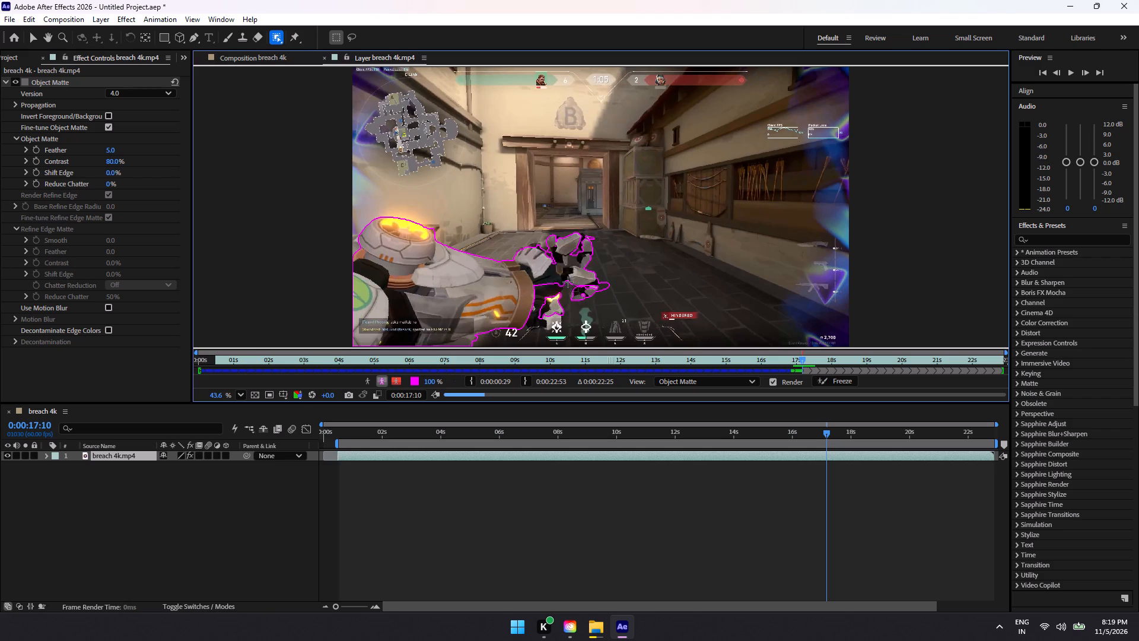
pyautogui.moveTo(564, 281); pyautogui.dragTo(549, 299)
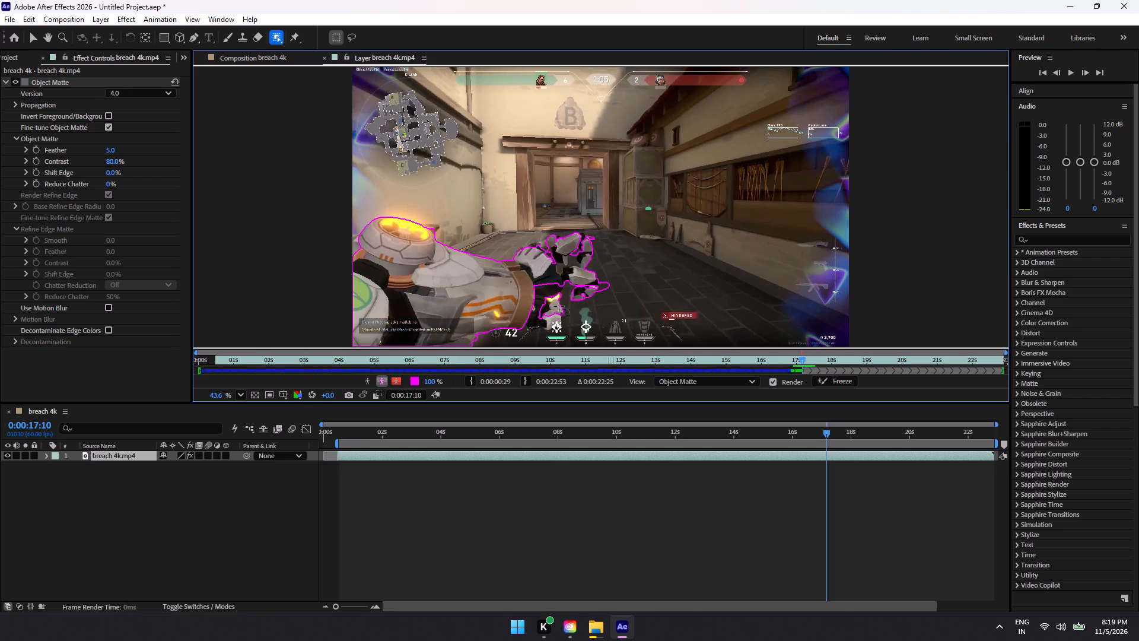
pyautogui.moveTo(530, 281); pyautogui.dragTo(553, 300)
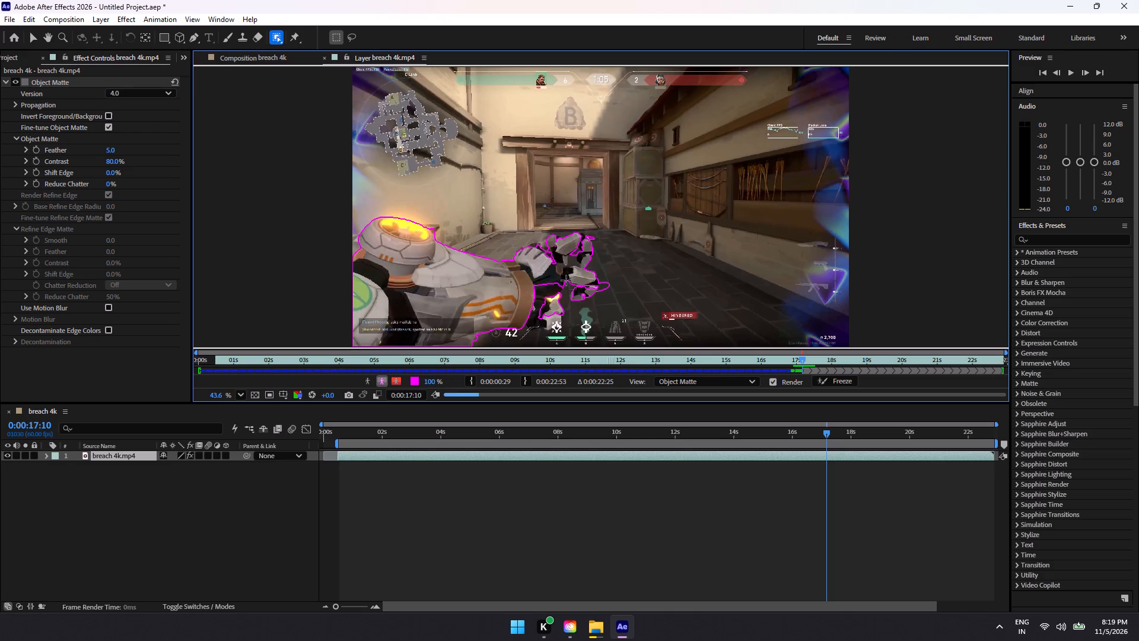
pyautogui.moveTo(561, 280); pyautogui.dragTo(543, 297)
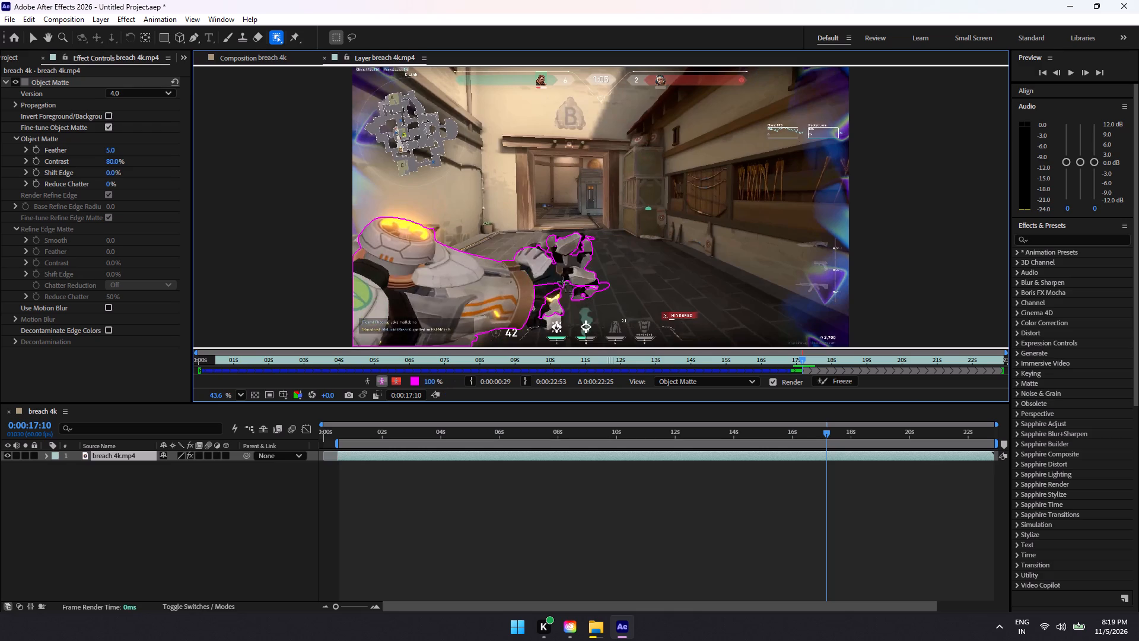
pyautogui.moveTo(555, 280); pyautogui.dragTo(534, 294)
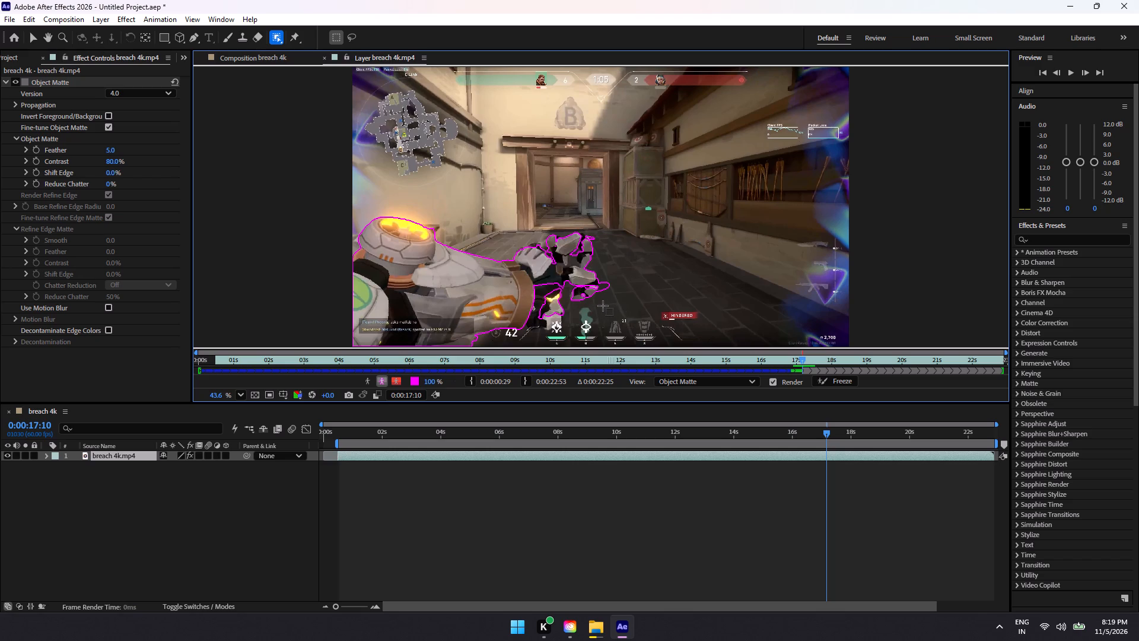
pyautogui.moveTo(559, 278); pyautogui.dragTo(526, 297)
pyautogui.moveTo(543, 268); pyautogui.dragTo(558, 246)
pyautogui.moveTo(547, 278); pyautogui.dragTo(522, 294)
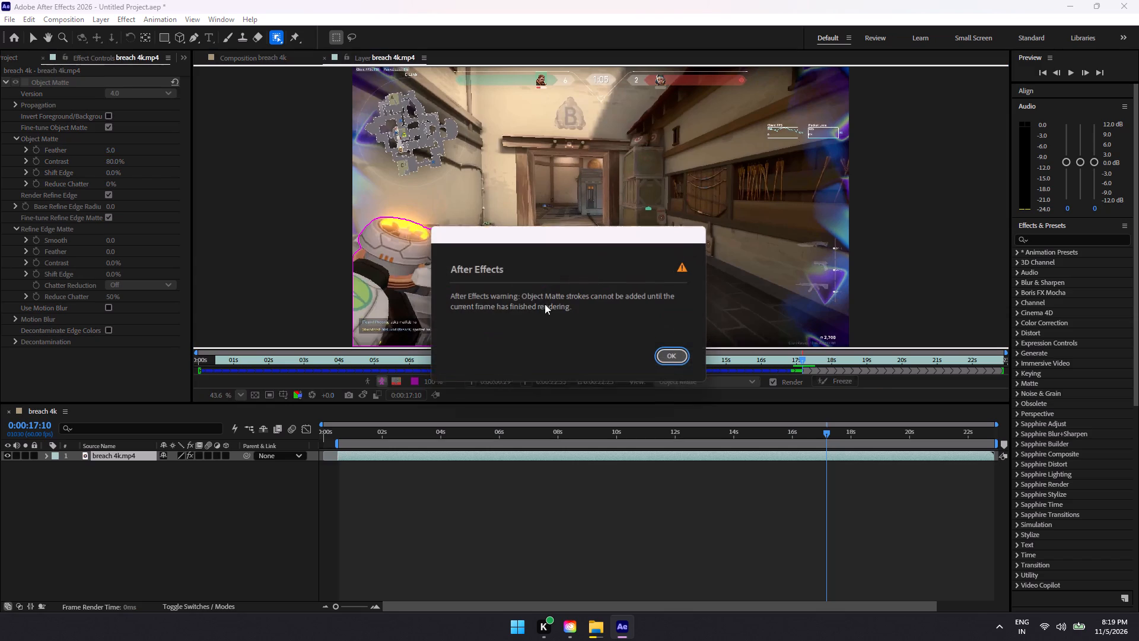
pyautogui.click(678, 360)
pyautogui.moveTo(555, 281); pyautogui.dragTo(521, 293)
pyautogui.click(680, 363)
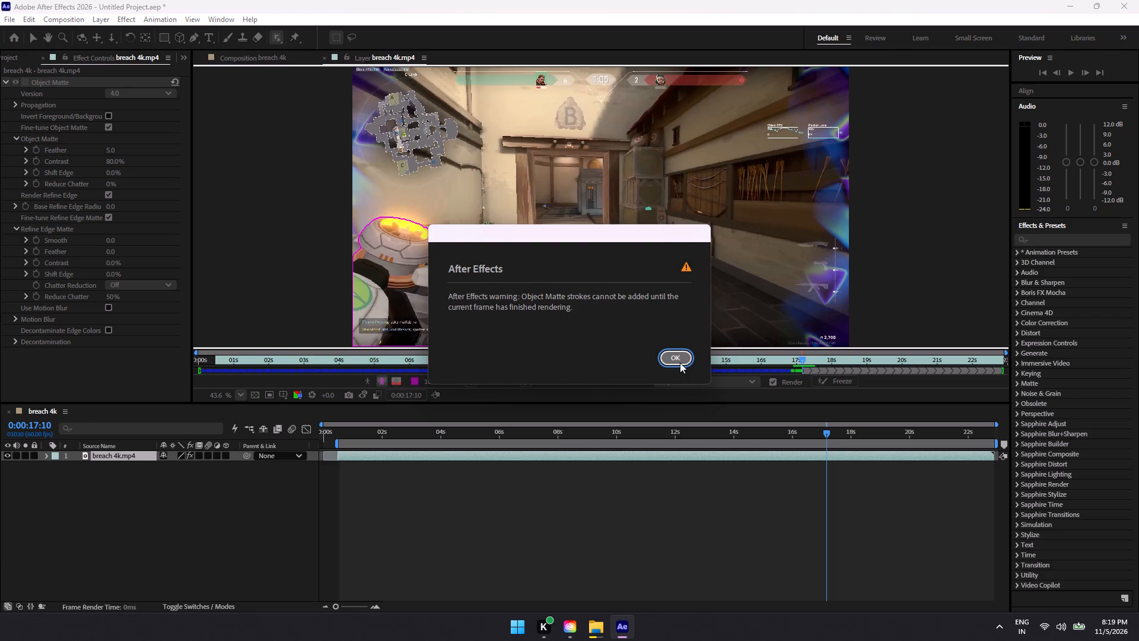
pyautogui.moveTo(558, 265); pyautogui.dragTo(527, 292)
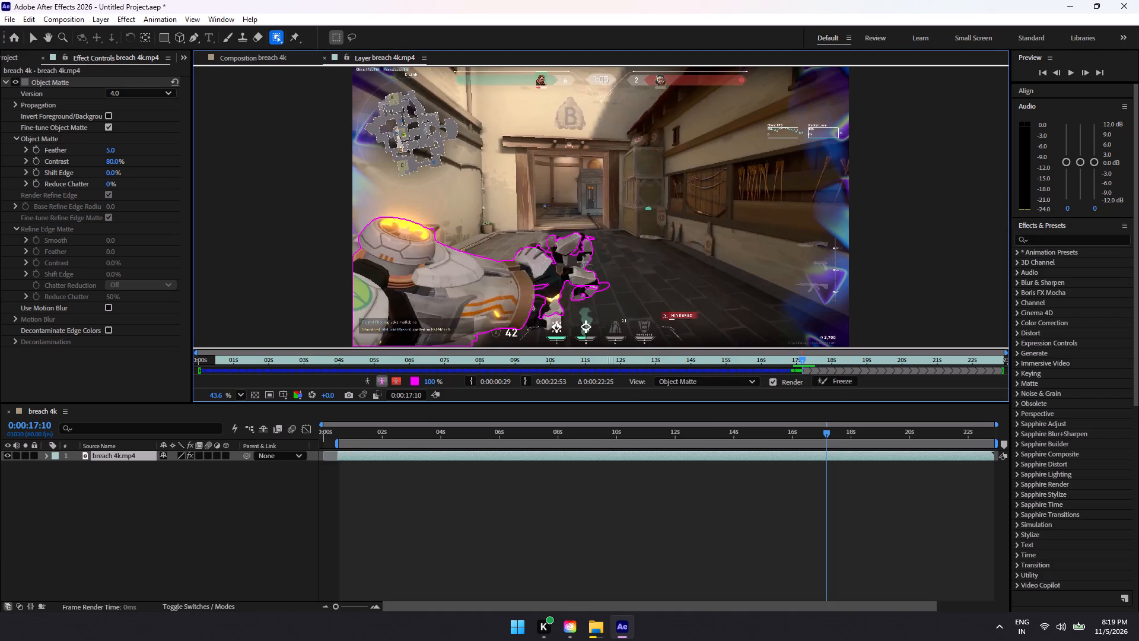
# Refine the matte over the mechanical hand's knuckles and fingertips, finishing with a long stroke diagonally across the whole hand.
pyautogui.moveTo(539, 266); pyautogui.dragTo(583, 246)
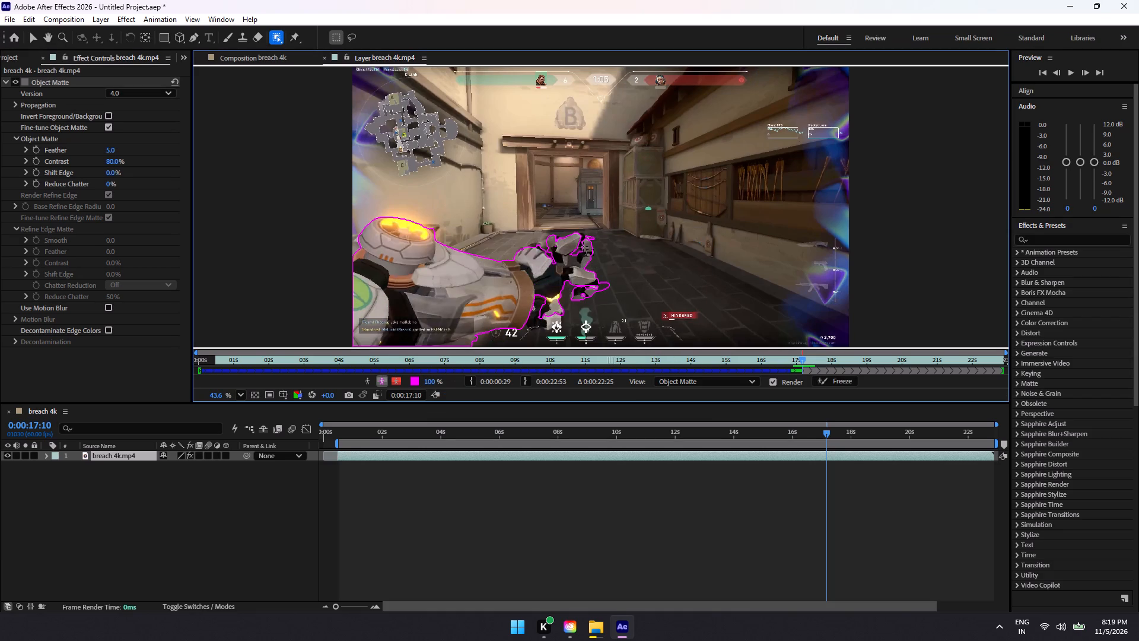
pyautogui.moveTo(583, 246); pyautogui.dragTo(588, 249)
pyautogui.keyDown('alt'); pyautogui.moveTo(623, 270); pyautogui.dragTo(603, 300); pyautogui.keyUp('alt')
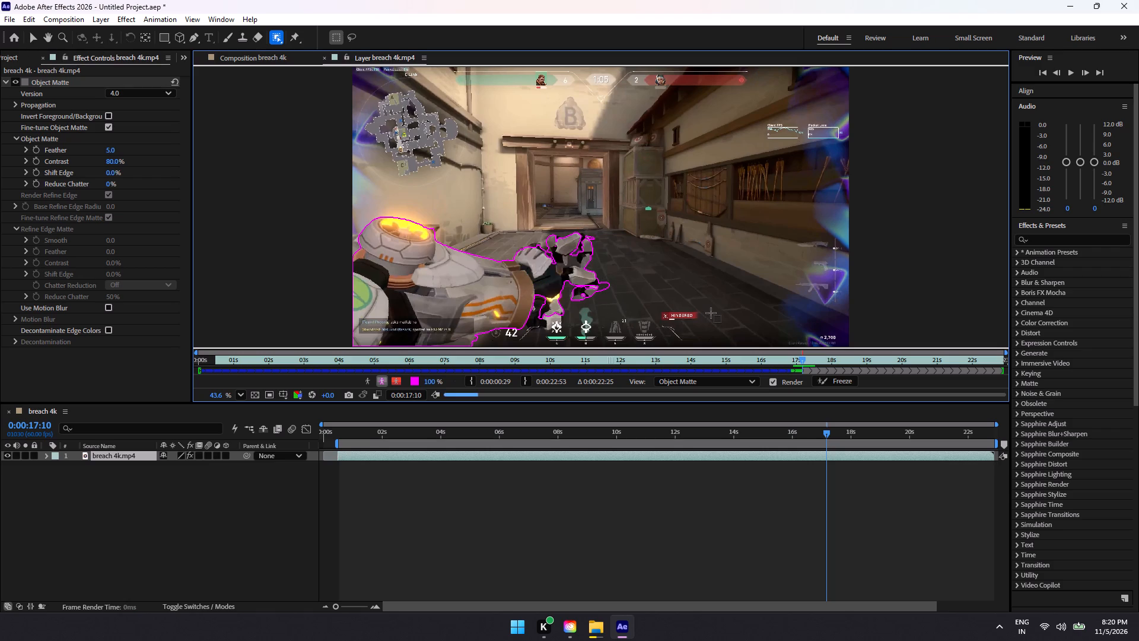
pyautogui.moveTo(571, 233); pyautogui.dragTo(553, 247)
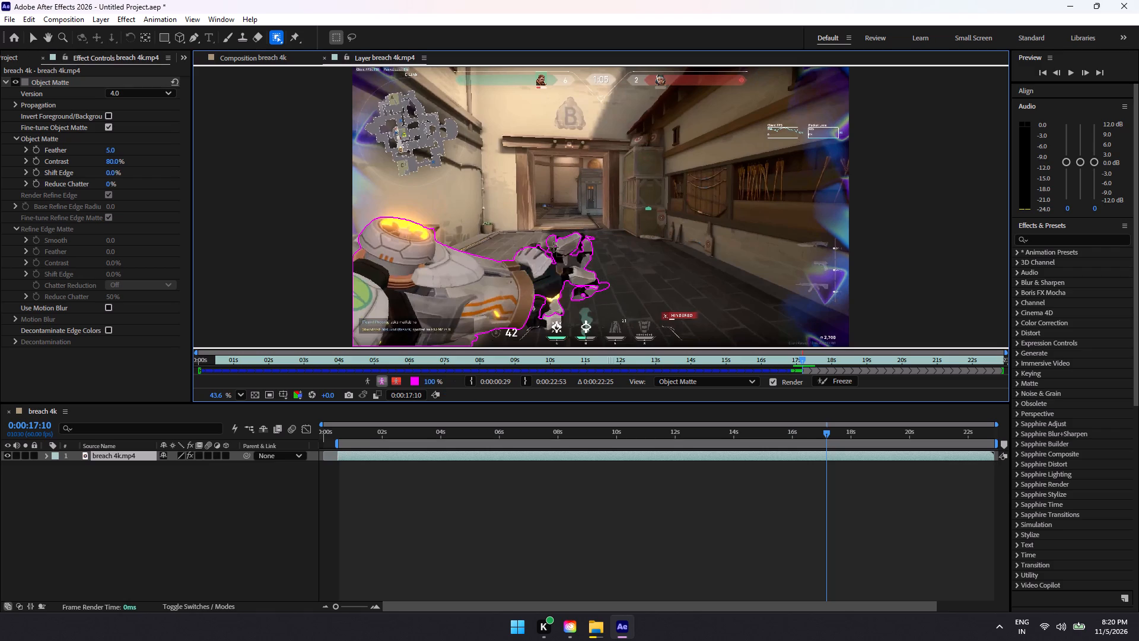
pyautogui.moveTo(553, 247); pyautogui.dragTo(520, 264)
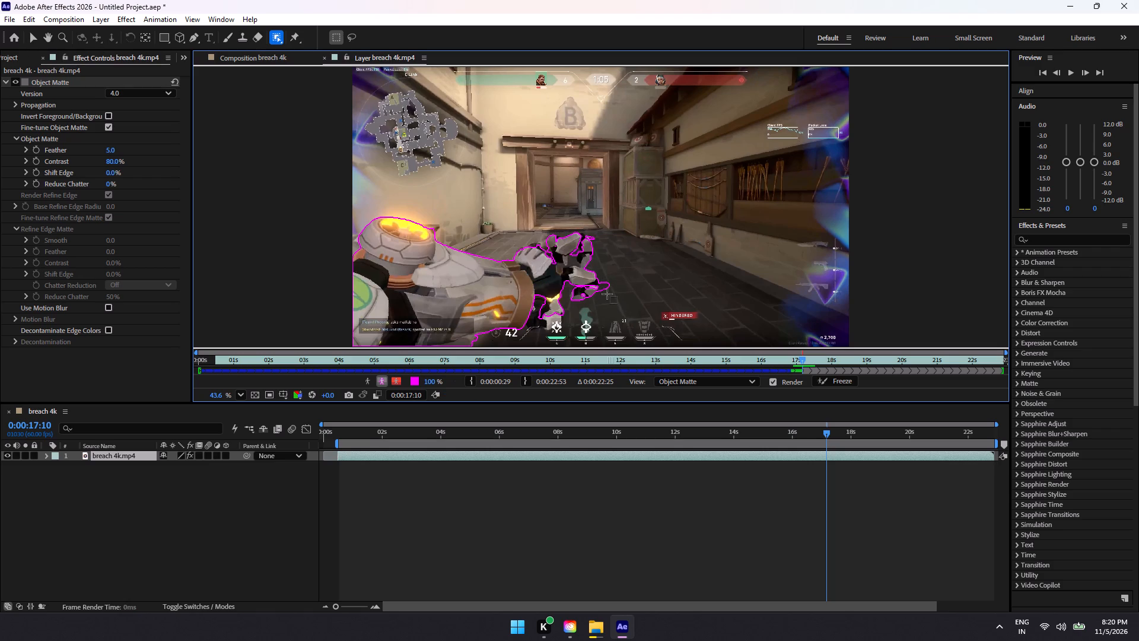
pyautogui.moveTo(613, 233); pyautogui.dragTo(524, 309)
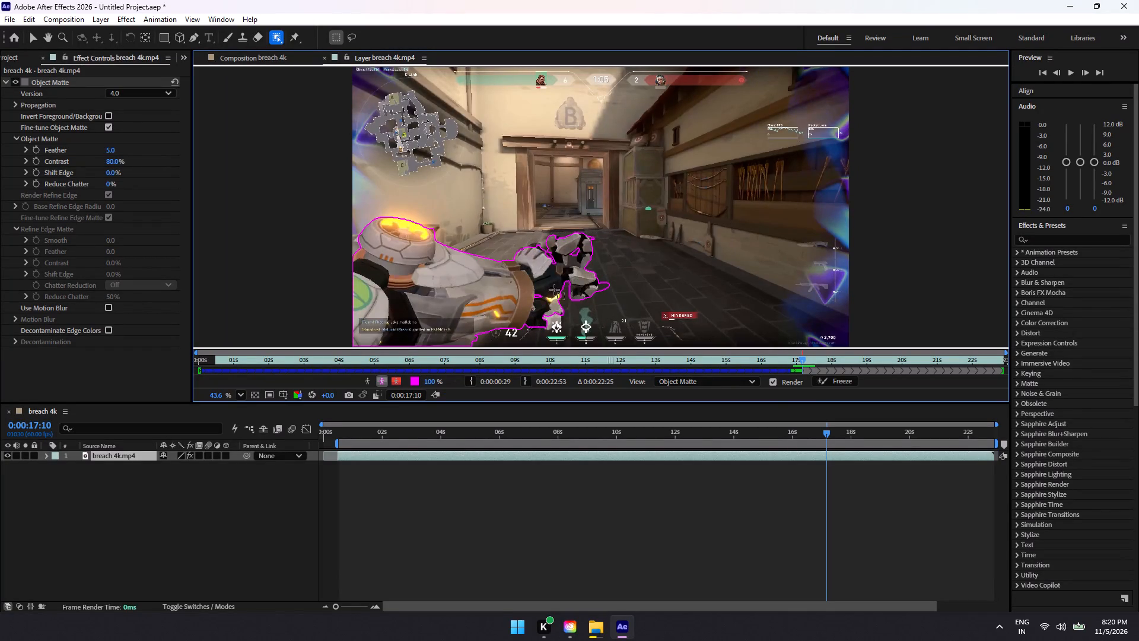
# Step forward frame by frame to 0:00:17:13 and start playback to check how the matte follows the arm and hand.
pyautogui.click(1088, 69)
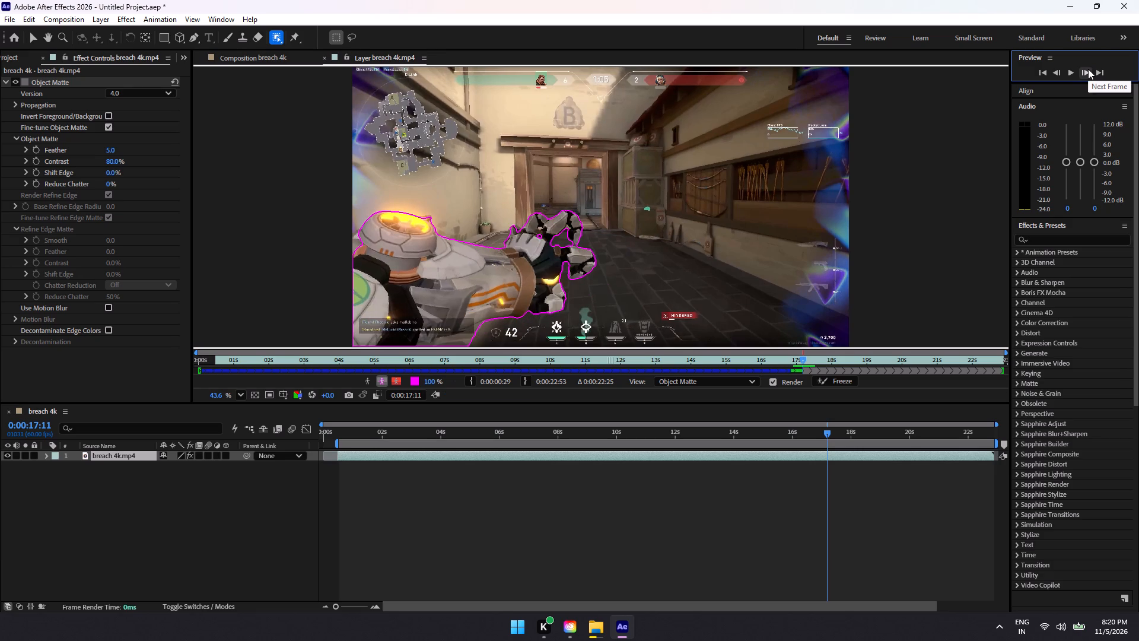
pyautogui.click(1088, 69)
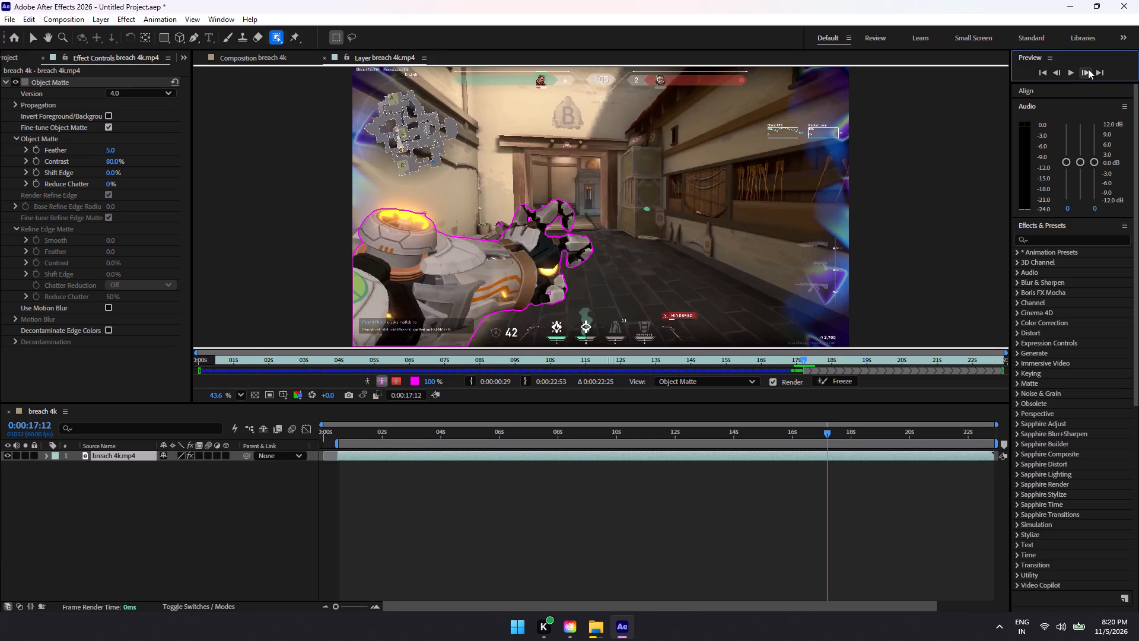
pyautogui.click(1088, 69)
pyautogui.click(1073, 69)
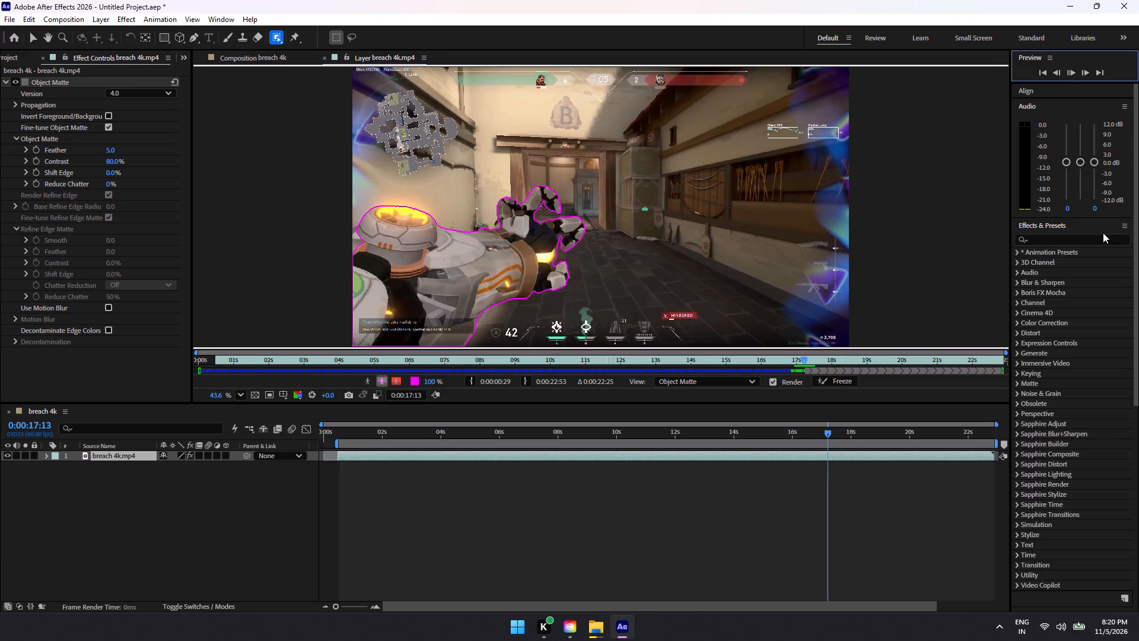
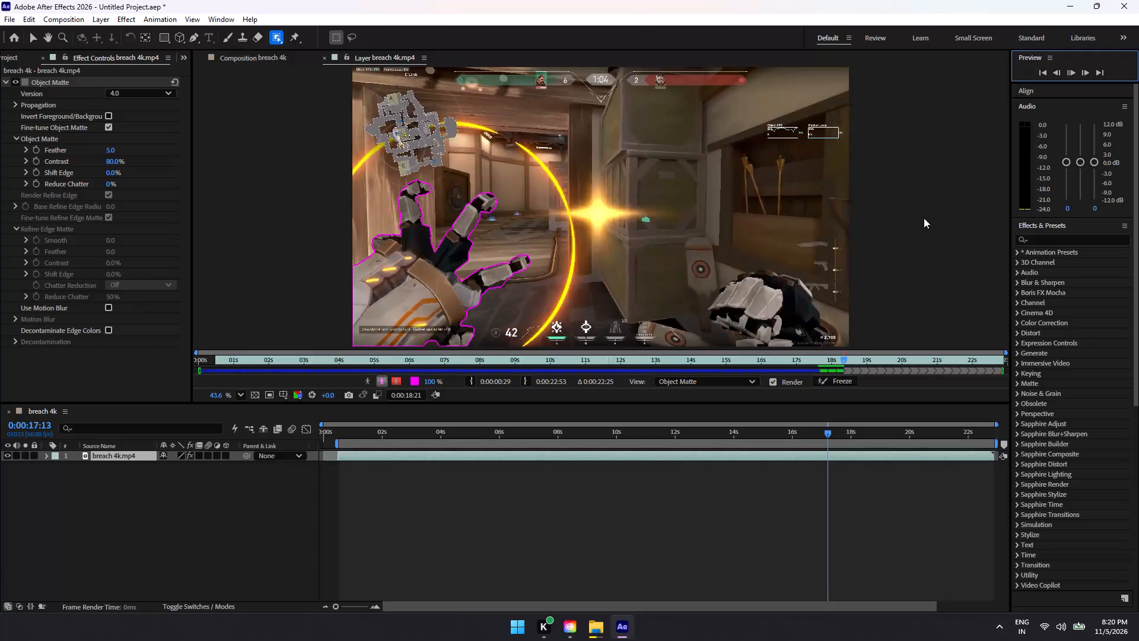
# Stop playback and step back frame by frame to 0:00:17:36, checking the matte around the arm and the uncovered second hand.
pyautogui.press('space')
pyautogui.doubleClick(1057, 77)
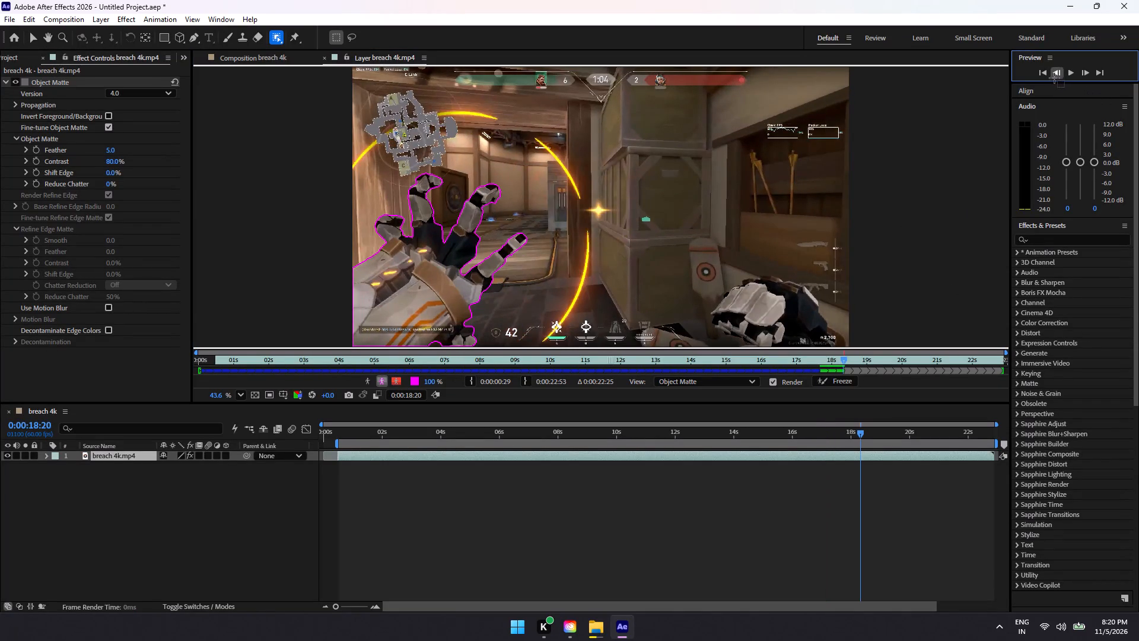
pyautogui.tripleClick(1055, 74)
pyautogui.doubleClick(1055, 74)
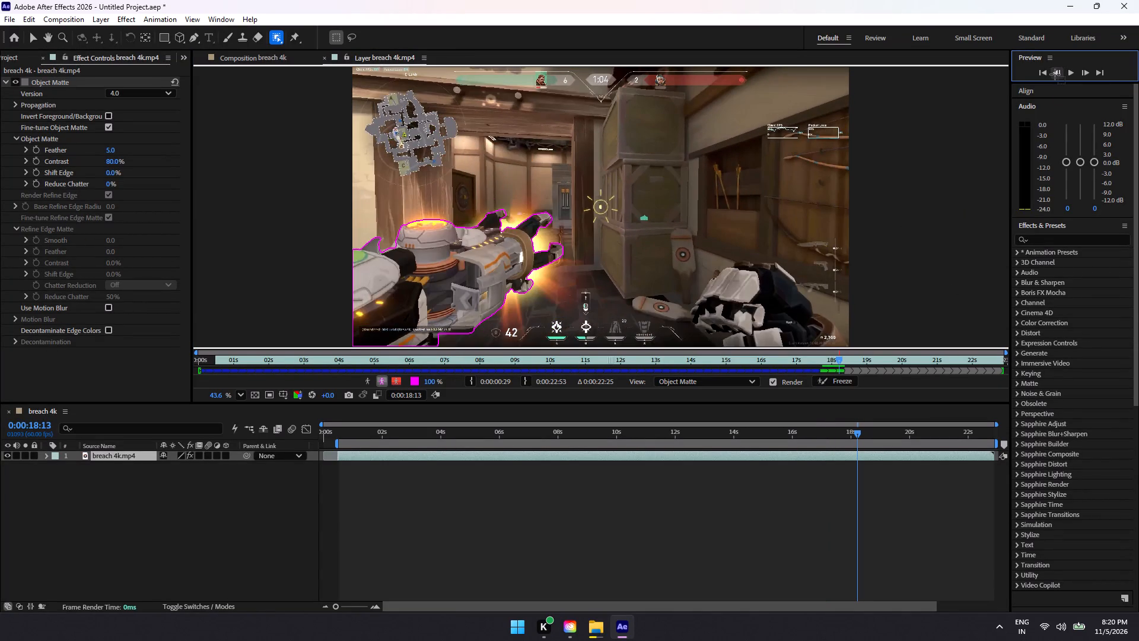
pyautogui.click(1055, 74)
pyautogui.tripleClick(1055, 74)
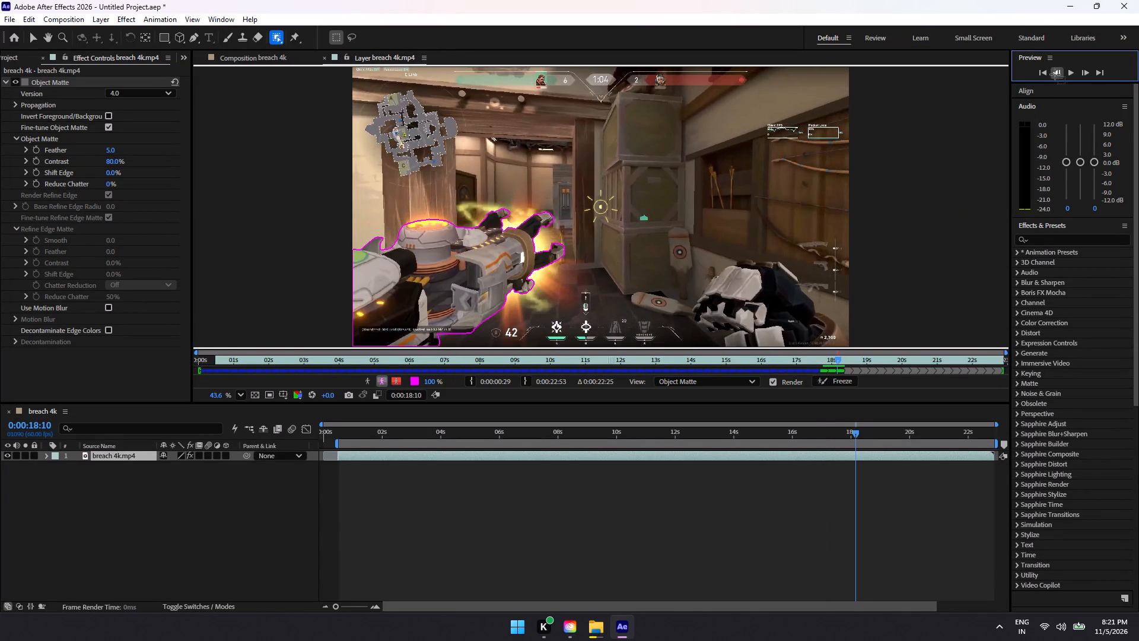
pyautogui.click(1055, 74)
pyautogui.tripleClick(1055, 74)
pyautogui.click(1055, 74)
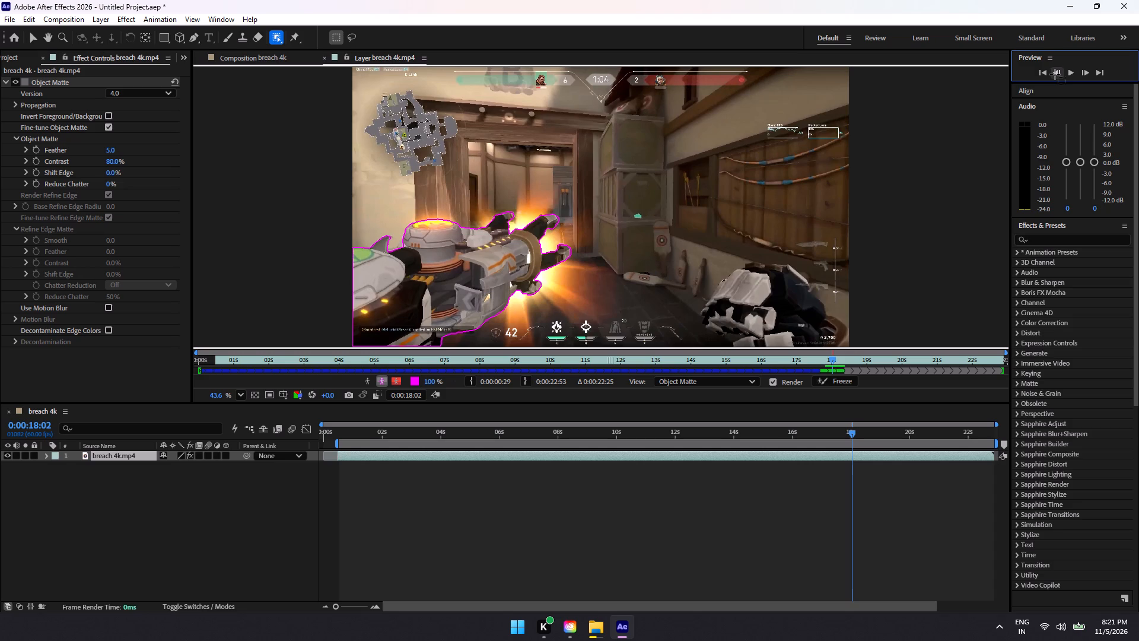
pyautogui.tripleClick(1055, 74)
pyautogui.tripleClick(1055, 74)
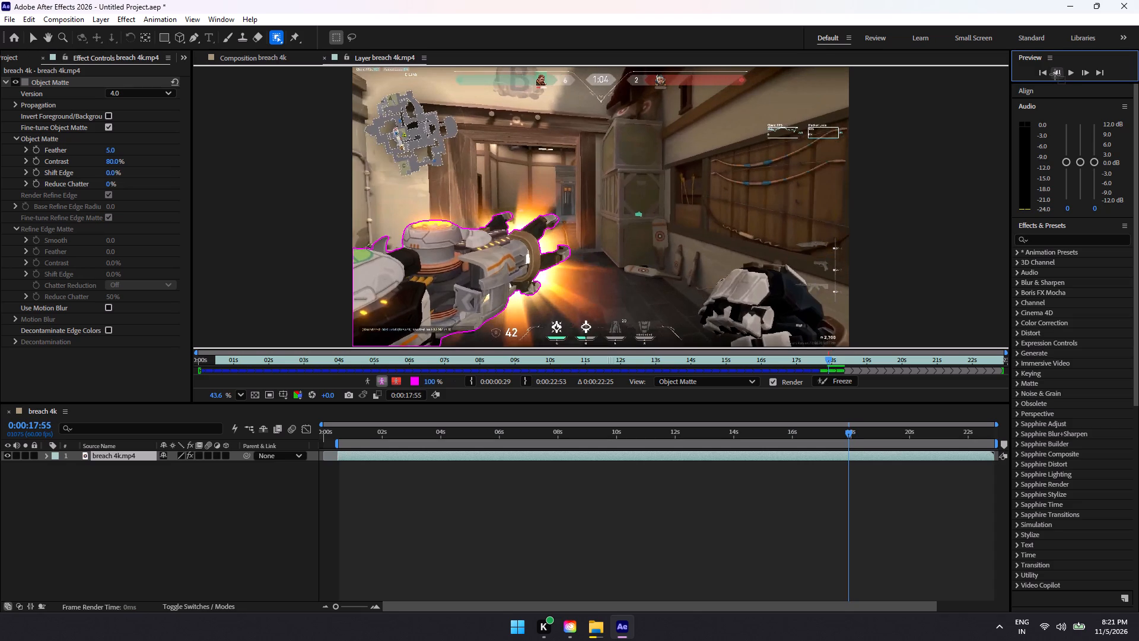
pyautogui.tripleClick(1055, 74)
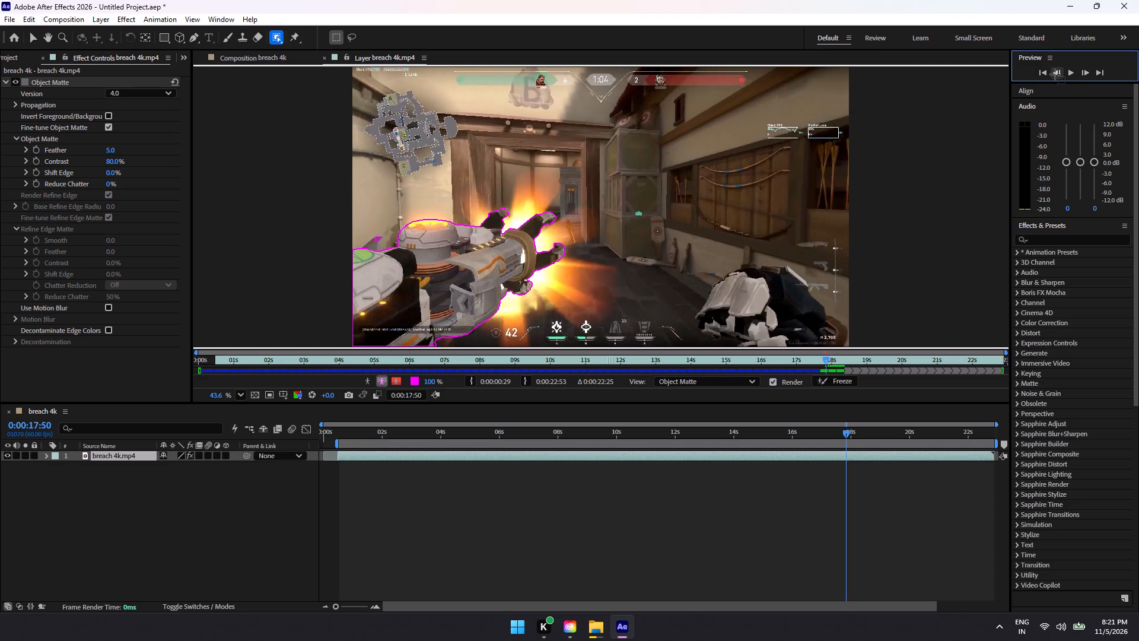
pyautogui.tripleClick(1055, 74)
pyautogui.tripleClick(1055, 75)
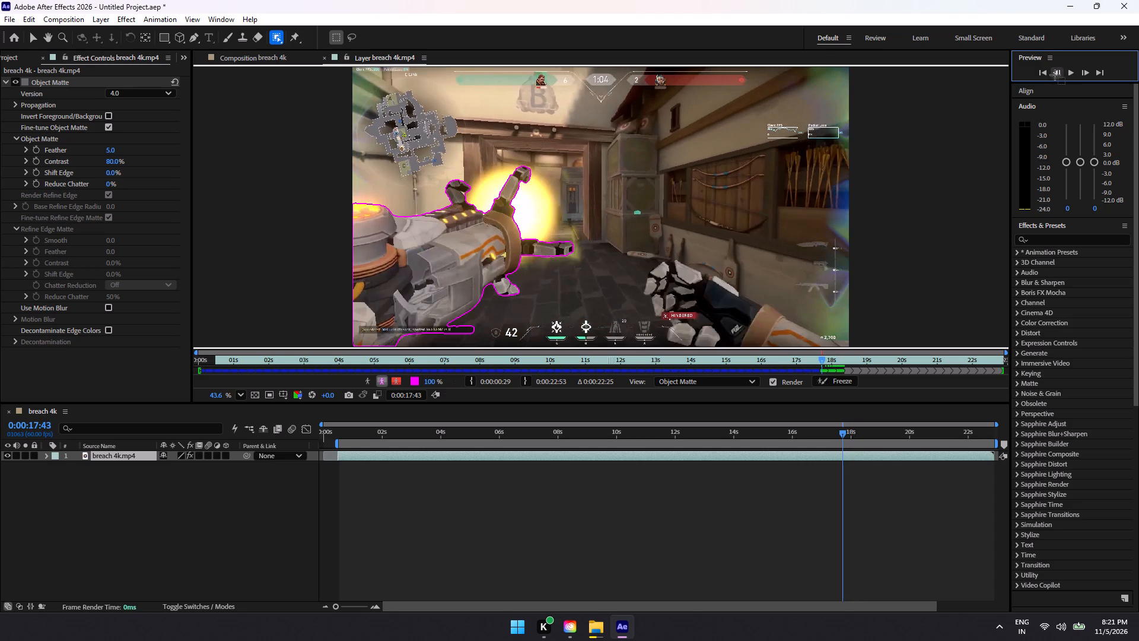
pyautogui.click(1055, 75)
pyautogui.tripleClick(1055, 75)
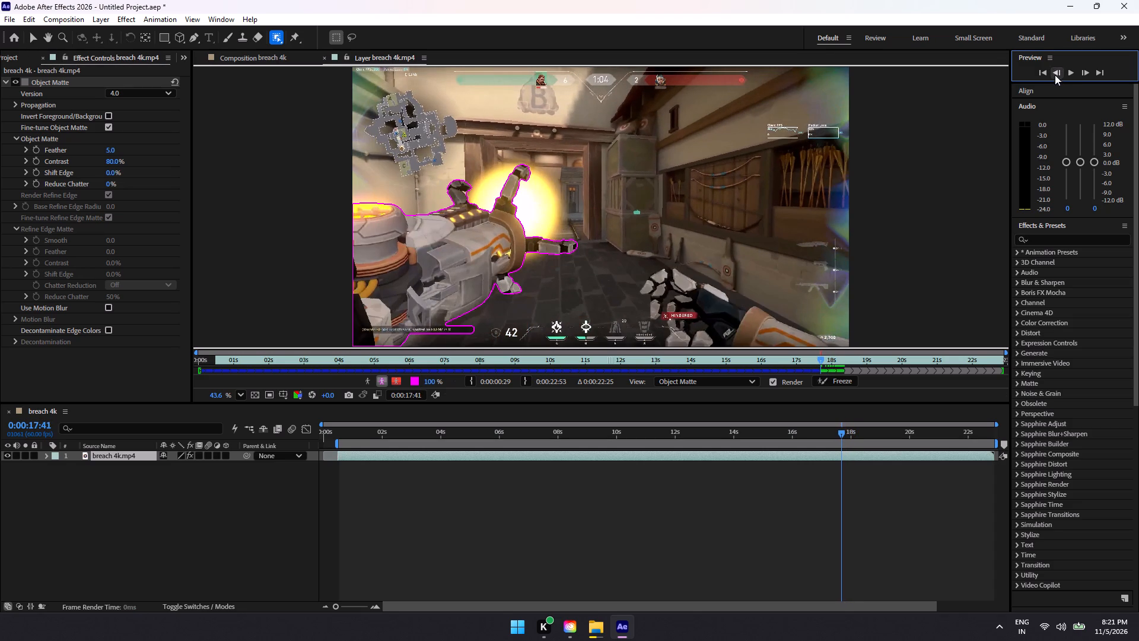
pyautogui.click(1055, 75)
pyautogui.click(1055, 75)
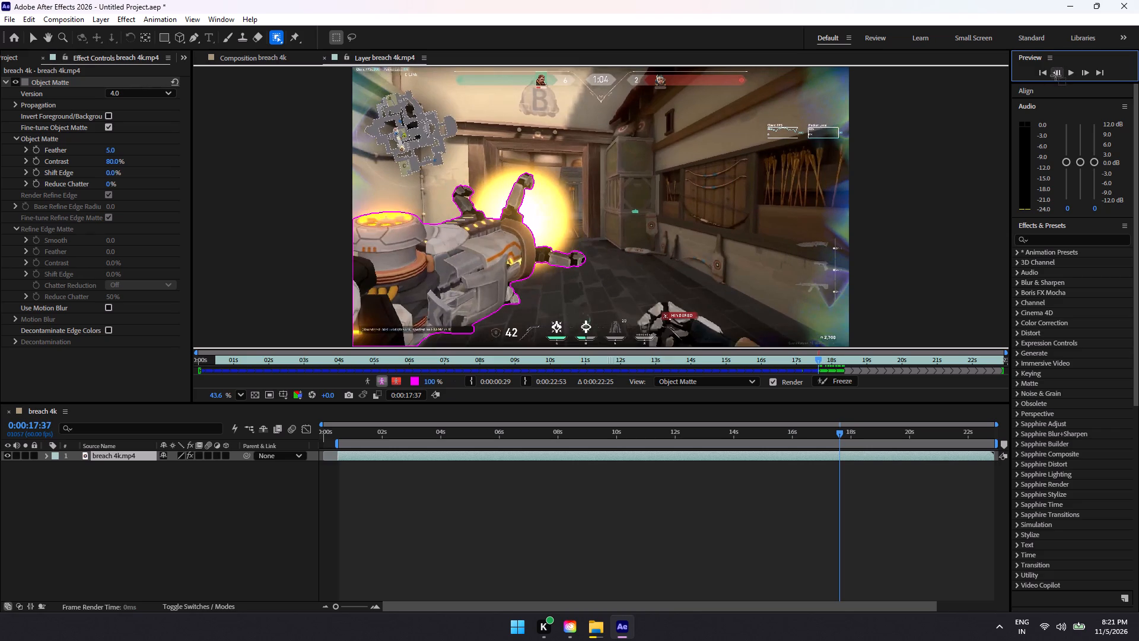
pyautogui.click(1055, 75)
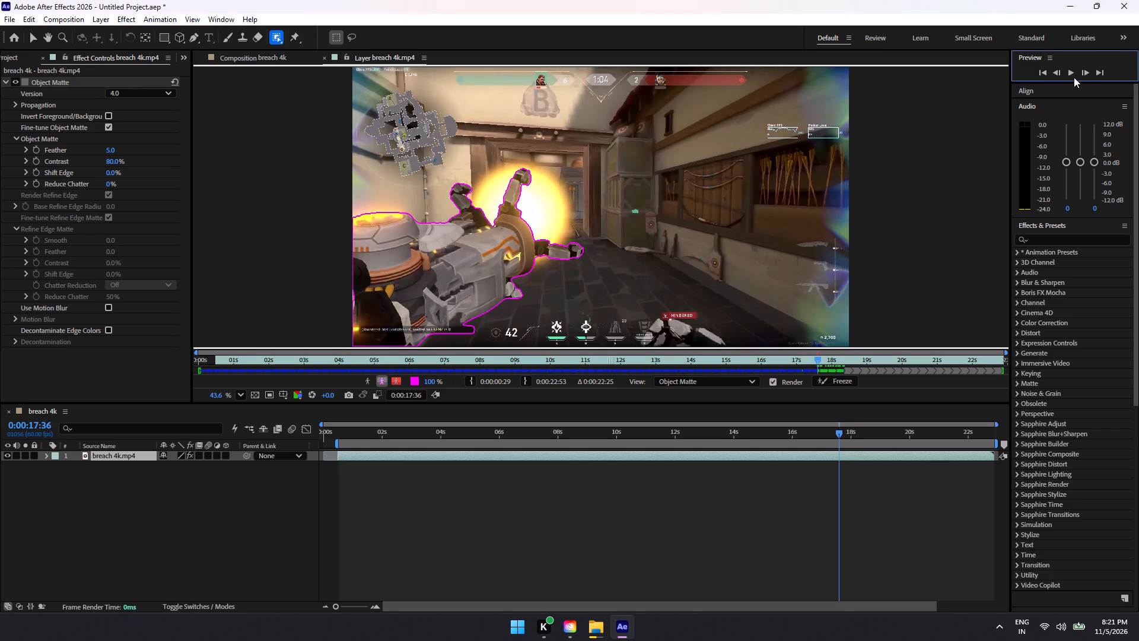
# At 0:00:17:40, add the second hand, with the cracked white plates, and its orange-striped forearm to the matte.
pyautogui.doubleClick(1082, 70)
pyautogui.click(1082, 70)
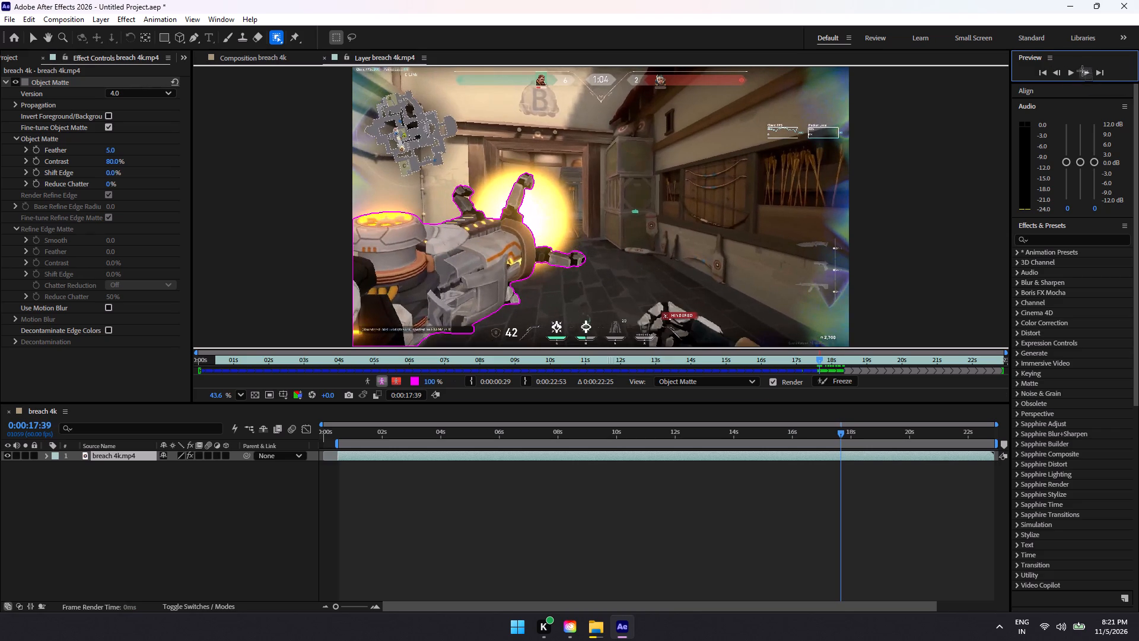
pyautogui.click(1082, 71)
pyautogui.moveTo(644, 281); pyautogui.dragTo(726, 329)
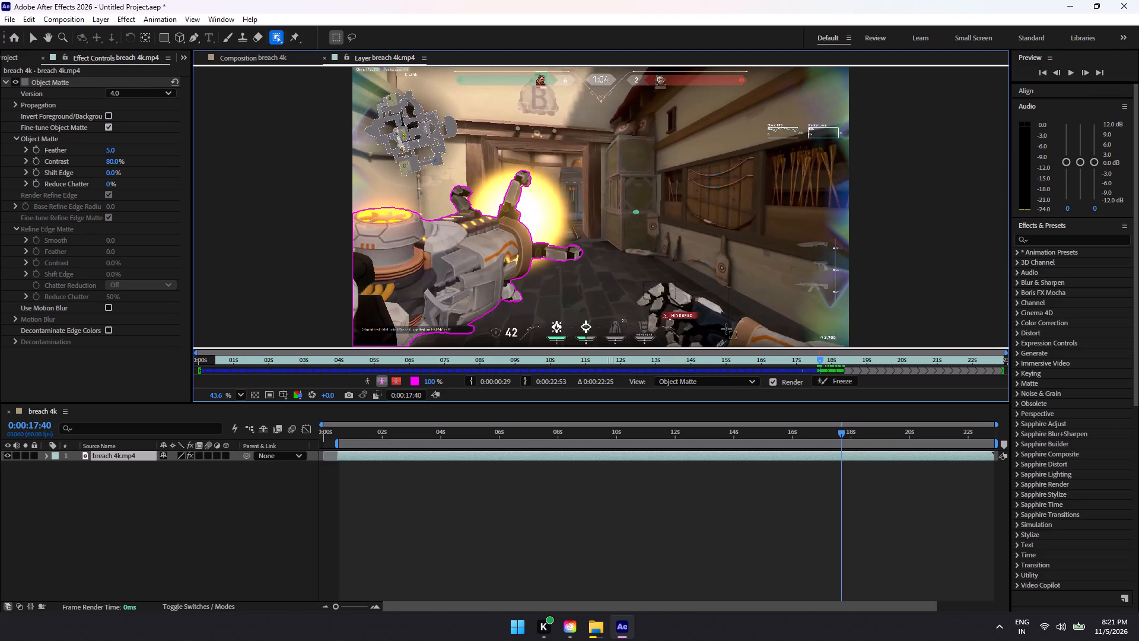
pyautogui.moveTo(726, 329); pyautogui.dragTo(787, 347)
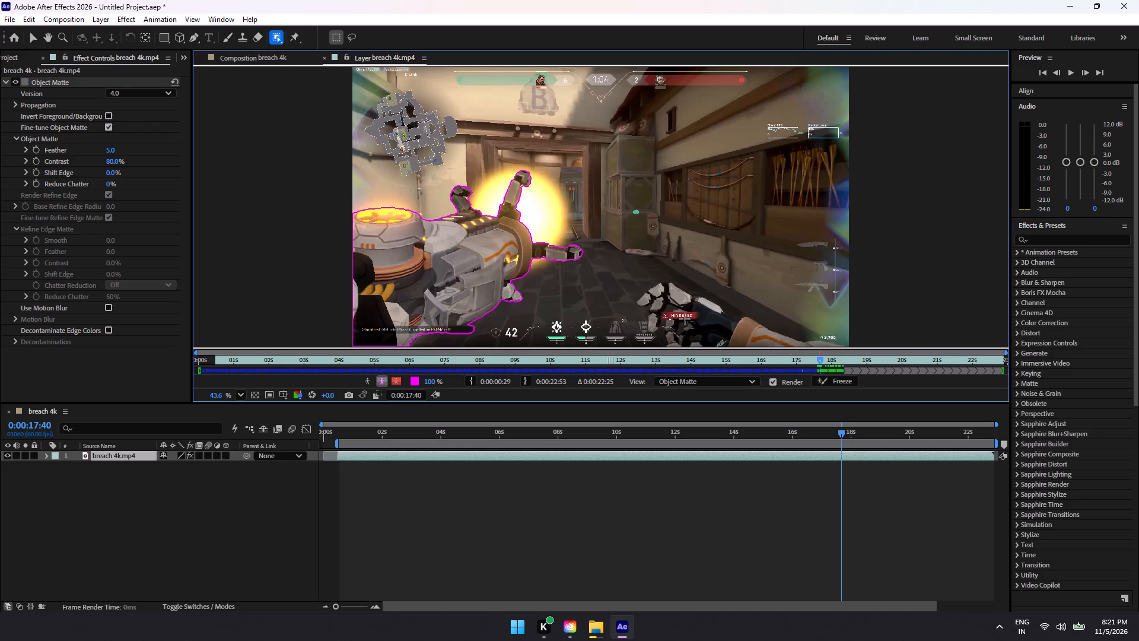
pyautogui.moveTo(717, 304); pyautogui.dragTo(807, 346)
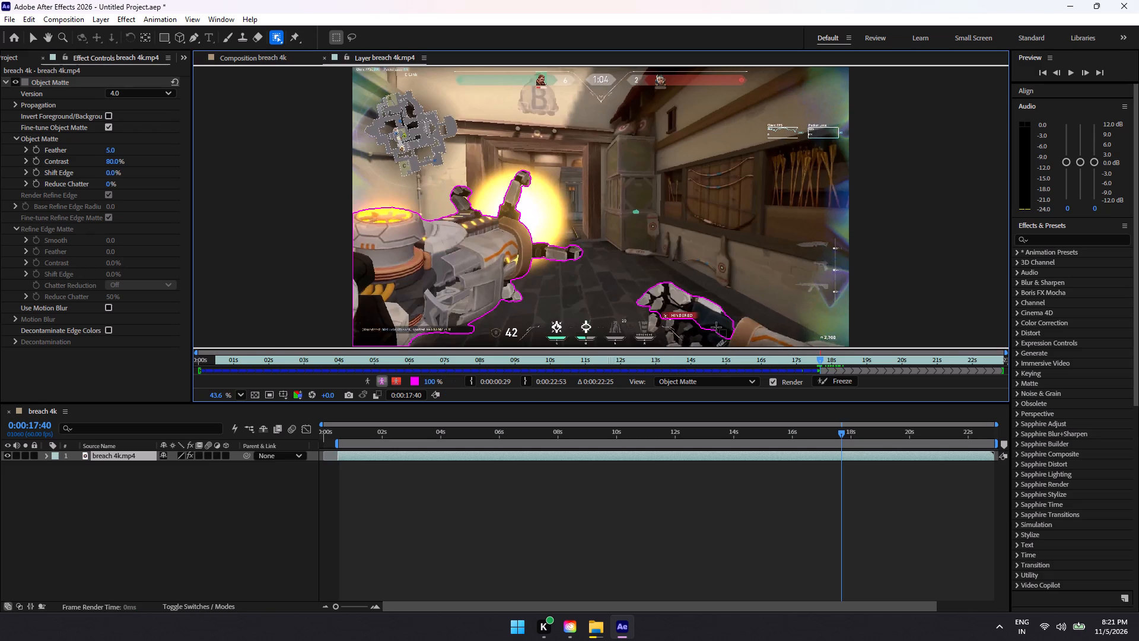
# Extend the second hand's matte over its lower fingers and palm around the HINDERED label, down to the frame's lower edge.
pyautogui.moveTo(717, 323); pyautogui.dragTo(653, 347)
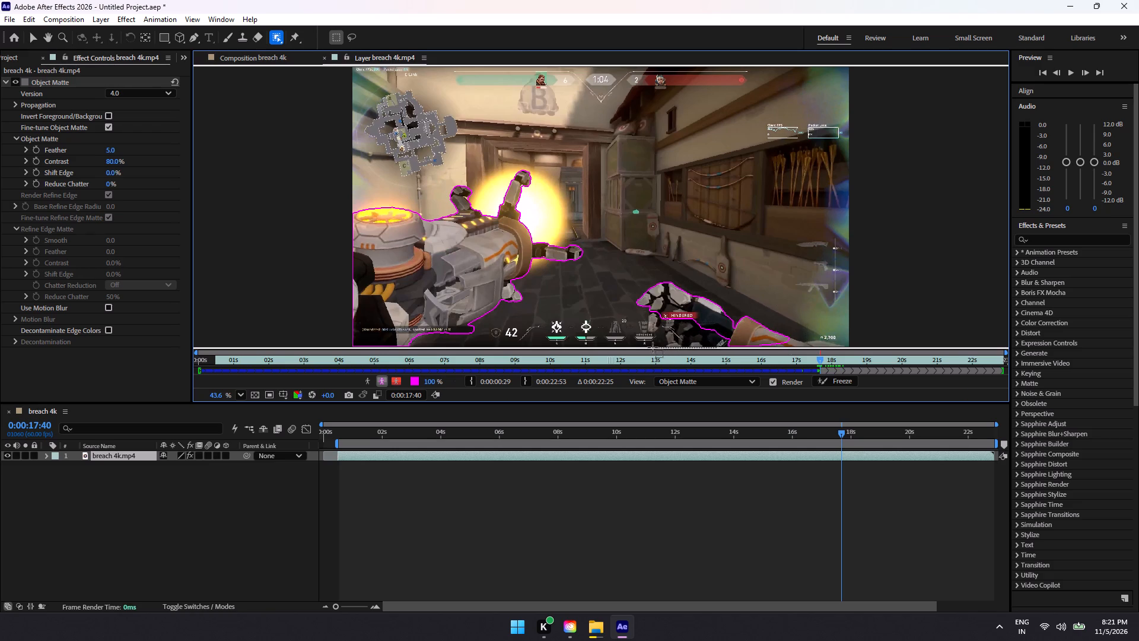
pyautogui.moveTo(653, 347); pyautogui.dragTo(638, 347)
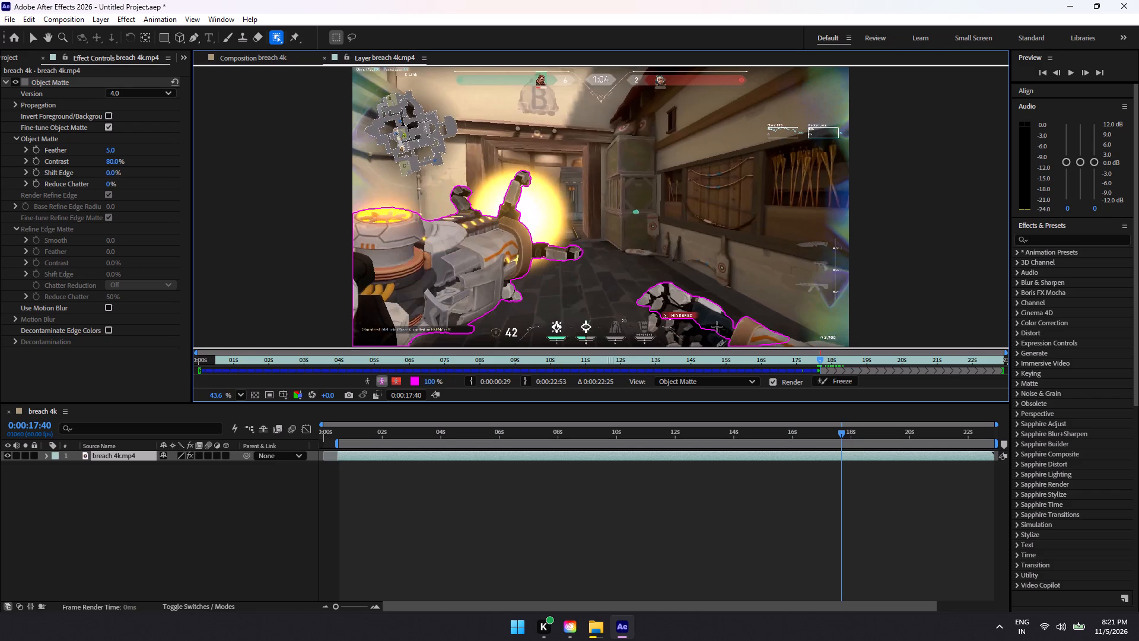
pyautogui.moveTo(706, 319); pyautogui.dragTo(640, 344)
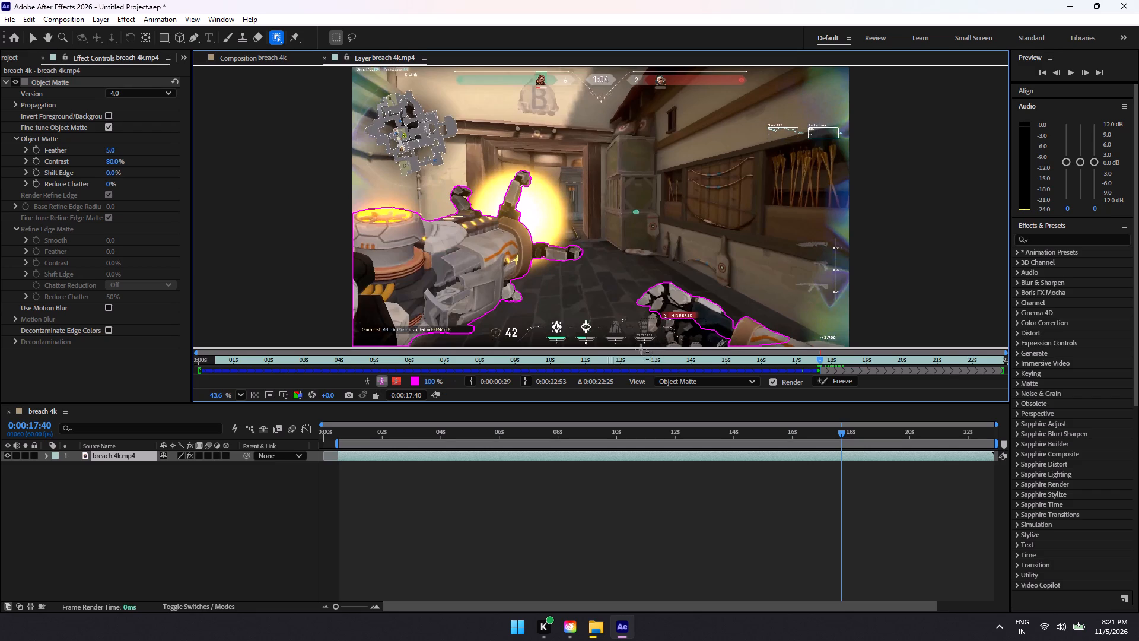
pyautogui.moveTo(639, 300); pyautogui.dragTo(763, 347)
pyautogui.moveTo(763, 347); pyautogui.dragTo(748, 347)
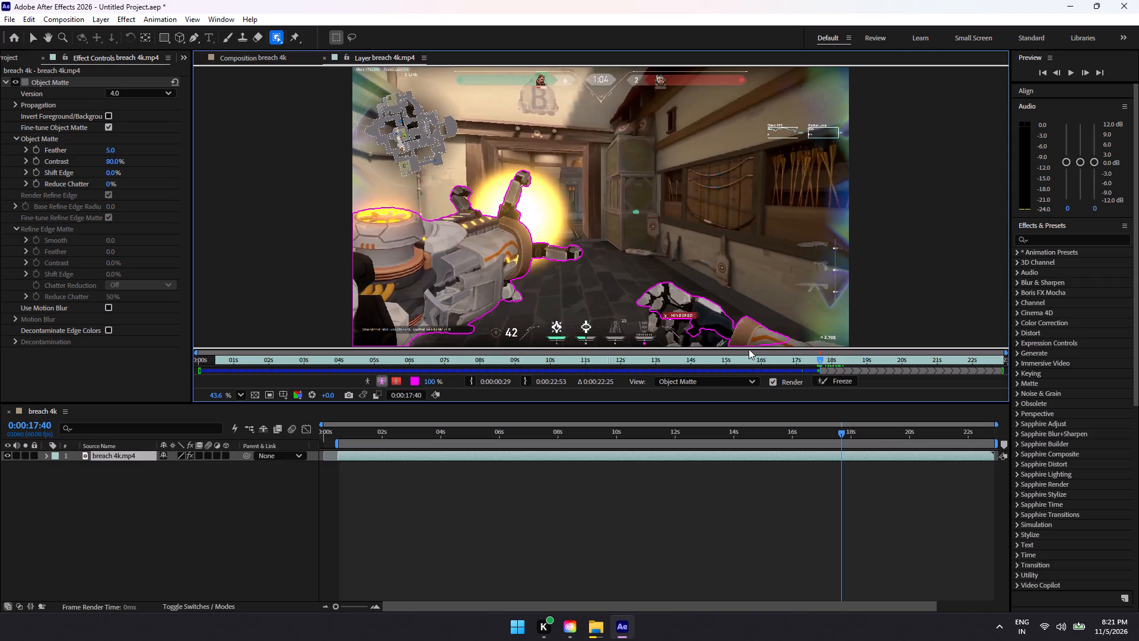
pyautogui.moveTo(721, 313); pyautogui.dragTo(638, 348)
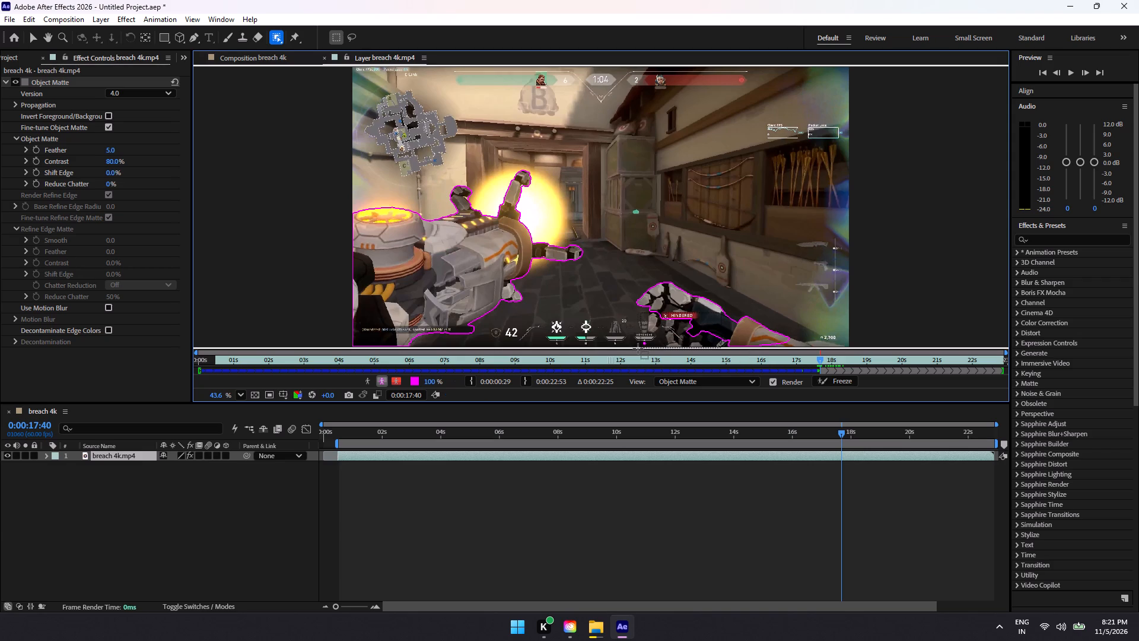
pyautogui.moveTo(638, 348); pyautogui.dragTo(637, 348)
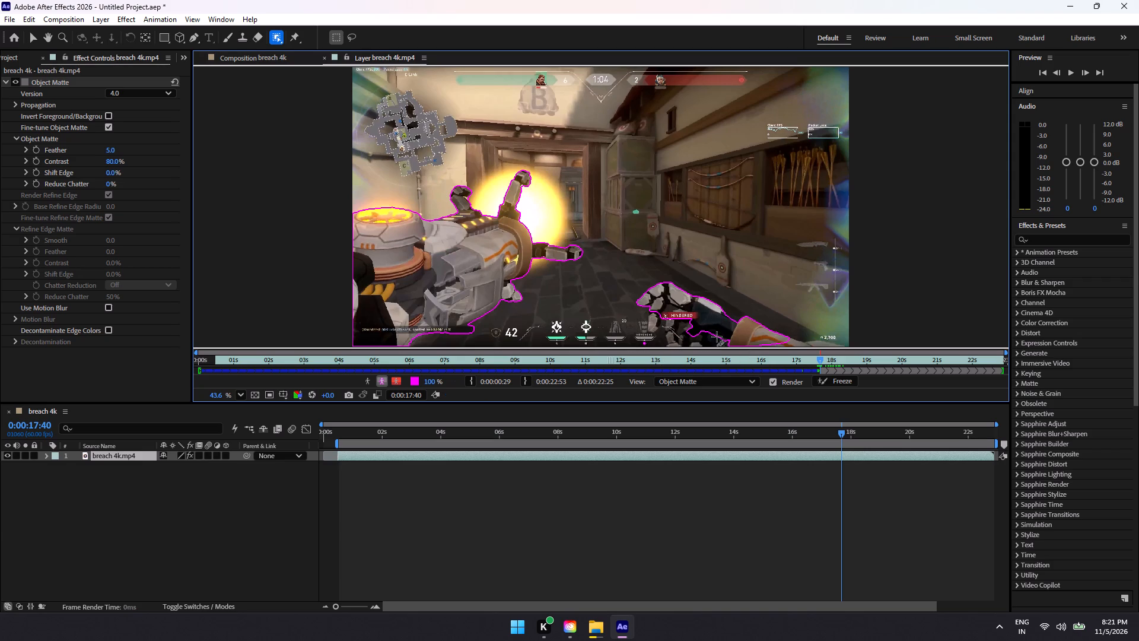
pyautogui.moveTo(704, 310); pyautogui.dragTo(646, 340)
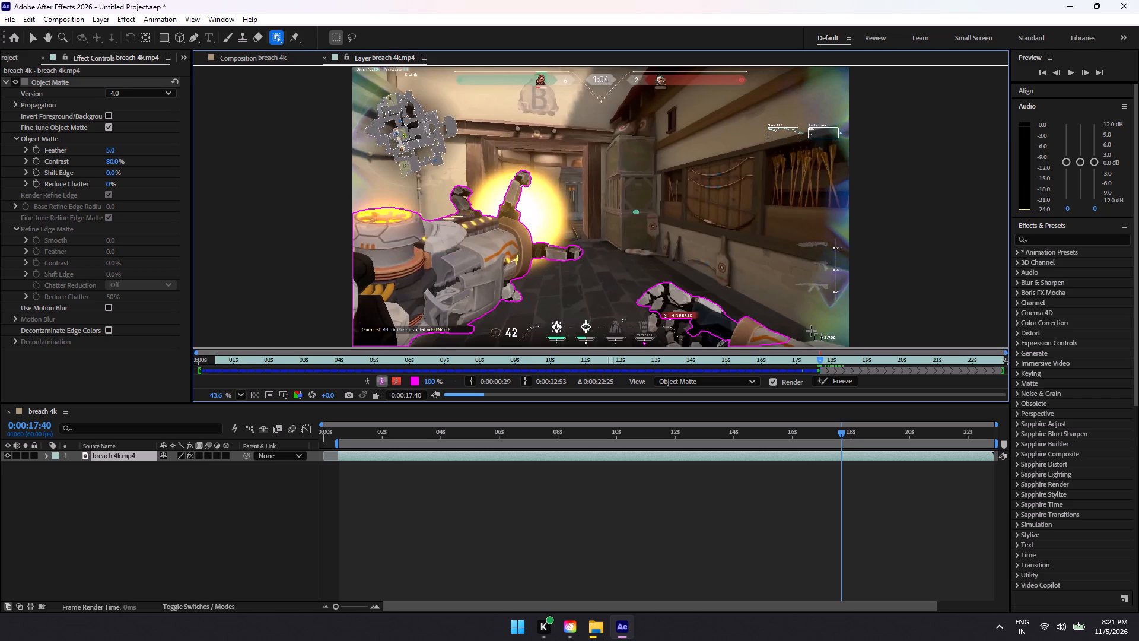
# At 0:00:17:42, fill the second hand's matte across its fingers, palm and wrist, from beneath the HINDERED label to the forearm.
pyautogui.click(1087, 69)
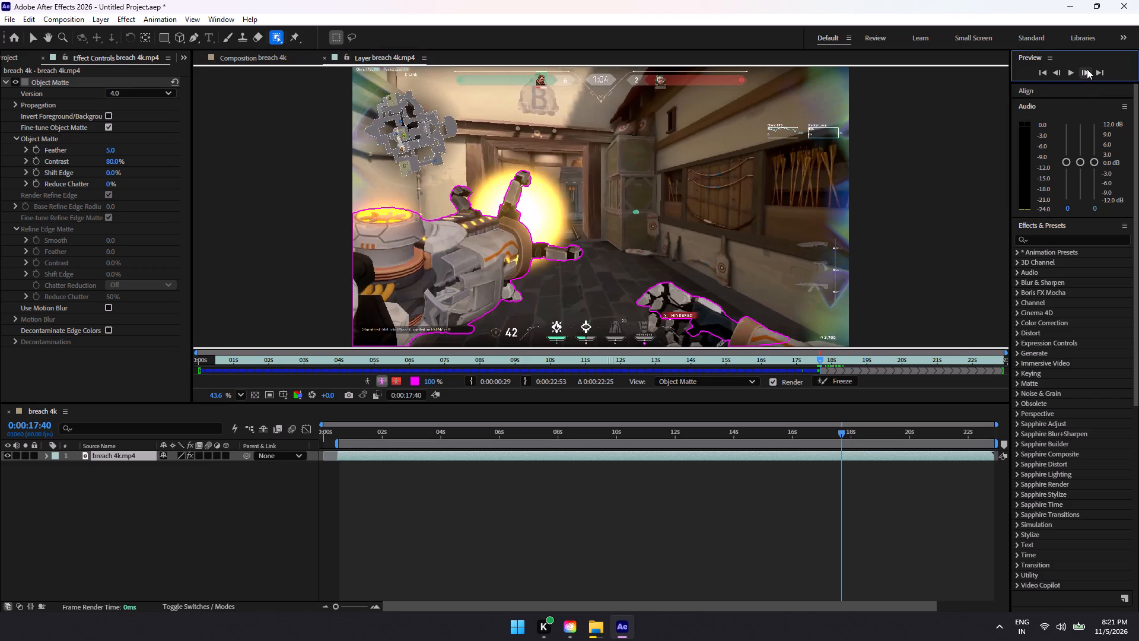
pyautogui.click(1087, 69)
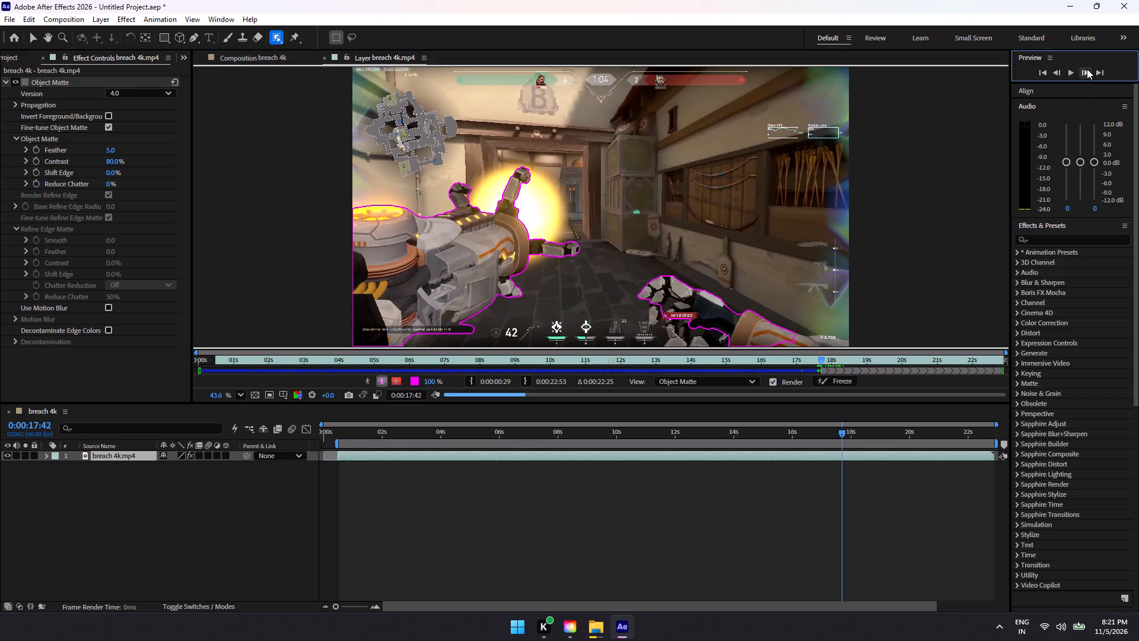
pyautogui.moveTo(718, 311); pyautogui.dragTo(659, 344)
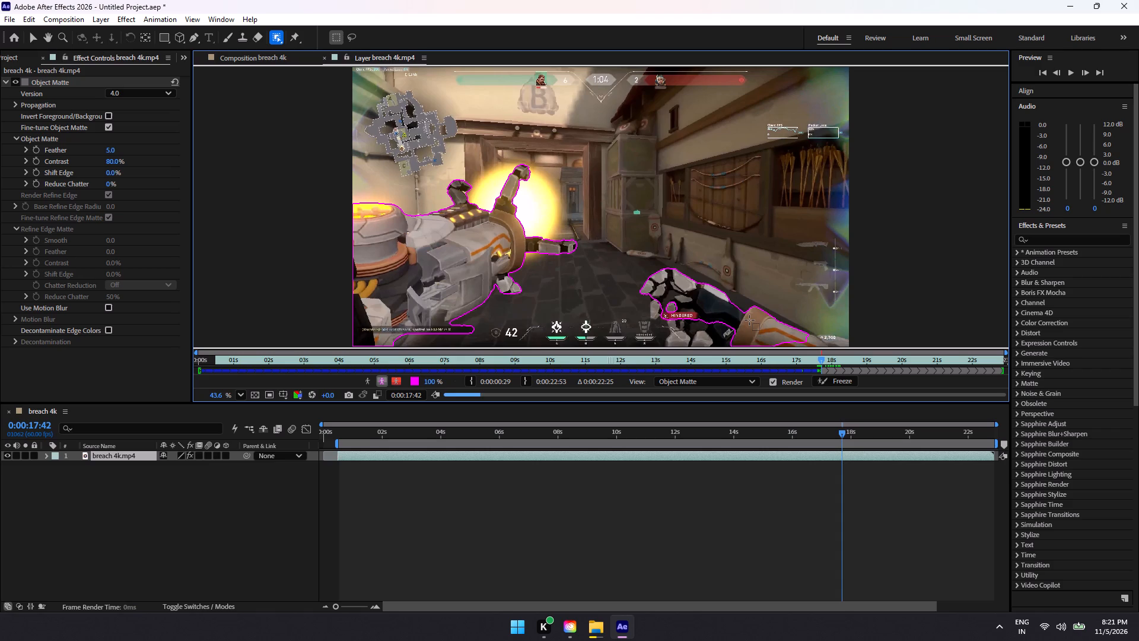
pyautogui.moveTo(721, 320); pyautogui.dragTo(657, 343)
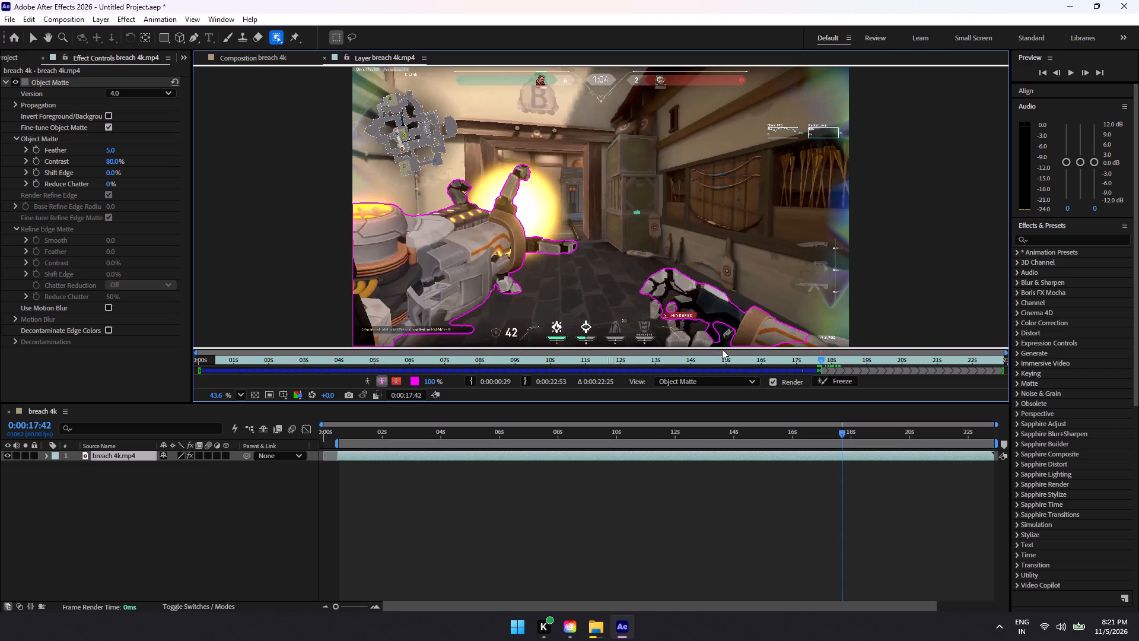
pyautogui.moveTo(702, 311); pyautogui.dragTo(660, 341)
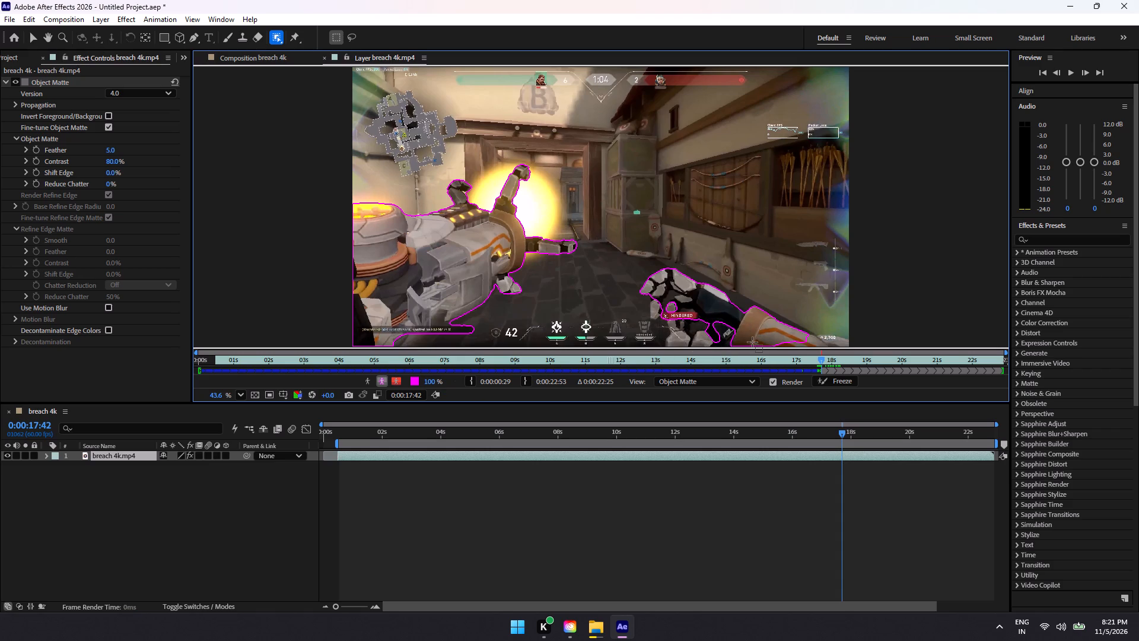
pyautogui.moveTo(679, 302); pyautogui.dragTo(644, 313)
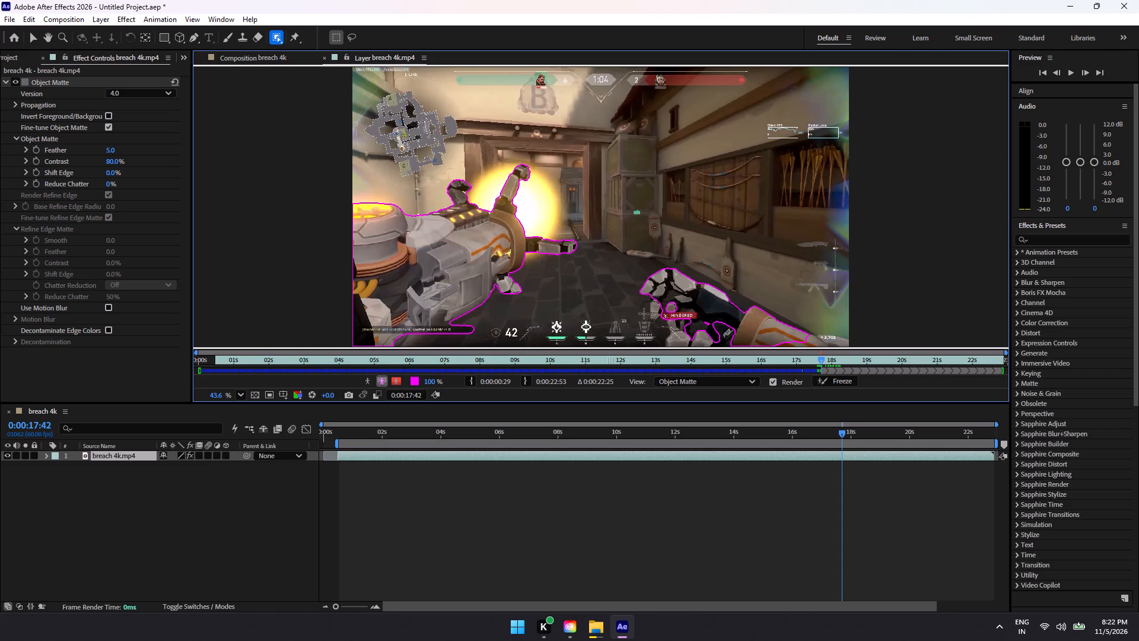
pyautogui.moveTo(644, 313); pyautogui.dragTo(645, 314)
pyautogui.moveTo(675, 300); pyautogui.dragTo(648, 319)
pyautogui.moveTo(648, 319); pyautogui.dragTo(649, 319)
pyautogui.moveTo(645, 298); pyautogui.dragTo(739, 339)
pyautogui.moveTo(739, 339); pyautogui.dragTo(742, 347)
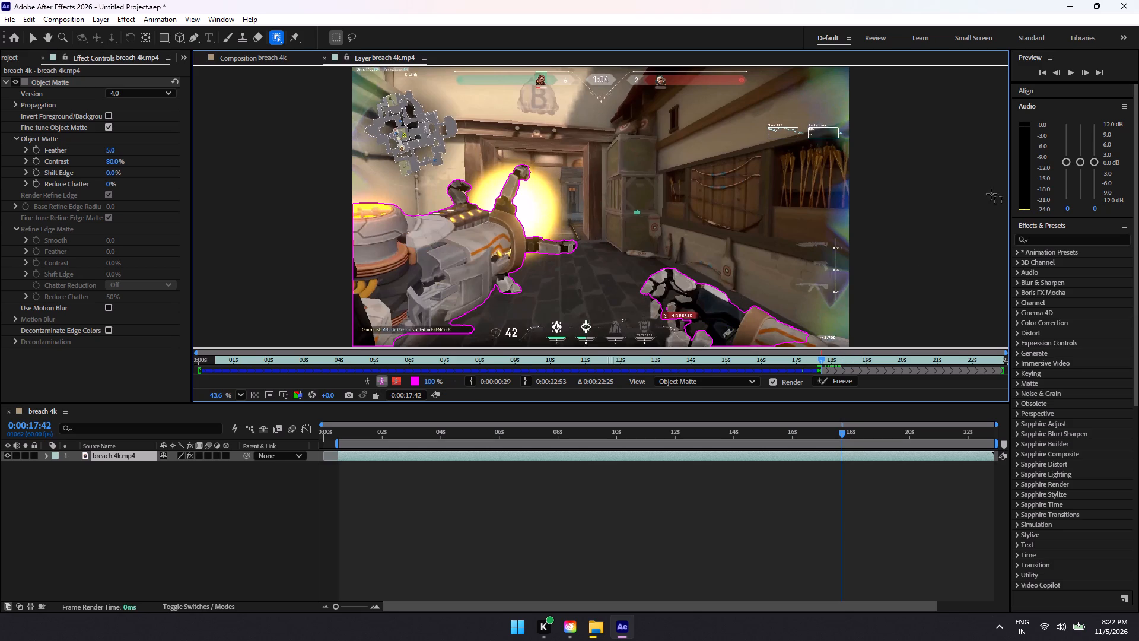
# At 0:00:17:42, add the lower end of the second hand's orange-striped forearm, around the credits readout, to the matte.
pyautogui.moveTo(779, 327); pyautogui.dragTo(847, 347)
pyautogui.moveTo(780, 332); pyautogui.dragTo(850, 345)
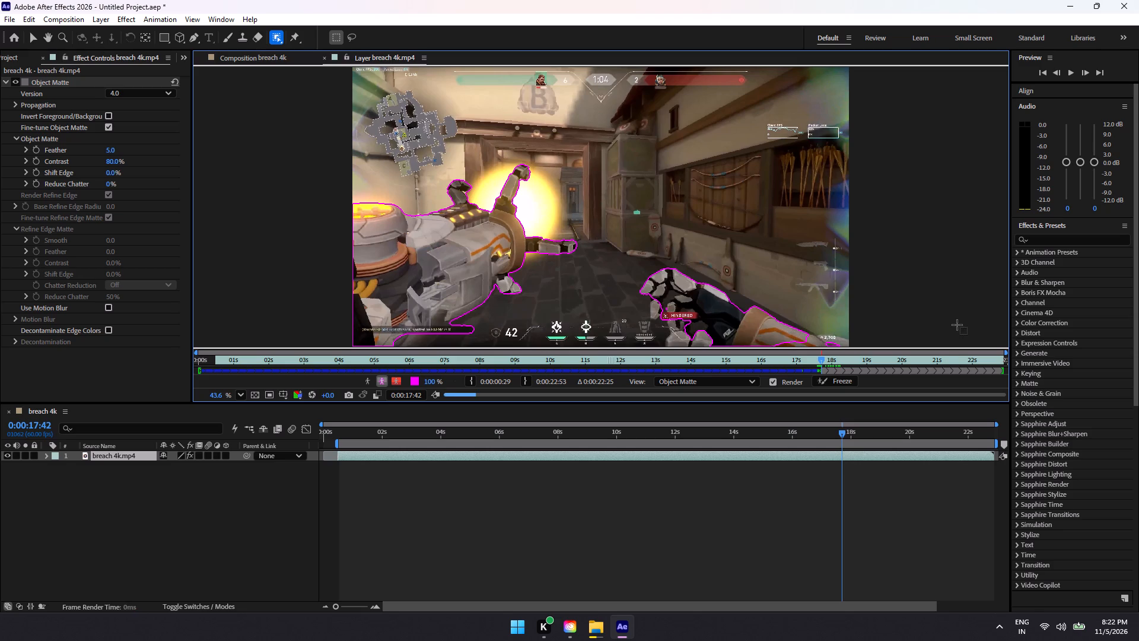
pyautogui.moveTo(794, 331); pyautogui.dragTo(845, 343)
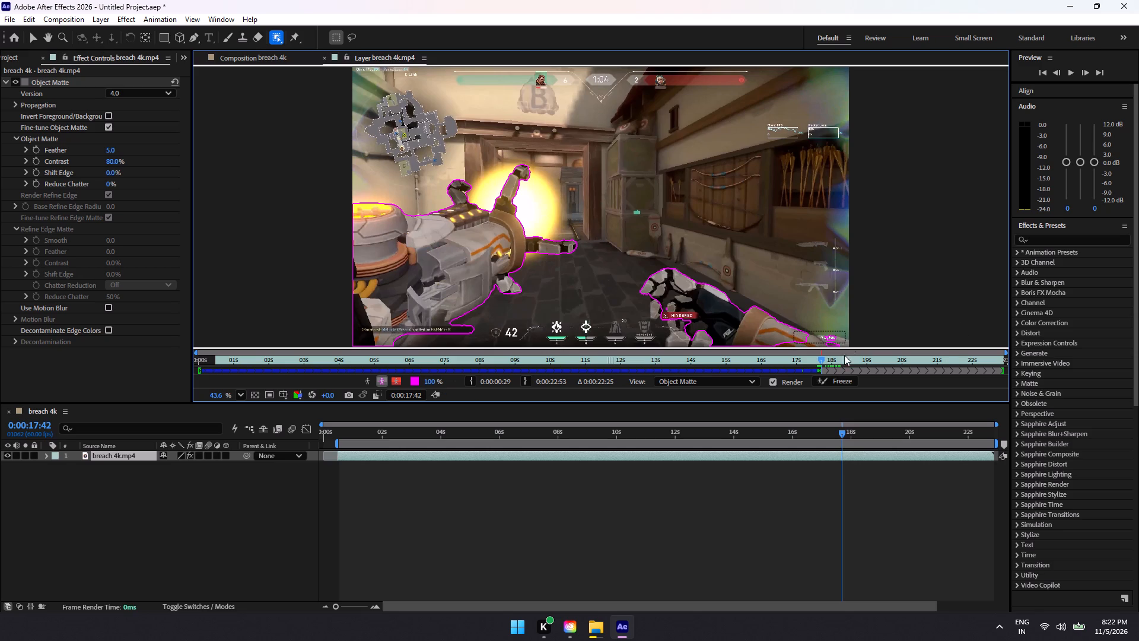
pyautogui.moveTo(774, 334); pyautogui.dragTo(848, 348)
pyautogui.moveTo(848, 348); pyautogui.dragTo(843, 345)
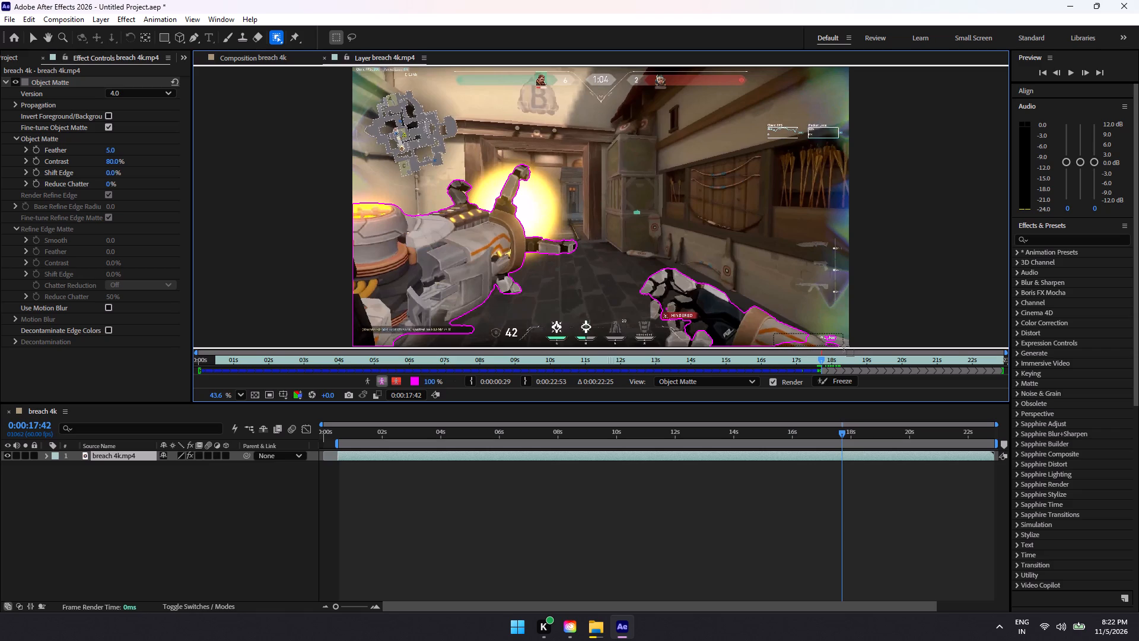
pyautogui.moveTo(776, 337); pyautogui.dragTo(838, 344)
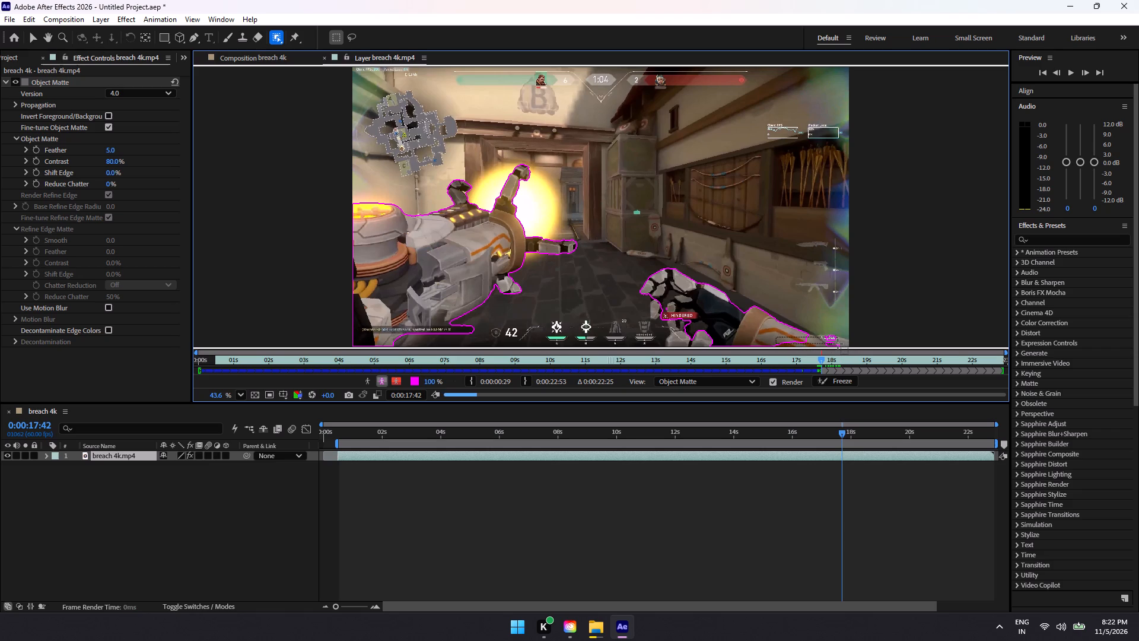
pyautogui.moveTo(838, 344); pyautogui.dragTo(835, 343)
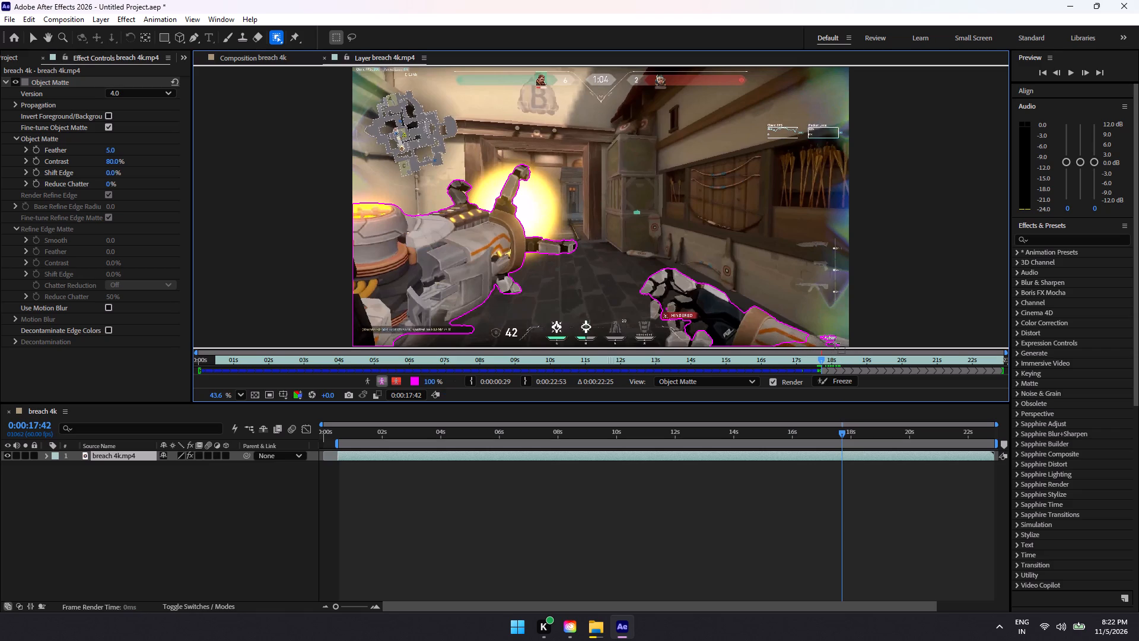
pyautogui.moveTo(846, 343); pyautogui.dragTo(838, 343)
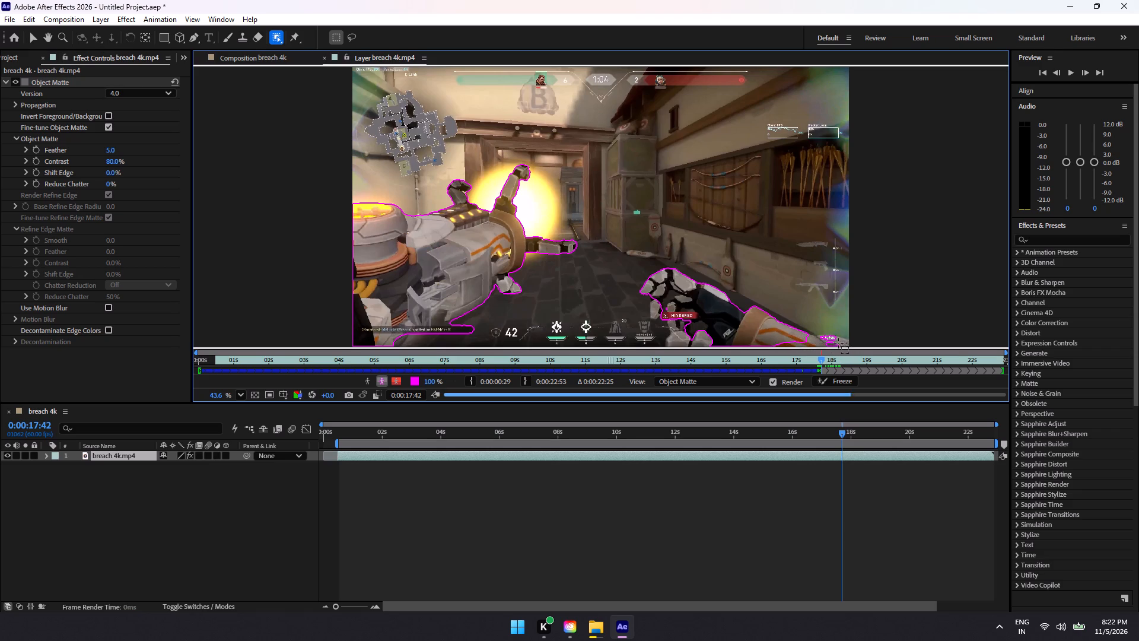
# Fill the matte along the frame's lower edge, from beneath the second hand's fingers across the wrist to the forearm's corner.
pyautogui.moveTo(838, 343); pyautogui.dragTo(759, 338)
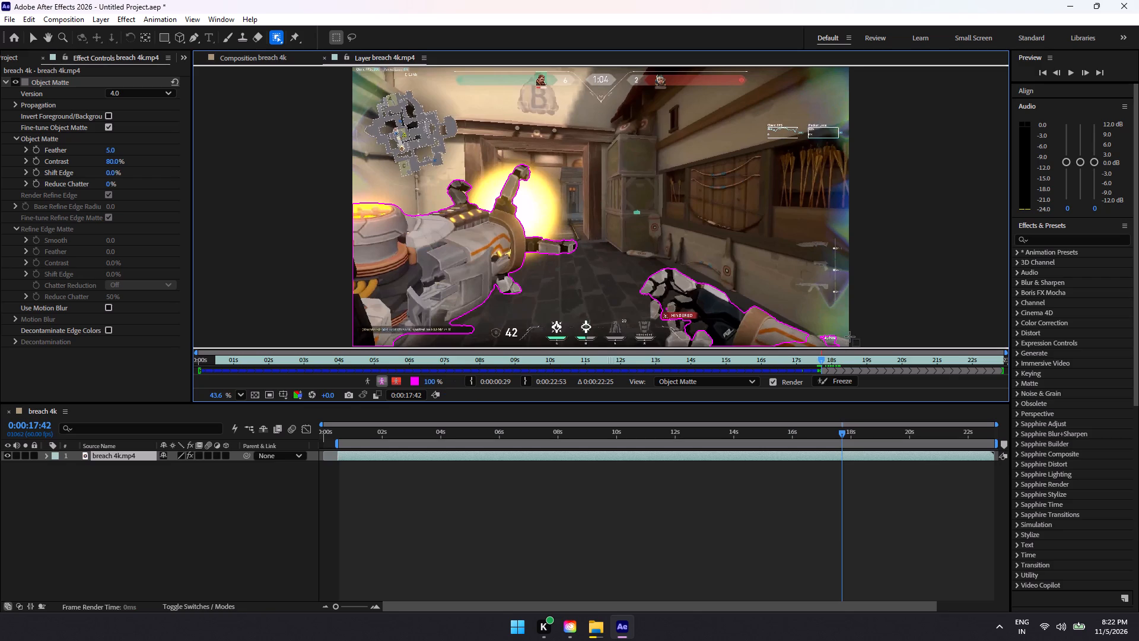
pyautogui.moveTo(841, 342); pyautogui.dragTo(667, 347)
pyautogui.moveTo(664, 341); pyautogui.dragTo(815, 341)
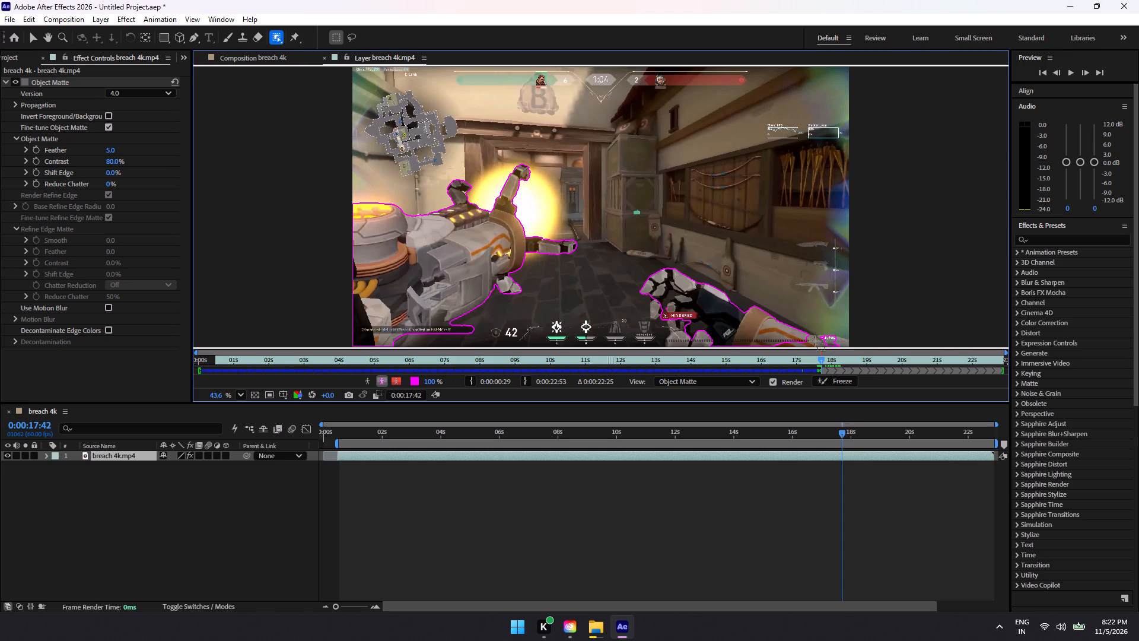
pyautogui.moveTo(815, 341); pyautogui.dragTo(851, 346)
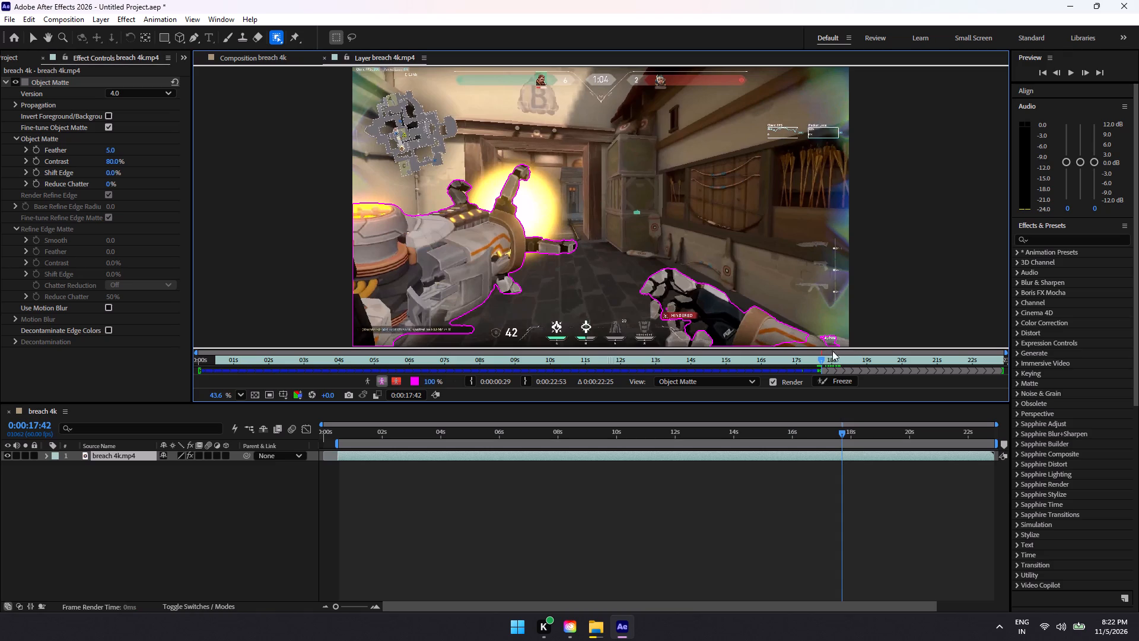
pyautogui.moveTo(793, 326); pyautogui.dragTo(839, 345)
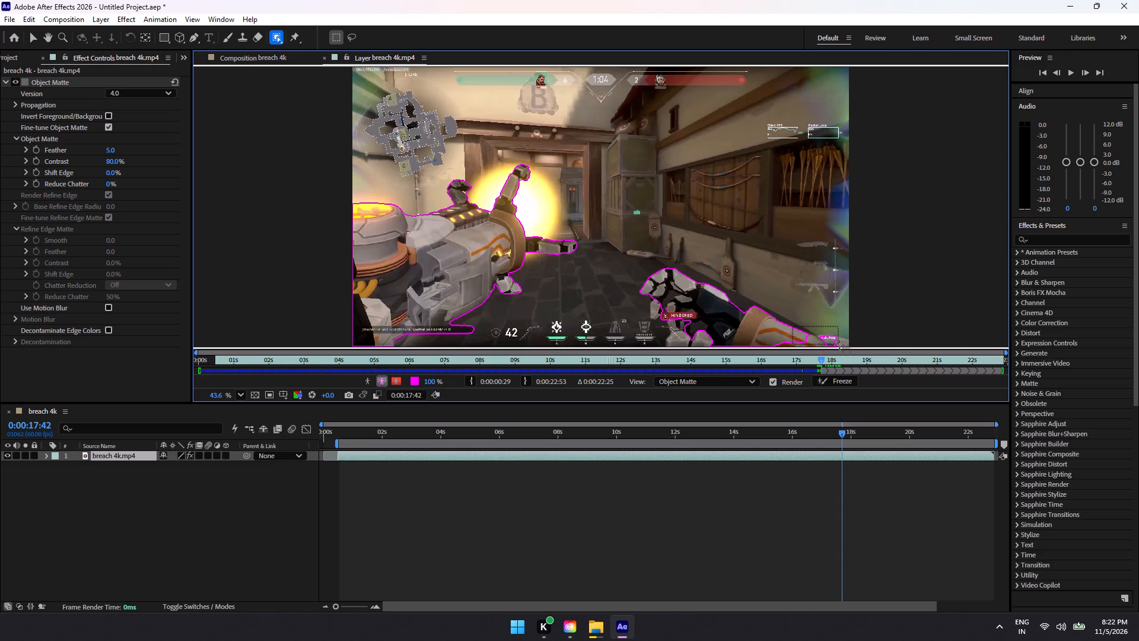
pyautogui.moveTo(839, 345); pyautogui.dragTo(850, 347)
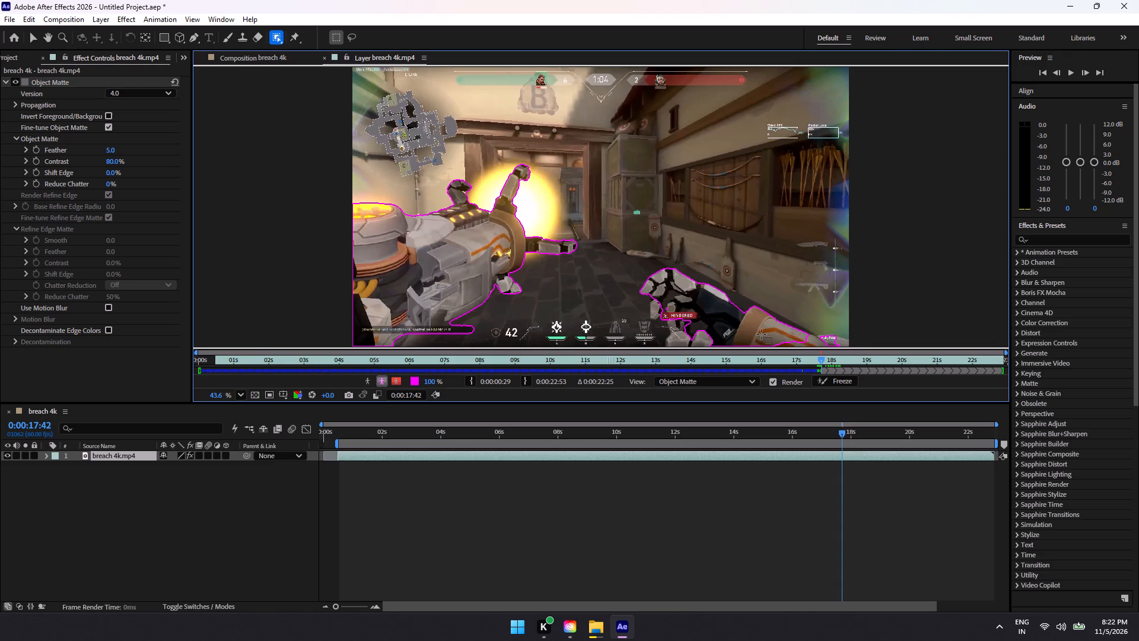
pyautogui.moveTo(775, 334); pyautogui.dragTo(849, 345)
pyautogui.moveTo(778, 337); pyautogui.dragTo(846, 347)
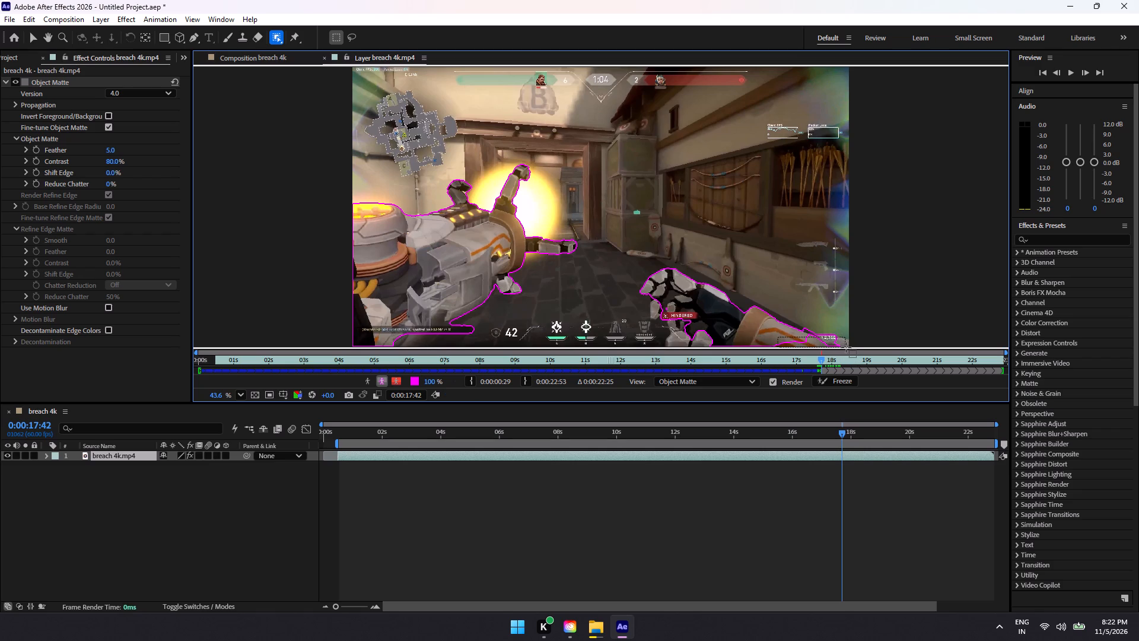
pyautogui.moveTo(846, 347); pyautogui.dragTo(845, 347)
# Correct the matte over the second hand's lower fingers and around the HINDERED label.
pyautogui.moveTo(735, 334); pyautogui.dragTo(666, 343)
pyautogui.moveTo(666, 343); pyautogui.dragTo(664, 345)
pyautogui.moveTo(664, 345); pyautogui.dragTo(667, 346)
pyautogui.moveTo(648, 299); pyautogui.dragTo(682, 319)
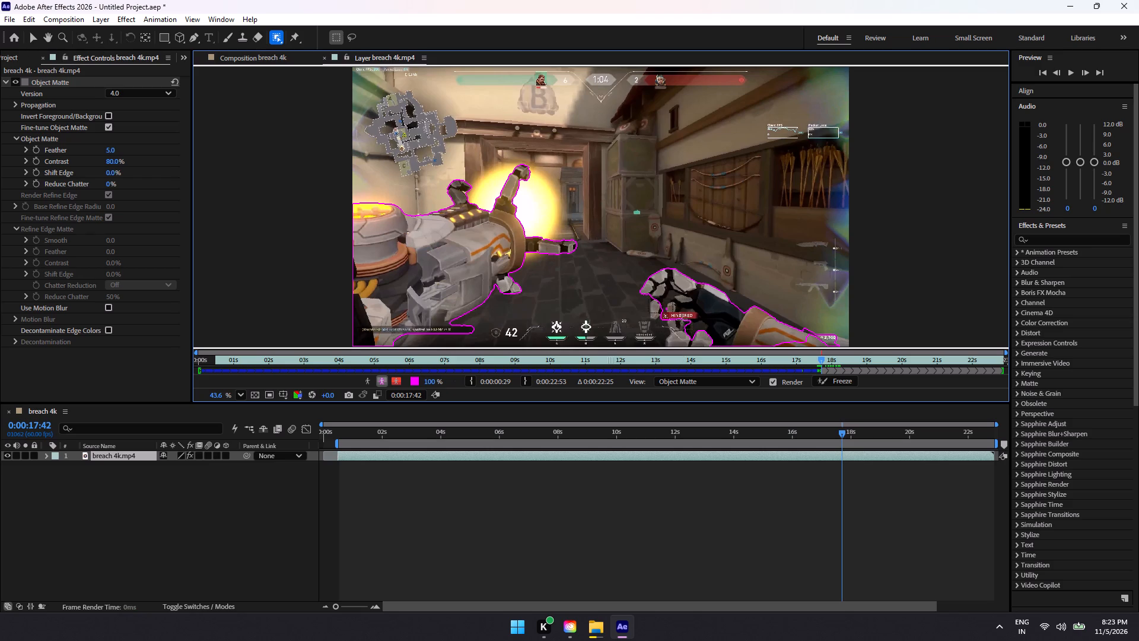
pyautogui.moveTo(682, 319); pyautogui.dragTo(717, 344)
# At 0:00:17:48, remove the HINDERED label from the matte and keep the second hand selected in it.
pyautogui.click(1090, 68)
pyautogui.click(1090, 68)
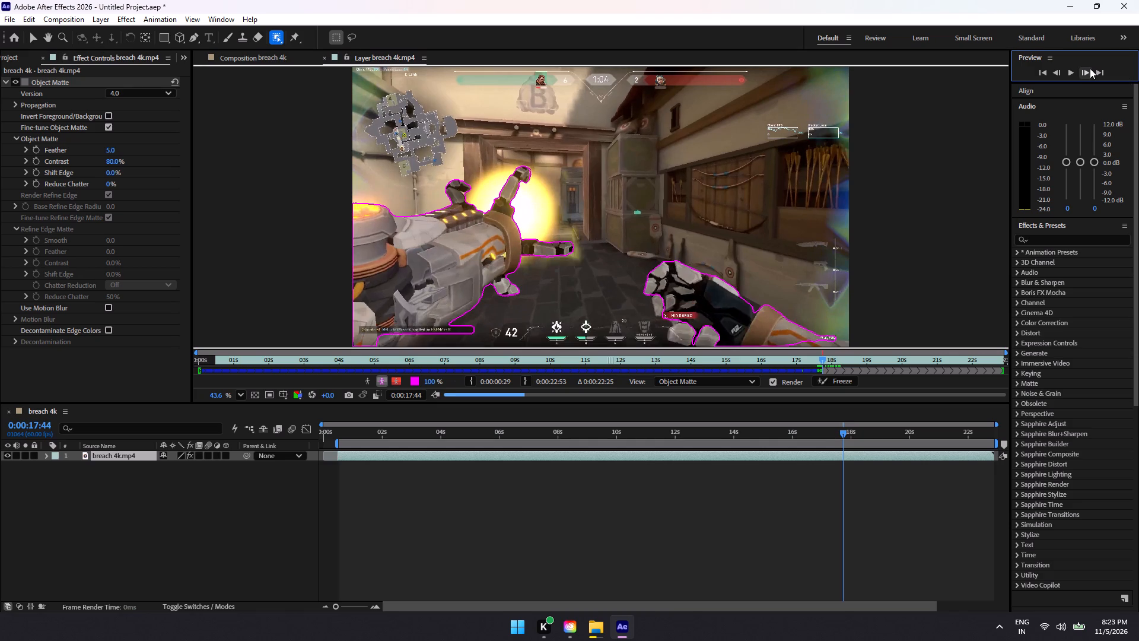
pyautogui.click(1090, 68)
pyautogui.click(1090, 68)
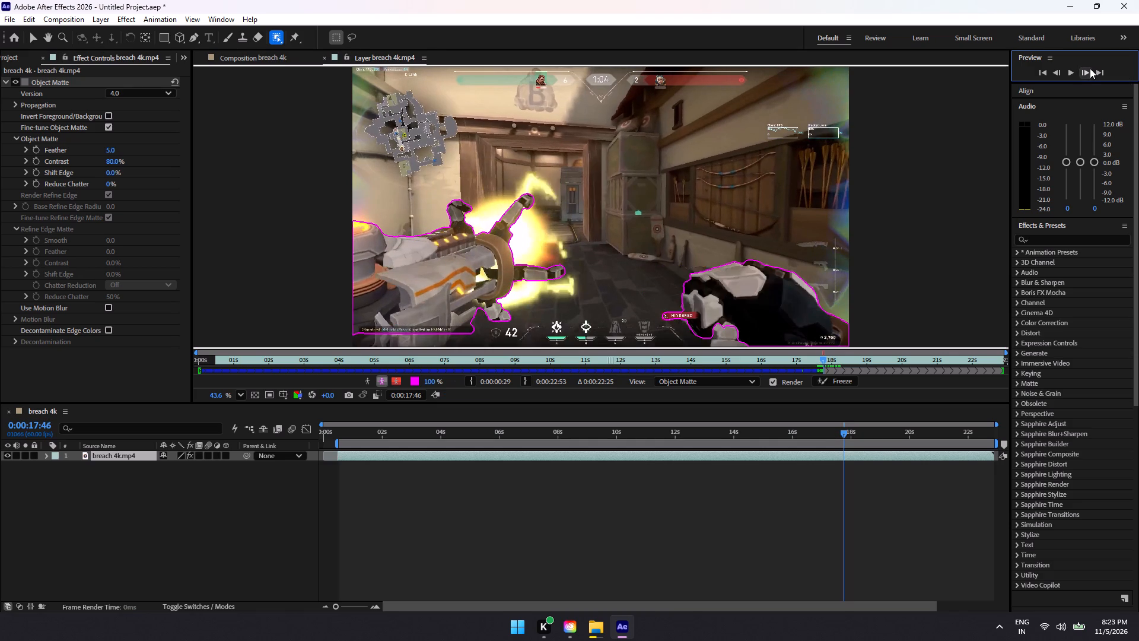
pyautogui.click(1090, 68)
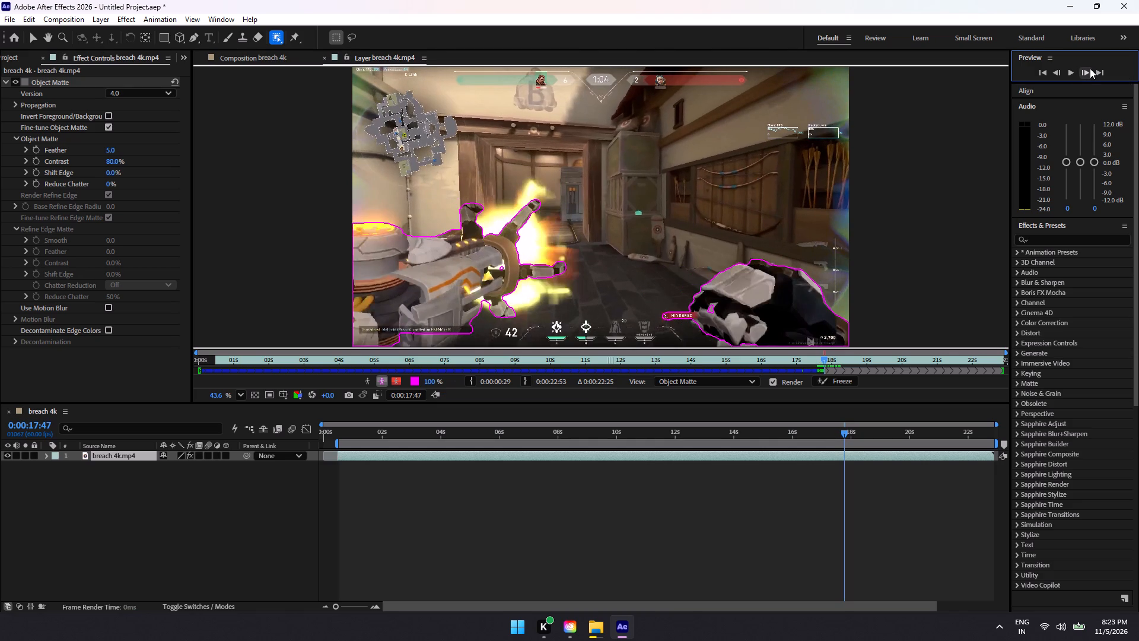
pyautogui.click(1090, 68)
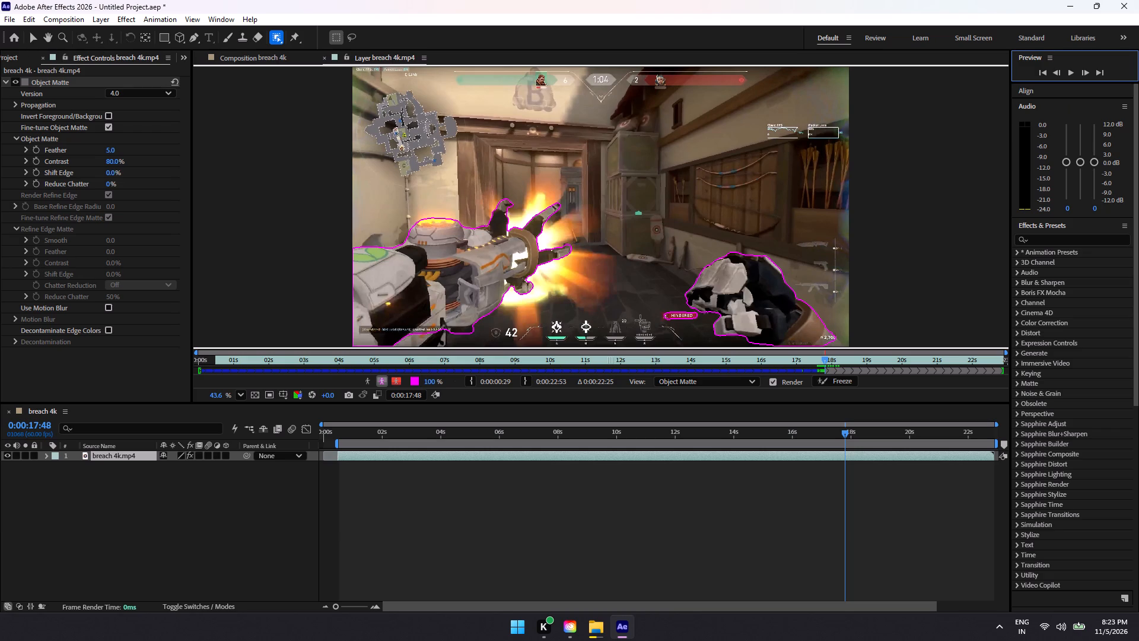
pyautogui.keyDown('alt'); pyautogui.moveTo(661, 308); pyautogui.dragTo(686, 325); pyautogui.keyUp('alt')
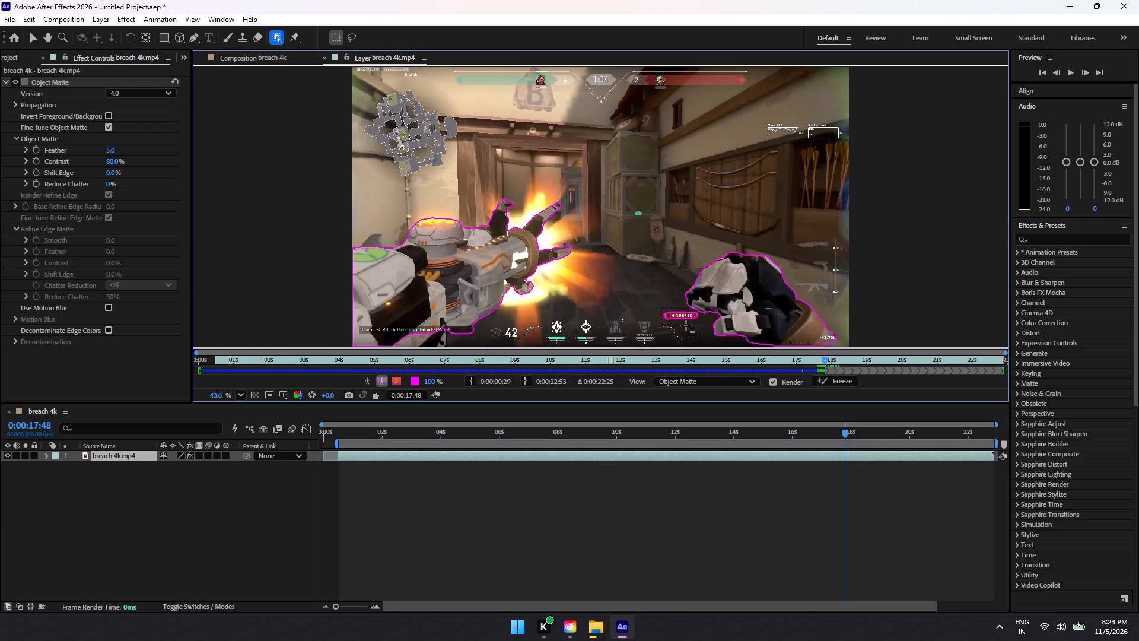
pyautogui.keyDown('alt'); pyautogui.moveTo(686, 325); pyautogui.dragTo(685, 325); pyautogui.keyUp('alt')
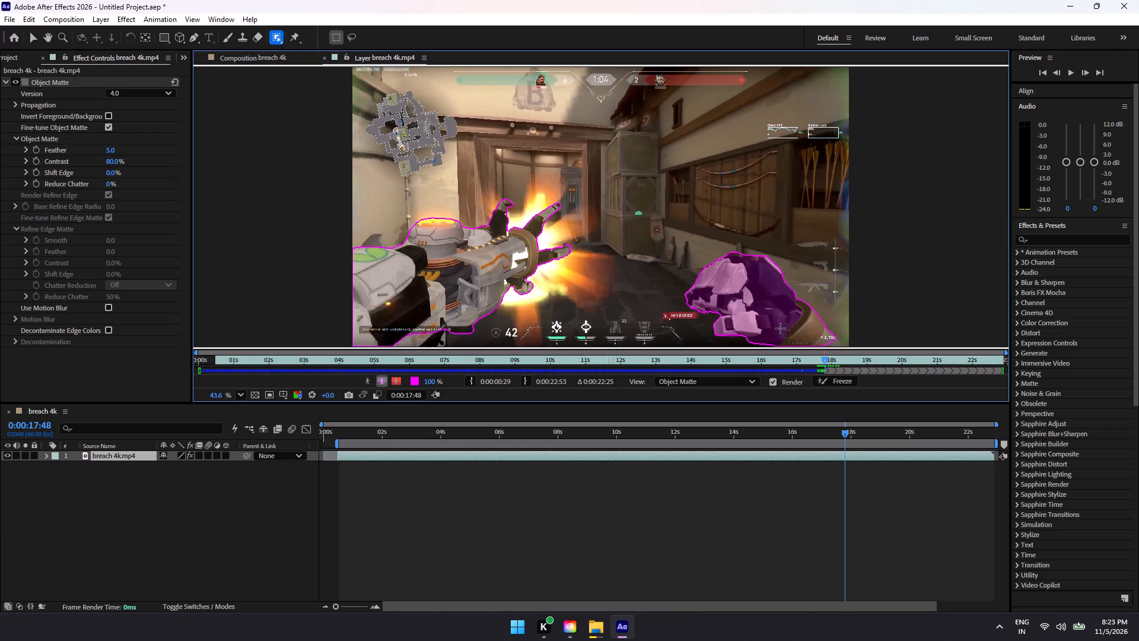
pyautogui.click(772, 300)
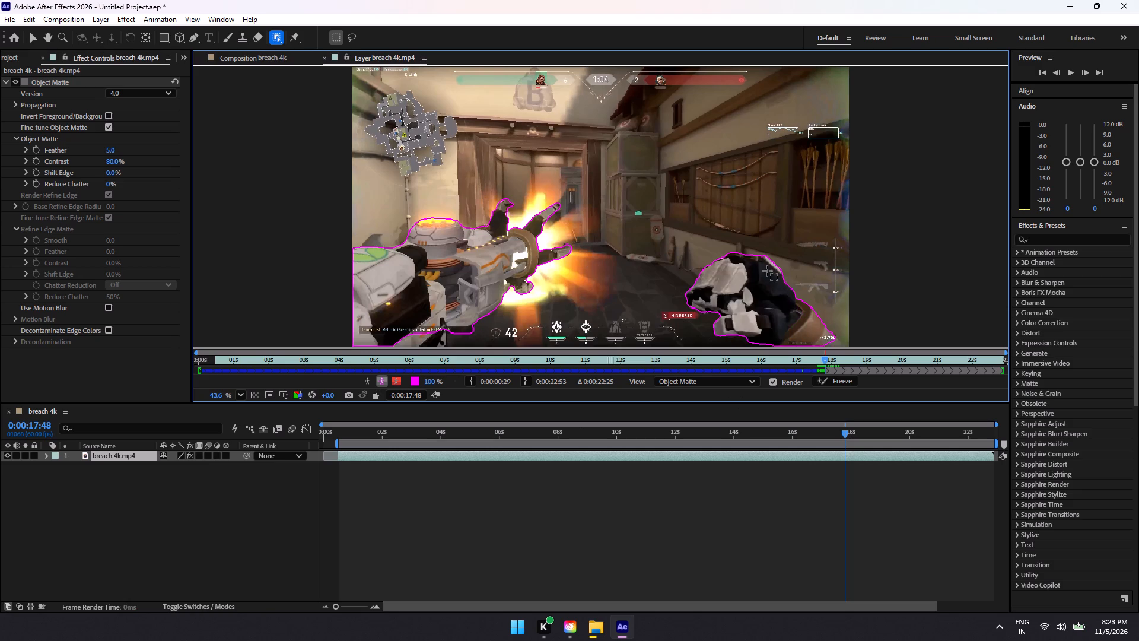
# Play the clip to 0:00:19:21, stop, and step back frame by frame to 0:00:18:39, checking the weapon and hand matte.
pyautogui.click(1072, 71)
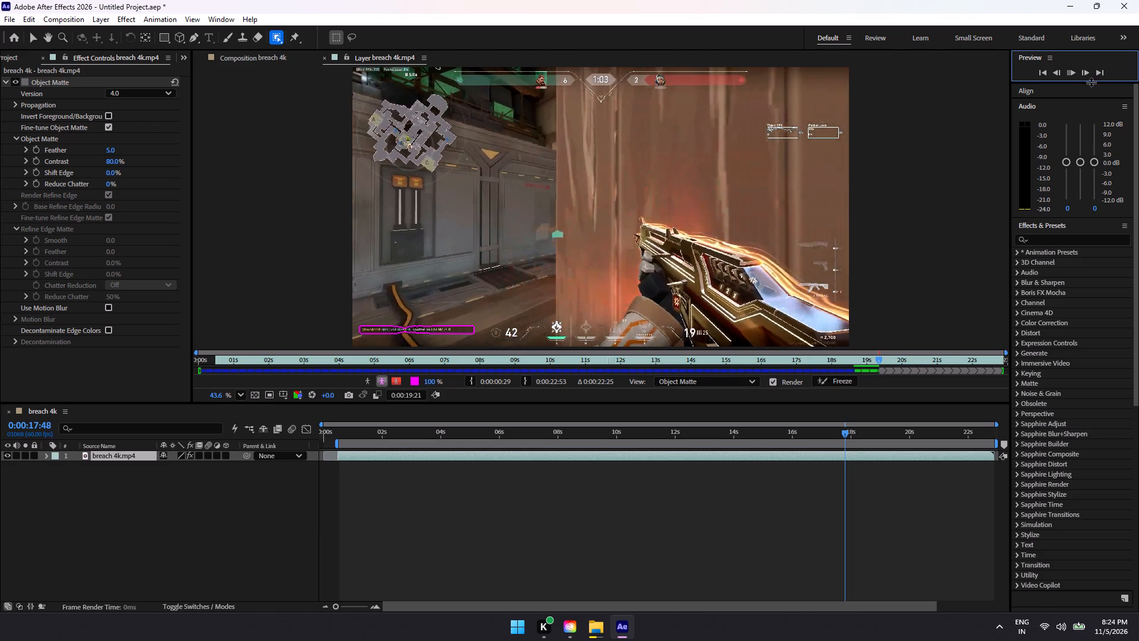
pyautogui.click(1070, 72)
pyautogui.click(1055, 71)
pyautogui.tripleClick(1055, 71)
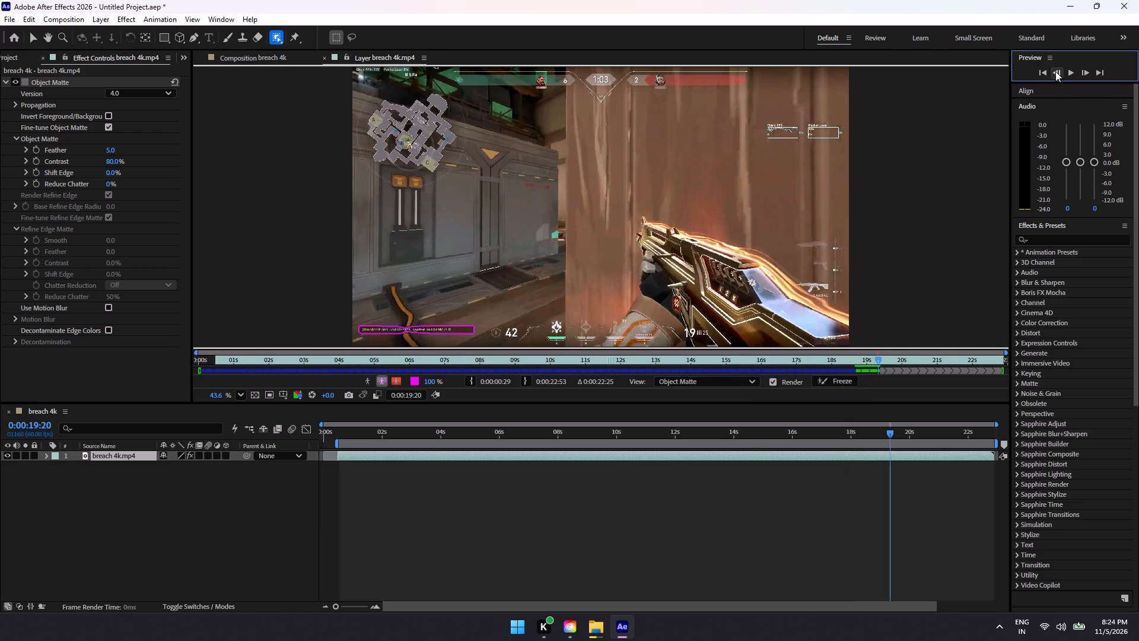
pyautogui.tripleClick(1055, 71)
pyautogui.tripleClick(1055, 71)
pyautogui.tripleClick(1055, 71)
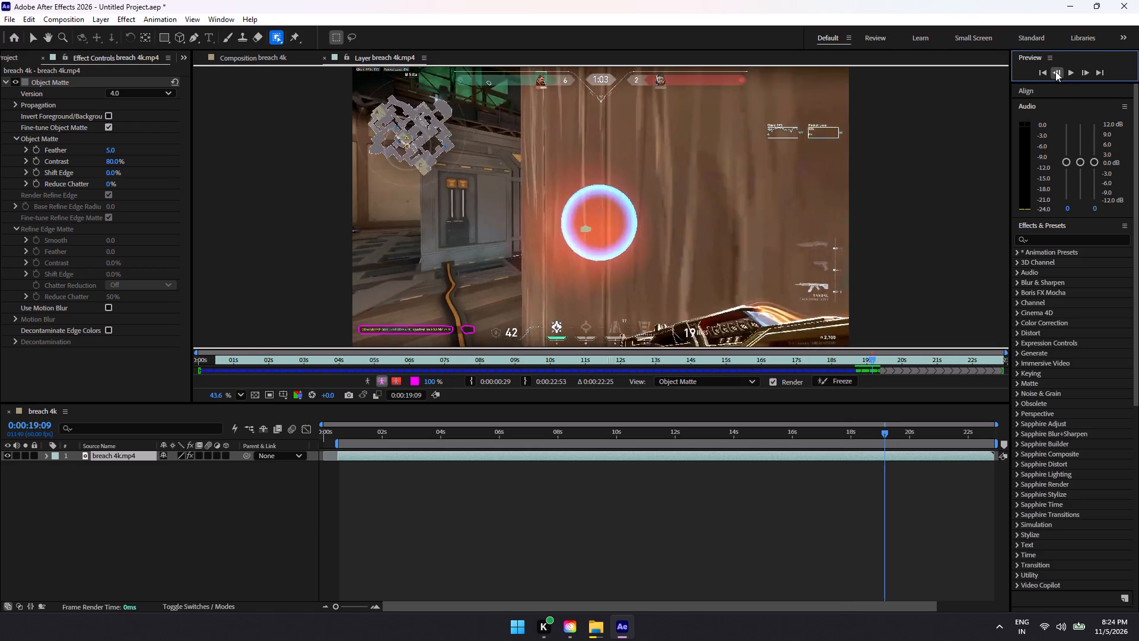
pyautogui.tripleClick(1055, 71)
pyautogui.tripleClick(1055, 71)
pyautogui.tripleClick(1055, 71)
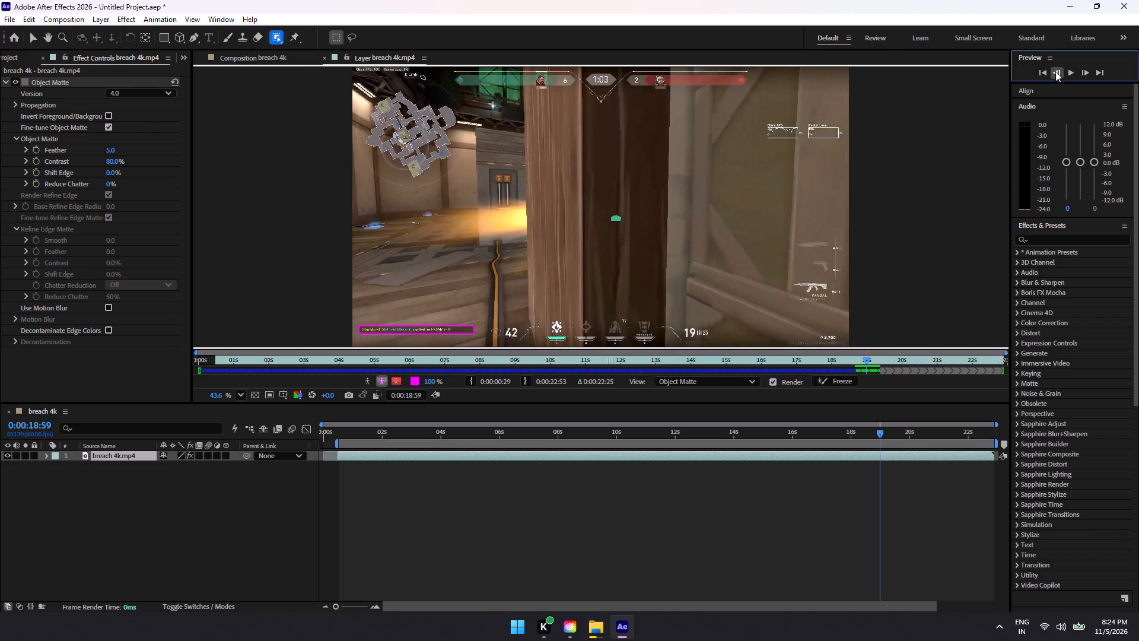
pyautogui.tripleClick(1055, 71)
pyautogui.tripleClick(1055, 71)
pyautogui.tripleClick(1055, 71)
pyautogui.tripleClick(1055, 71)
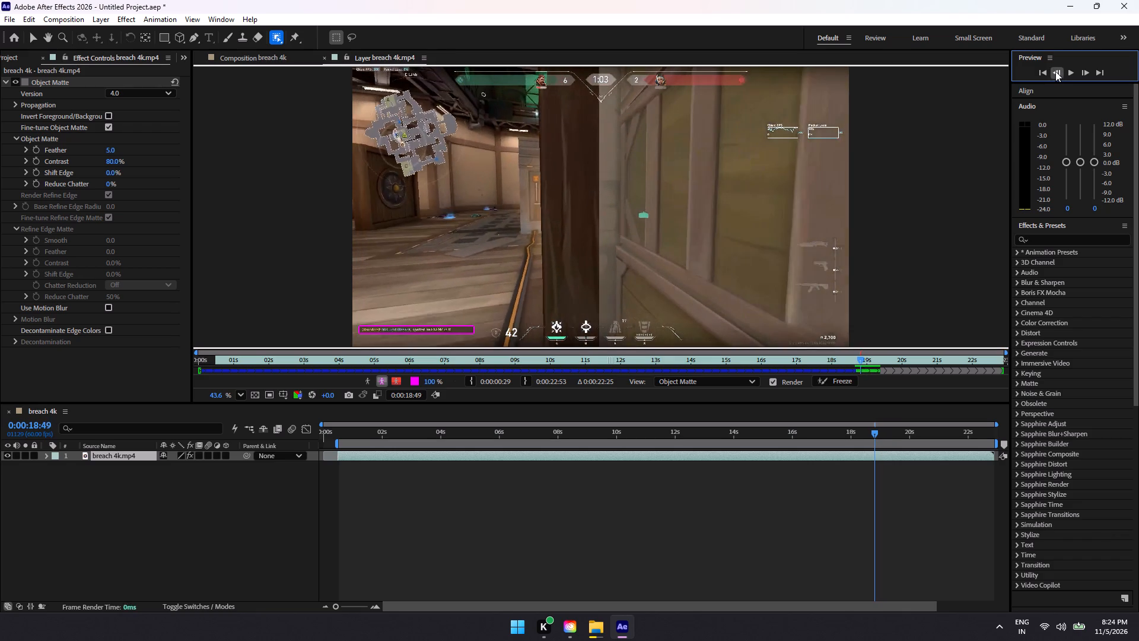
pyautogui.tripleClick(1055, 71)
pyautogui.tripleClick(1055, 71)
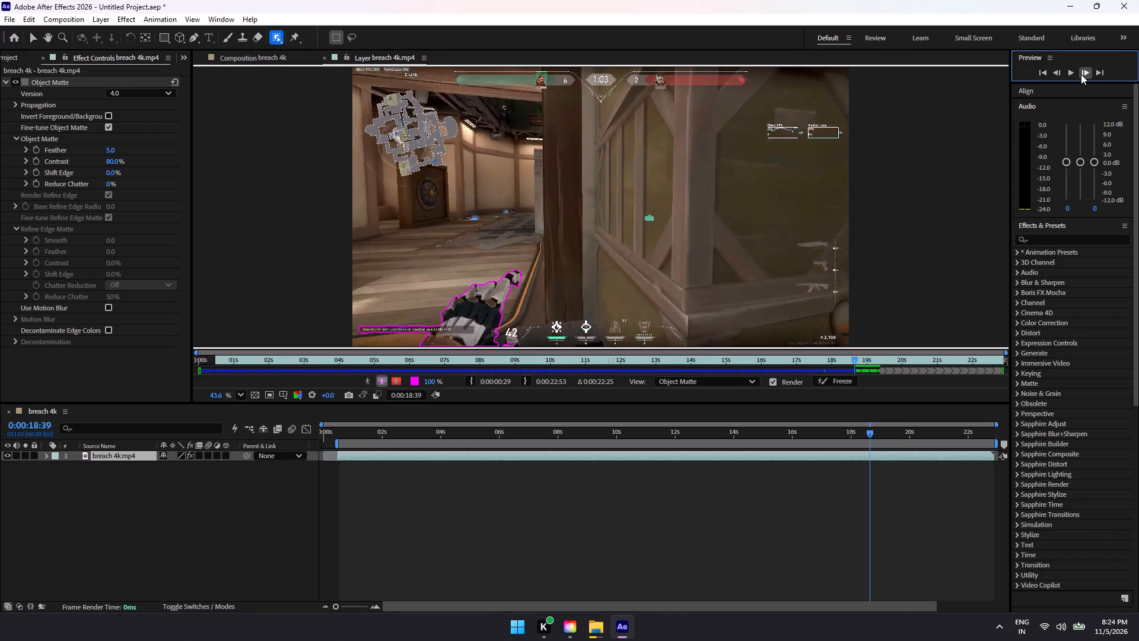
# Advance to 0:00:18:45, where the hand has left the frame, and remove the small text strip near the frame's lower edge from the matte.
pyautogui.click(1081, 74)
pyautogui.click(1081, 74)
pyautogui.click(1081, 74)
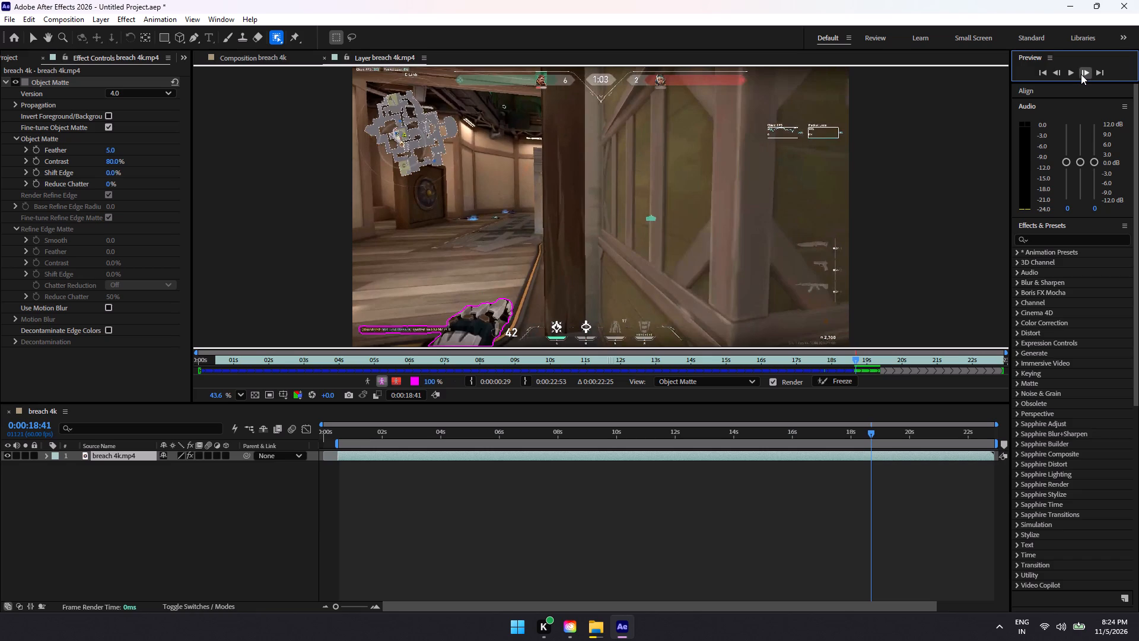
pyautogui.click(1081, 74)
pyautogui.click(1081, 74)
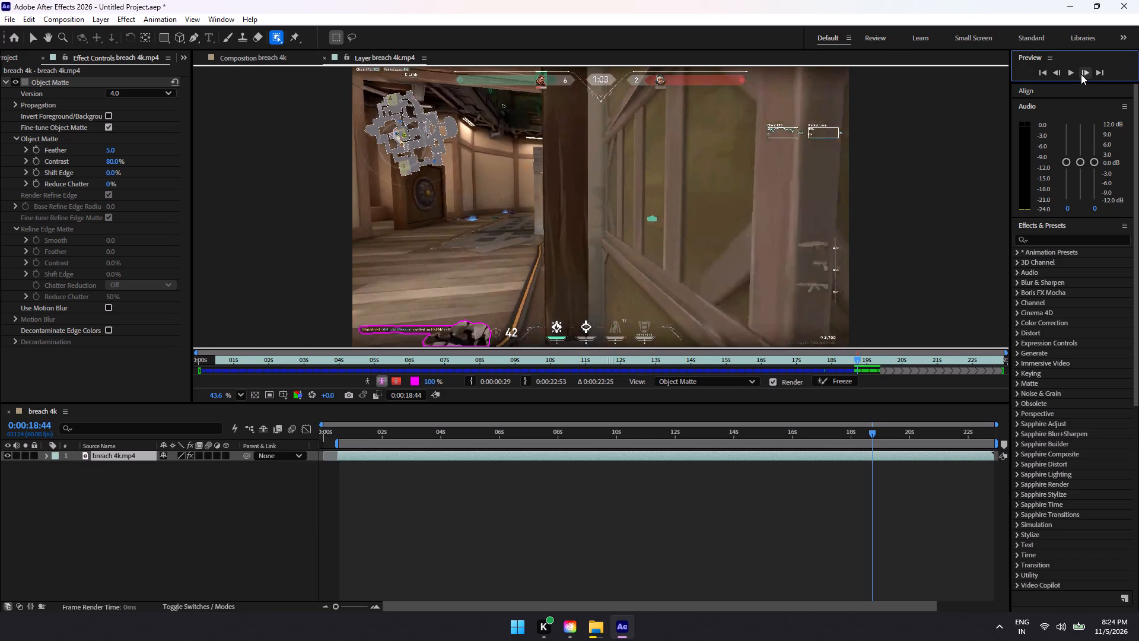
pyautogui.click(1081, 74)
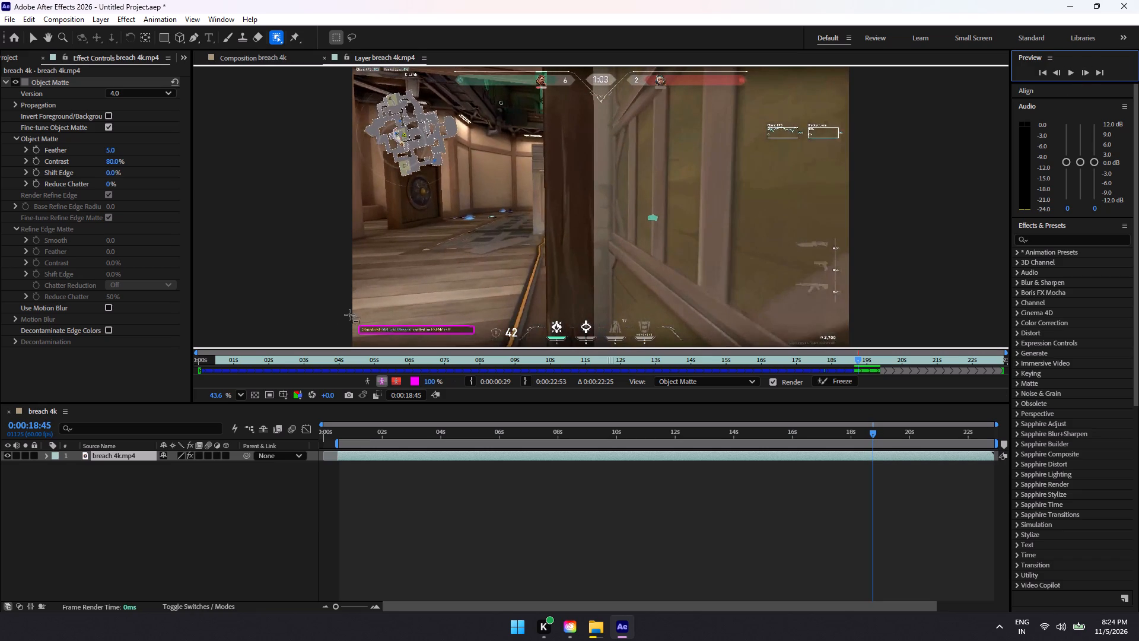
pyautogui.keyDown('alt'); pyautogui.moveTo(356, 323); pyautogui.dragTo(489, 340); pyautogui.keyUp('alt')
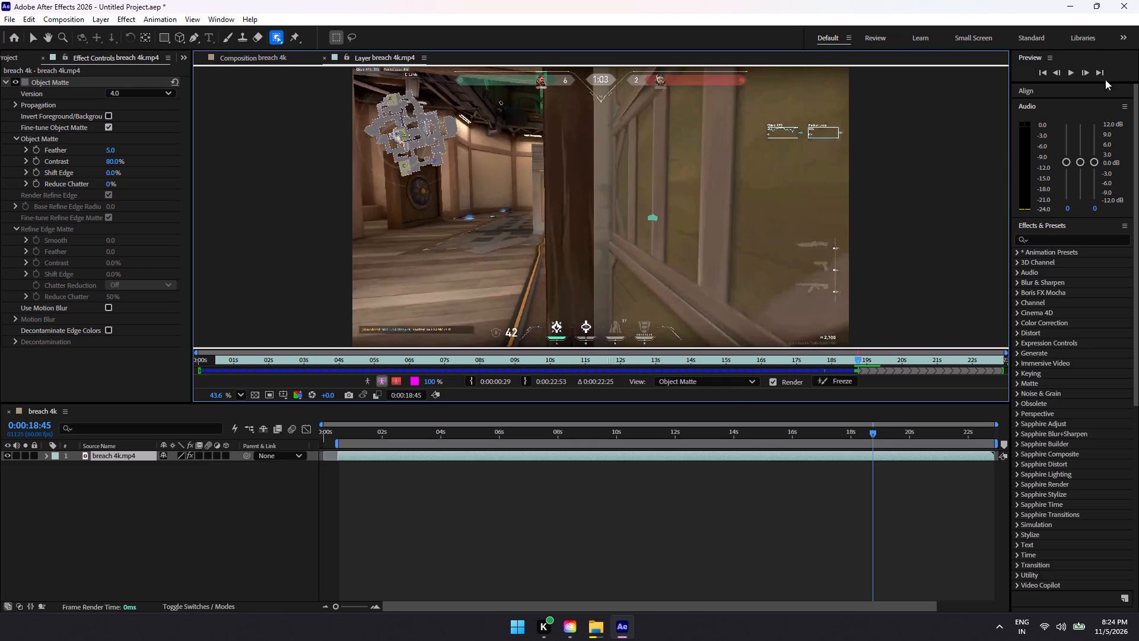
# Step forward frame by frame from 0:00:18:45 to 0:00:18:55, checking the matte for leftover selections.
pyautogui.click(1086, 69)
pyautogui.click(1086, 69)
pyautogui.click(1086, 69)
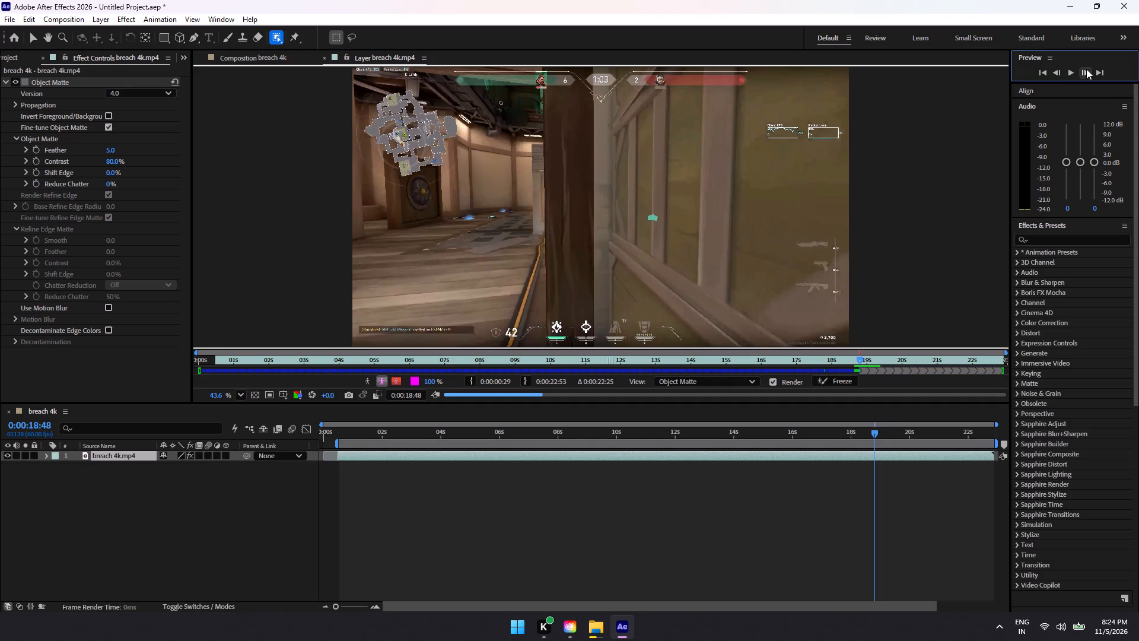
pyautogui.click(1086, 69)
pyautogui.click(1086, 68)
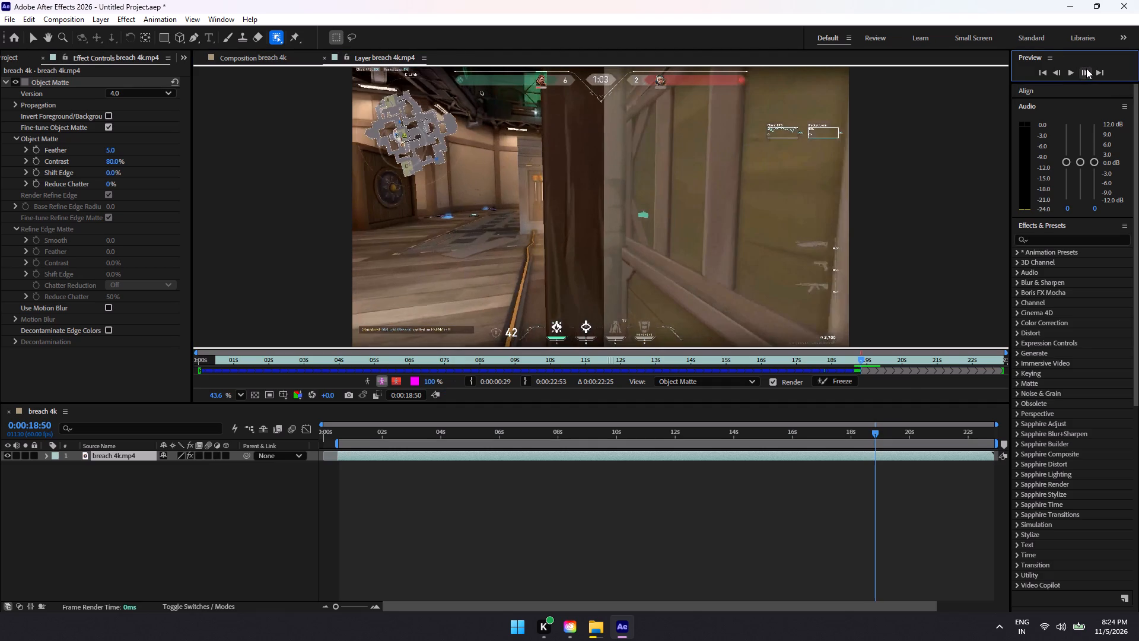
pyautogui.click(1086, 68)
pyautogui.click(1086, 68)
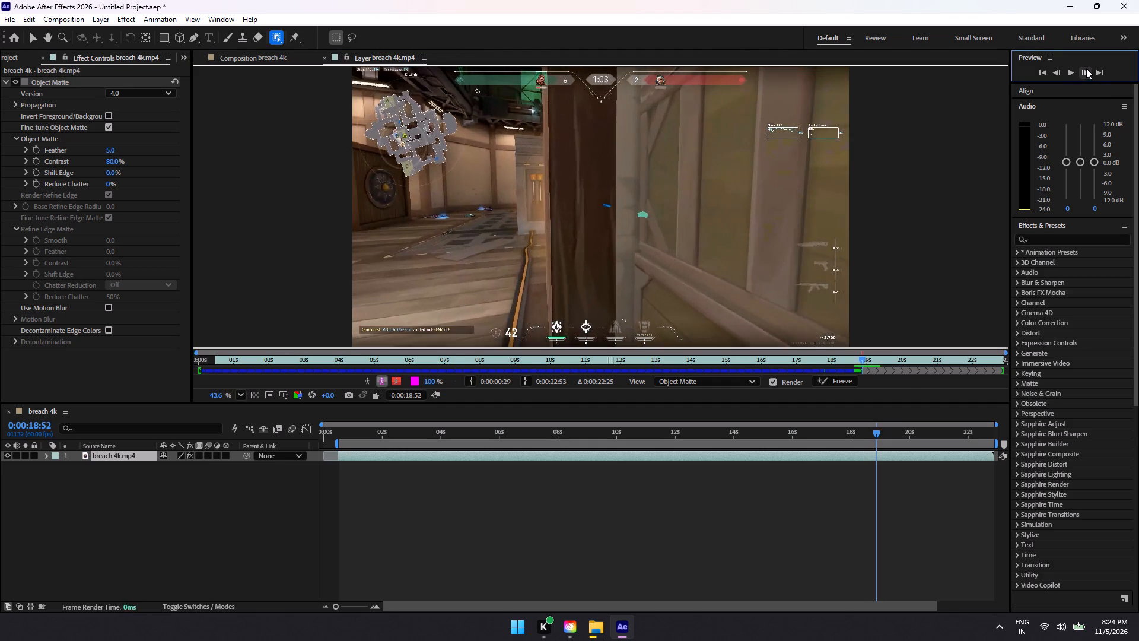
pyautogui.click(1086, 68)
pyautogui.click(1086, 68)
pyautogui.click(1086, 69)
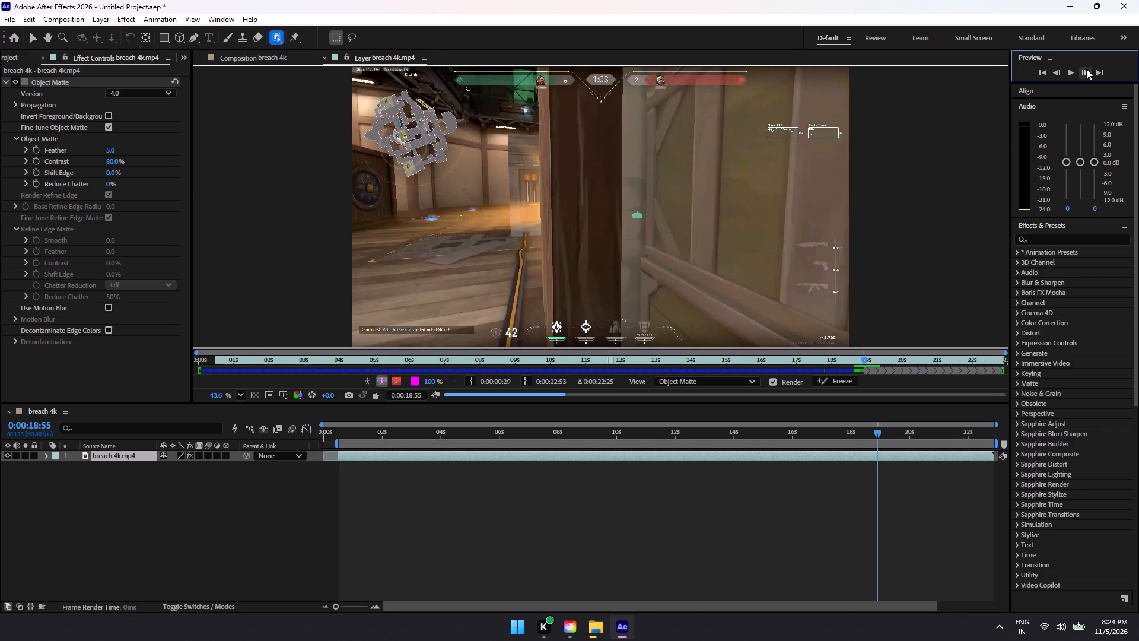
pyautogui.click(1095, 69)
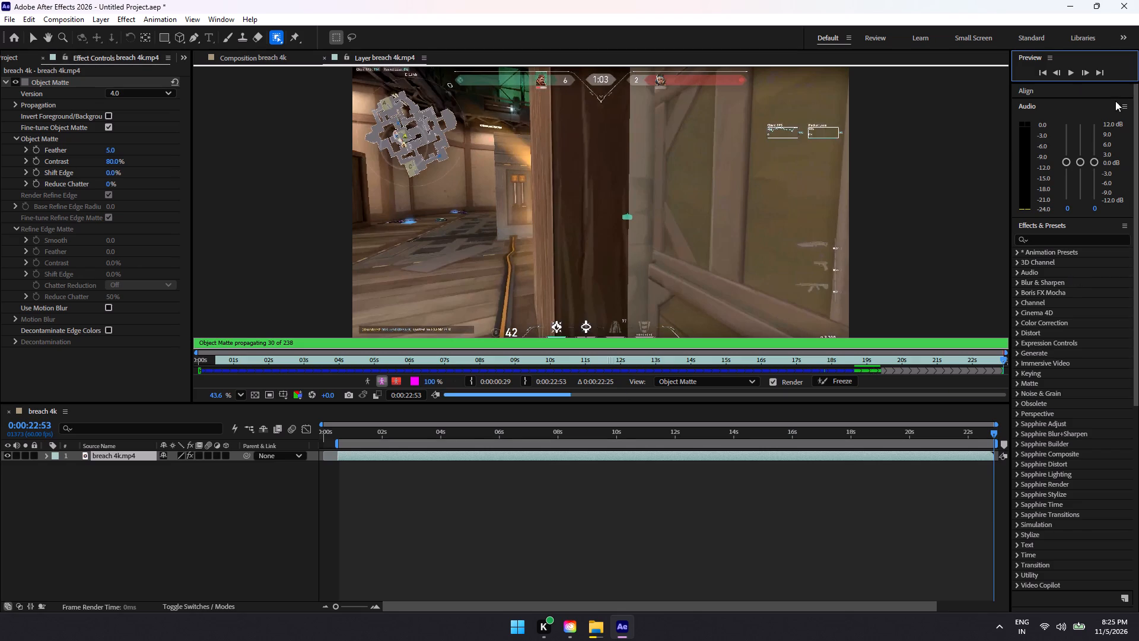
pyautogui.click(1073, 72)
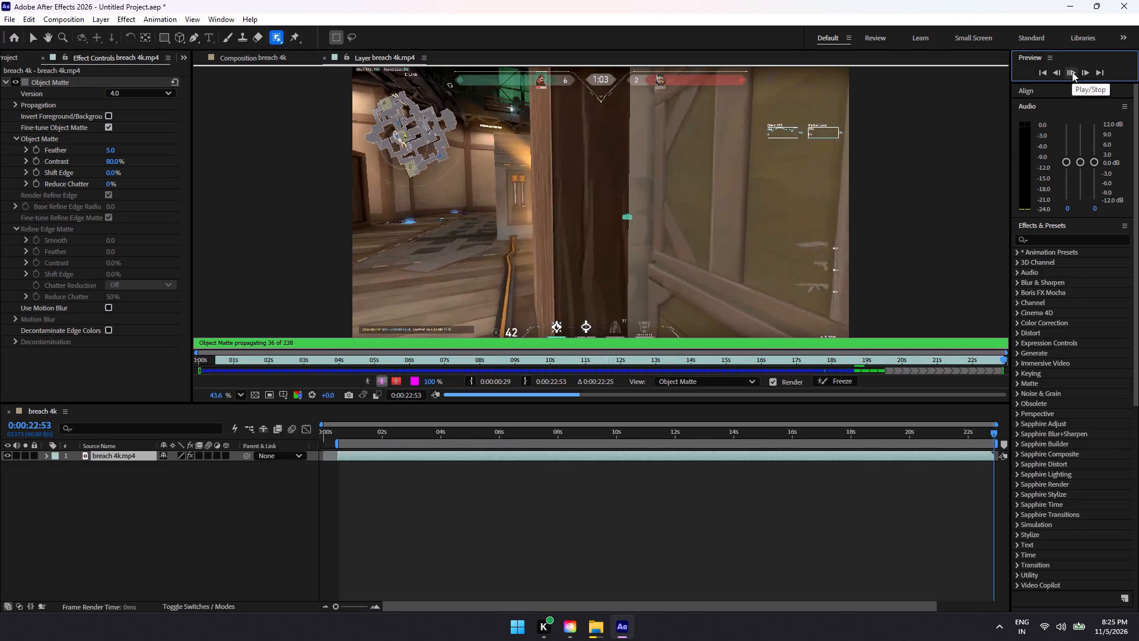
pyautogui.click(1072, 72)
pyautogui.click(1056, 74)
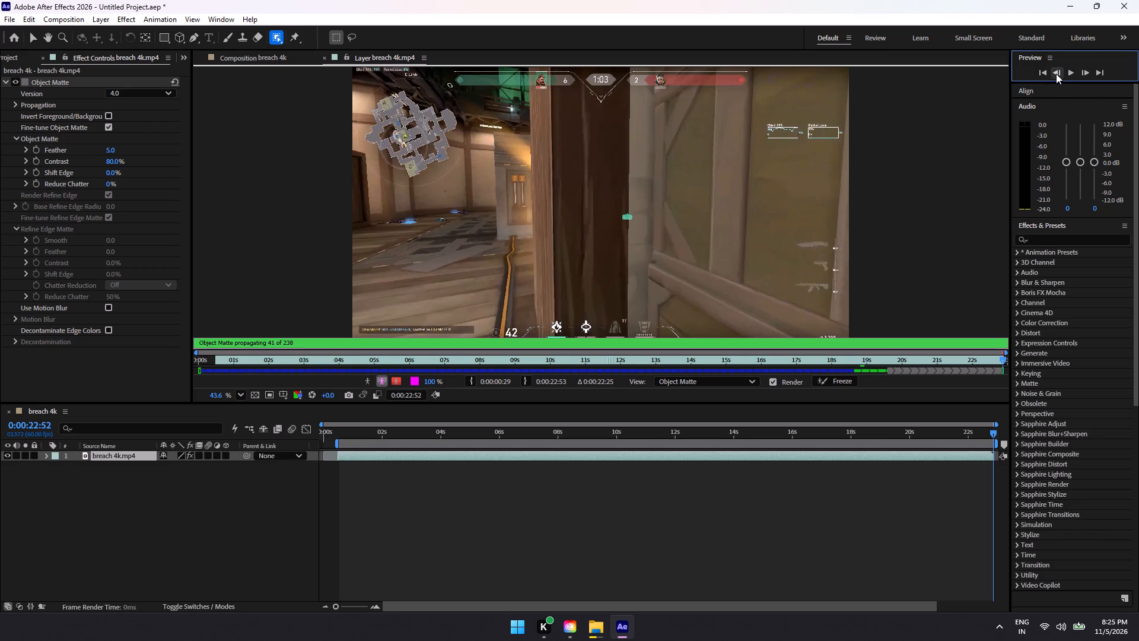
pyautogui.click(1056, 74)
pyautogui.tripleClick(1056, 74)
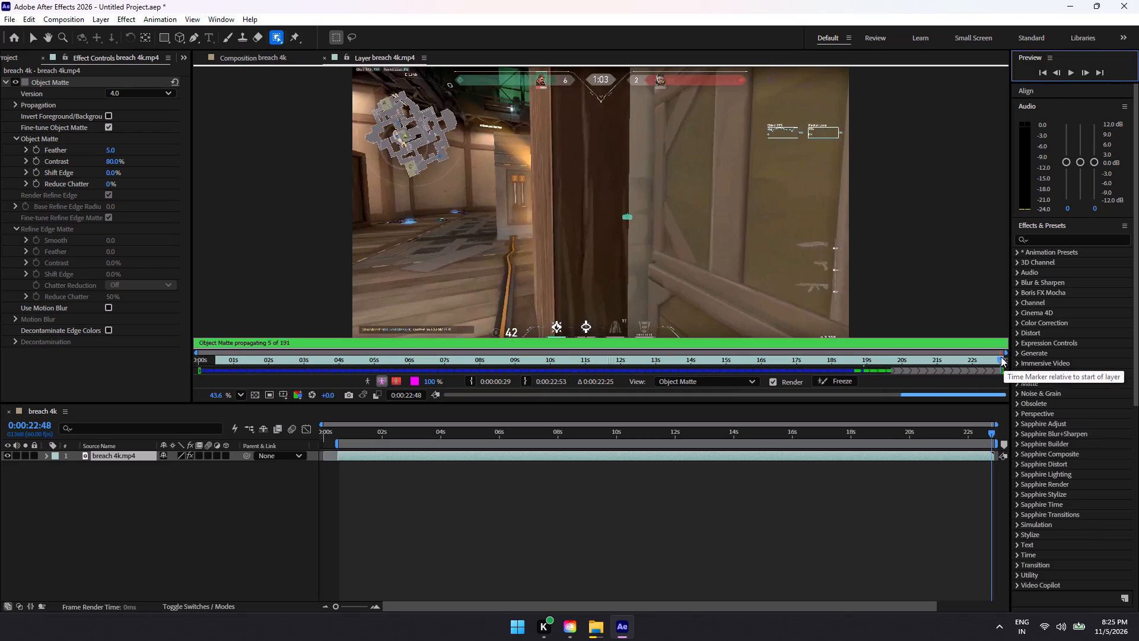
# Scrub back and forth between 0:00:18:30 and 0:00:19:29 to find where the weapon comes back into the frame.
pyautogui.moveTo(1001, 357); pyautogui.dragTo(884, 357)
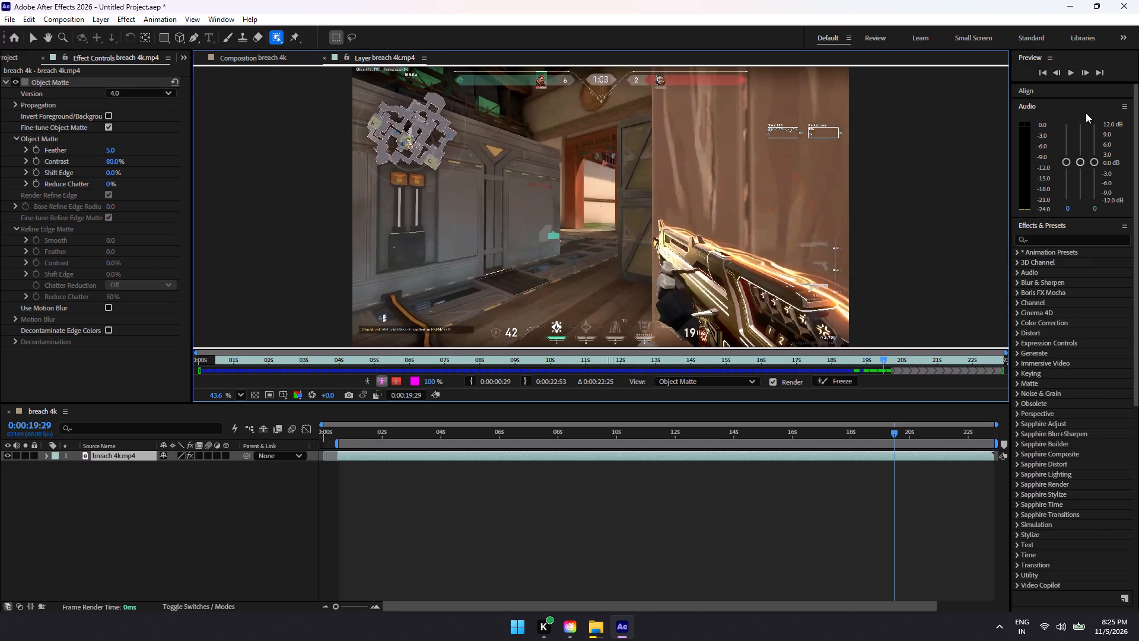
pyautogui.click(1054, 74)
pyautogui.click(1055, 74)
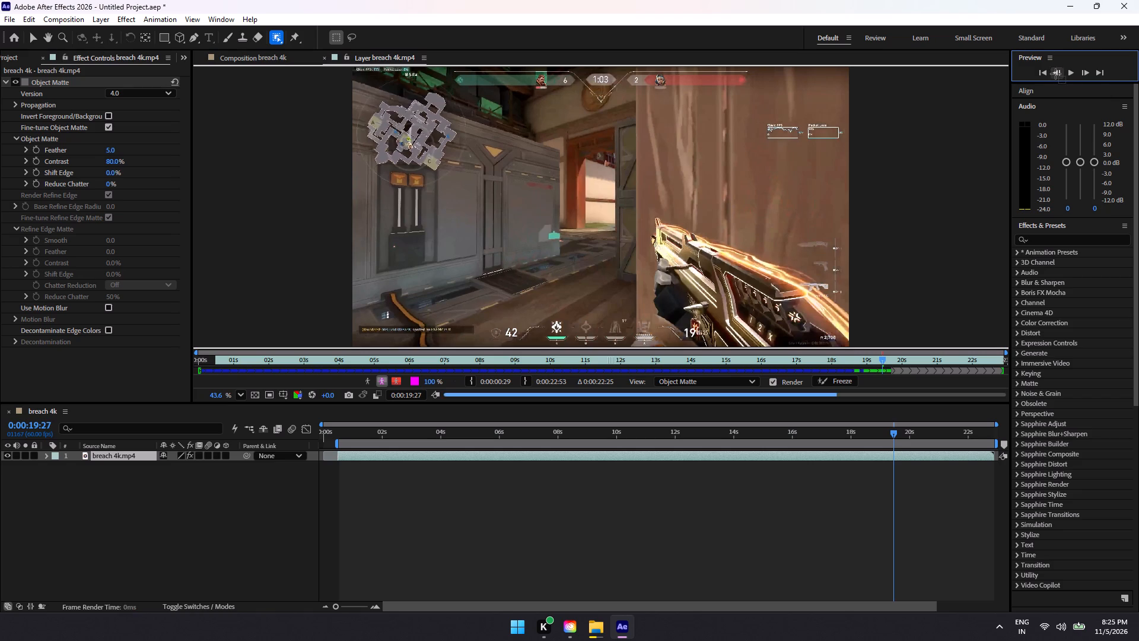
pyautogui.tripleClick(1055, 74)
pyautogui.tripleClick(1055, 74)
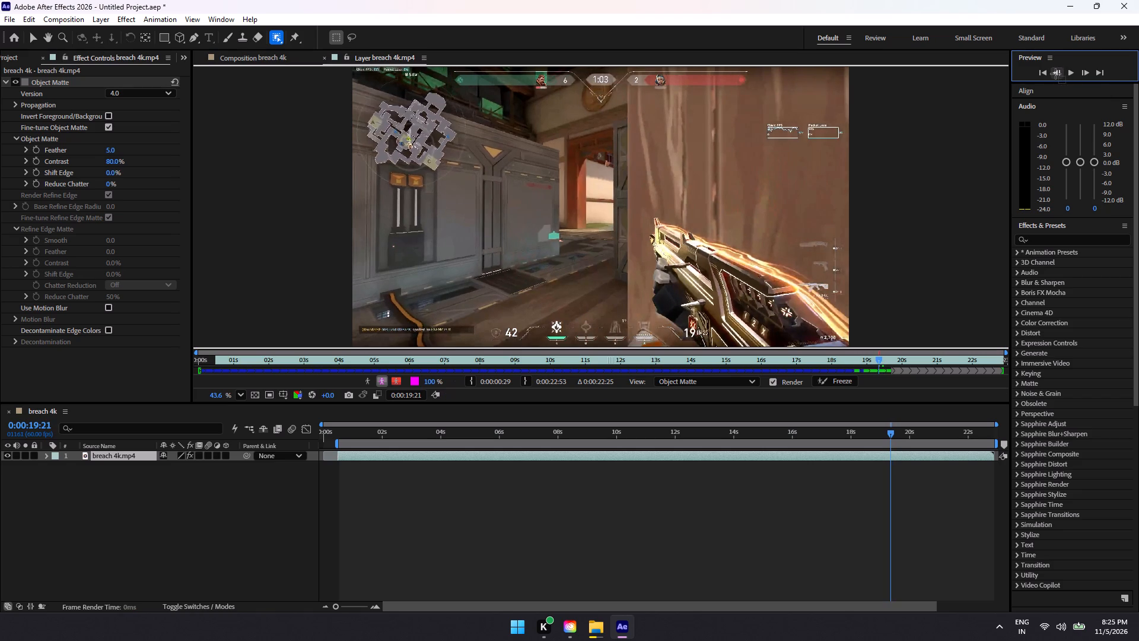
pyautogui.moveTo(892, 432); pyautogui.dragTo(887, 432)
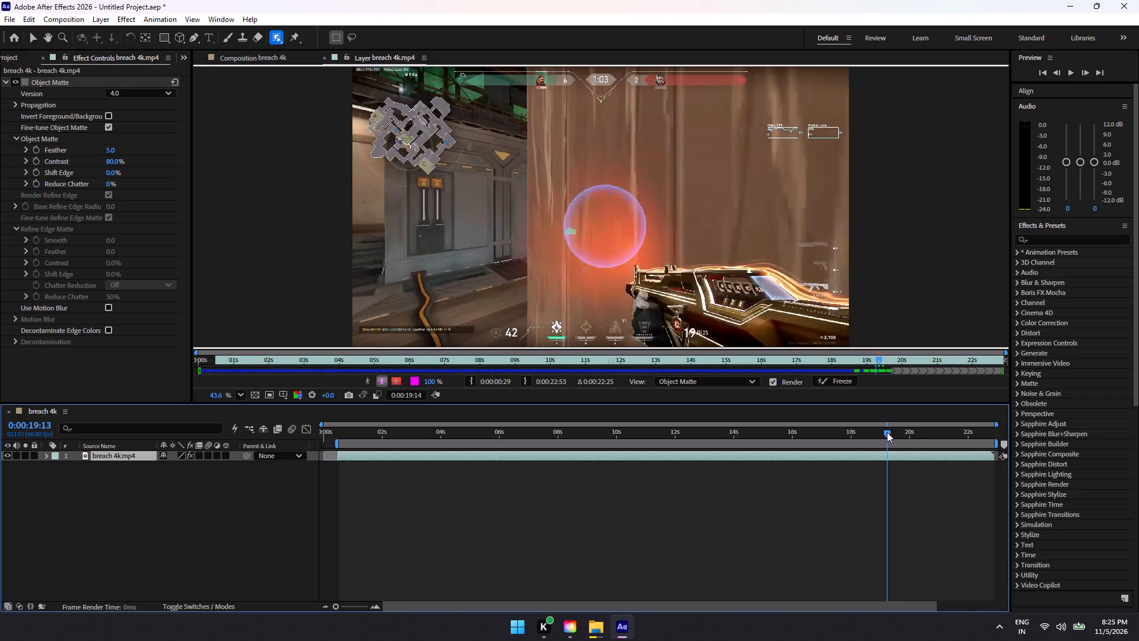
pyautogui.moveTo(887, 432); pyautogui.dragTo(880, 433)
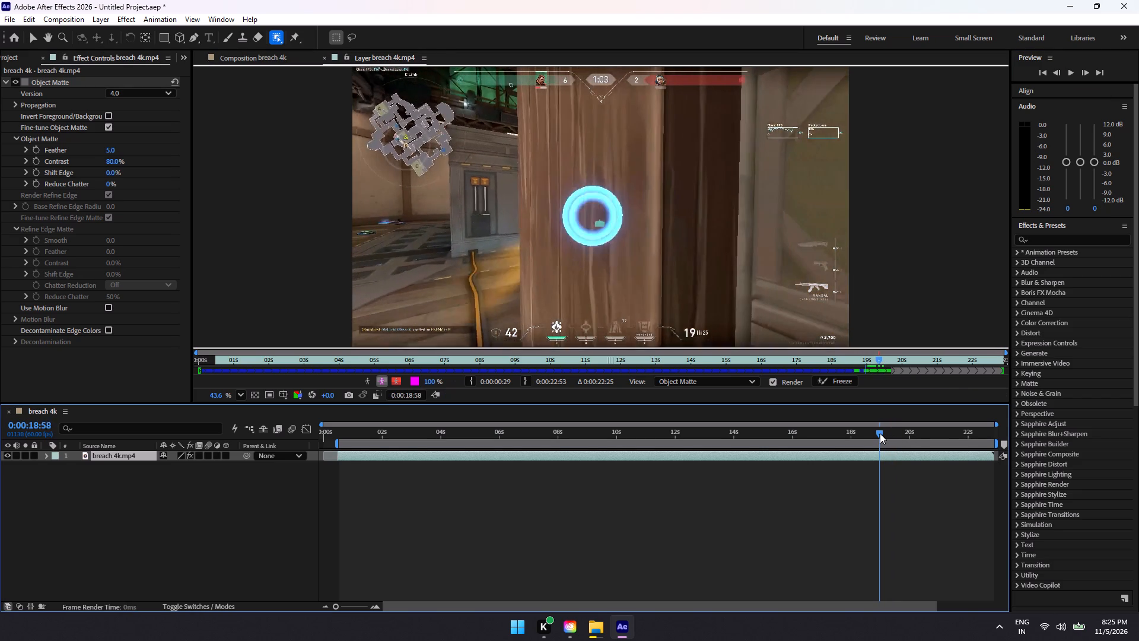
pyautogui.moveTo(880, 433); pyautogui.dragTo(867, 436)
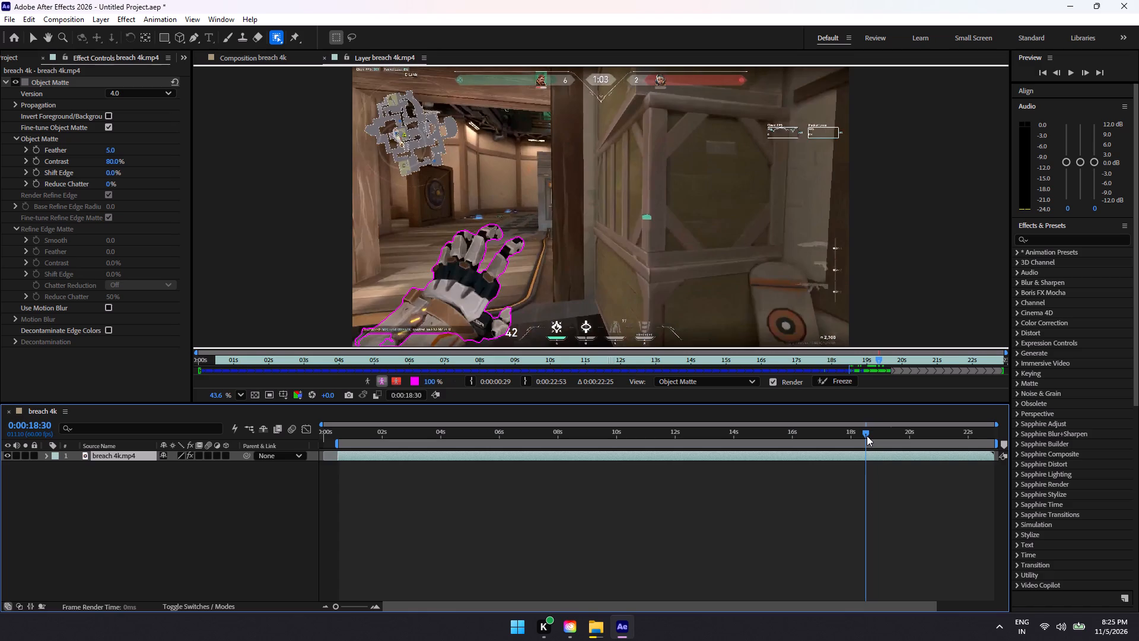
pyautogui.moveTo(867, 436); pyautogui.dragTo(885, 435)
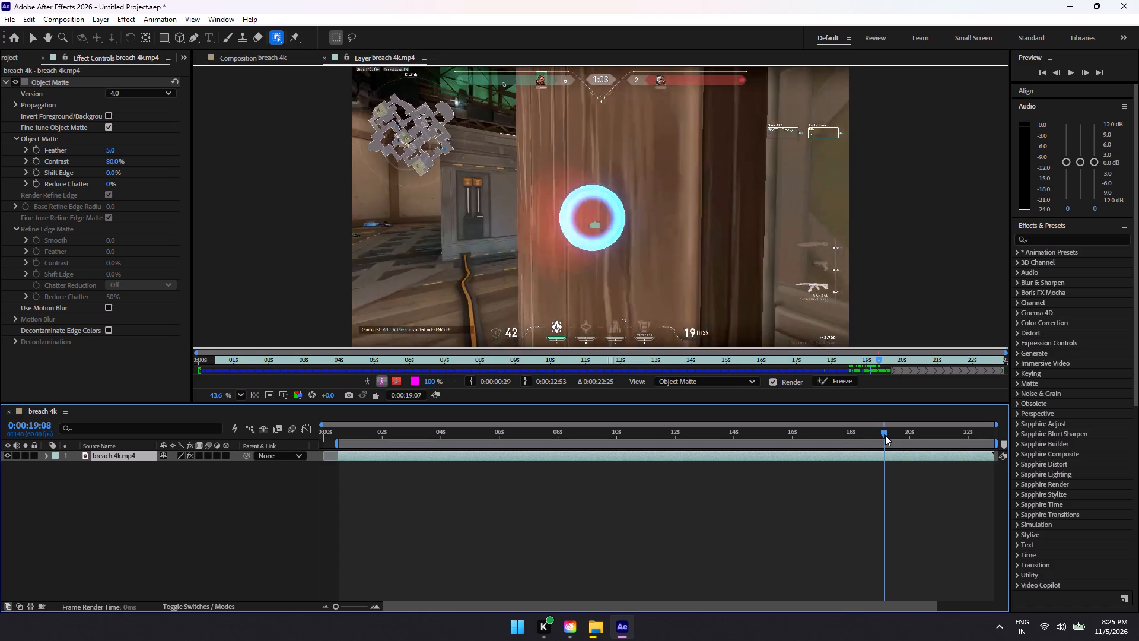
pyautogui.moveTo(885, 435); pyautogui.dragTo(887, 436)
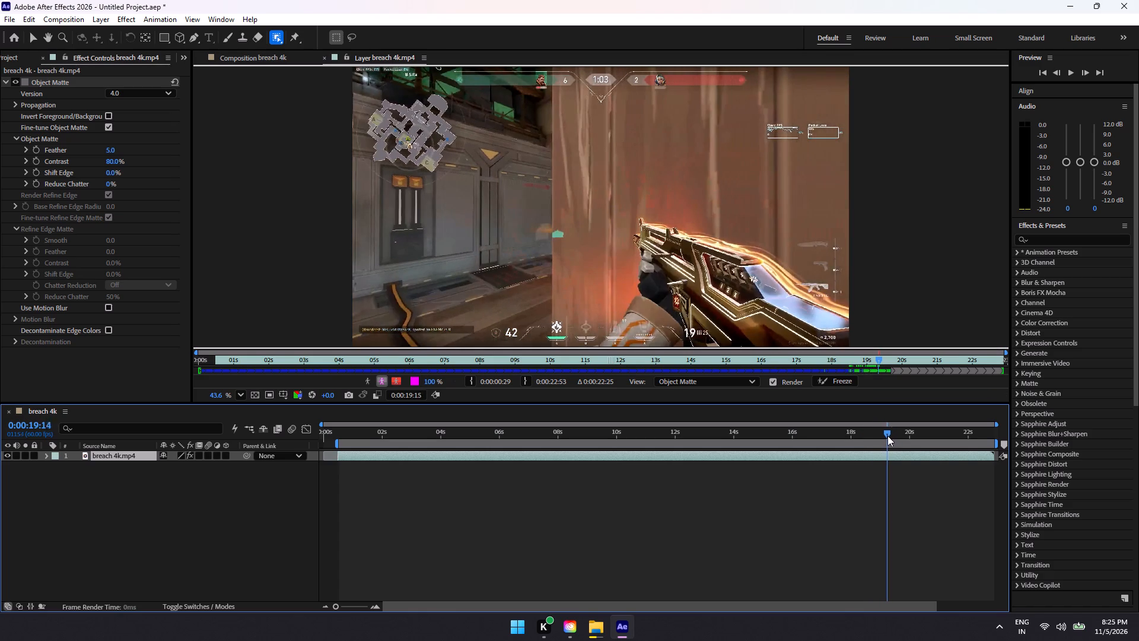
pyautogui.moveTo(887, 436); pyautogui.dragTo(882, 438)
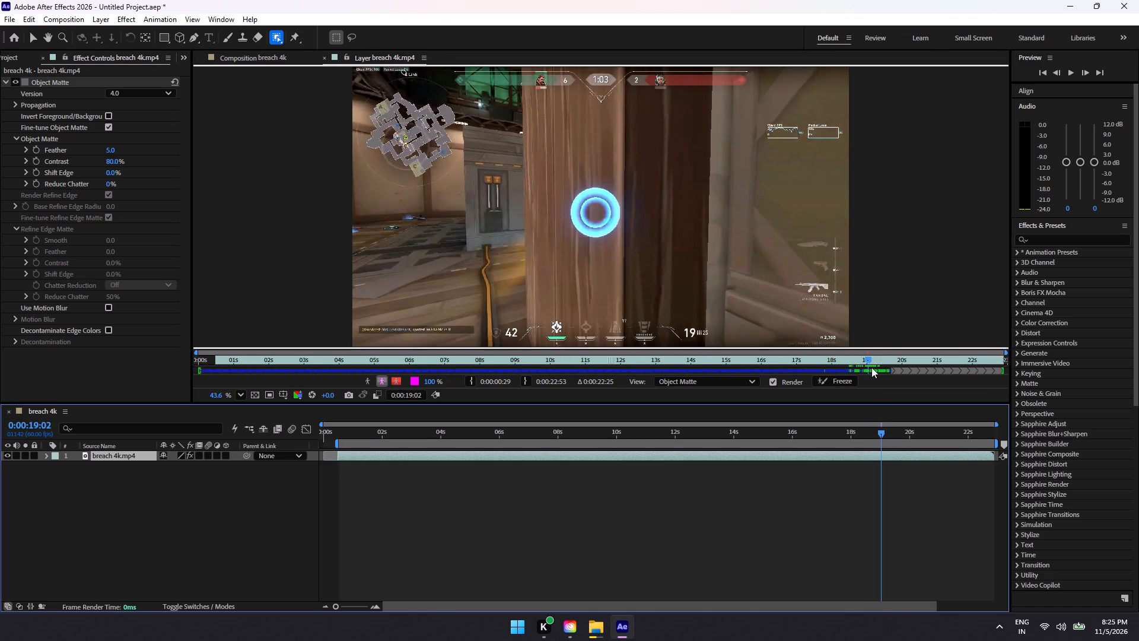
# At 0:00:19:12, add the golden weapon and the hand holding it to the object matte.
pyautogui.moveTo(868, 359); pyautogui.dragTo(873, 358)
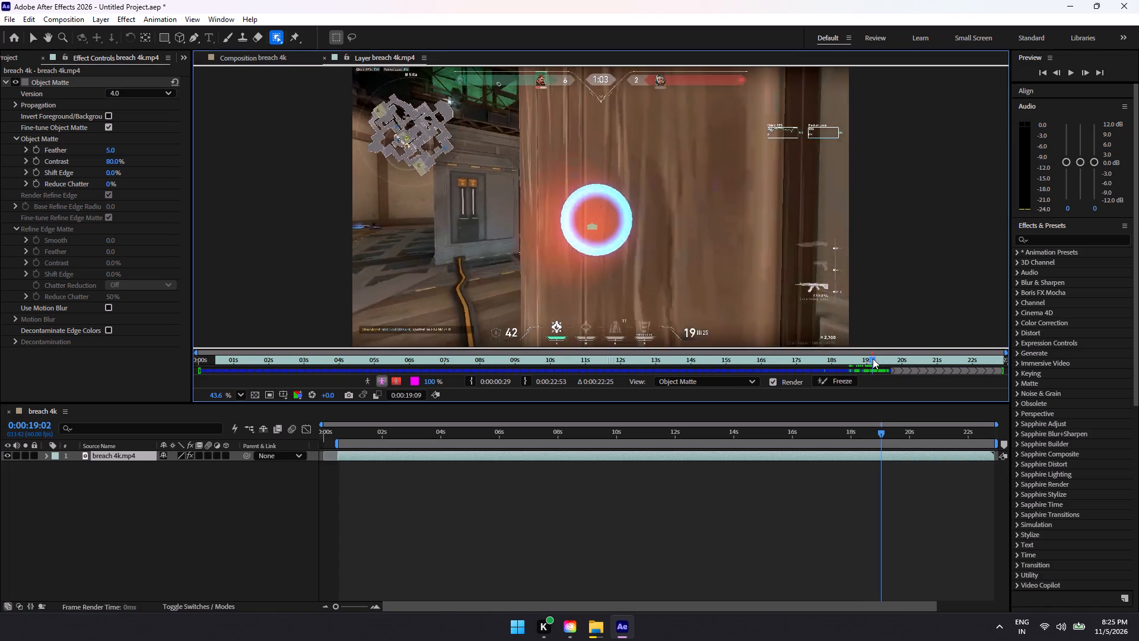
pyautogui.moveTo(873, 358); pyautogui.dragTo(873, 360)
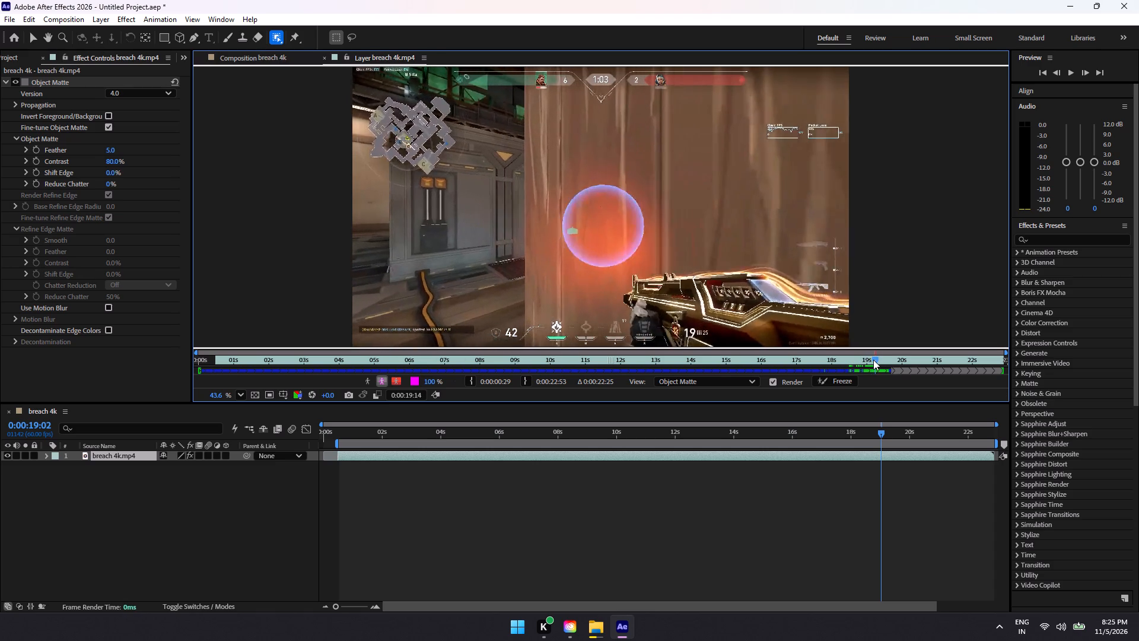
pyautogui.moveTo(873, 360); pyautogui.dragTo(874, 360)
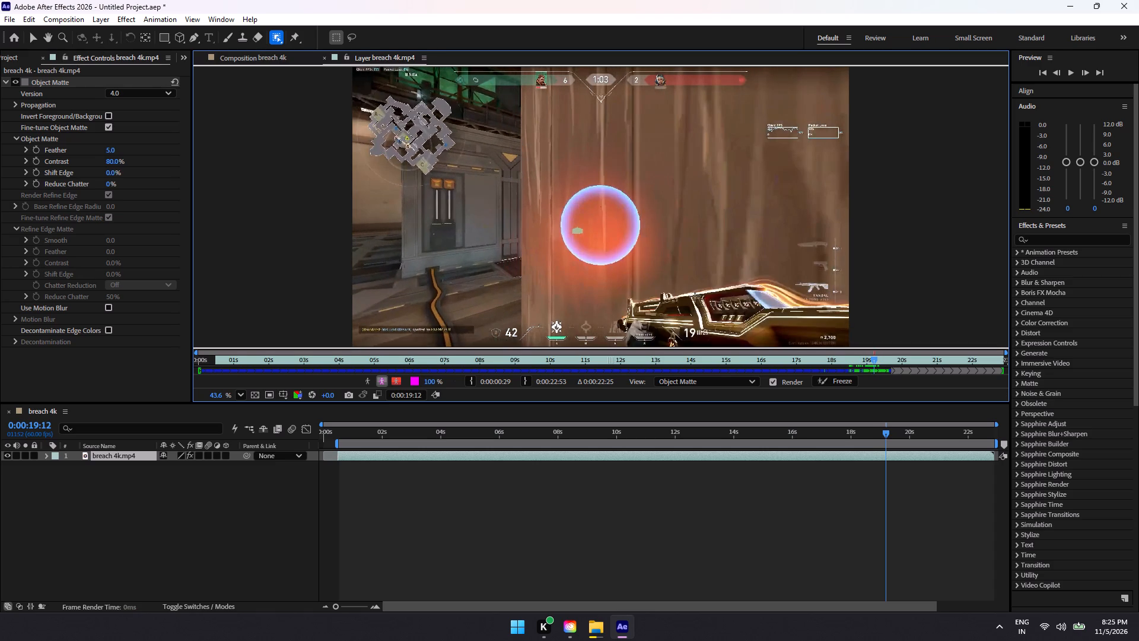
pyautogui.moveTo(626, 299); pyautogui.dragTo(632, 302)
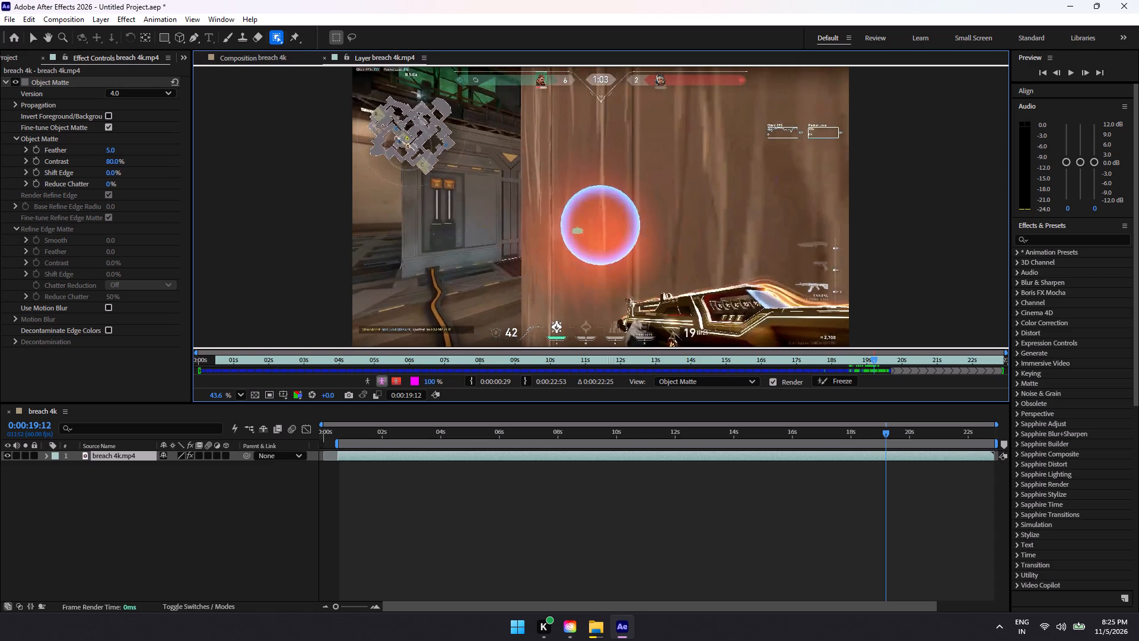
pyautogui.moveTo(632, 302); pyautogui.dragTo(818, 335)
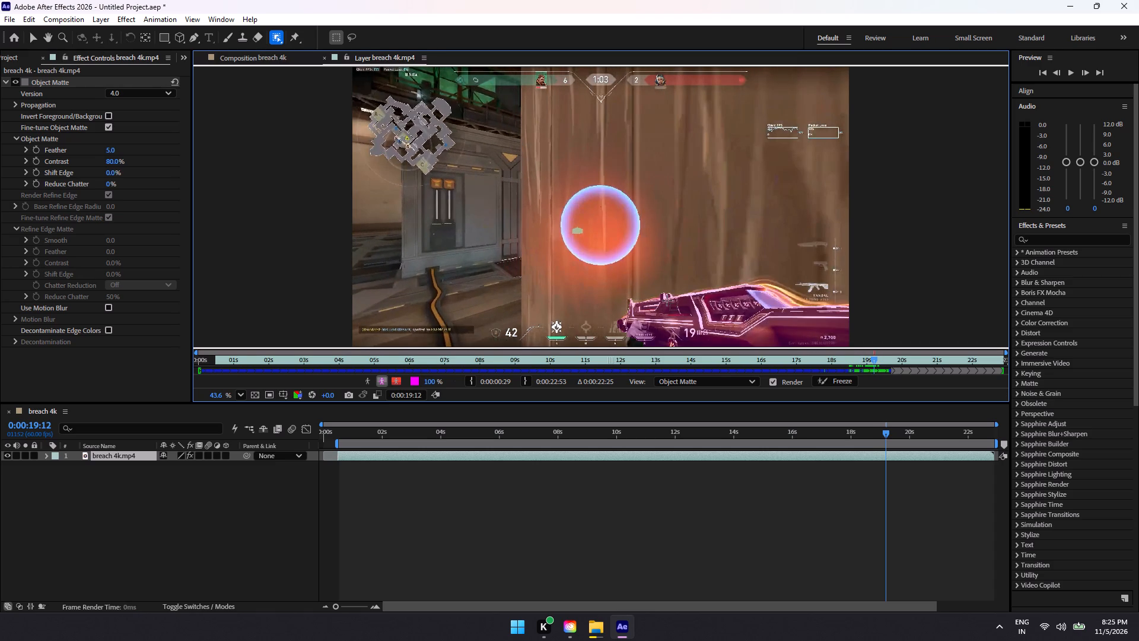
pyautogui.click(715, 320)
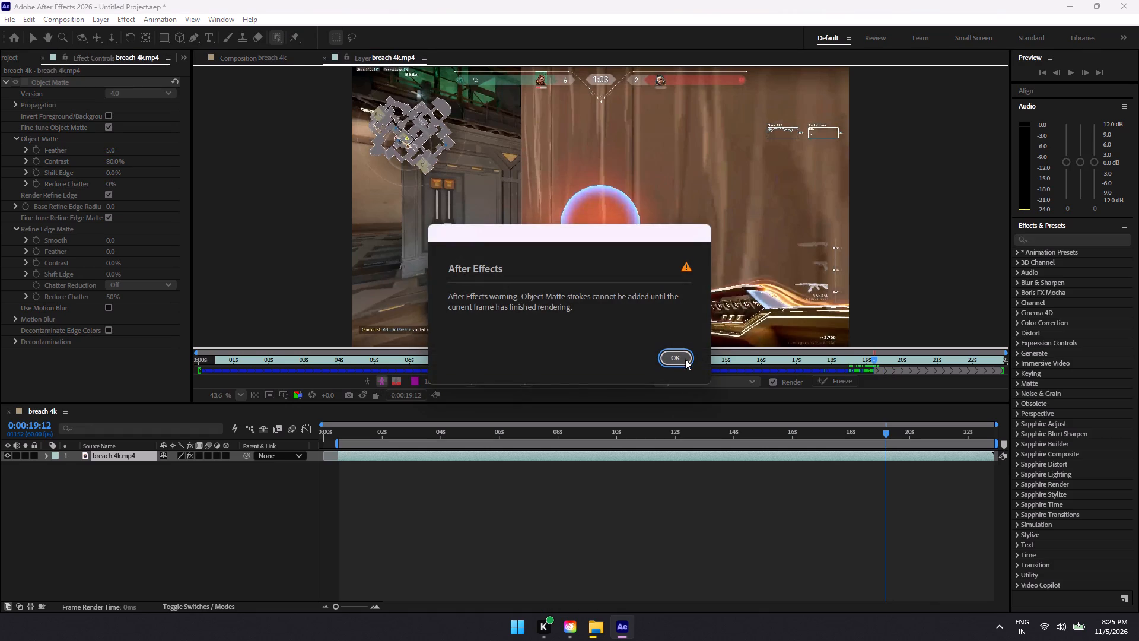
pyautogui.click(677, 353)
pyautogui.click(745, 311)
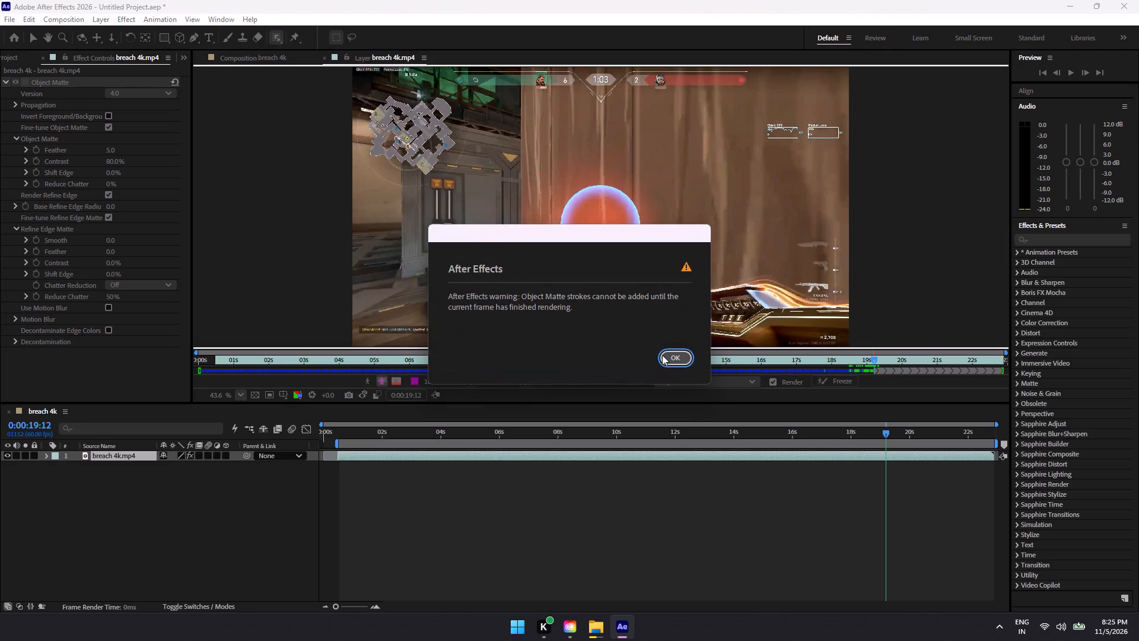
pyautogui.click(663, 356)
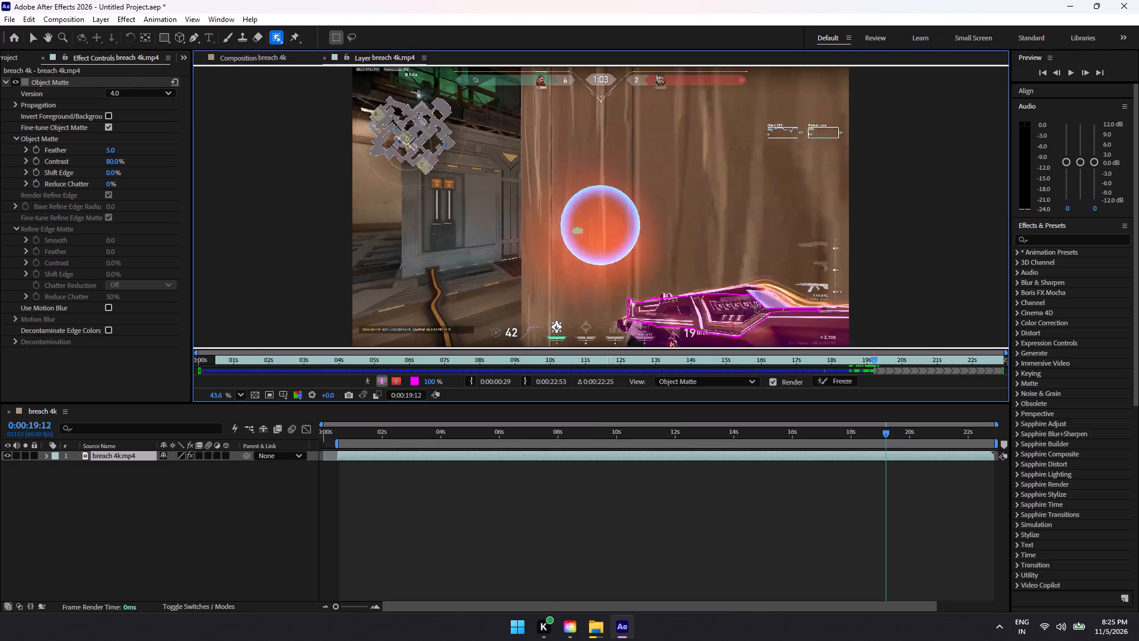
pyautogui.click(755, 307)
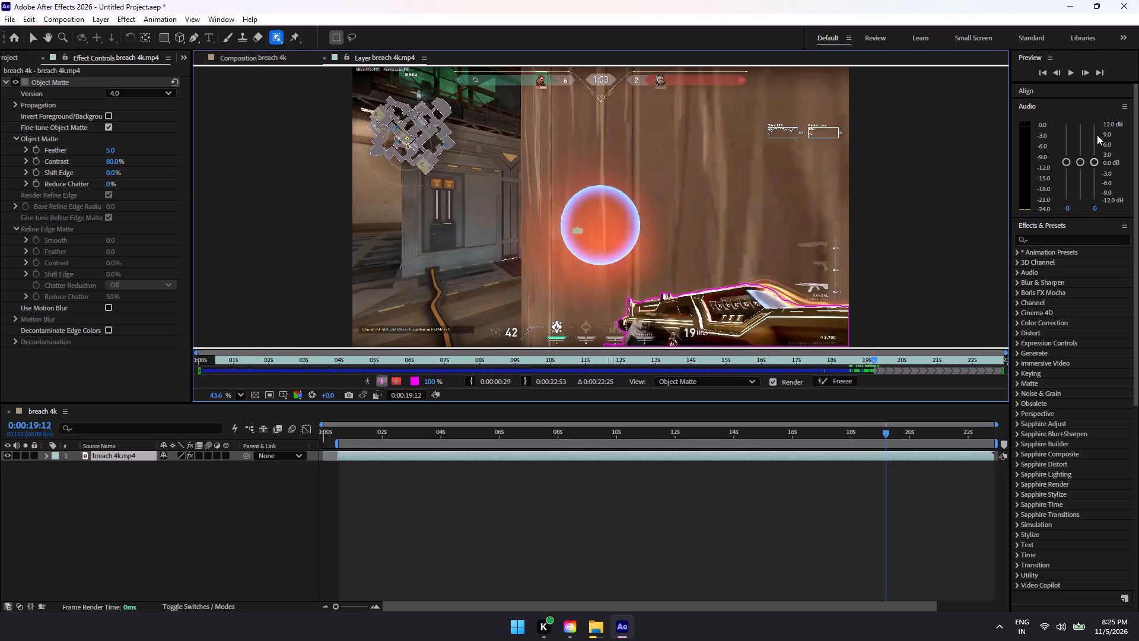
# Play the clip from 0:00:19:12 to check the new weapon matte.
pyautogui.click(1065, 69)
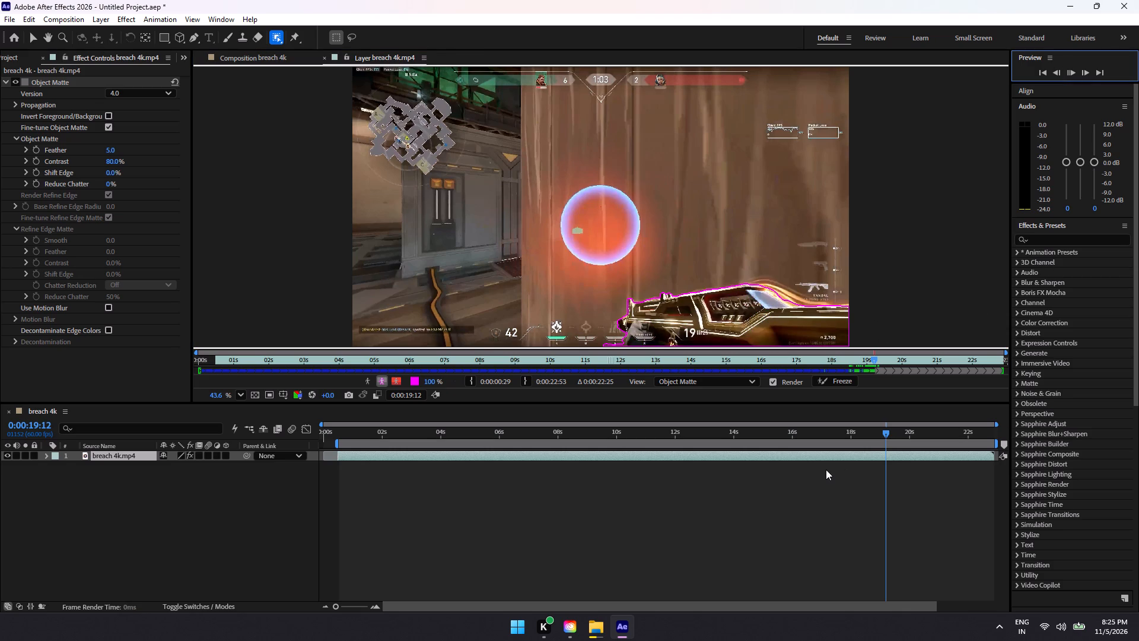
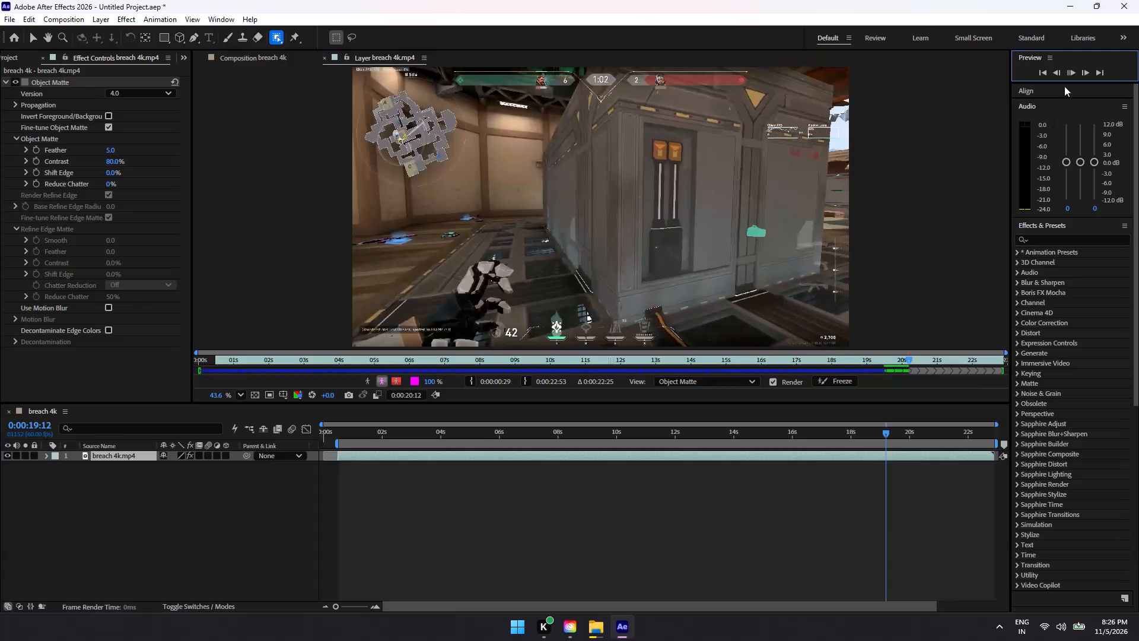
# Stop playback at 0:00:20:12 and add the dark glove of the stone-fingered hand to the object matte.
pyautogui.click(1069, 76)
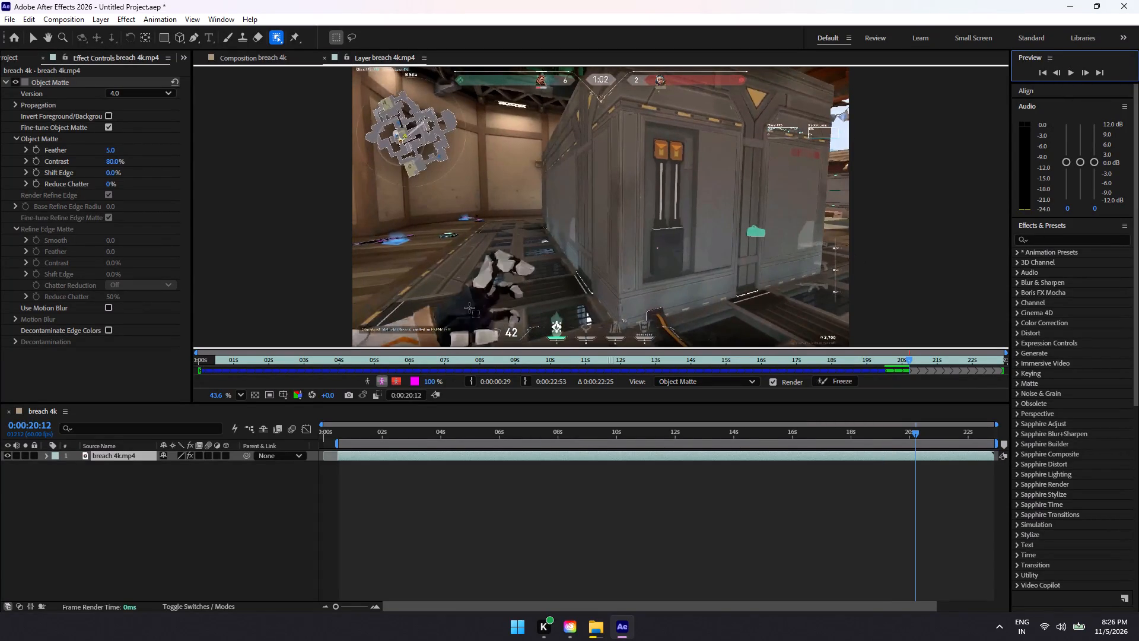
pyautogui.moveTo(539, 253); pyautogui.dragTo(344, 358)
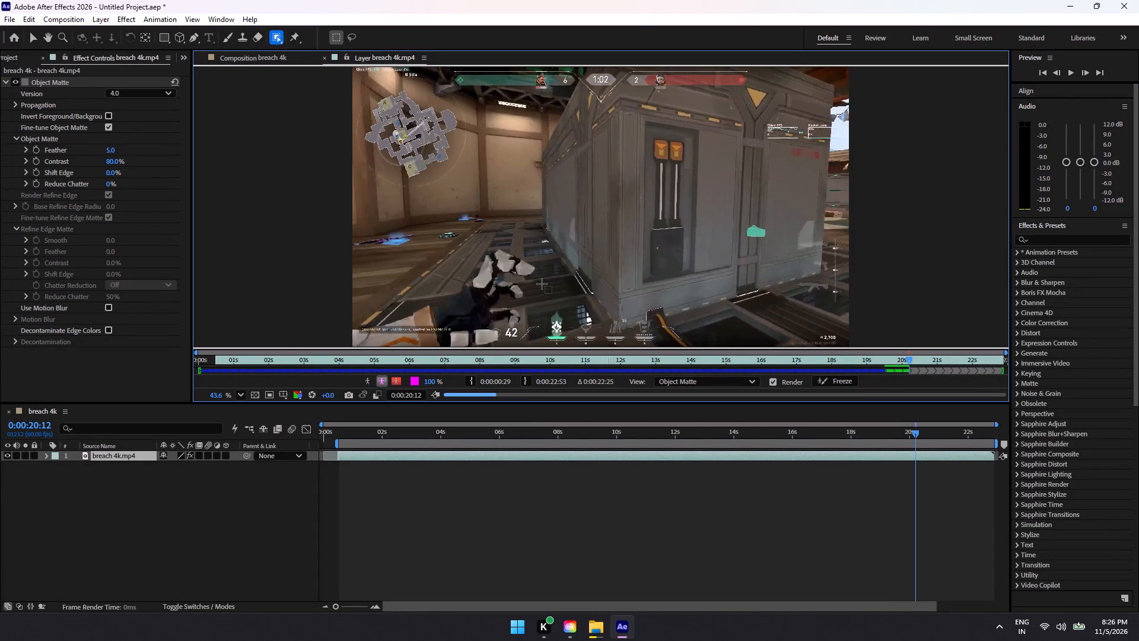
pyautogui.moveTo(488, 292); pyautogui.dragTo(361, 340)
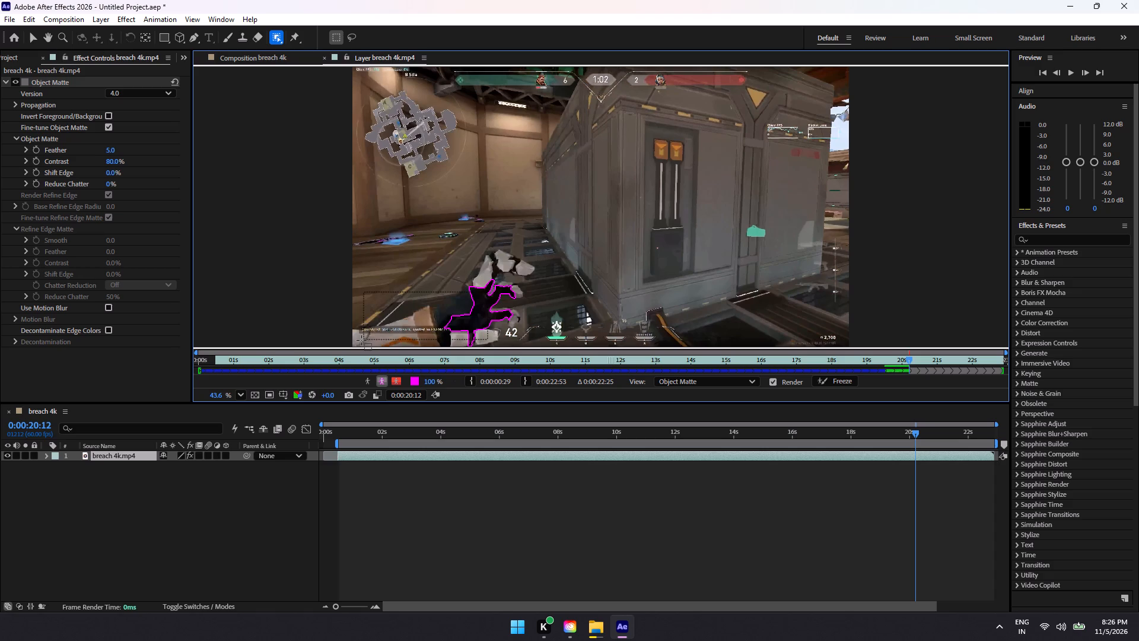
pyautogui.moveTo(361, 340); pyautogui.dragTo(362, 339)
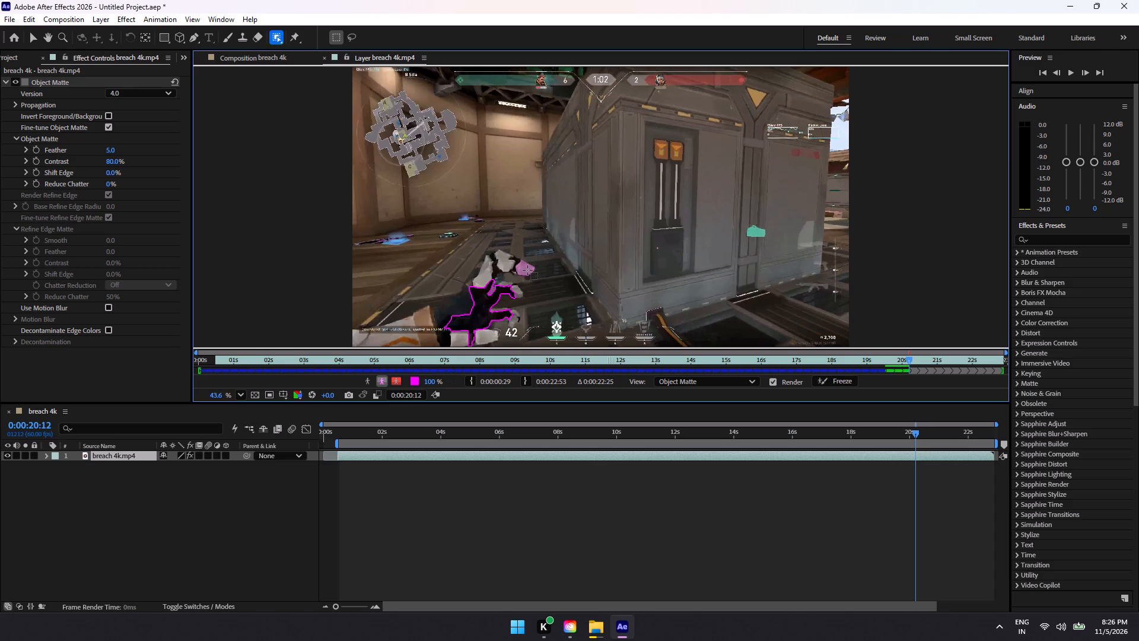
# At 0:00:20:12, add the hand's upper stone finger pieces to the object matte.
pyautogui.click(527, 270)
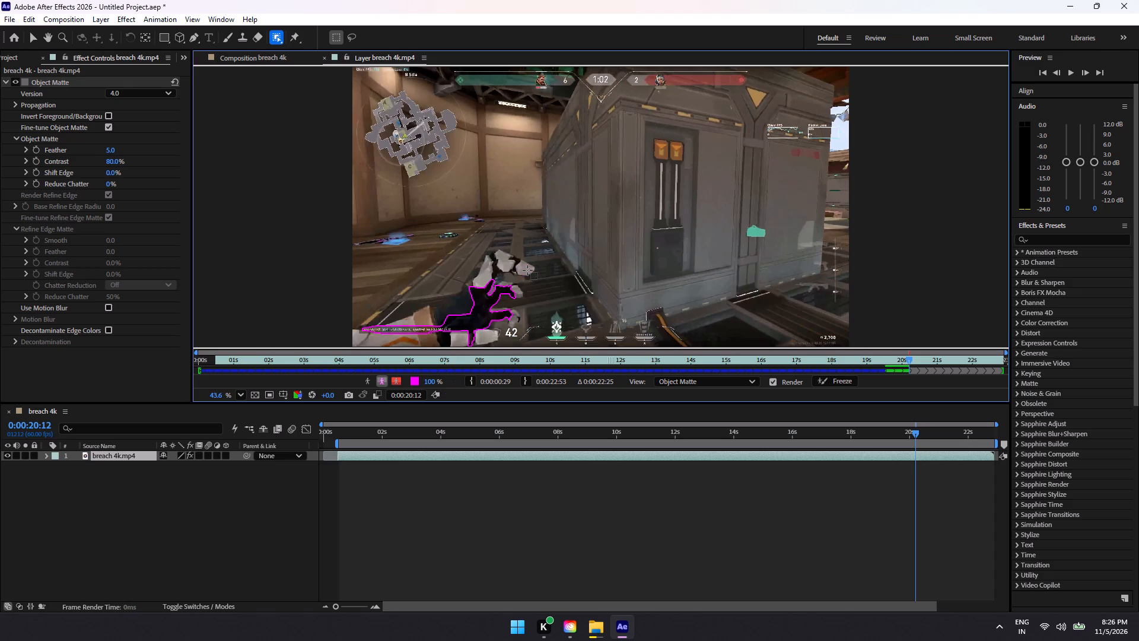
pyautogui.click(484, 277)
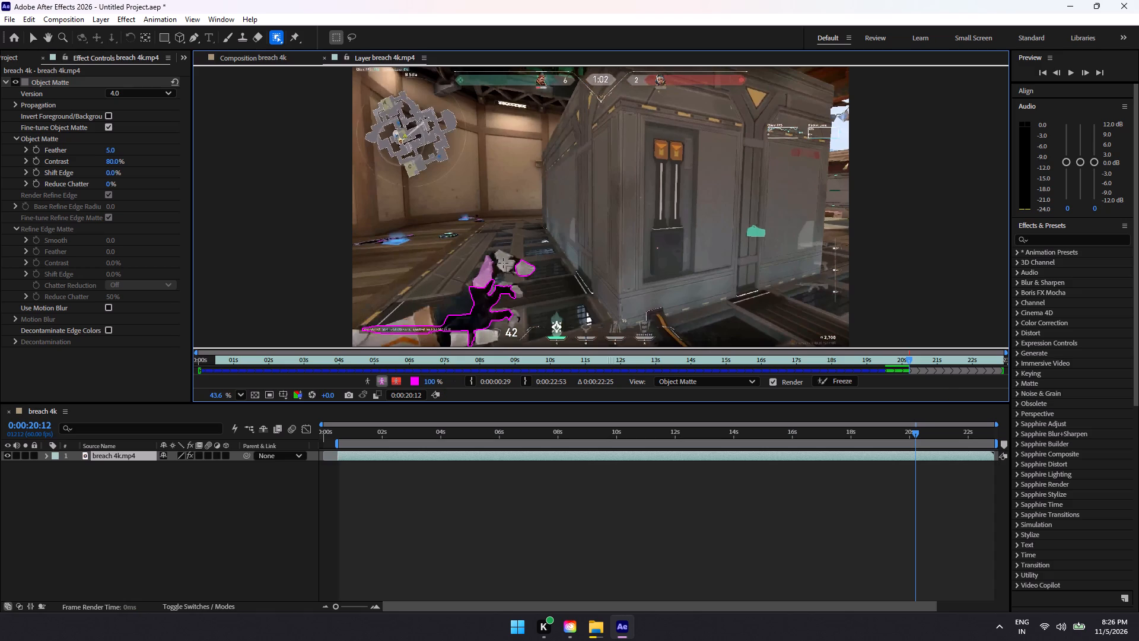
pyautogui.moveTo(524, 266); pyautogui.dragTo(479, 266)
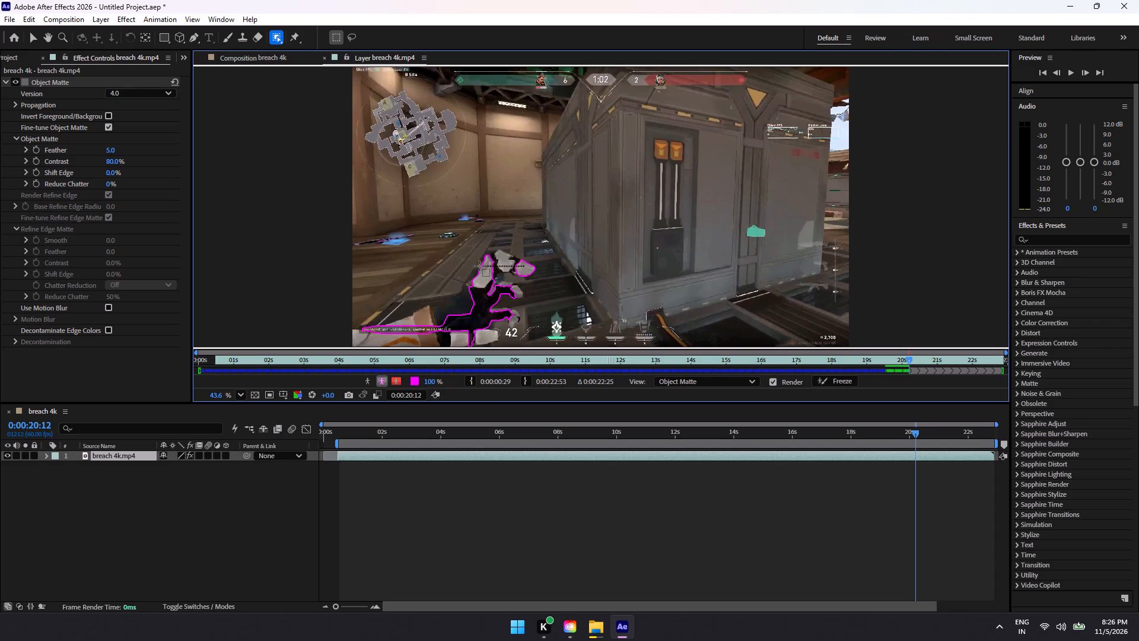
pyautogui.moveTo(479, 266); pyautogui.dragTo(488, 258)
pyautogui.moveTo(489, 251); pyautogui.dragTo(523, 268)
pyautogui.moveTo(523, 268); pyautogui.dragTo(523, 269)
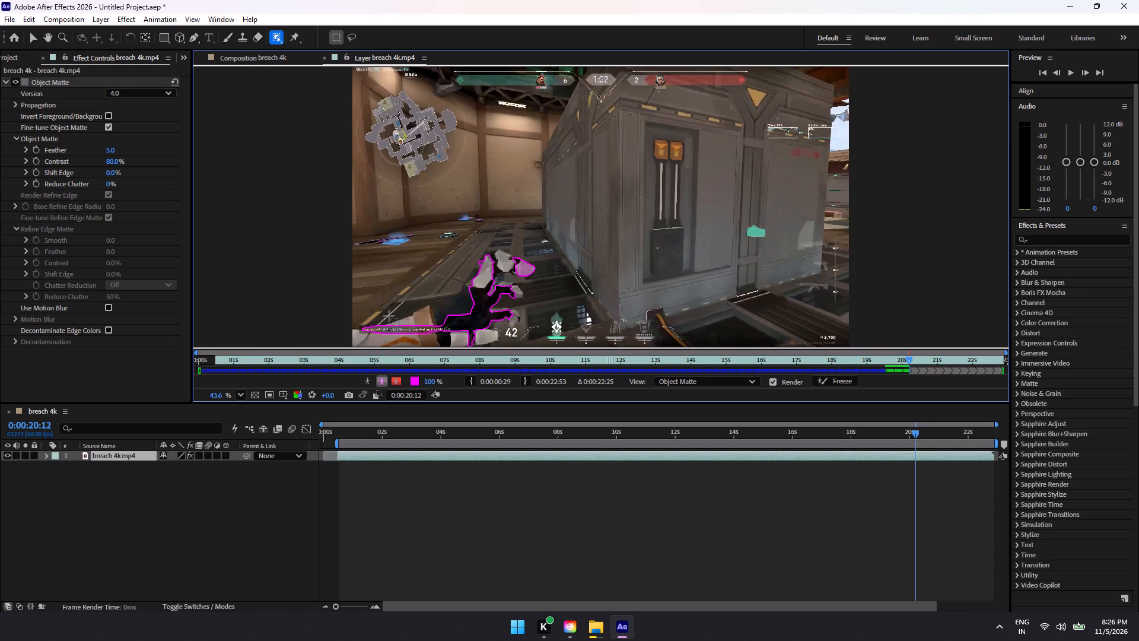
# At 0:00:20:12, add the lower stone fingertip and the stone pieces beneath the palm to the matte.
pyautogui.moveTo(448, 311); pyautogui.dragTo(348, 353)
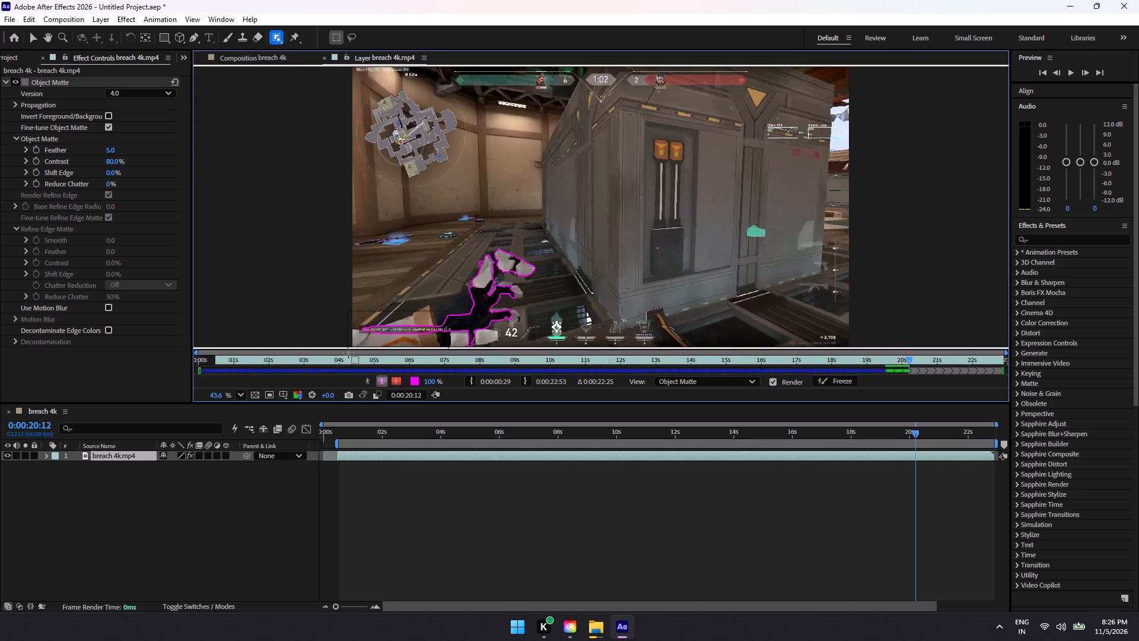
pyautogui.moveTo(348, 353); pyautogui.dragTo(353, 348)
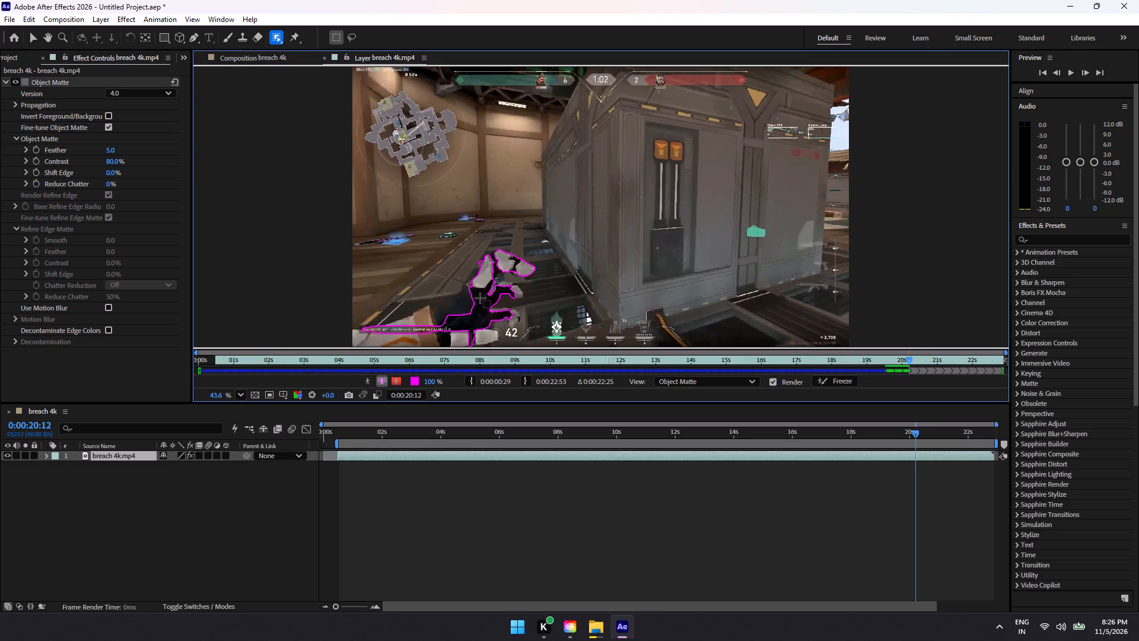
pyautogui.moveTo(498, 280); pyautogui.dragTo(521, 296)
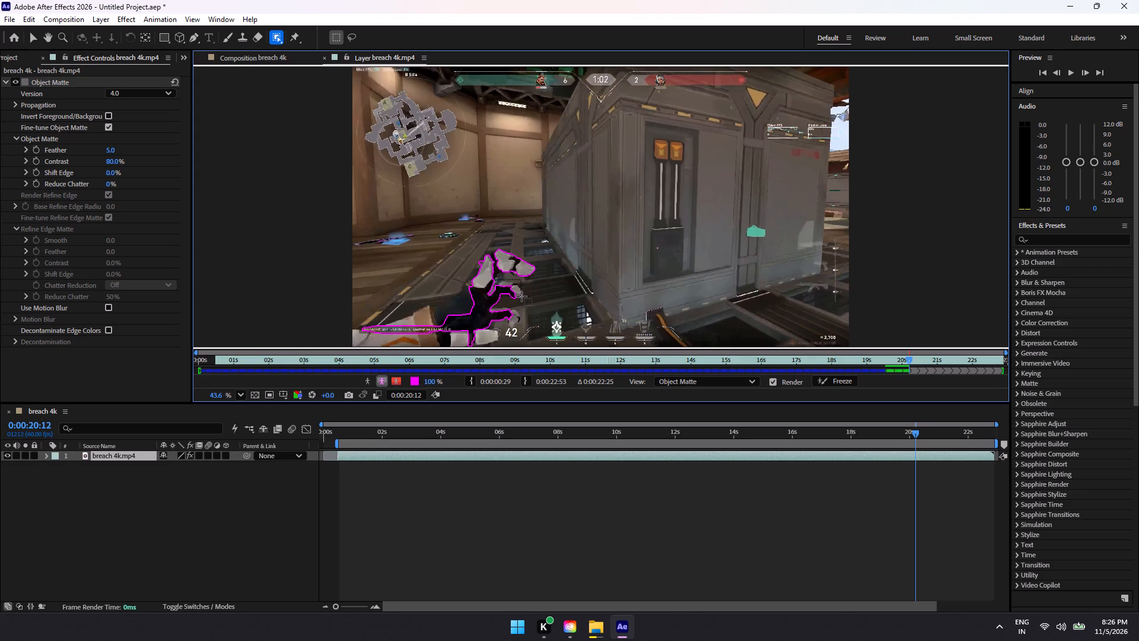
pyautogui.moveTo(521, 296); pyautogui.dragTo(524, 299)
pyautogui.moveTo(473, 325); pyautogui.dragTo(497, 345)
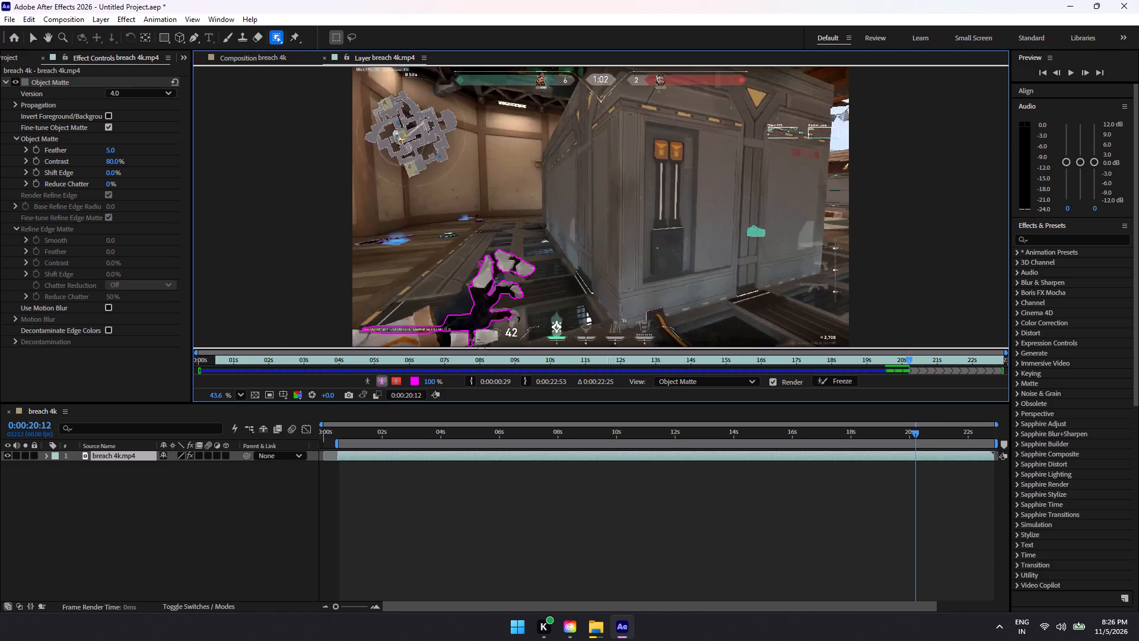
pyautogui.moveTo(470, 336); pyautogui.dragTo(360, 341)
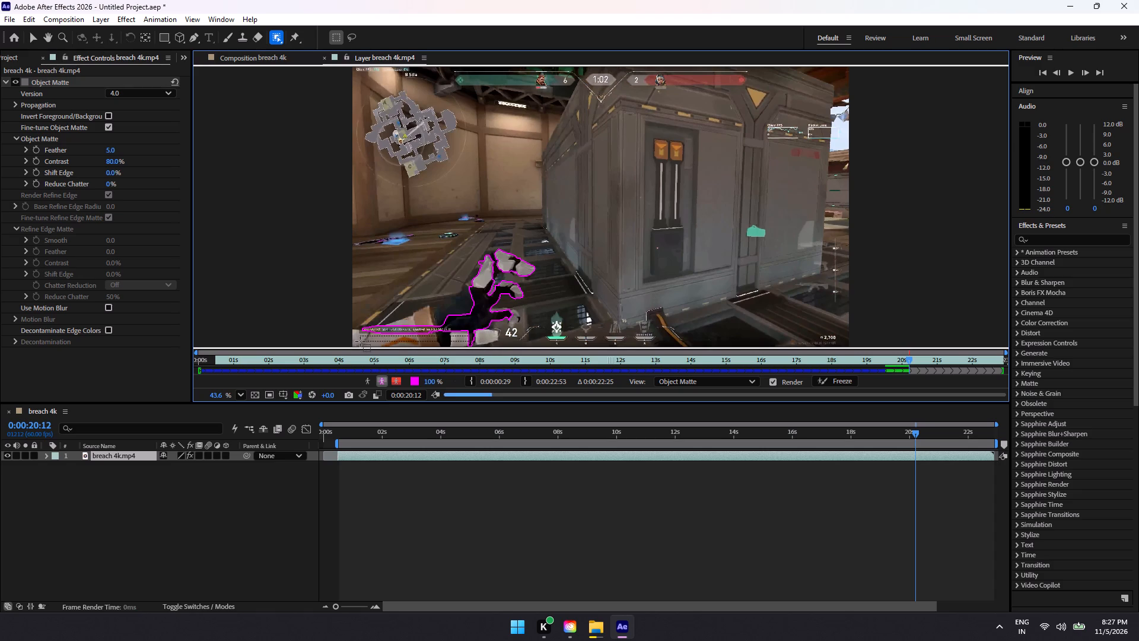
pyautogui.moveTo(360, 341); pyautogui.dragTo(357, 341)
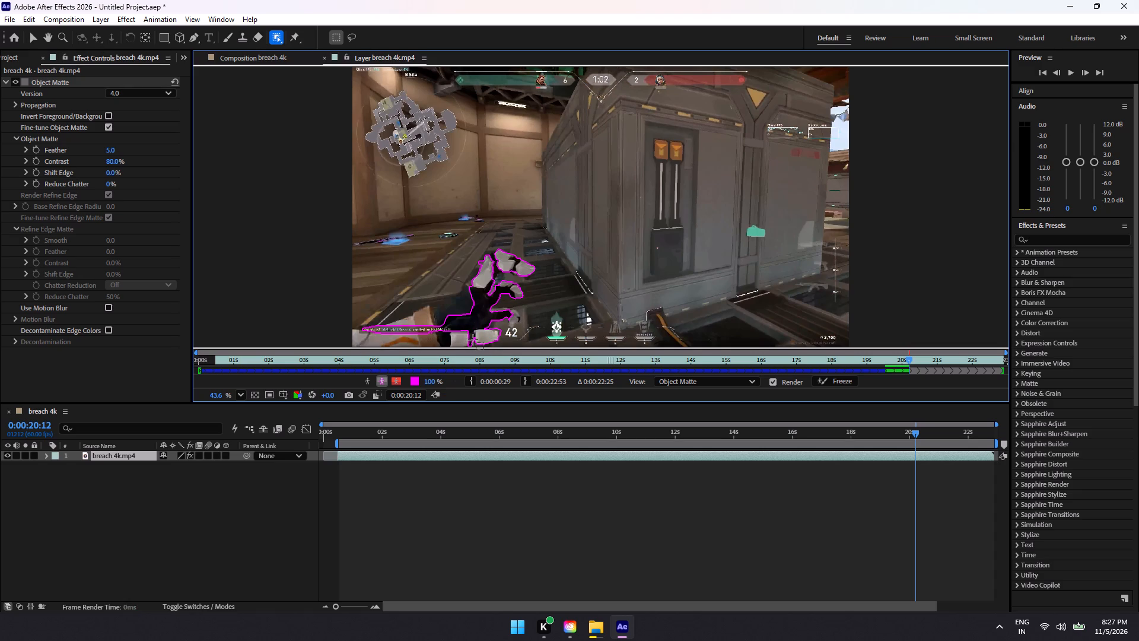
# Extend the matte over the back of the glove near the wrist at 0:00:20:12.
pyautogui.moveTo(471, 320); pyautogui.dragTo(429, 297)
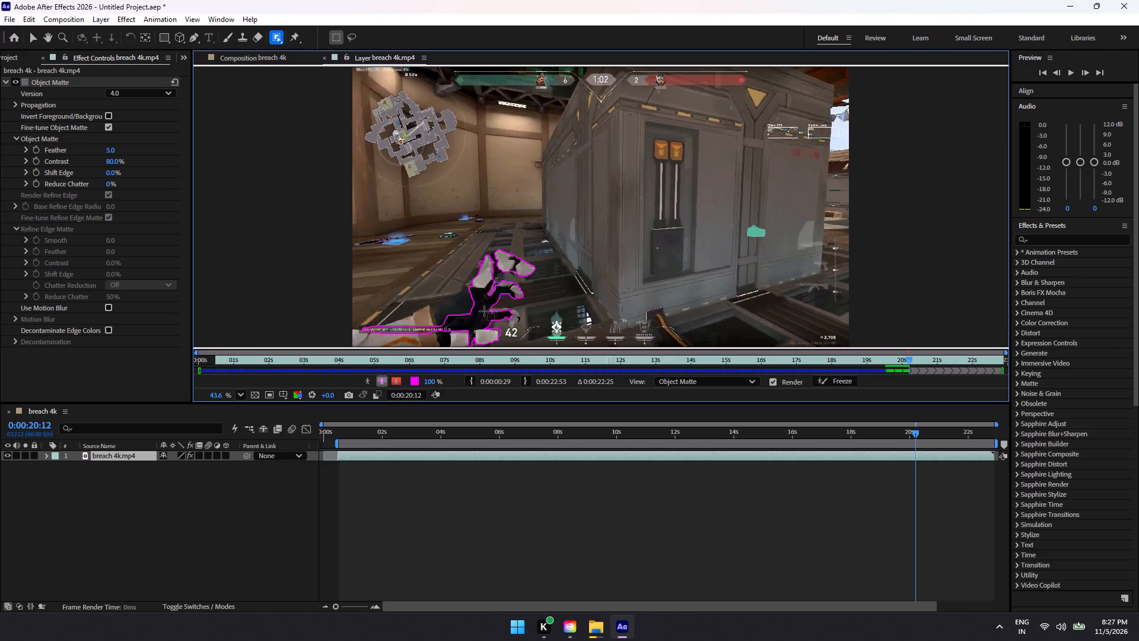
pyautogui.moveTo(475, 290); pyautogui.dragTo(426, 315)
pyautogui.moveTo(426, 315); pyautogui.dragTo(427, 315)
pyautogui.moveTo(441, 304); pyautogui.dragTo(441, 305)
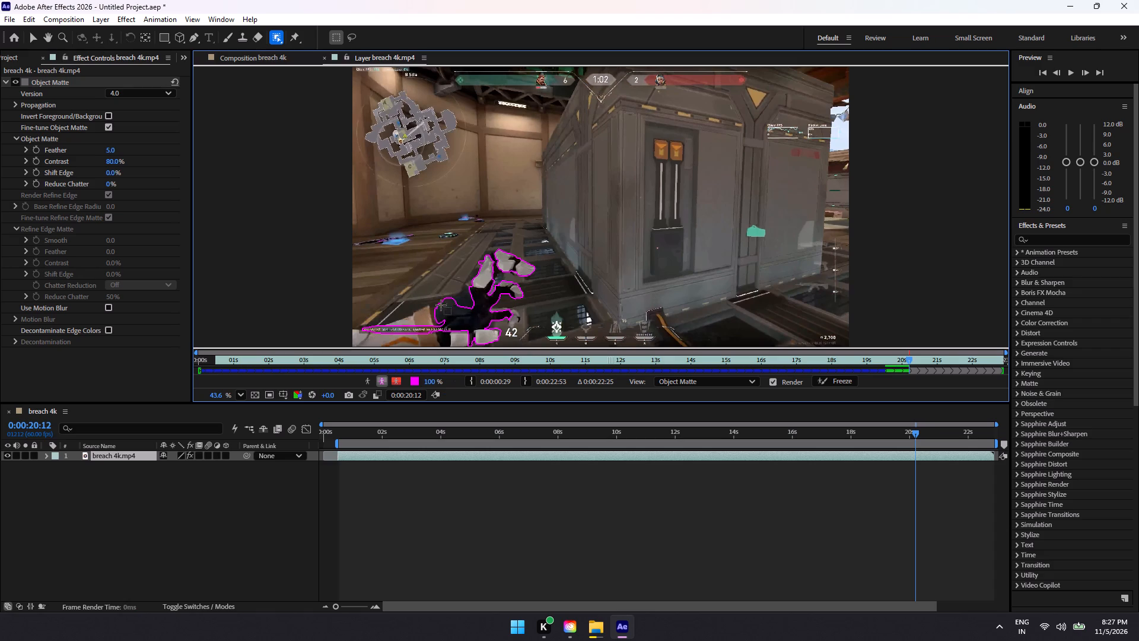
# Add the wrist cuff and the forearm reaching to the frame's edge to the matte at 0:00:20:12.
pyautogui.moveTo(441, 305); pyautogui.dragTo(350, 345)
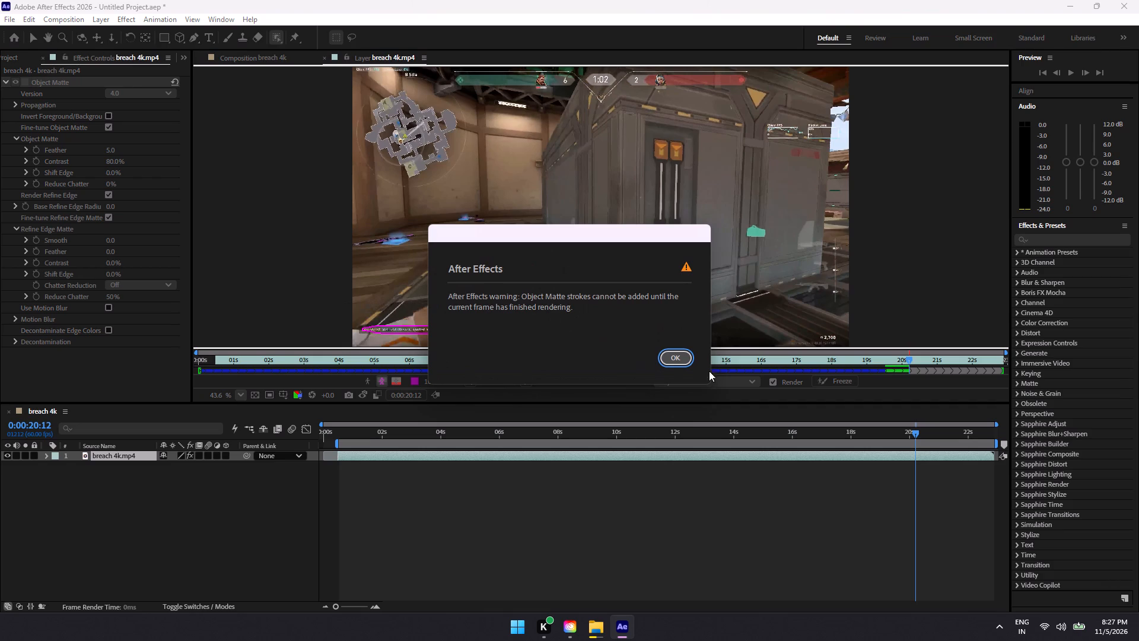
pyautogui.click(691, 358)
pyautogui.moveTo(441, 304); pyautogui.dragTo(355, 341)
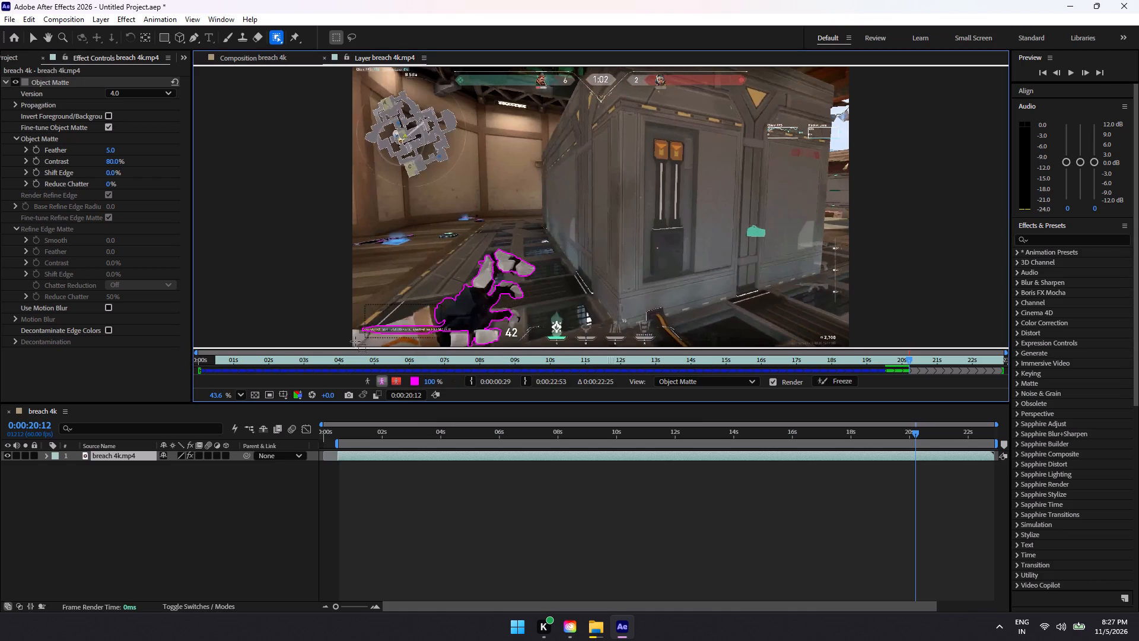
pyautogui.moveTo(355, 341); pyautogui.dragTo(348, 345)
pyautogui.moveTo(462, 310); pyautogui.dragTo(414, 318)
pyautogui.moveTo(414, 318); pyautogui.dragTo(351, 337)
pyautogui.moveTo(475, 318); pyautogui.dragTo(394, 342)
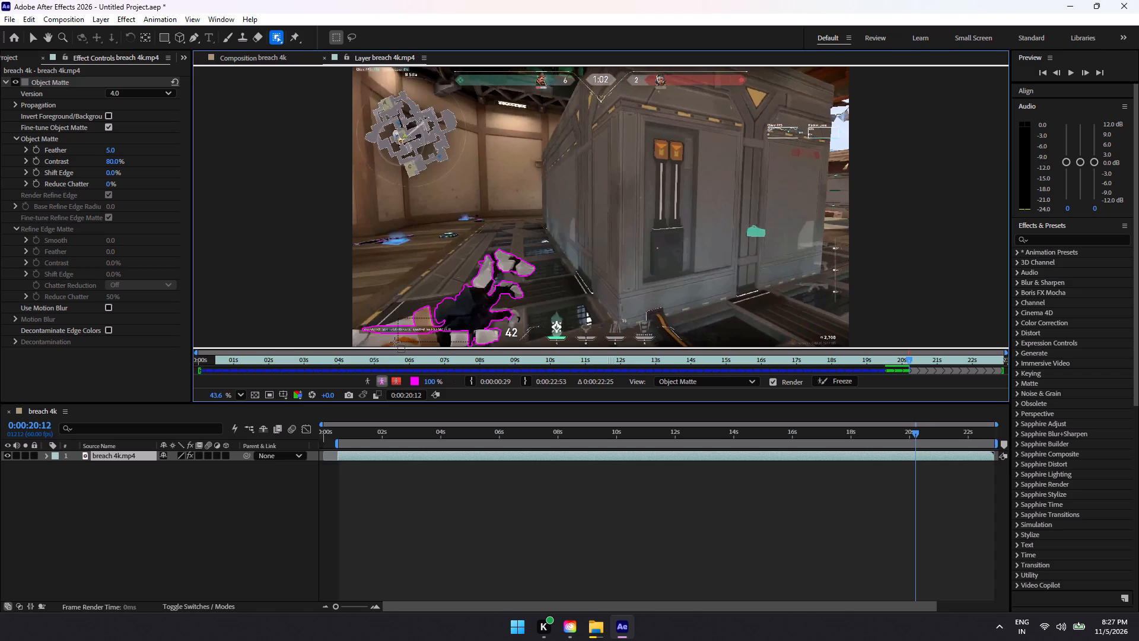
pyautogui.moveTo(394, 342); pyautogui.dragTo(352, 346)
pyautogui.moveTo(352, 346); pyautogui.dragTo(353, 345)
pyautogui.moveTo(481, 316); pyautogui.dragTo(481, 316)
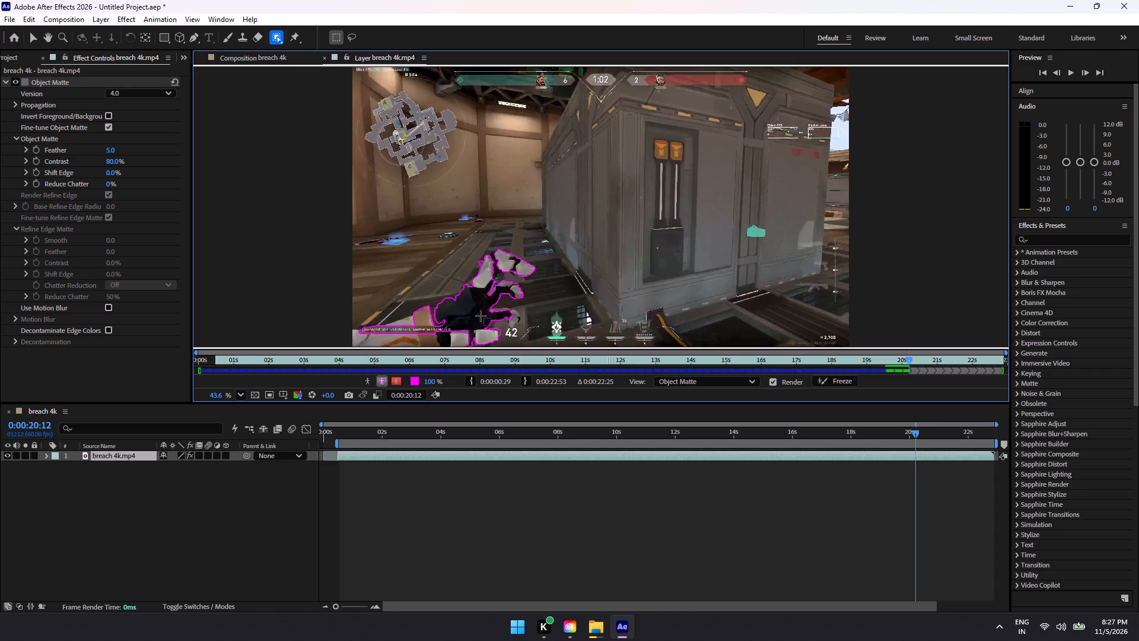
pyautogui.moveTo(481, 316); pyautogui.dragTo(367, 339)
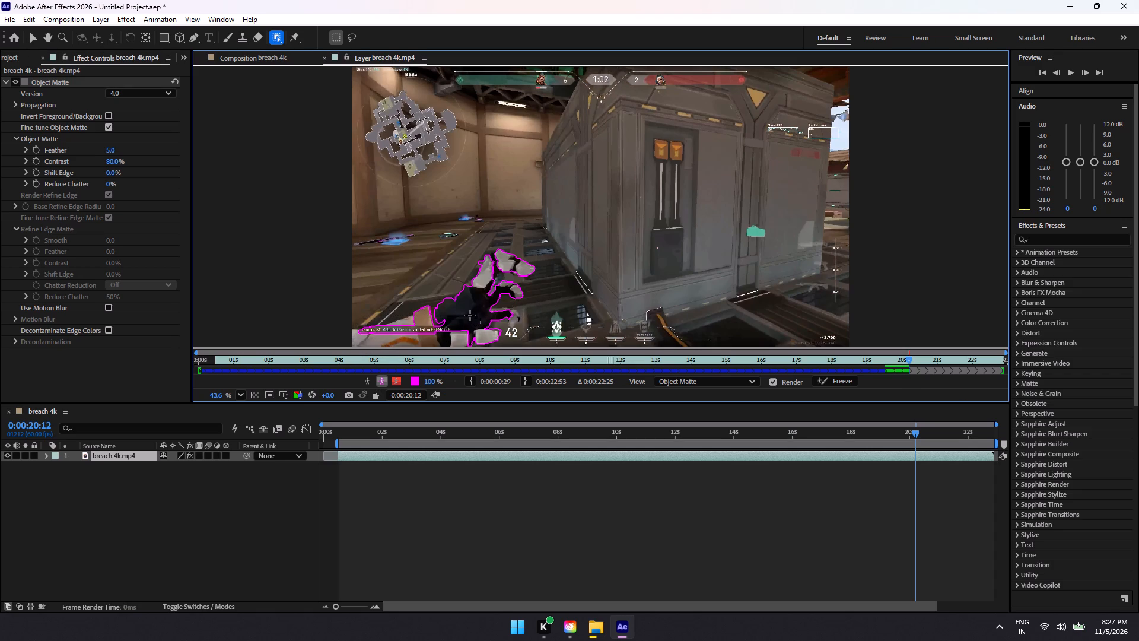
pyautogui.moveTo(469, 315); pyautogui.dragTo(404, 342)
# Advance to 0:00:20:13 and add the white sleeve near the frame's side edge to the object matte.
pyautogui.click(1081, 74)
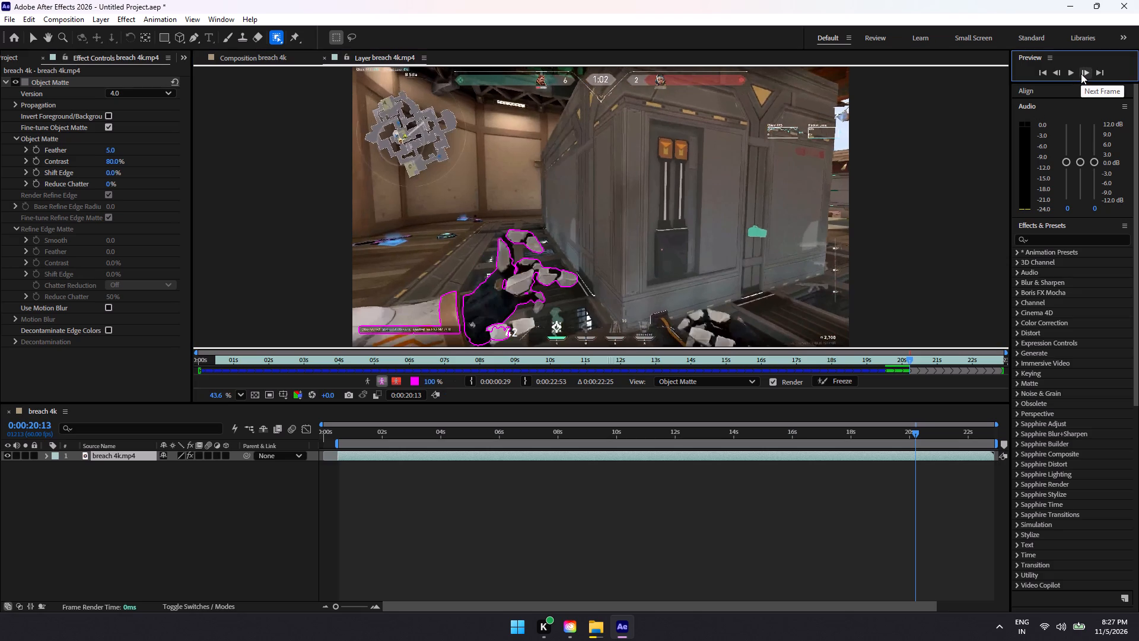
pyautogui.moveTo(464, 309); pyautogui.dragTo(354, 313)
pyautogui.moveTo(494, 326); pyautogui.dragTo(370, 343)
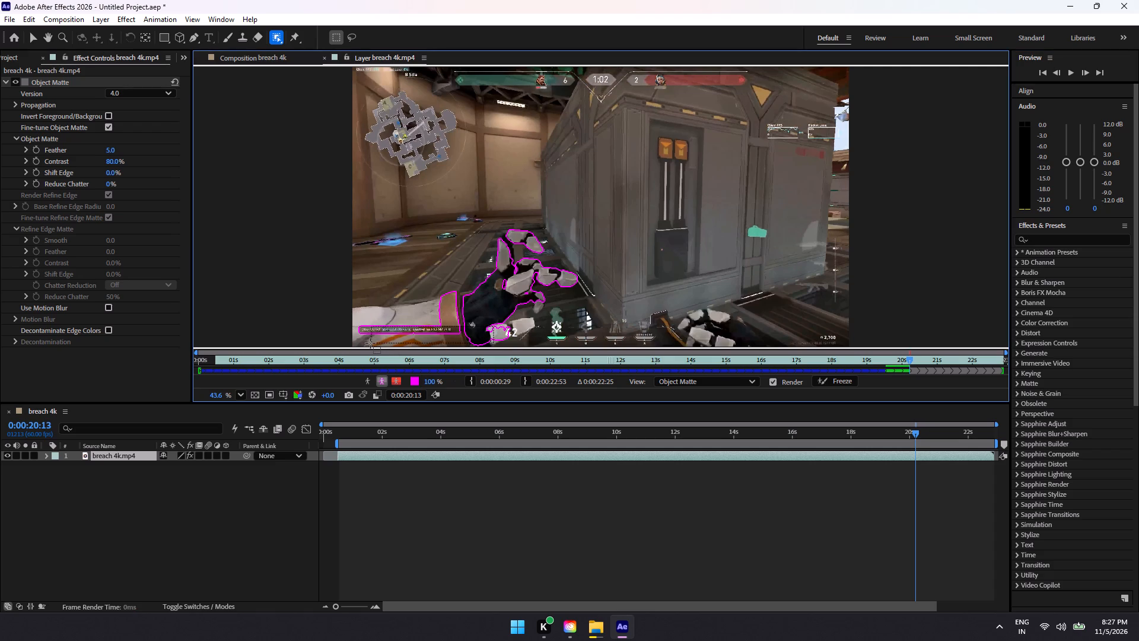
pyautogui.moveTo(370, 343); pyautogui.dragTo(360, 345)
pyautogui.moveTo(479, 306); pyautogui.dragTo(364, 326)
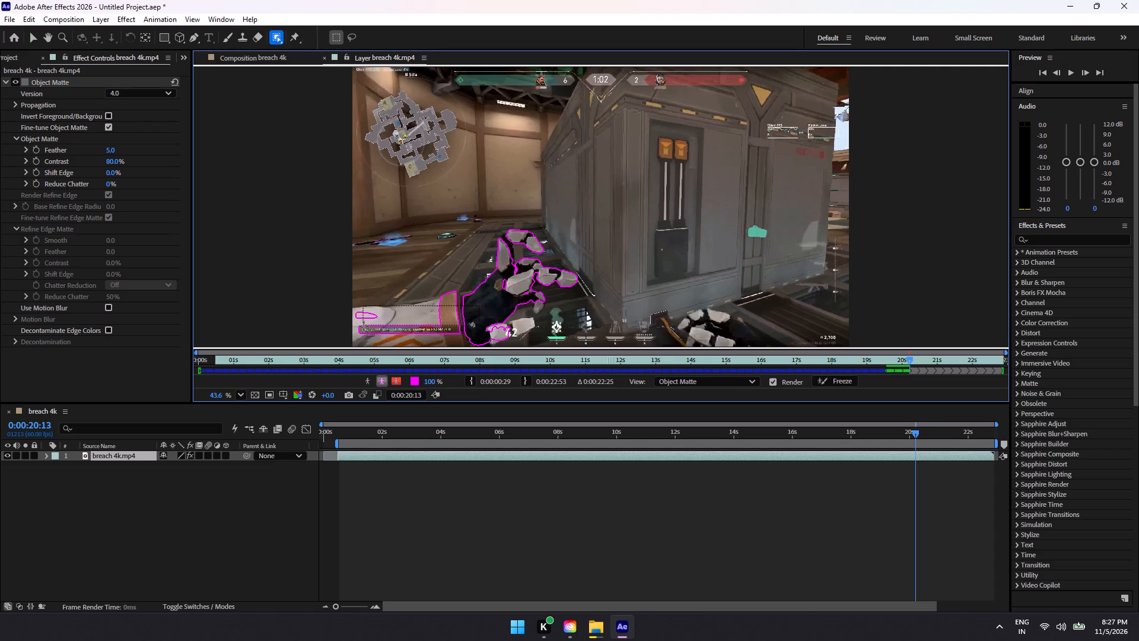
pyautogui.moveTo(364, 326); pyautogui.dragTo(368, 327)
# At 0:00:20:13, extend the matte over the lower forearm from the glove to the frame's bottom corner.
pyautogui.moveTo(517, 276); pyautogui.dragTo(355, 342)
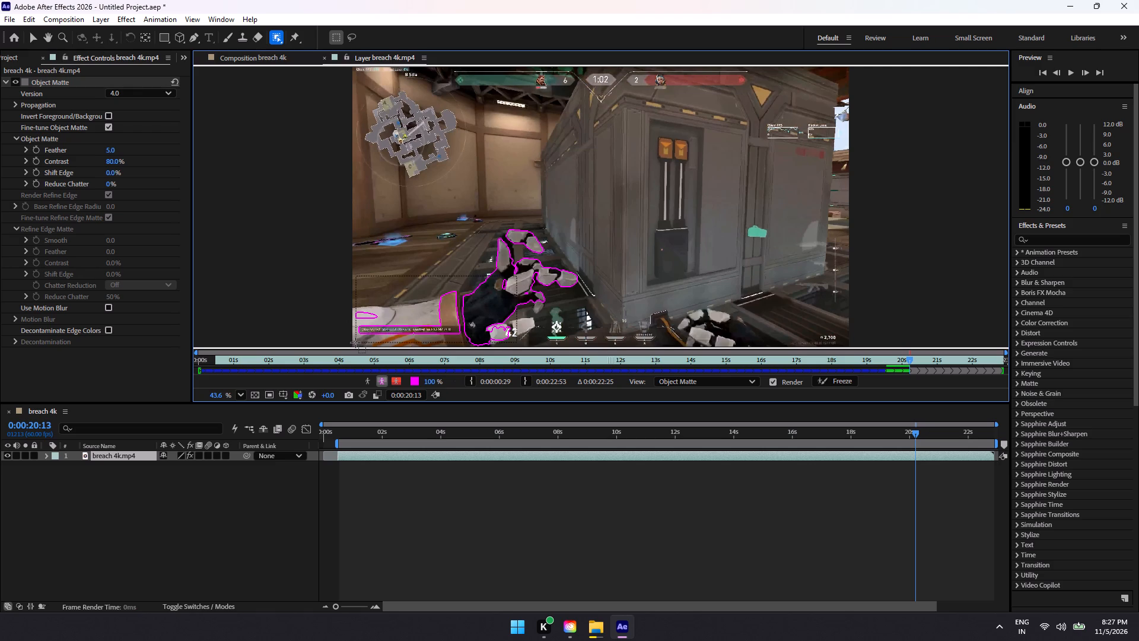
pyautogui.moveTo(355, 342); pyautogui.dragTo(356, 341)
pyautogui.moveTo(478, 335); pyautogui.dragTo(363, 344)
pyautogui.moveTo(363, 344); pyautogui.dragTo(355, 347)
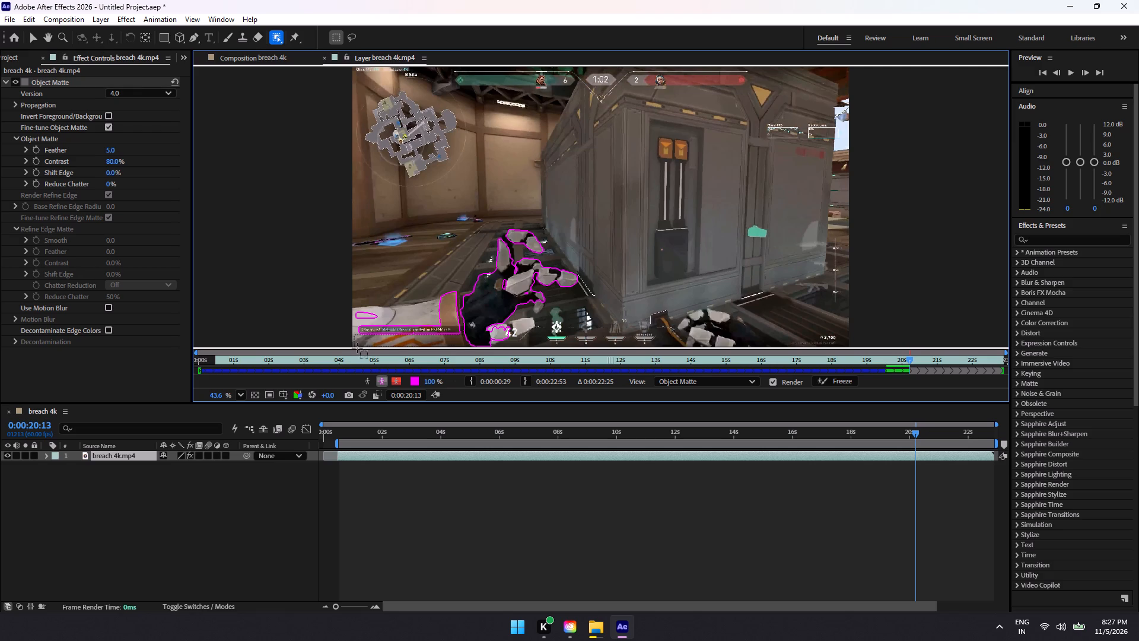
pyautogui.moveTo(499, 283); pyautogui.dragTo(357, 342)
pyautogui.moveTo(357, 342); pyautogui.dragTo(355, 346)
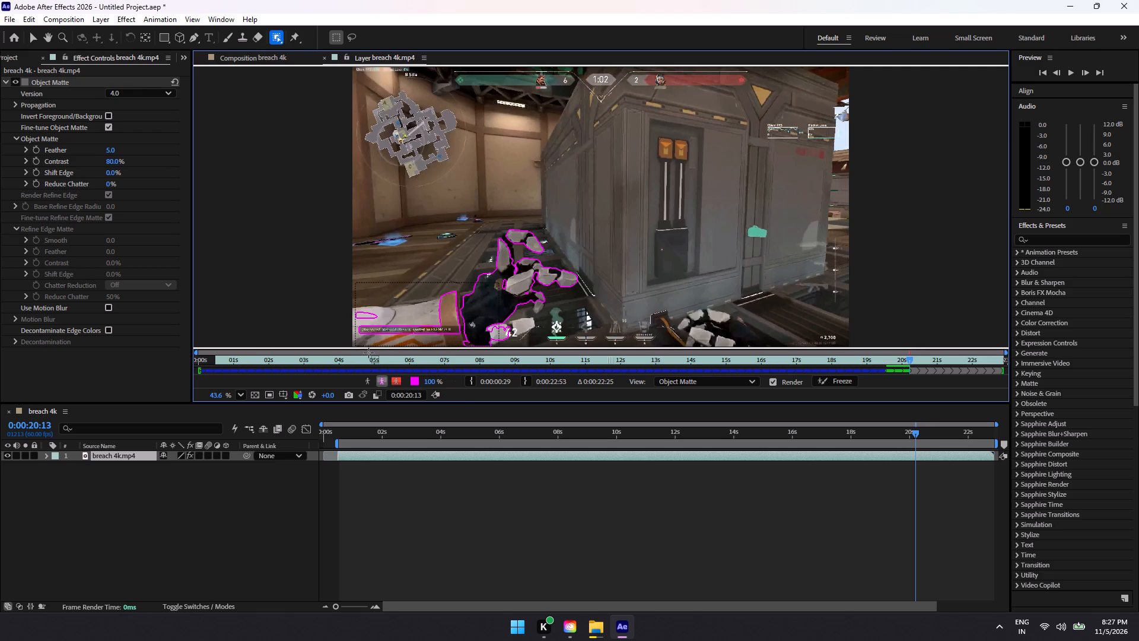
pyautogui.moveTo(453, 299); pyautogui.dragTo(351, 319)
pyautogui.moveTo(351, 319); pyautogui.dragTo(353, 321)
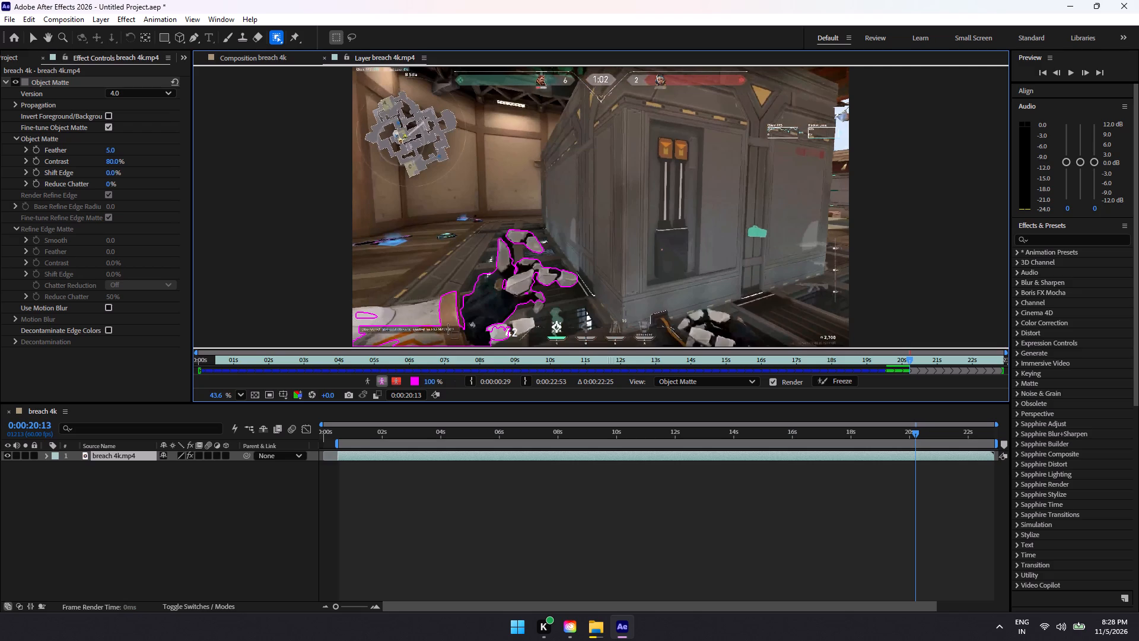
# Add the brown wrist cuff and the adjoining white sleeve to the matte at 0:00:20:13.
pyautogui.moveTo(492, 296); pyautogui.dragTo(450, 296)
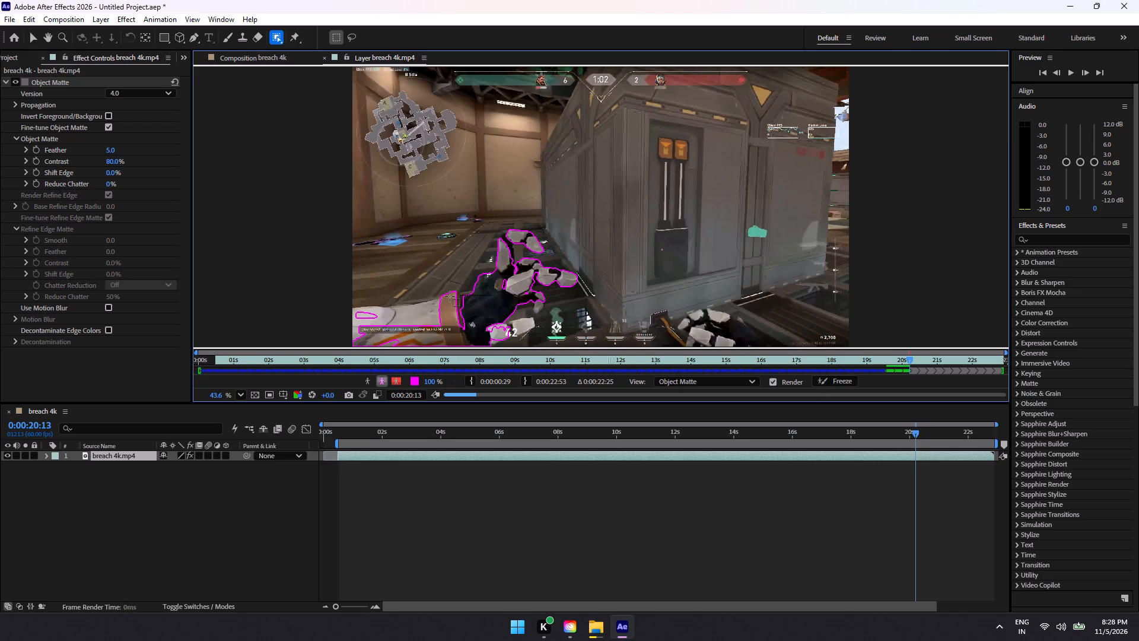
pyautogui.moveTo(450, 296); pyautogui.dragTo(379, 315)
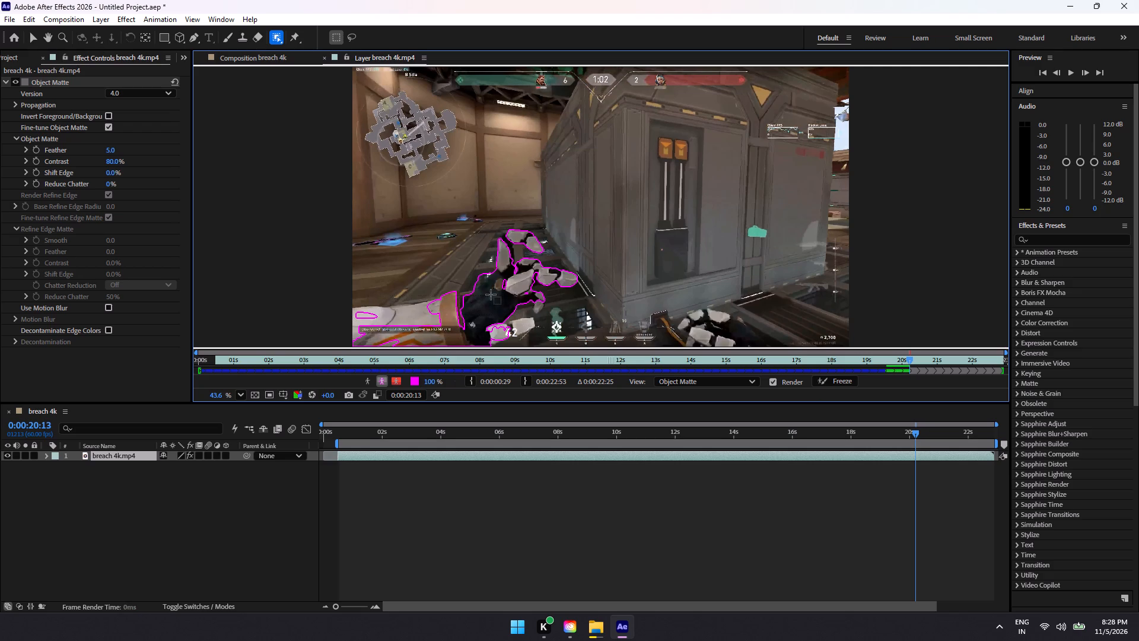
pyautogui.moveTo(439, 316); pyautogui.dragTo(360, 325)
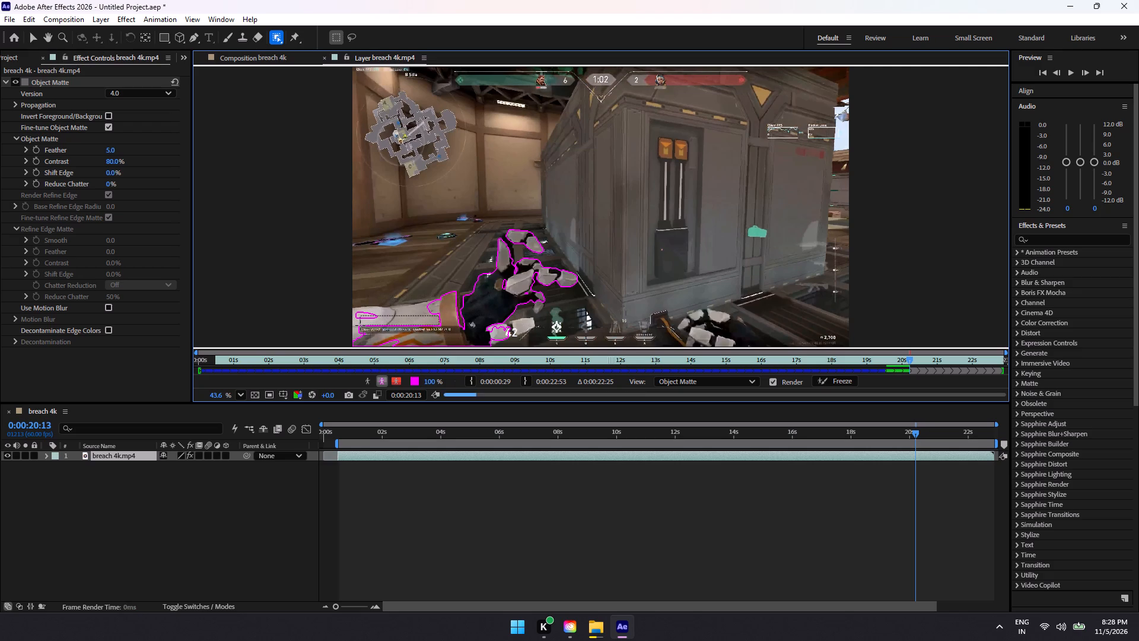
pyautogui.moveTo(360, 325); pyautogui.dragTo(361, 326)
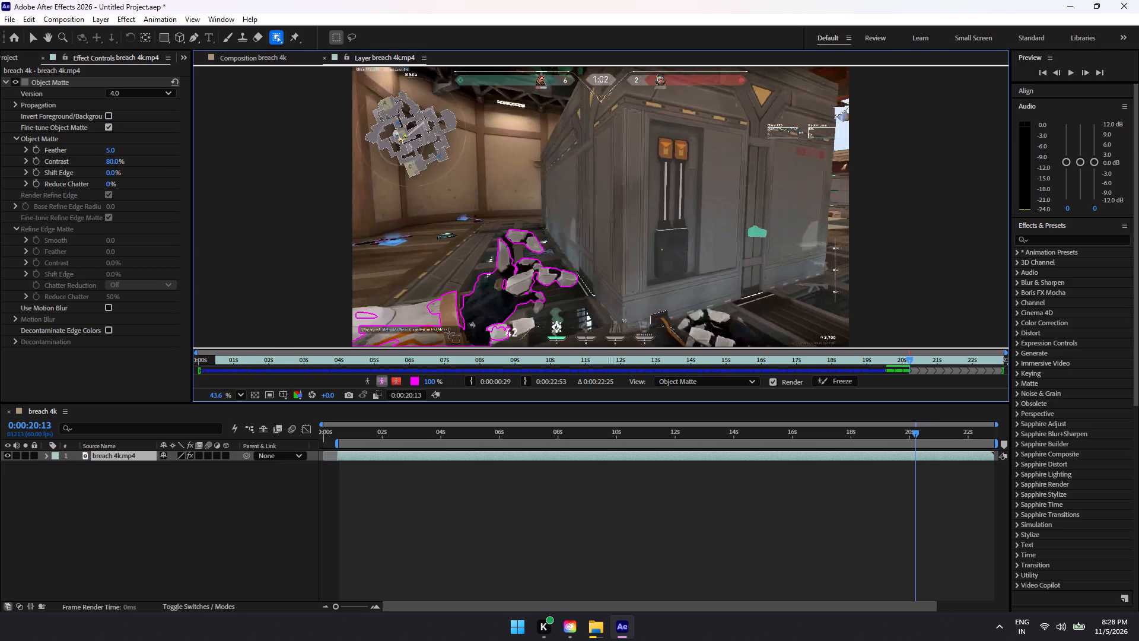
pyautogui.moveTo(432, 333); pyautogui.dragTo(367, 313)
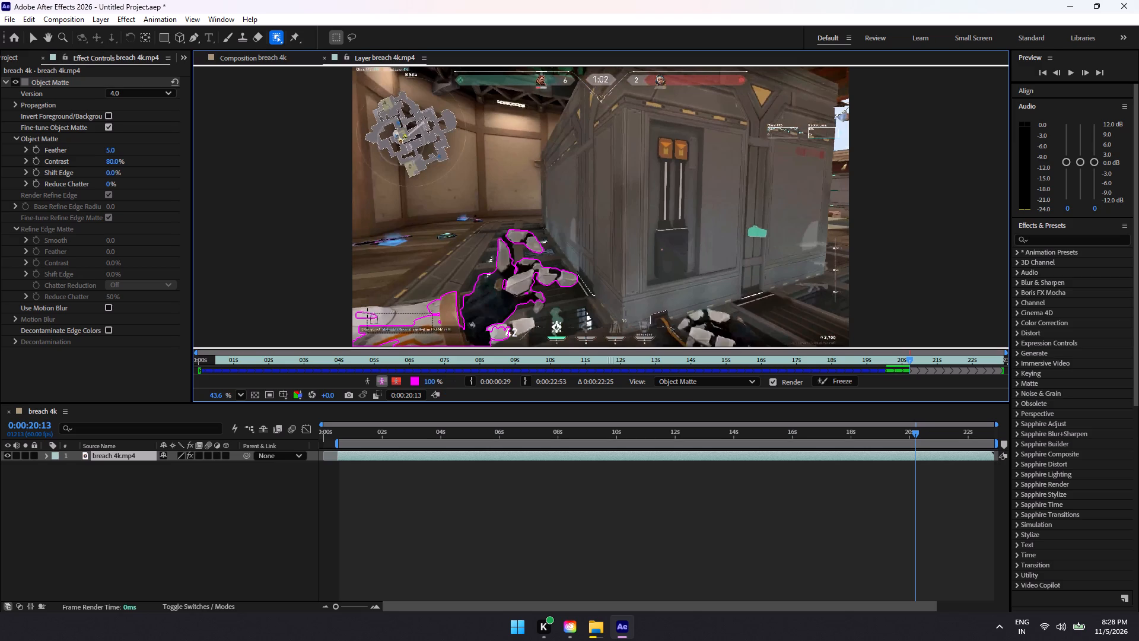
pyautogui.moveTo(367, 313); pyautogui.dragTo(368, 309)
pyautogui.moveTo(446, 309); pyautogui.dragTo(360, 323)
pyautogui.moveTo(503, 288); pyautogui.dragTo(454, 304)
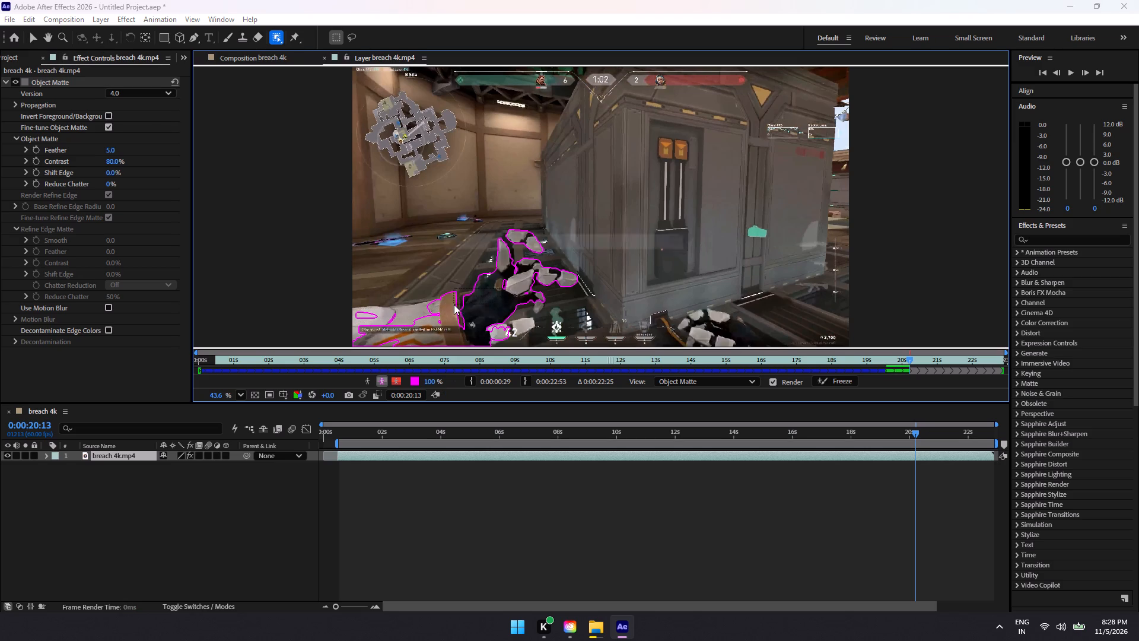
pyautogui.click(666, 353)
# Extend the matte along the upper part of the sleeve, from the wrist cuff towards the frame's side edge.
pyautogui.moveTo(443, 313); pyautogui.dragTo(361, 319)
pyautogui.moveTo(434, 306); pyautogui.dragTo(365, 322)
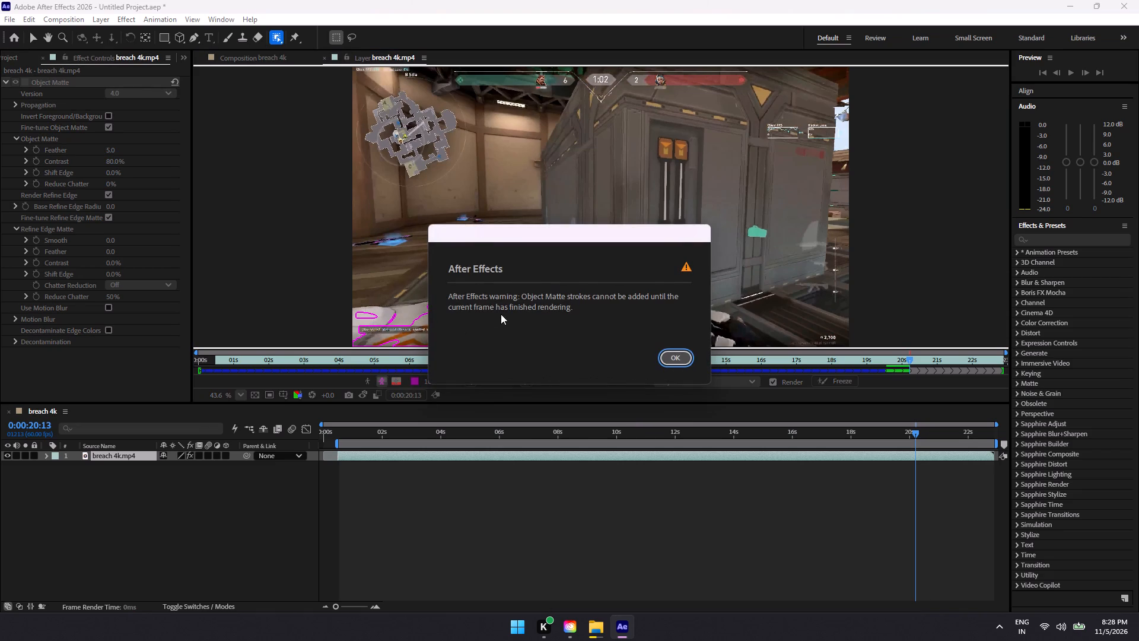
pyautogui.click(669, 356)
pyautogui.moveTo(443, 303); pyautogui.dragTo(369, 321)
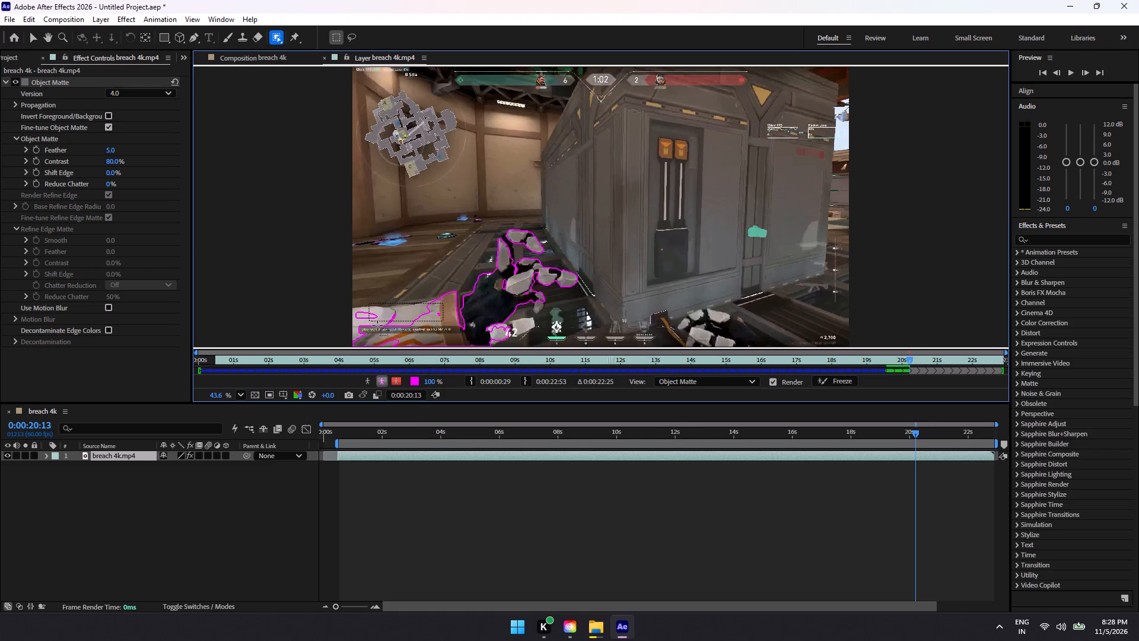
pyautogui.moveTo(488, 288); pyautogui.dragTo(454, 302)
pyautogui.moveTo(454, 302); pyautogui.dragTo(453, 302)
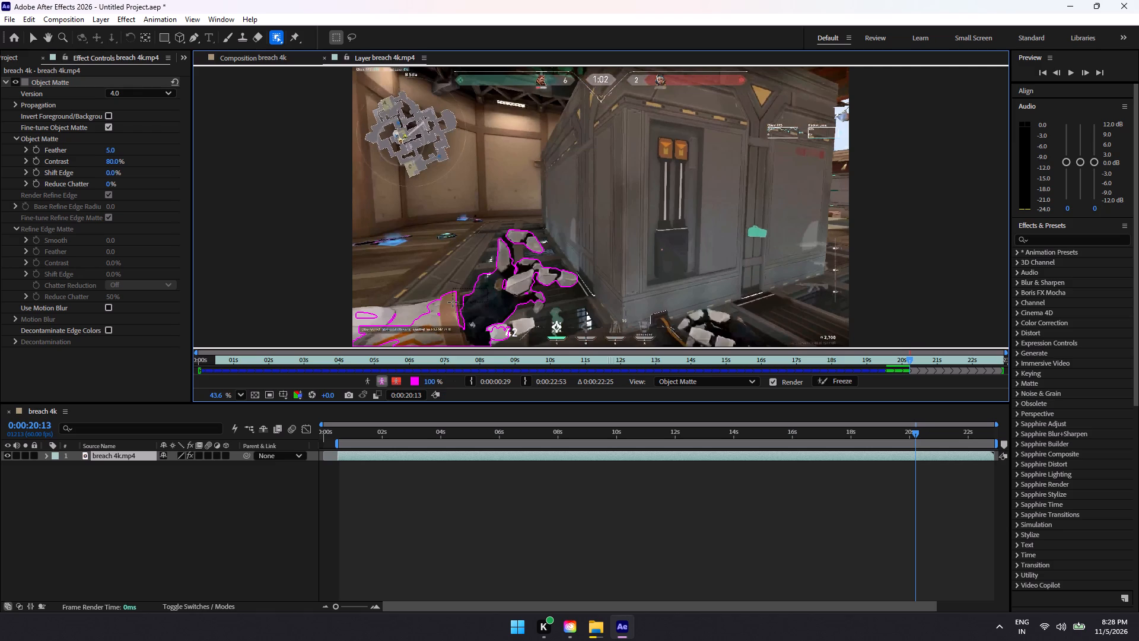
pyautogui.moveTo(435, 310); pyautogui.dragTo(376, 316)
pyautogui.moveTo(376, 316); pyautogui.dragTo(353, 328)
# Fill the matte across the sleeve's lower edge and middle, around the overlaid text line, at 0:00:20:13.
pyautogui.moveTo(409, 341); pyautogui.dragTo(370, 348)
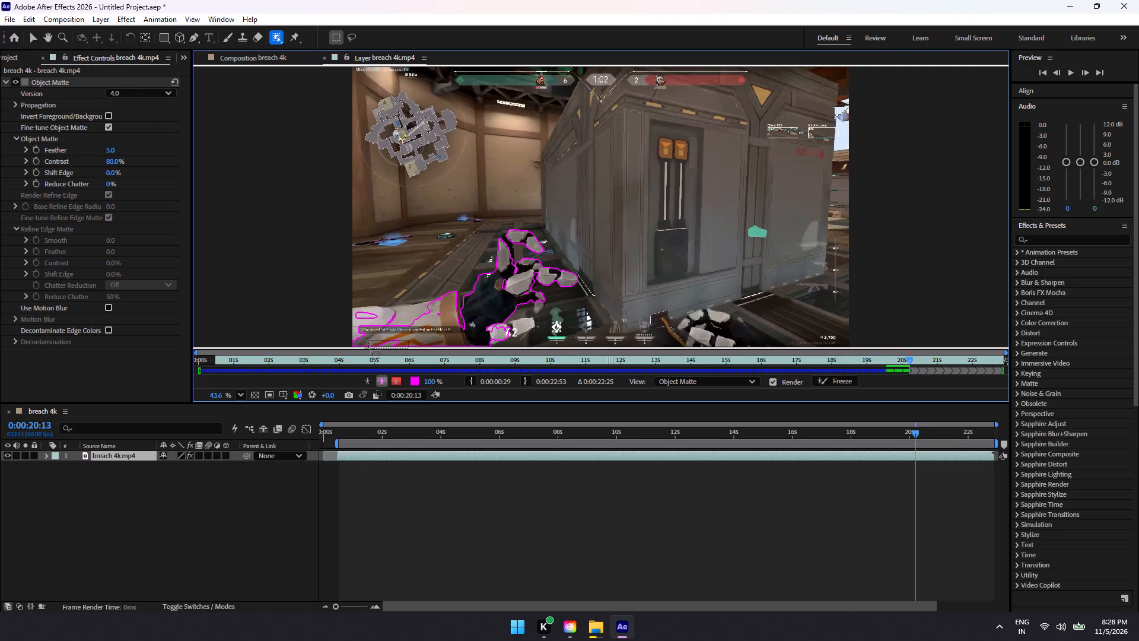
pyautogui.moveTo(370, 348); pyautogui.dragTo(371, 347)
pyautogui.moveTo(434, 328); pyautogui.dragTo(371, 316)
pyautogui.moveTo(371, 316); pyautogui.dragTo(368, 310)
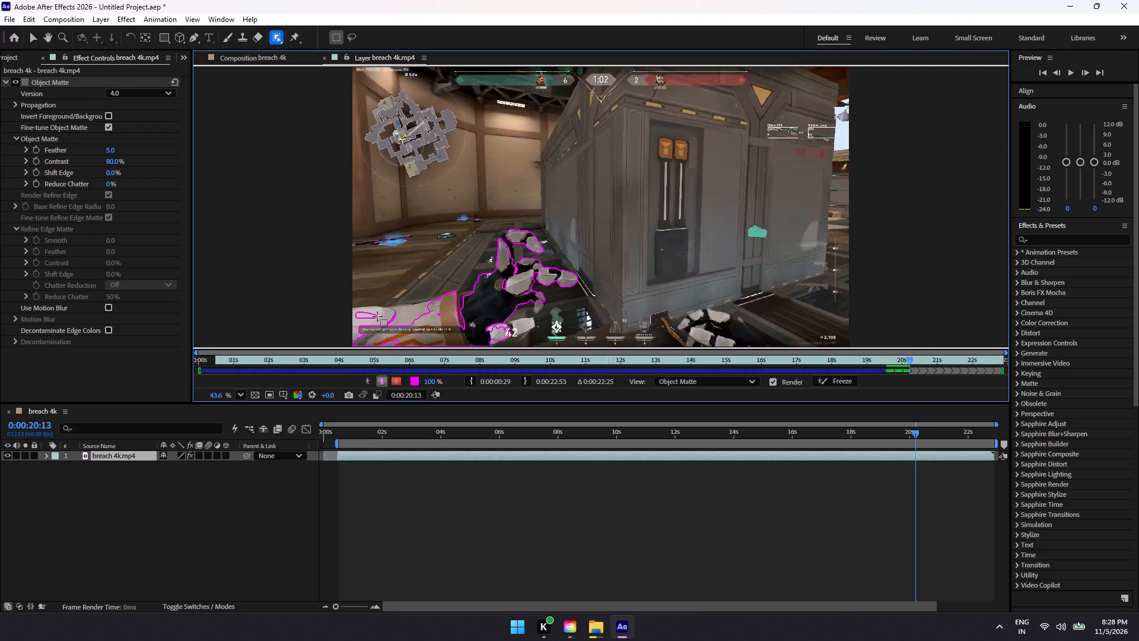
pyautogui.moveTo(372, 307); pyautogui.dragTo(424, 328)
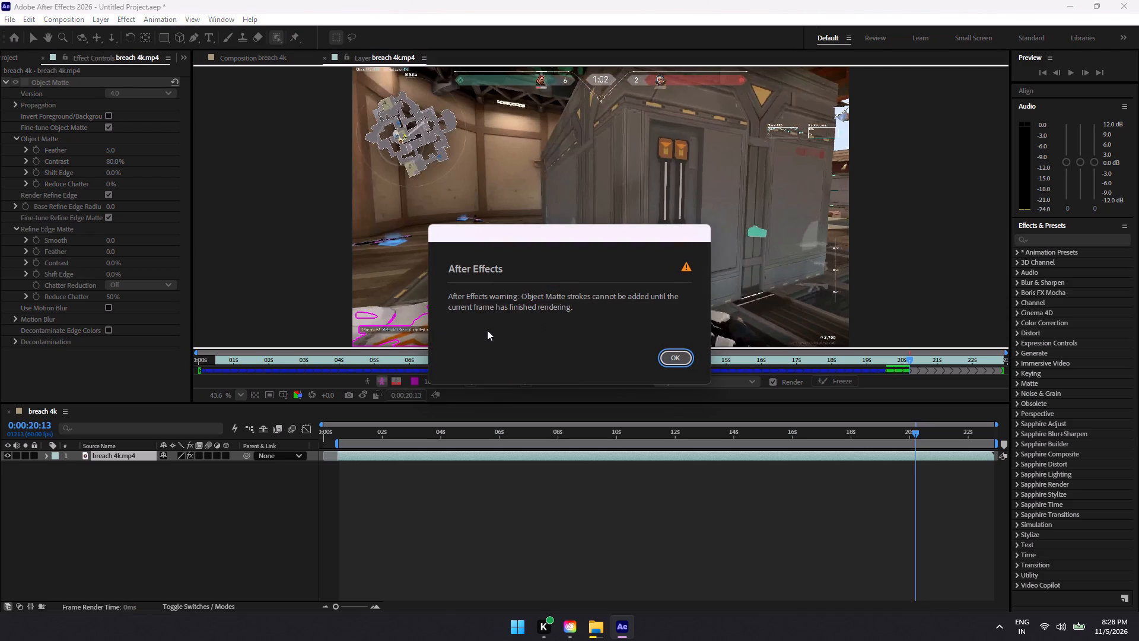
pyautogui.click(697, 334)
pyautogui.click(675, 353)
pyautogui.moveTo(369, 310); pyautogui.dragTo(430, 324)
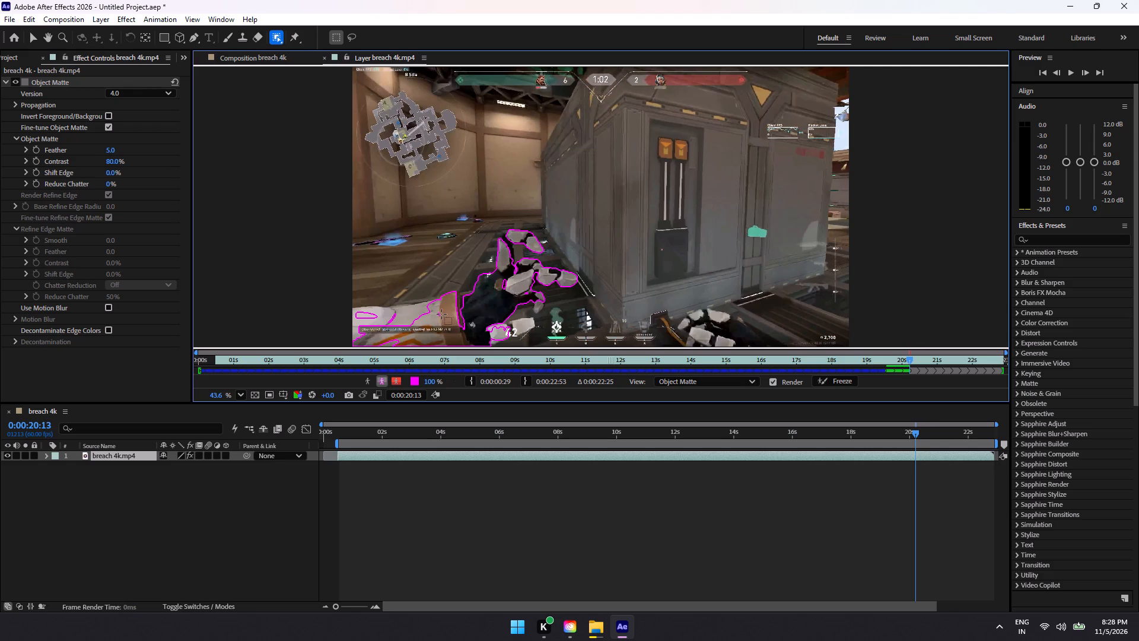
# Fill the remaining matte gaps along the middle and upper part of the white sleeve at 0:00:20:13.
pyautogui.moveTo(435, 309); pyautogui.dragTo(346, 315)
pyautogui.moveTo(346, 315); pyautogui.dragTo(346, 316)
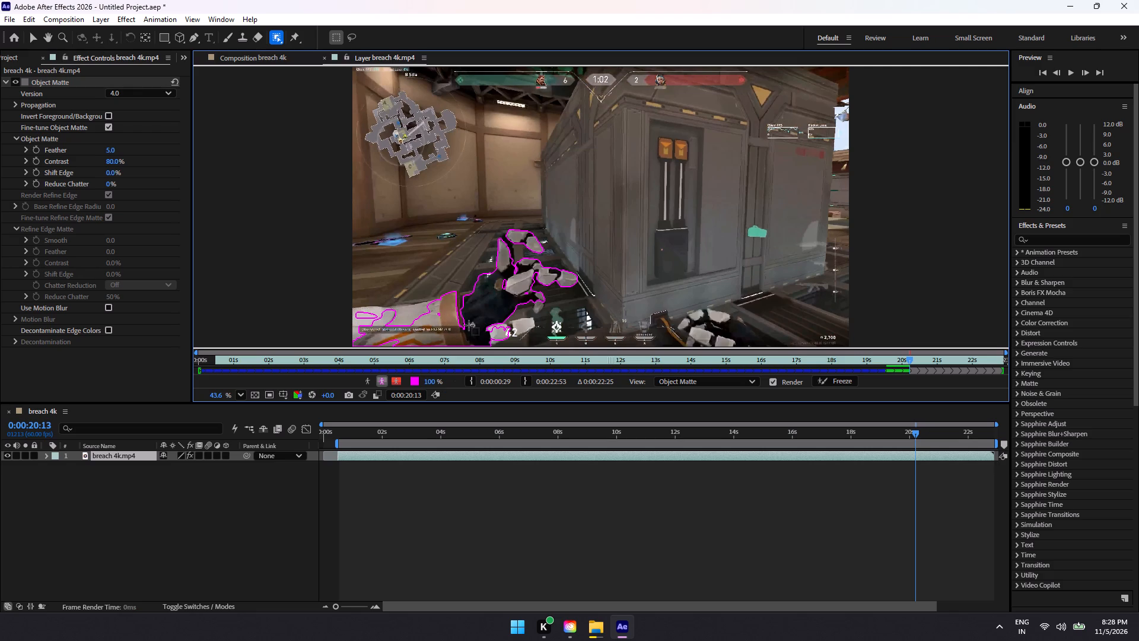
pyautogui.moveTo(451, 310); pyautogui.dragTo(393, 318)
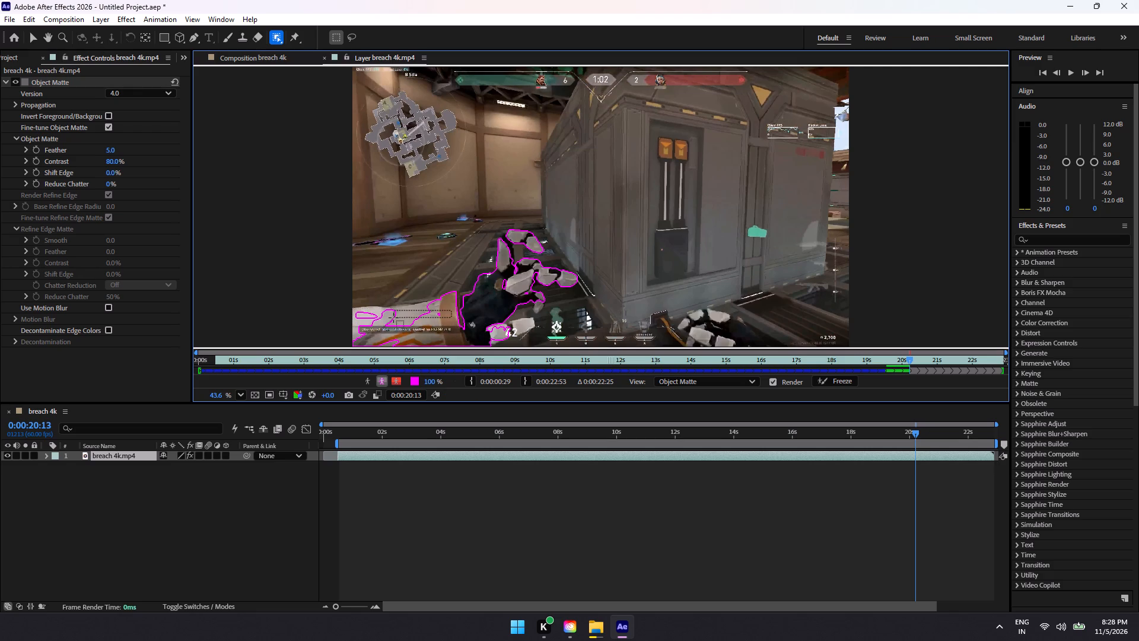
pyautogui.moveTo(393, 318); pyautogui.dragTo(392, 318)
pyautogui.moveTo(444, 306); pyautogui.dragTo(417, 310)
pyautogui.moveTo(417, 310); pyautogui.dragTo(390, 316)
pyautogui.moveTo(441, 300); pyautogui.dragTo(440, 300)
pyautogui.moveTo(440, 300); pyautogui.dragTo(386, 311)
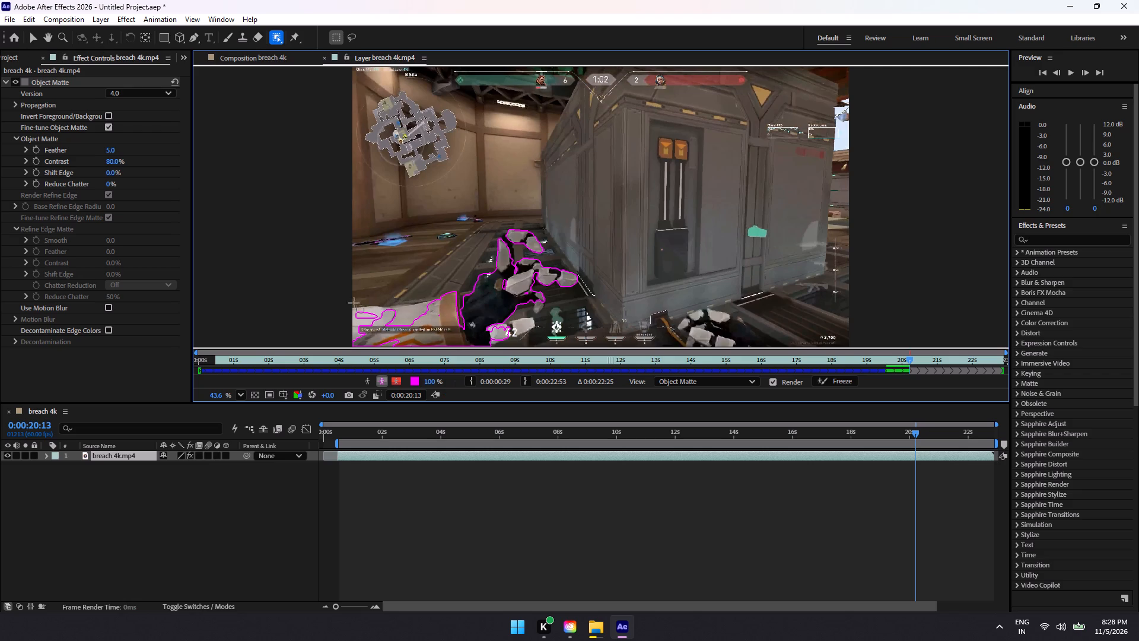
pyautogui.moveTo(356, 295); pyautogui.dragTo(463, 323)
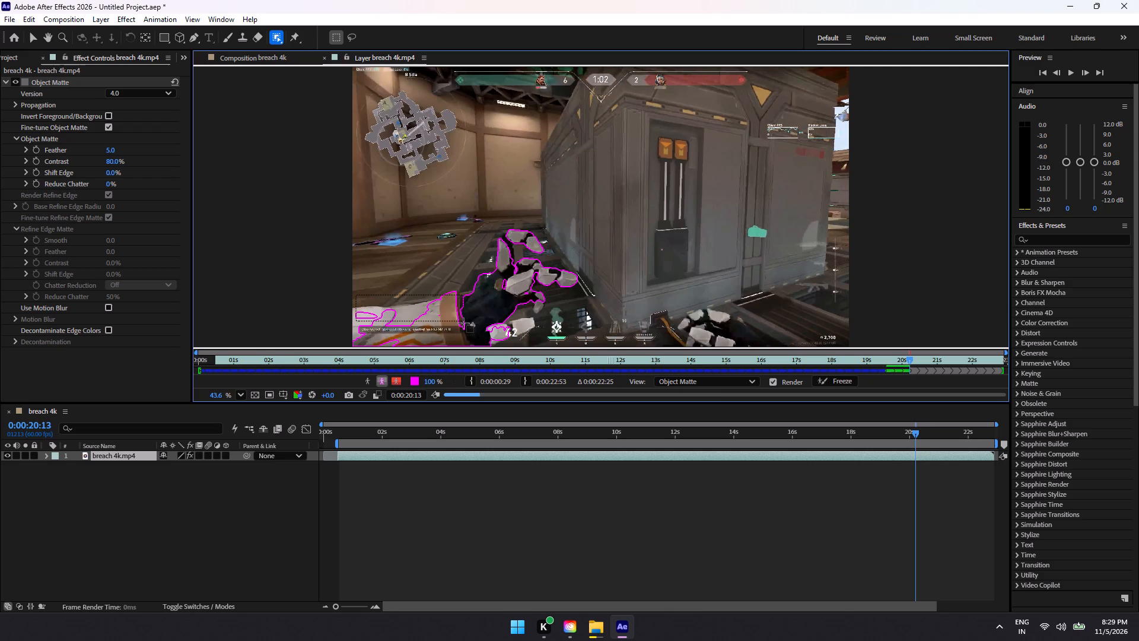
pyautogui.moveTo(463, 323); pyautogui.dragTo(473, 331)
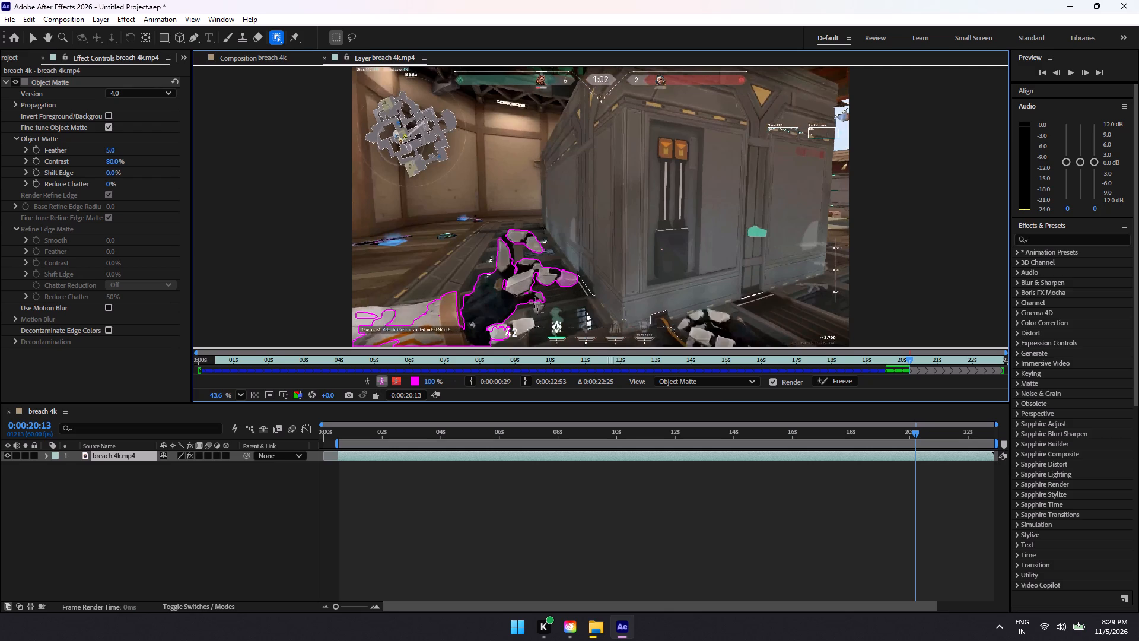
# Add the pale armoured finger pieces beside the 42 counter, below the glove, to the matte at 0:00:20:13.
pyautogui.moveTo(498, 326); pyautogui.dragTo(534, 338)
pyautogui.moveTo(540, 319); pyautogui.dragTo(496, 334)
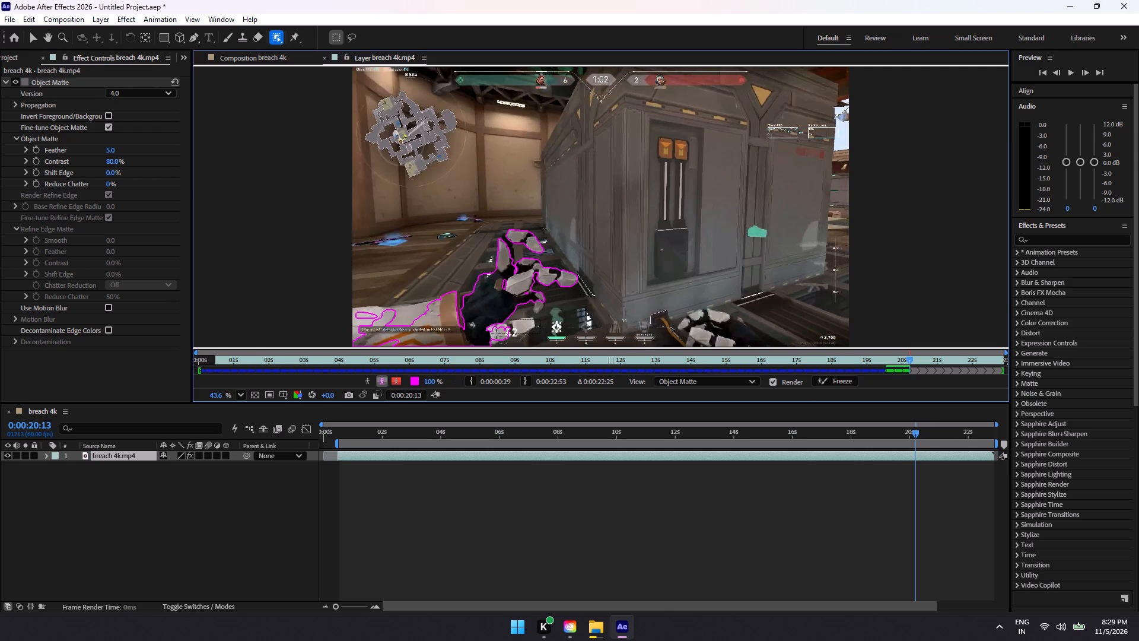
pyautogui.moveTo(496, 334); pyautogui.dragTo(497, 332)
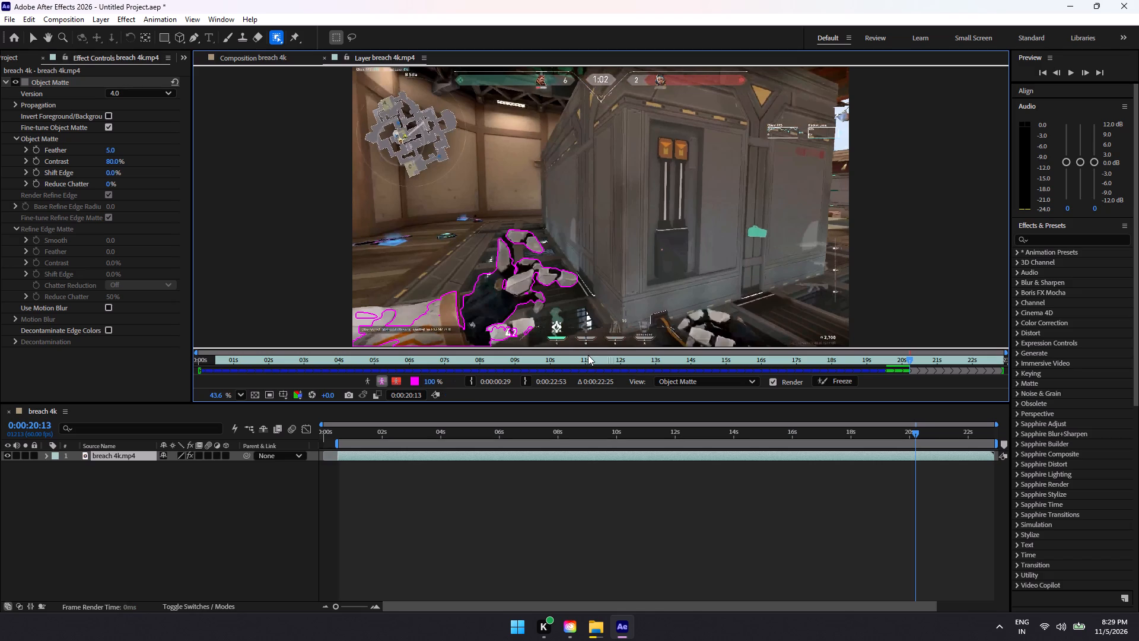
pyautogui.moveTo(536, 321); pyautogui.dragTo(487, 332)
# Extend the matte over the brown wrist cuff and along the upper sleeve to the frame's side edge at 0:00:20:13.
pyautogui.moveTo(476, 306); pyautogui.dragTo(452, 319)
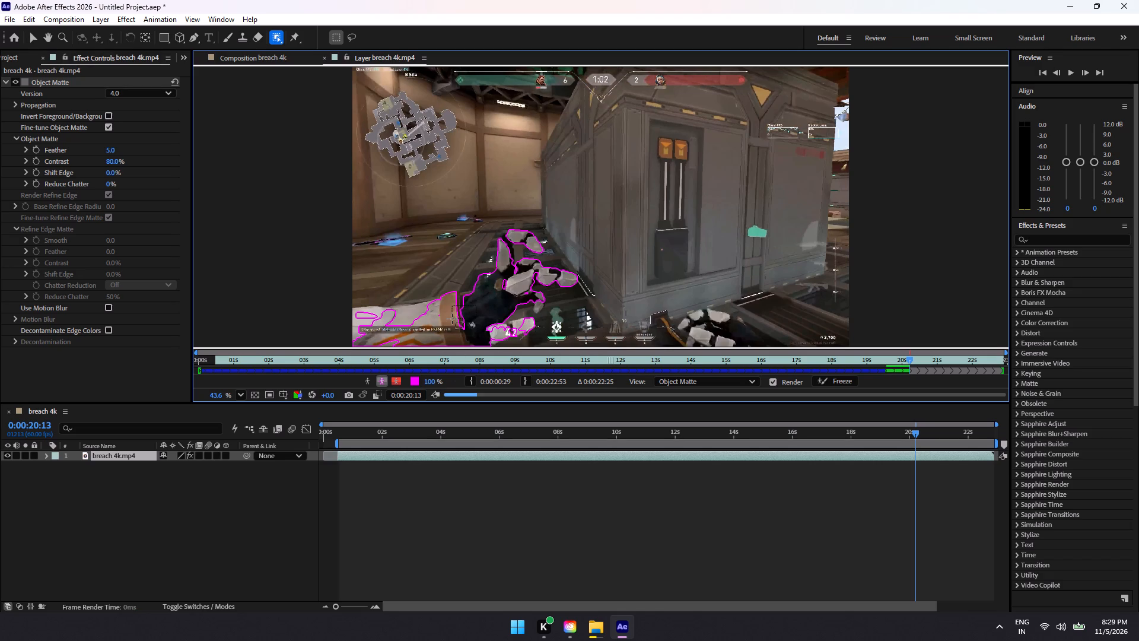
pyautogui.moveTo(452, 319); pyautogui.dragTo(450, 319)
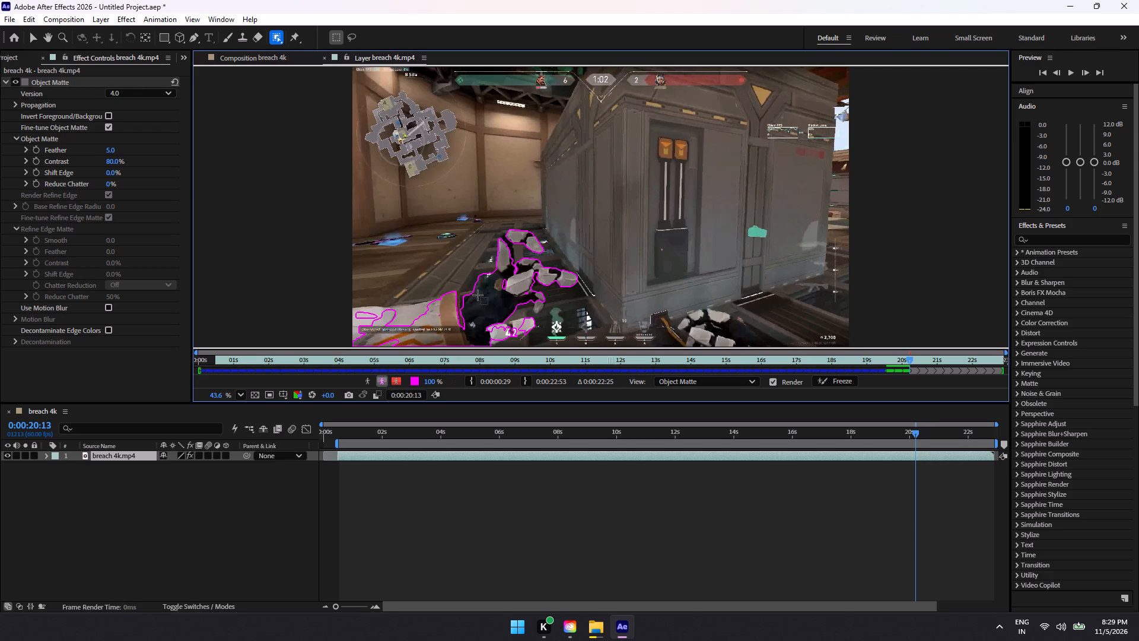
pyautogui.moveTo(474, 295); pyautogui.dragTo(448, 302)
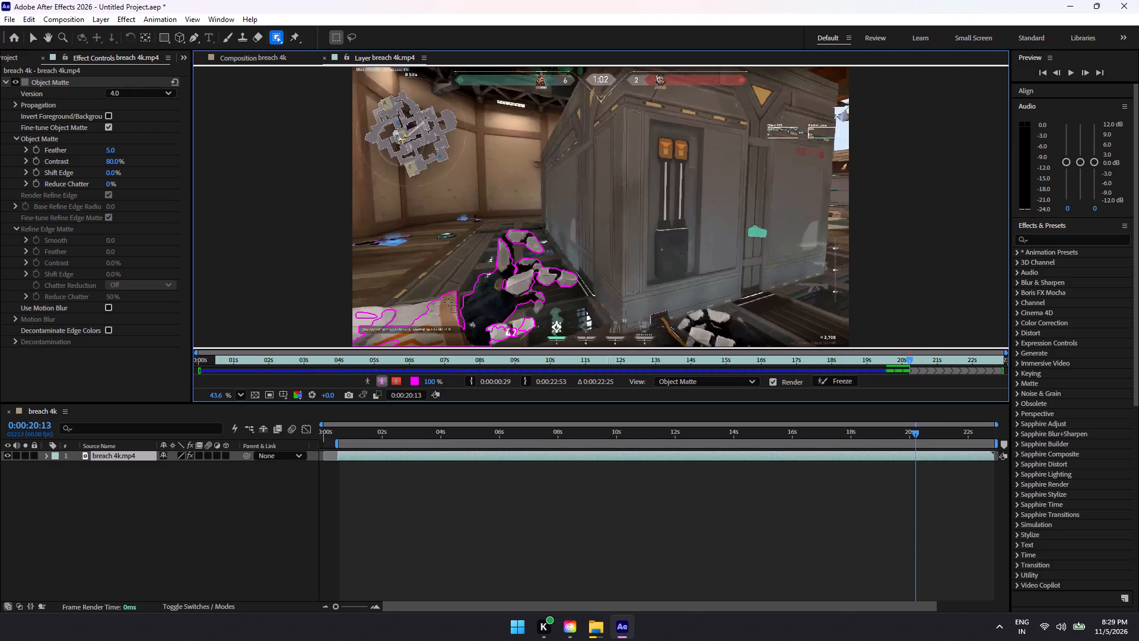
pyautogui.moveTo(448, 302); pyautogui.dragTo(448, 303)
pyautogui.moveTo(494, 290); pyautogui.dragTo(403, 304)
pyautogui.moveTo(403, 304); pyautogui.dragTo(350, 320)
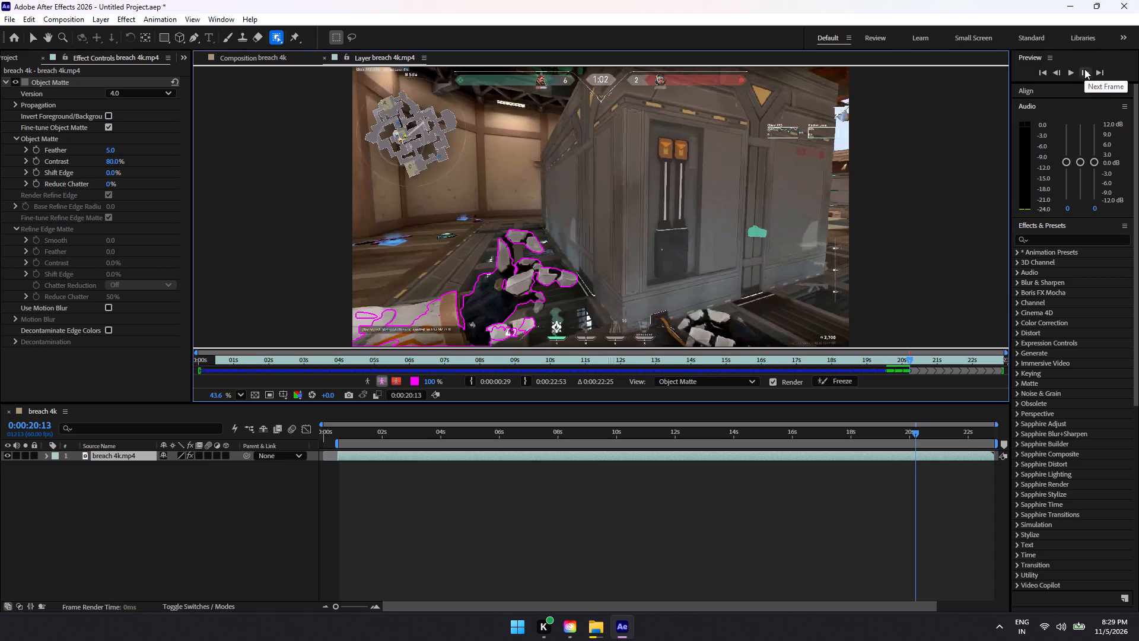
# Advance to 0:00:20:14 and extend the matte from the wrist cuff across the white sleeve to the frame's side edge.
pyautogui.click(1084, 69)
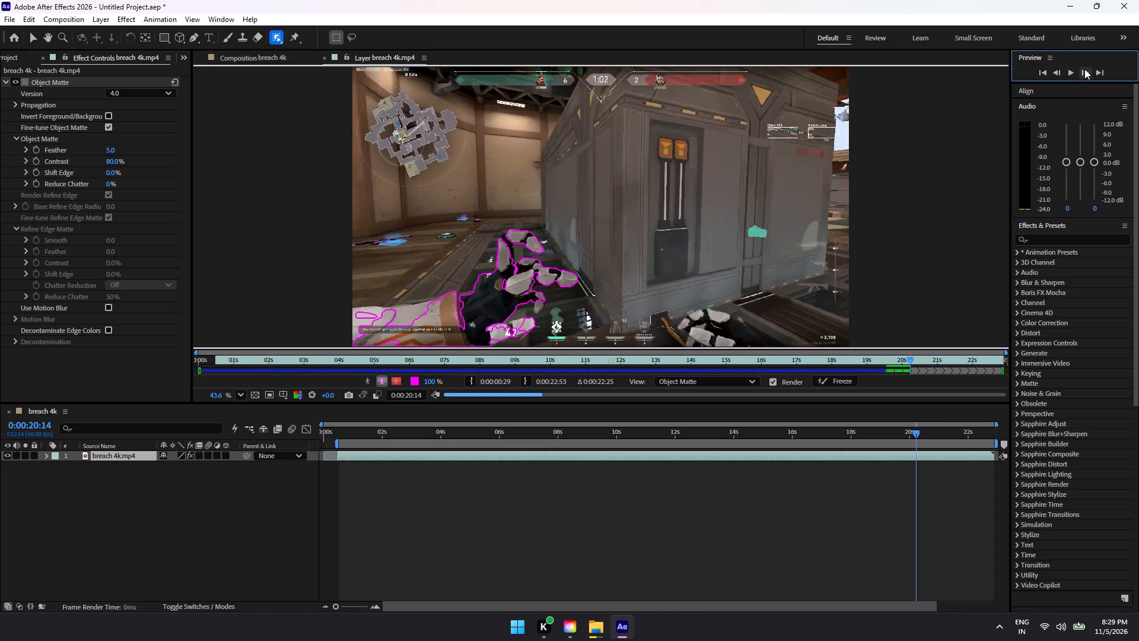
pyautogui.moveTo(459, 309); pyautogui.dragTo(338, 301)
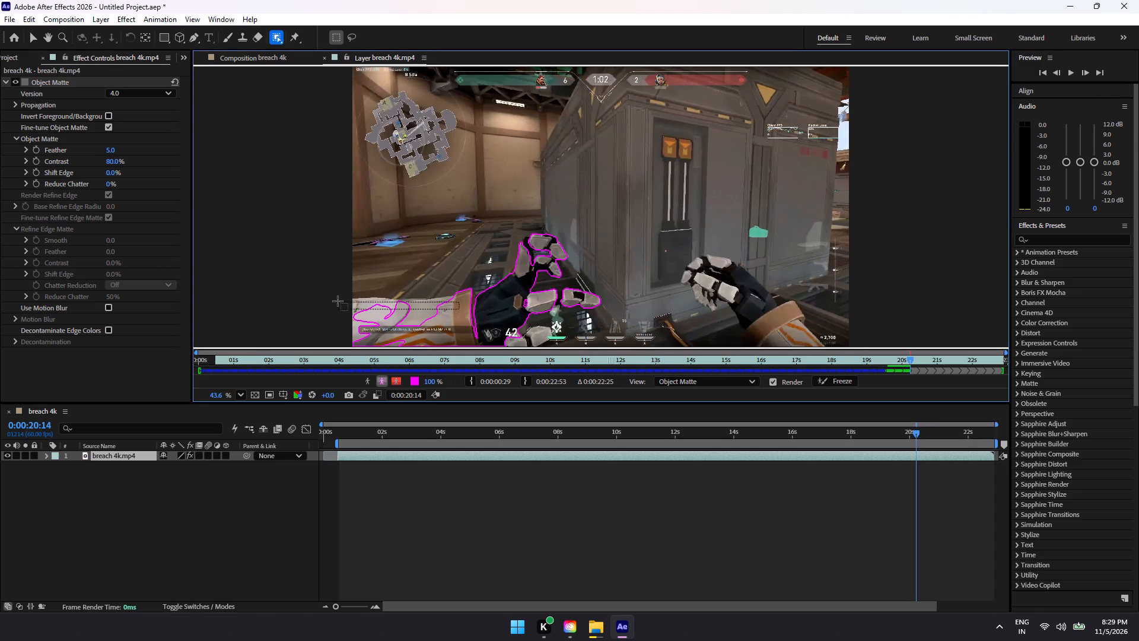
pyautogui.moveTo(338, 301); pyautogui.dragTo(340, 295)
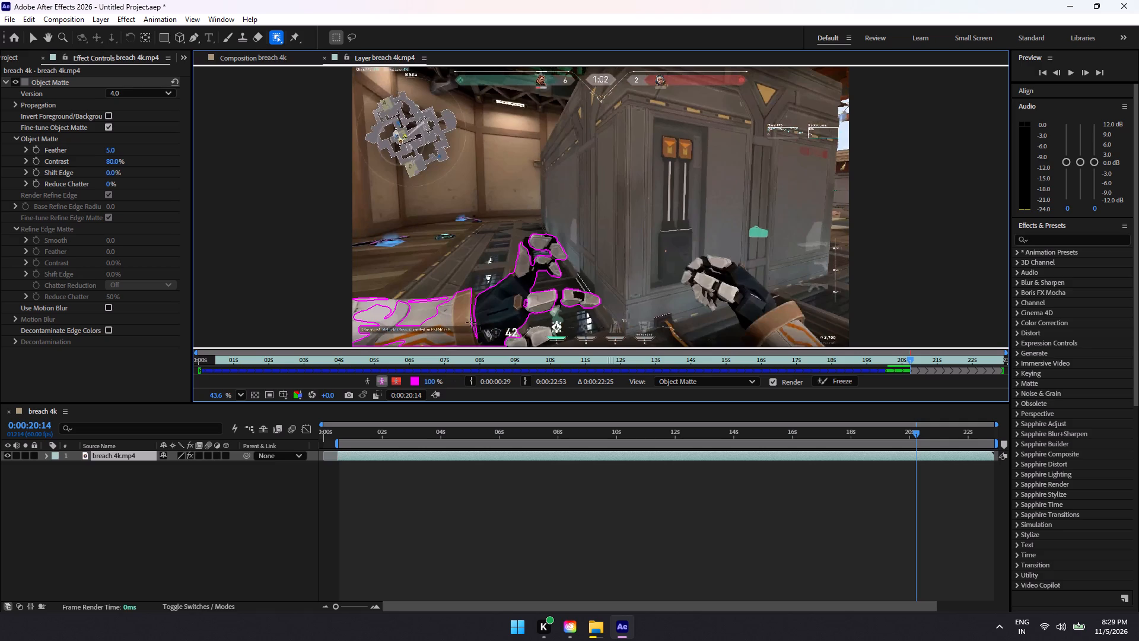
pyautogui.moveTo(459, 302); pyautogui.dragTo(352, 306)
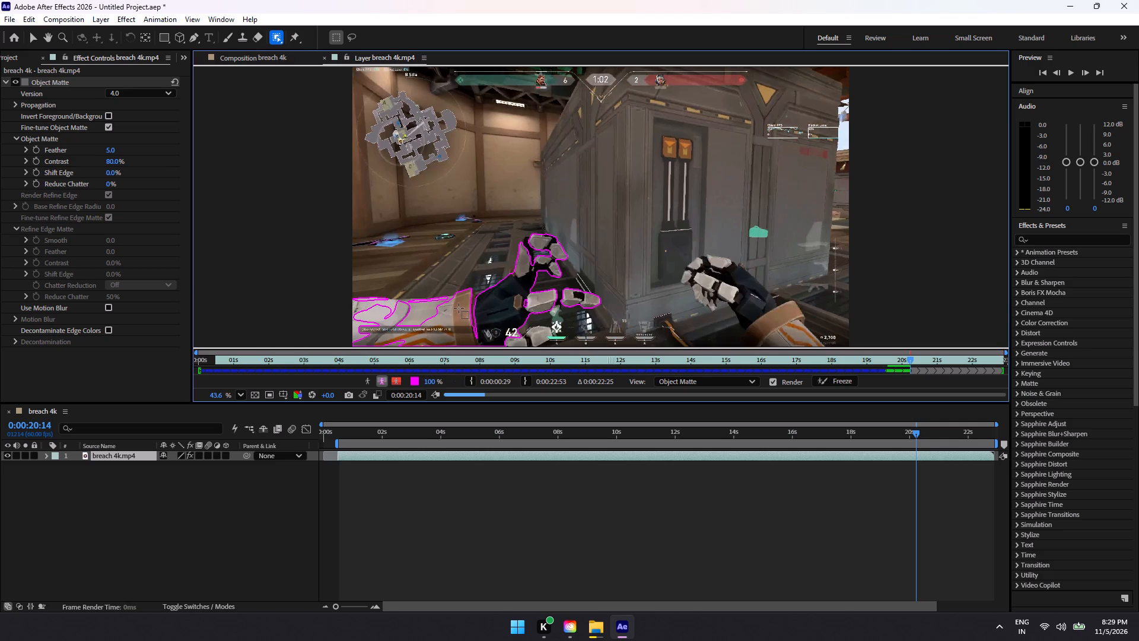
pyautogui.moveTo(453, 304); pyautogui.dragTo(392, 318)
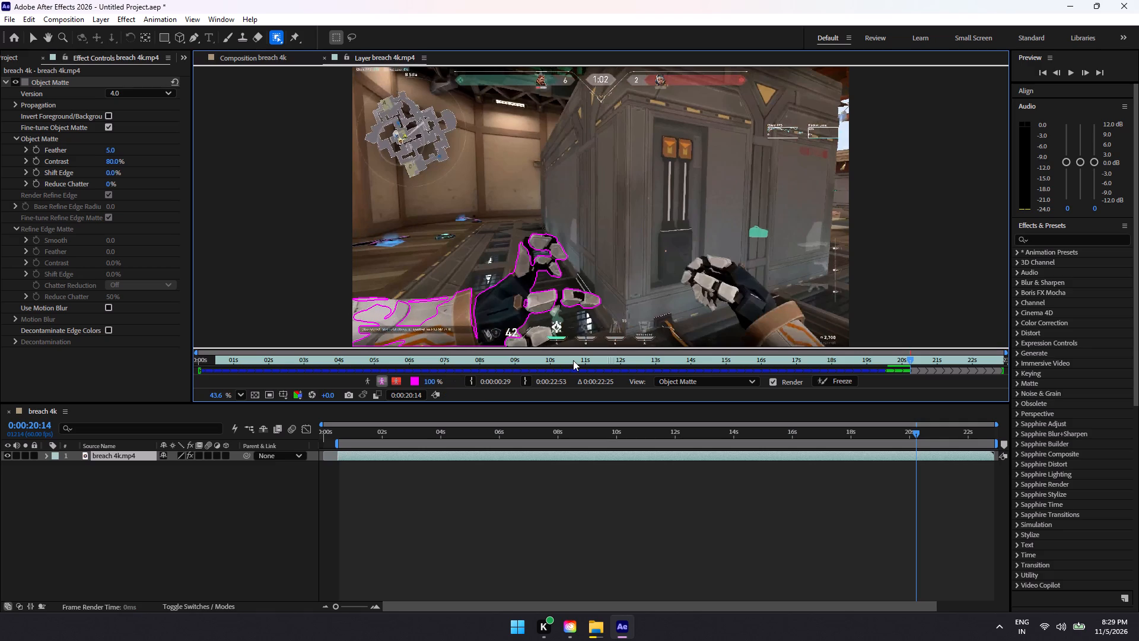
pyautogui.moveTo(486, 303); pyautogui.dragTo(396, 323)
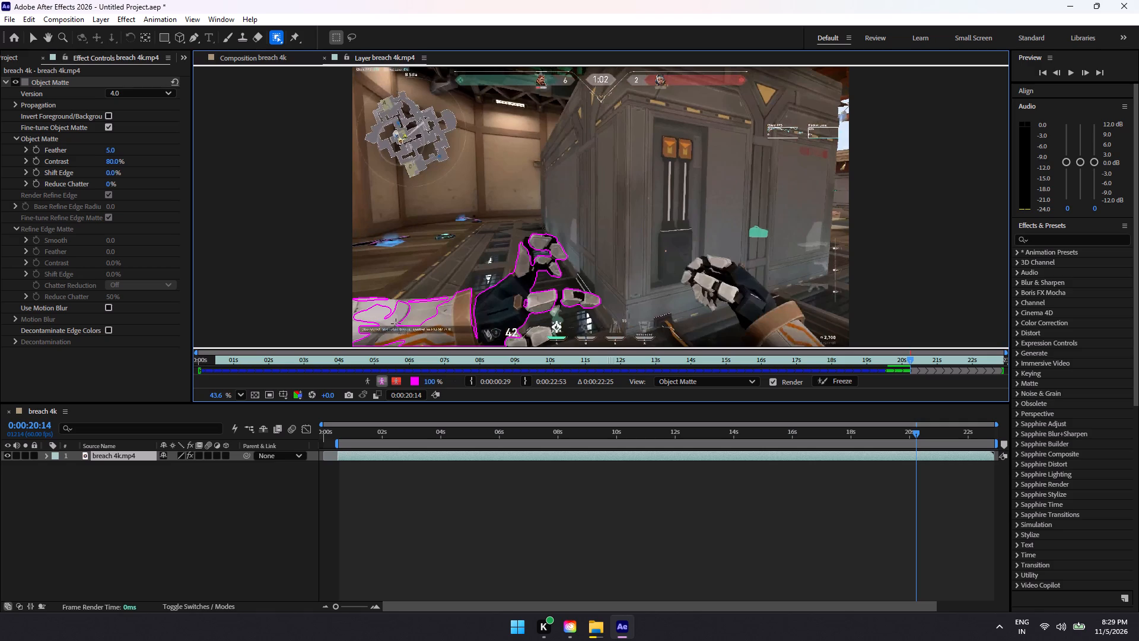
pyautogui.moveTo(396, 323); pyautogui.dragTo(396, 323)
pyautogui.moveTo(473, 315); pyautogui.dragTo(345, 296)
pyautogui.moveTo(345, 296); pyautogui.dragTo(351, 297)
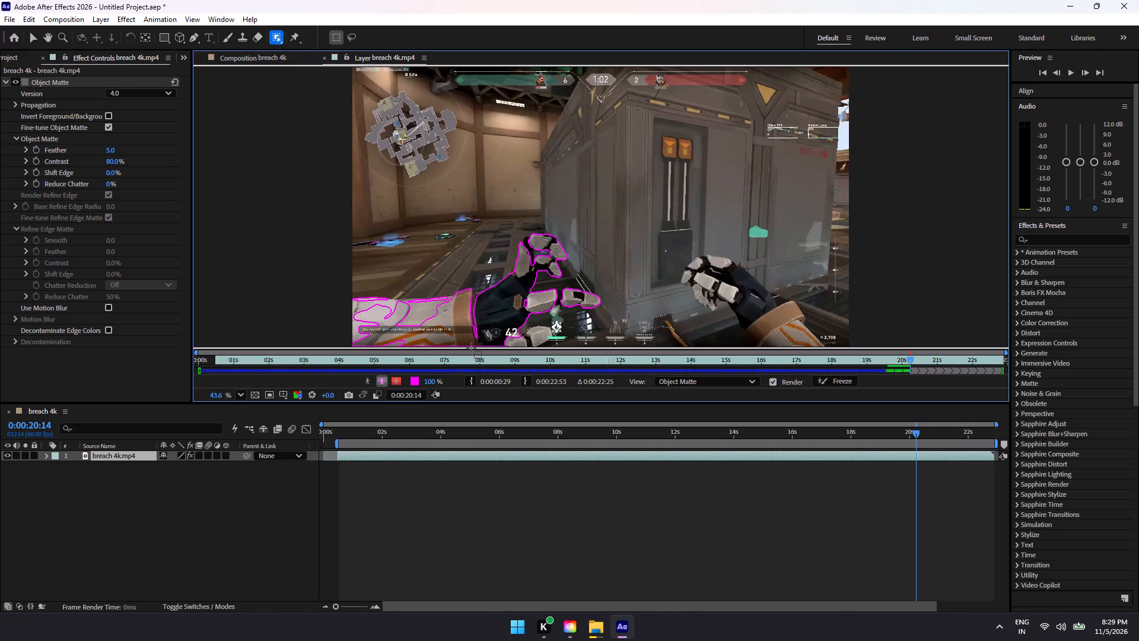
# Fill the remaining matte gaps across the white sleeve, from the brown cuff to the frame's side edge, at 0:00:20:14.
pyautogui.moveTo(455, 297); pyautogui.dragTo(373, 303)
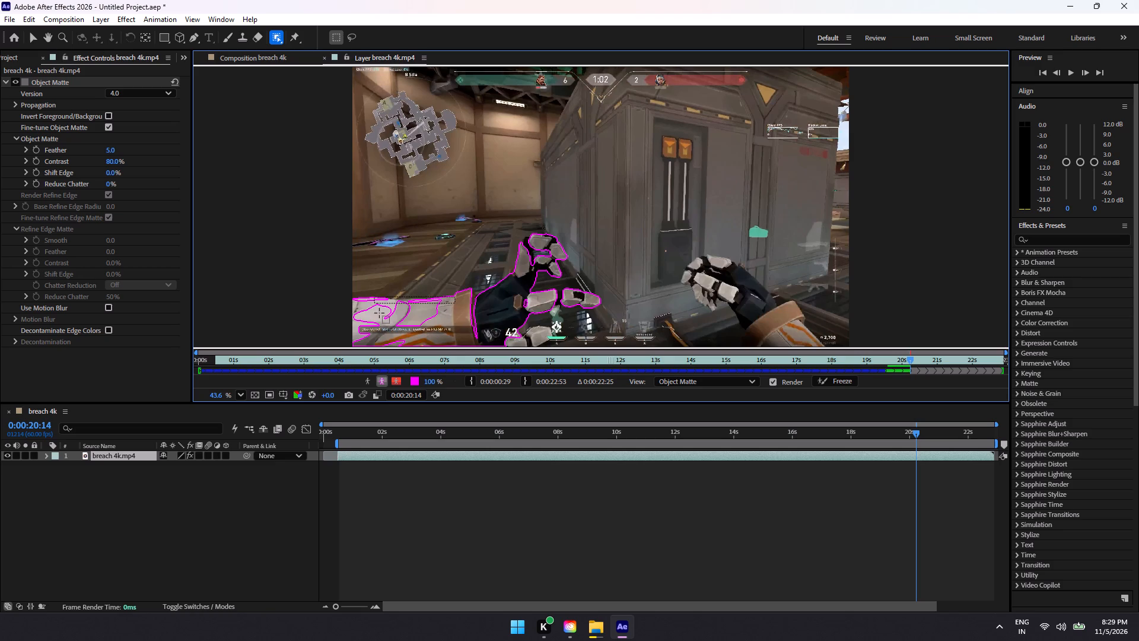
pyautogui.moveTo(427, 310); pyautogui.dragTo(363, 300)
pyautogui.moveTo(363, 300); pyautogui.dragTo(362, 300)
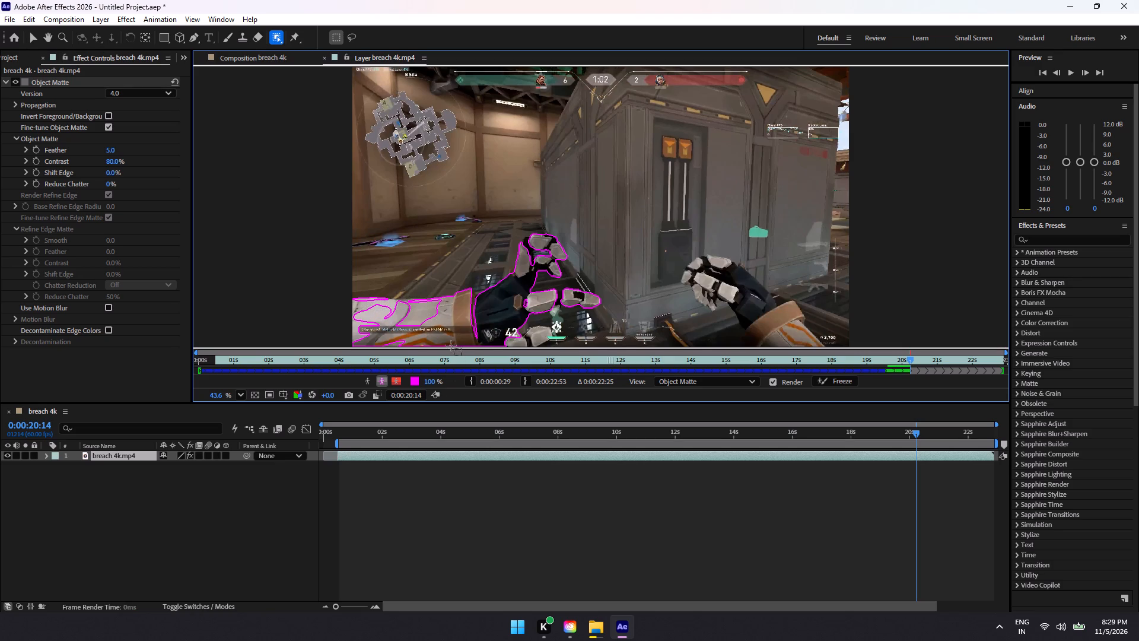
pyautogui.moveTo(440, 318); pyautogui.dragTo(383, 310)
pyautogui.moveTo(447, 300); pyautogui.dragTo(352, 333)
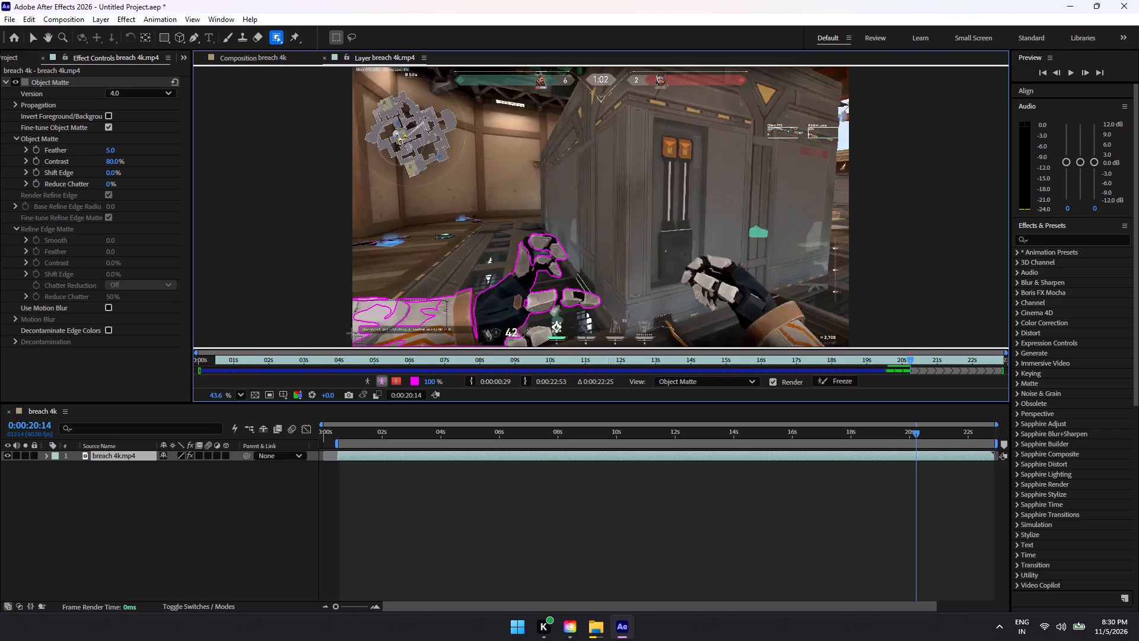
pyautogui.moveTo(352, 333); pyautogui.dragTo(352, 341)
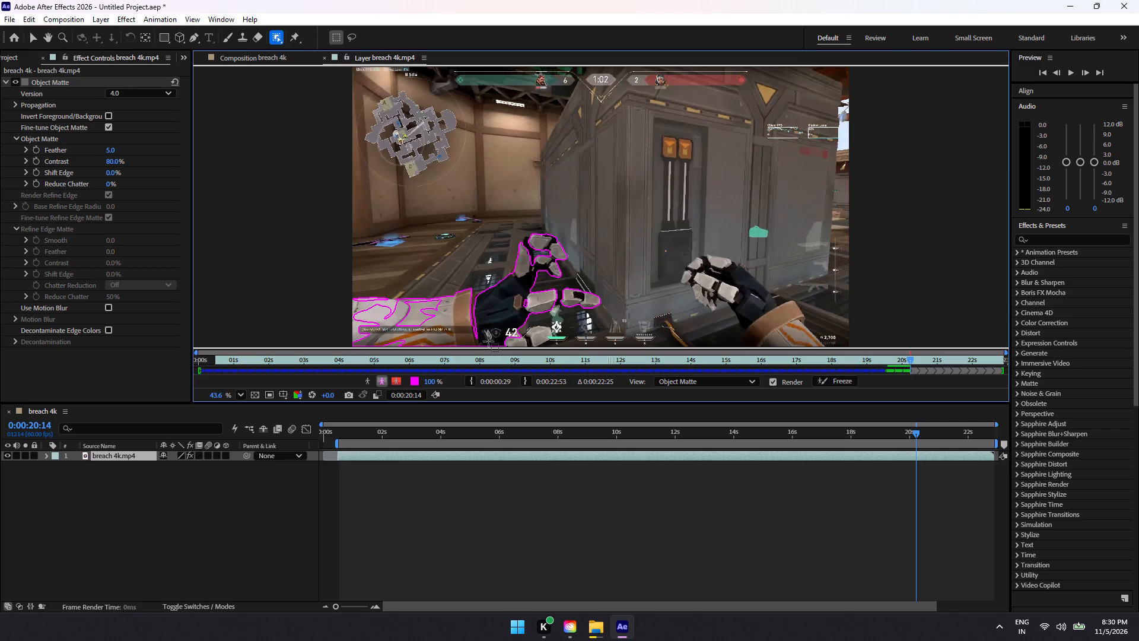
pyautogui.moveTo(451, 302); pyautogui.dragTo(356, 316)
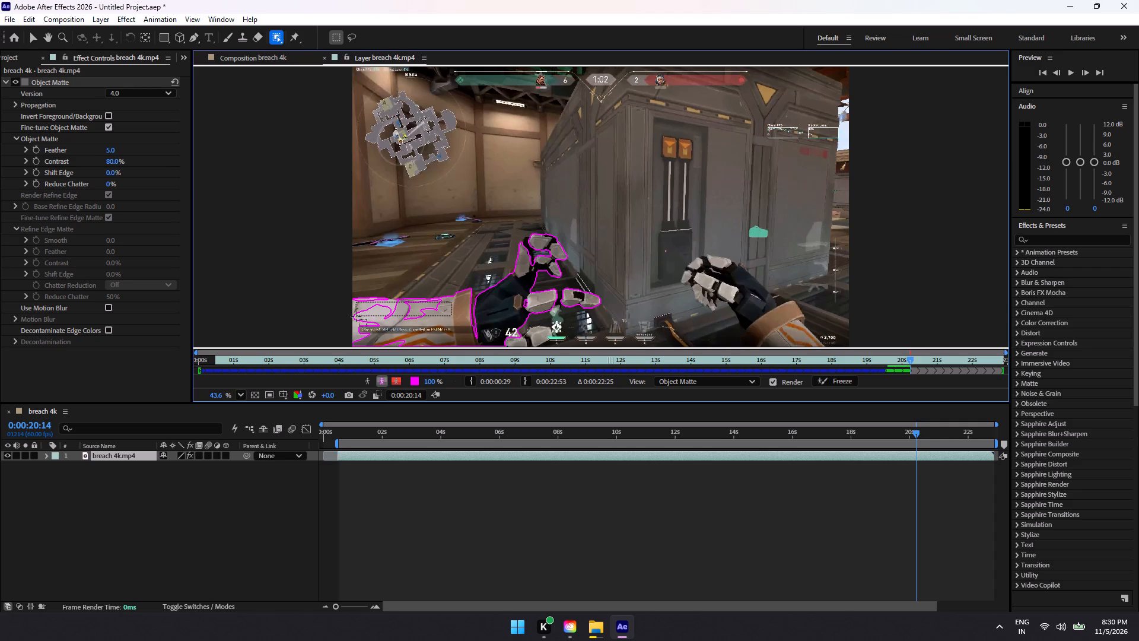
pyautogui.moveTo(356, 316); pyautogui.dragTo(352, 322)
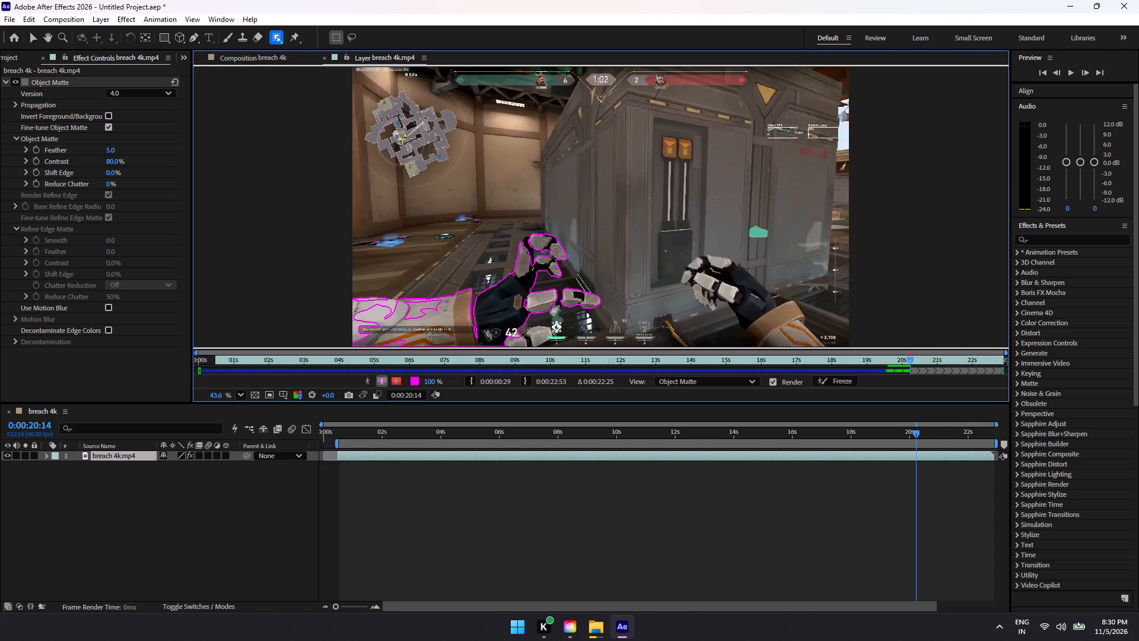
pyautogui.moveTo(381, 343); pyautogui.dragTo(355, 301)
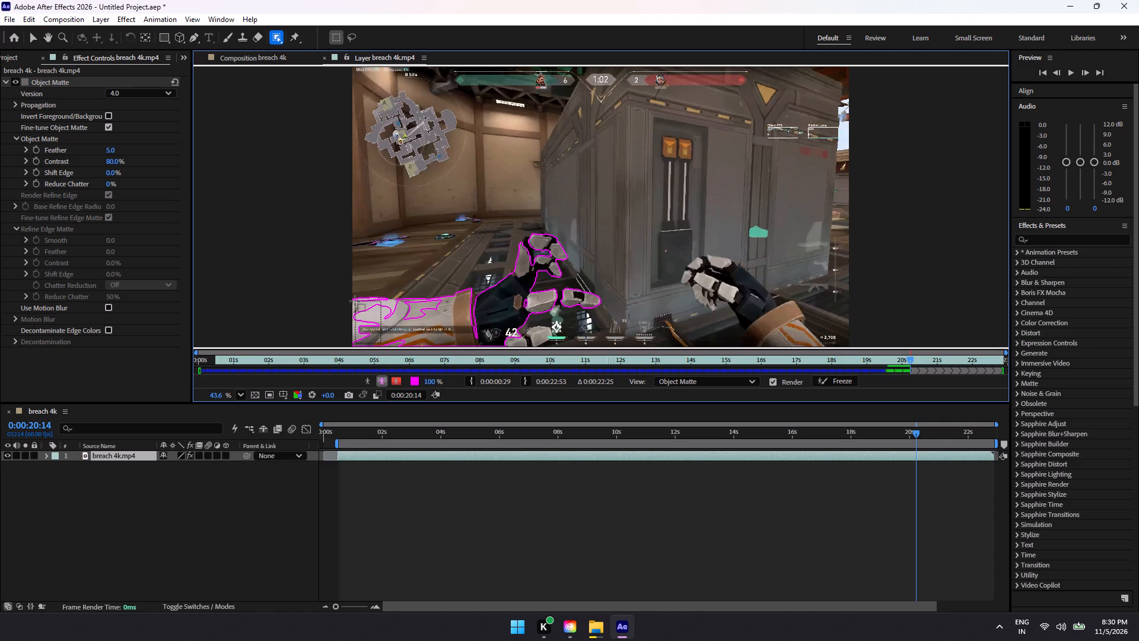
pyautogui.moveTo(355, 301); pyautogui.dragTo(353, 300)
pyautogui.moveTo(443, 319); pyautogui.dragTo(374, 309)
pyautogui.moveTo(374, 309); pyautogui.dragTo(354, 299)
pyautogui.moveTo(354, 299); pyautogui.dragTo(354, 299)
pyautogui.moveTo(451, 300); pyautogui.dragTo(371, 313)
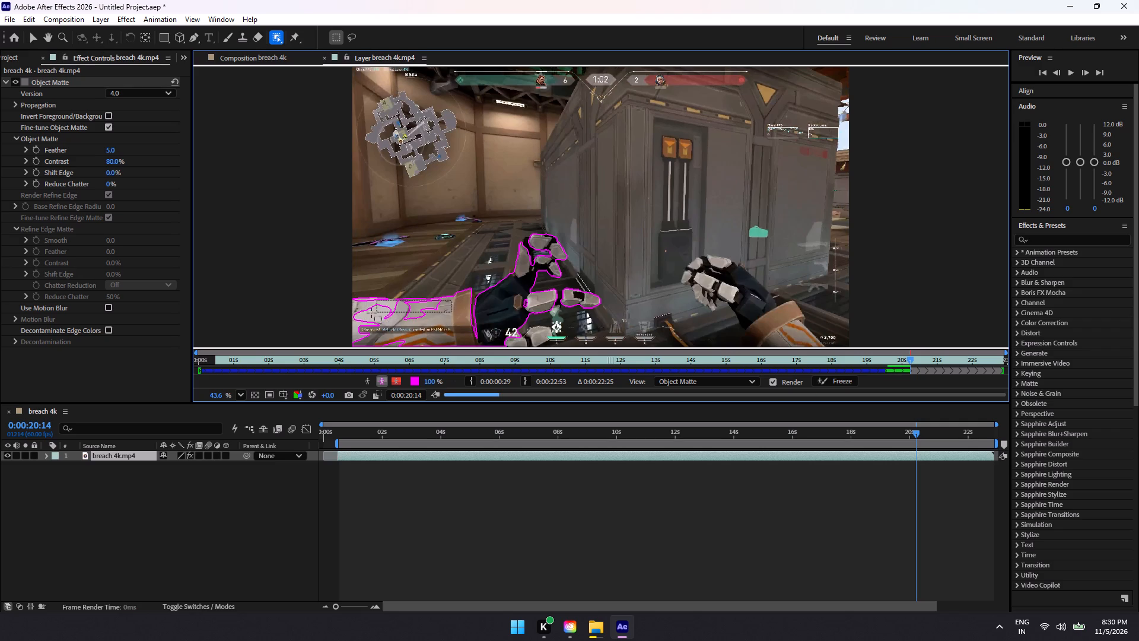
pyautogui.moveTo(371, 313); pyautogui.dragTo(351, 317)
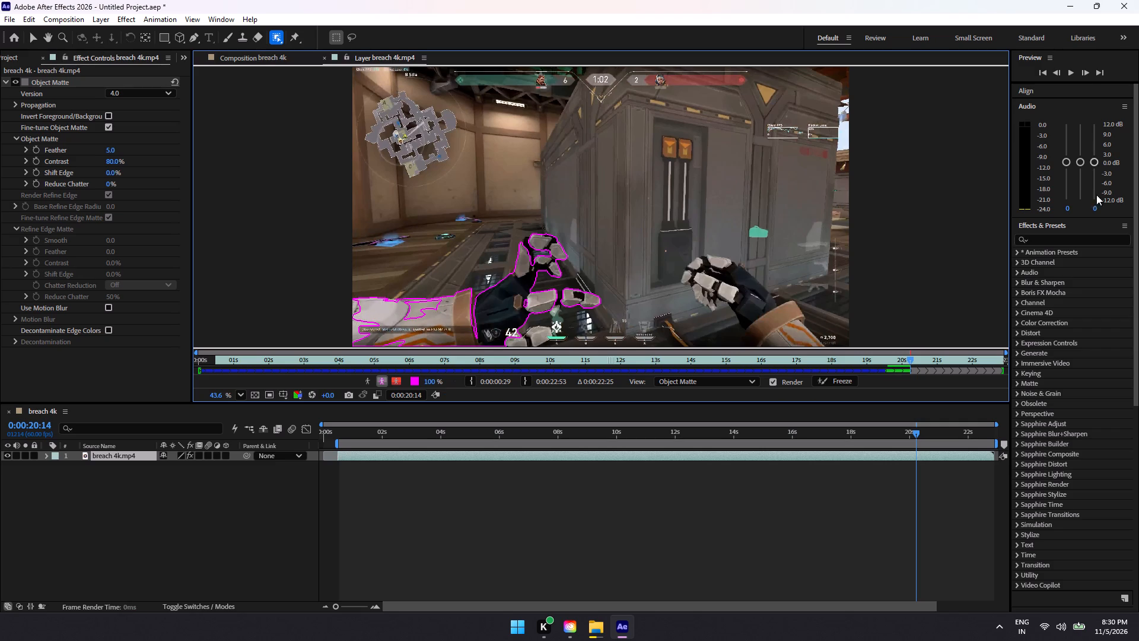
# Advance to 0:00:20:15 and fill the matte gaps along the white sleeve beside the brown wrist cuff.
pyautogui.click(1083, 76)
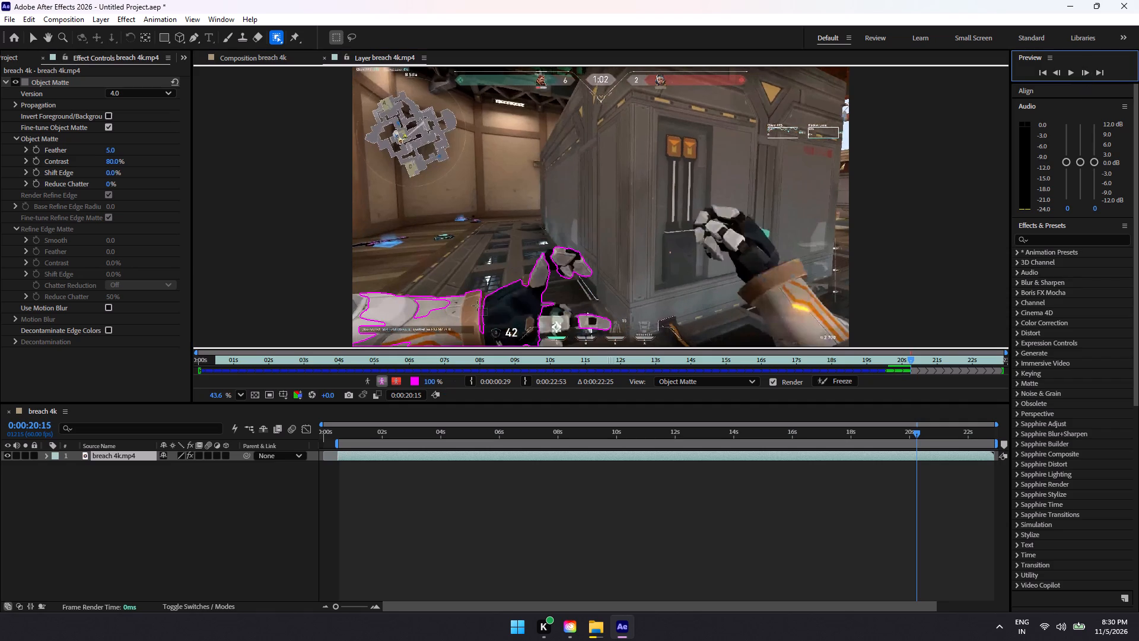
pyautogui.moveTo(465, 309); pyautogui.dragTo(352, 320)
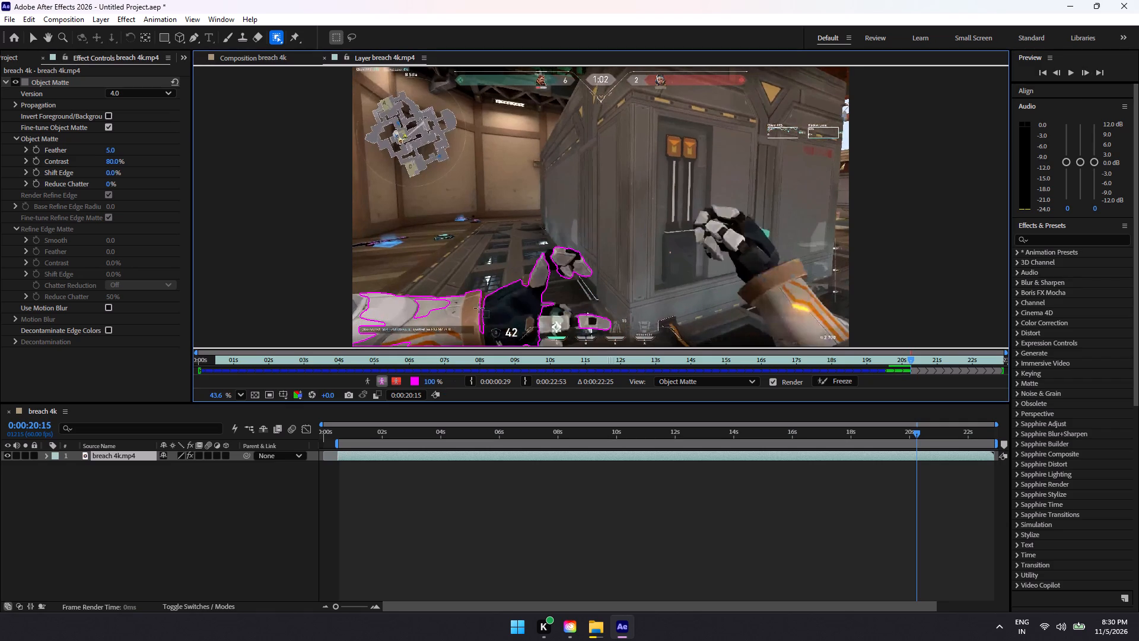
pyautogui.moveTo(462, 297); pyautogui.dragTo(352, 328)
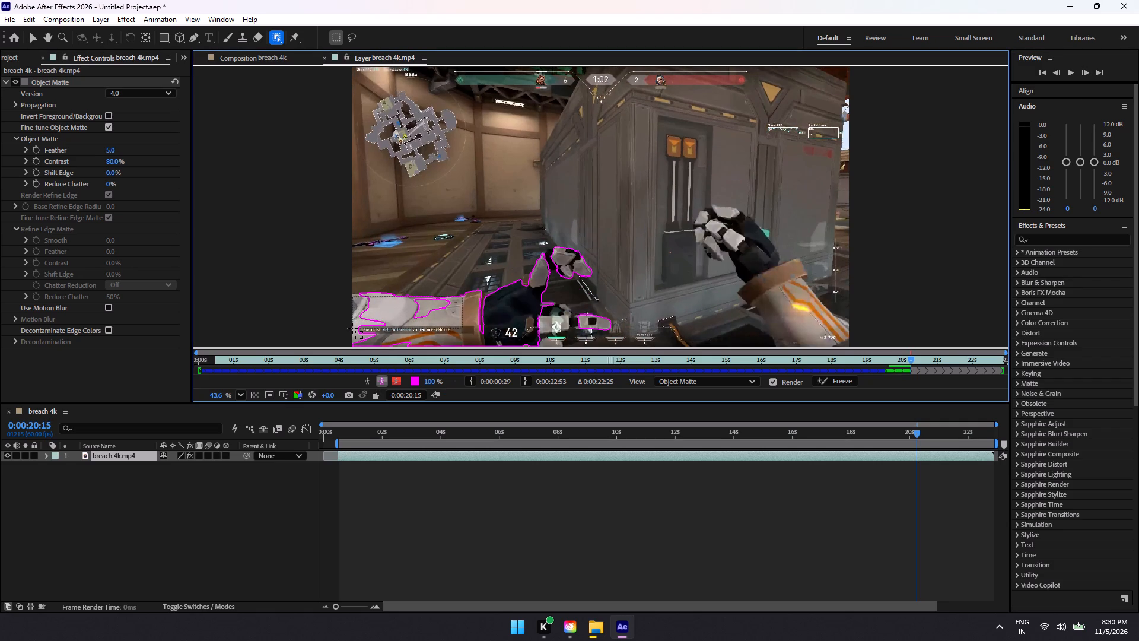
pyautogui.moveTo(352, 328); pyautogui.dragTo(354, 326)
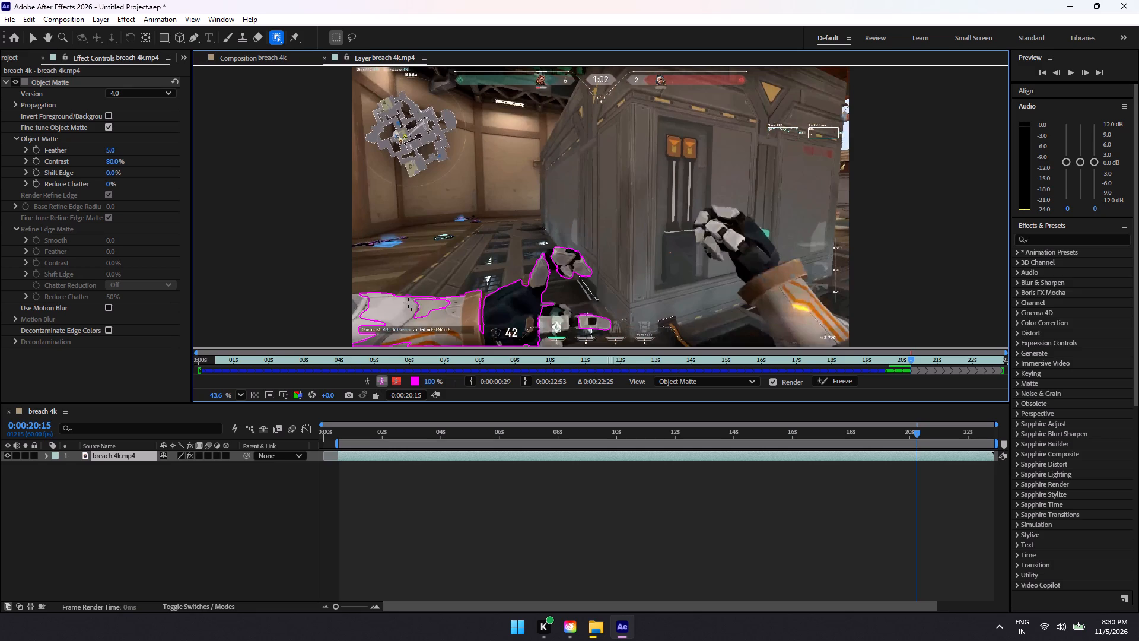
pyautogui.moveTo(406, 303); pyautogui.dragTo(437, 311)
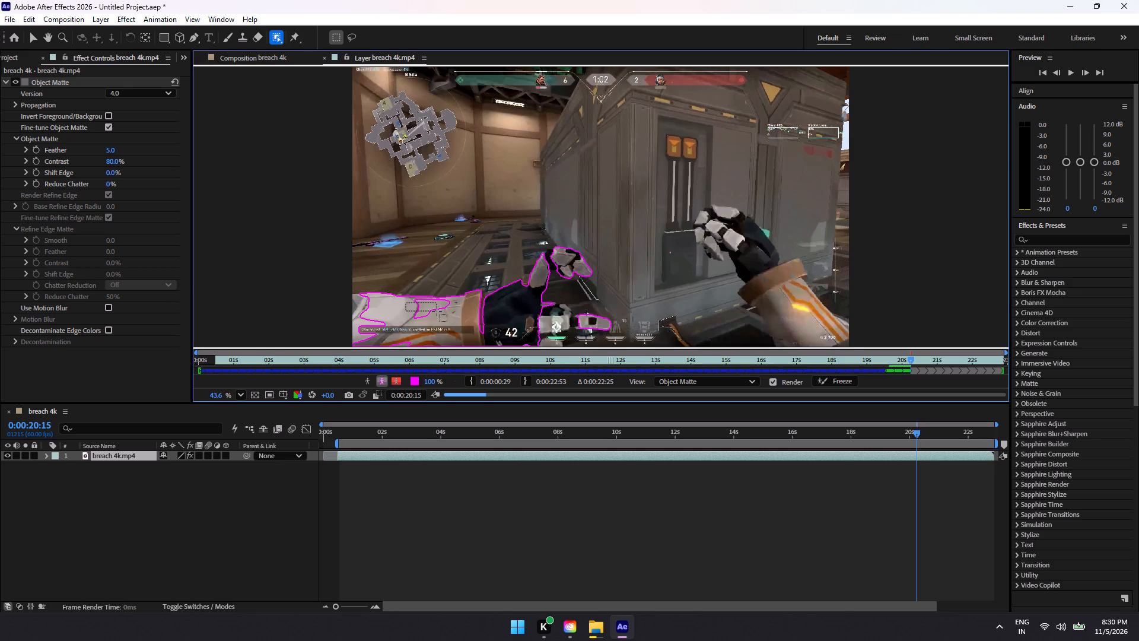
pyautogui.moveTo(437, 311); pyautogui.dragTo(339, 338)
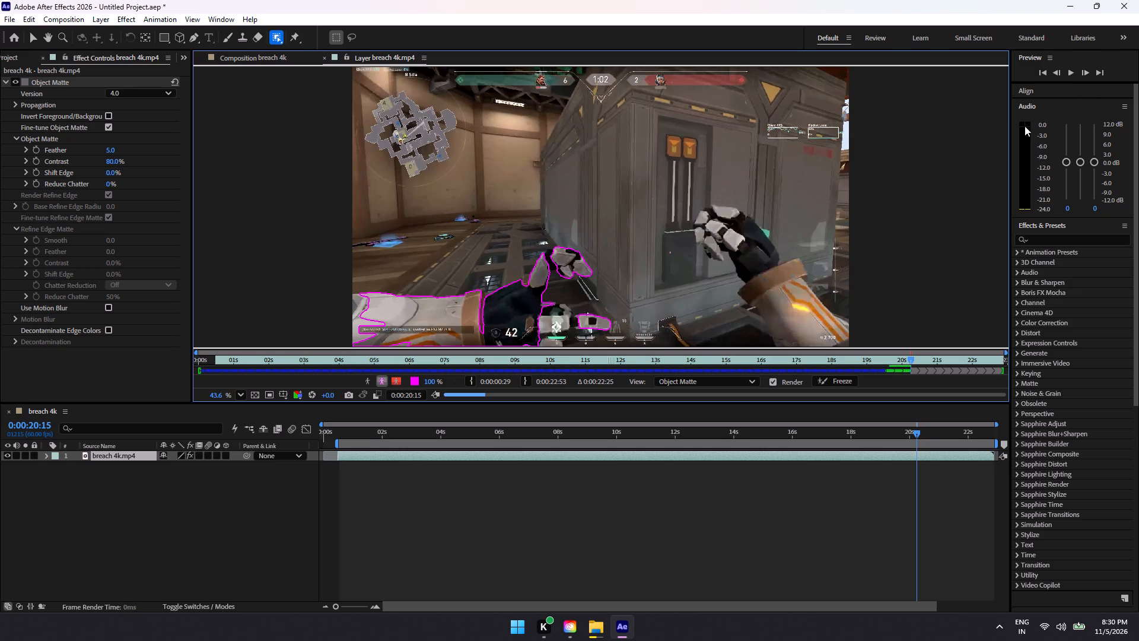
# Go back to 0:00:20:13 and add the second hand, at the frame's bottom edge below the grey container, to the matte.
pyautogui.click(1054, 77)
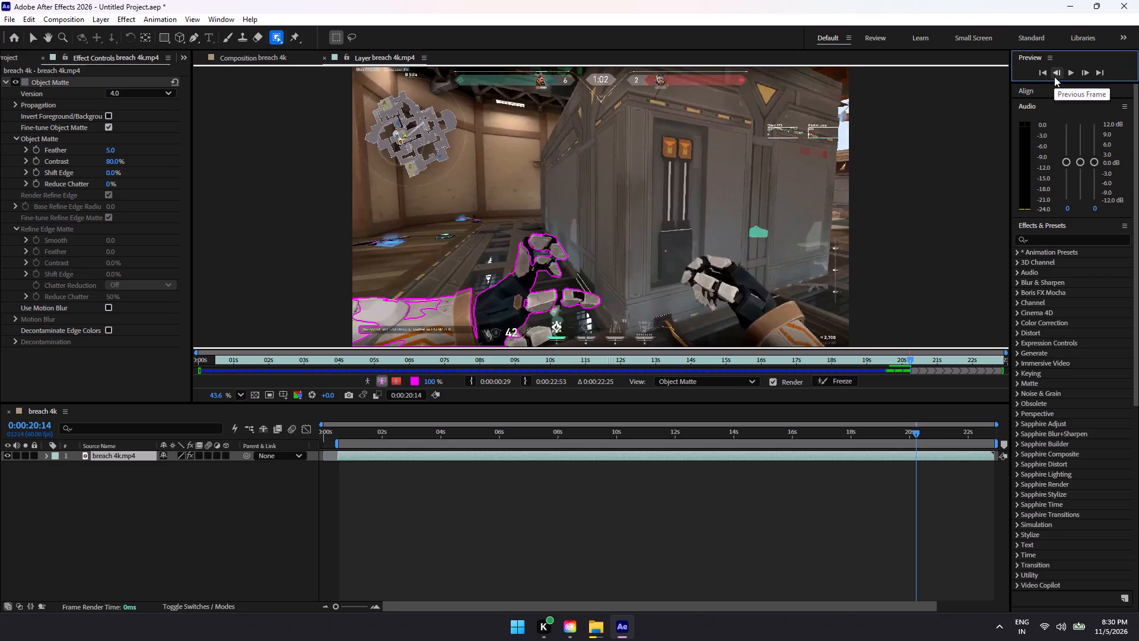
pyautogui.click(1054, 77)
pyautogui.moveTo(685, 314); pyautogui.dragTo(756, 342)
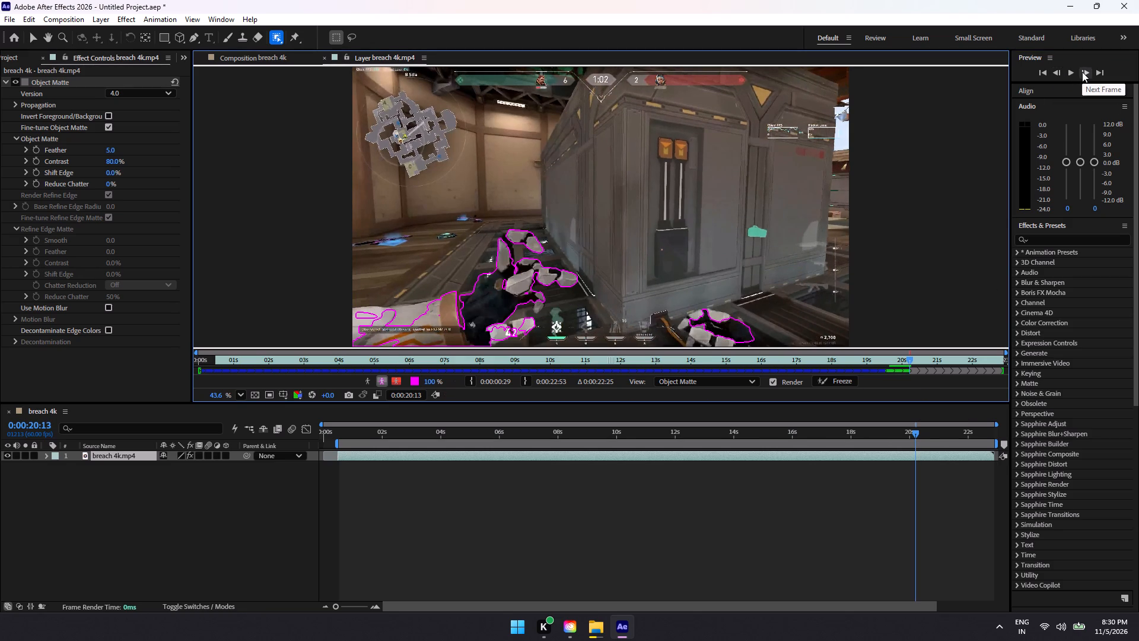
pyautogui.moveTo(677, 322); pyautogui.dragTo(747, 345)
pyautogui.moveTo(693, 309); pyautogui.dragTo(758, 347)
pyautogui.moveTo(758, 347); pyautogui.dragTo(756, 347)
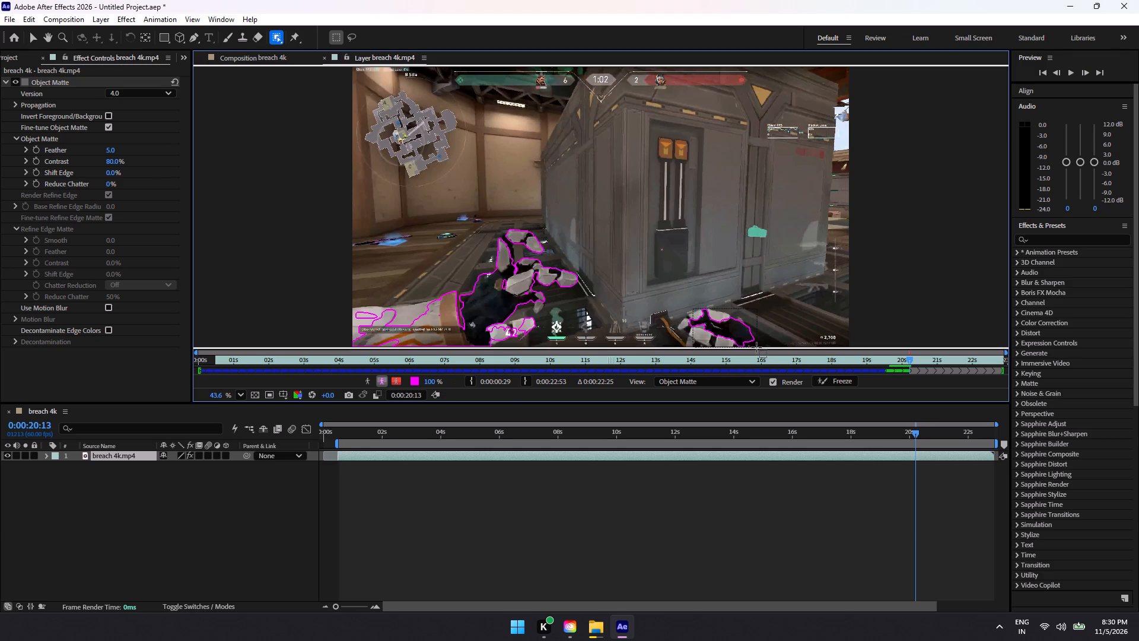
pyautogui.moveTo(679, 301); pyautogui.dragTo(771, 358)
pyautogui.moveTo(771, 358); pyautogui.dragTo(768, 358)
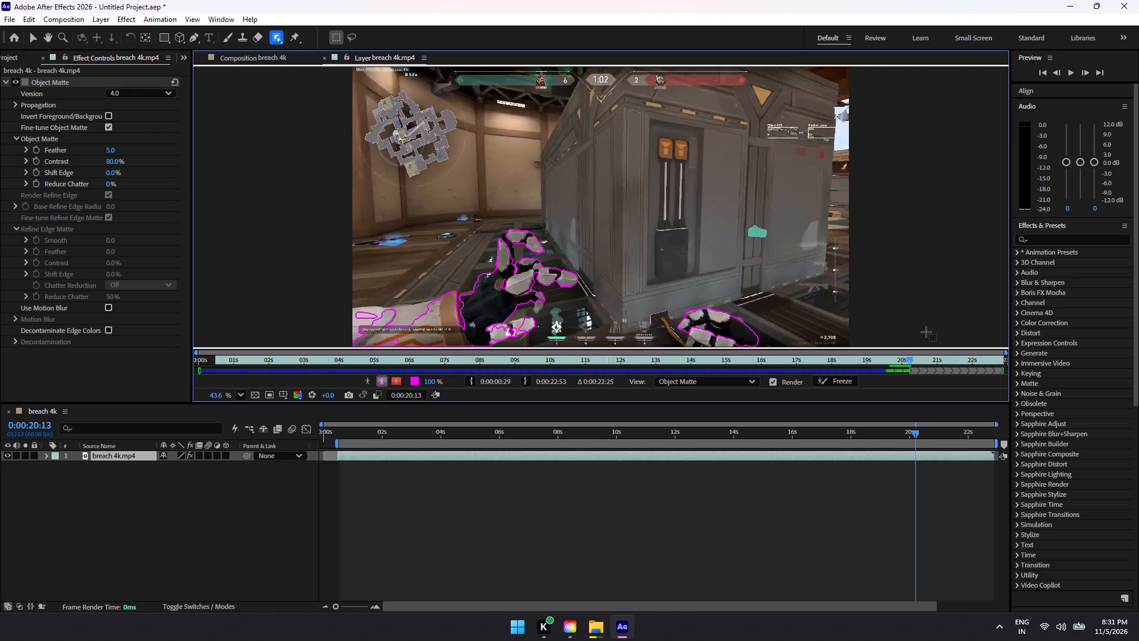
# Advance to 0:00:20:14 and extend the second hand's matte over its dark glove, brown cuff and orange-striped sleeve.
pyautogui.click(1086, 74)
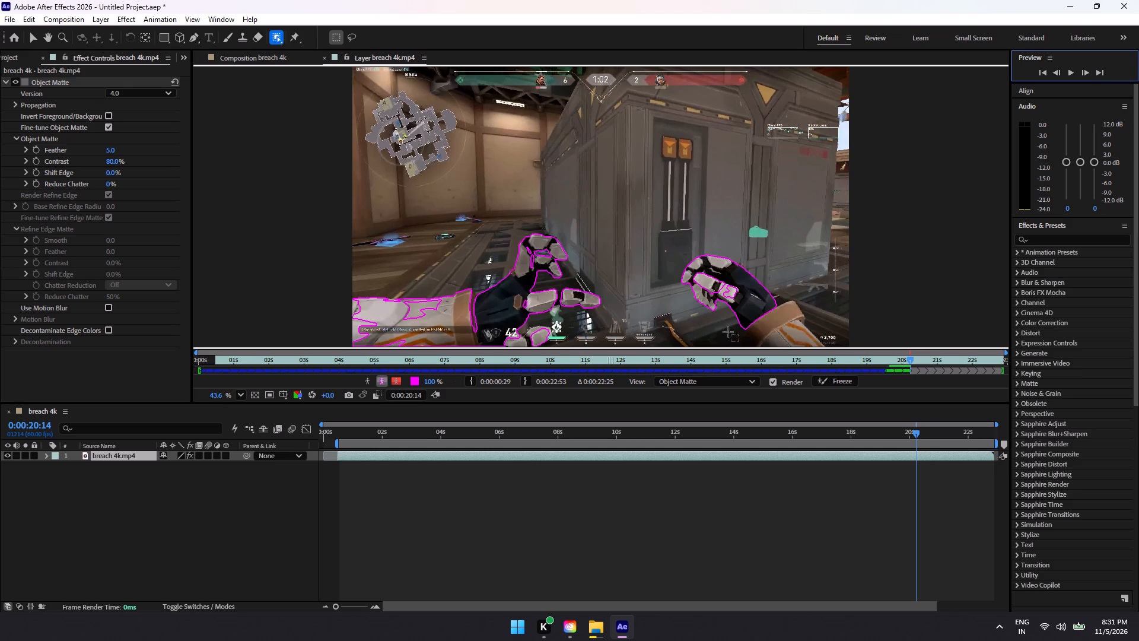
pyautogui.moveTo(743, 304); pyautogui.dragTo(800, 332)
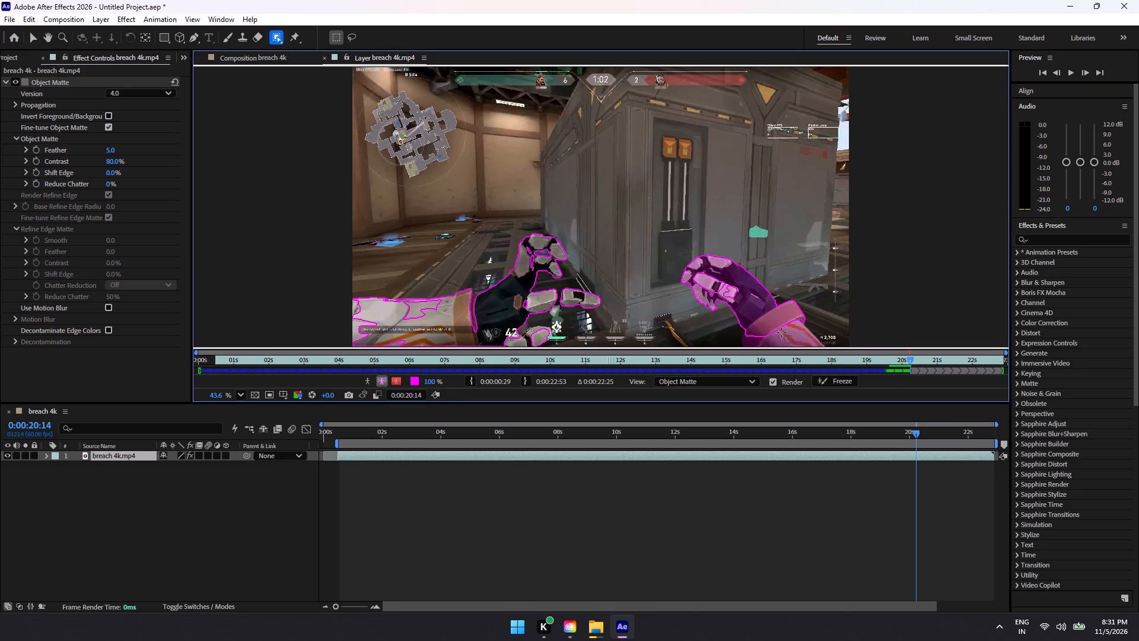
pyautogui.click(784, 339)
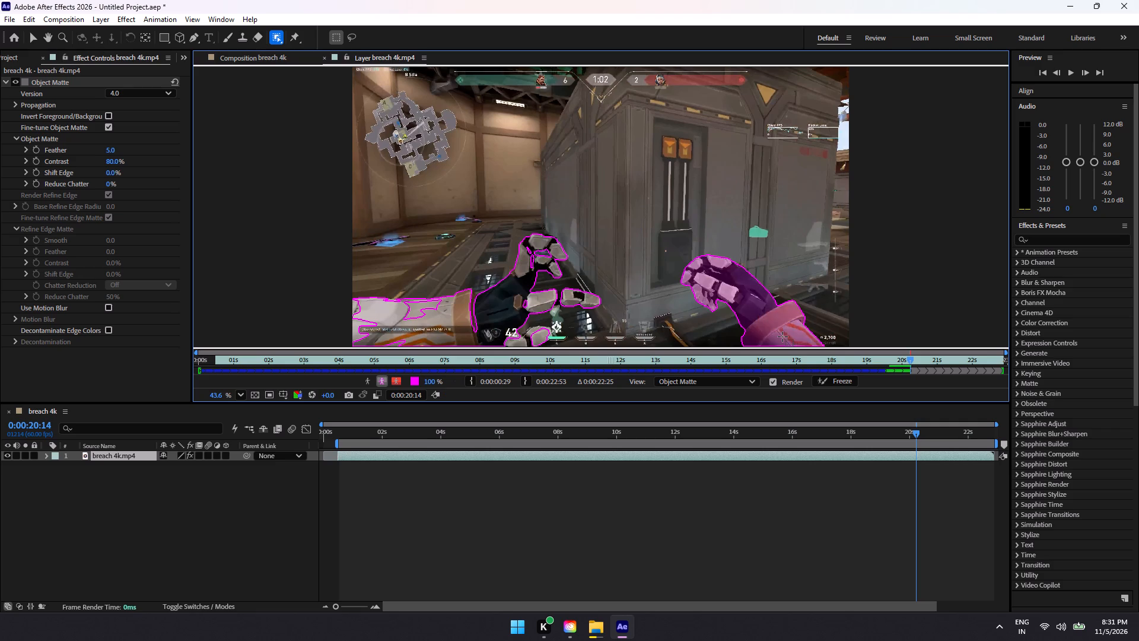
# Play the clip forward from 0:00:20:14 to propagate the matte, stopping at 0:00:21:00.
pyautogui.click(1070, 70)
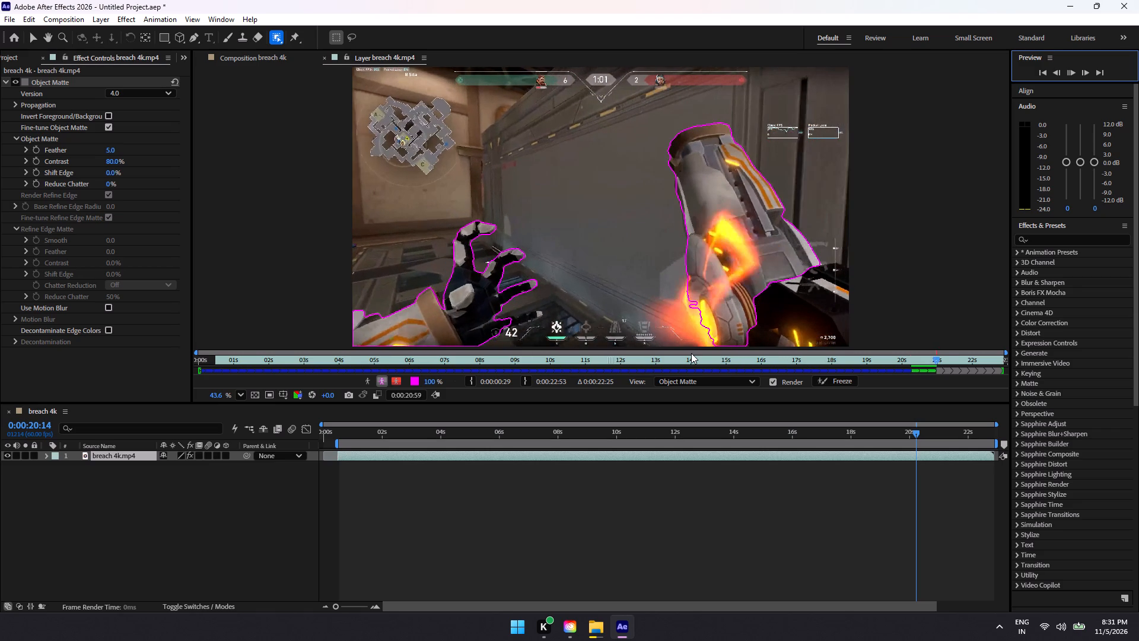
pyautogui.click(1073, 75)
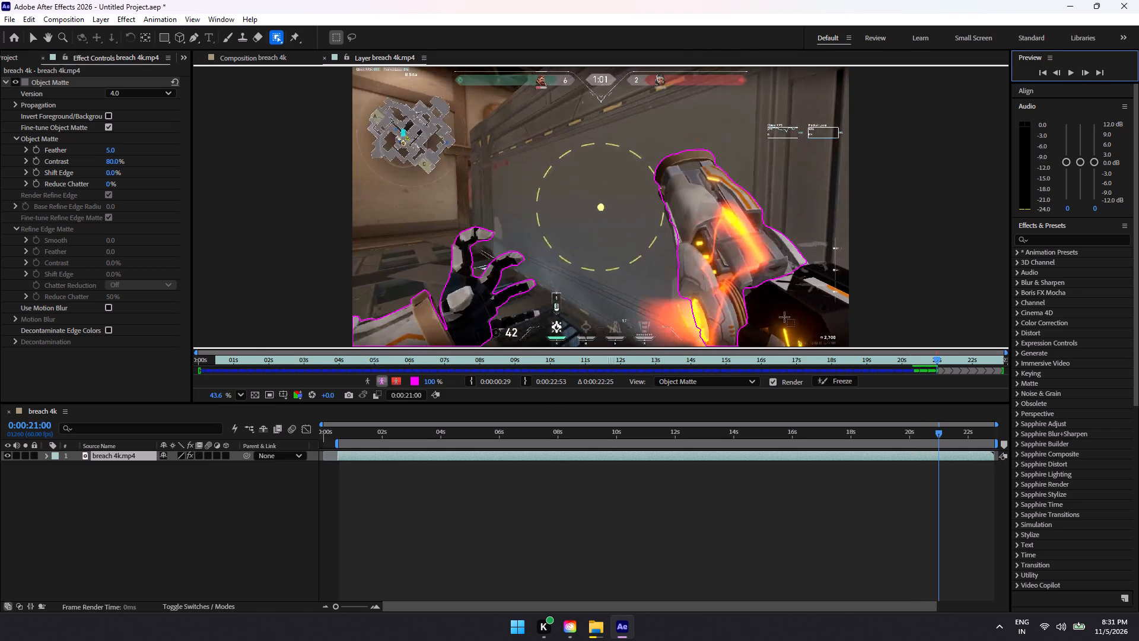
# Add the dark parts below and beside the glowing mechanical arm, out to the frame's corner, to the matte at 0:00:21:00.
pyautogui.moveTo(723, 281); pyautogui.dragTo(801, 335)
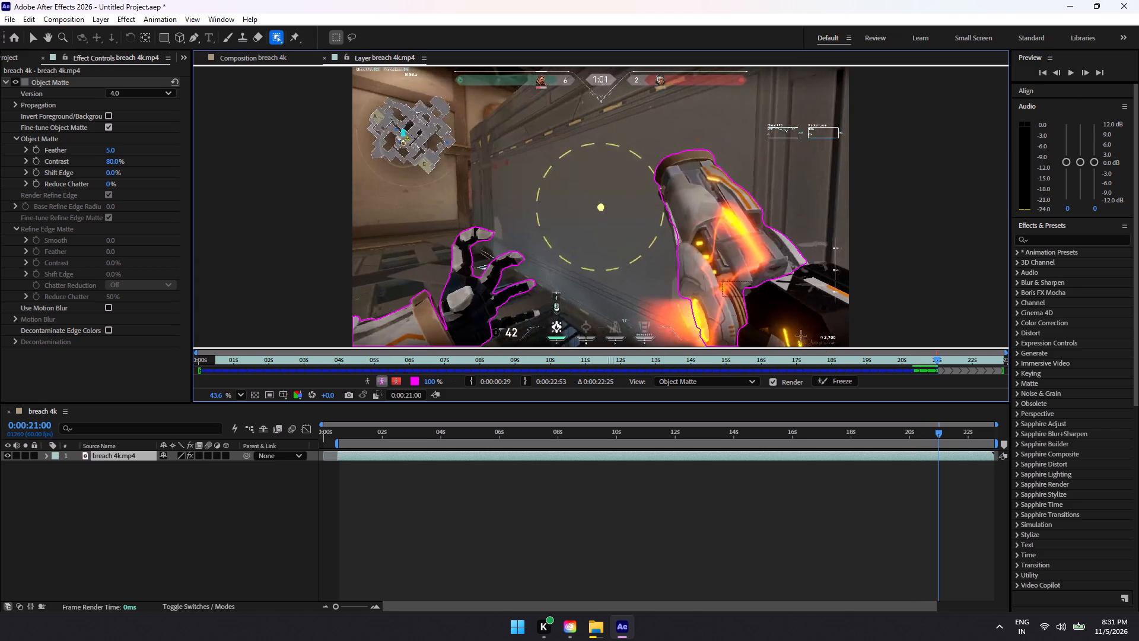
pyautogui.moveTo(801, 335); pyautogui.dragTo(828, 342)
pyautogui.moveTo(774, 250); pyautogui.dragTo(855, 322)
pyautogui.moveTo(855, 322); pyautogui.dragTo(857, 328)
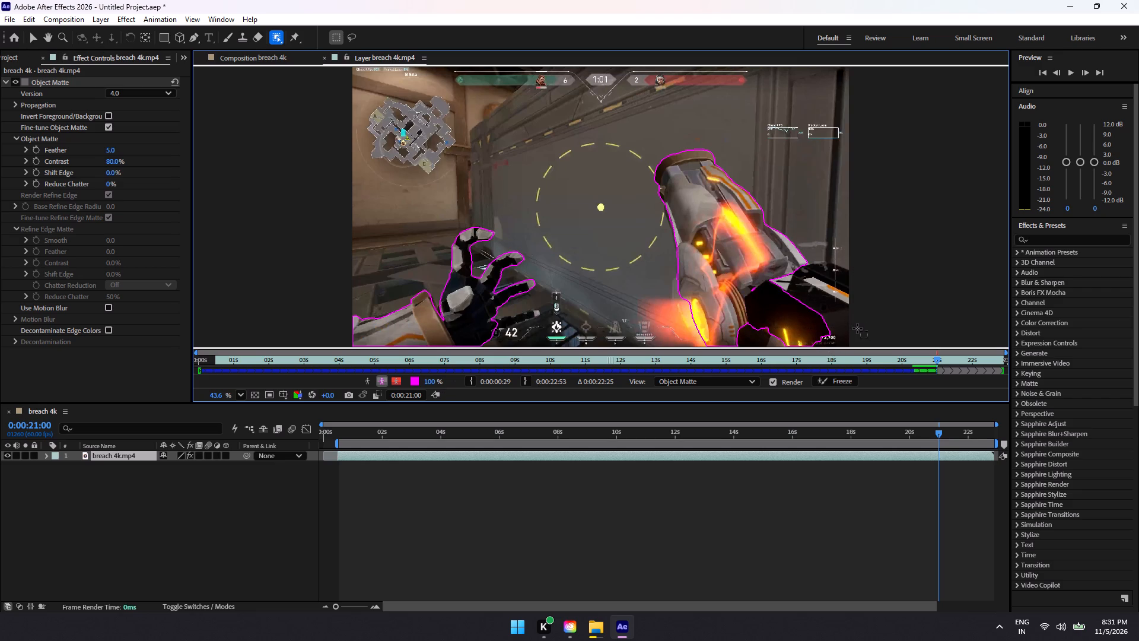
pyautogui.moveTo(857, 328); pyautogui.dragTo(867, 332)
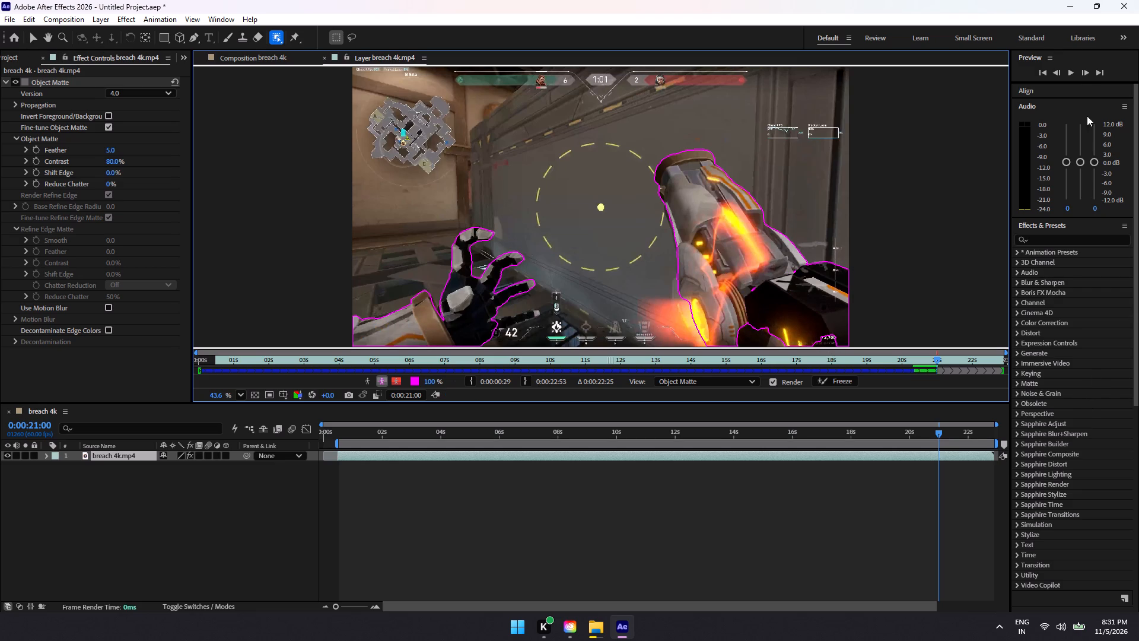
# Go back to 0:00:20:53 and add the dark parts below and beside the glowing mechanical arm, out to the frame's corner, to the matte.
pyautogui.click(1061, 72)
pyautogui.click(1061, 72)
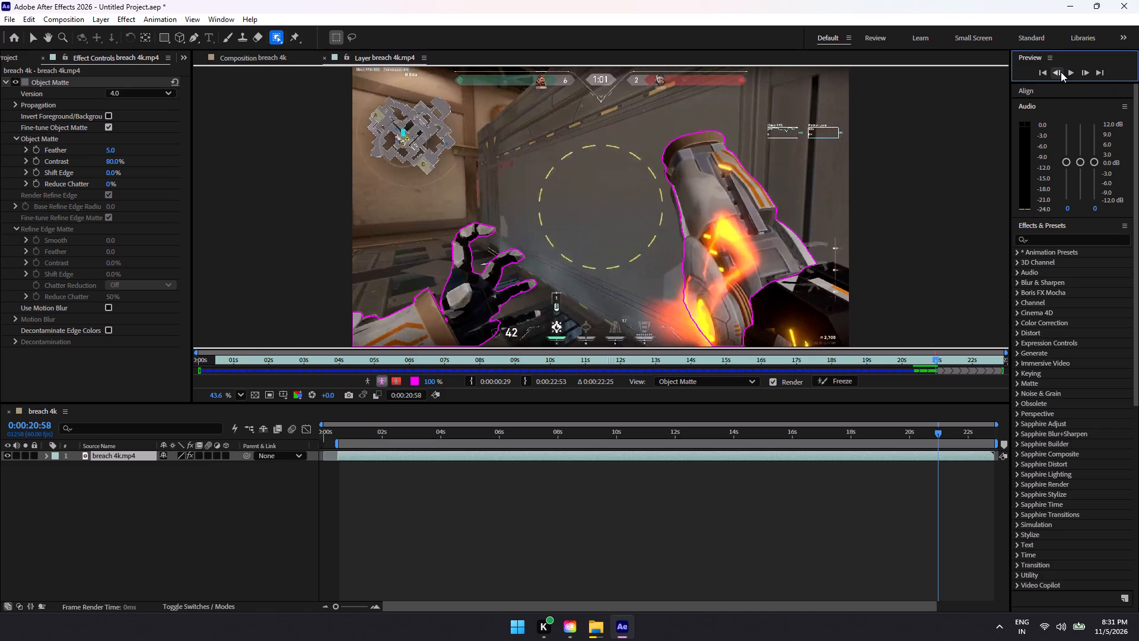
pyautogui.click(1061, 72)
pyautogui.click(1061, 72)
pyautogui.click(1061, 72)
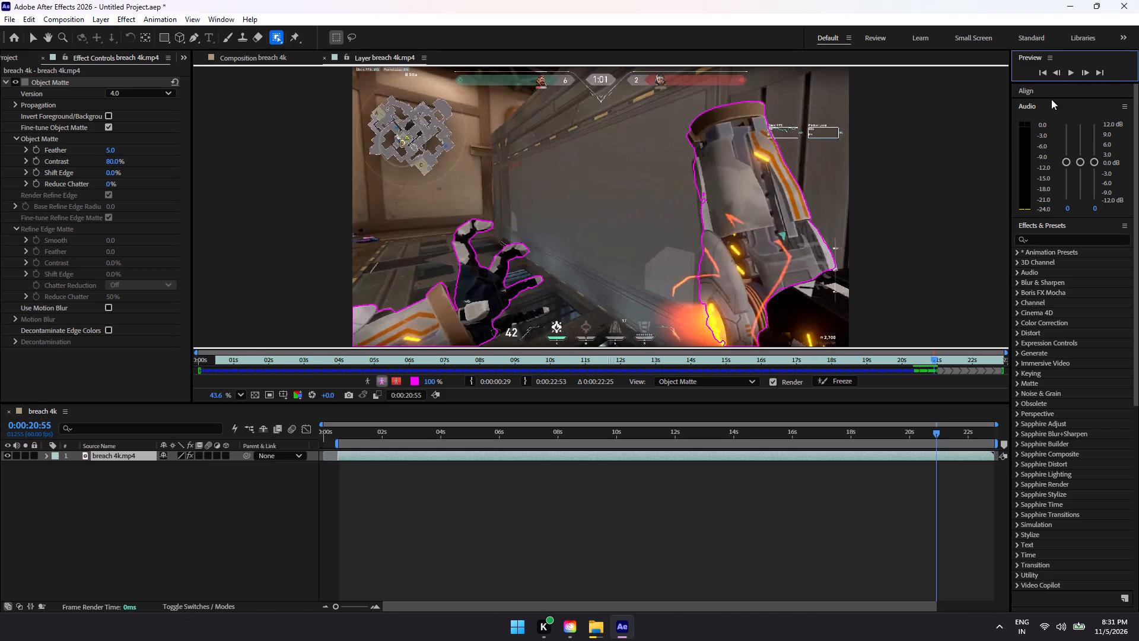
pyautogui.click(1059, 77)
pyautogui.click(1060, 77)
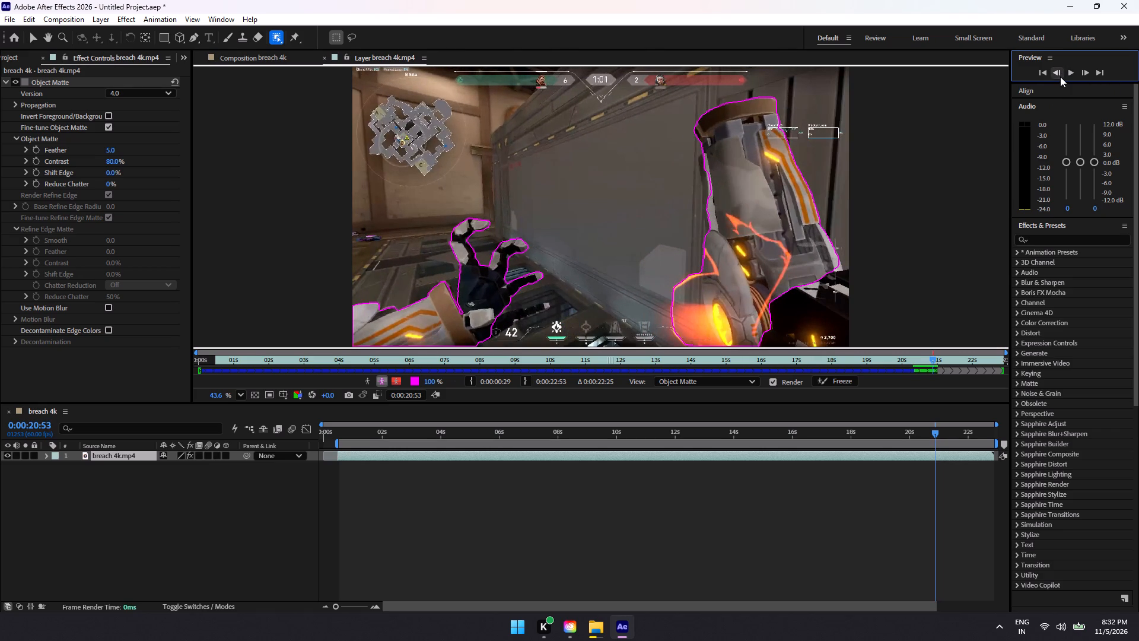
pyautogui.moveTo(733, 281); pyautogui.dragTo(877, 361)
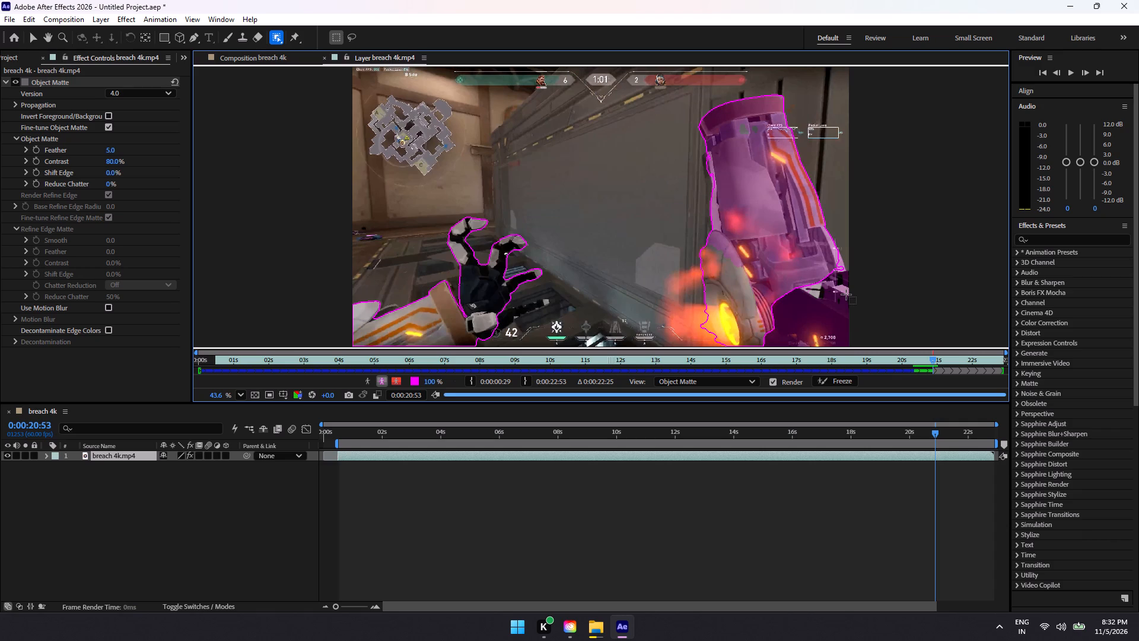
pyautogui.click(840, 303)
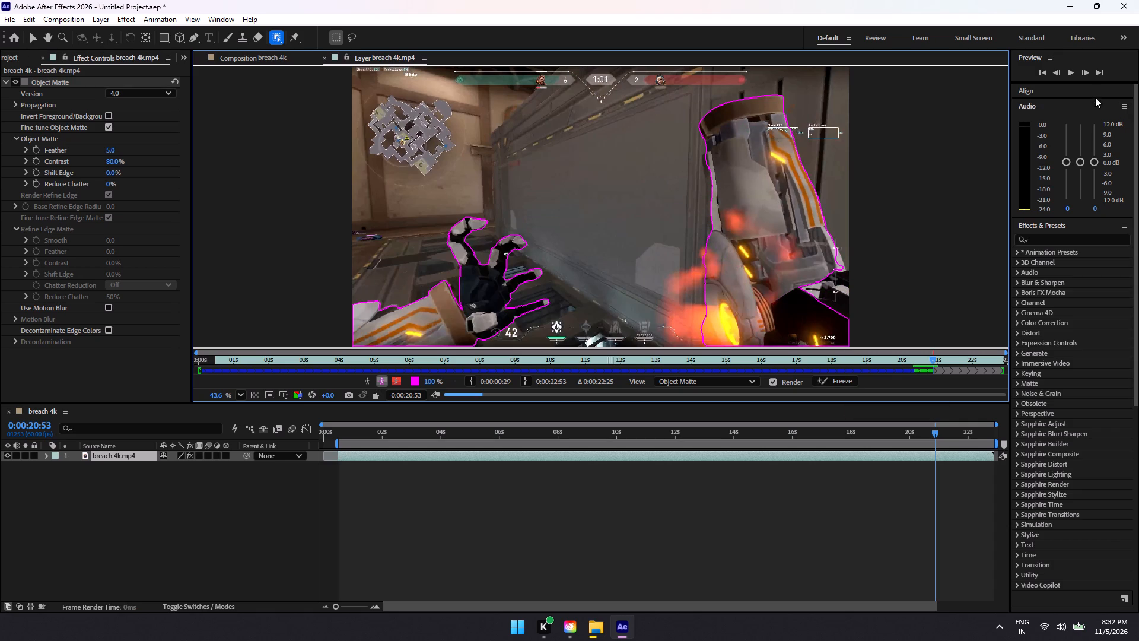
# Play the clip forward from 0:00:20:53 to propagate the corrected matte.
pyautogui.click(1066, 74)
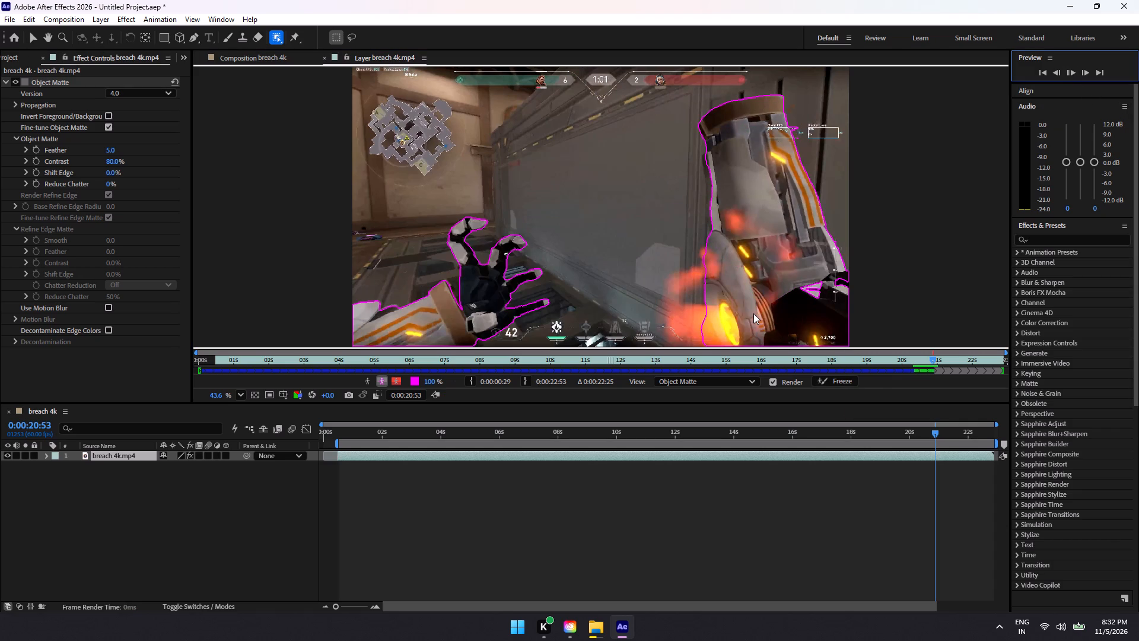
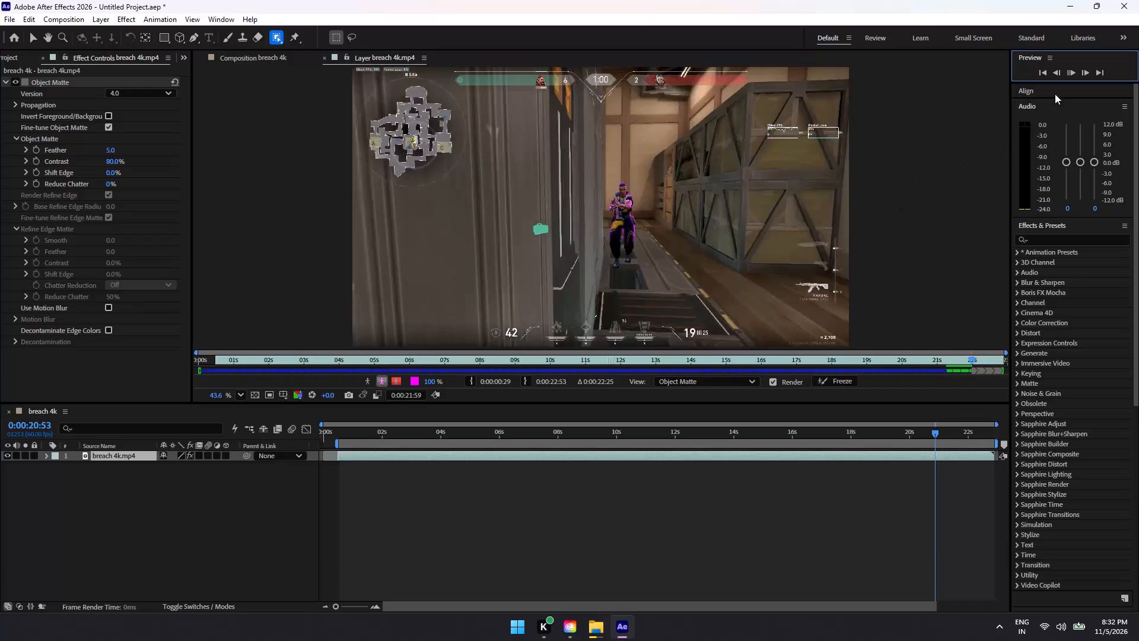
# Pause at 0:00:21:59, then resume playing the clip forward to propagate the matte, stopping at 0:00:22:07.
pyautogui.click(1070, 75)
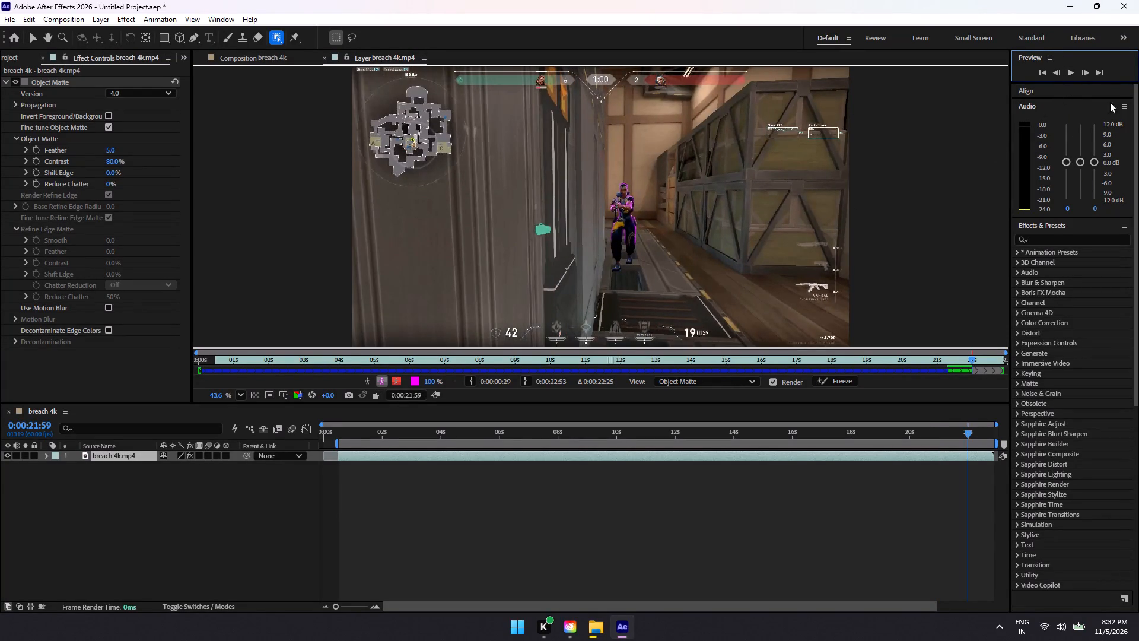
pyautogui.click(1073, 72)
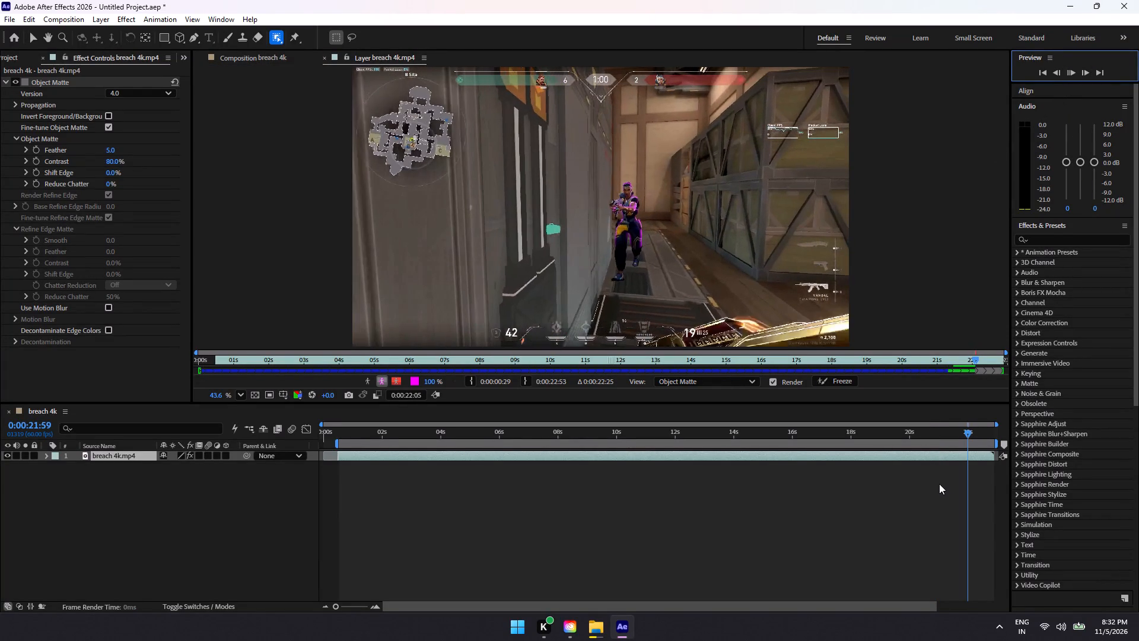
pyautogui.press('space')
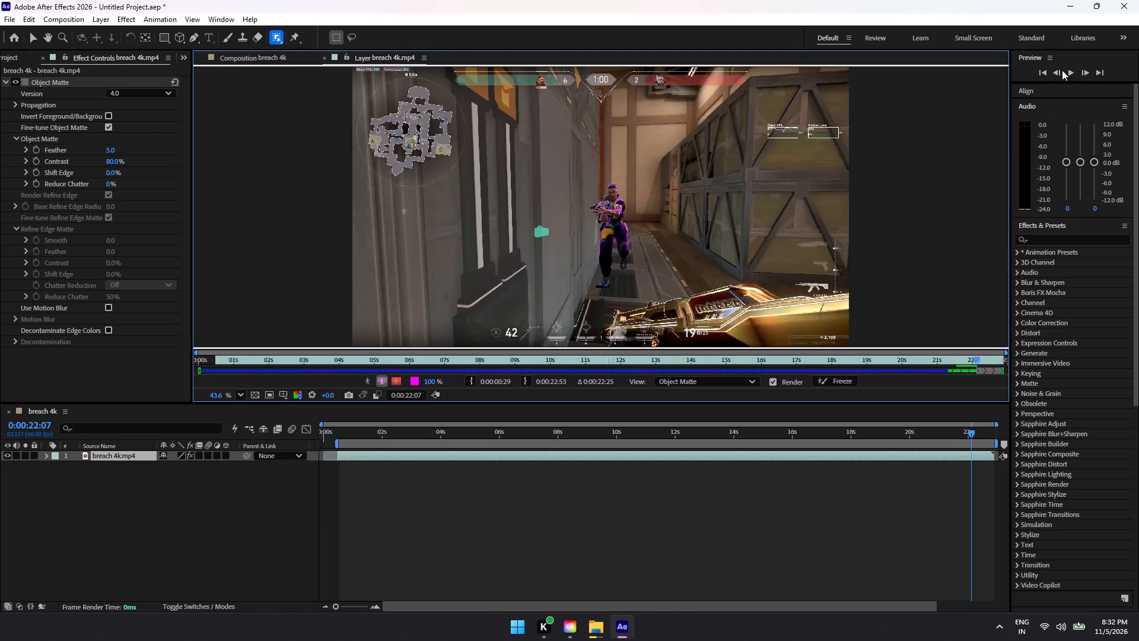
# Go back to 0:00:22:04 and mark the golden weapon entering the frame's lower corner as part of the matte.
pyautogui.click(1060, 70)
pyautogui.click(1060, 70)
pyautogui.click(1060, 70)
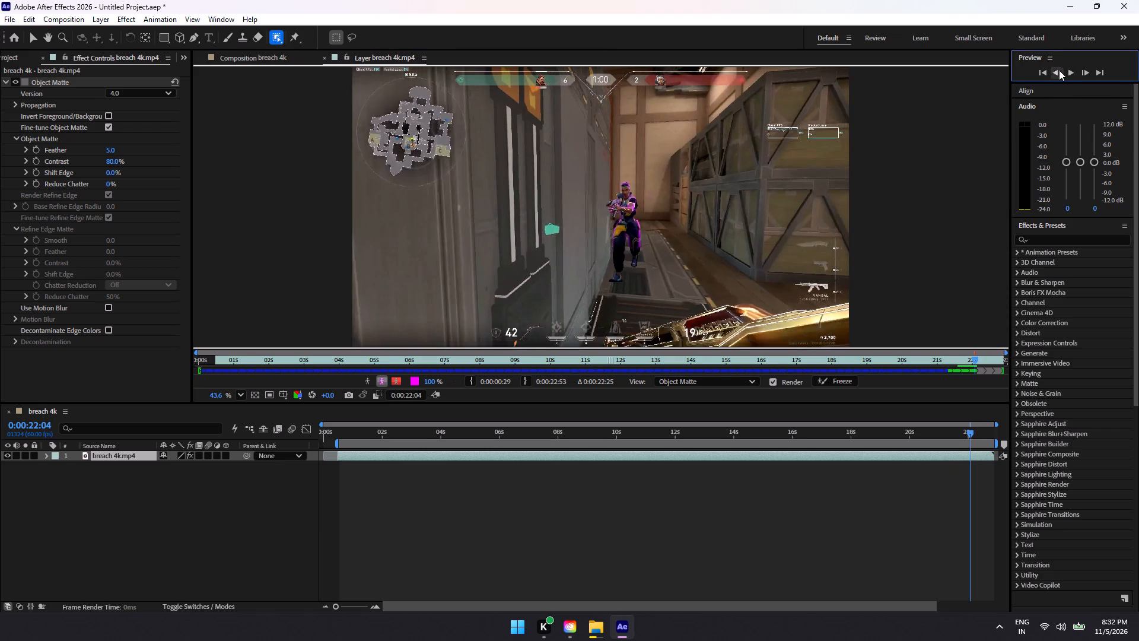
pyautogui.moveTo(704, 319); pyautogui.dragTo(724, 329)
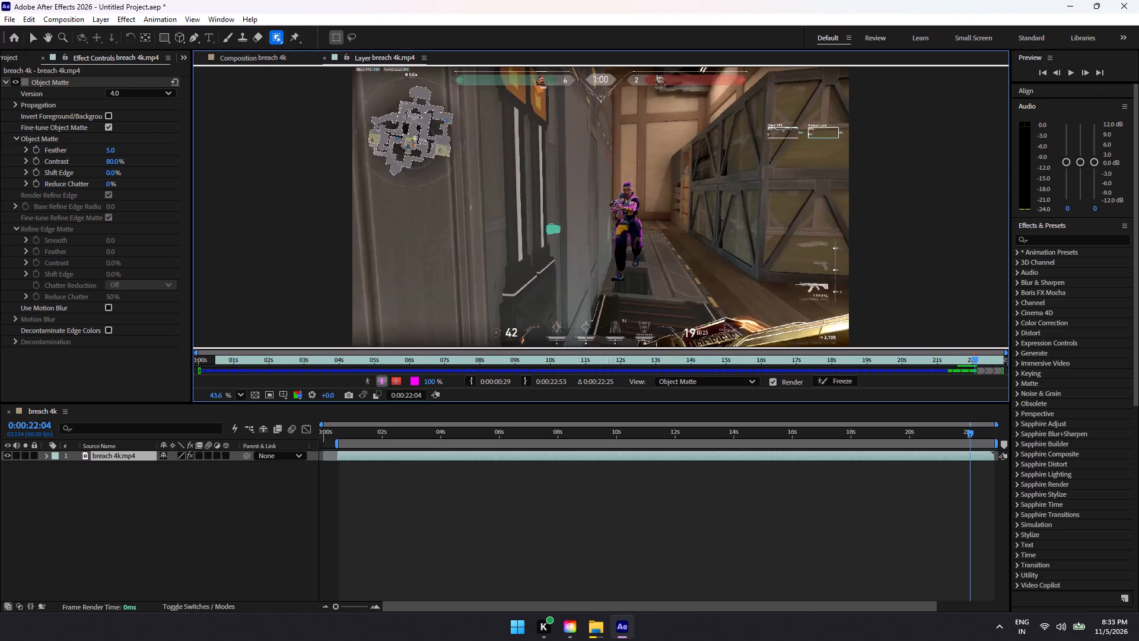
pyautogui.moveTo(724, 329); pyautogui.dragTo(838, 351)
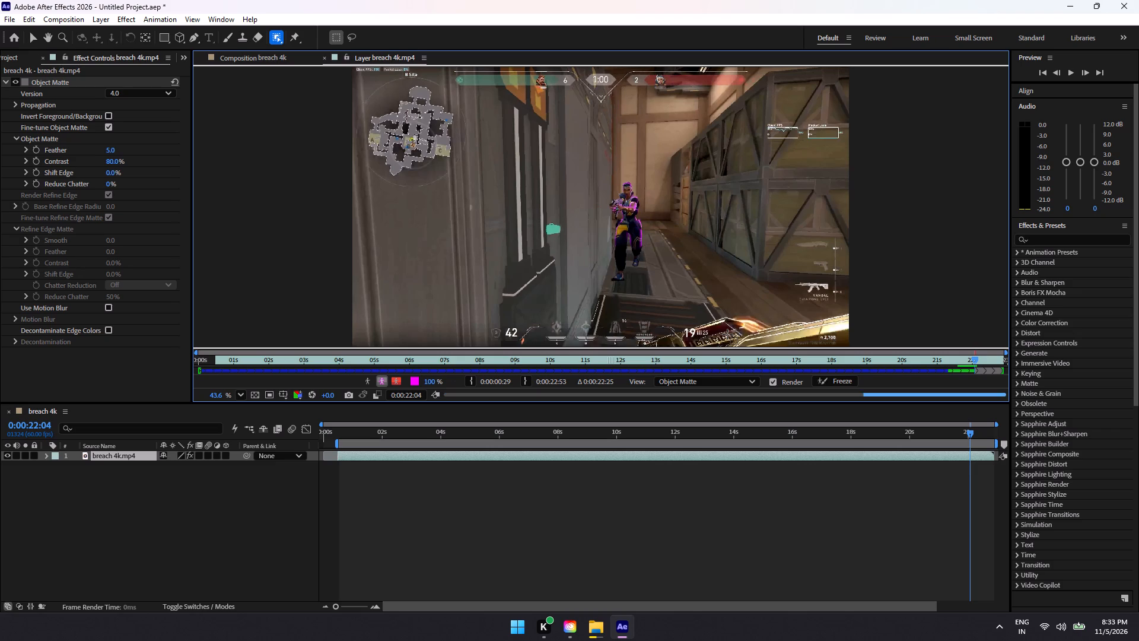
pyautogui.moveTo(700, 319); pyautogui.dragTo(795, 345)
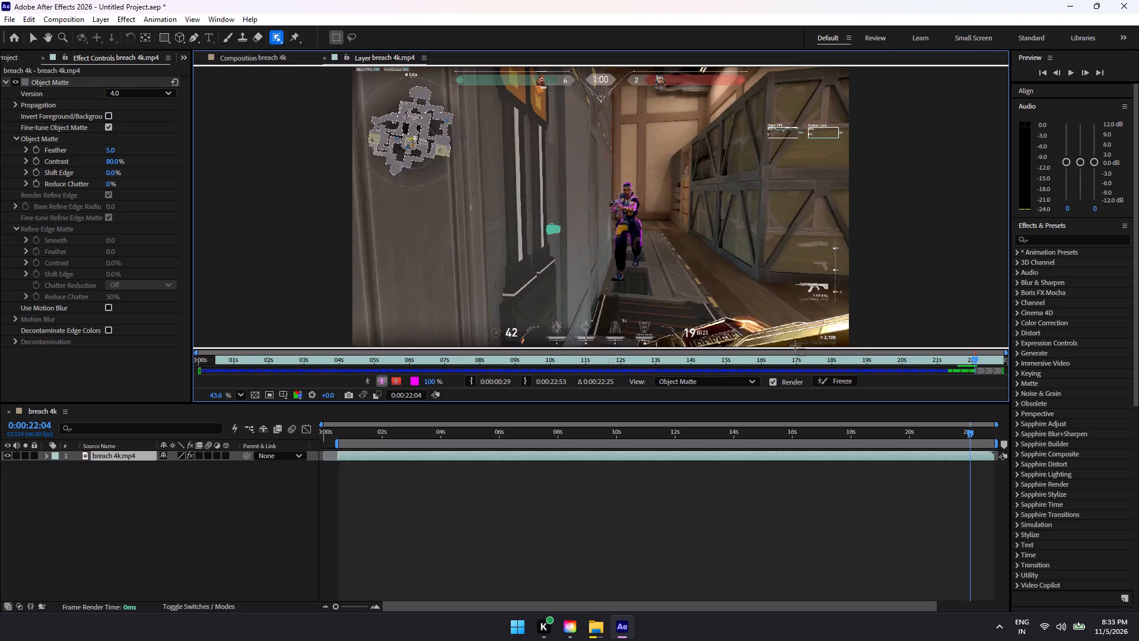
pyautogui.moveTo(795, 345); pyautogui.dragTo(851, 347)
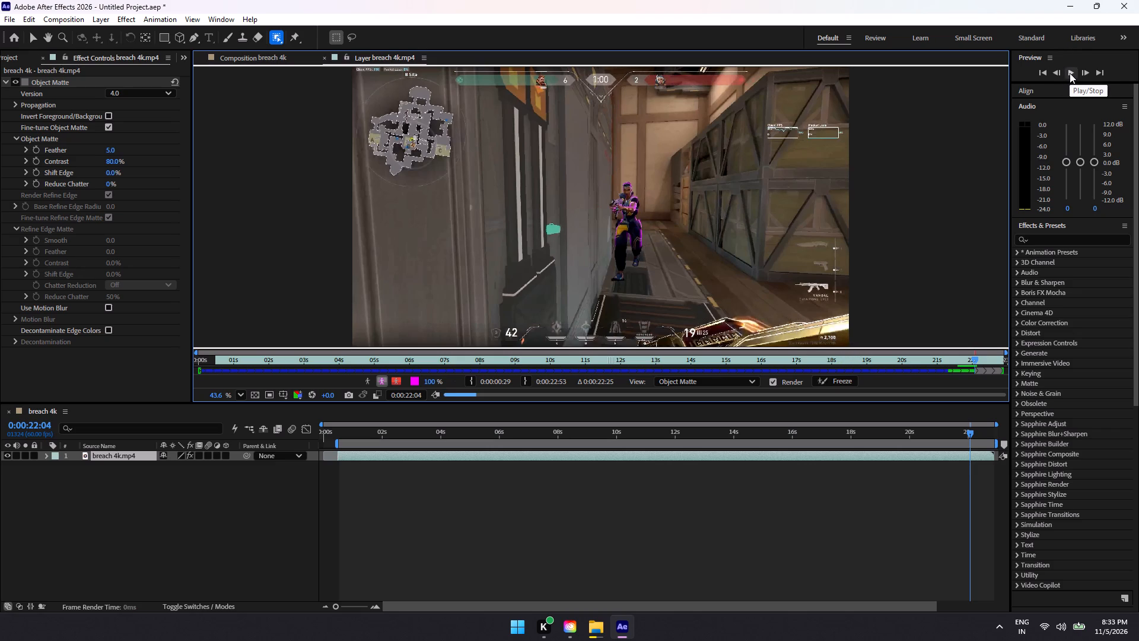
# Advance to 0:00:22:05 and select the whole golden weapon, out to the frame's lower corner, for the matte.
pyautogui.click(1090, 71)
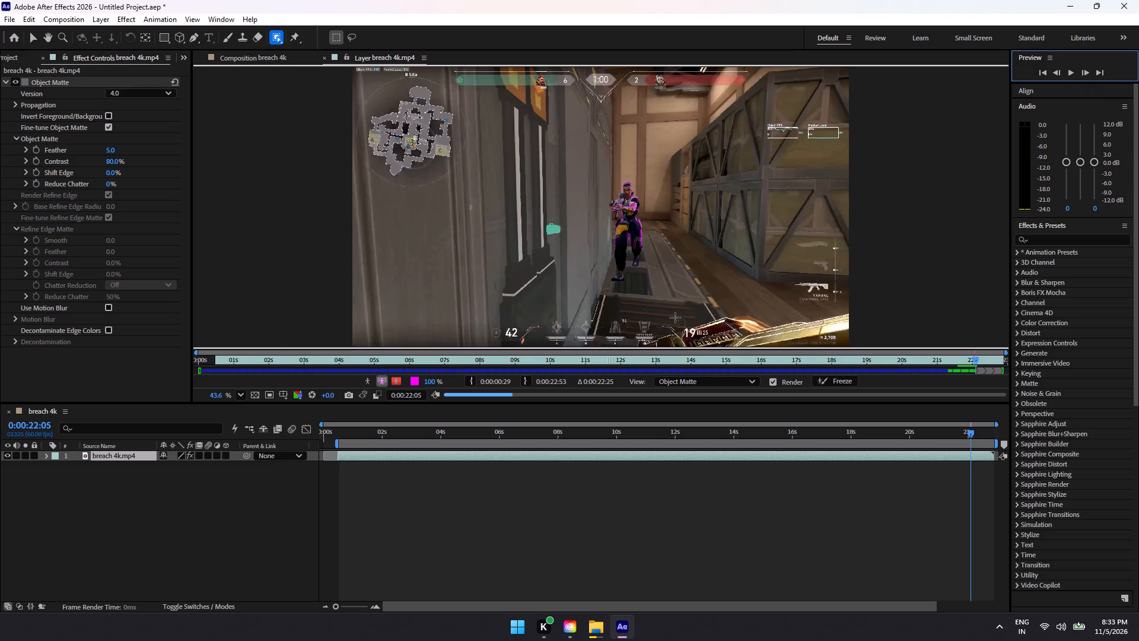
pyautogui.moveTo(602, 281); pyautogui.dragTo(855, 353)
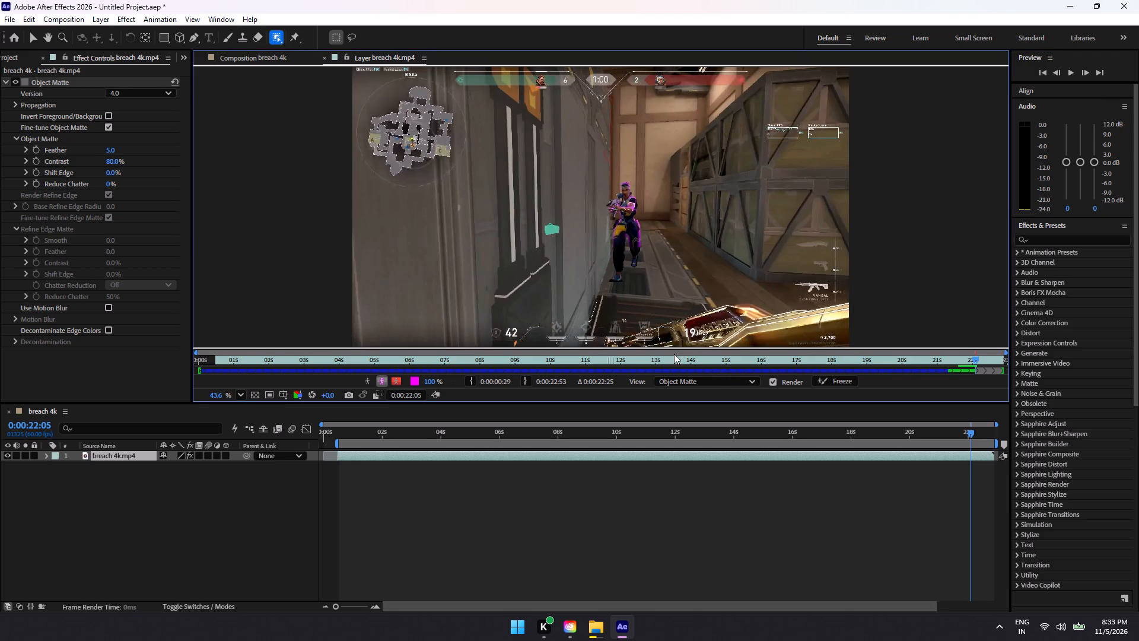
# Play the clip forward from 0:00:22:05 to propagate the matte, stopping at 0:00:22:15.
pyautogui.click(1070, 72)
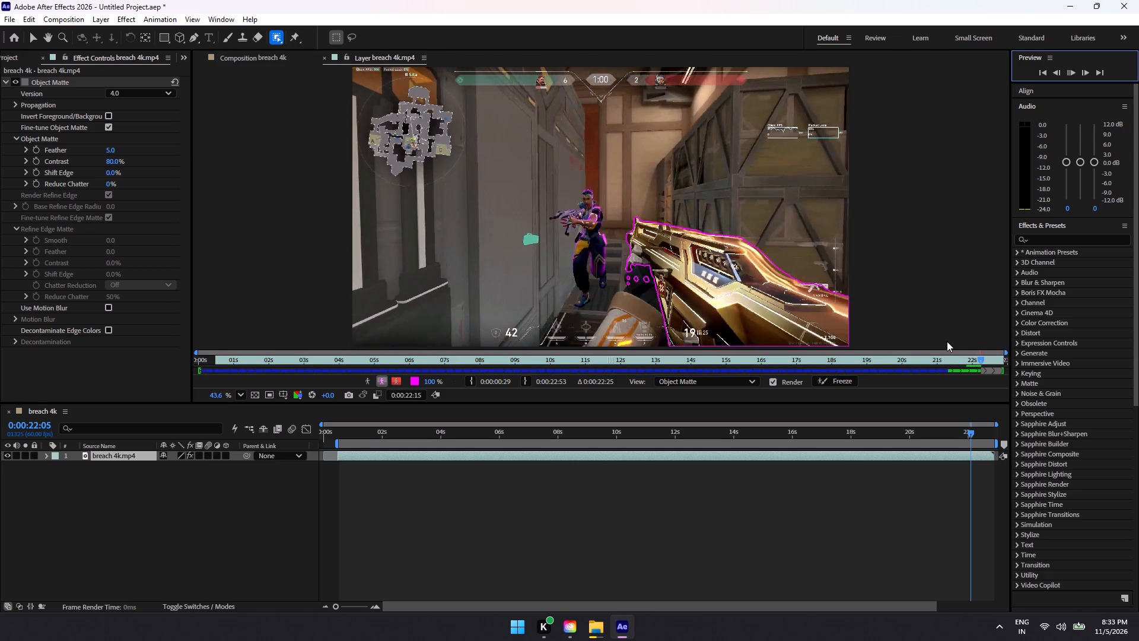
pyautogui.press('space')
# Go back to 0:00:22:12 and add the gloved hand and forearm below the weapon to the matte.
pyautogui.click(1057, 70)
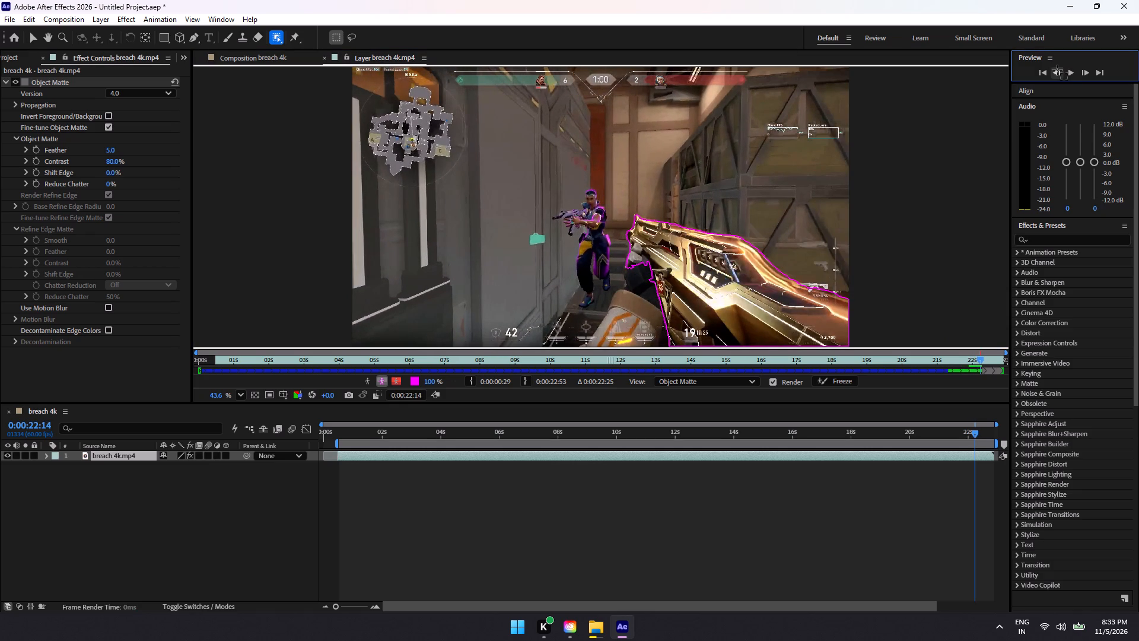
pyautogui.doubleClick(1057, 70)
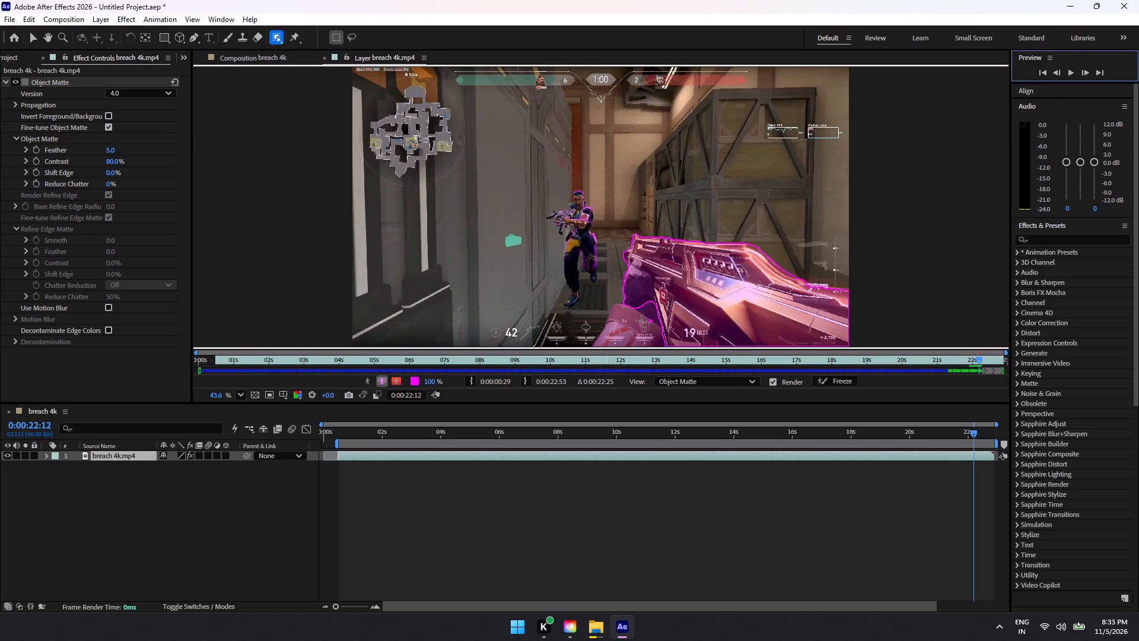
pyautogui.click(641, 320)
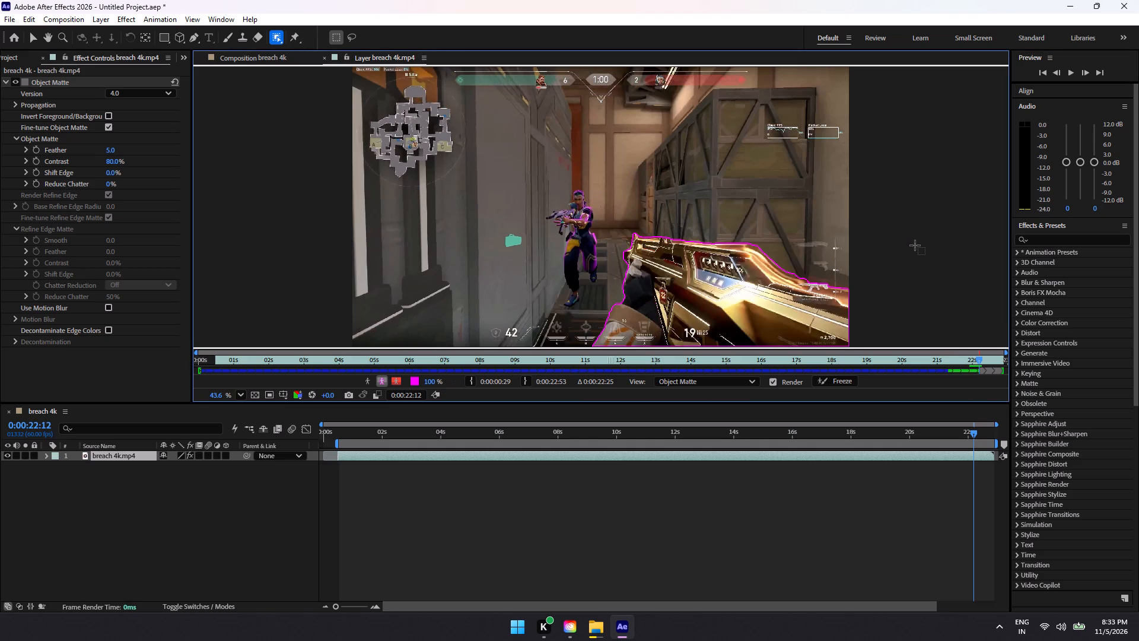
# Go back to 0:00:22:11 and add the gloved hand and forearm below the weapon to the matte.
pyautogui.click(1058, 70)
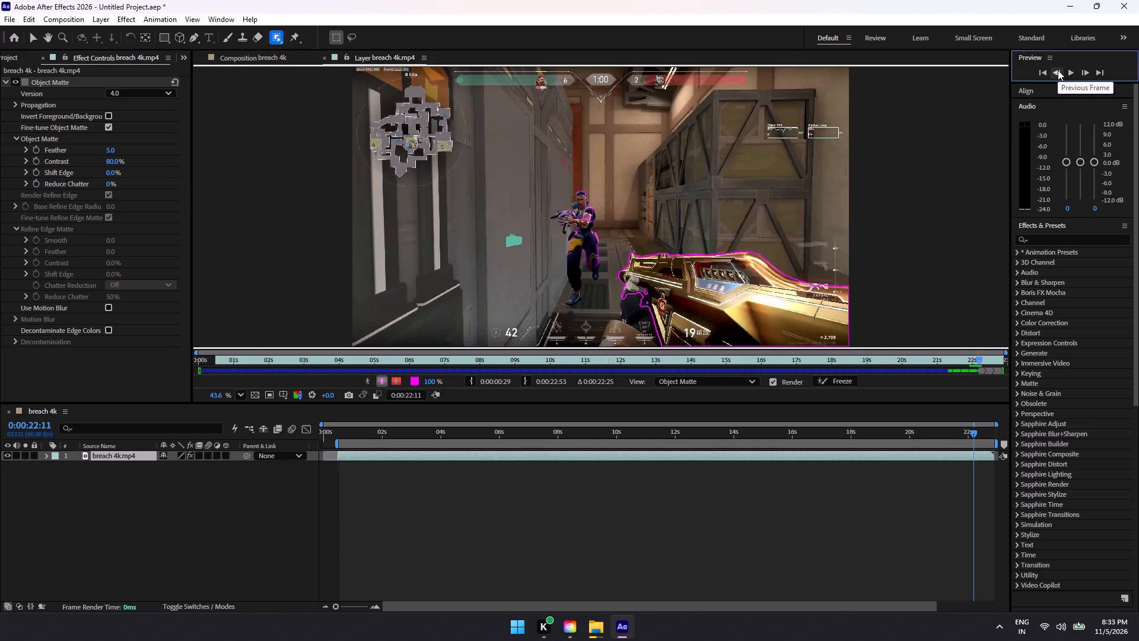
pyautogui.moveTo(657, 287); pyautogui.dragTo(631, 330)
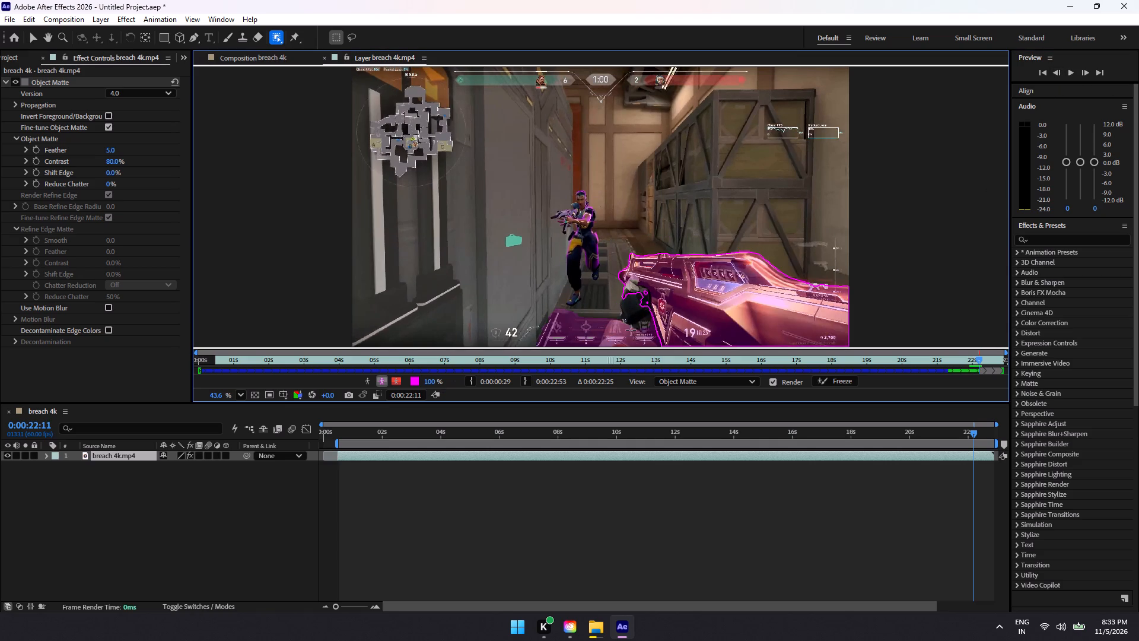
pyautogui.moveTo(631, 330); pyautogui.dragTo(610, 344)
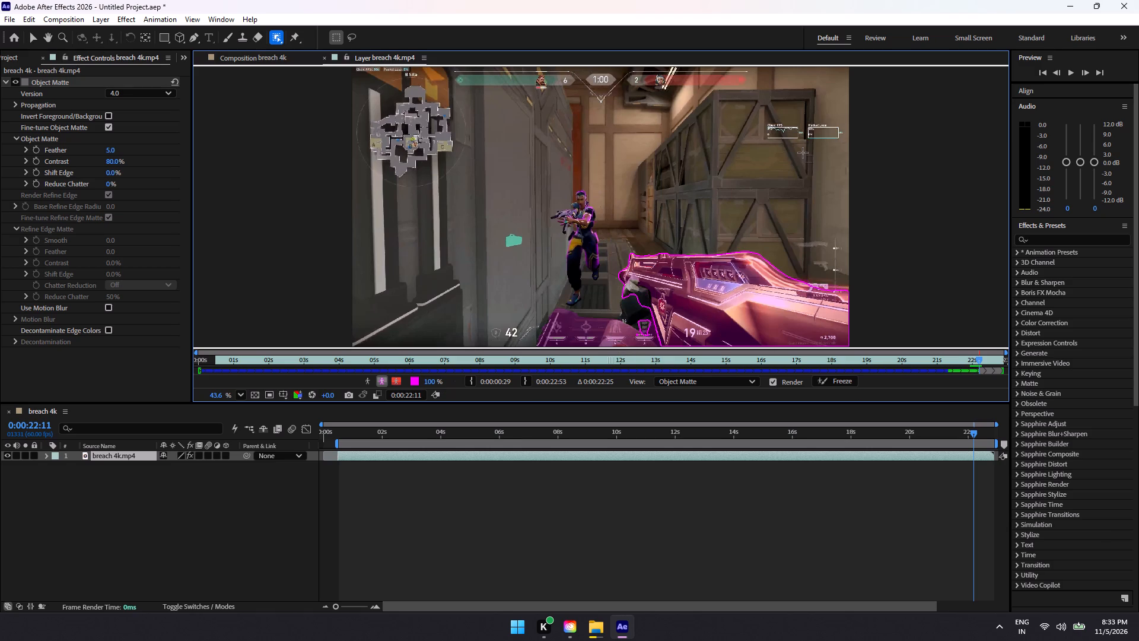
pyautogui.moveTo(650, 298); pyautogui.dragTo(611, 341)
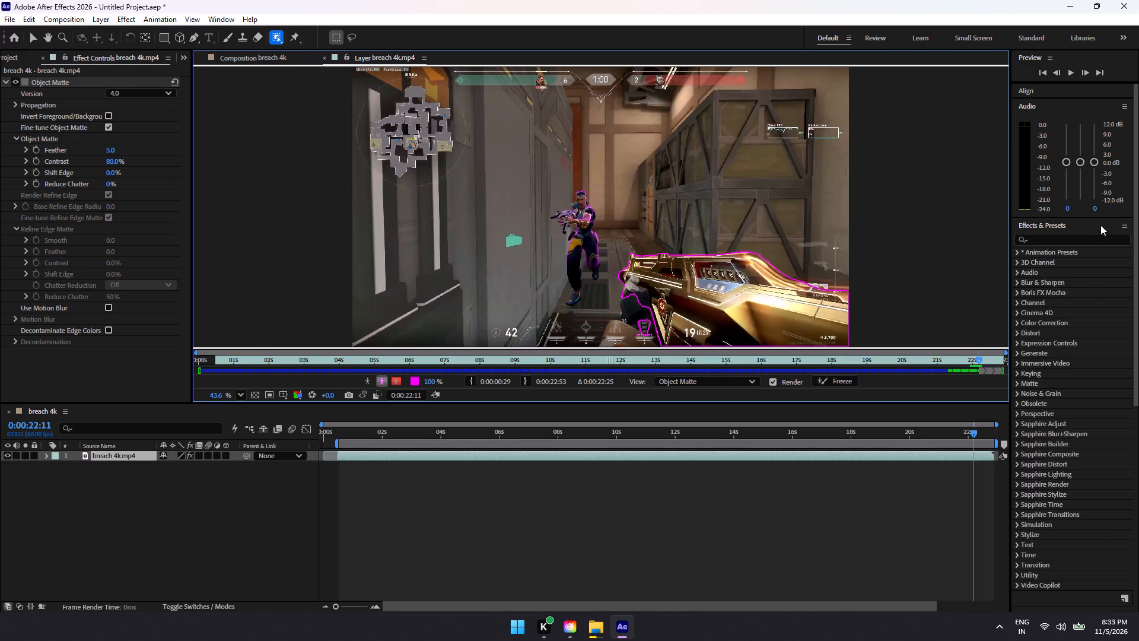
# Play the clip from 0:00:22:11 to propagate the corrected matte through the end of the clip.
pyautogui.click(1070, 74)
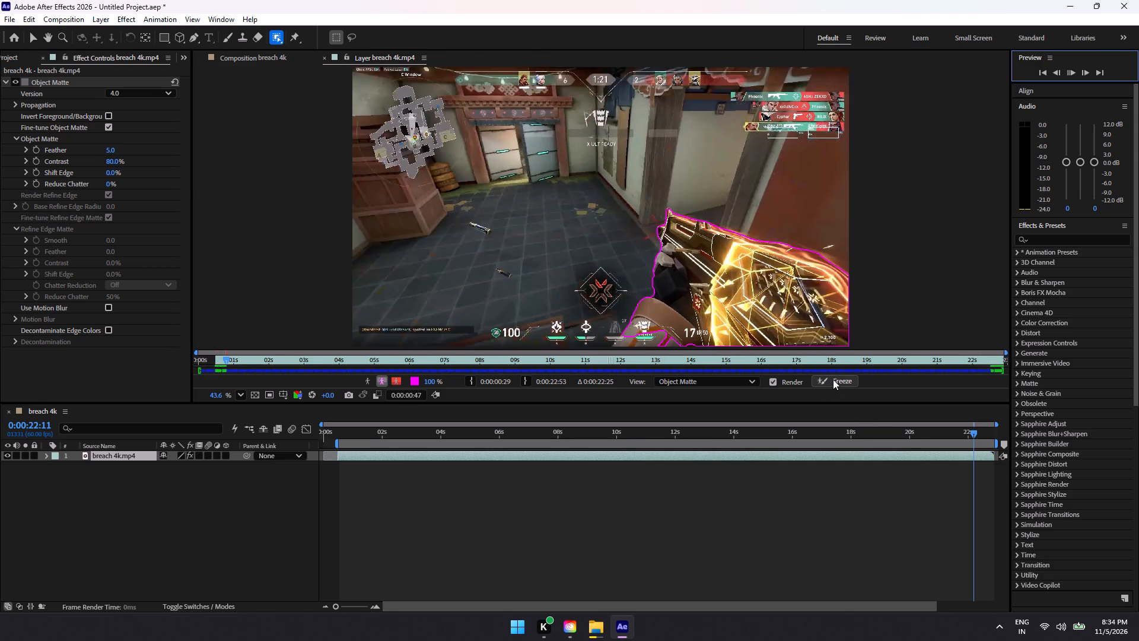
# Freeze the object matte of the breach 4k.mp4 layer.
pyautogui.click(833, 379)
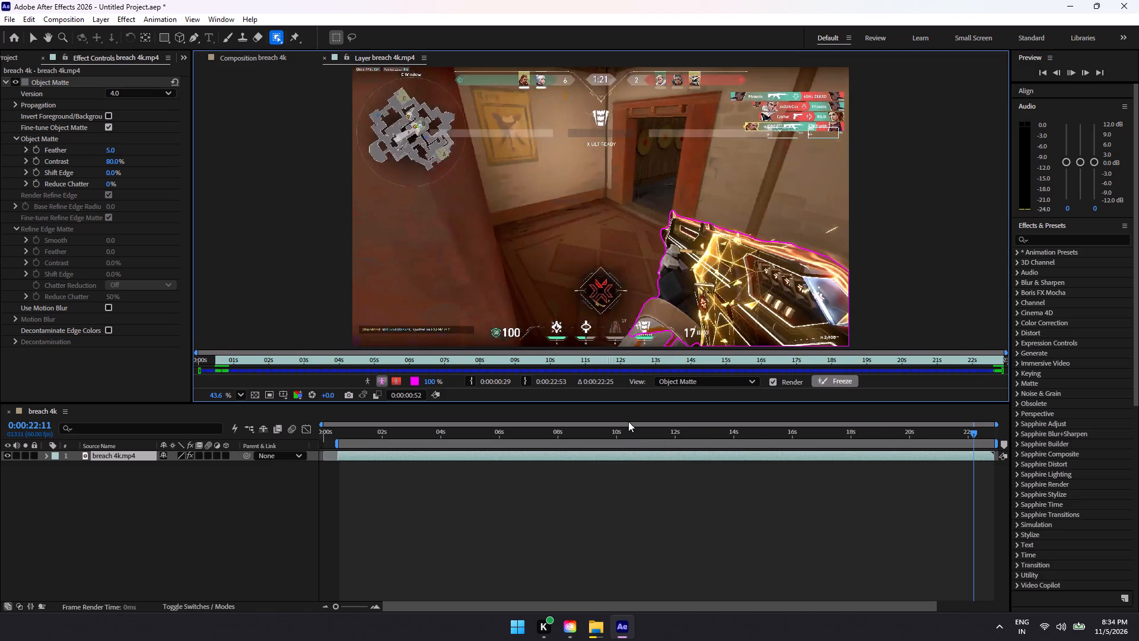
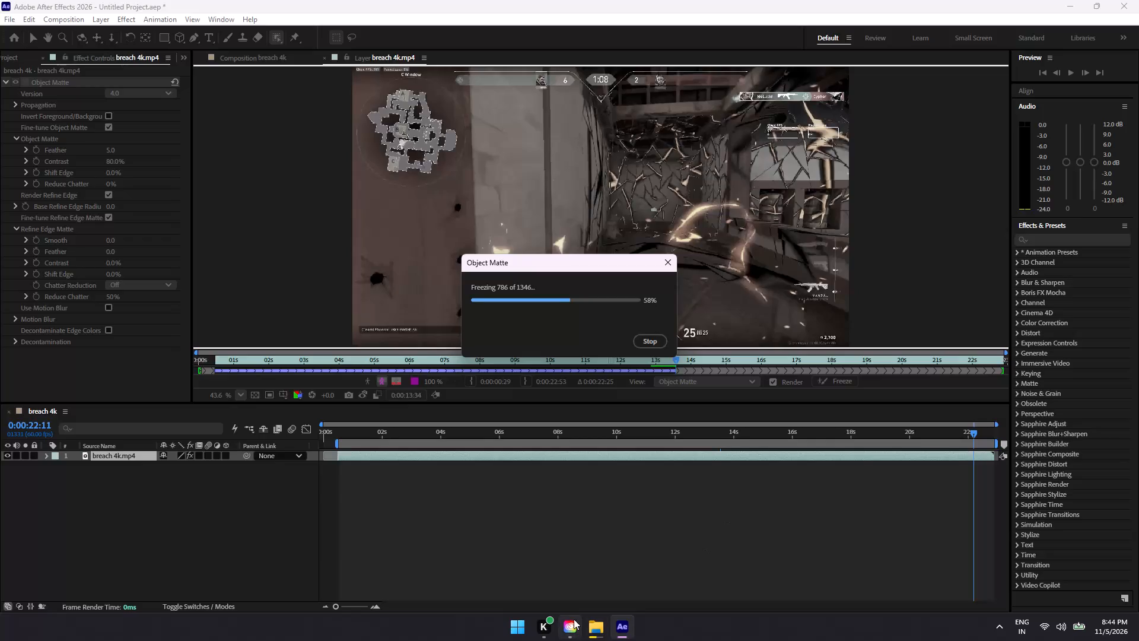
# Switch to File Explorer's transfer window and resume the paused move of files from Videos to Raw Vids.
pyautogui.click(592, 625)
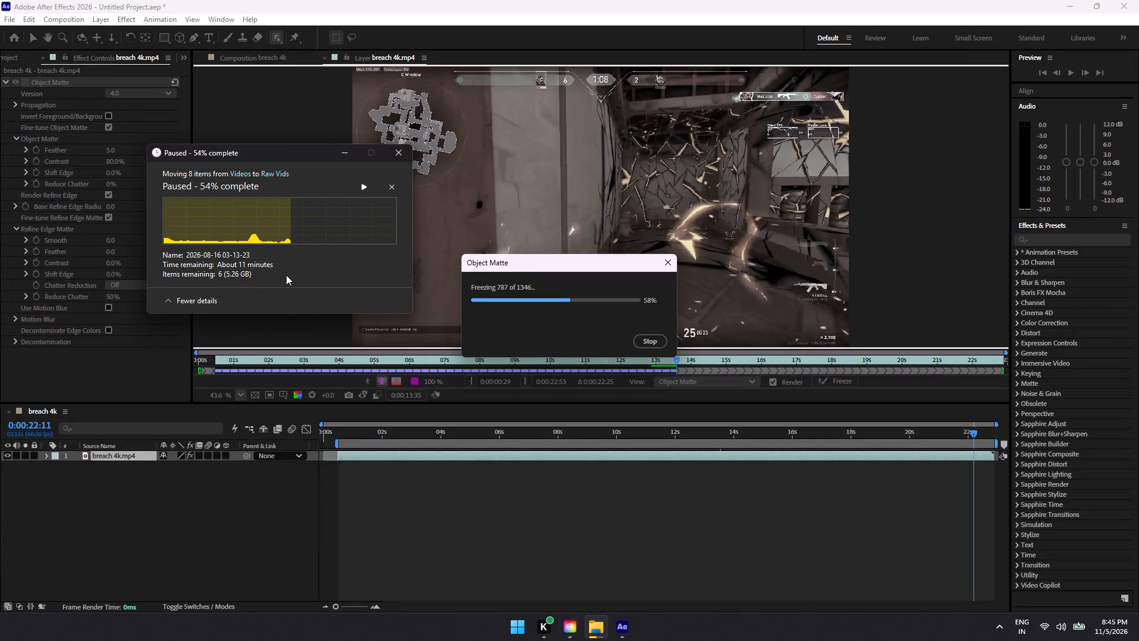
pyautogui.click(368, 189)
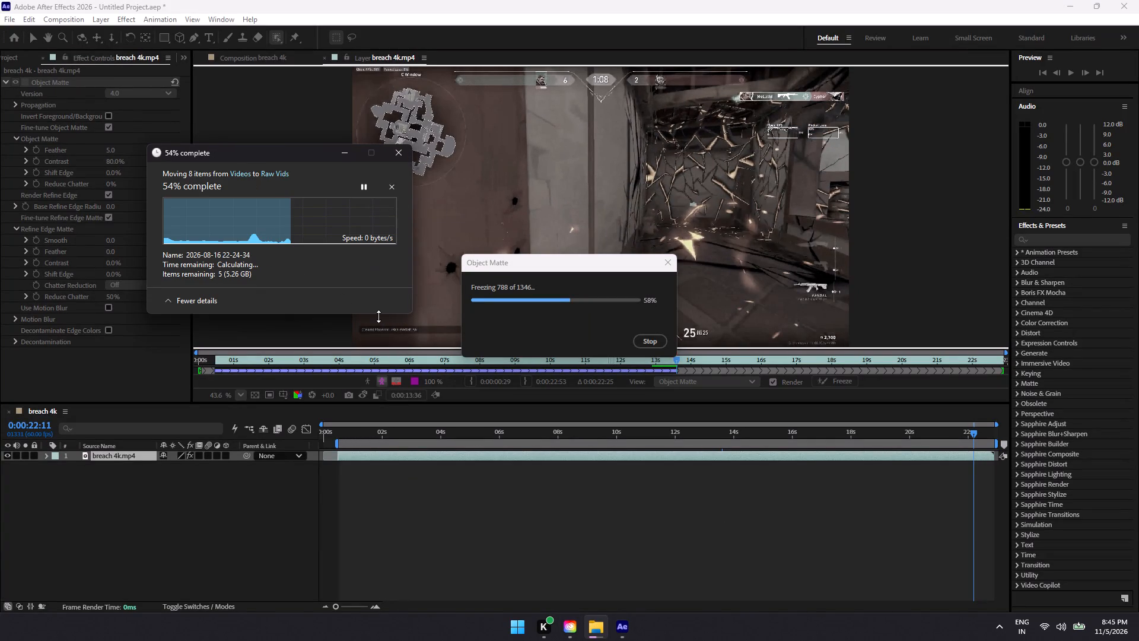
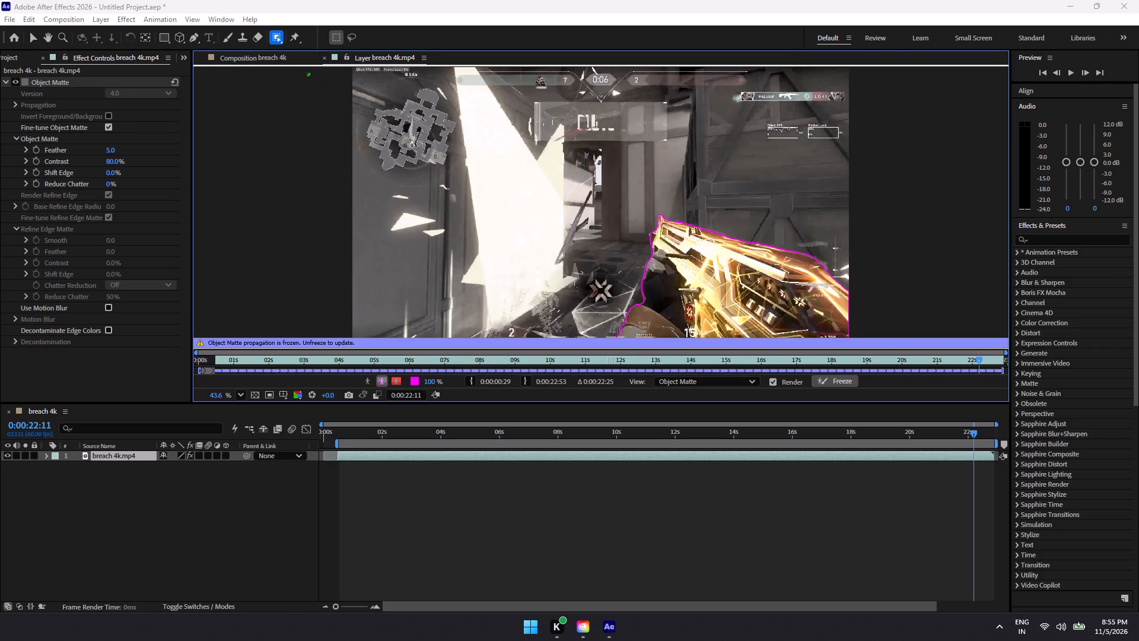
# In the breach 4k composition, set the work area to start at 0:00:00:29, where the isolated weapon first appears.
pyautogui.click(271, 55)
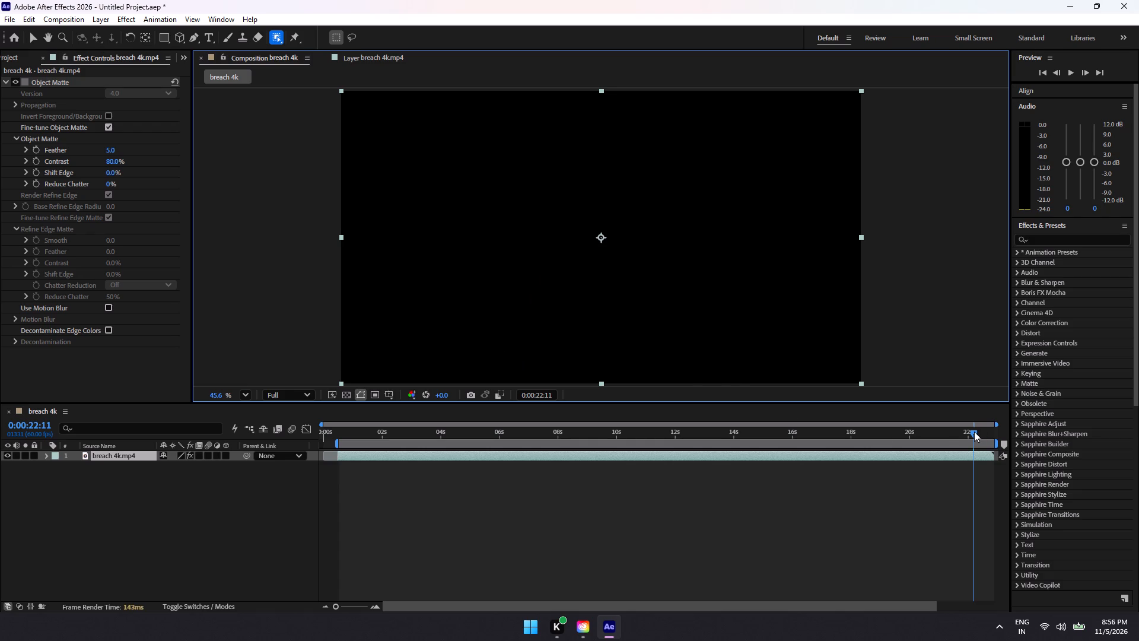
pyautogui.moveTo(974, 431); pyautogui.dragTo(241, 435)
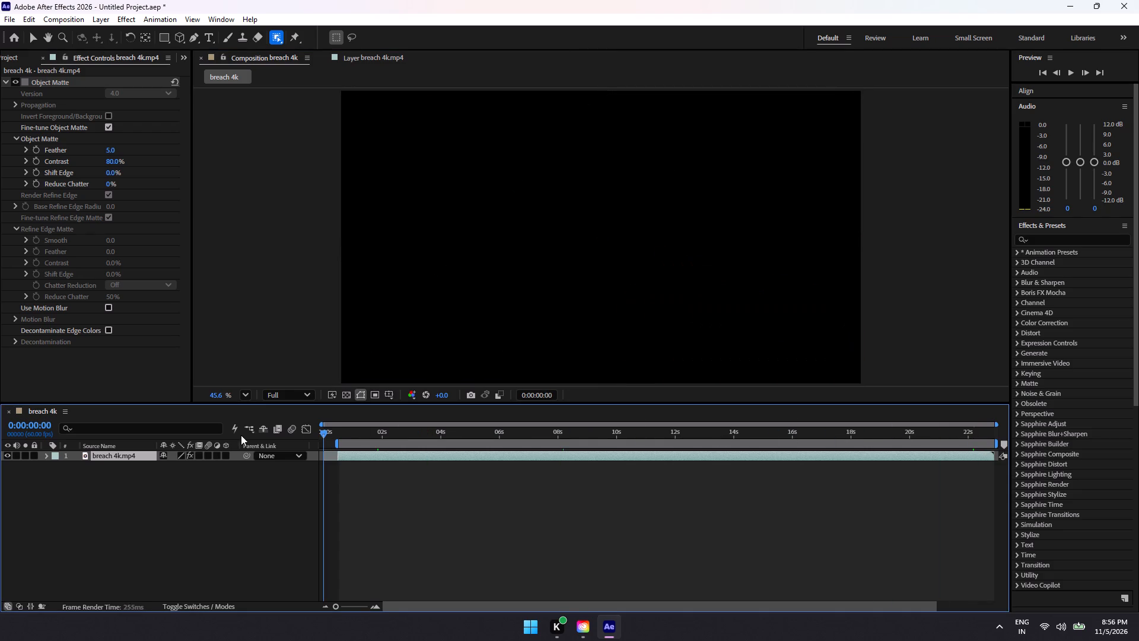
pyautogui.moveTo(241, 435); pyautogui.dragTo(240, 436)
pyautogui.moveTo(322, 431); pyautogui.dragTo(333, 431)
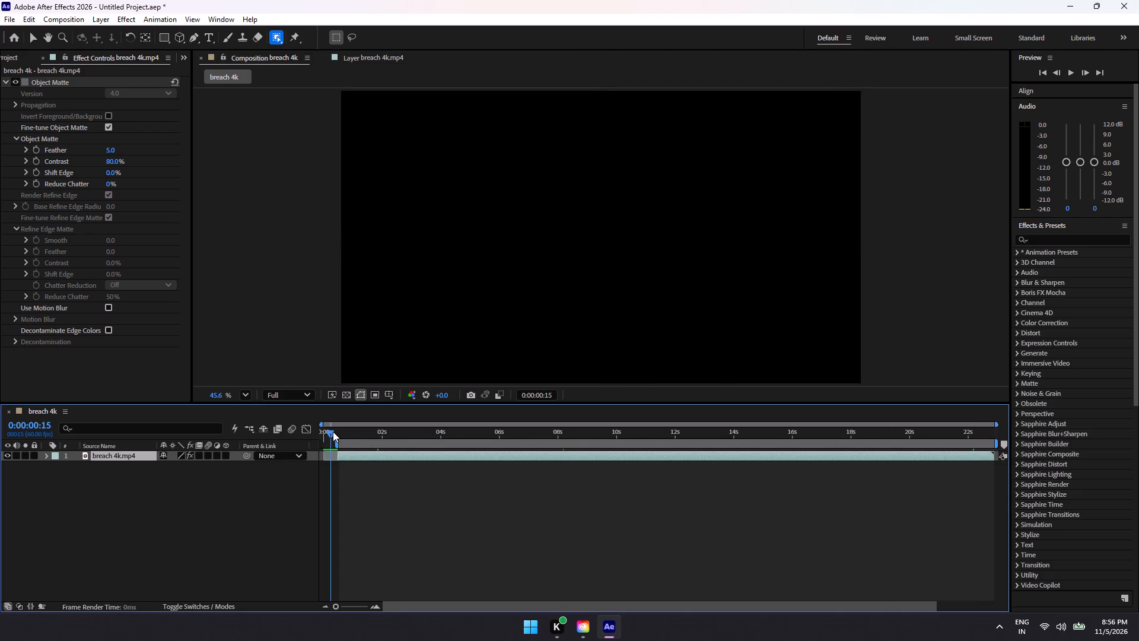
pyautogui.moveTo(333, 431); pyautogui.dragTo(337, 432)
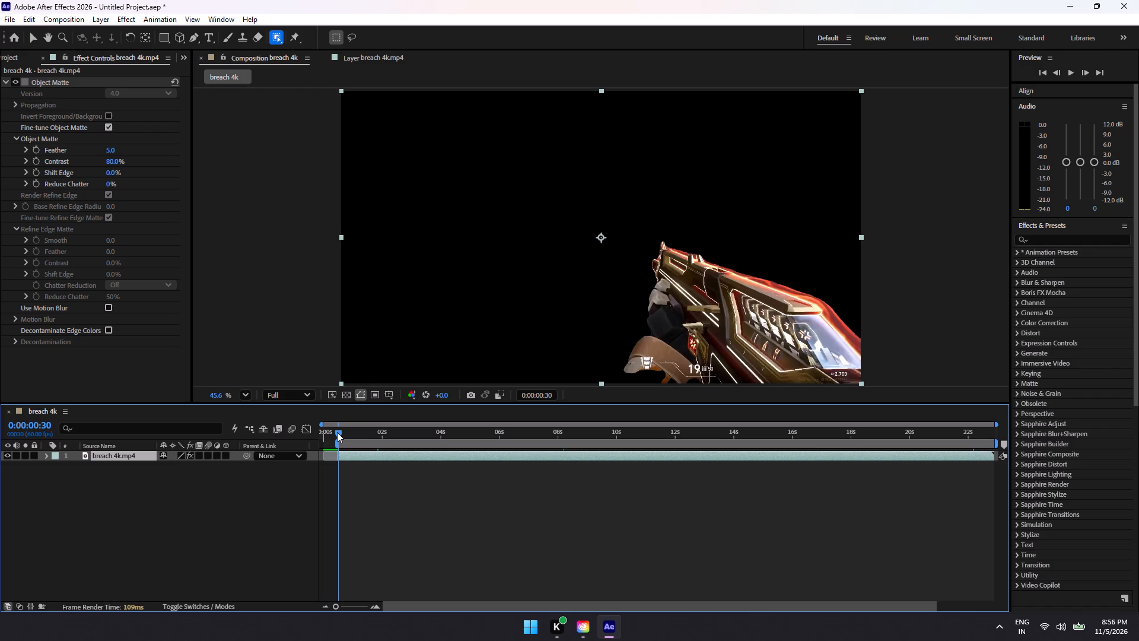
pyautogui.moveTo(337, 432); pyautogui.dragTo(337, 433)
pyautogui.moveTo(337, 433); pyautogui.dragTo(336, 433)
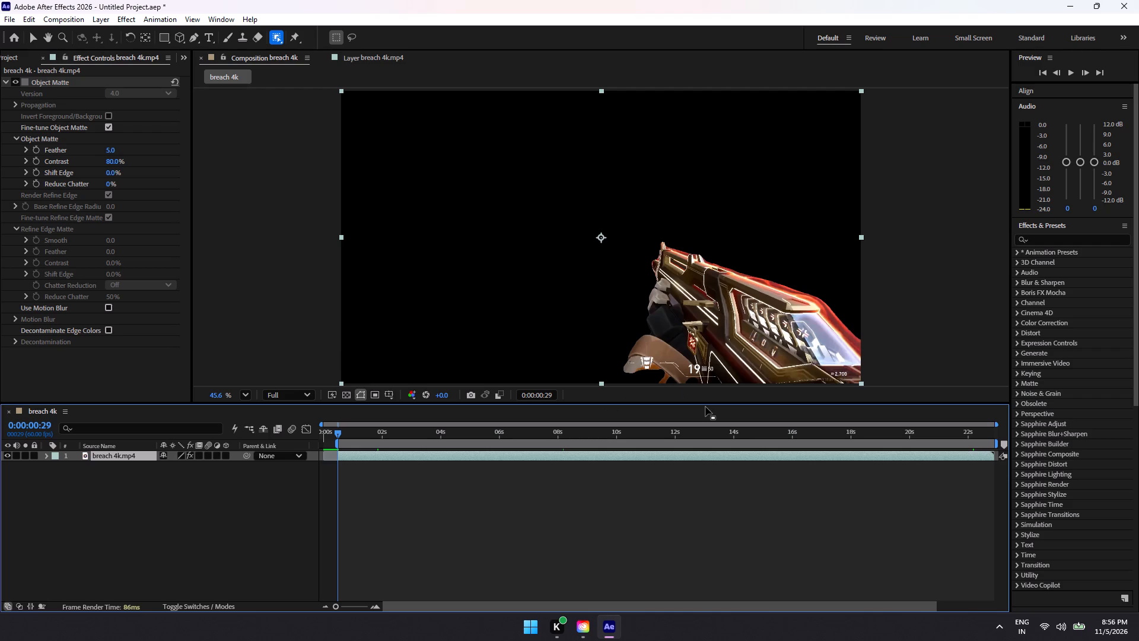
pyautogui.press('g')
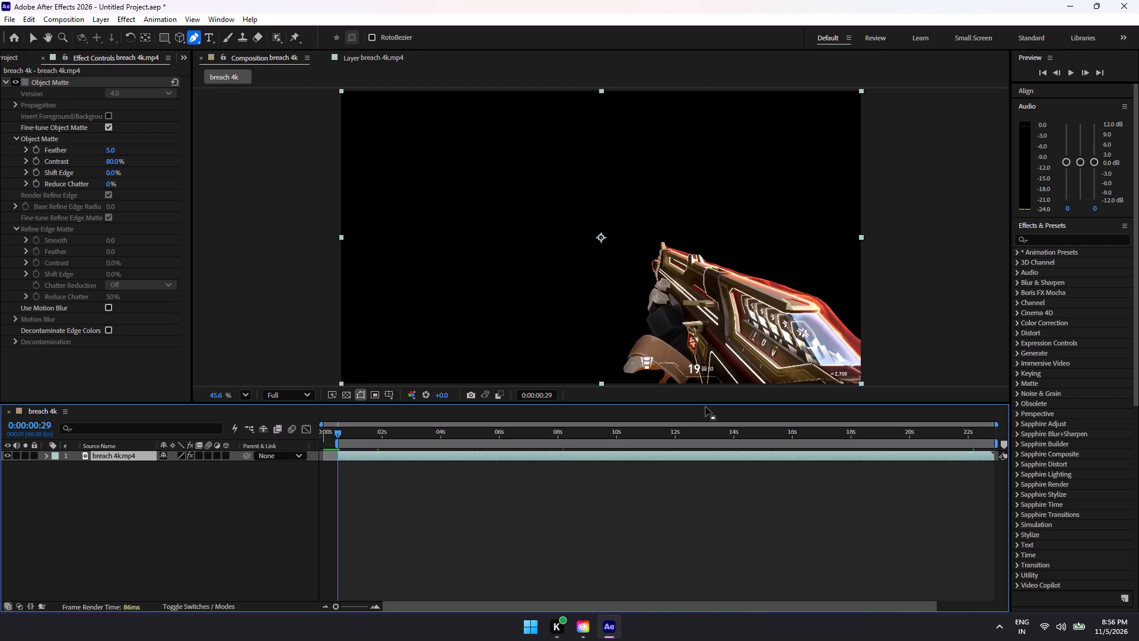
pyautogui.scroll(-1, 1043, 459)
pyautogui.scroll(1, 1042, 459)
pyautogui.scroll(-4, 1042, 459)
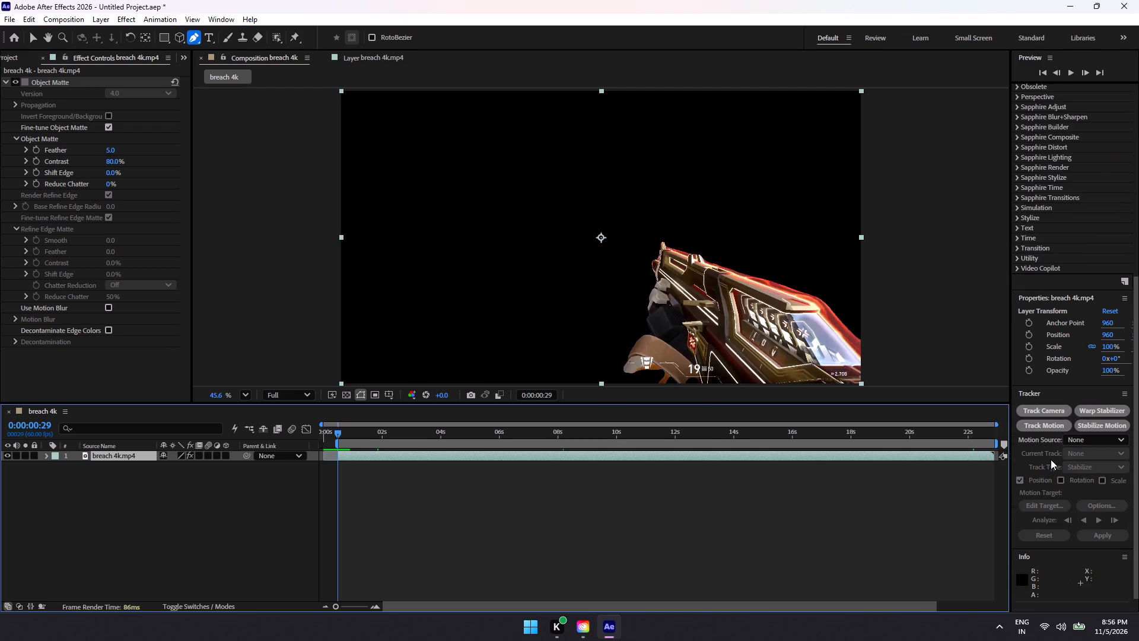
pyautogui.scroll(-3, 1052, 483)
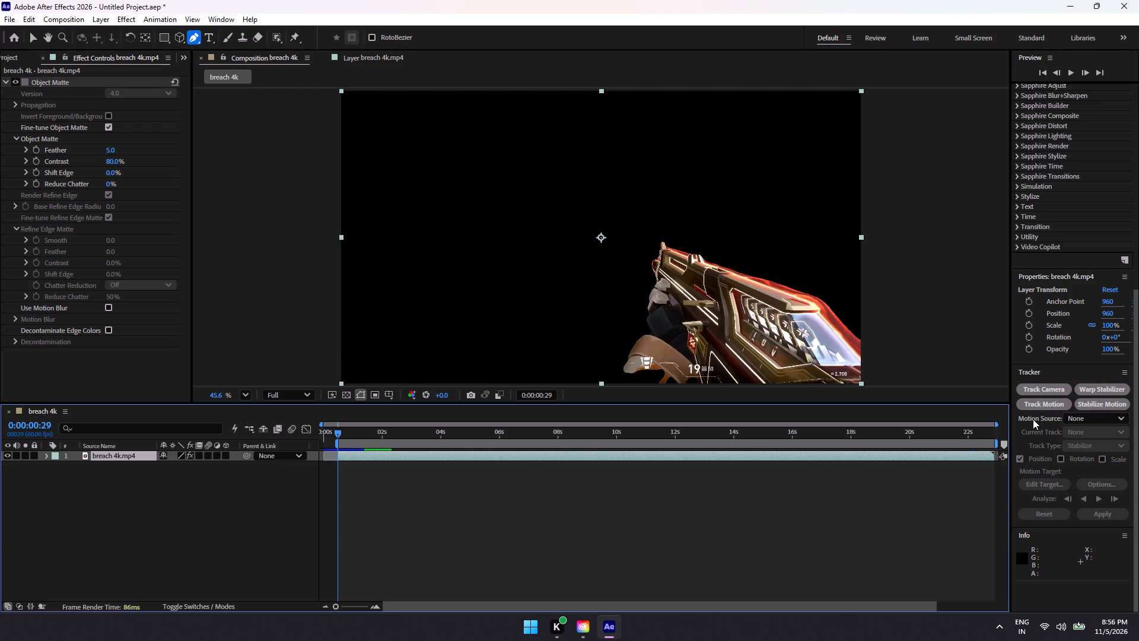
pyautogui.press('b')
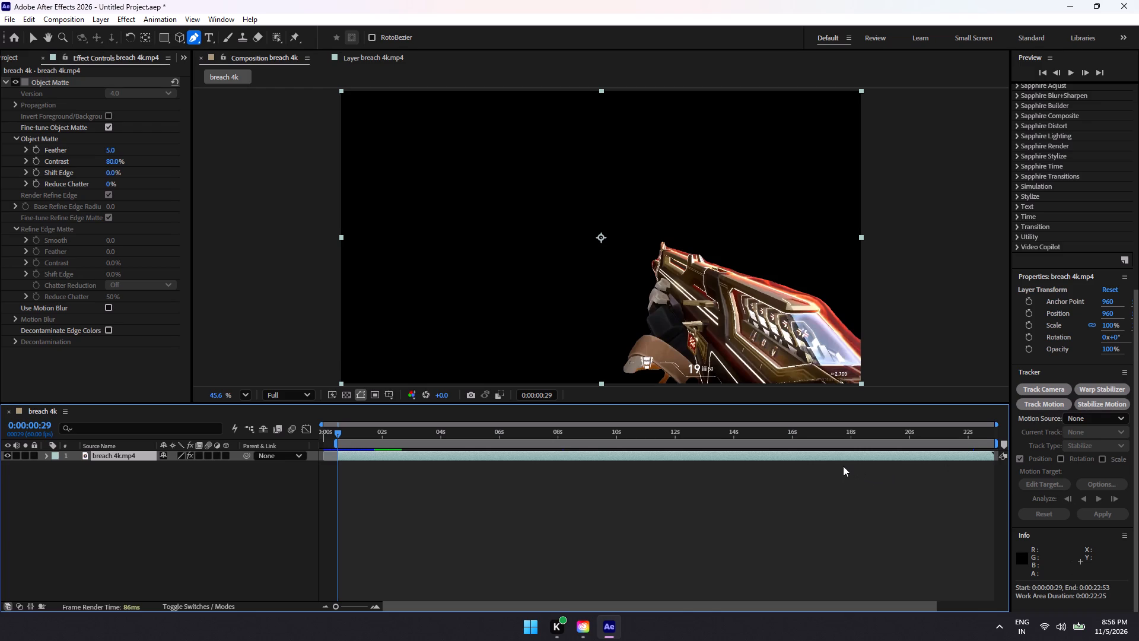
# Set the breach 4k composition's work area to end at 0:00:22:53.
pyautogui.moveTo(338, 433); pyautogui.dragTo(786, 451)
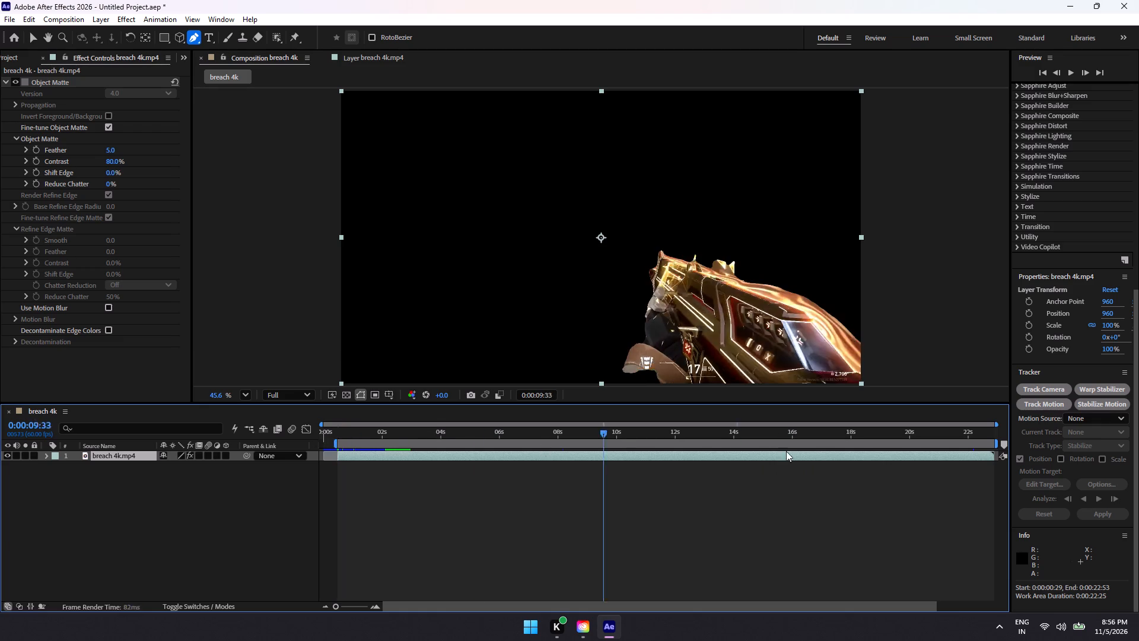
pyautogui.moveTo(786, 451); pyautogui.dragTo(995, 447)
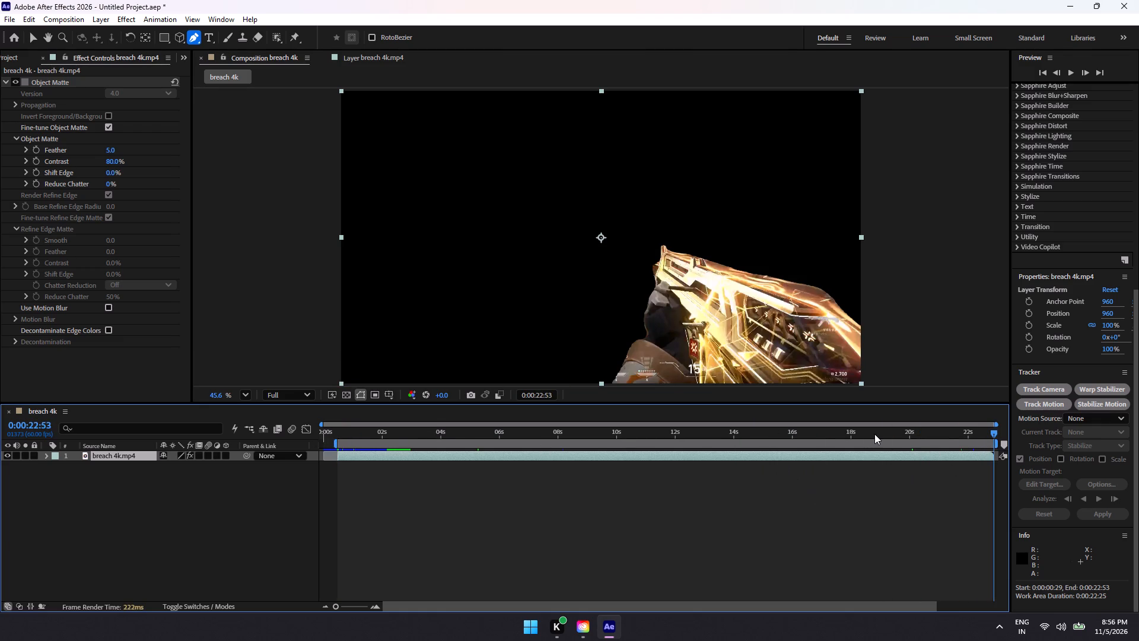
pyautogui.press('n')
# Auto-trace the alpha channel of the breach 4k.mp4 layer across the work area with a minimum area of 2 px.
pyautogui.click(106, 17)
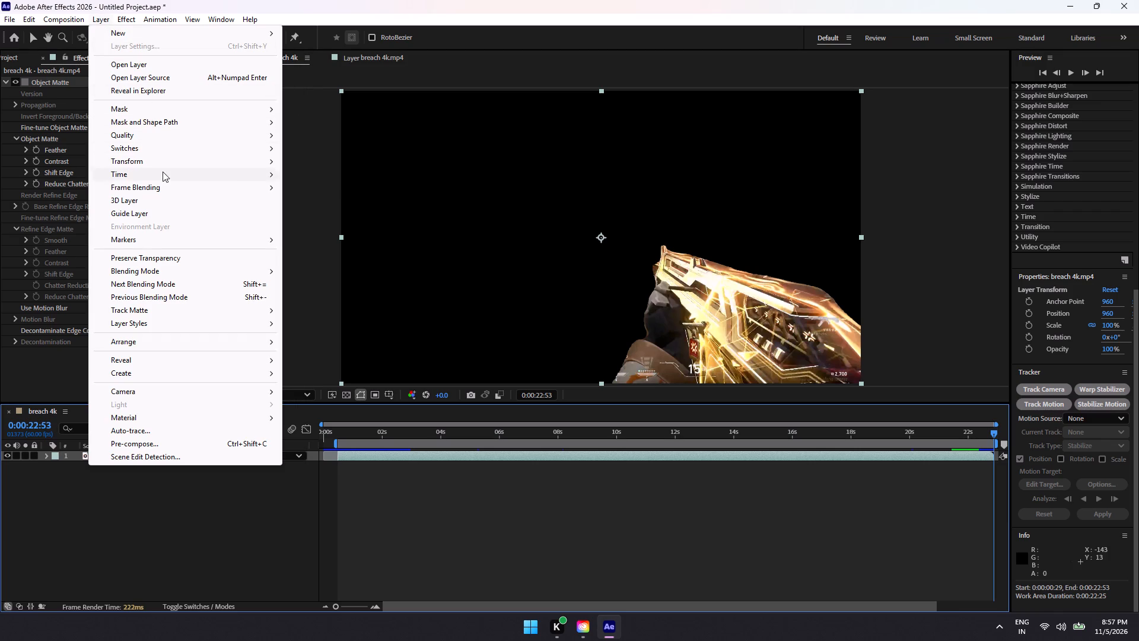
pyautogui.click(169, 427)
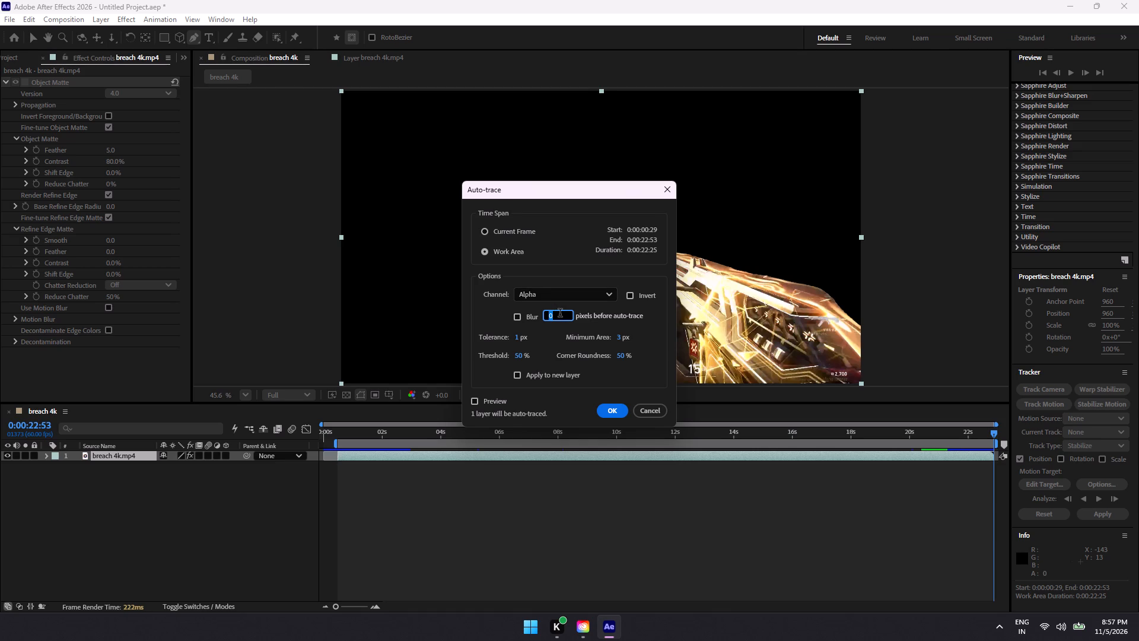
pyautogui.click(620, 338)
pyautogui.click(612, 408)
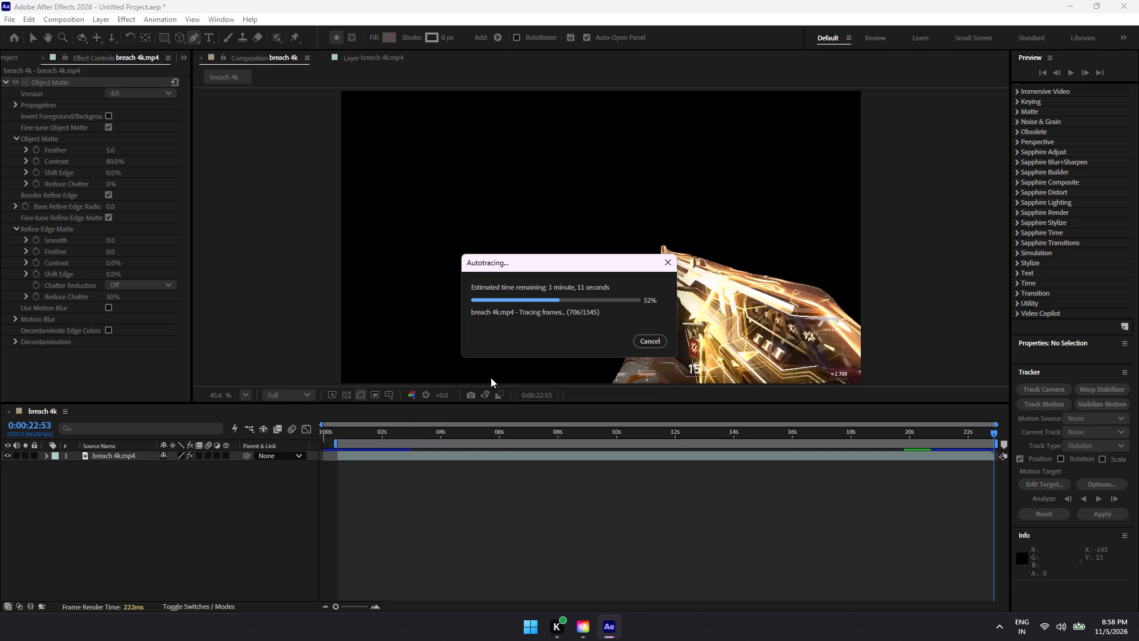
# Launch Discord.
pyautogui.click(531, 637)
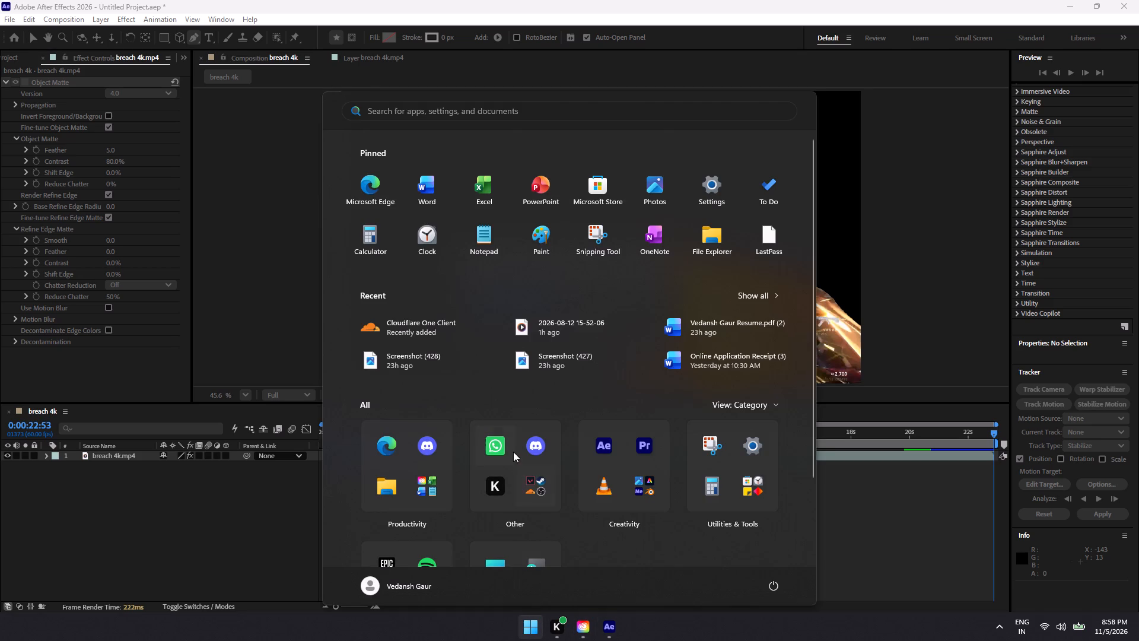
pyautogui.click(429, 454)
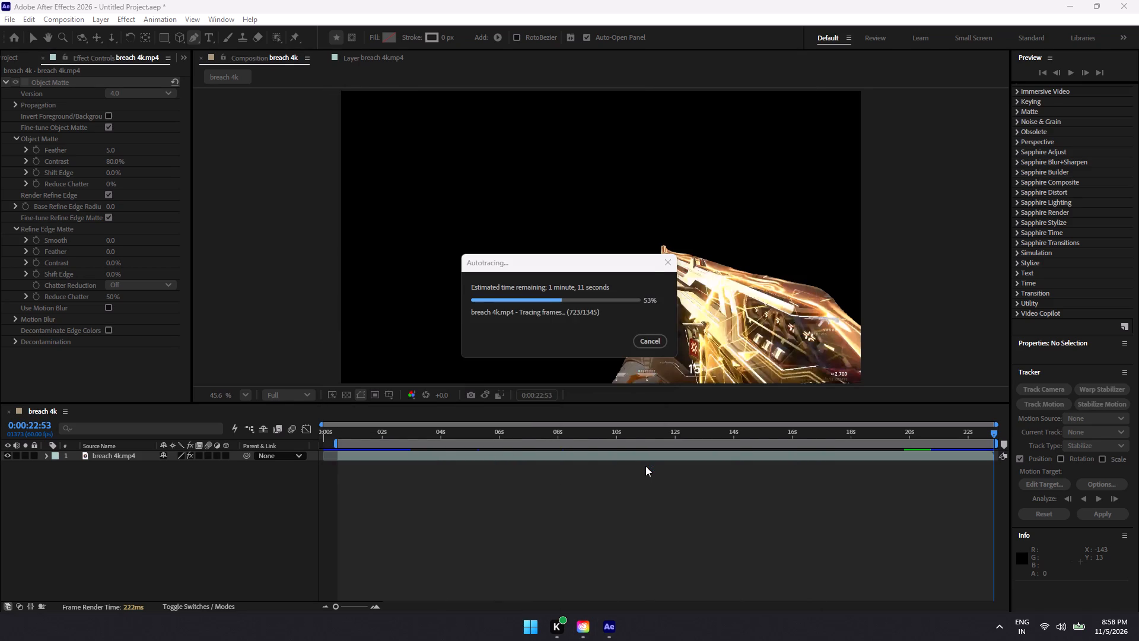
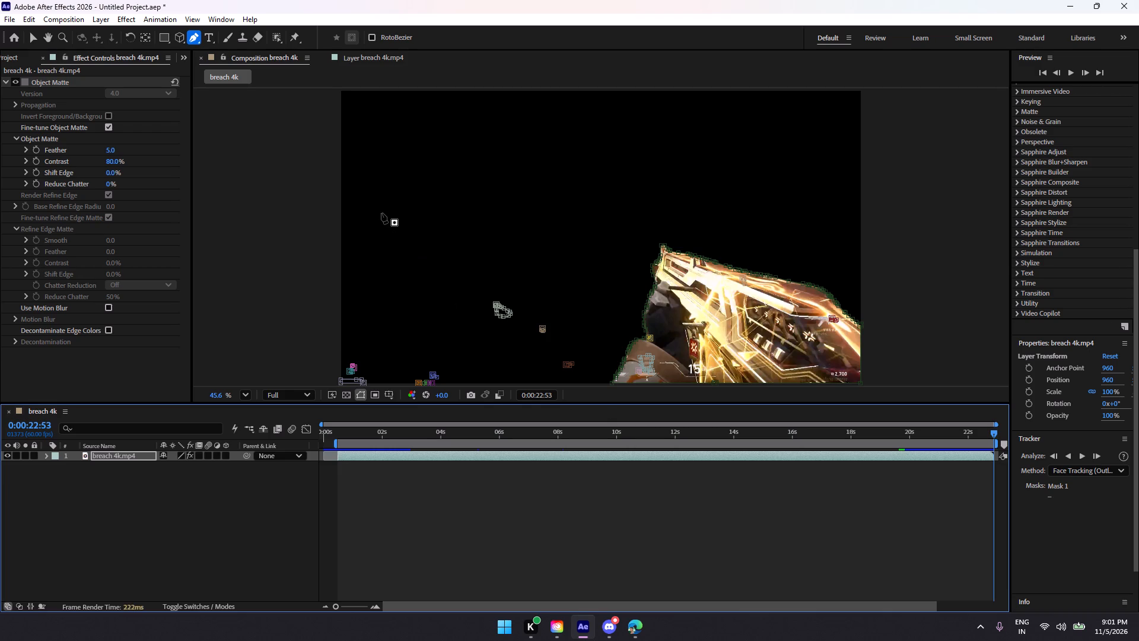
# At 0:00:22:53, select the small stray masks away from the weapon and move them outside the frame's left edge.
pyautogui.press('v')
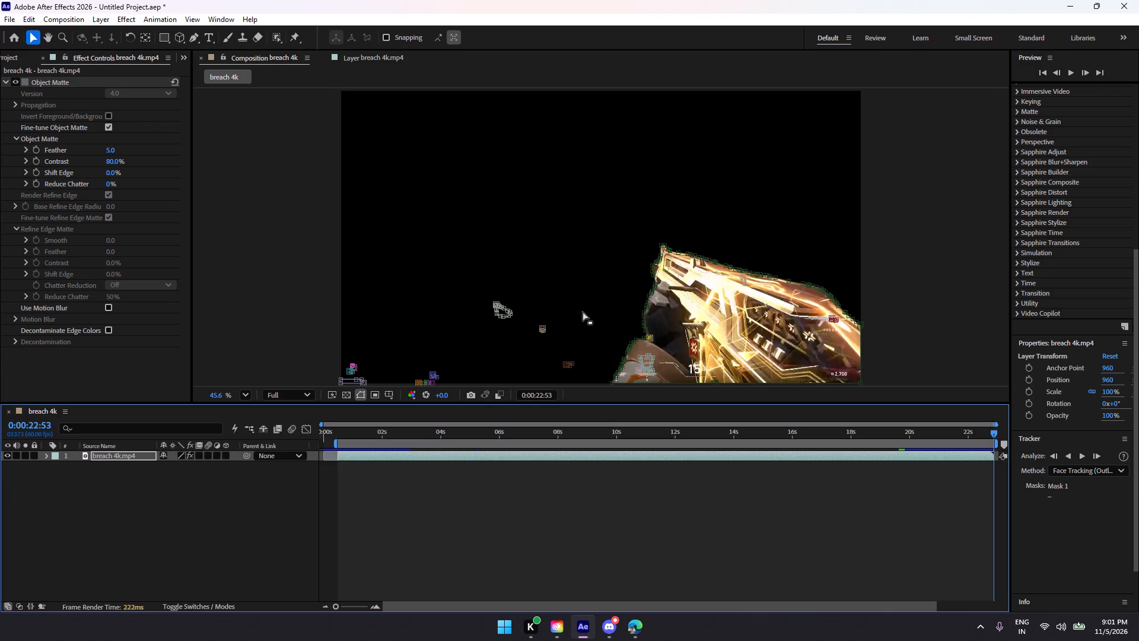
pyautogui.moveTo(591, 302); pyautogui.dragTo(336, 386)
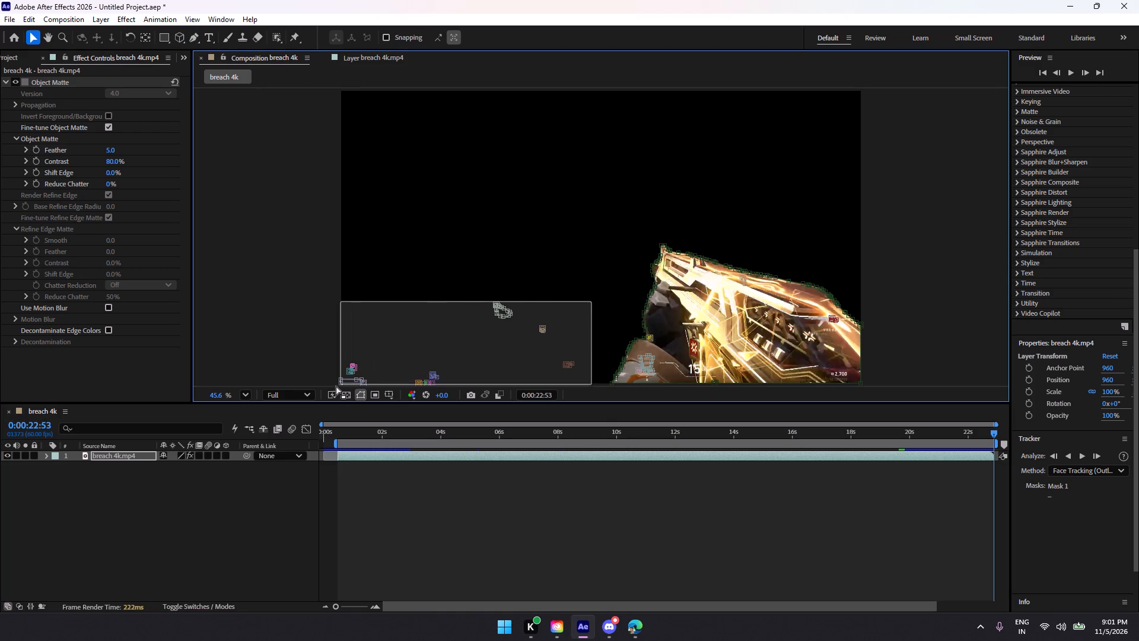
pyautogui.moveTo(336, 386); pyautogui.dragTo(331, 387)
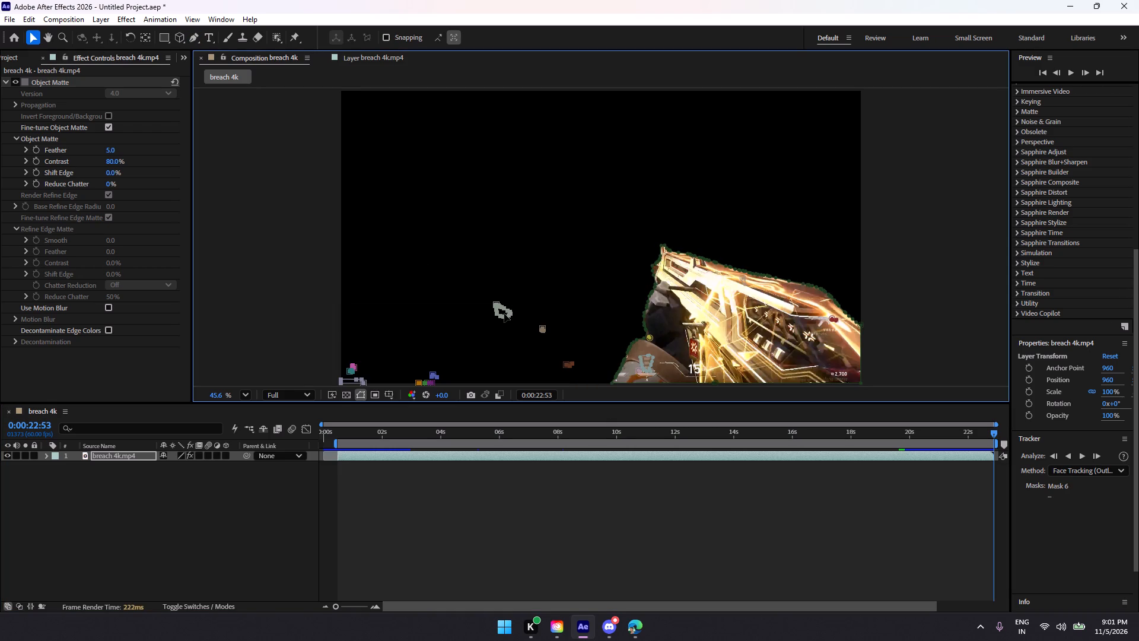
pyautogui.moveTo(504, 314); pyautogui.dragTo(263, 201)
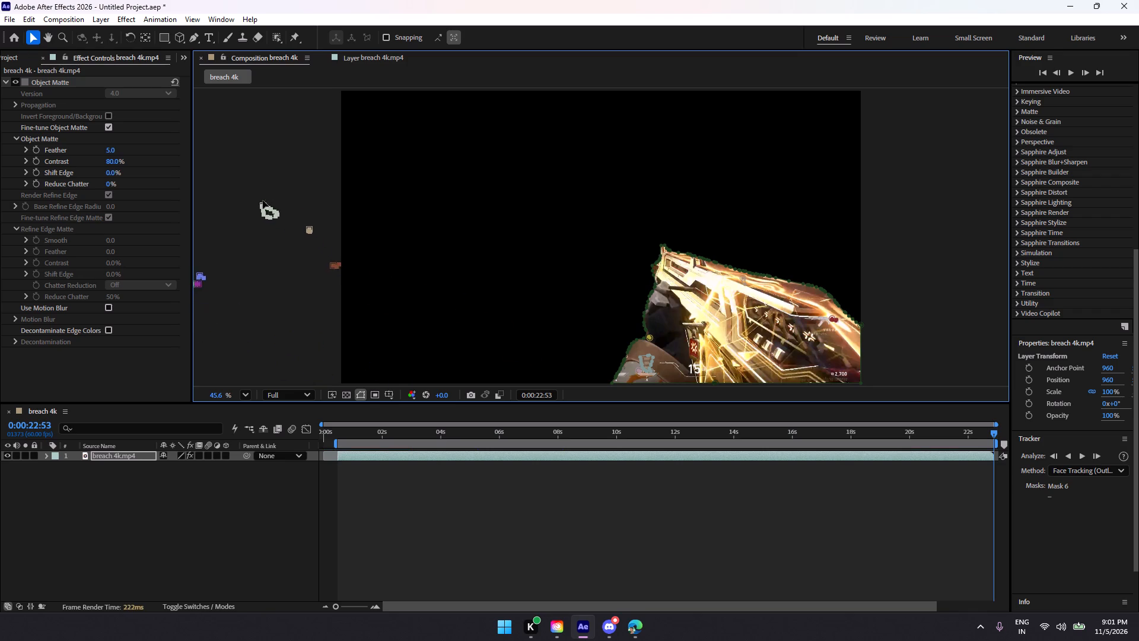
pyautogui.moveTo(263, 201); pyautogui.dragTo(262, 201)
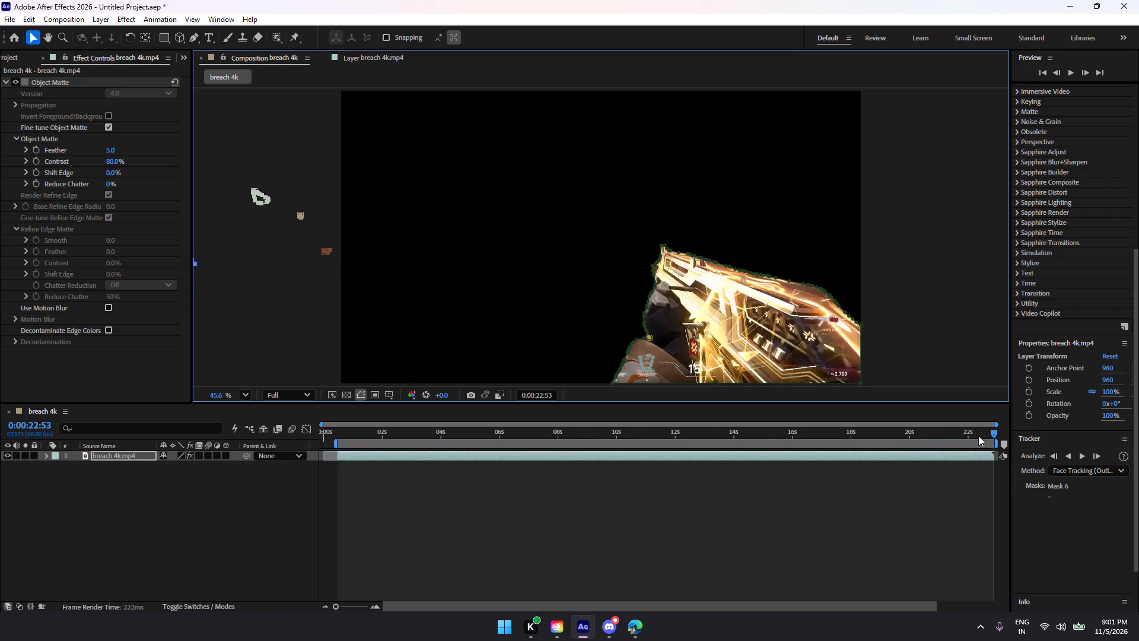
# Return to 0:00:00:29, expand the breach 4k.mp4 layer's masks and lock Mask 1, the weapon outline.
pyautogui.moveTo(994, 435); pyautogui.dragTo(469, 430)
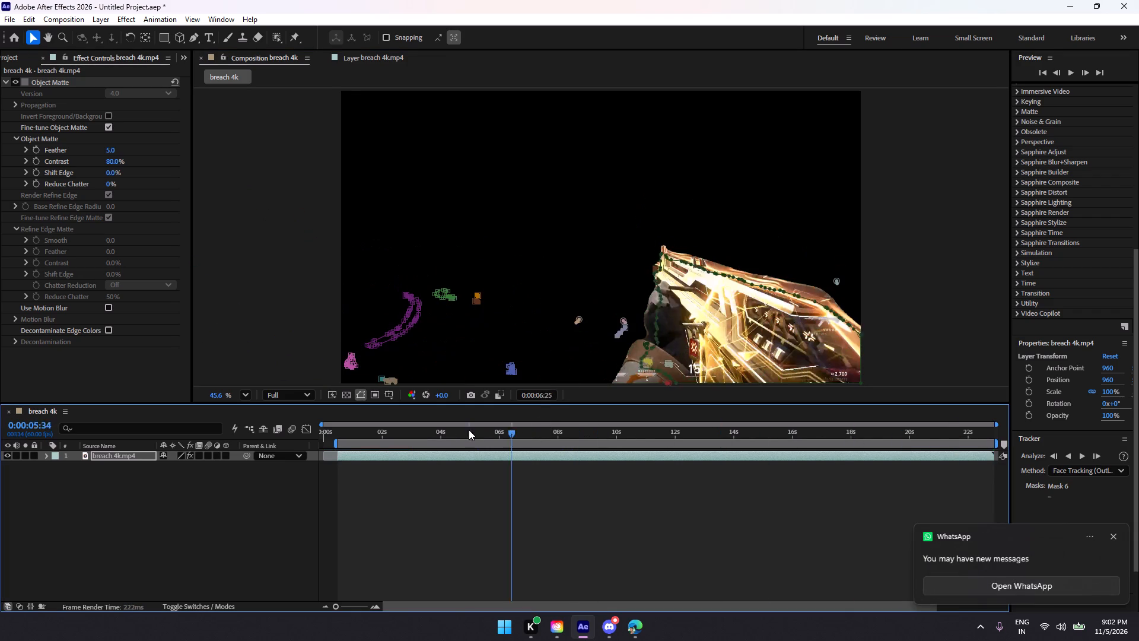
pyautogui.moveTo(469, 430); pyautogui.dragTo(338, 426)
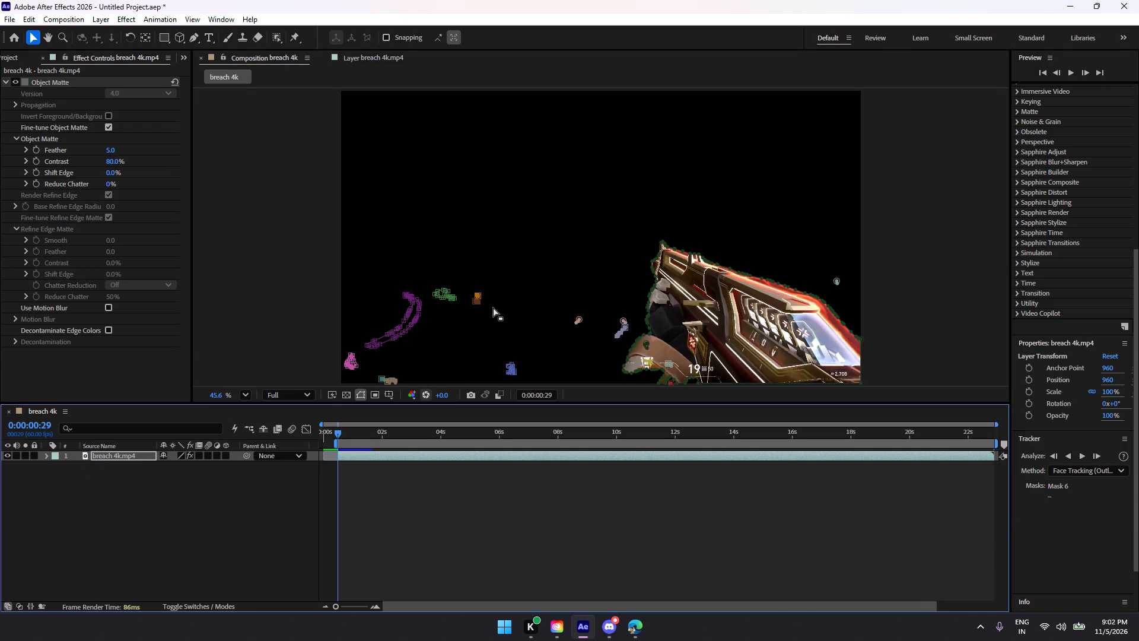
pyautogui.click(648, 312)
pyautogui.click(46, 456)
pyautogui.click(55, 467)
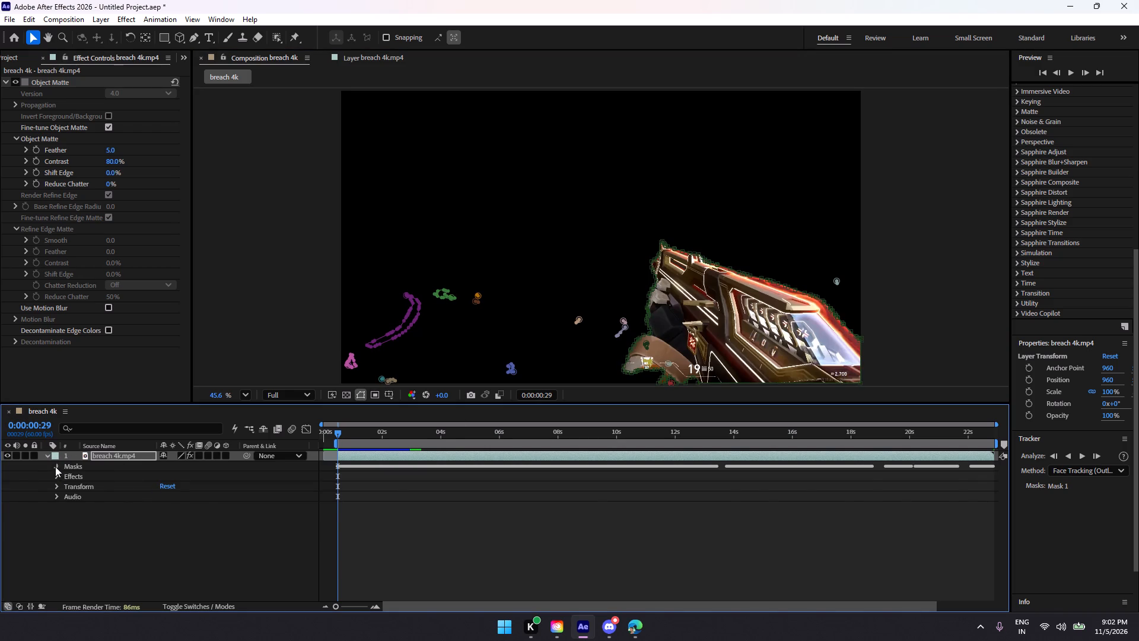
pyautogui.scroll(-1, 184, 482)
pyautogui.scroll(1, 184, 482)
pyautogui.scroll(-1, 184, 482)
pyautogui.scroll(1, 183, 487)
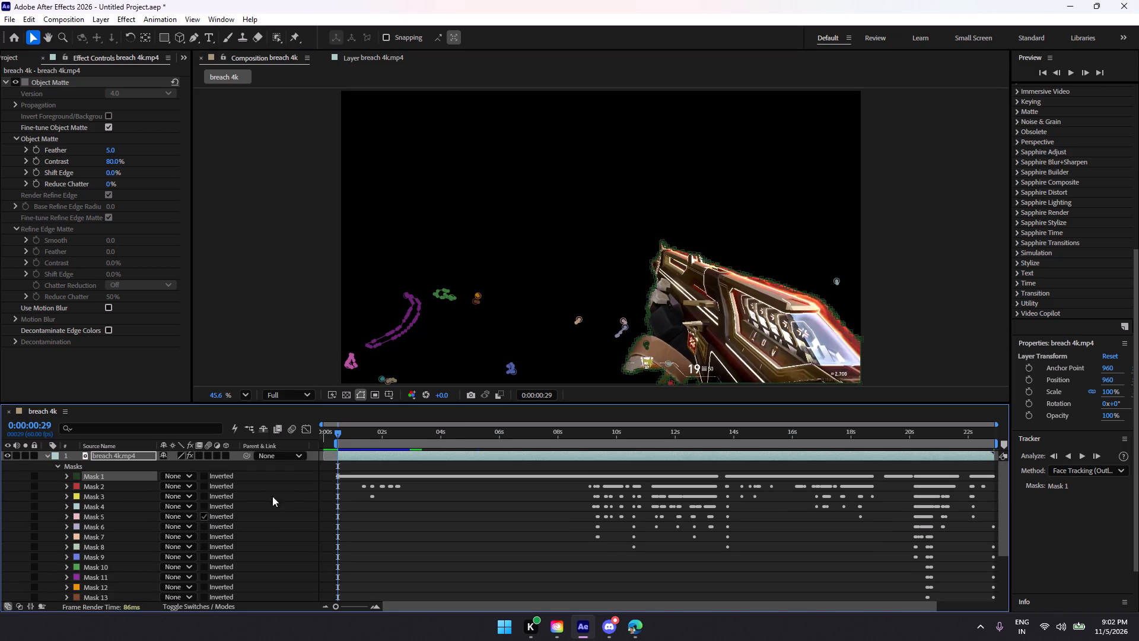
pyautogui.click(34, 478)
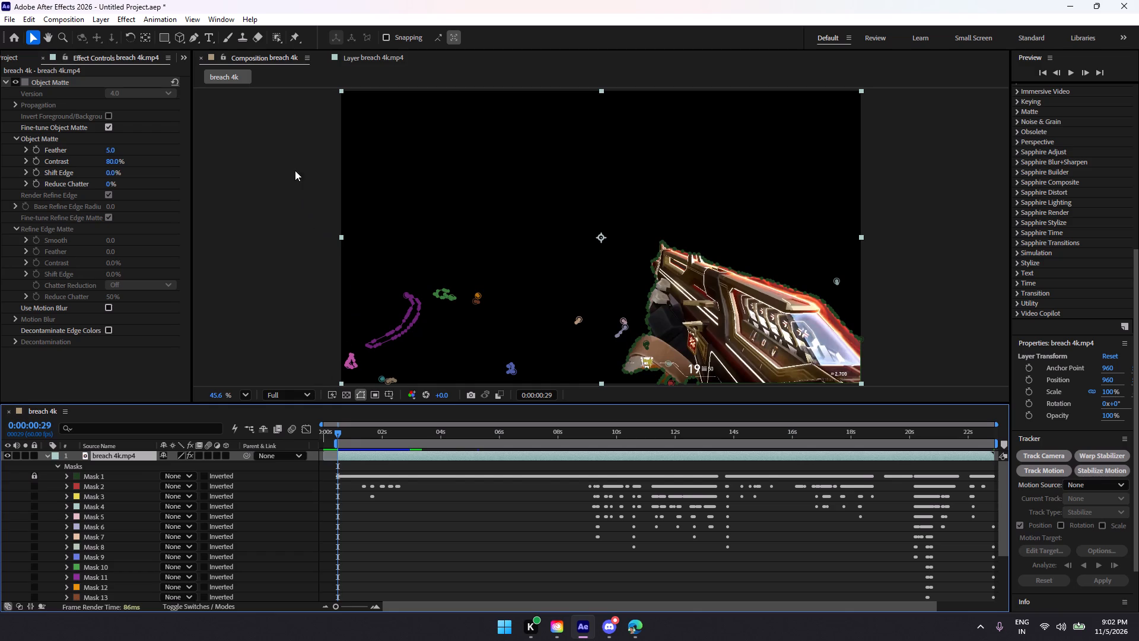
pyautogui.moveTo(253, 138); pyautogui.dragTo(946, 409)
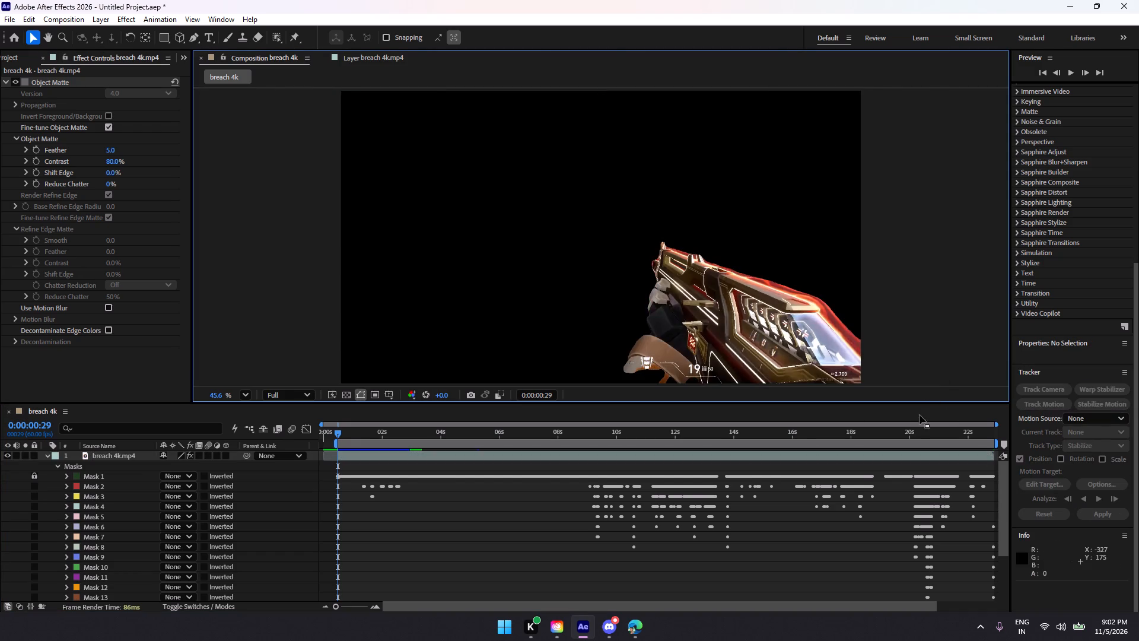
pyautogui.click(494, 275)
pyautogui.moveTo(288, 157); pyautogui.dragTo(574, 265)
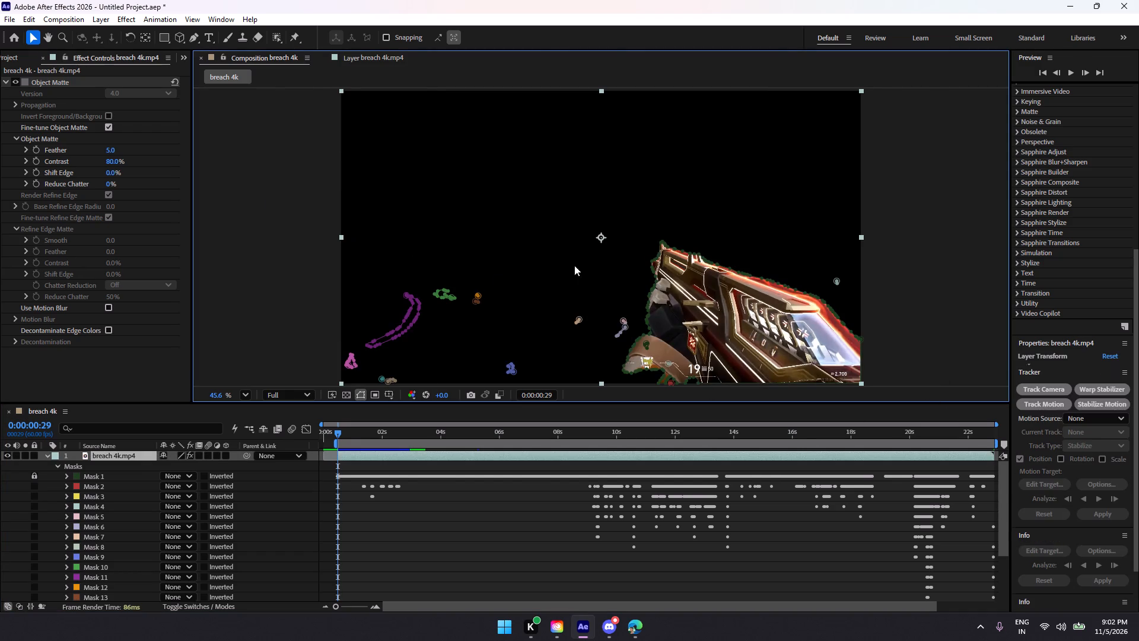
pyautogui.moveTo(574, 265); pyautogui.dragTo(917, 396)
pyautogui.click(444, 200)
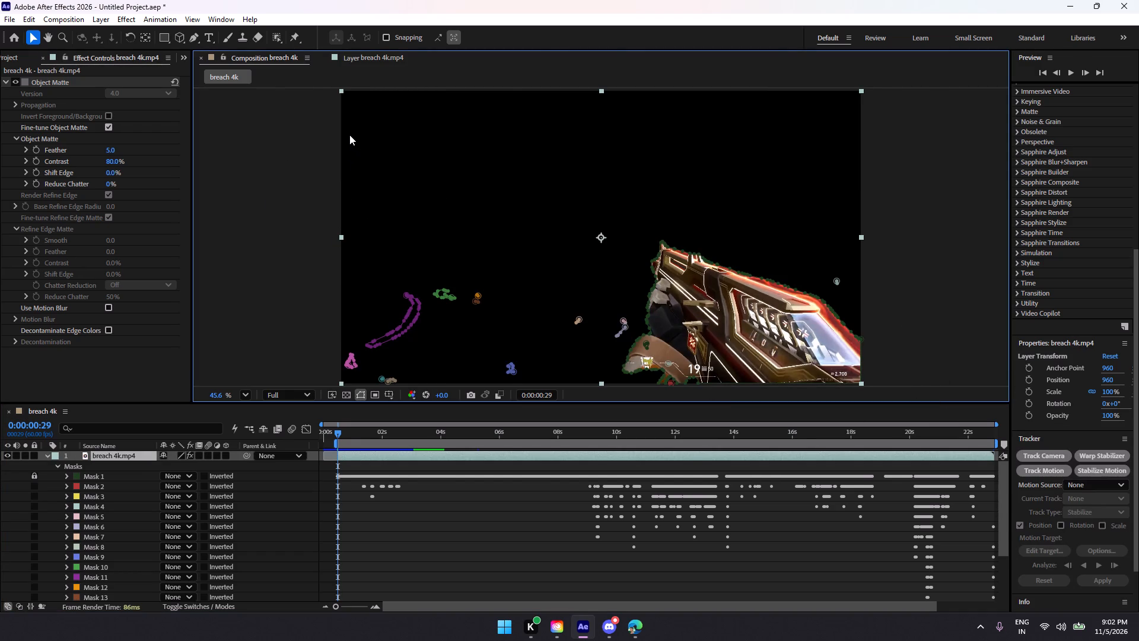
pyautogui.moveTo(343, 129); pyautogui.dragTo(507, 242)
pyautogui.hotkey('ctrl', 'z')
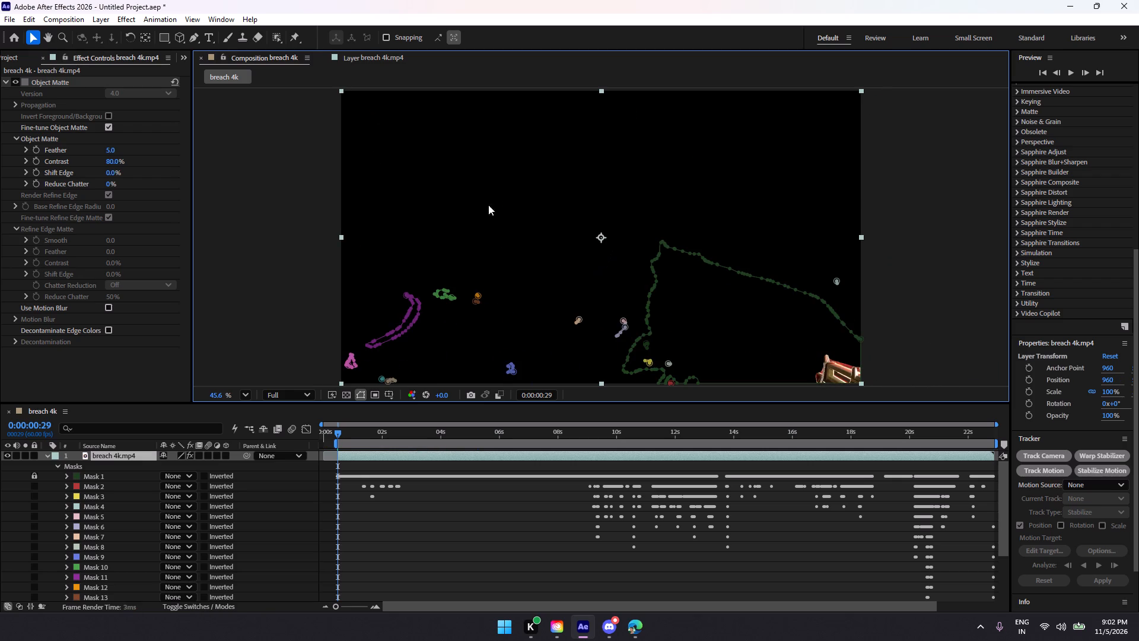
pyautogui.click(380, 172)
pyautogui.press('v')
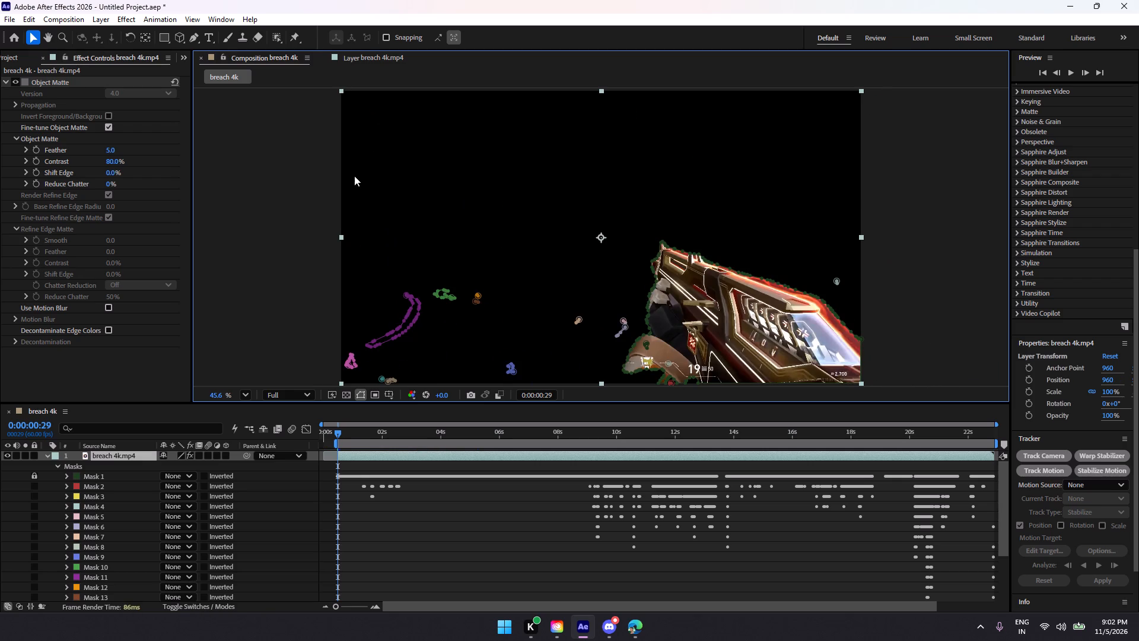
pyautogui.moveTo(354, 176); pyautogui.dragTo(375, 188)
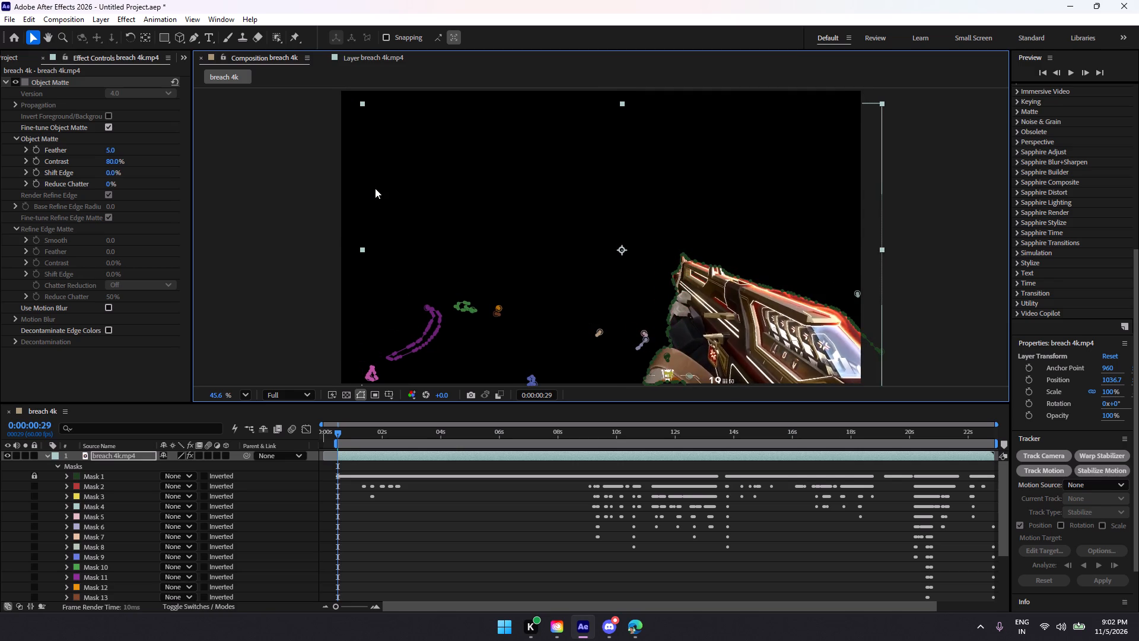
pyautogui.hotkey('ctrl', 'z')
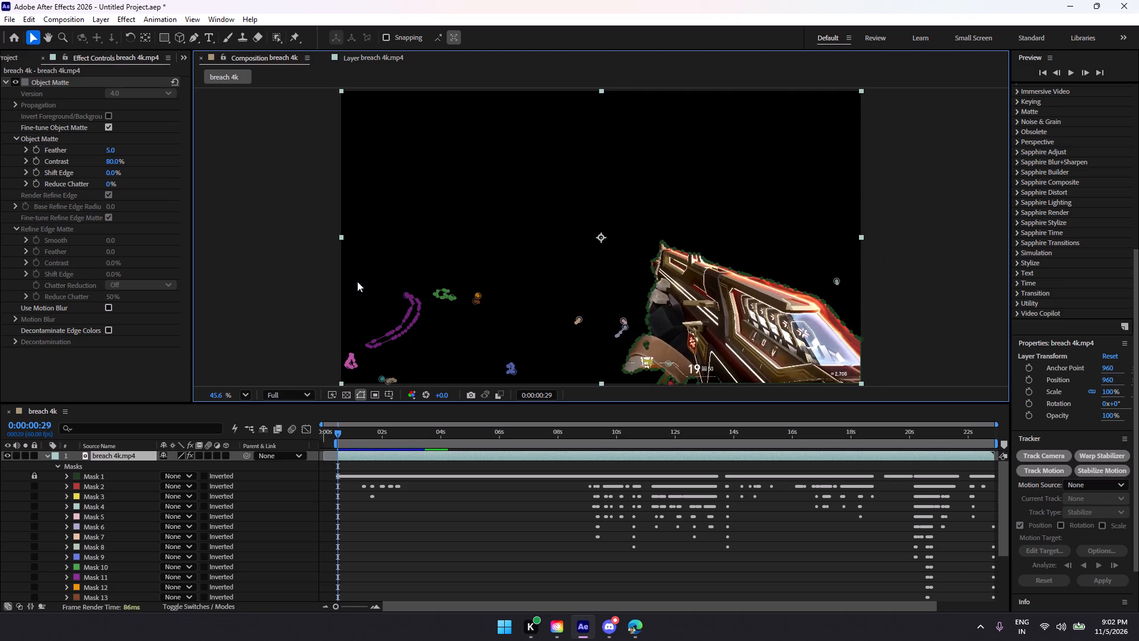
# At 0:00:00:29, select the unlocked stray masks together and move them outside the frame's left edge.
pyautogui.click(410, 306)
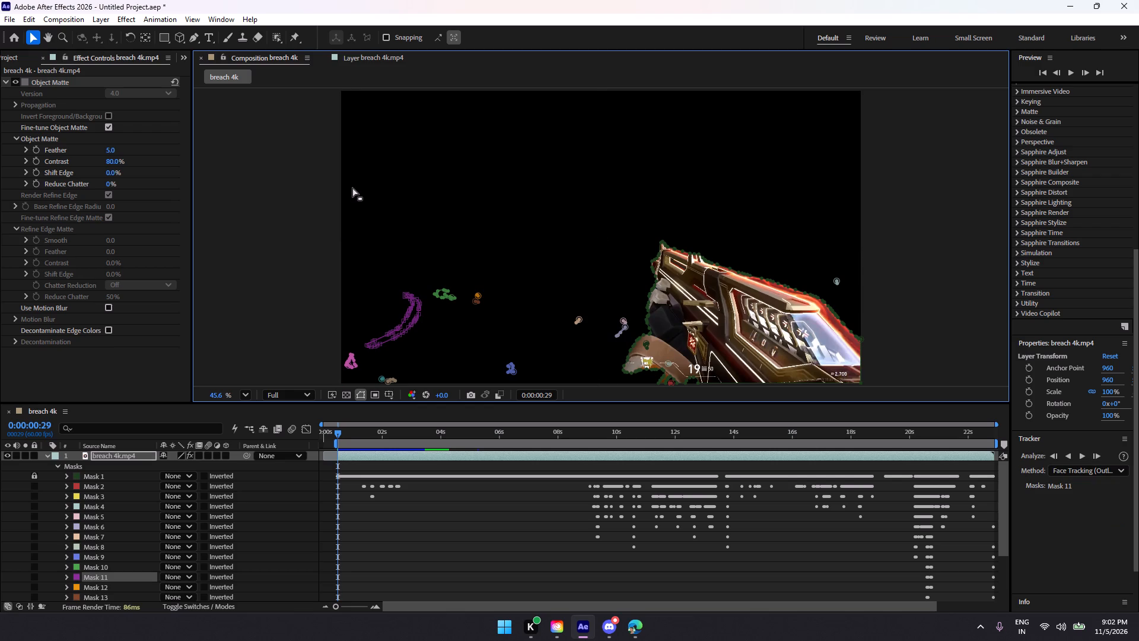
pyautogui.moveTo(357, 173); pyautogui.dragTo(677, 329)
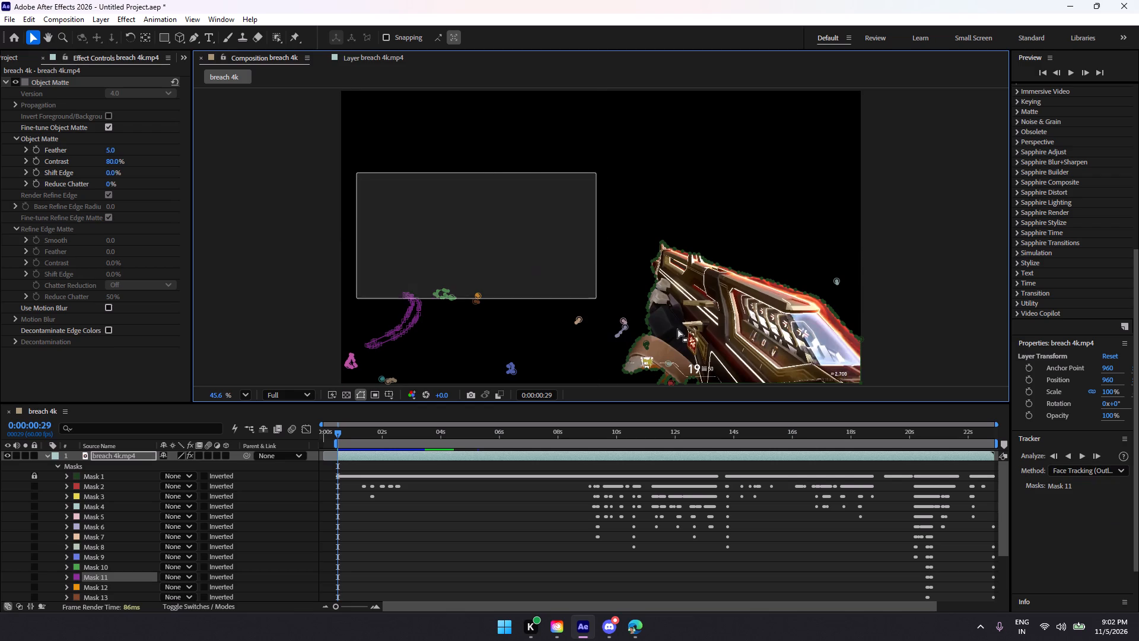
pyautogui.moveTo(677, 329); pyautogui.dragTo(888, 392)
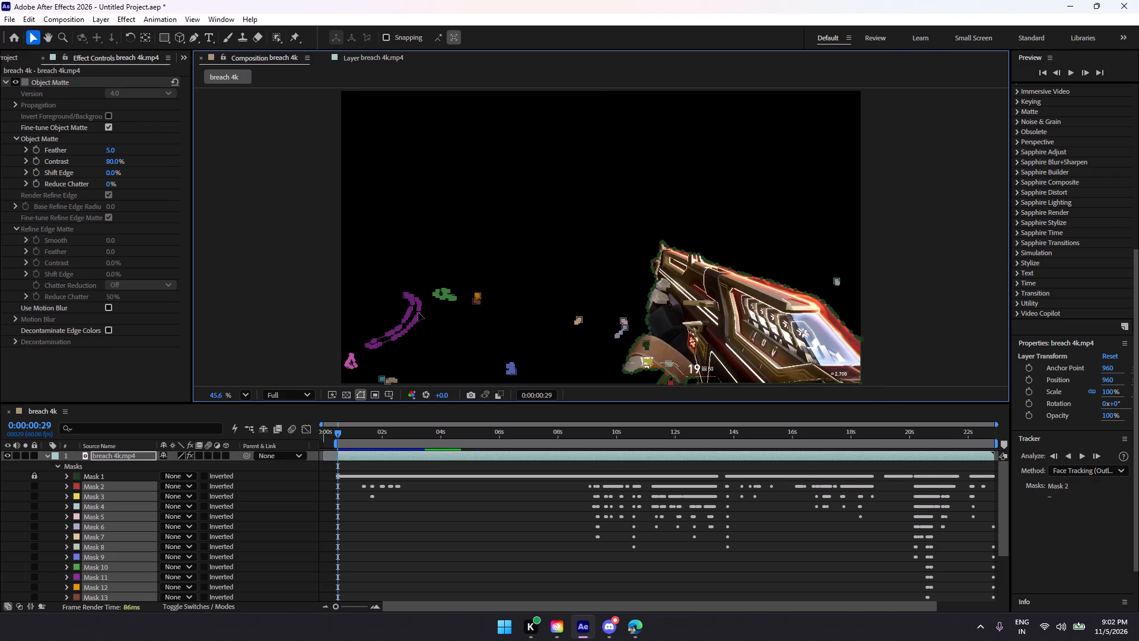
pyautogui.moveTo(418, 313); pyautogui.dragTo(0, 266)
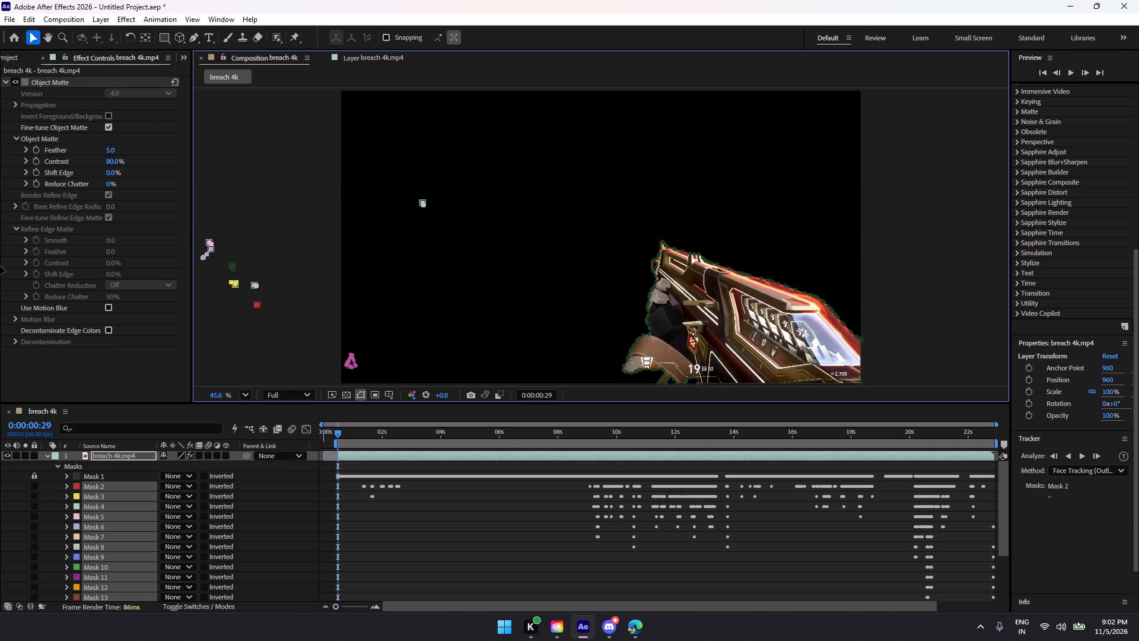
pyautogui.moveTo(0, 266); pyautogui.dragTo(62, 154)
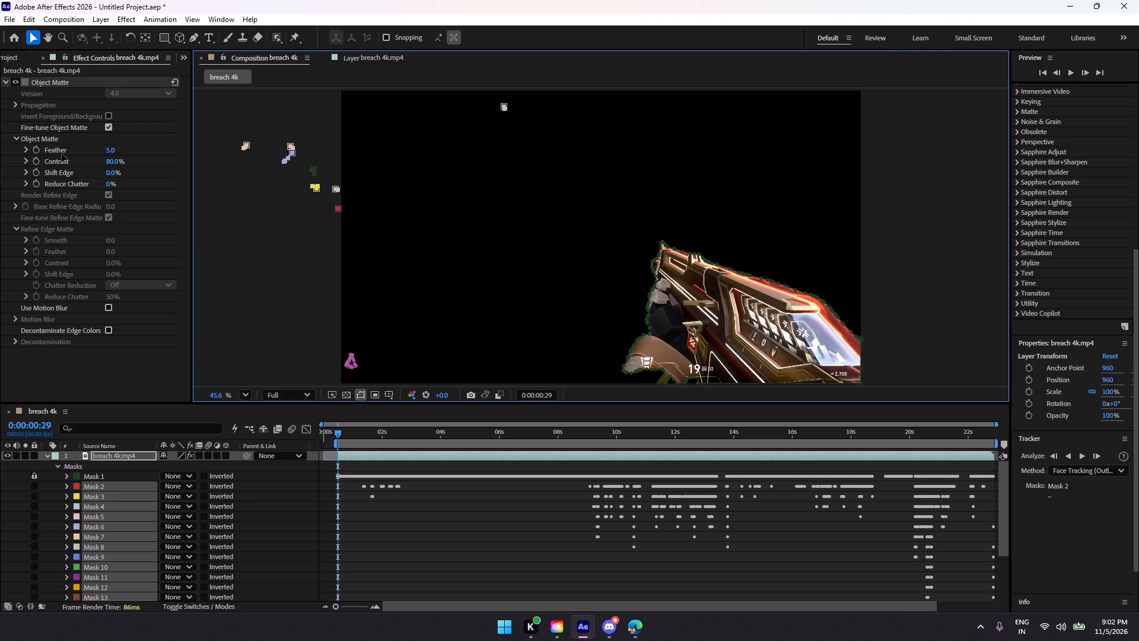
pyautogui.moveTo(62, 154); pyautogui.dragTo(48, 160)
pyautogui.click(249, 319)
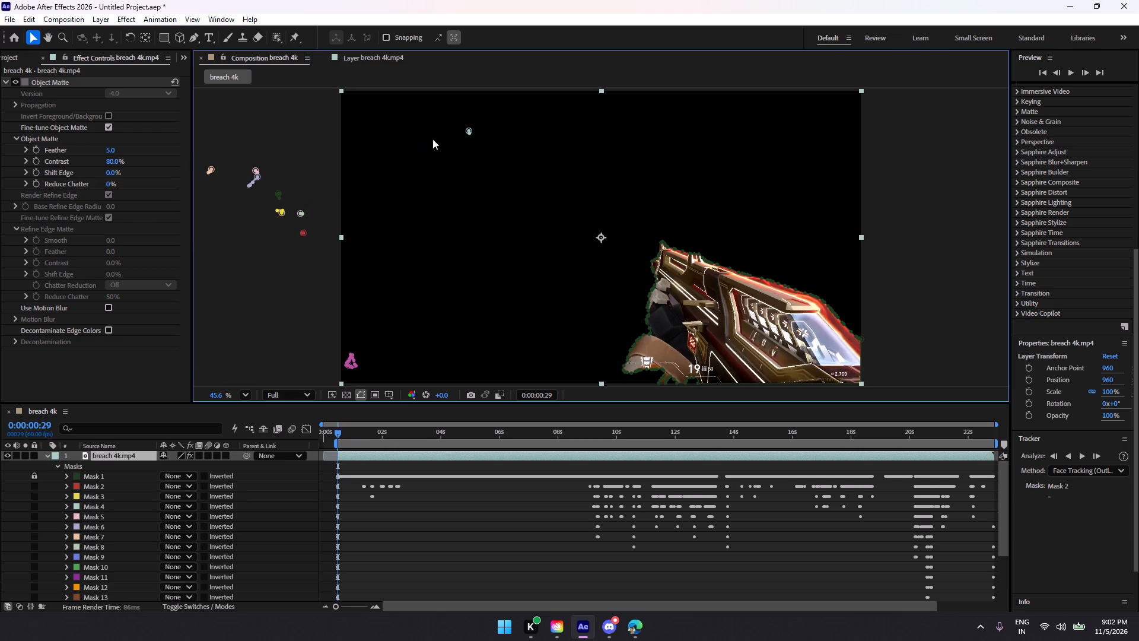
# Move the leftover stray masks inside the frame, Mask 4 and Mask 14, beyond its left edge.
pyautogui.click(468, 132)
pyautogui.moveTo(451, 122); pyautogui.dragTo(495, 147)
pyautogui.moveTo(470, 131); pyautogui.dragTo(256, 250)
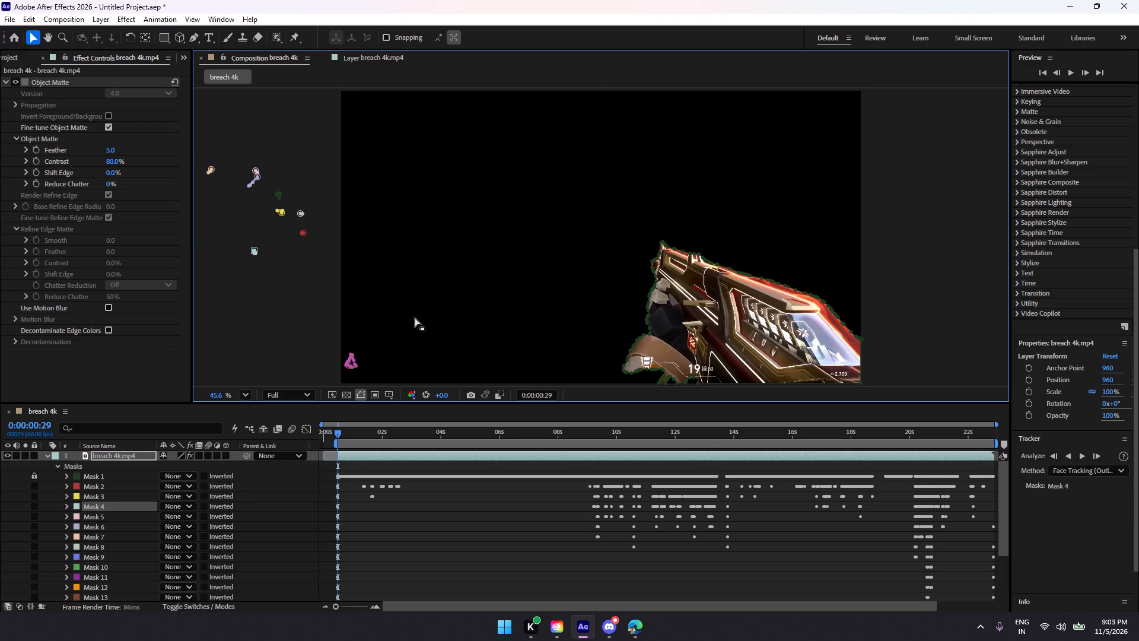
pyautogui.moveTo(414, 318); pyautogui.dragTo(339, 373)
pyautogui.moveTo(351, 363); pyautogui.dragTo(274, 317)
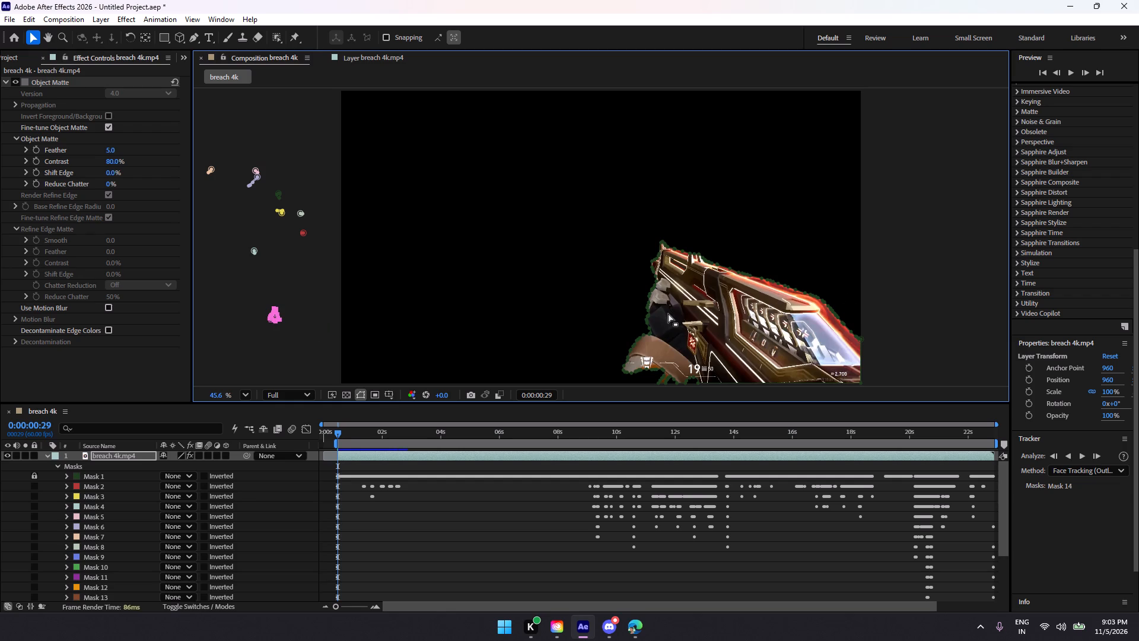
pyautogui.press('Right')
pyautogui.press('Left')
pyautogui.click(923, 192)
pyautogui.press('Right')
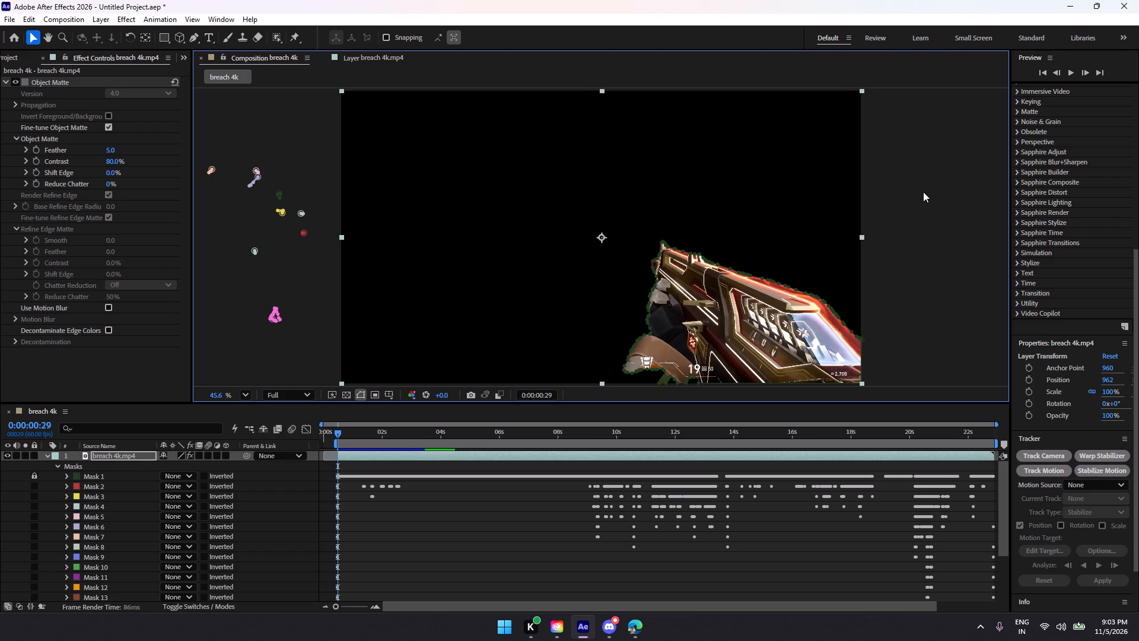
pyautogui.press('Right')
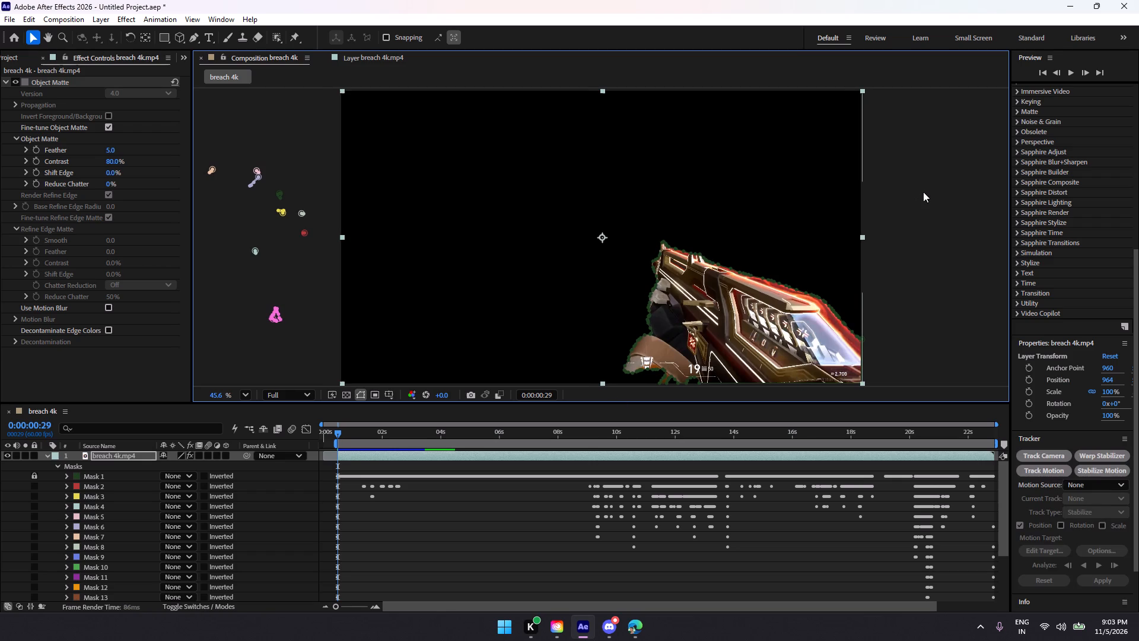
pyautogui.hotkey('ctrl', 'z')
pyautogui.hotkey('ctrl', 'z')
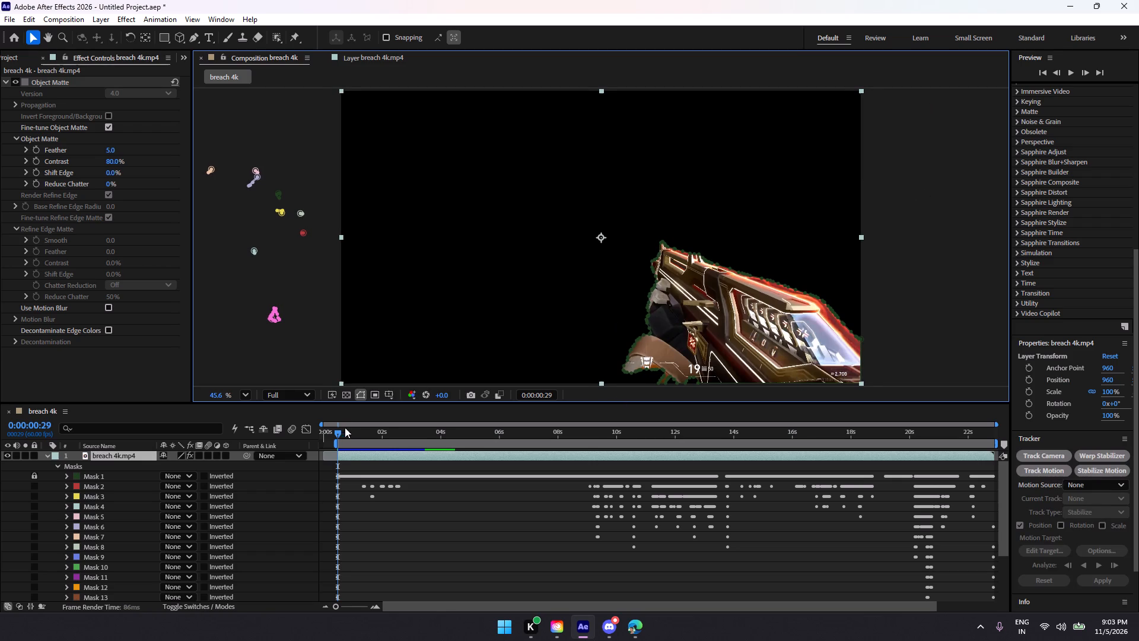
# Scrub from 0:00:00:29 to 0:00:04:22 to check how the masks follow the weapon and arm.
pyautogui.moveTo(338, 434); pyautogui.dragTo(342, 433)
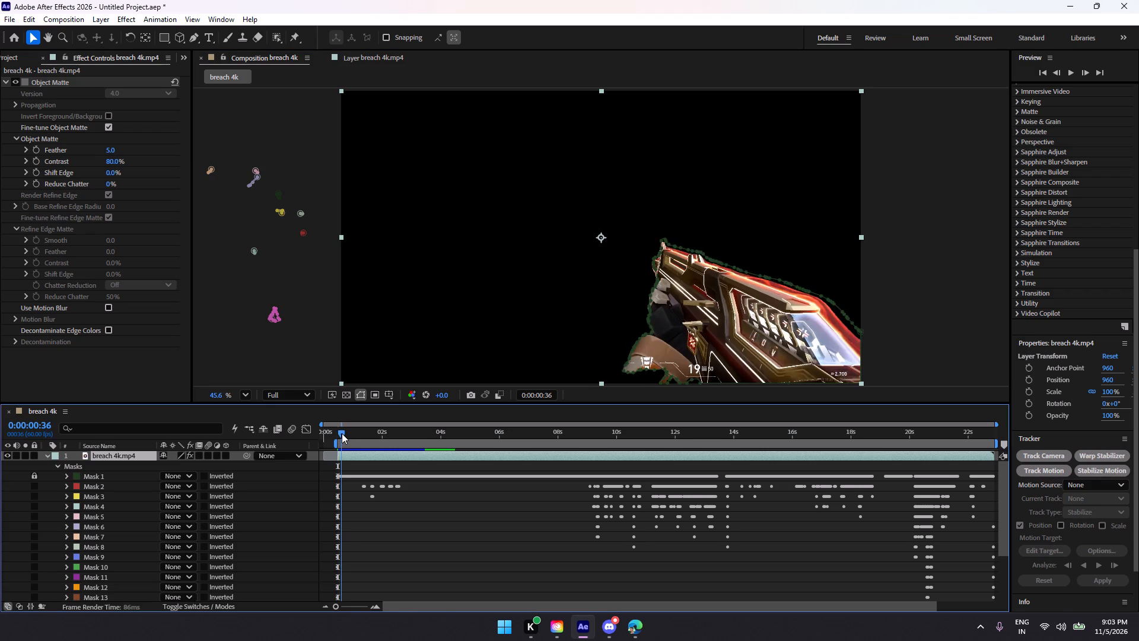
pyautogui.moveTo(342, 433); pyautogui.dragTo(348, 433)
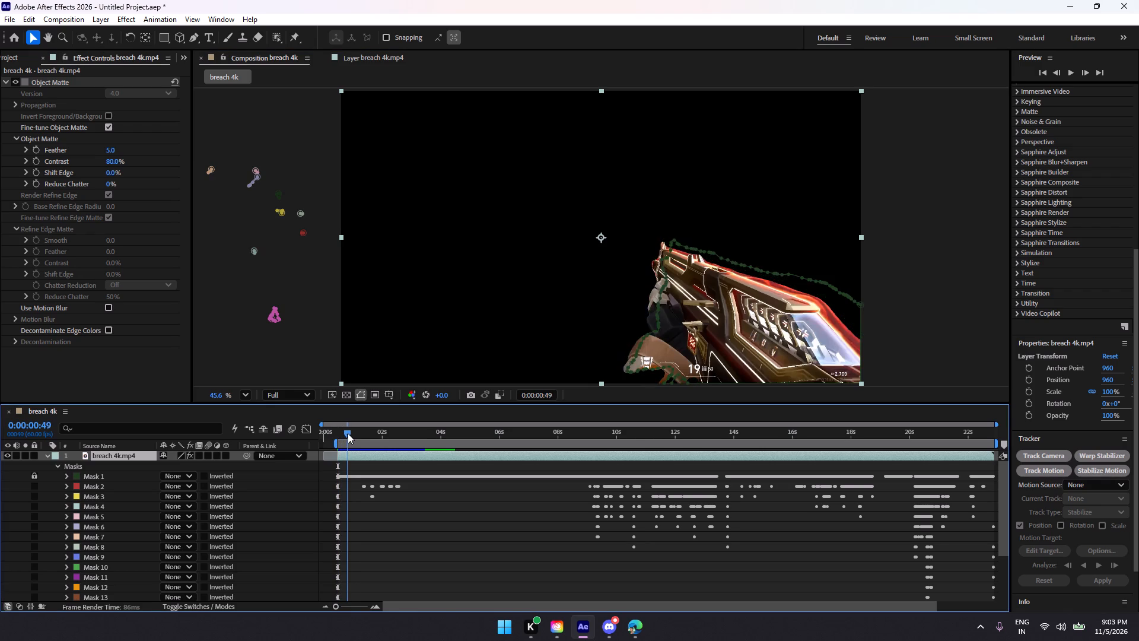
pyautogui.moveTo(348, 433); pyautogui.dragTo(366, 434)
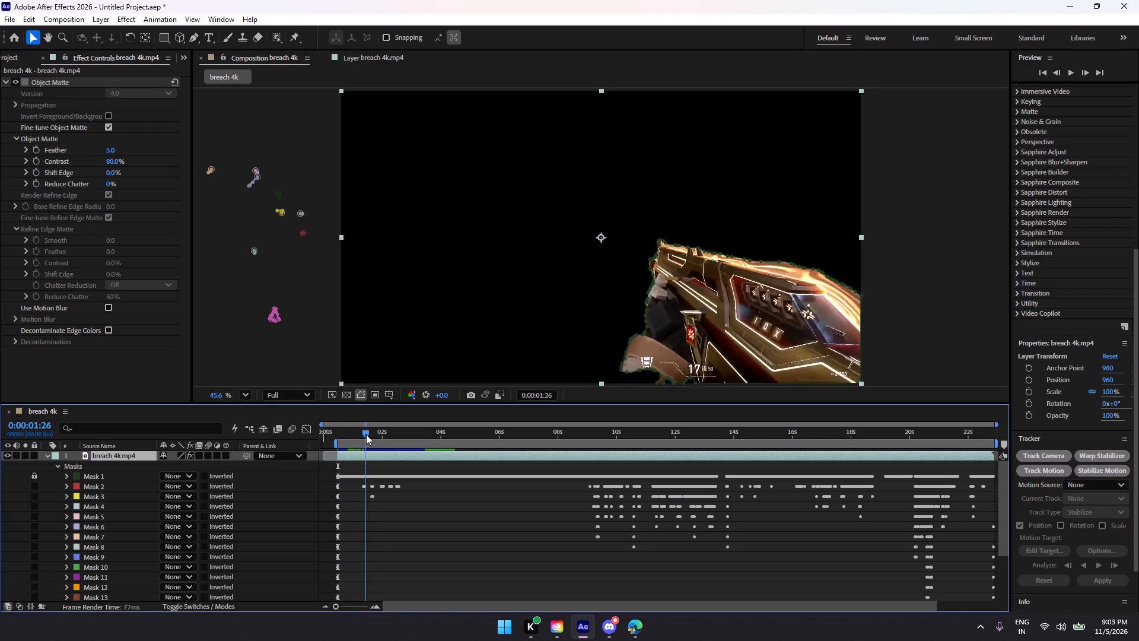
pyautogui.moveTo(366, 434); pyautogui.dragTo(392, 436)
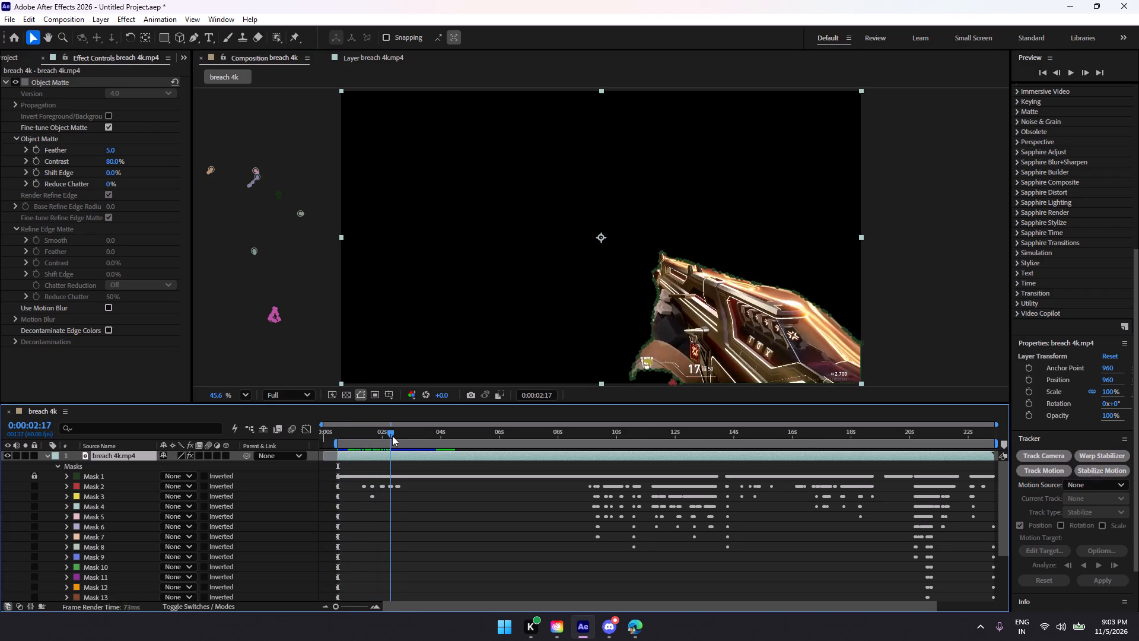
pyautogui.moveTo(392, 436); pyautogui.dragTo(426, 437)
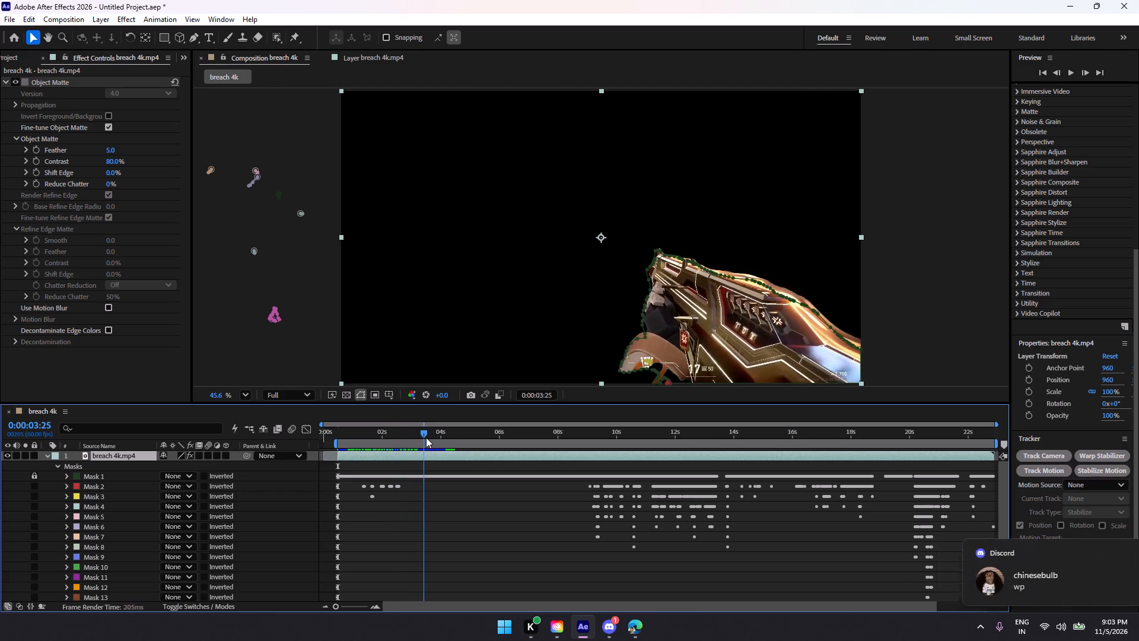
pyautogui.moveTo(426, 437); pyautogui.dragTo(451, 443)
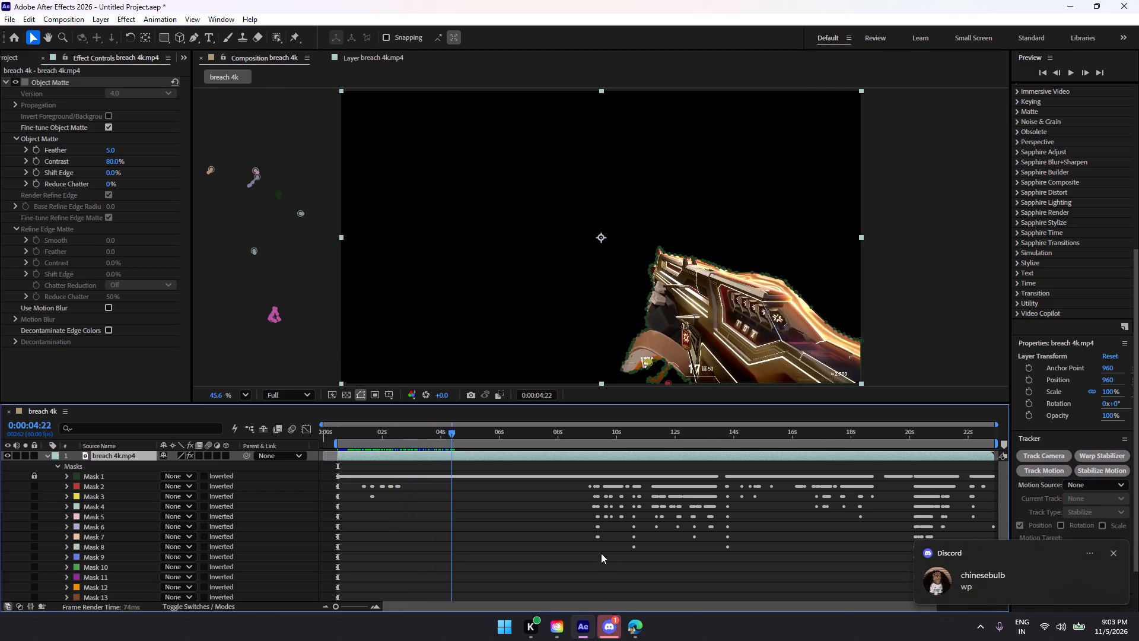
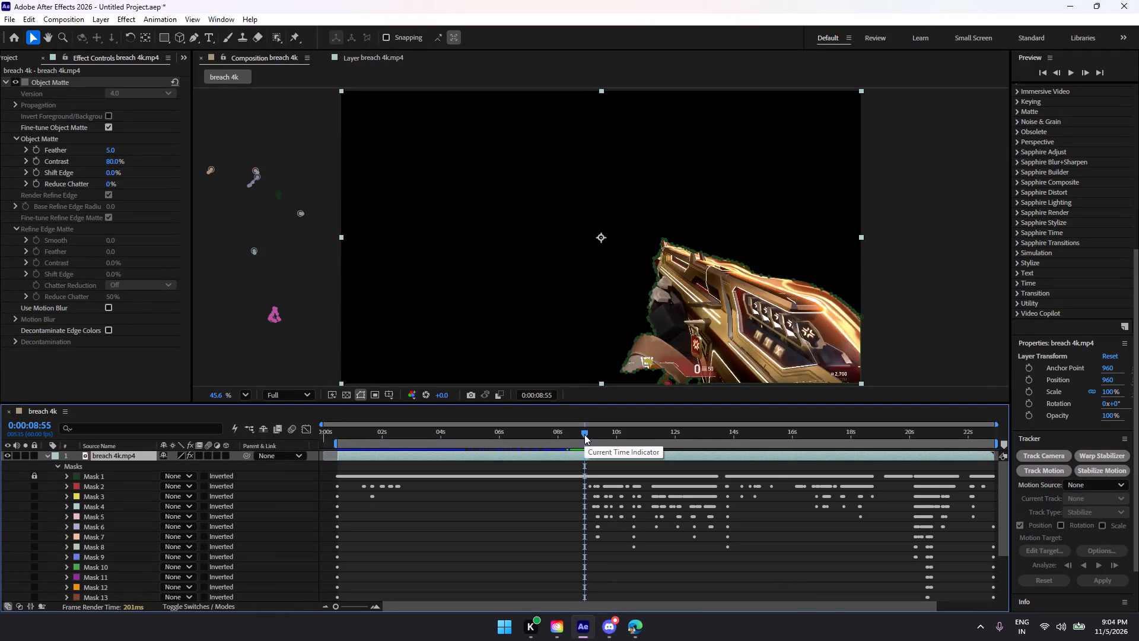
# At 0:00:09:41, select the small stray masks below the hand, Mask 3 to Mask 7, and move them outside the frame's left edge.
pyautogui.moveTo(584, 434); pyautogui.dragTo(586, 434)
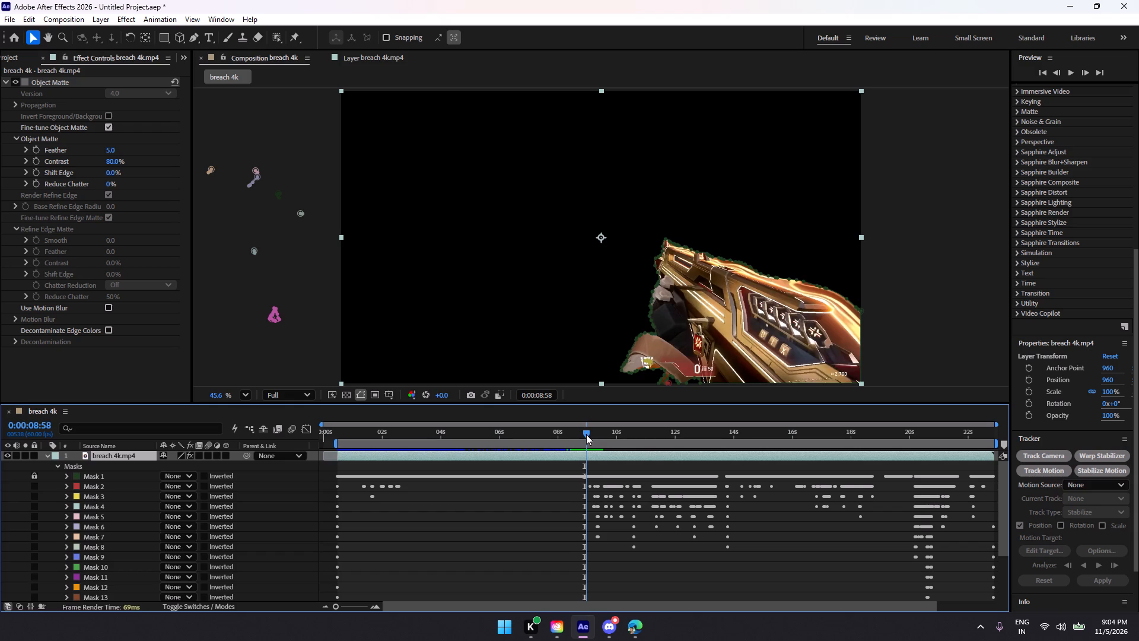
pyautogui.moveTo(586, 434); pyautogui.dragTo(591, 436)
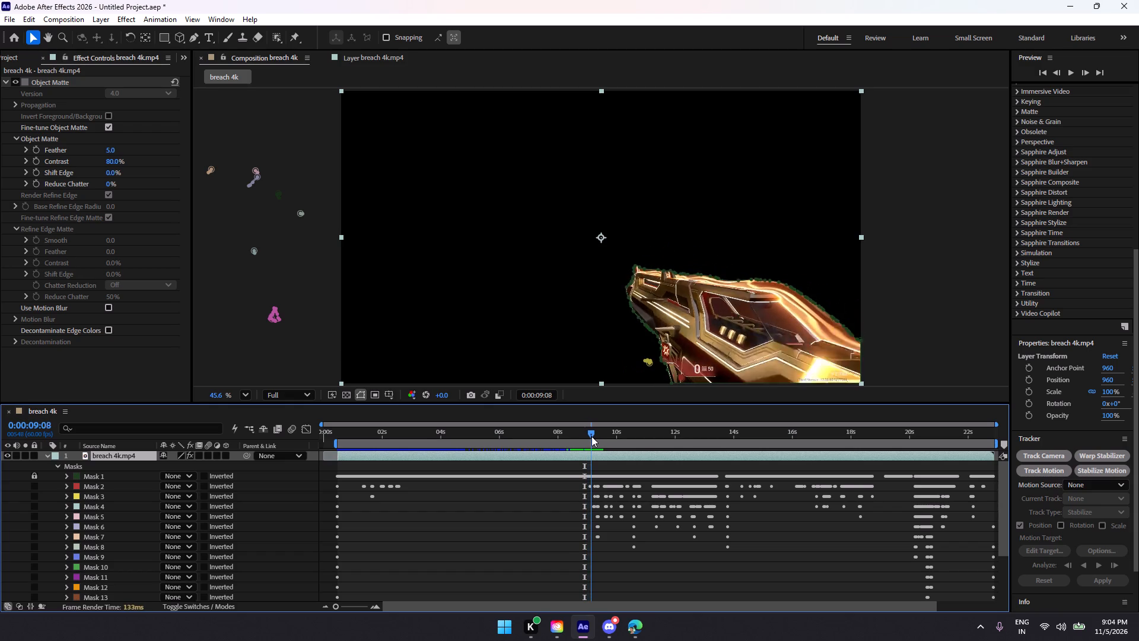
pyautogui.moveTo(591, 436); pyautogui.dragTo(602, 438)
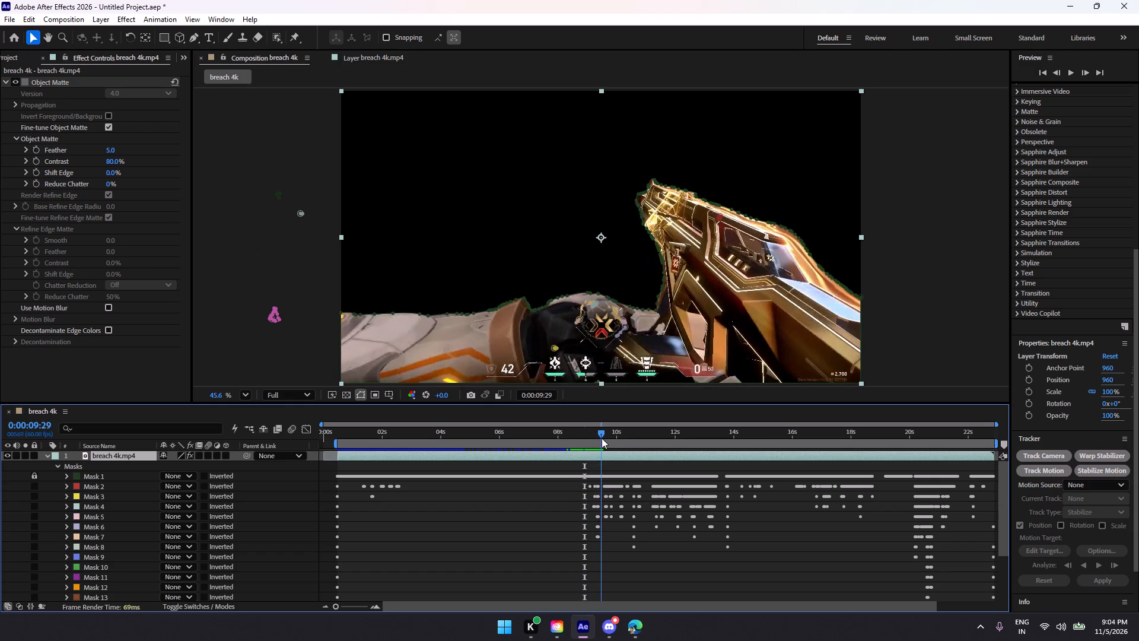
pyautogui.moveTo(602, 438); pyautogui.dragTo(608, 439)
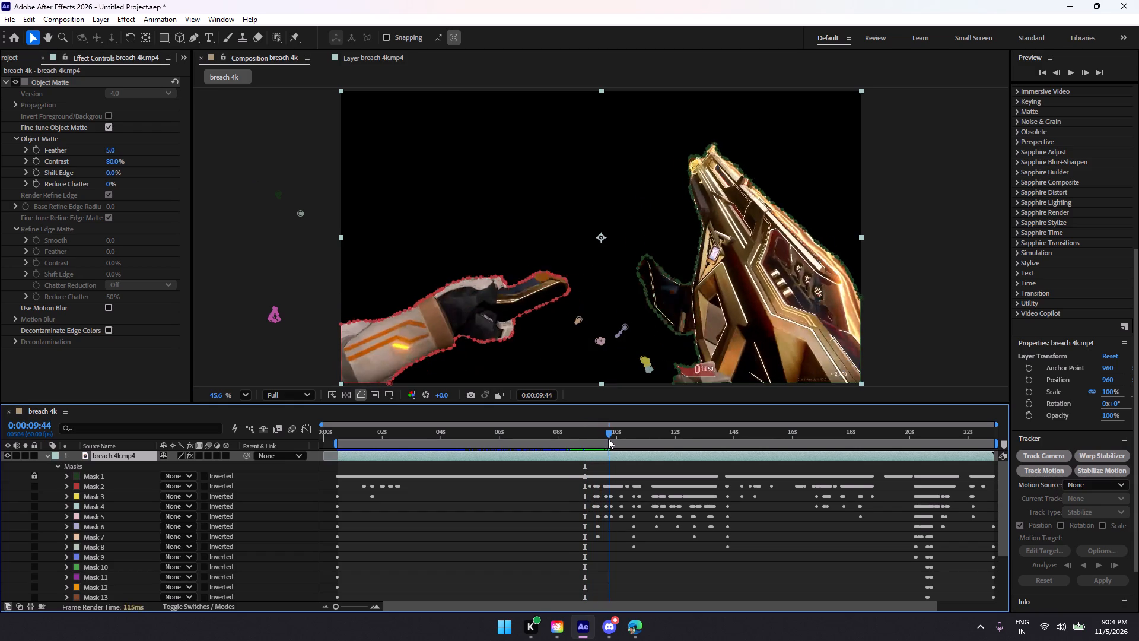
pyautogui.moveTo(608, 439); pyautogui.dragTo(605, 439)
pyautogui.press('Right')
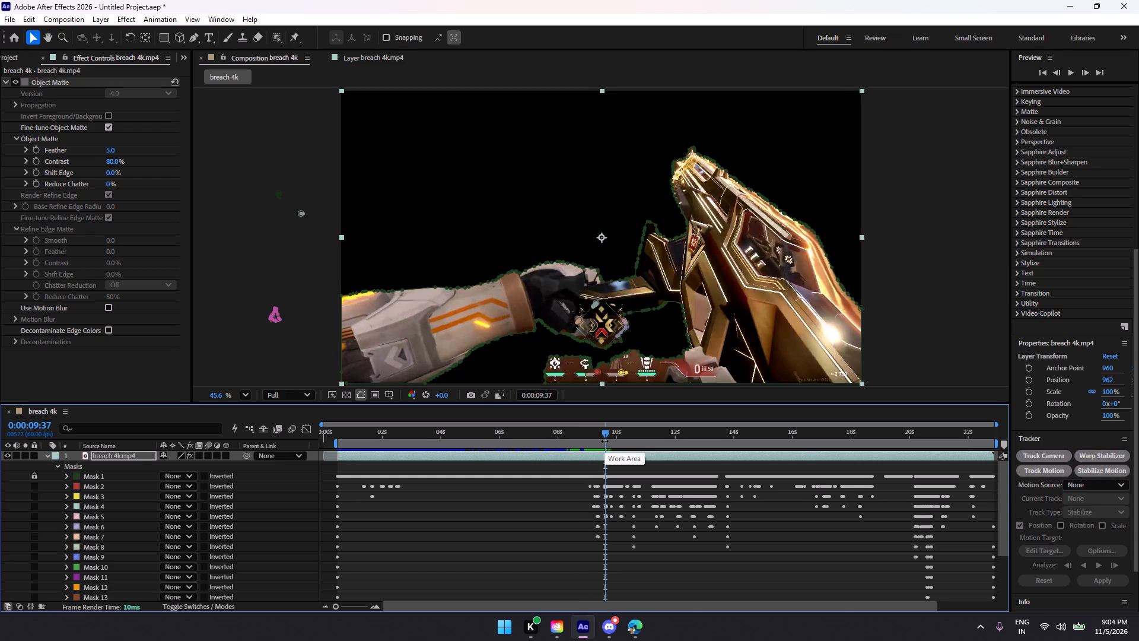
pyautogui.press('Left')
pyautogui.click(1085, 78)
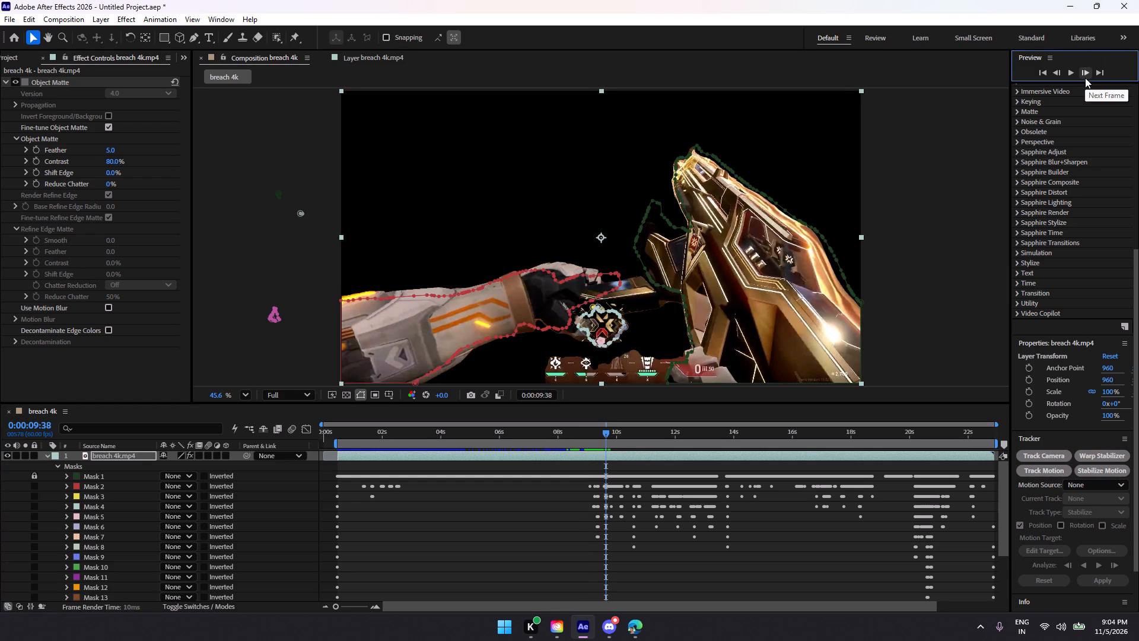
pyautogui.click(1084, 78)
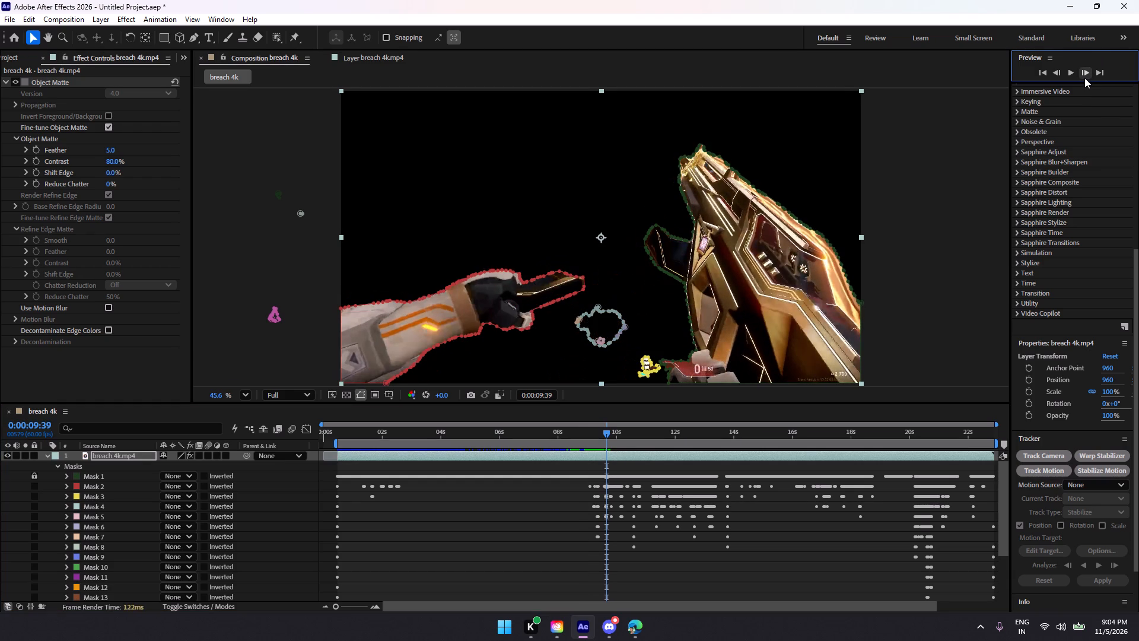
pyautogui.click(1084, 78)
pyautogui.click(1084, 78)
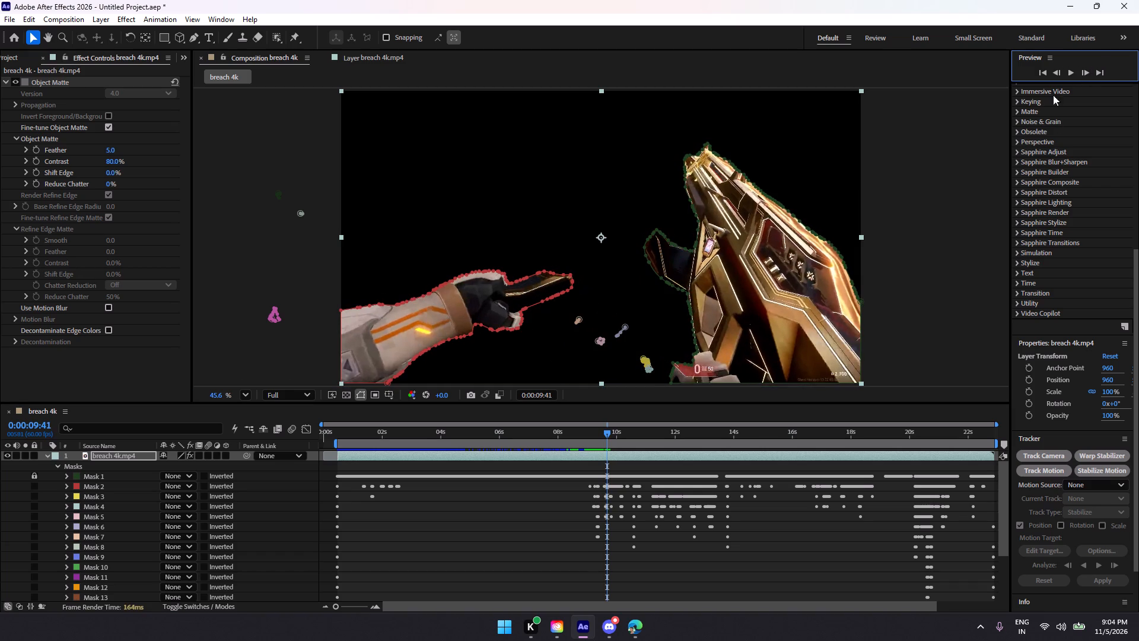
pyautogui.click(577, 322)
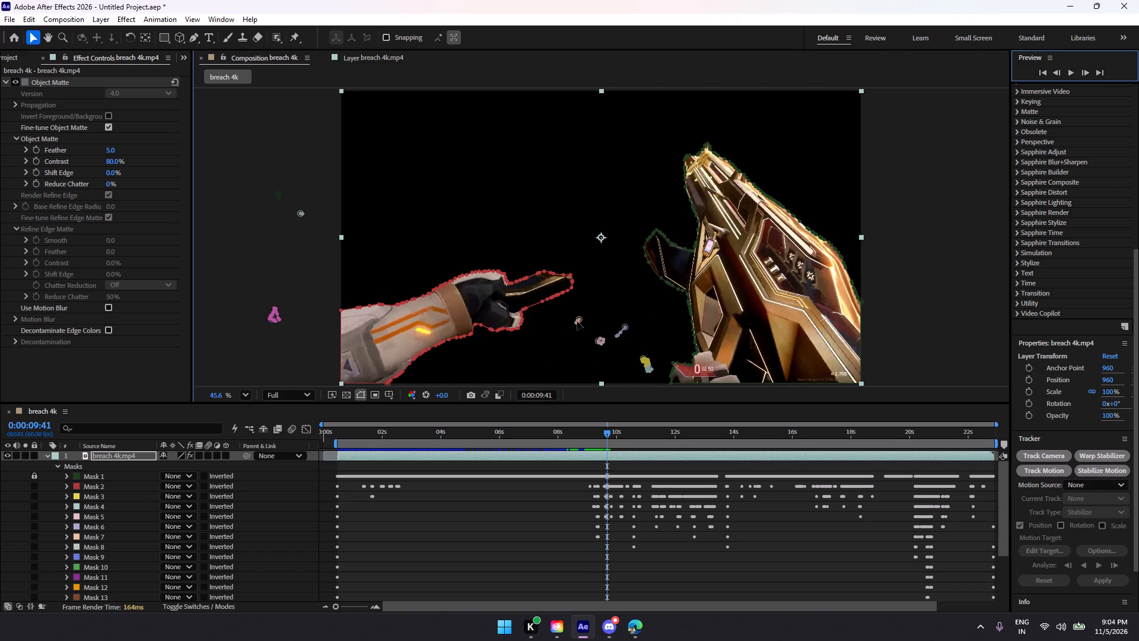
pyautogui.moveTo(568, 310); pyautogui.dragTo(659, 375)
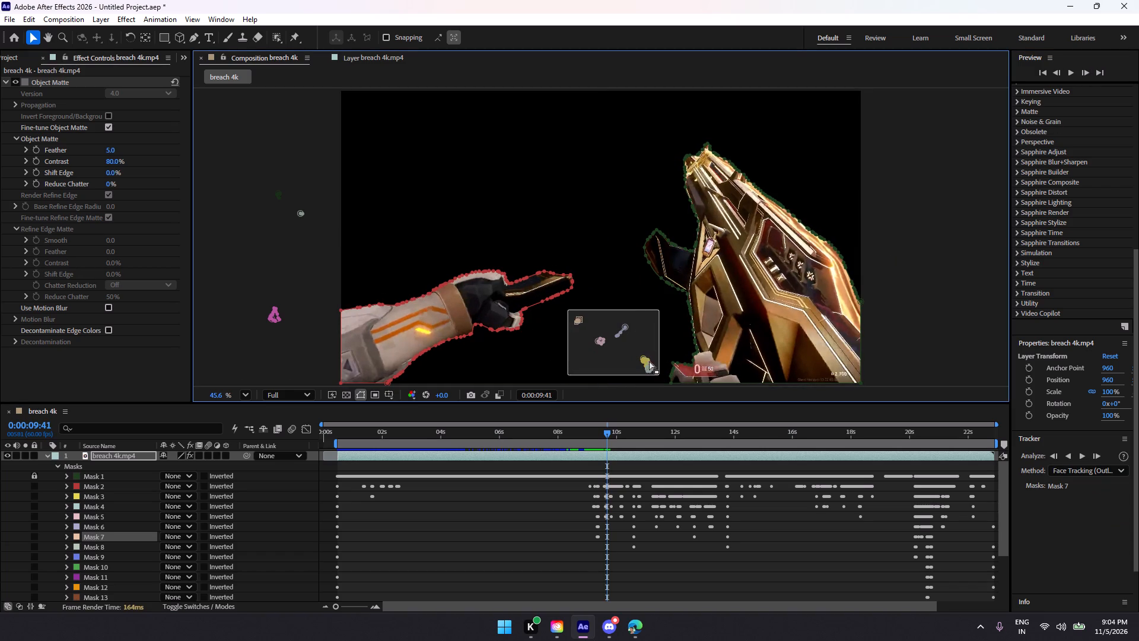
pyautogui.moveTo(623, 331); pyautogui.dragTo(295, 212)
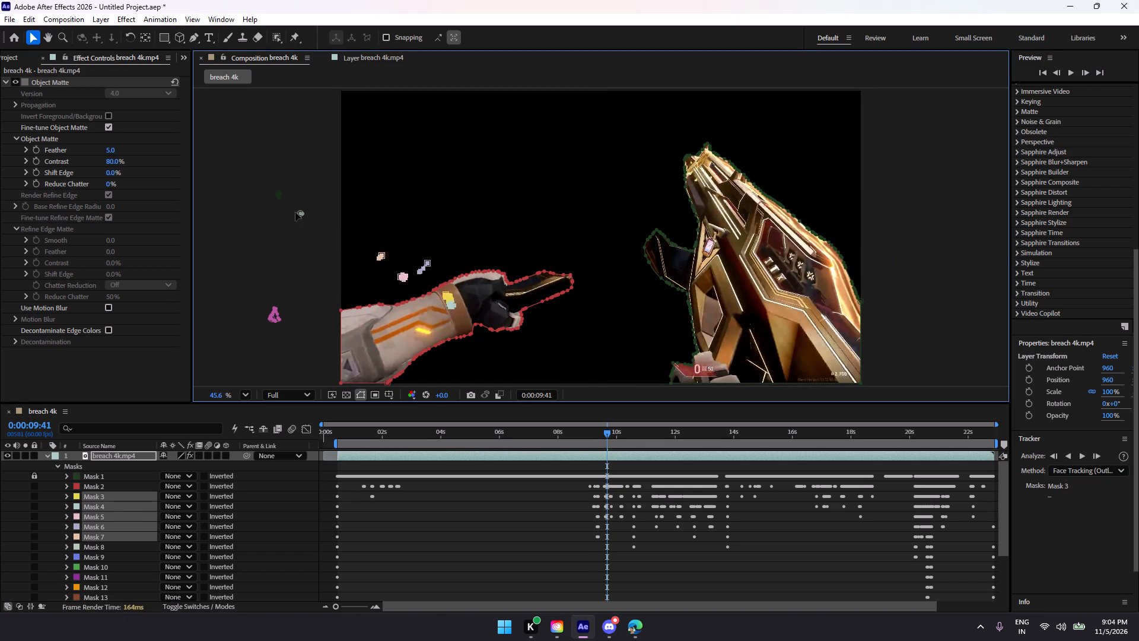
pyautogui.moveTo(295, 212); pyautogui.dragTo(253, 229)
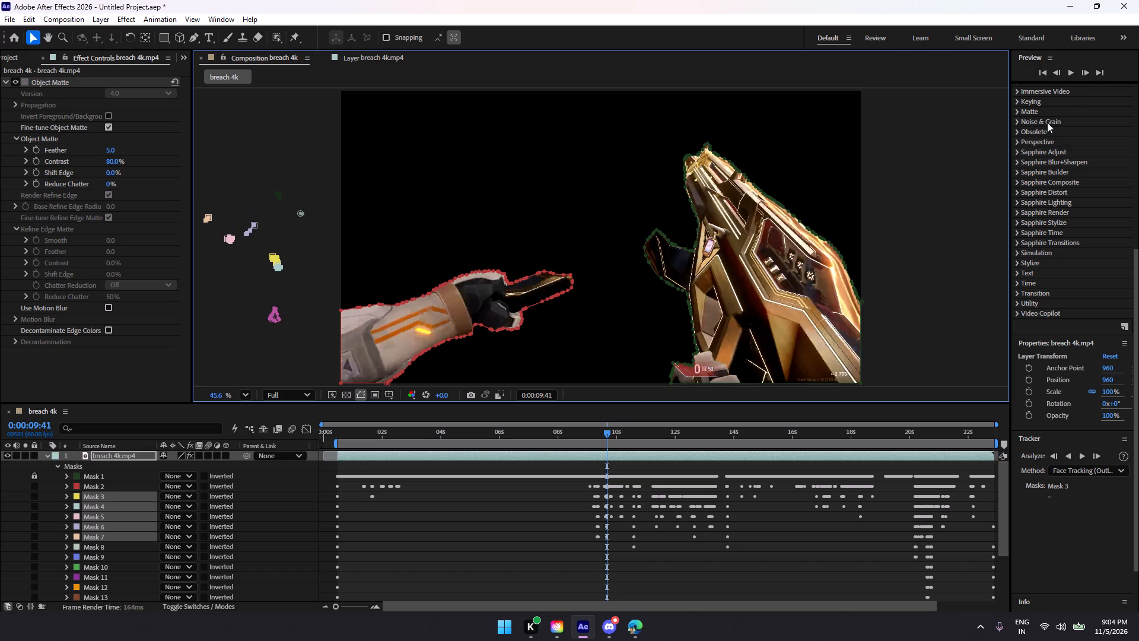
# Step frame by frame from 0:00:09:41 to 0:00:09:52 to check for stray masks between the hand and the weapon.
pyautogui.click(1089, 69)
pyautogui.click(1089, 69)
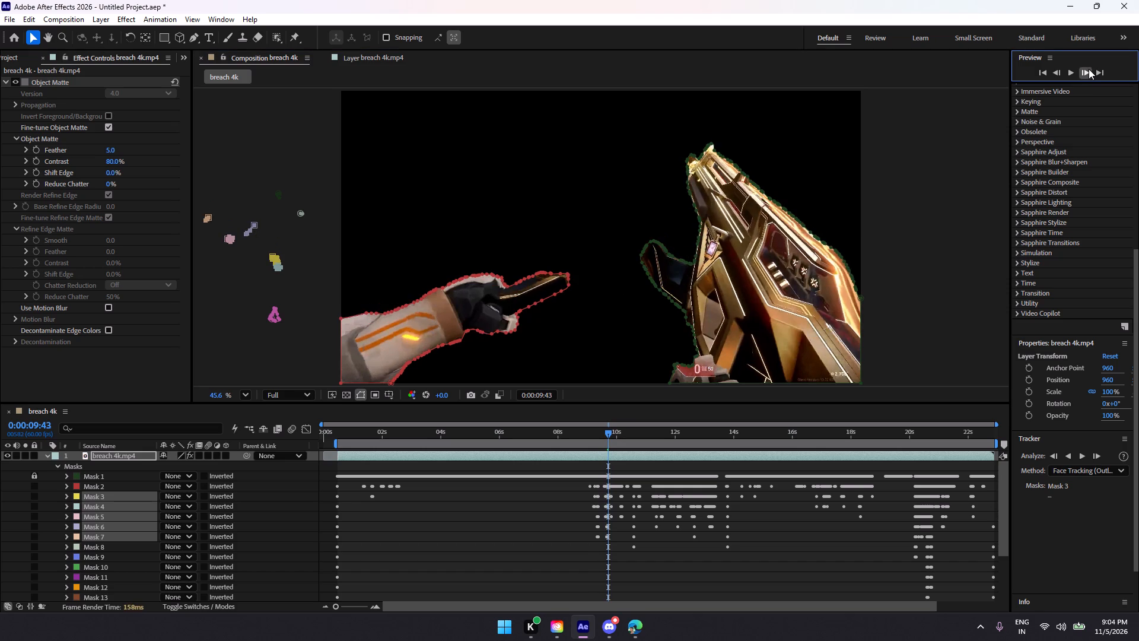
pyautogui.click(1089, 69)
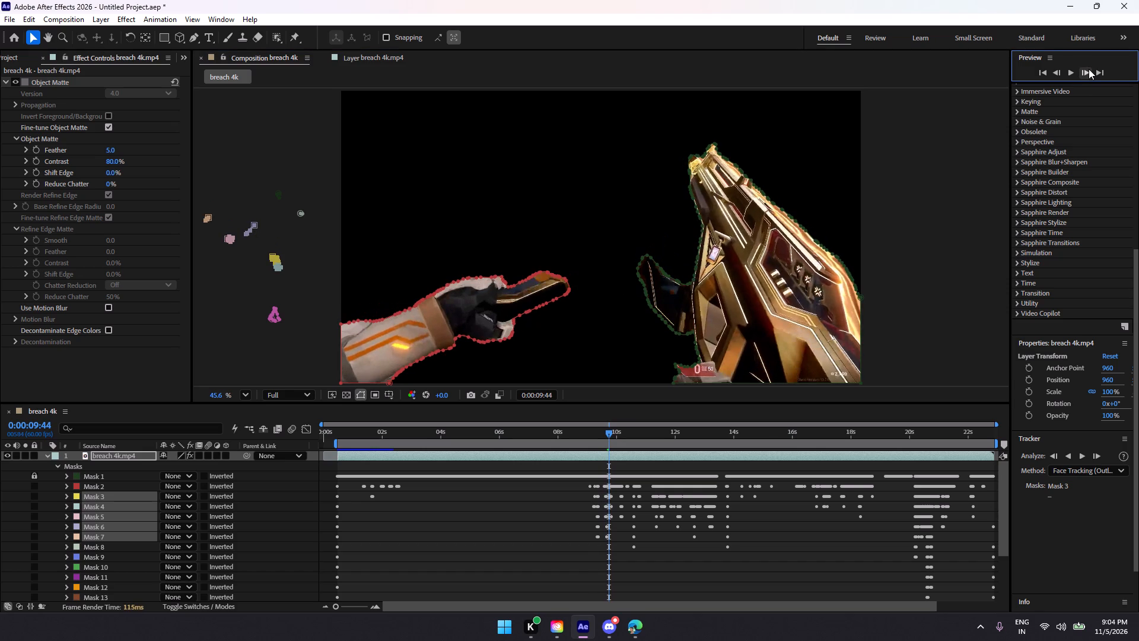
pyautogui.click(1089, 69)
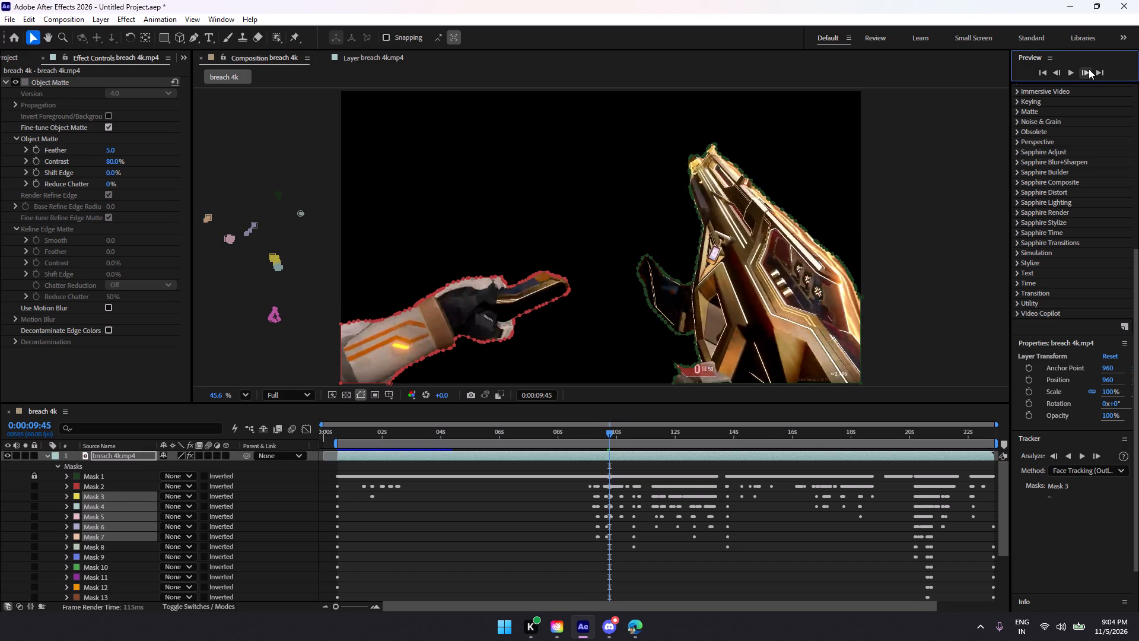
pyautogui.click(1089, 69)
pyautogui.click(1089, 69)
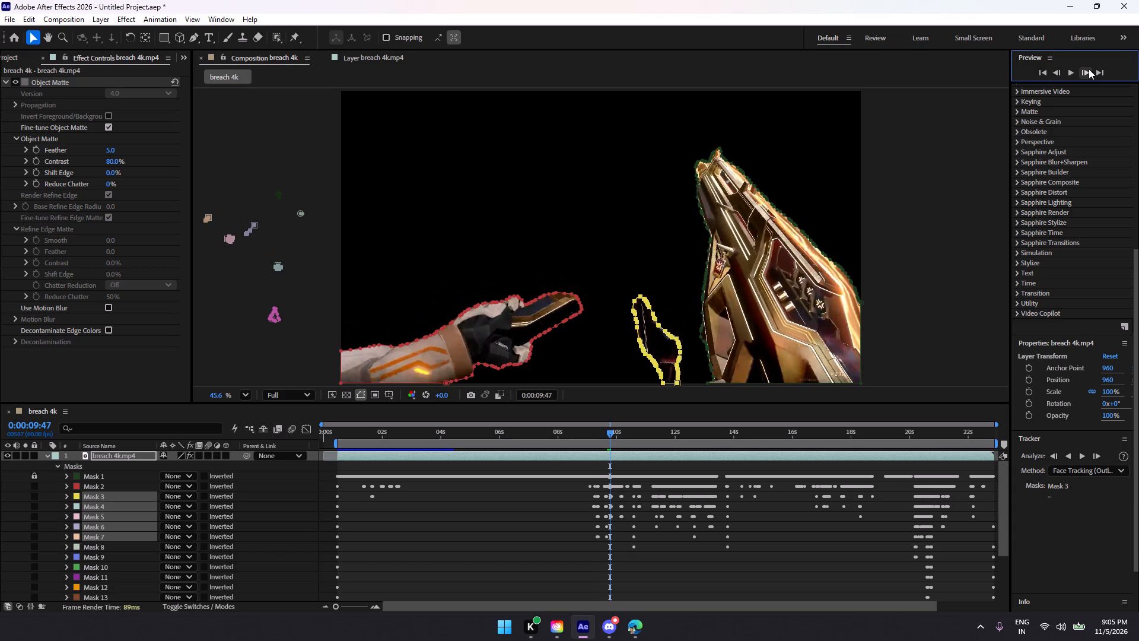
pyautogui.click(1089, 69)
pyautogui.click(1089, 69)
pyautogui.click(1089, 69)
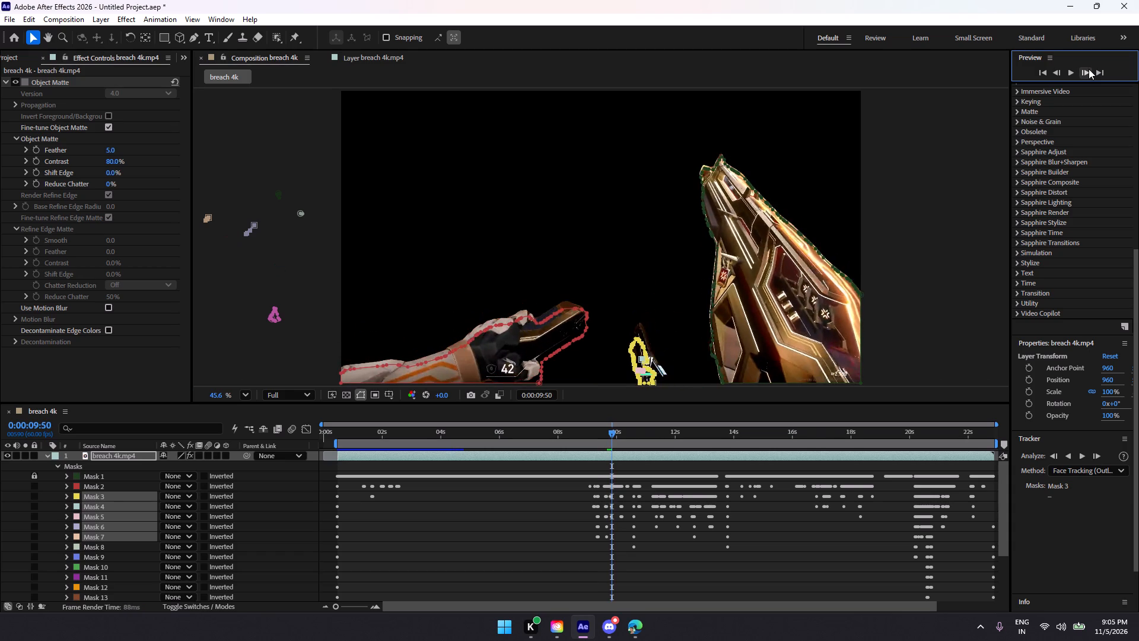
pyautogui.click(1089, 69)
pyautogui.click(1089, 69)
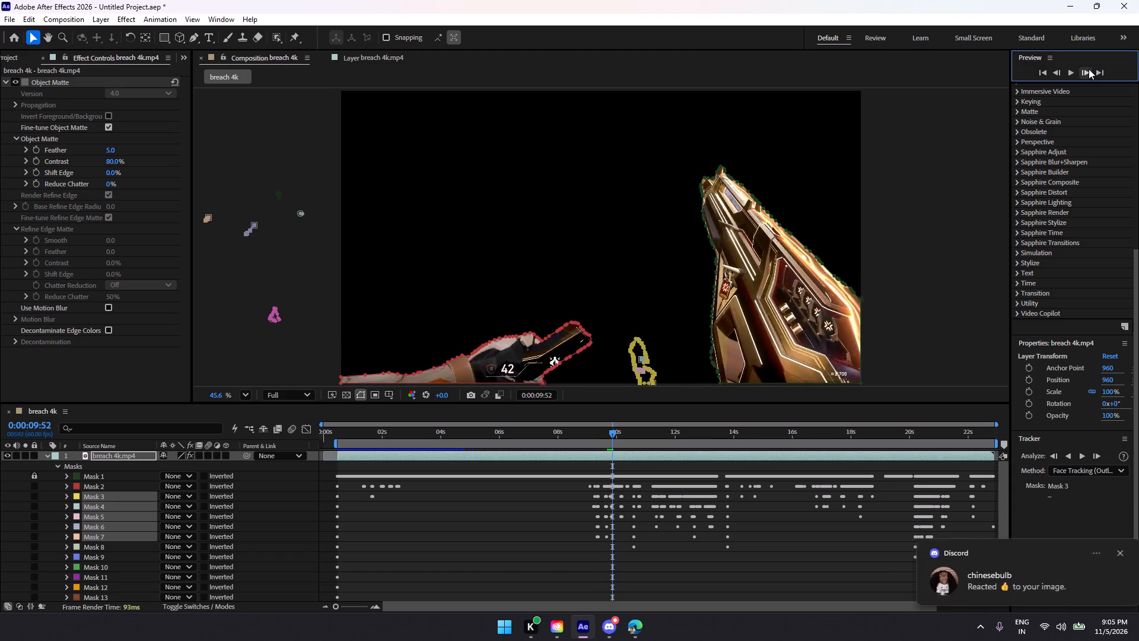
# Go back to 0:00:09:50, select the stray masks between hand and weapon, Mask 3 to Mask 5, and move them beyond the frame's left edge.
pyautogui.click(1059, 70)
pyautogui.click(1059, 70)
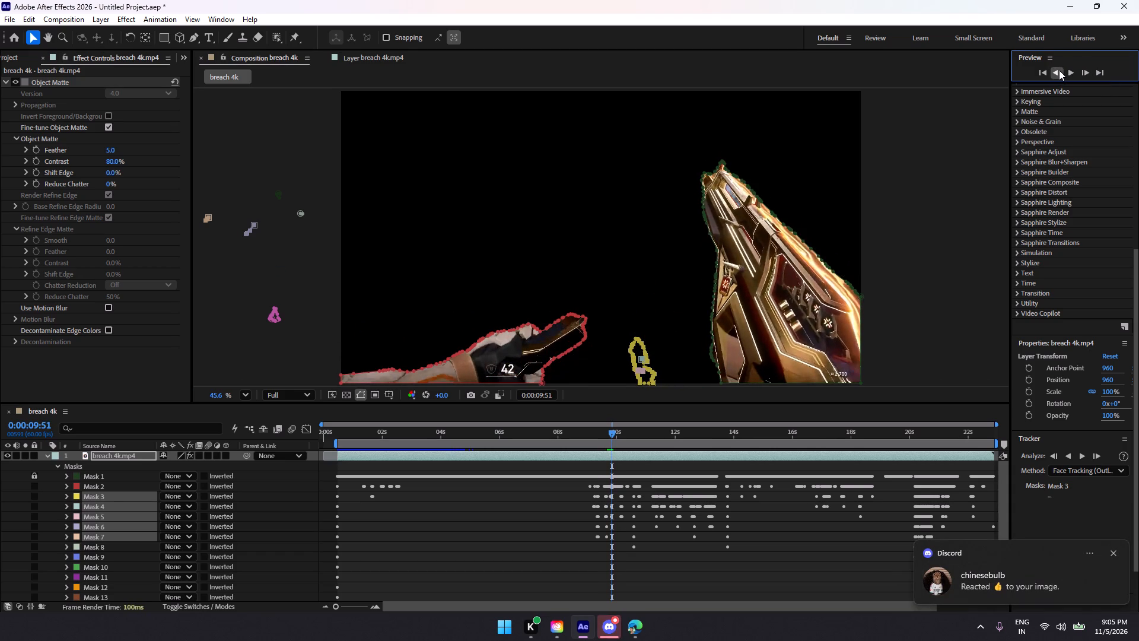
pyautogui.click(1059, 70)
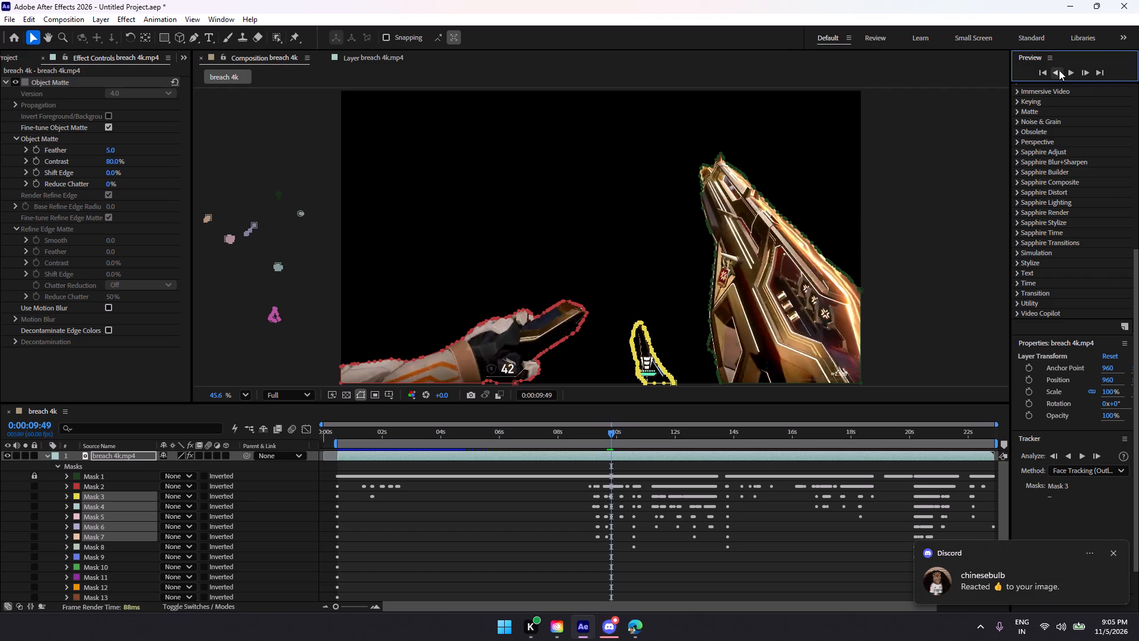
pyautogui.click(1084, 71)
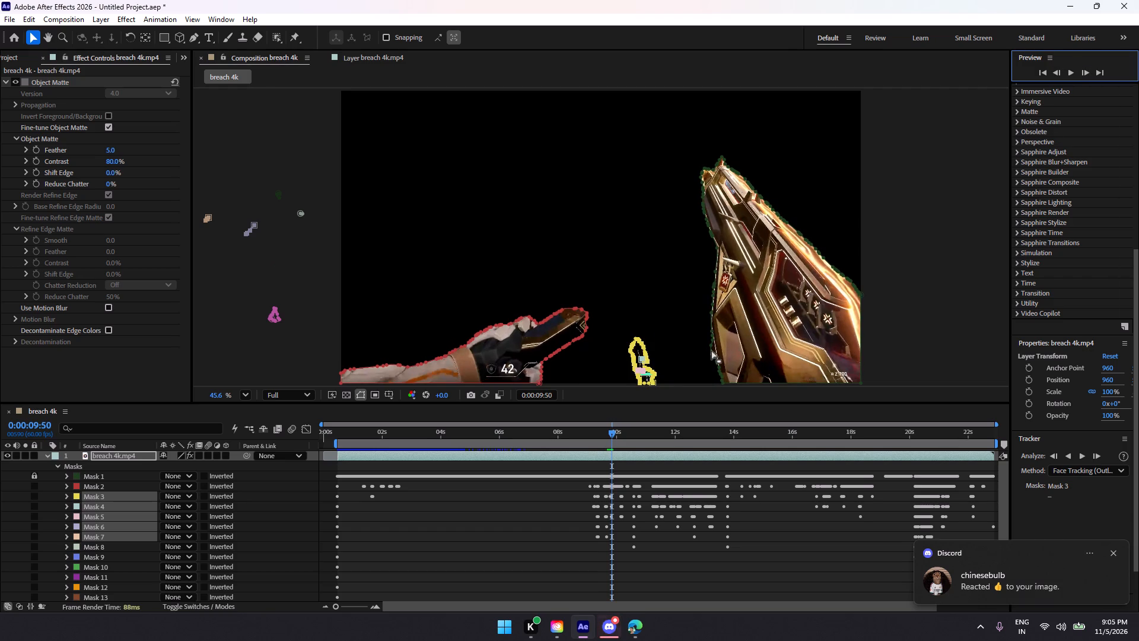
pyautogui.click(633, 344)
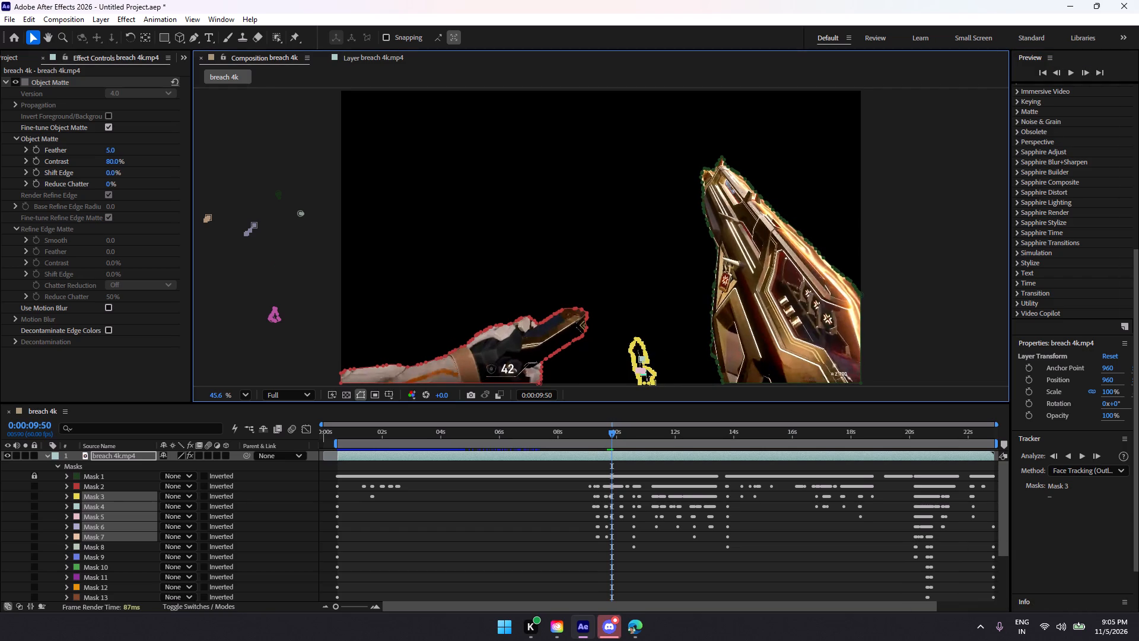
pyautogui.click(653, 375)
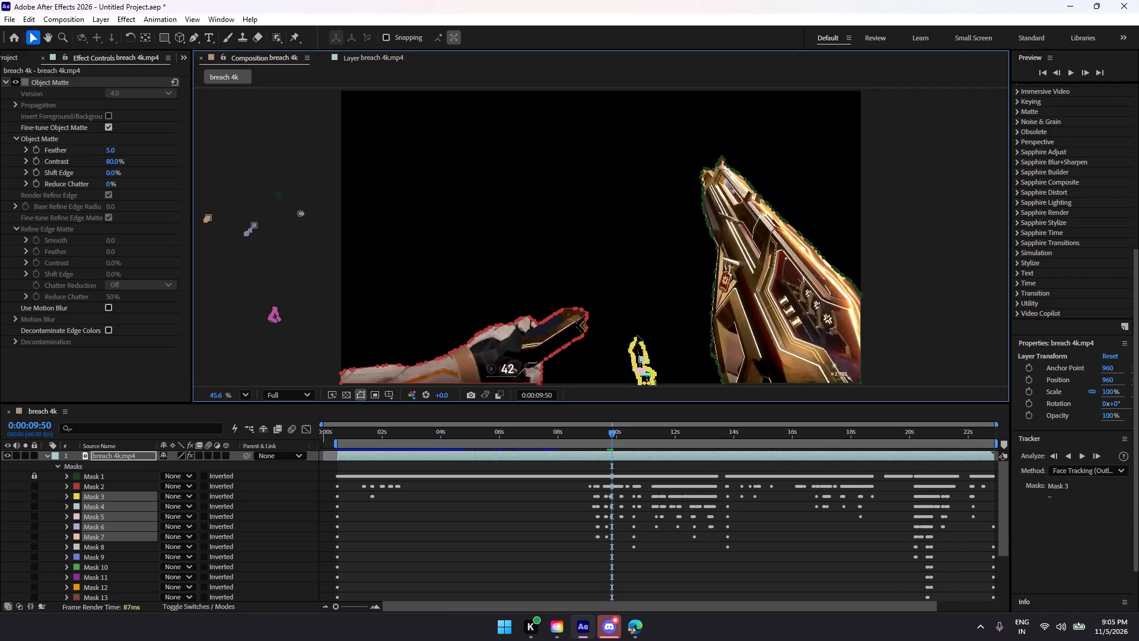
pyautogui.click(638, 340)
pyautogui.moveTo(622, 332); pyautogui.dragTo(666, 395)
pyautogui.moveTo(645, 353); pyautogui.dragTo(471, 314)
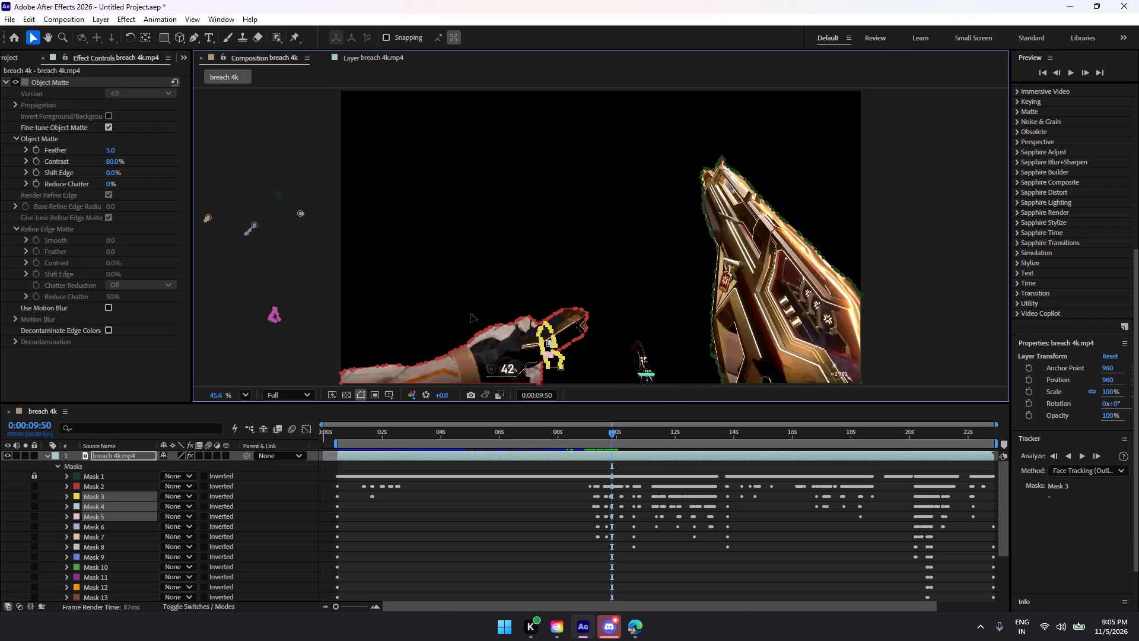
pyautogui.moveTo(471, 314); pyautogui.dragTo(310, 250)
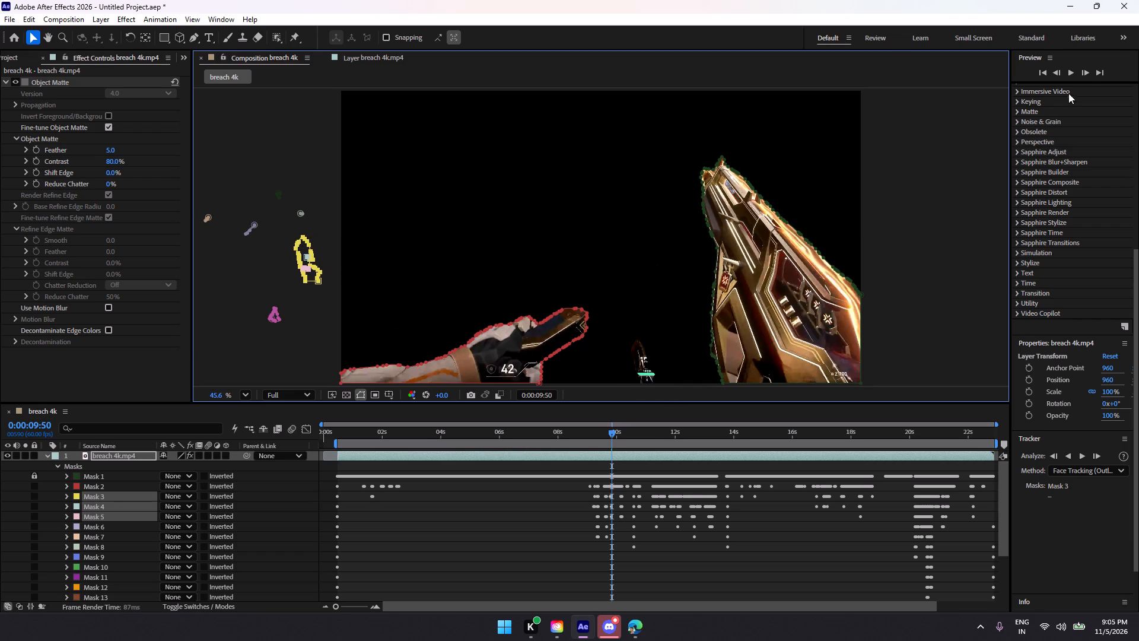
# Step frame by frame from 0:00:09:50 to 0:00:10:13 to check the masks as the hand drops out of frame and returns.
pyautogui.click(1084, 68)
pyautogui.click(1084, 68)
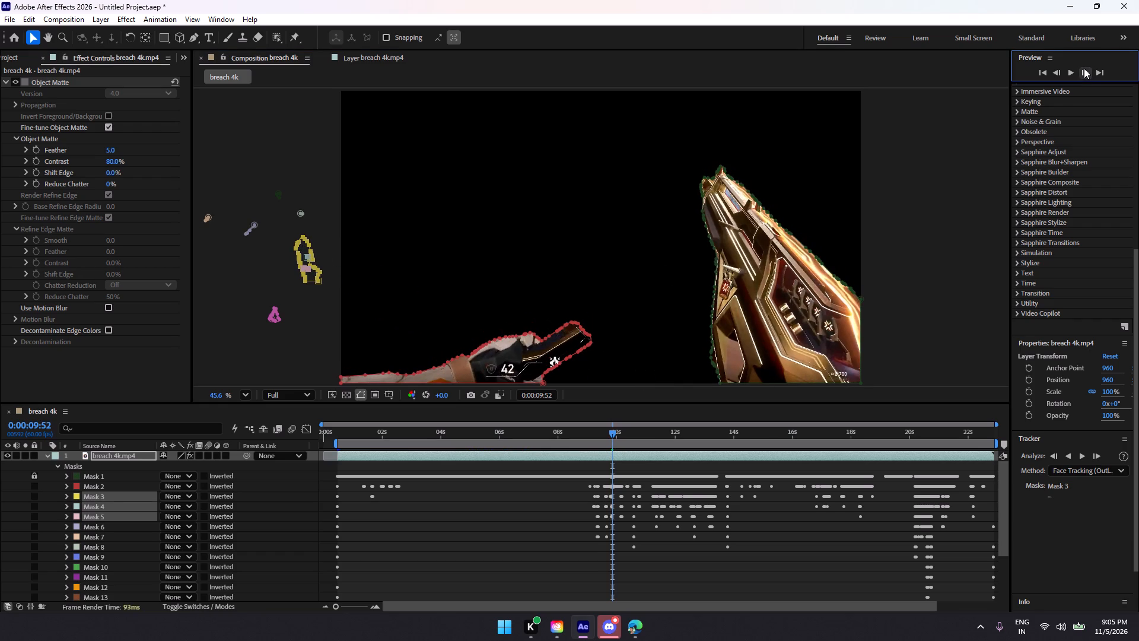
pyautogui.click(1084, 68)
pyautogui.click(1084, 68)
pyautogui.click(1084, 68)
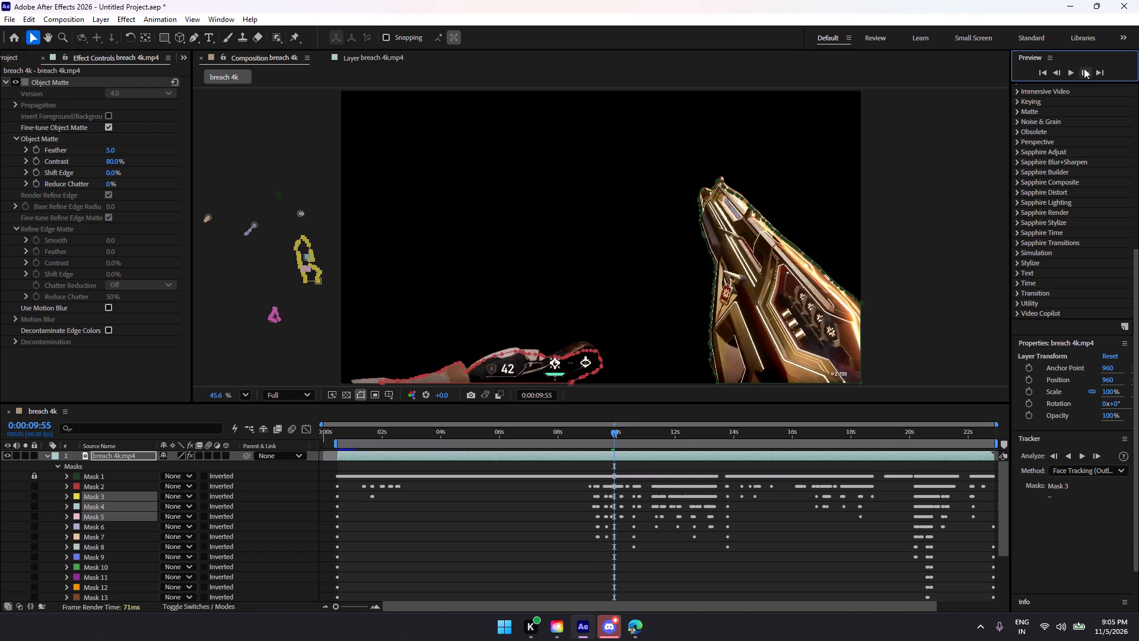
pyautogui.click(1084, 68)
pyautogui.click(1084, 68)
pyautogui.click(1084, 69)
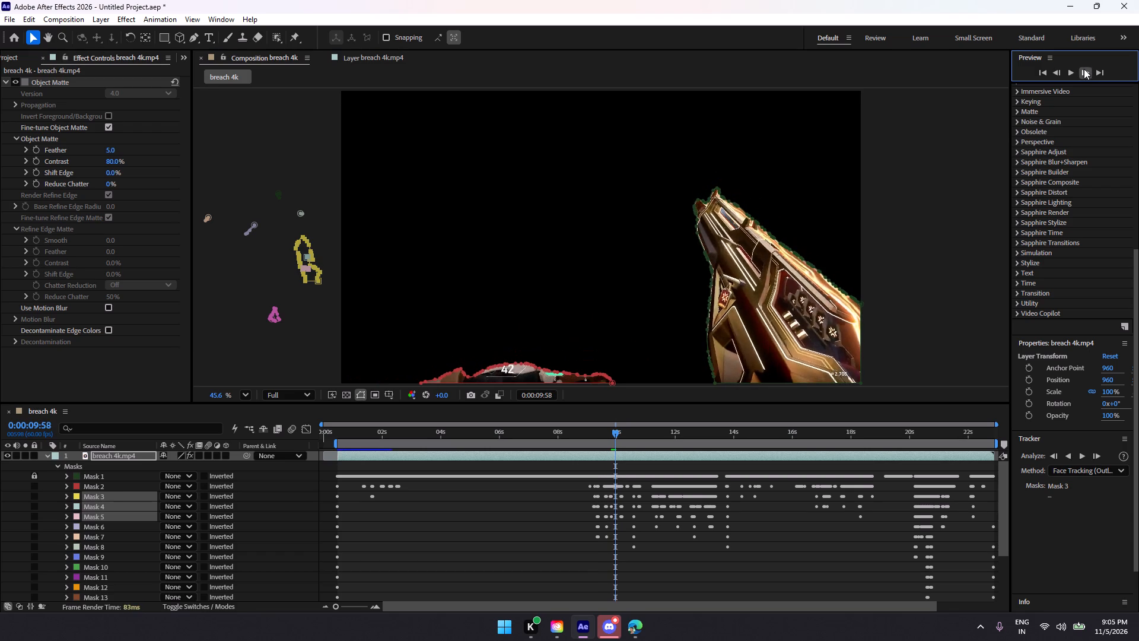
pyautogui.tripleClick(1084, 69)
pyautogui.doubleClick(1084, 69)
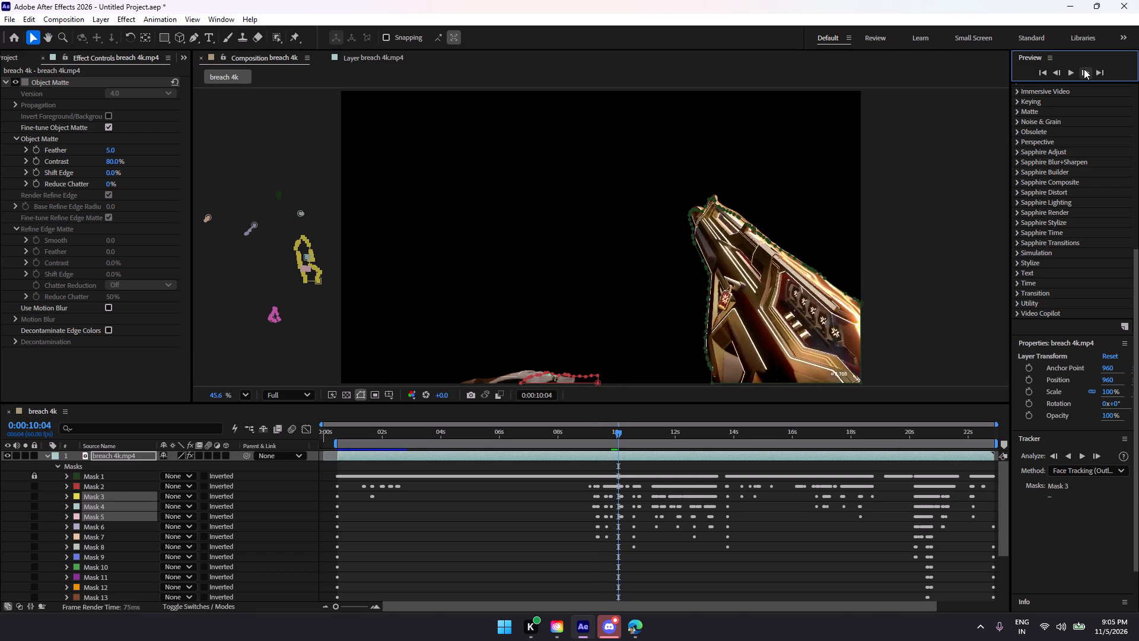
pyautogui.click(1084, 69)
pyautogui.click(1084, 69)
pyautogui.click(1084, 69)
pyautogui.tripleClick(1084, 69)
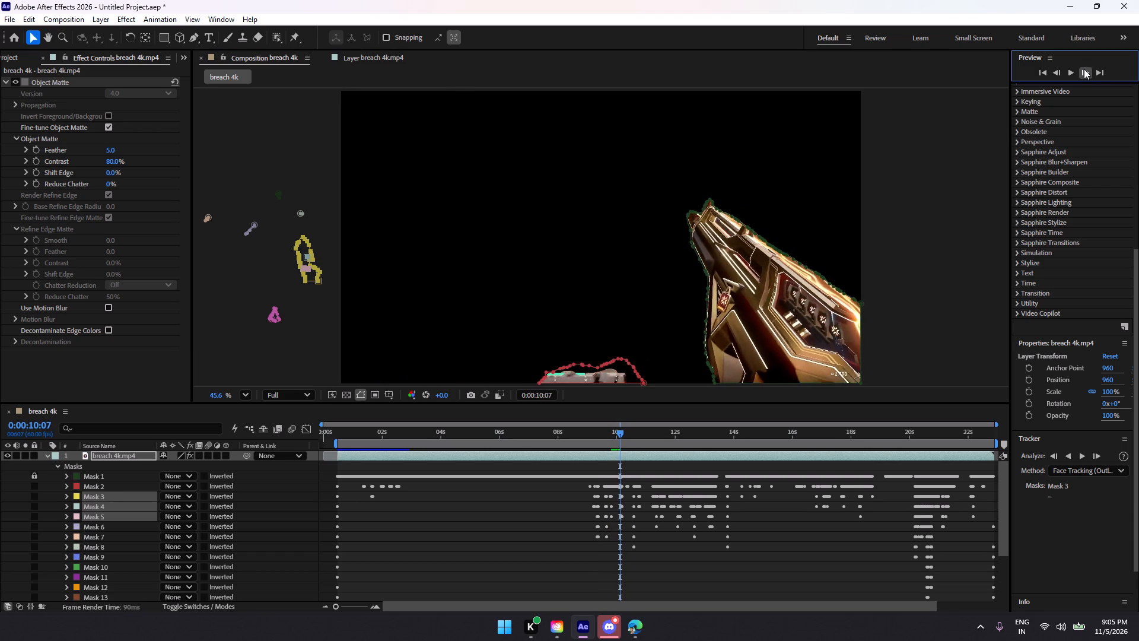
pyautogui.doubleClick(1084, 69)
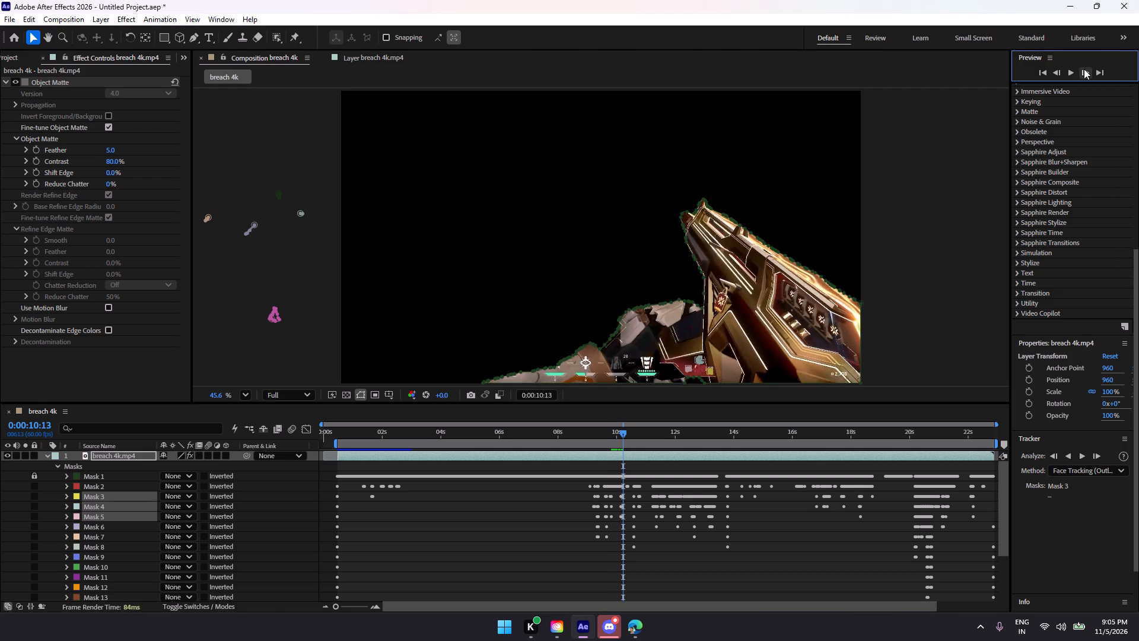
# Step on from 0:00:10:13 to 0:00:10:45 to check the mask around the weapon and hand during the reload.
pyautogui.tripleClick(1084, 69)
pyautogui.doubleClick(1084, 69)
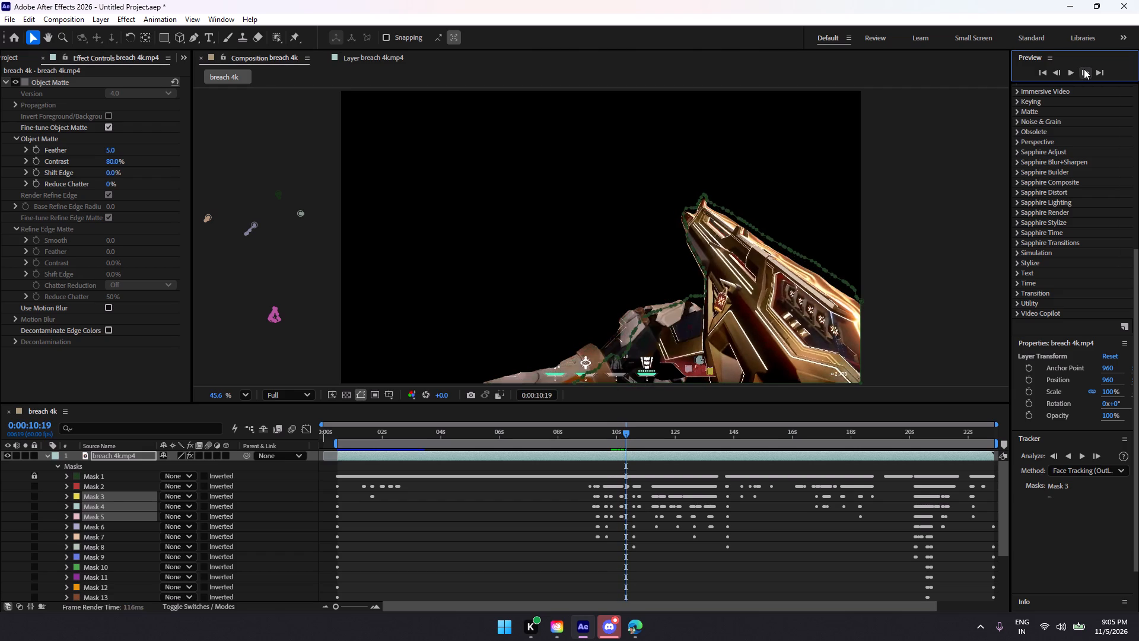
pyautogui.tripleClick(1084, 69)
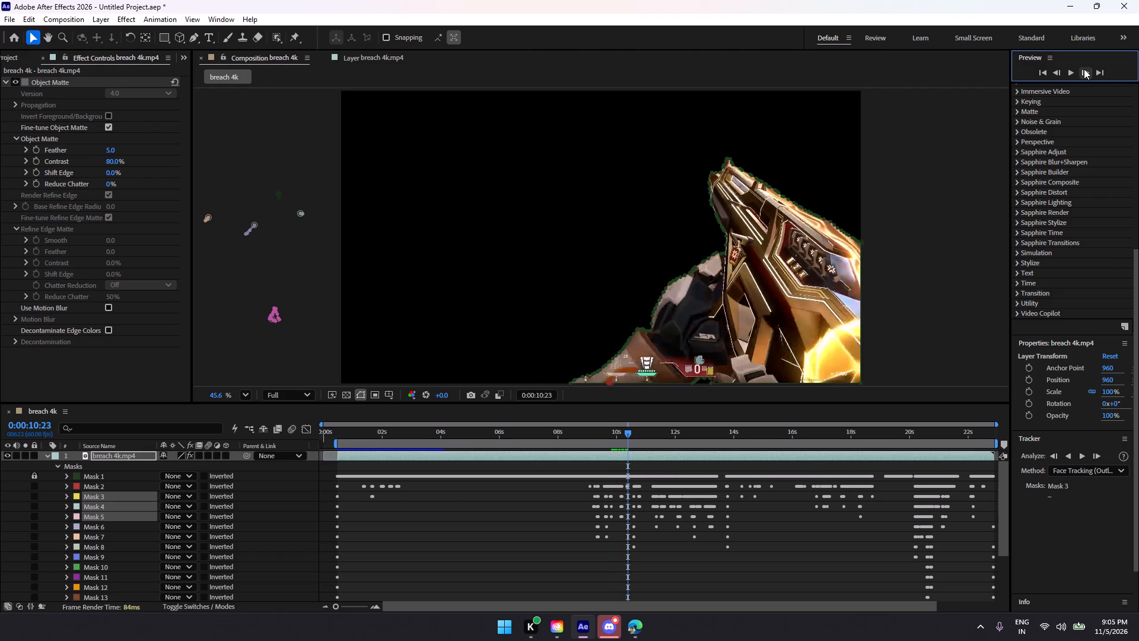
pyautogui.tripleClick(1084, 69)
pyautogui.doubleClick(1084, 69)
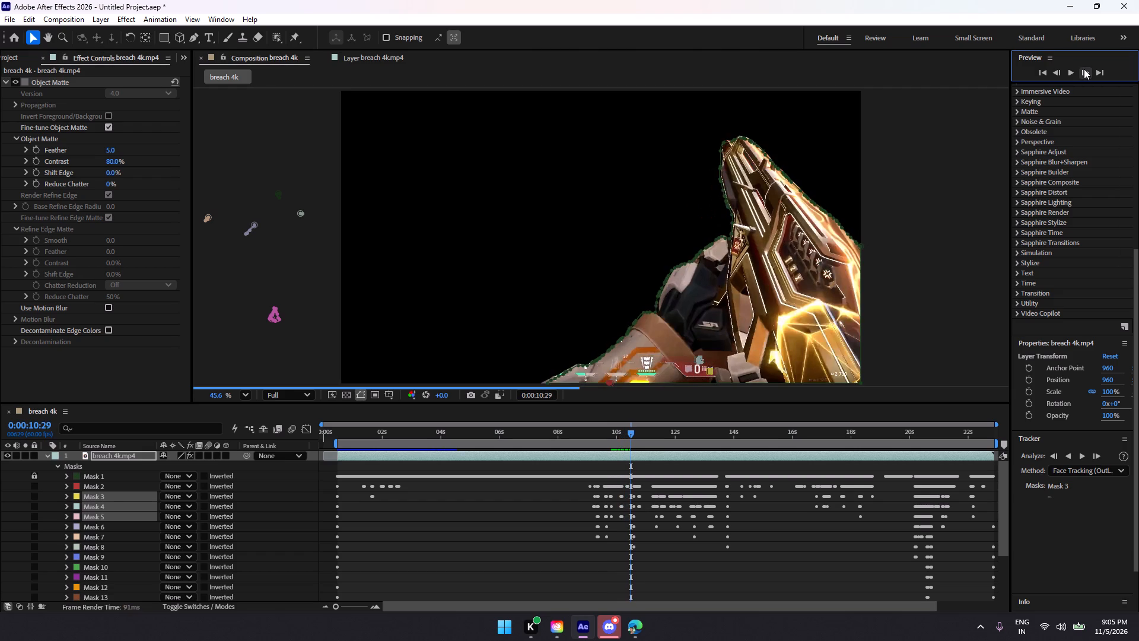
pyautogui.doubleClick(1084, 69)
pyautogui.doubleClick(1084, 69)
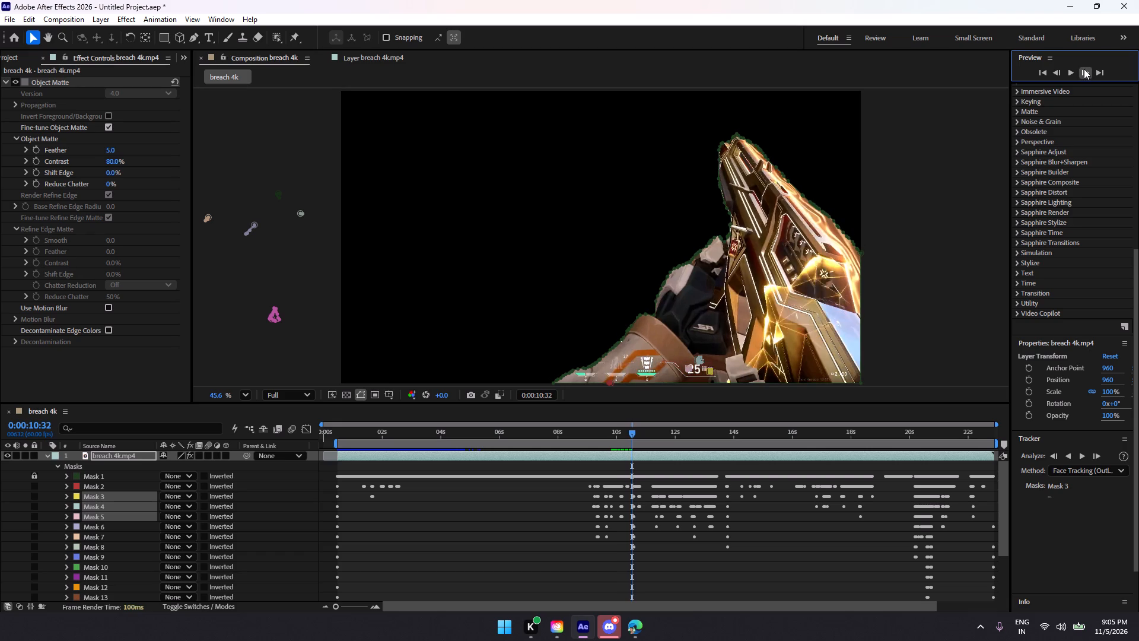
pyautogui.click(1084, 69)
pyautogui.doubleClick(1084, 69)
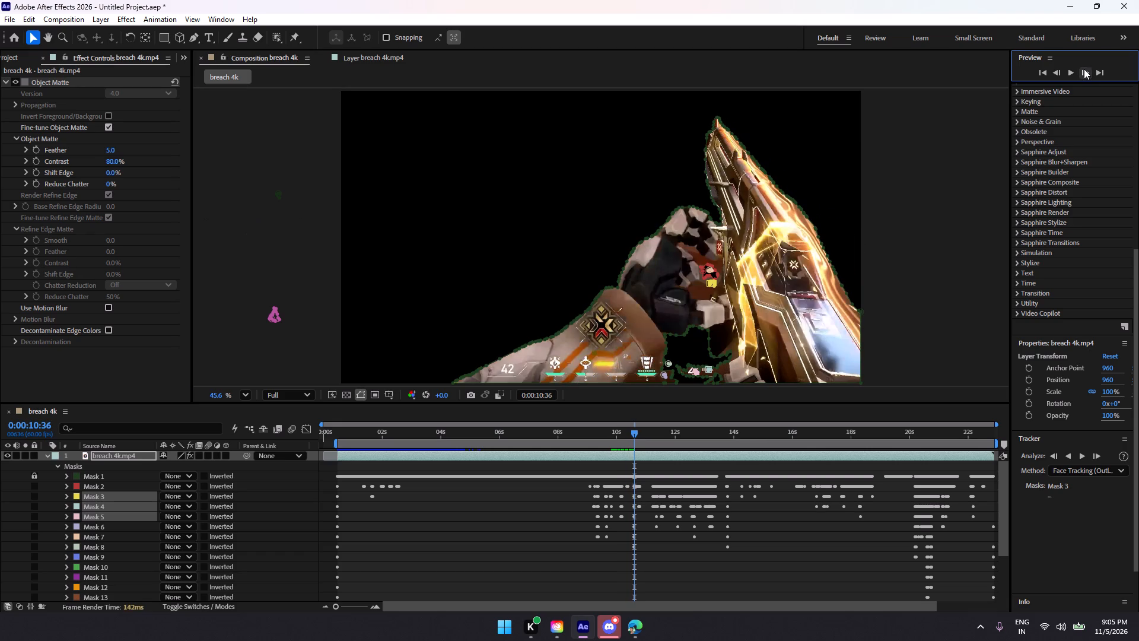
pyautogui.doubleClick(1084, 69)
pyautogui.doubleClick(1084, 69)
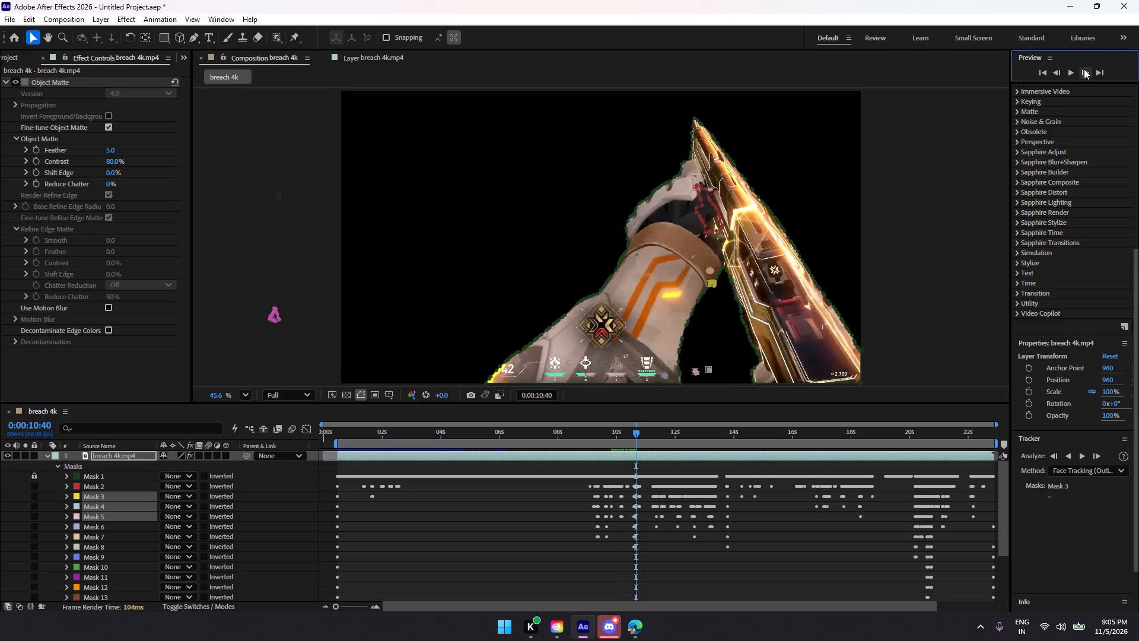
pyautogui.click(1084, 69)
pyautogui.click(1084, 69)
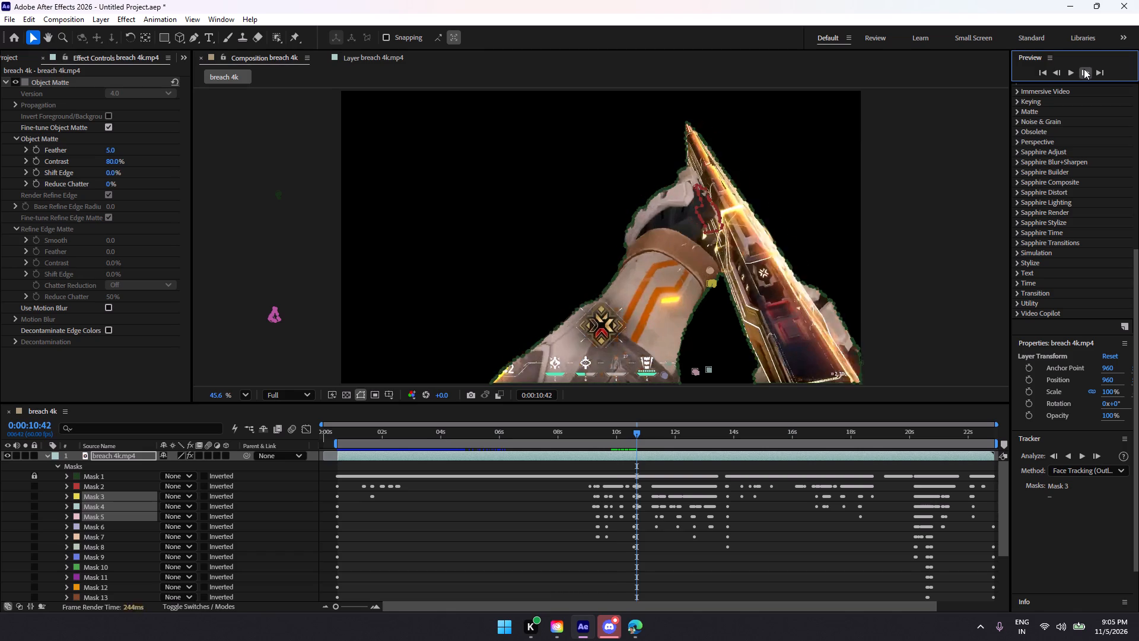
pyautogui.click(1084, 69)
pyautogui.click(1084, 69)
pyautogui.click(1084, 69)
pyautogui.click(1084, 69)
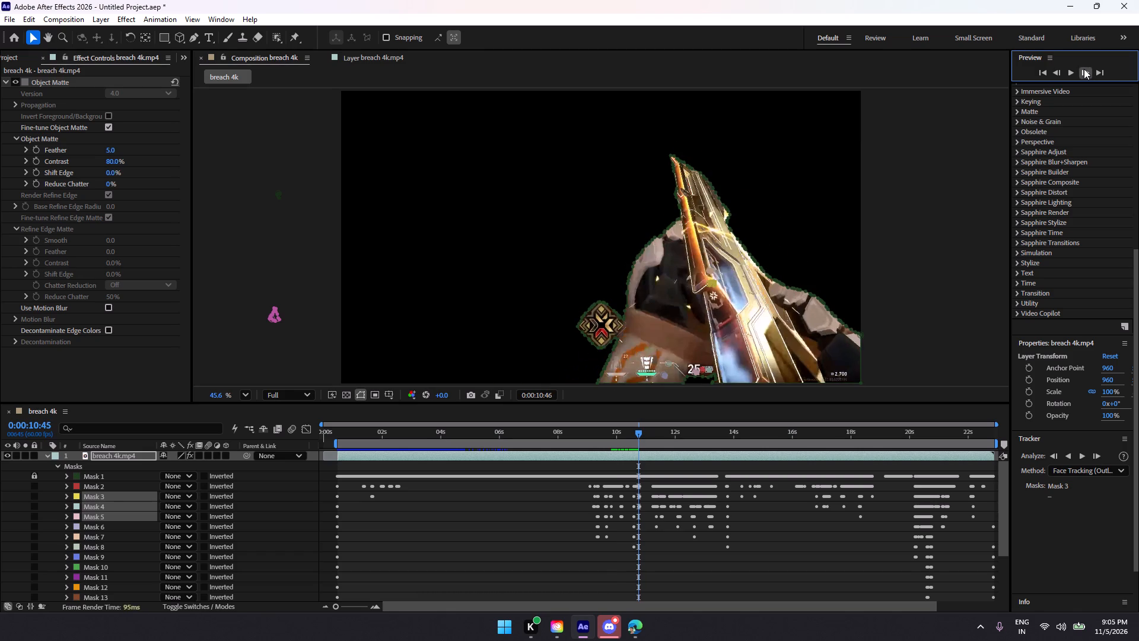
# Continue frame by frame to 0:00:11:06, checking for stray masks below and beside the weapon.
pyautogui.click(1084, 69)
pyautogui.click(1084, 69)
pyautogui.click(1084, 69)
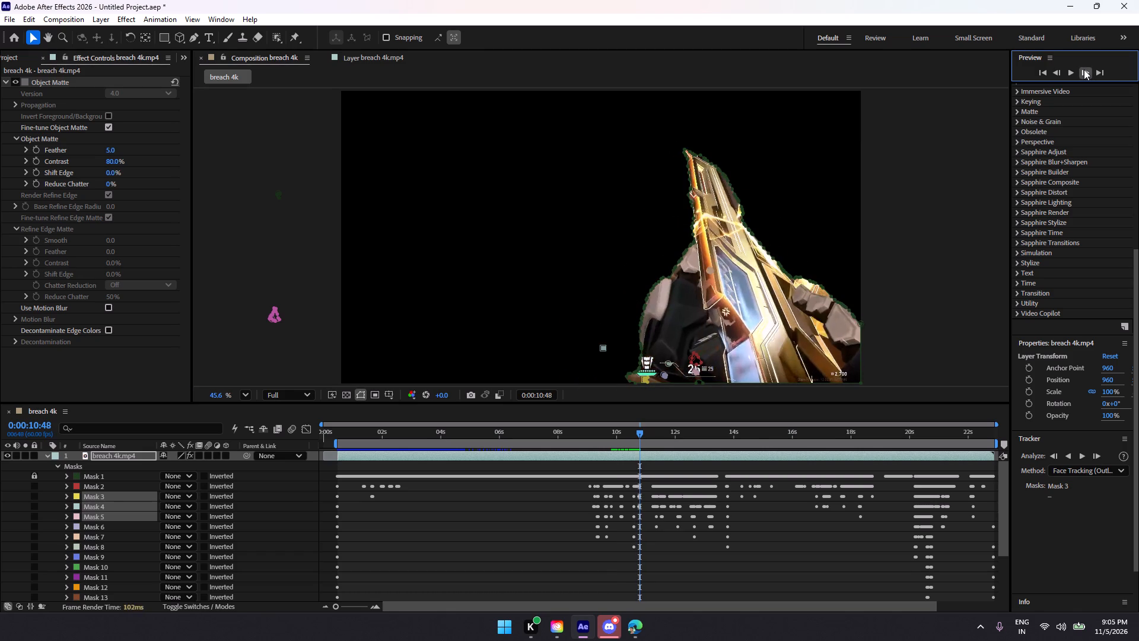
pyautogui.click(1084, 69)
pyautogui.doubleClick(1084, 69)
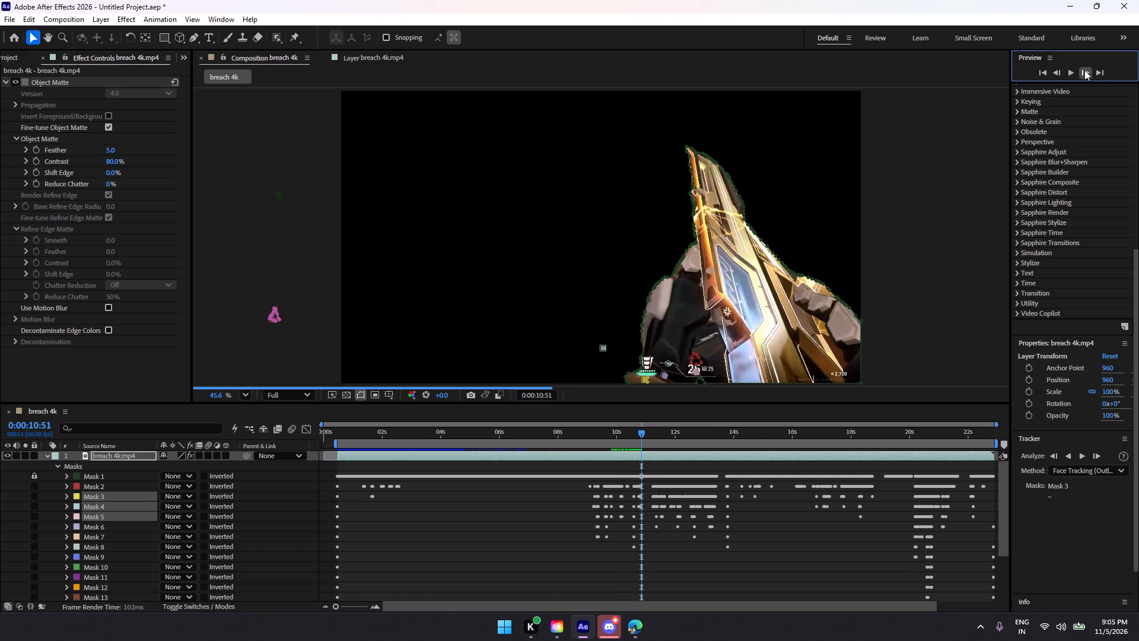
pyautogui.doubleClick(1084, 70)
pyautogui.click(1084, 70)
pyautogui.click(1084, 70)
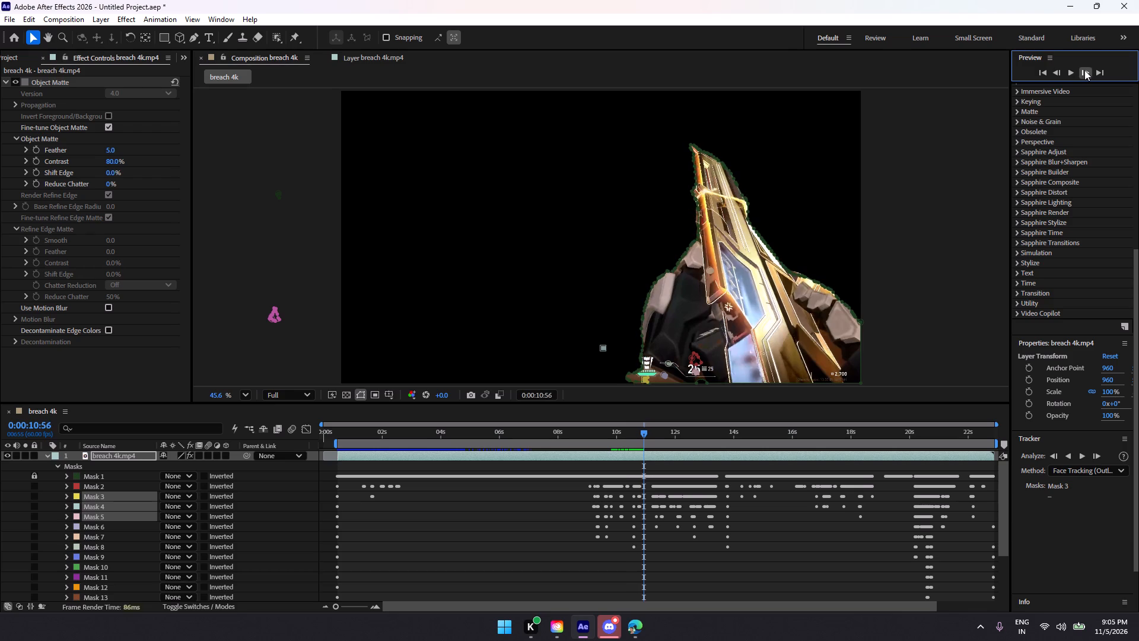
pyautogui.click(1084, 70)
pyautogui.click(1084, 70)
pyautogui.click(1084, 70)
pyautogui.click(1084, 70)
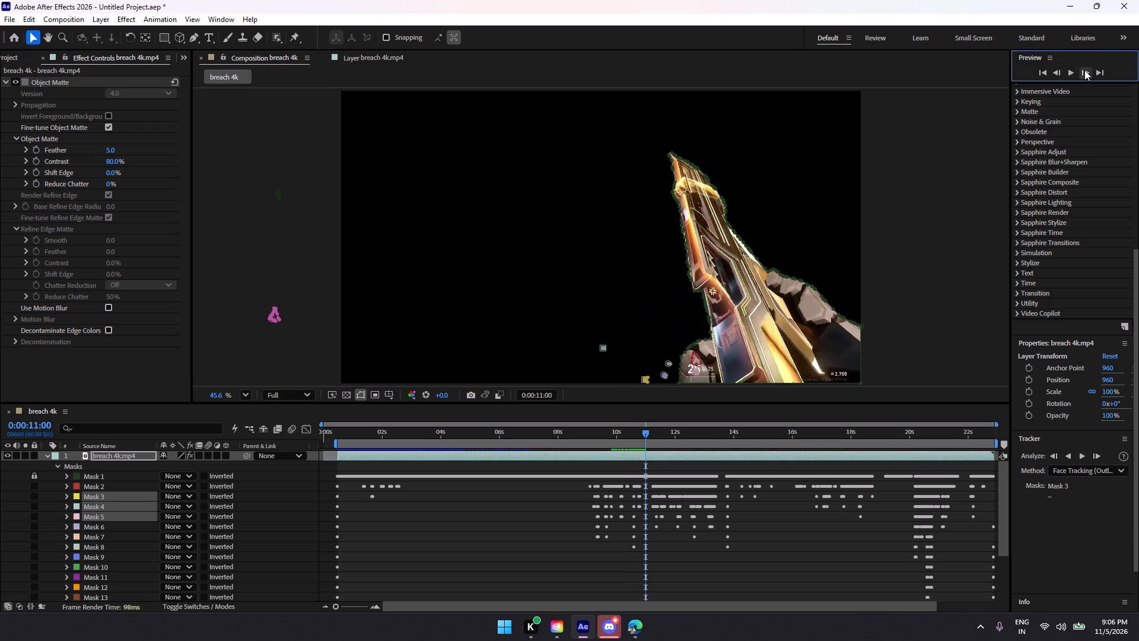
pyautogui.click(1084, 70)
pyautogui.click(1084, 70)
pyautogui.click(1084, 71)
pyautogui.click(1084, 71)
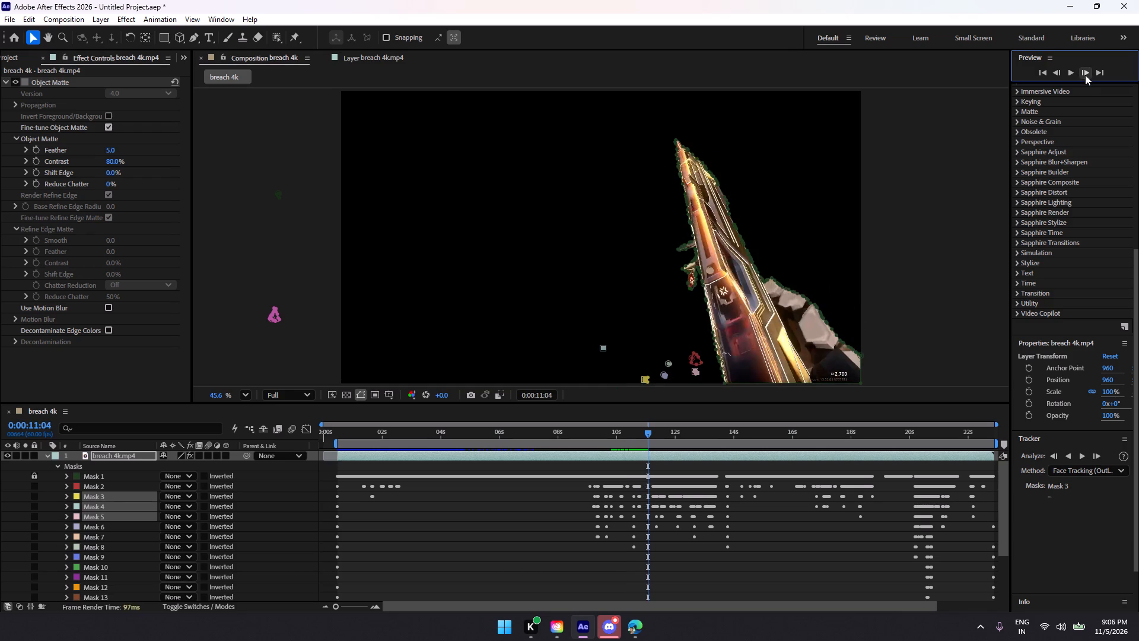
pyautogui.click(1085, 75)
pyautogui.click(1085, 75)
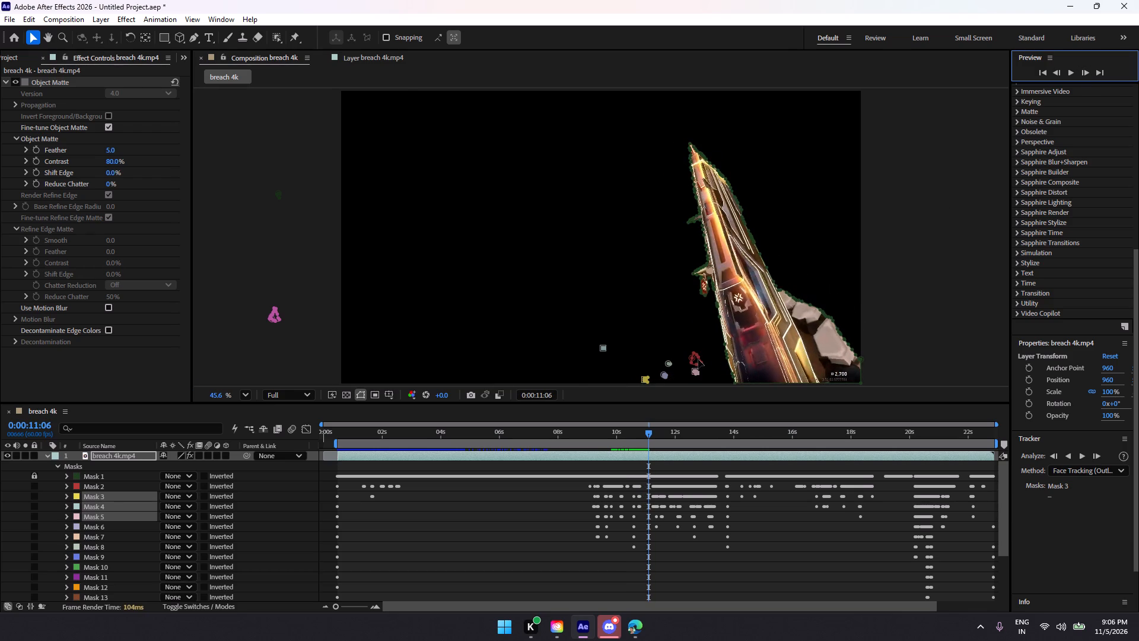
# At 0:00:11:06, select the stray masks beside the weapon's base, Mask 2 to Mask 6 and Mask 8, and move them beyond the frame's left edge.
pyautogui.click(693, 358)
pyautogui.moveTo(581, 332); pyautogui.dragTo(702, 392)
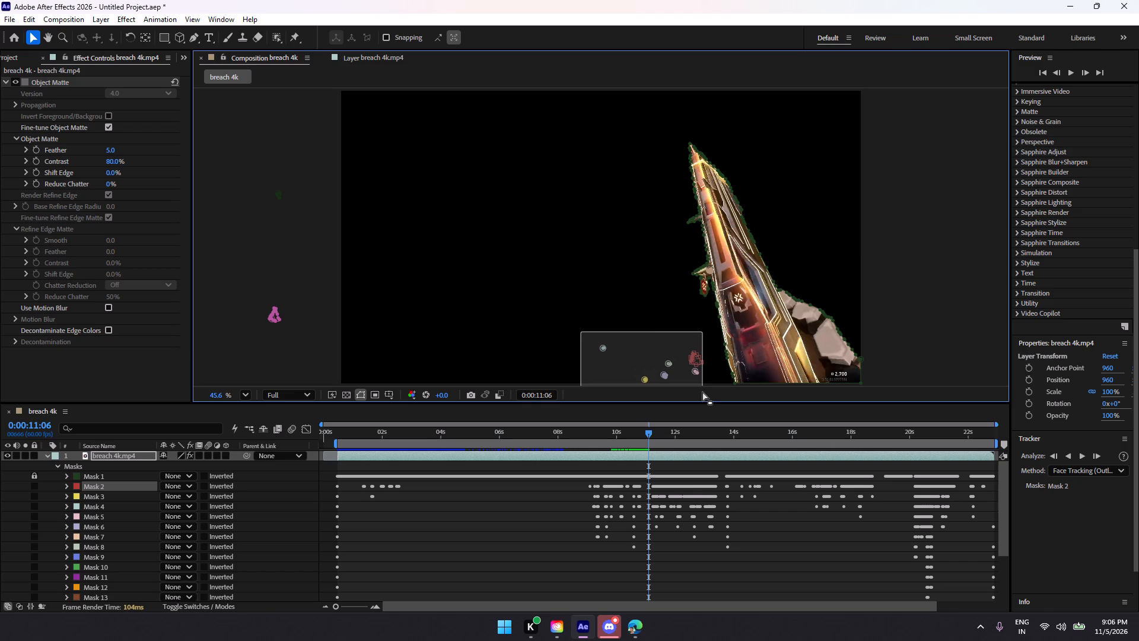
pyautogui.moveTo(691, 363); pyautogui.dragTo(287, 233)
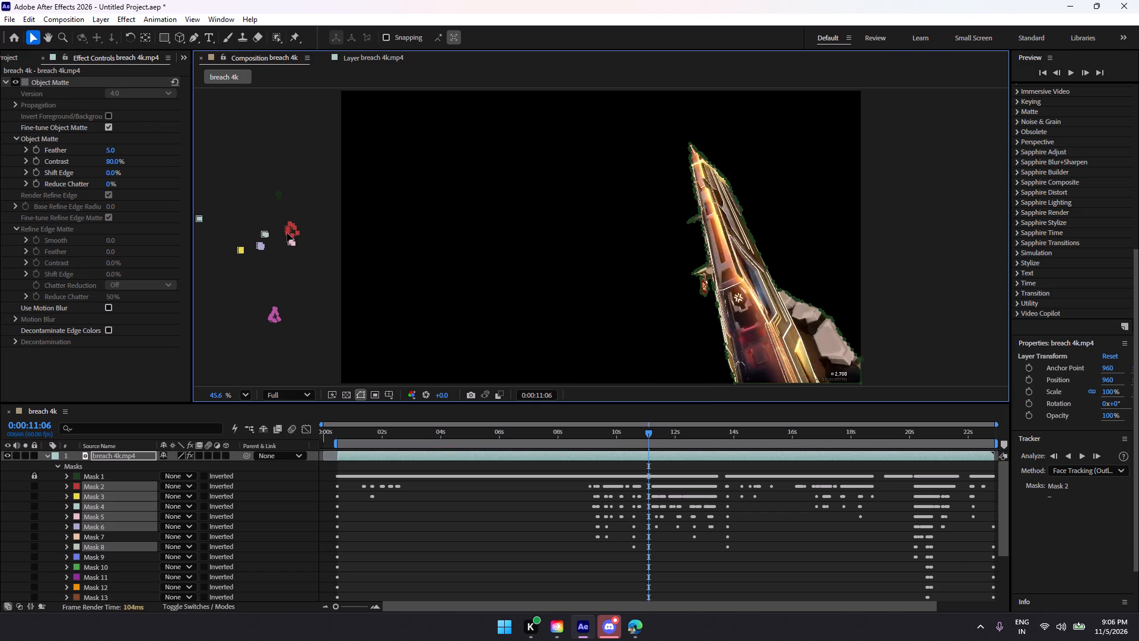
# Step to 0:00:11:10, preview up to 0:00:11:30, and step back to 0:00:11:23 to check where the masks switch to the arm.
pyautogui.click(1084, 73)
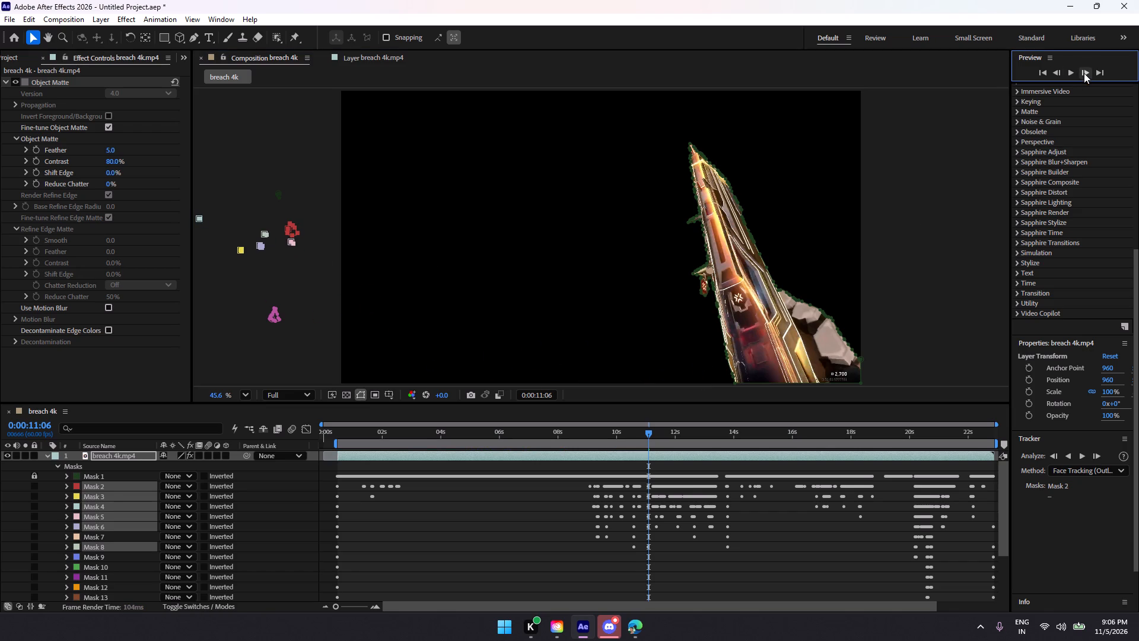
pyautogui.click(1083, 73)
pyautogui.click(1083, 73)
pyautogui.click(1083, 73)
pyautogui.click(1083, 73)
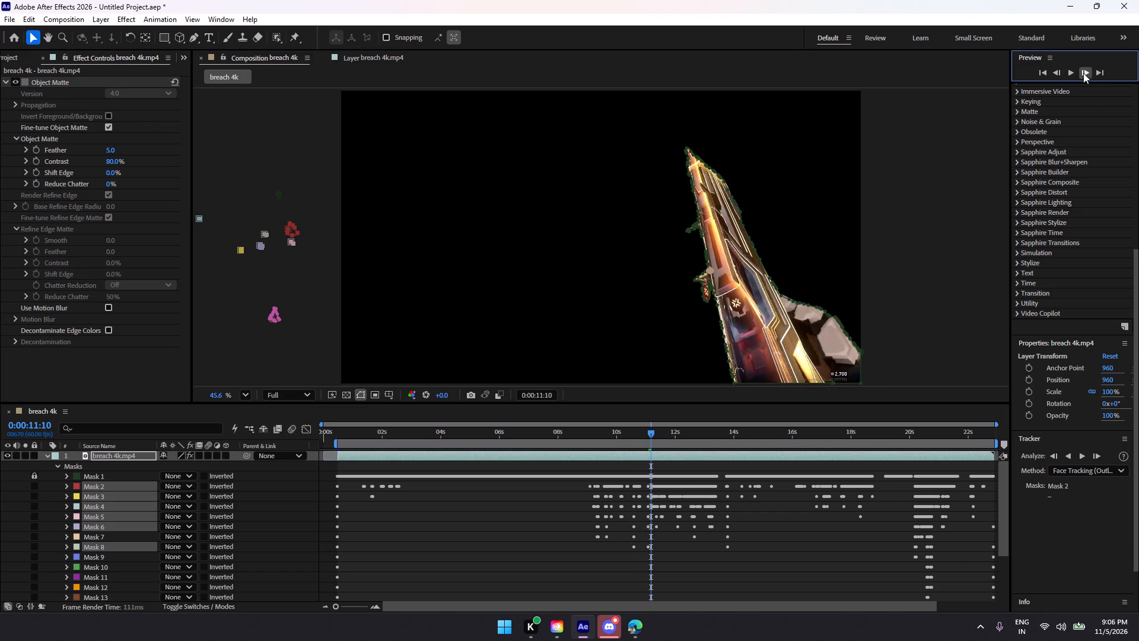
pyautogui.click(1065, 75)
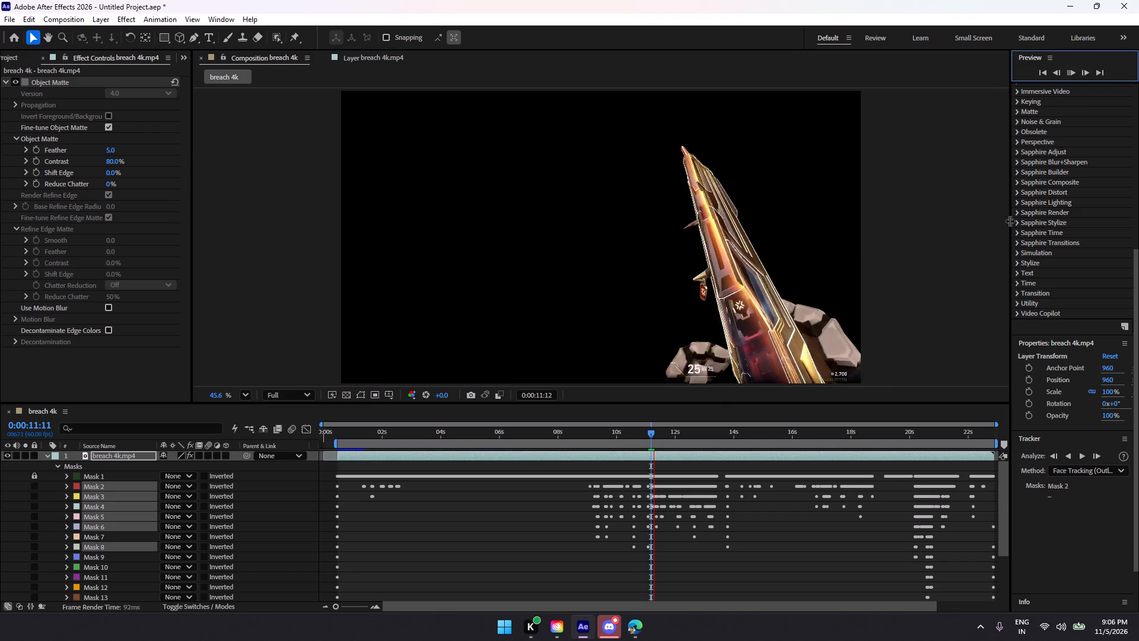
pyautogui.click(1076, 72)
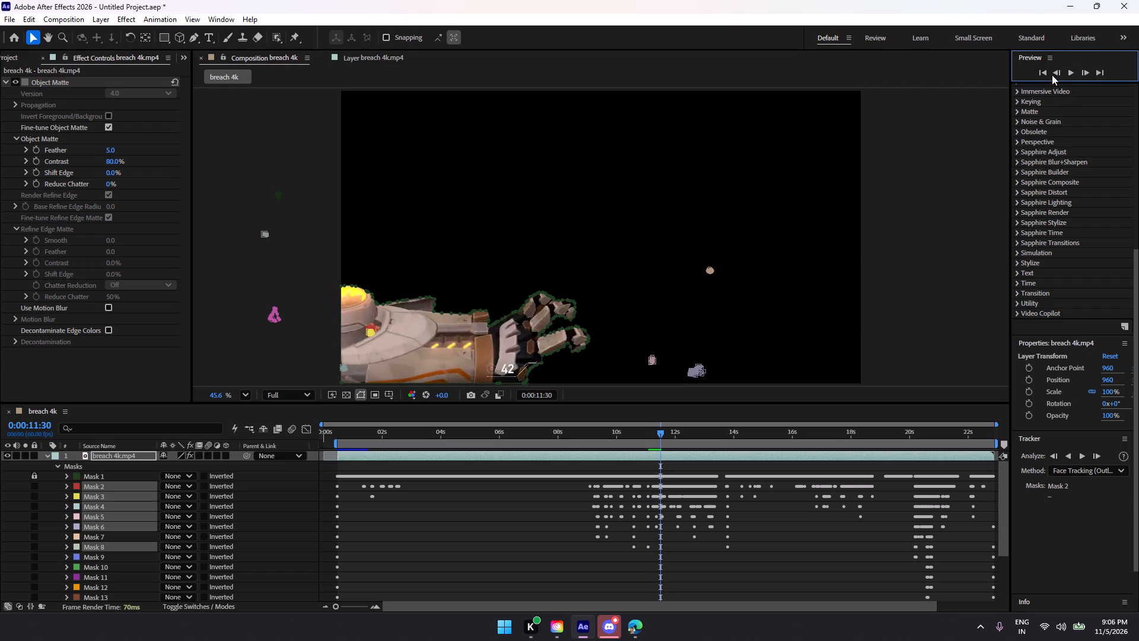
pyautogui.doubleClick(1061, 71)
pyautogui.tripleClick(1061, 71)
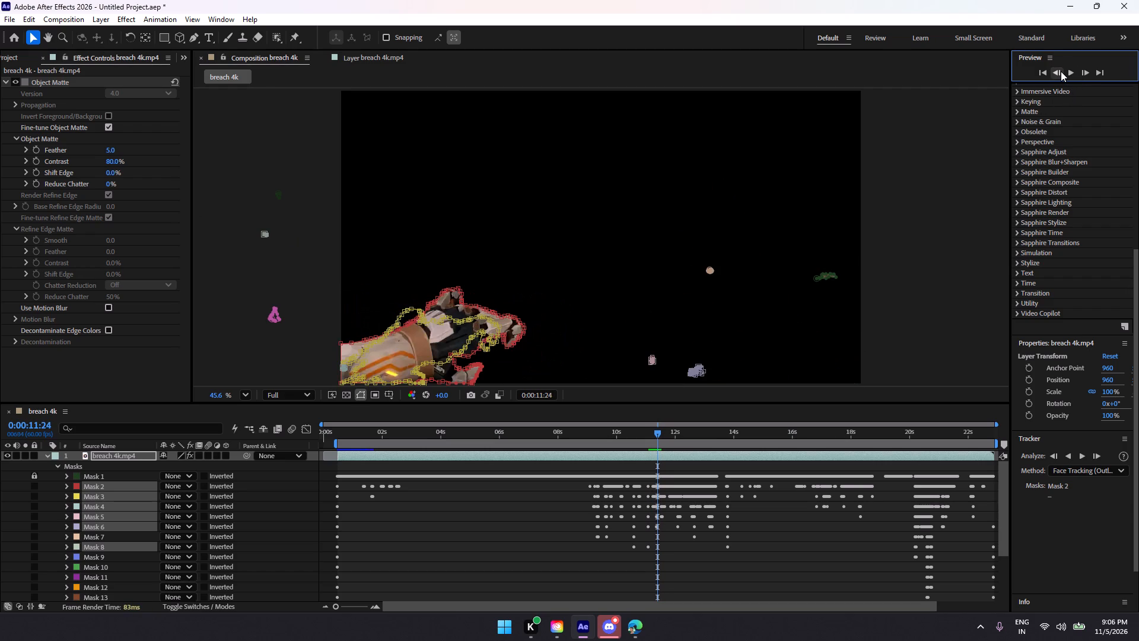
pyautogui.click(1061, 71)
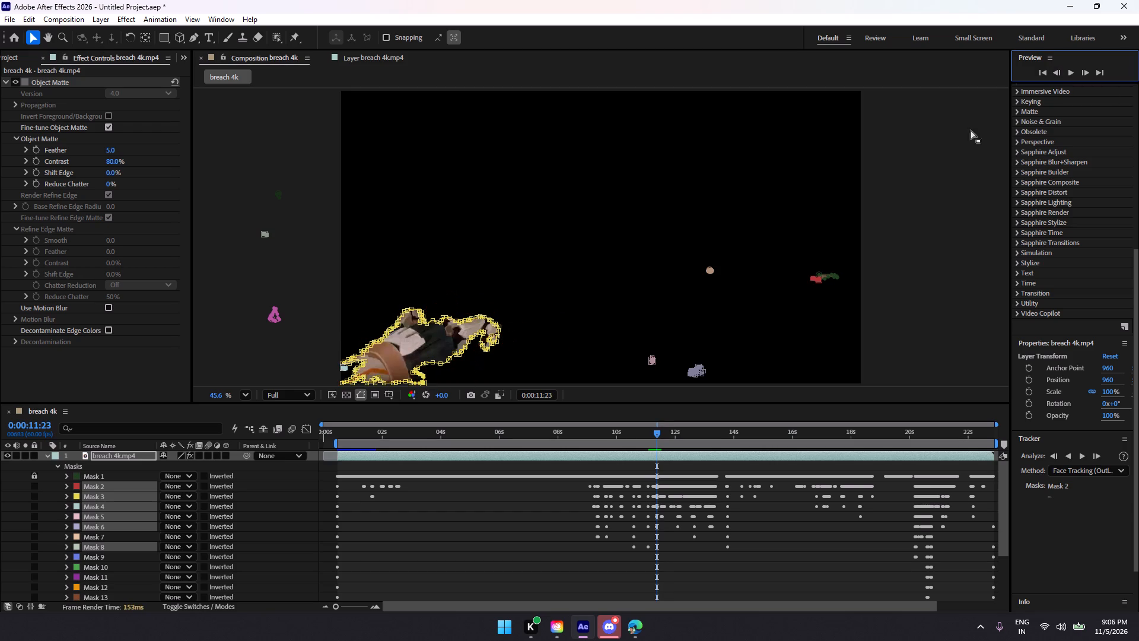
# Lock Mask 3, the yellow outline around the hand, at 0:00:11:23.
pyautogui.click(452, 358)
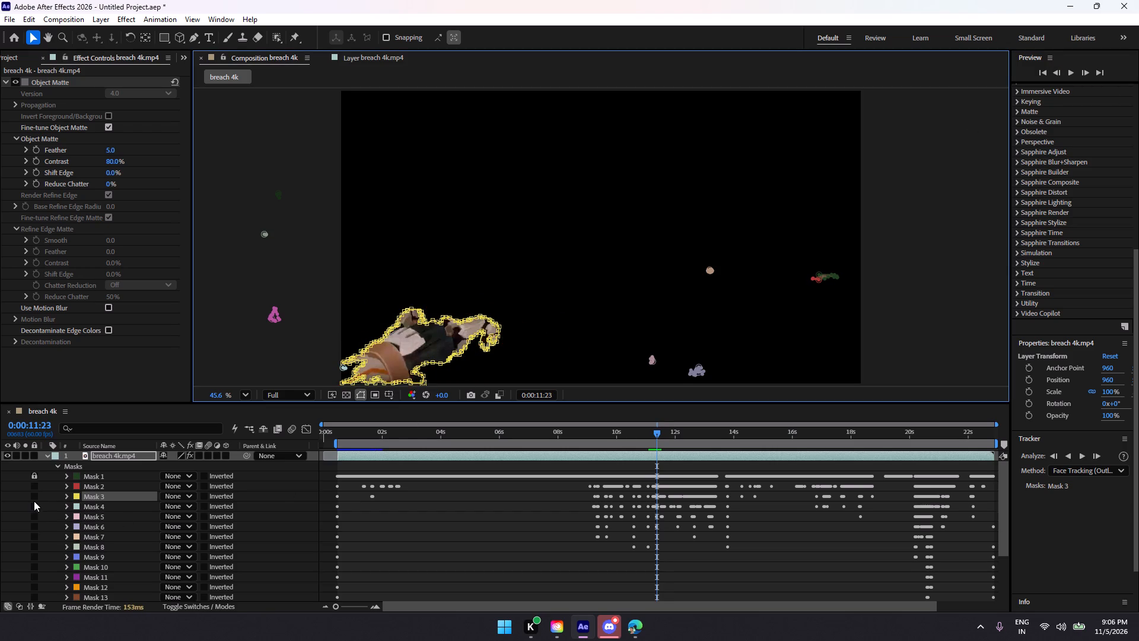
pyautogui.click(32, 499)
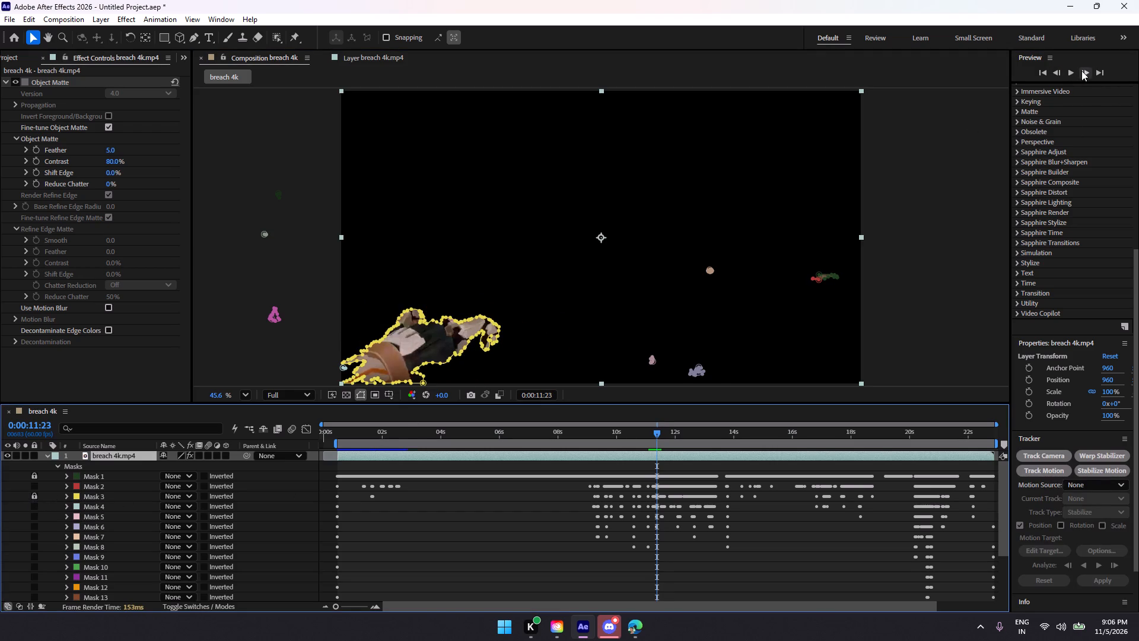
# Advance to 0:00:11:24 and lock Mask 2, the red outline around the arm and hand.
pyautogui.click(1081, 71)
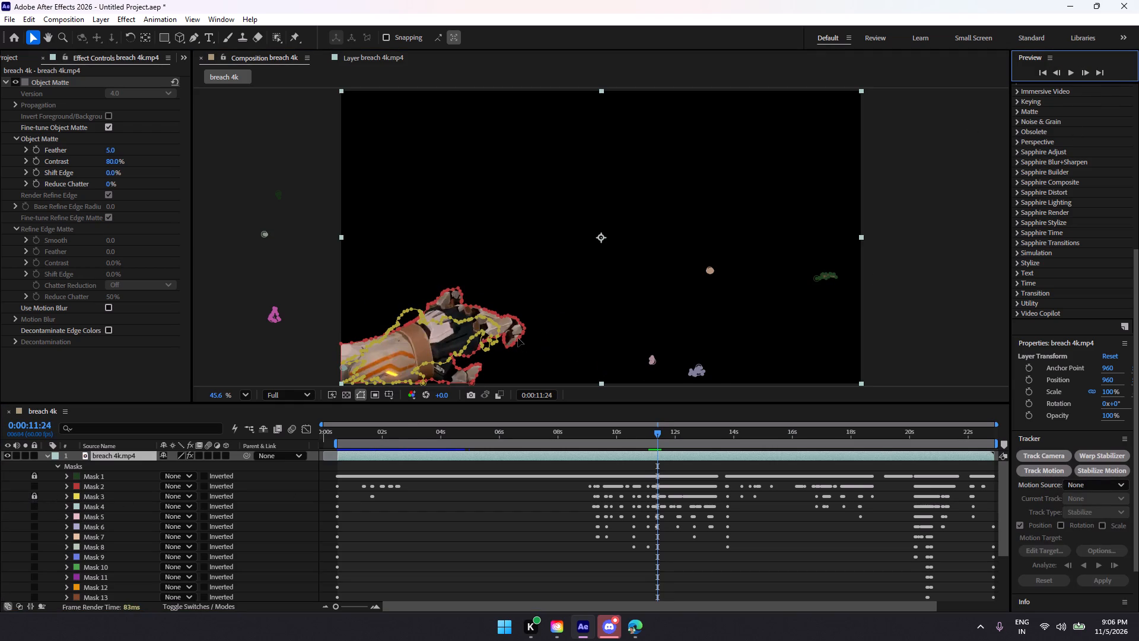
pyautogui.click(518, 338)
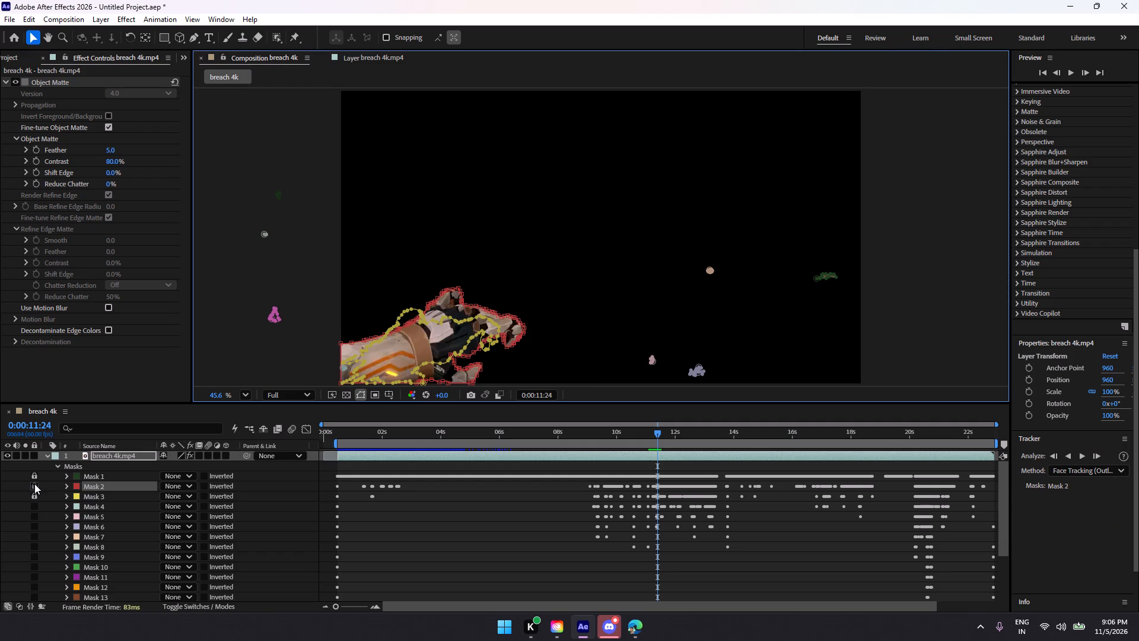
pyautogui.click(34, 484)
# At 0:00:11:24, unlock Mask 3 and move Masks 3 to 7 together beyond the frame's left edge, leaving Mask 2 around the arm.
pyautogui.click(33, 496)
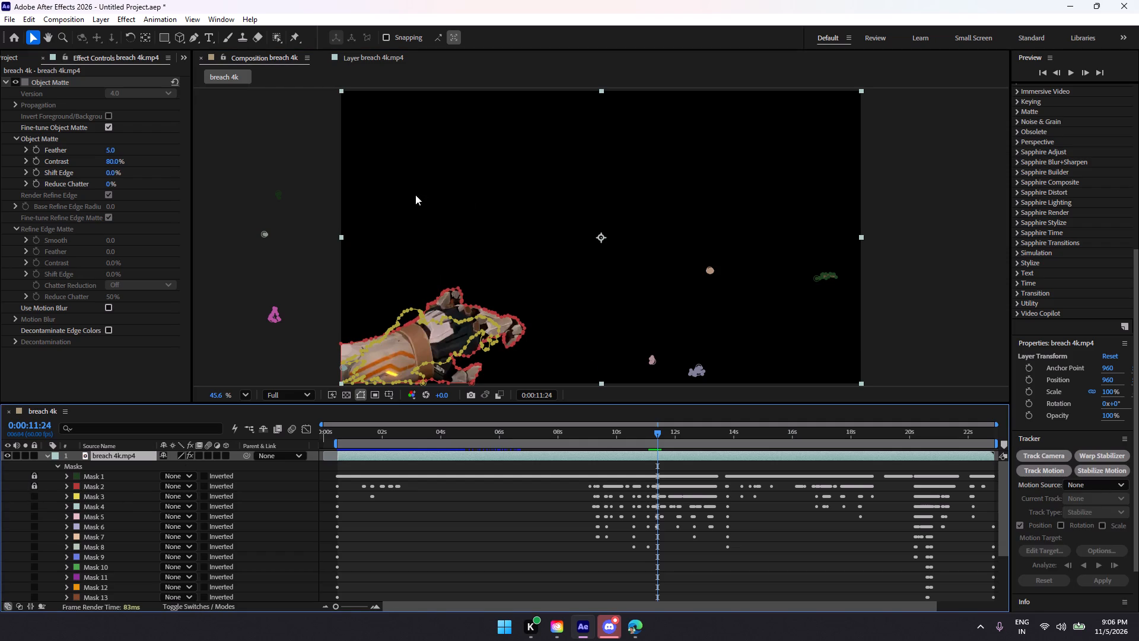
pyautogui.click(402, 313)
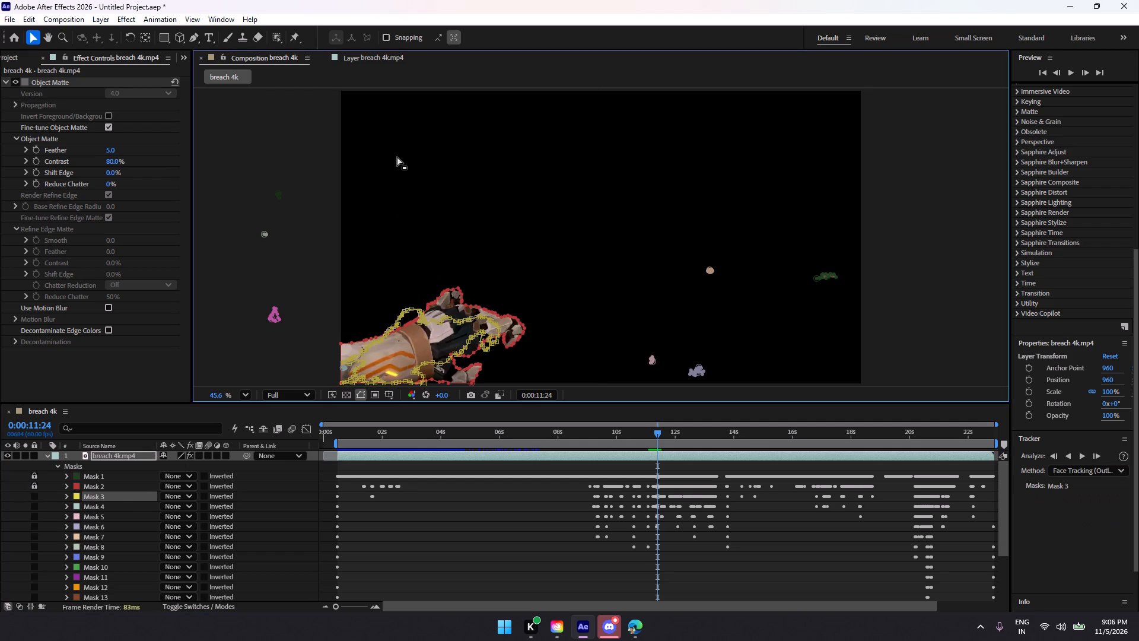
pyautogui.click(360, 151)
pyautogui.click(822, 277)
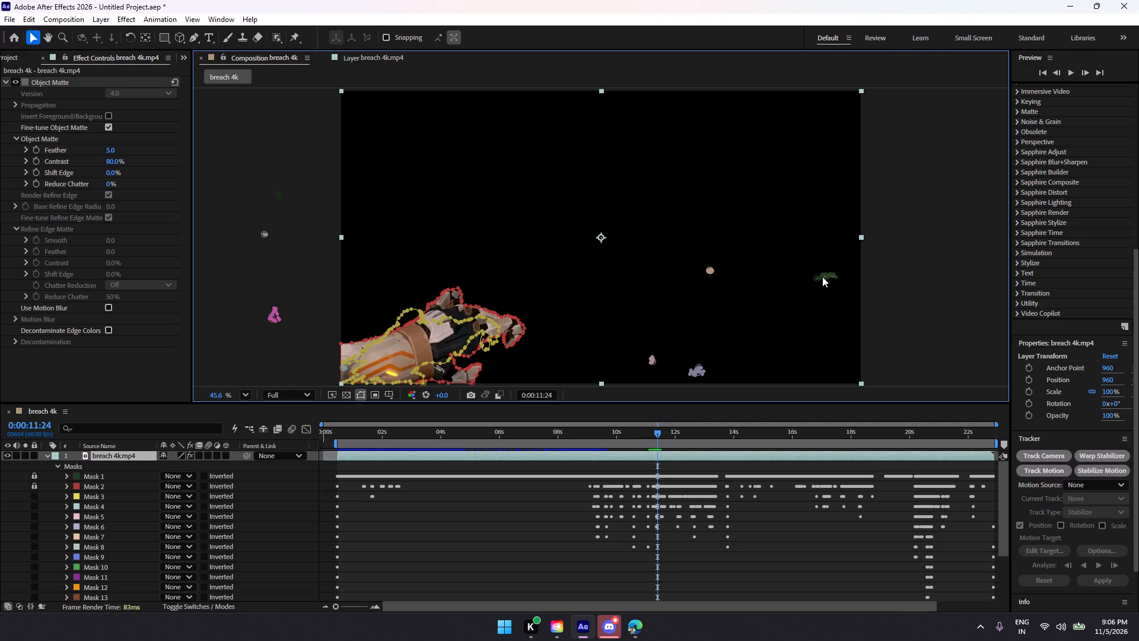
pyautogui.click(710, 269)
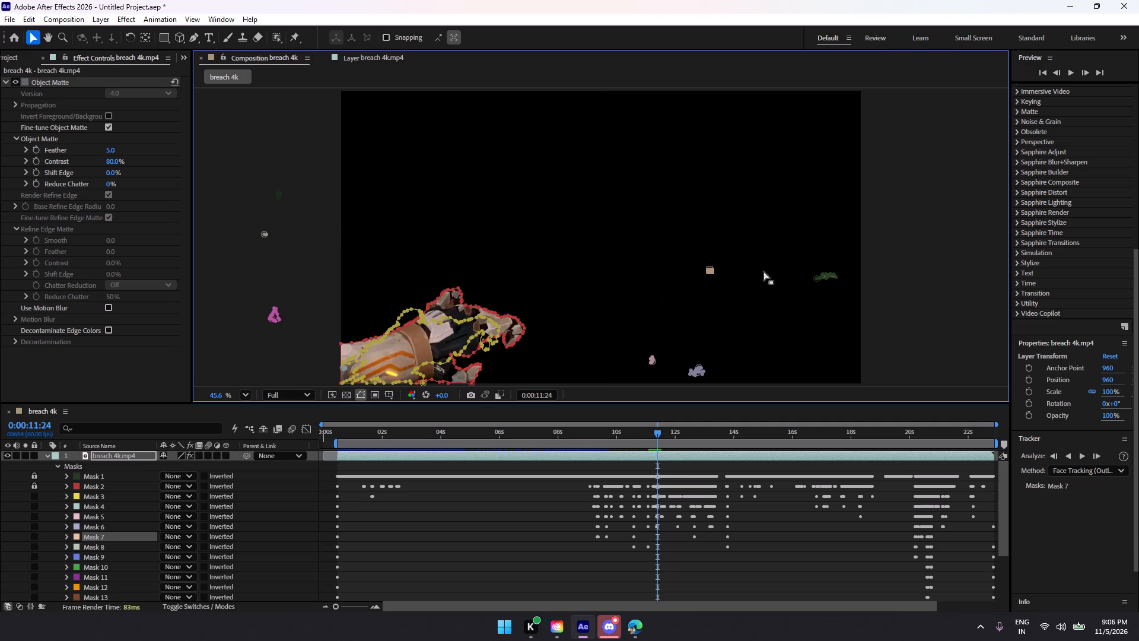
pyautogui.moveTo(845, 245); pyautogui.dragTo(323, 395)
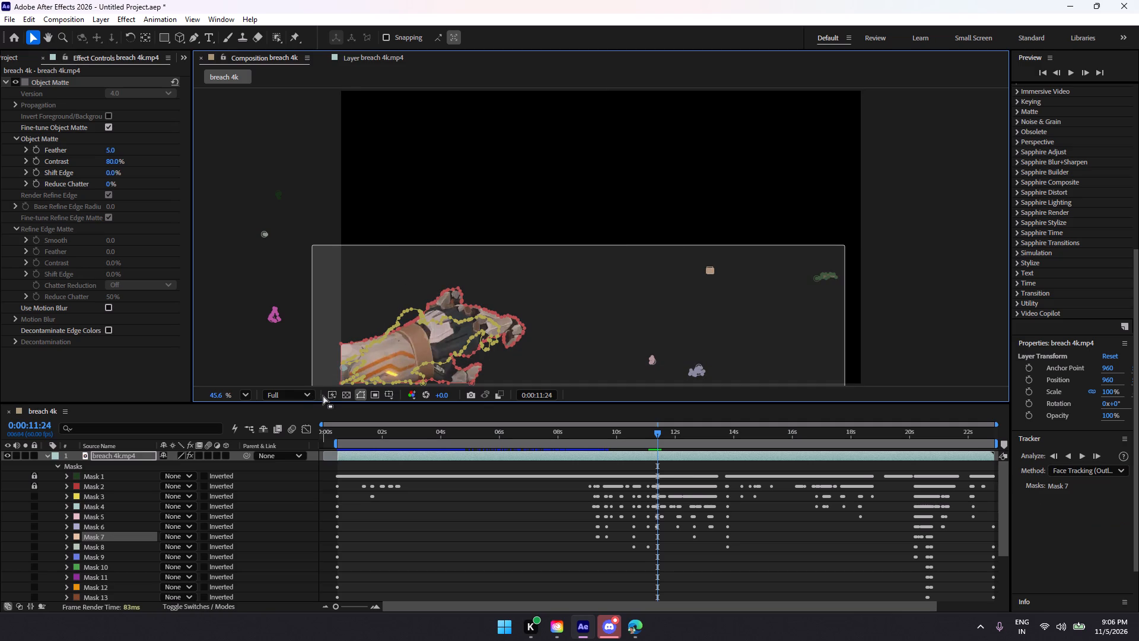
pyautogui.moveTo(323, 395); pyautogui.dragTo(325, 395)
pyautogui.moveTo(361, 362); pyautogui.dragTo(310, 354)
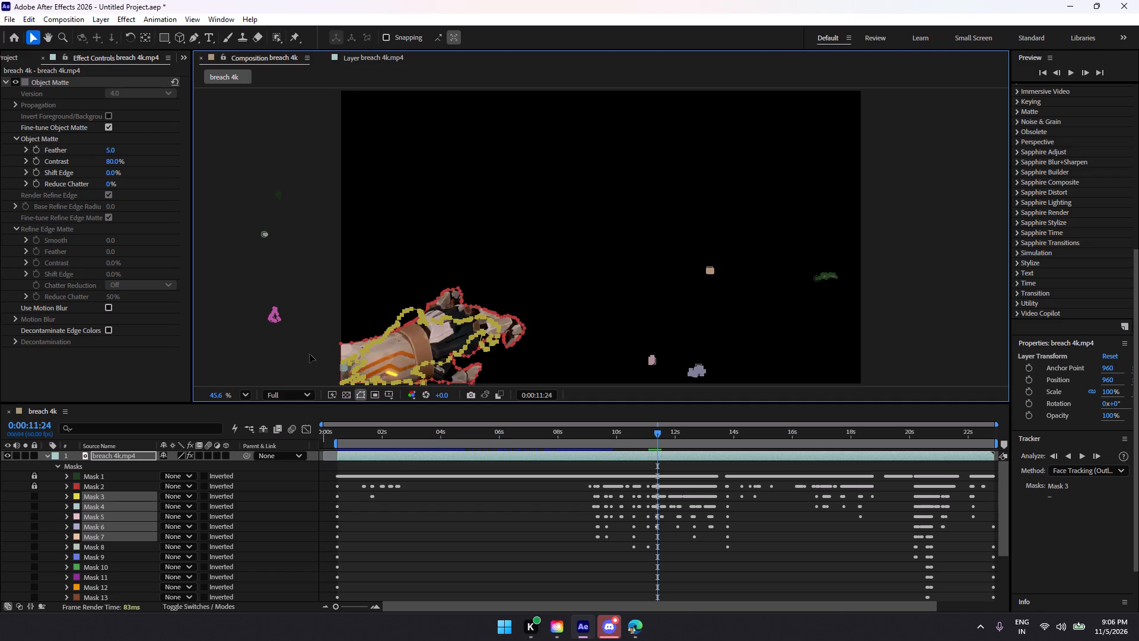
pyautogui.moveTo(310, 354); pyautogui.dragTo(0, 303)
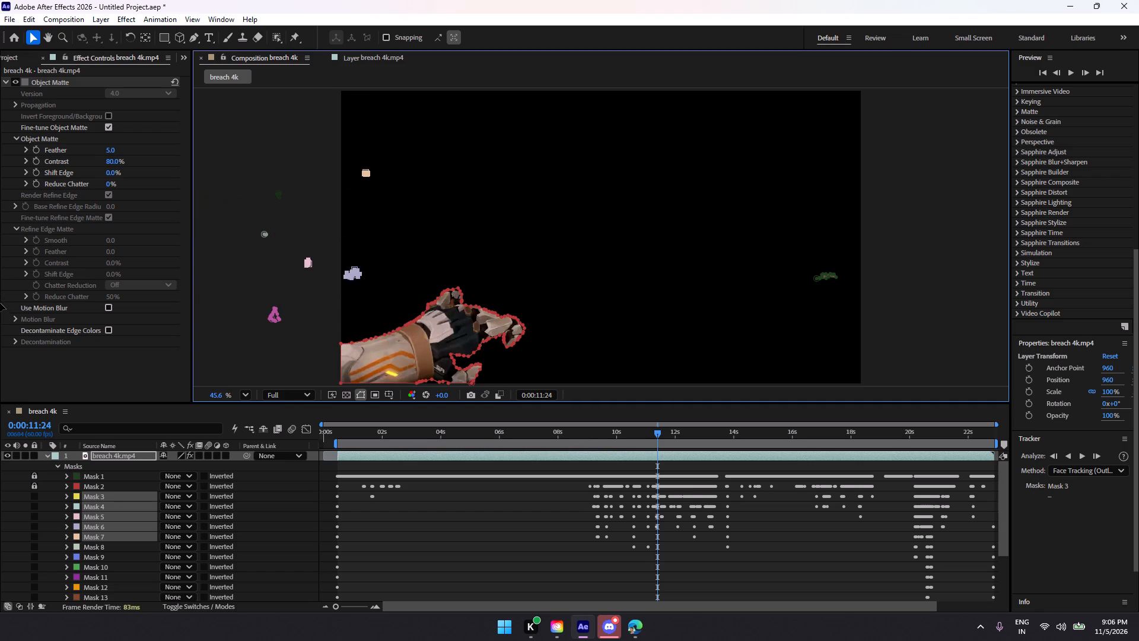
pyautogui.moveTo(0, 303); pyautogui.dragTo(0, 351)
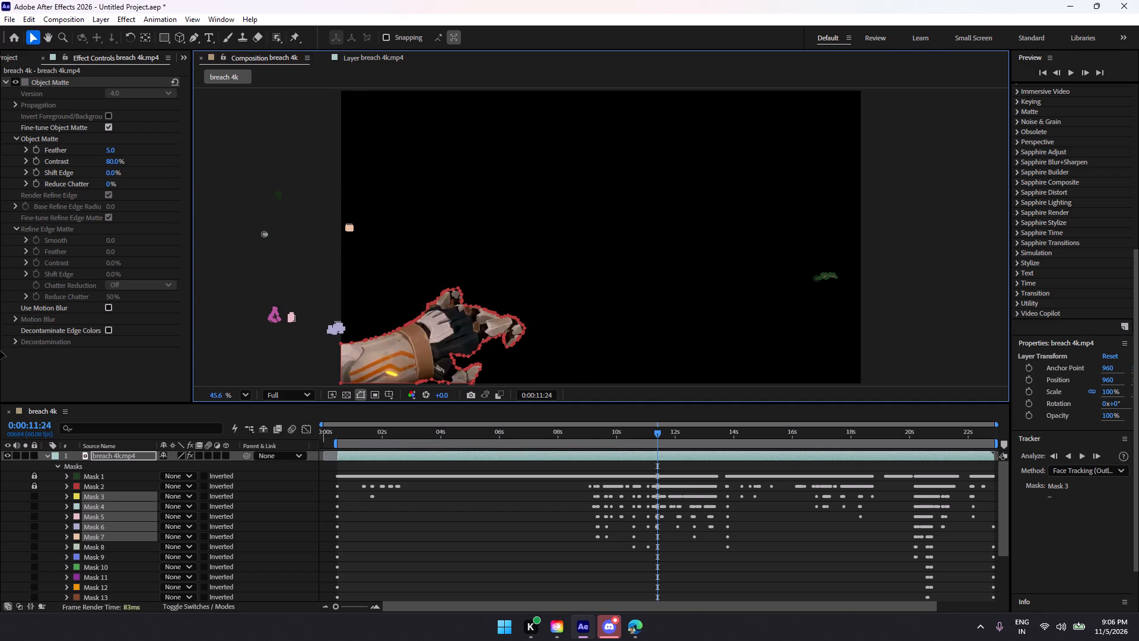
pyautogui.moveTo(0, 351); pyautogui.dragTo(0, 535)
pyautogui.moveTo(0, 535); pyautogui.dragTo(0, 534)
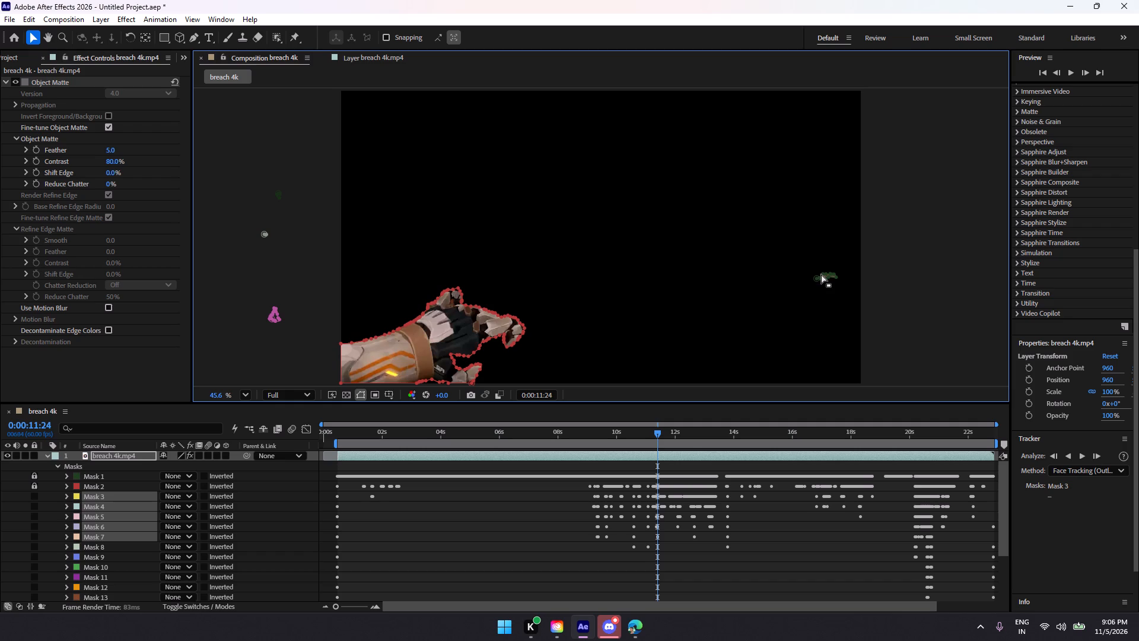
# Unlock Mask 1 and move its stray green outline near the frame's right edge out beyond that edge.
pyautogui.click(34, 475)
pyautogui.click(822, 280)
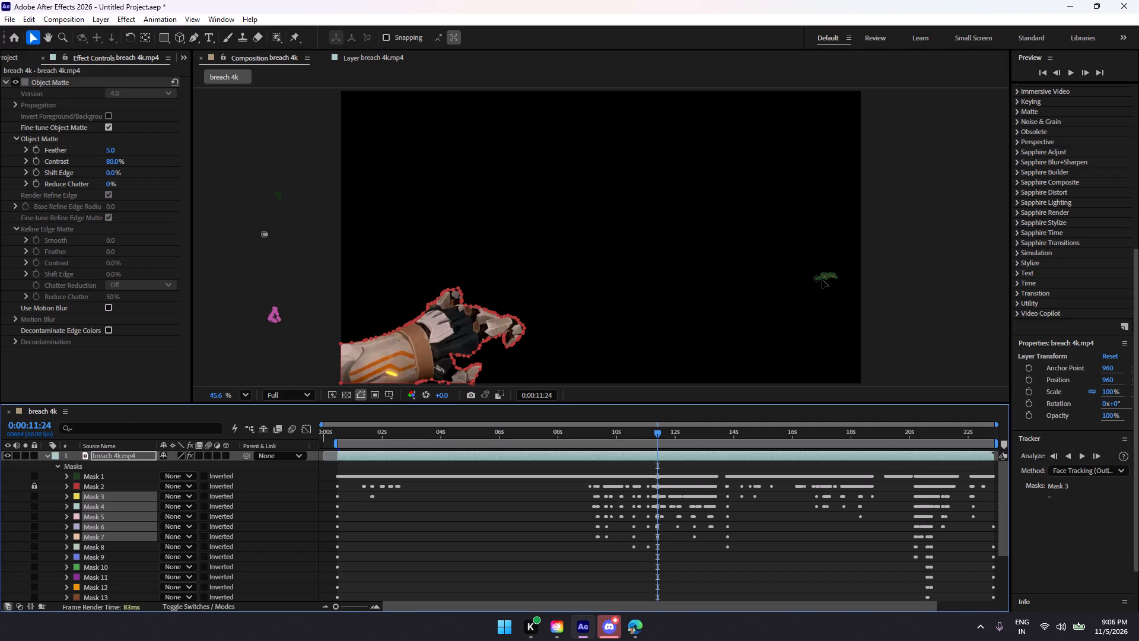
pyautogui.click(824, 278)
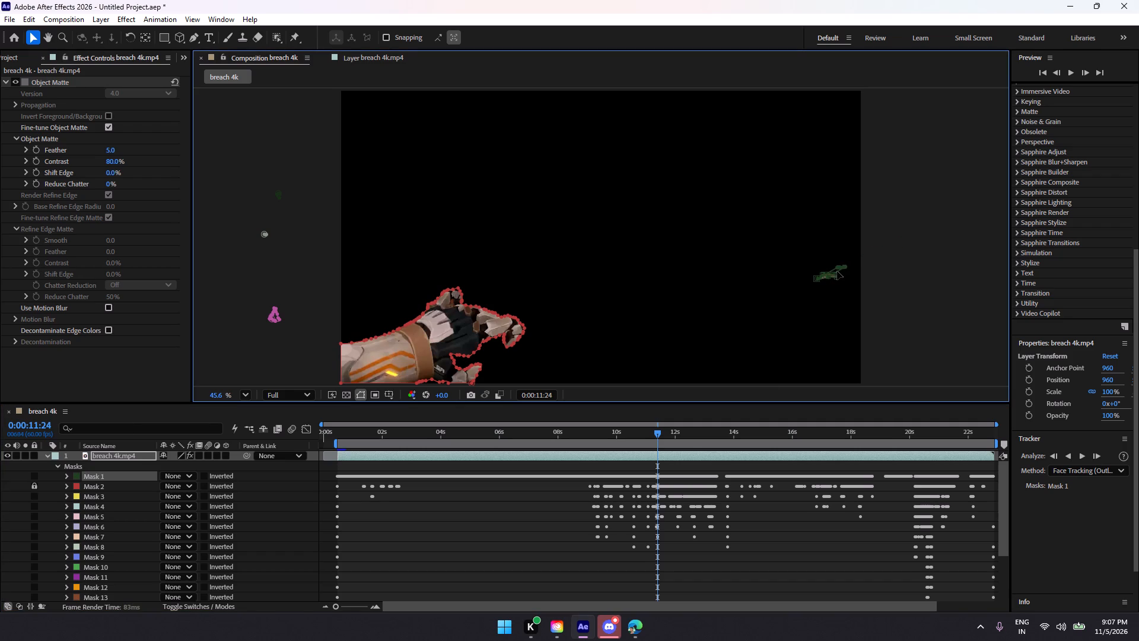
pyautogui.moveTo(805, 269); pyautogui.dragTo(843, 284)
pyautogui.moveTo(824, 279); pyautogui.dragTo(905, 247)
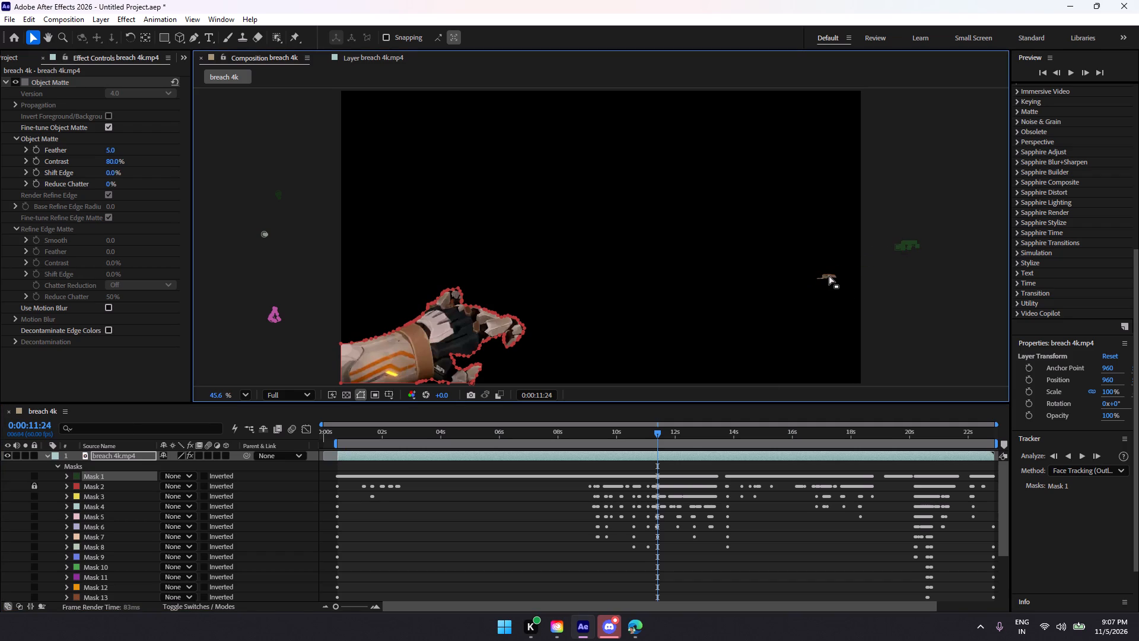
pyautogui.click(829, 275)
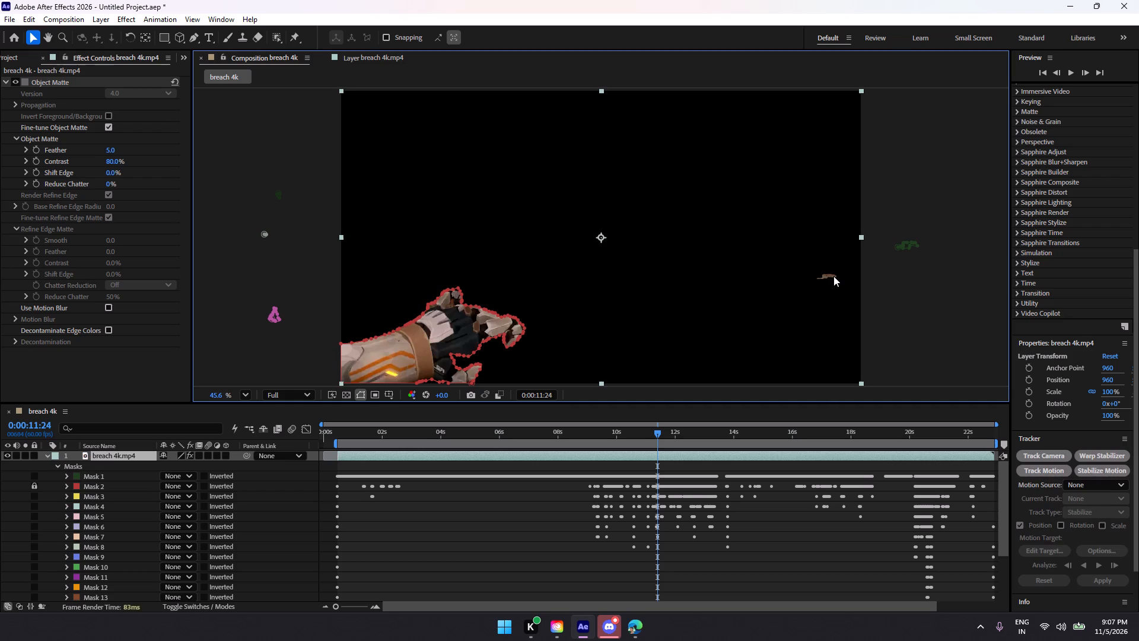
pyautogui.click(828, 272)
pyautogui.click(831, 275)
# Step through the frames from 0:00:11:24 to 0:00:11:46, checking how the masks follow the weapon and both hands.
pyautogui.click(1073, 76)
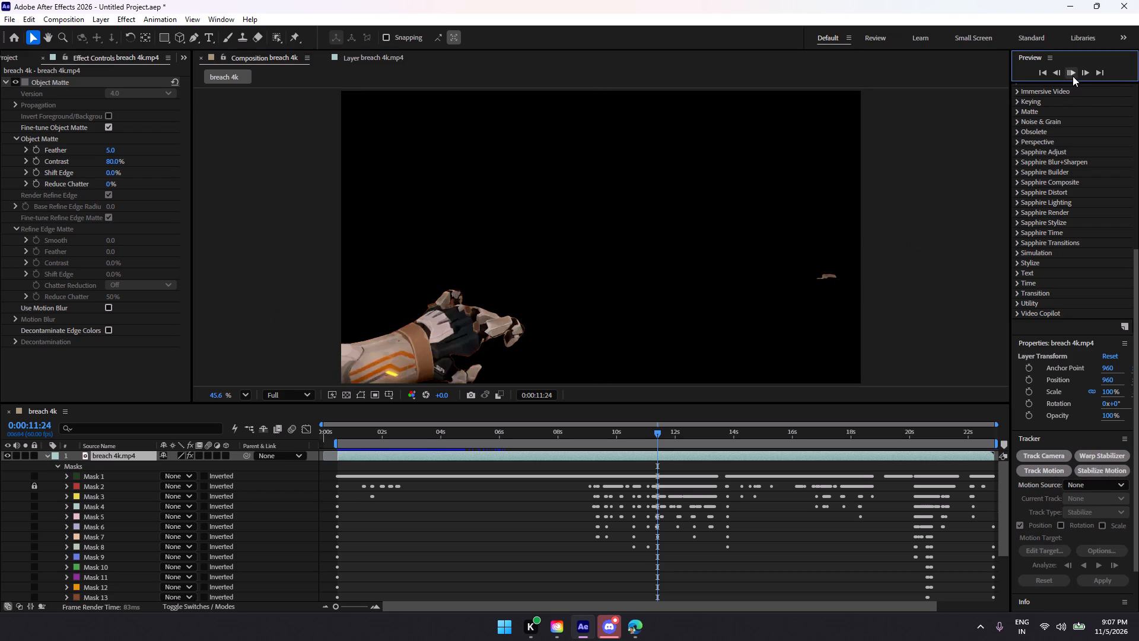
pyautogui.click(1073, 76)
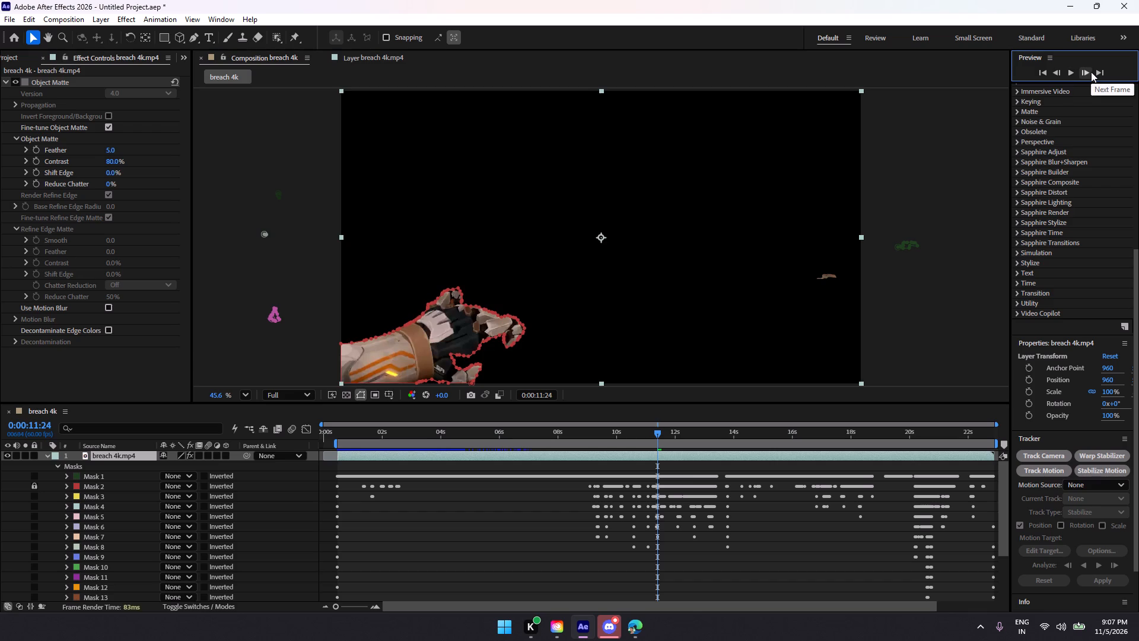
pyautogui.click(1089, 71)
pyautogui.click(1089, 71)
pyautogui.tripleClick(1089, 71)
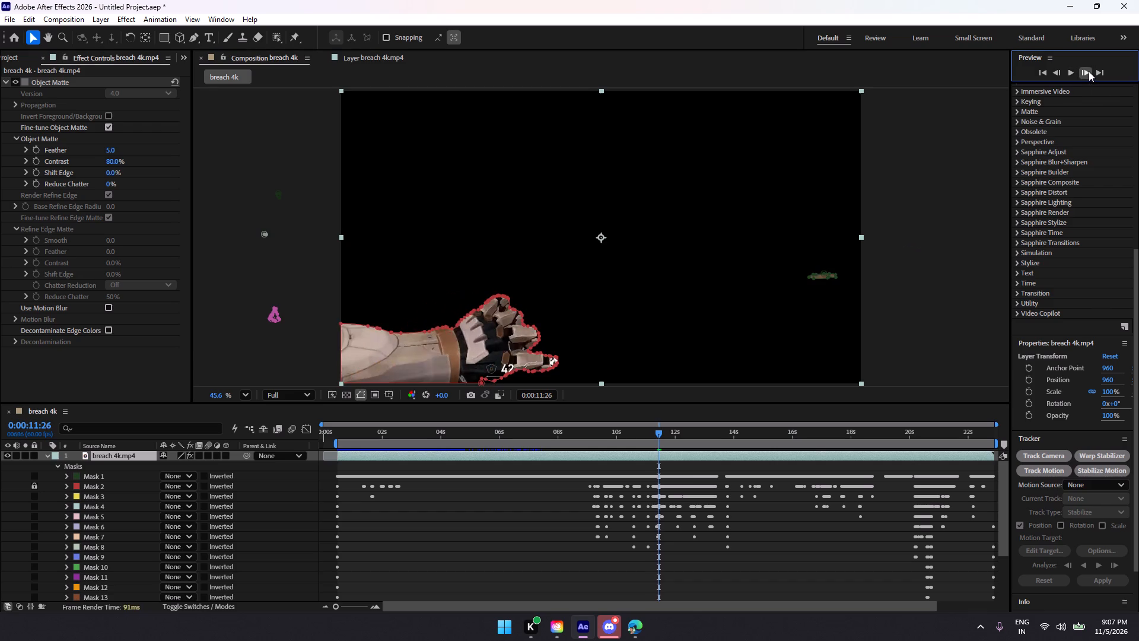
pyautogui.doubleClick(1089, 71)
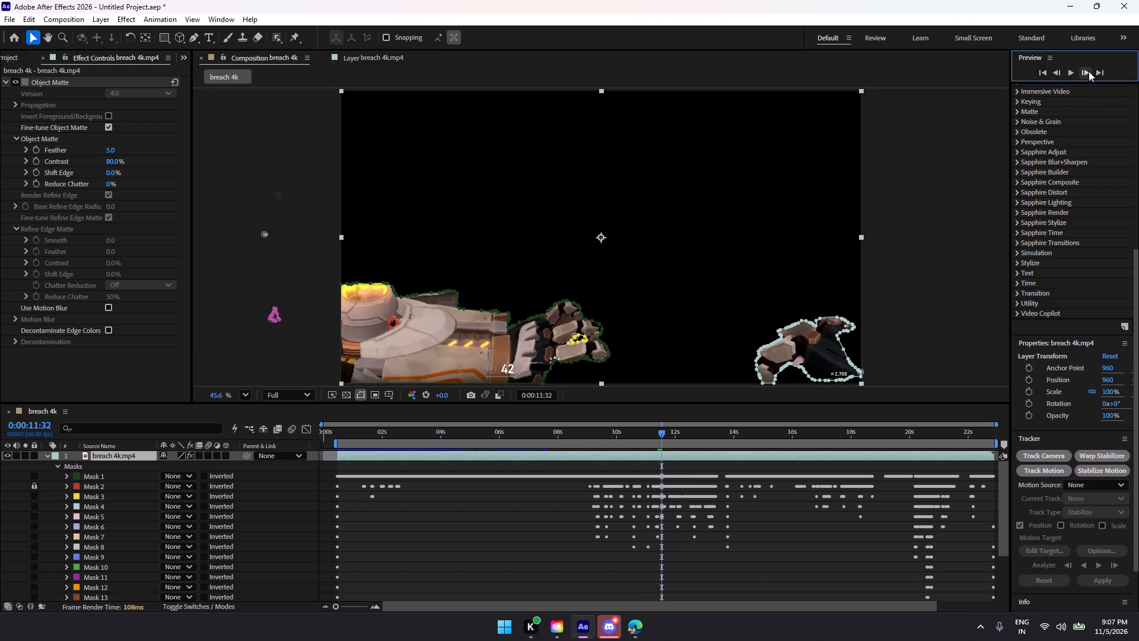
pyautogui.click(1089, 71)
pyautogui.click(1089, 71)
pyautogui.click(1089, 71)
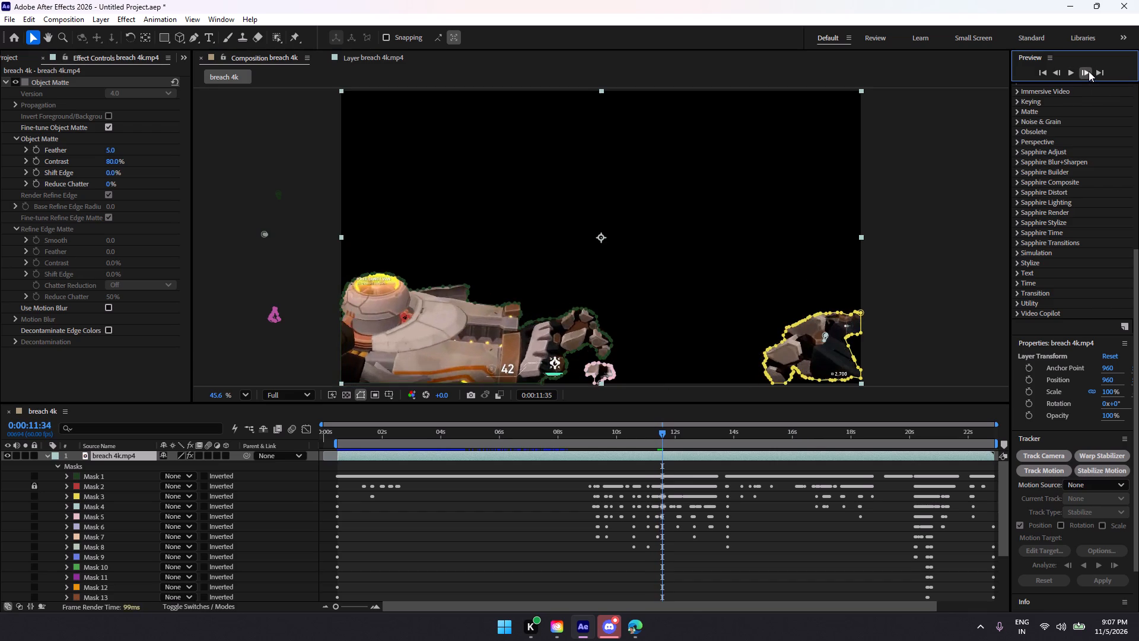
pyautogui.click(1089, 71)
pyautogui.click(1089, 71)
pyautogui.click(1089, 71)
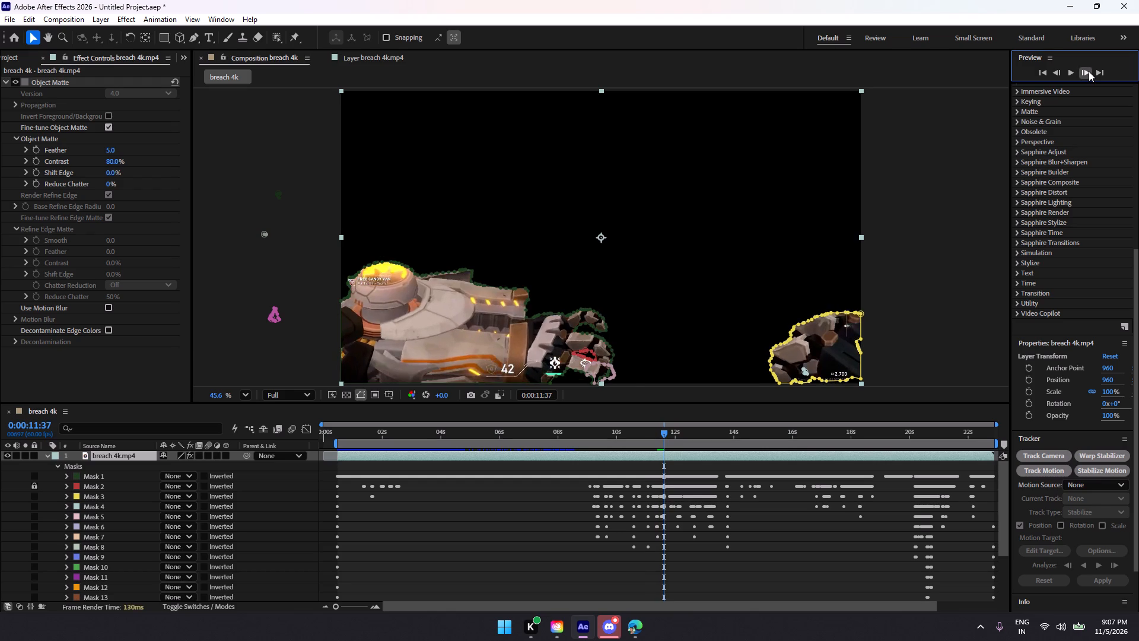
pyautogui.click(1089, 71)
pyautogui.click(1089, 71)
pyautogui.click(1089, 71)
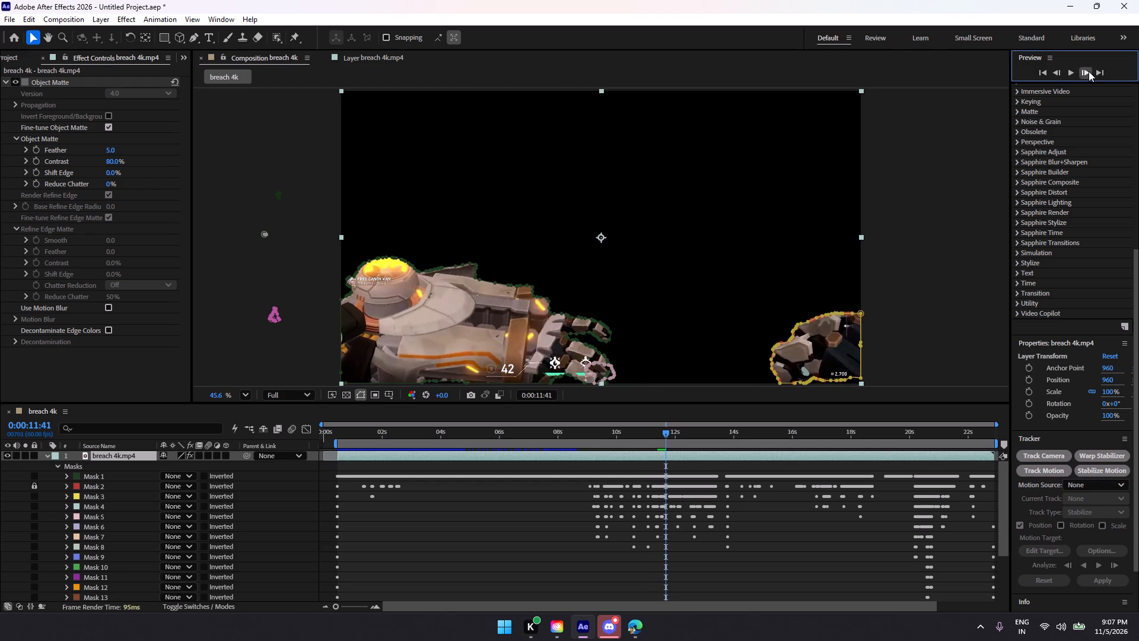
pyautogui.click(1089, 71)
pyautogui.doubleClick(1089, 71)
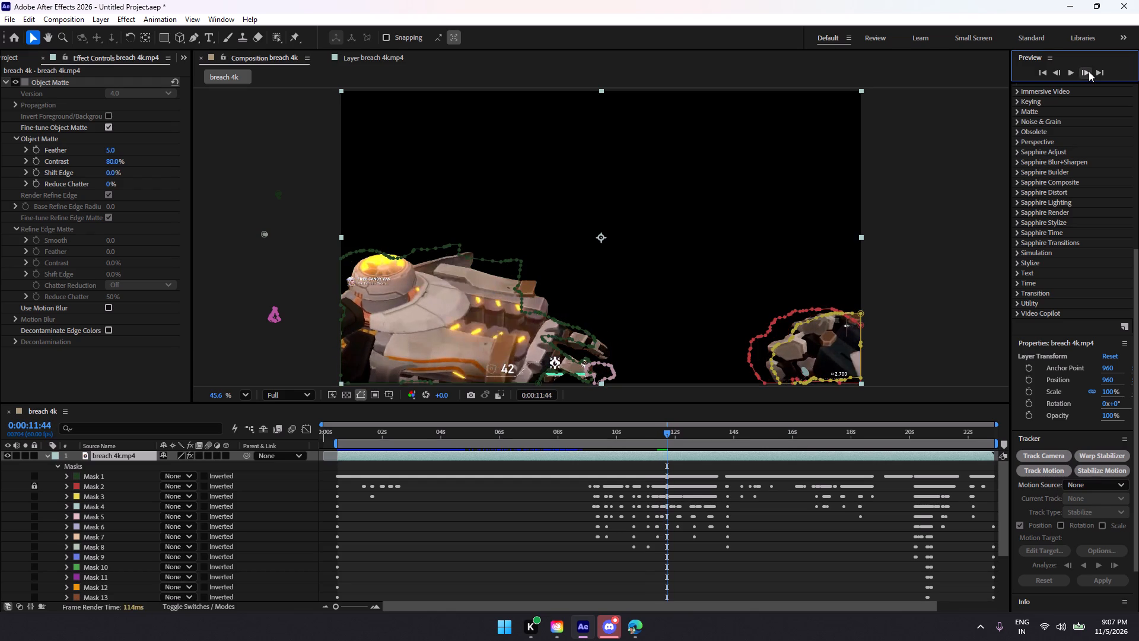
pyautogui.click(1089, 71)
pyautogui.click(1089, 71)
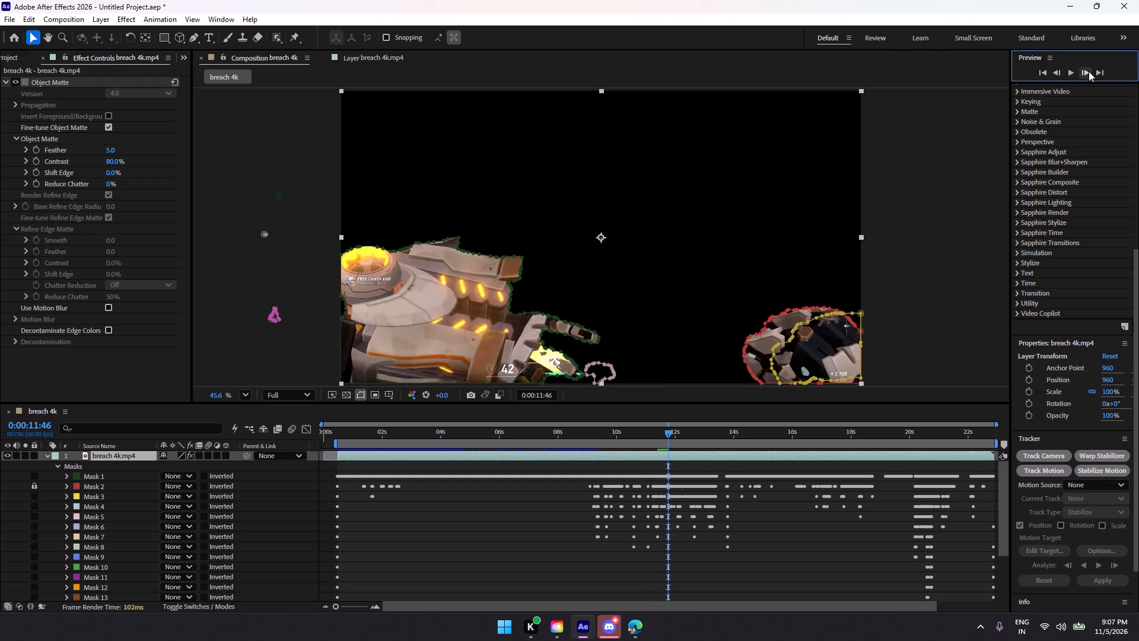
# At 0:00:11:46, select the stray pink Mask 5 beside the fingertips and shift it away from the hand into the empty area.
pyautogui.click(613, 375)
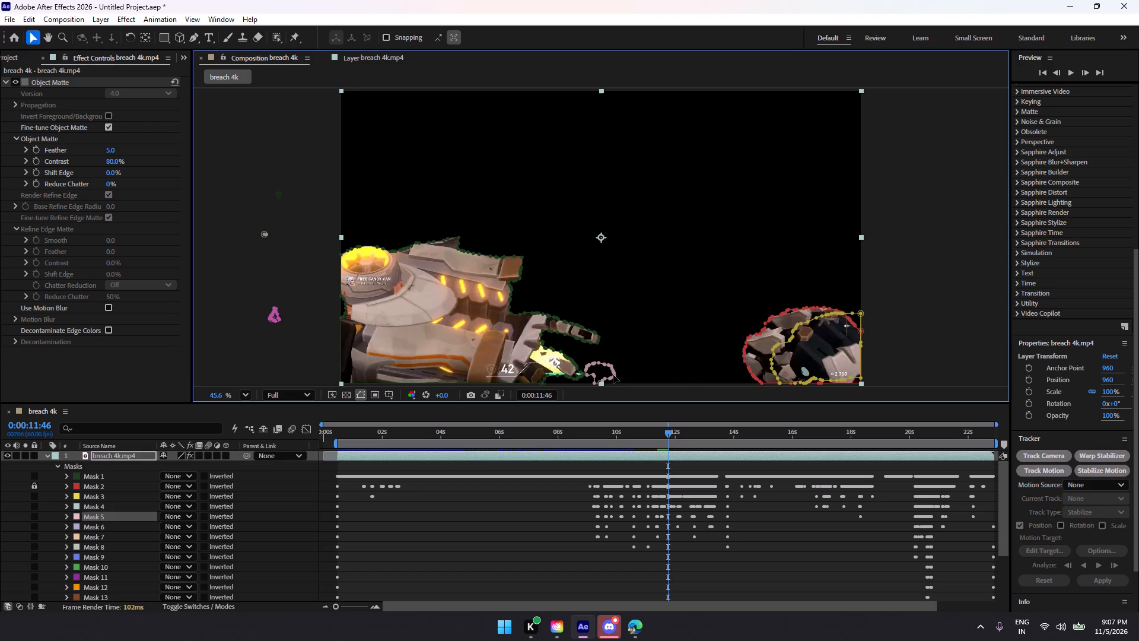
pyautogui.moveTo(631, 357); pyautogui.dragTo(586, 386)
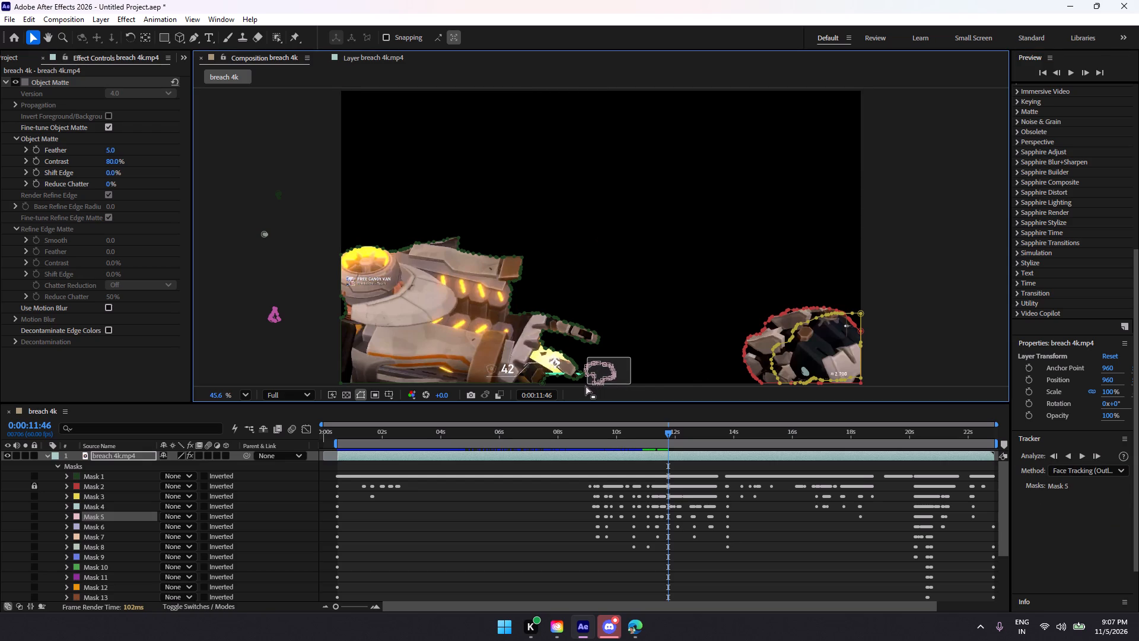
pyautogui.moveTo(586, 386); pyautogui.dragTo(584, 387)
pyautogui.moveTo(596, 375); pyautogui.dragTo(602, 366)
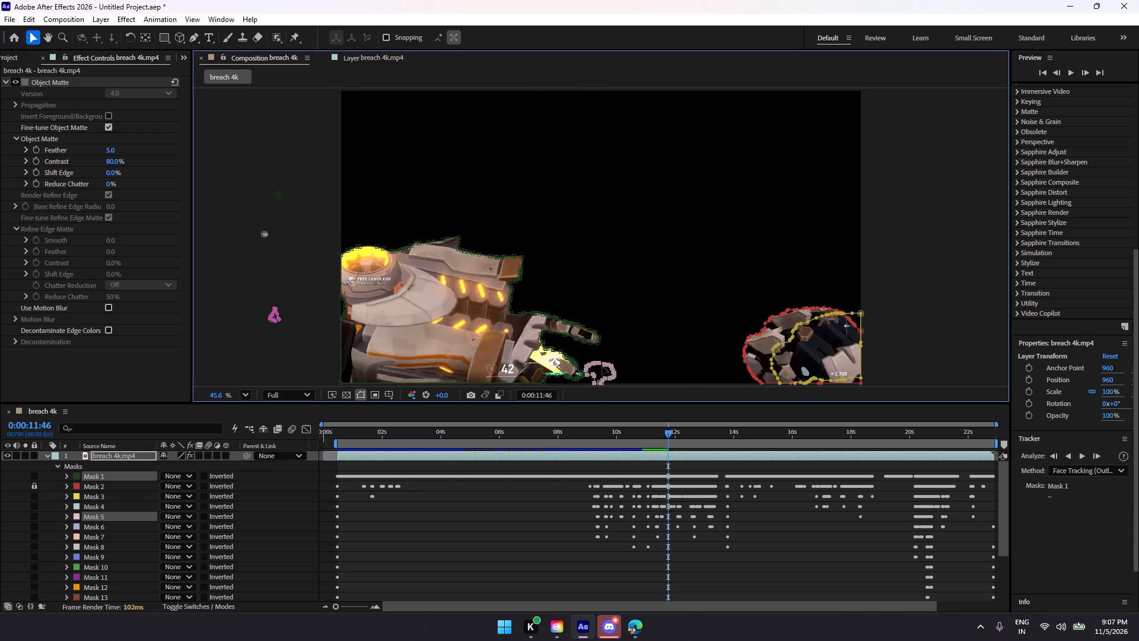
pyautogui.moveTo(602, 366); pyautogui.dragTo(622, 367)
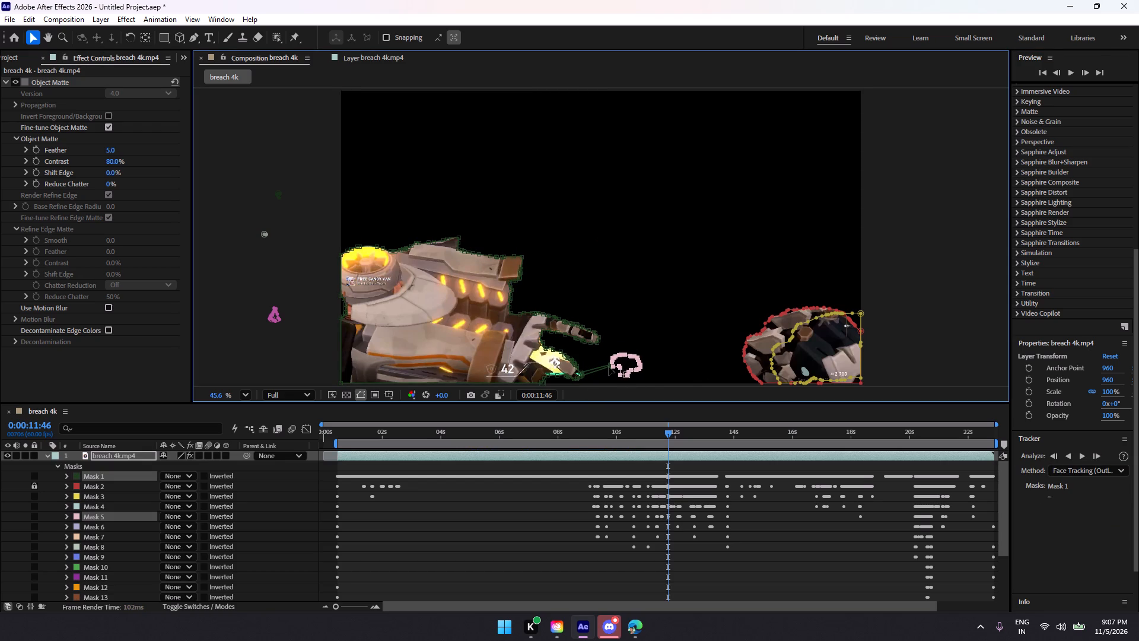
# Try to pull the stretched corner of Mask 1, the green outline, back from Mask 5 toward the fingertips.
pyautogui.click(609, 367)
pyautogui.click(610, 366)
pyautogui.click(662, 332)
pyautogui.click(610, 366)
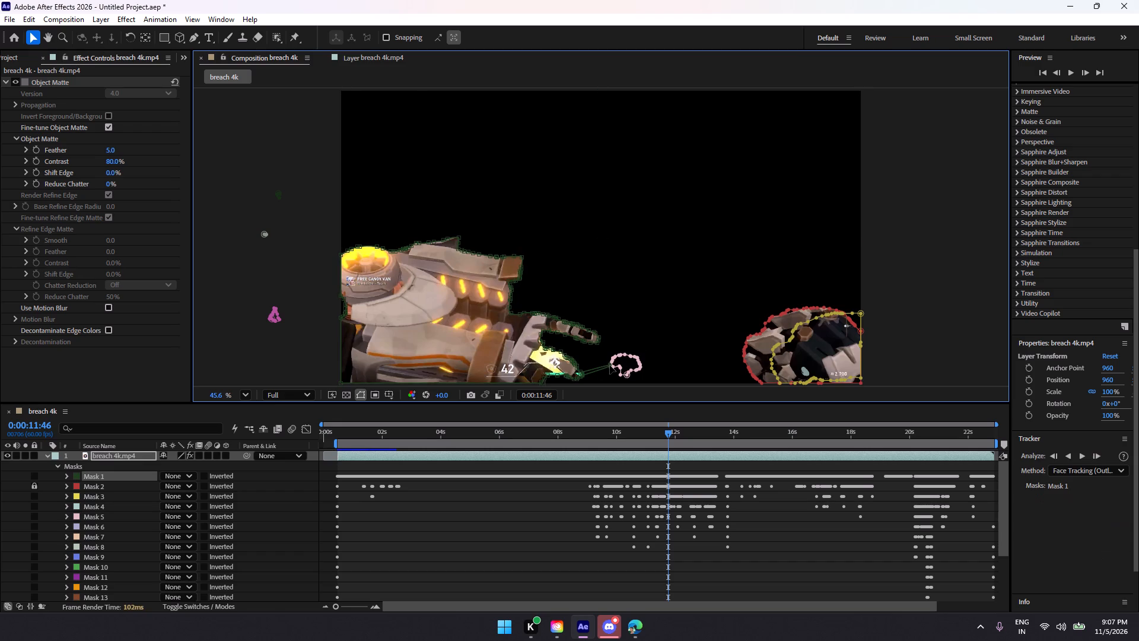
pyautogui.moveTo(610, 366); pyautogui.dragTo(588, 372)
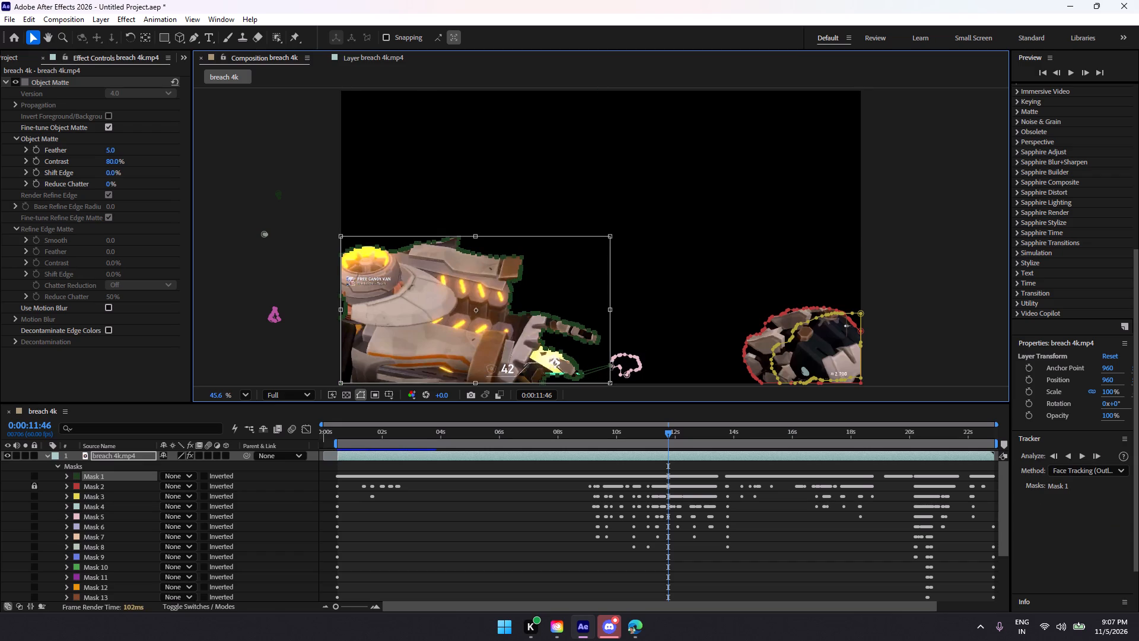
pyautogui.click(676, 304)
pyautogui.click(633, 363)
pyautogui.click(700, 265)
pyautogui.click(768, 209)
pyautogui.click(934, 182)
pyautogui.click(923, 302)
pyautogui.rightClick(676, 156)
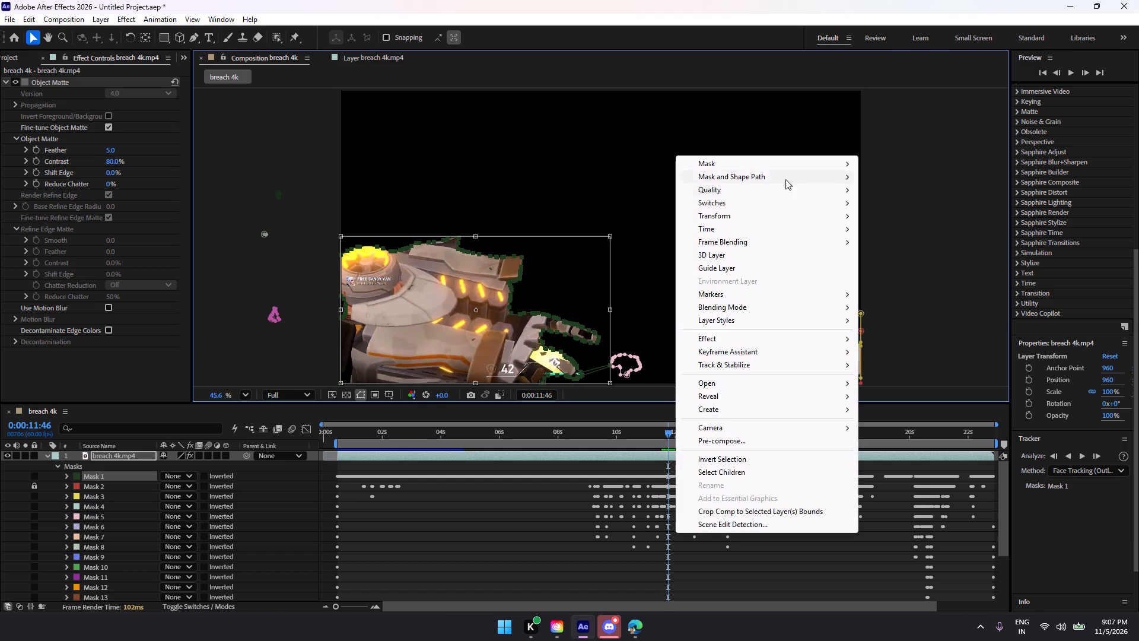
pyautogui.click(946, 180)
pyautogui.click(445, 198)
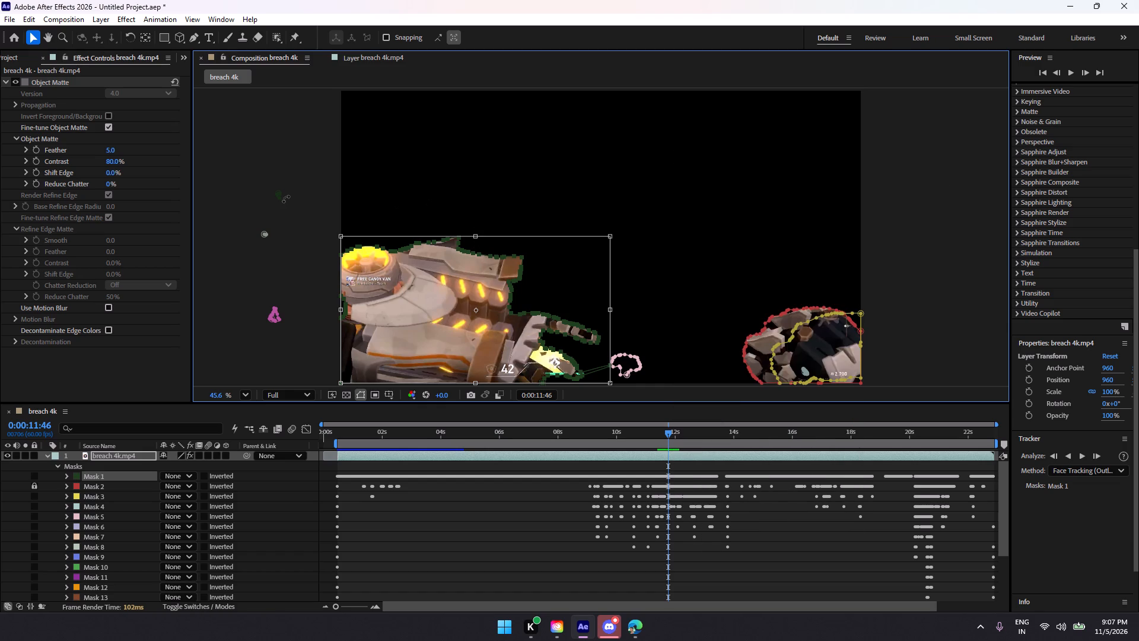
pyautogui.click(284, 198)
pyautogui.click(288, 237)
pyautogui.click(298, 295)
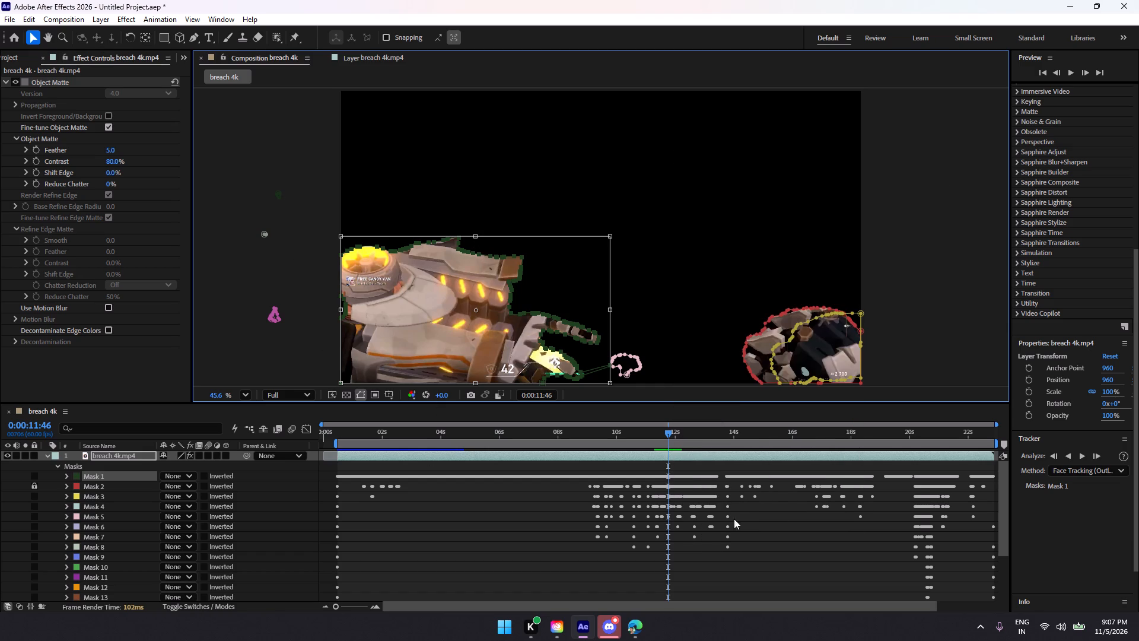
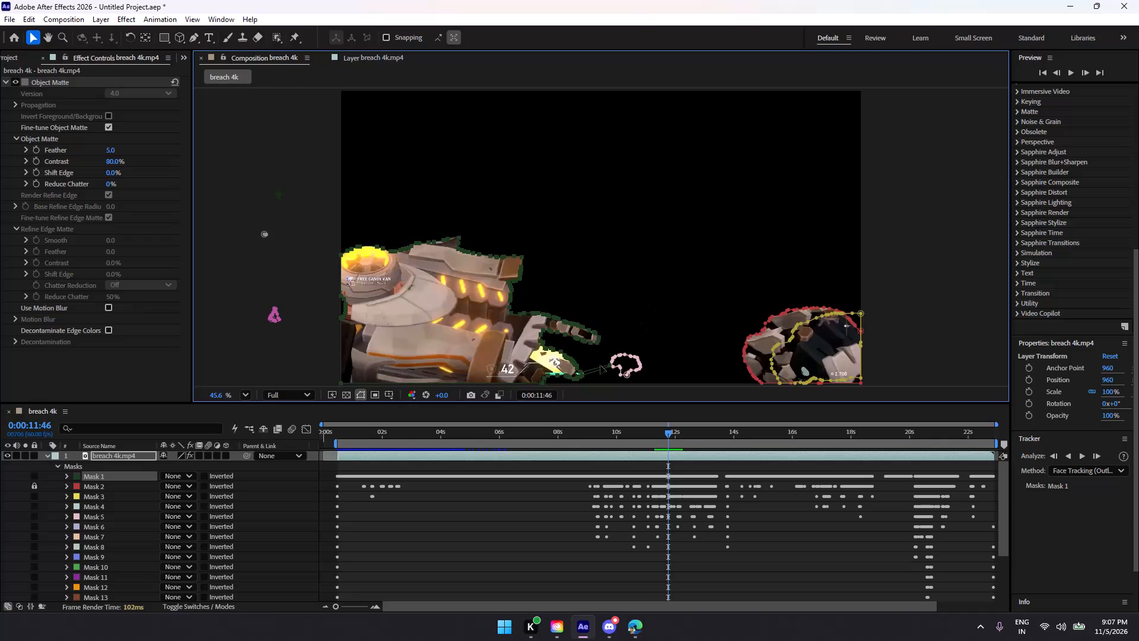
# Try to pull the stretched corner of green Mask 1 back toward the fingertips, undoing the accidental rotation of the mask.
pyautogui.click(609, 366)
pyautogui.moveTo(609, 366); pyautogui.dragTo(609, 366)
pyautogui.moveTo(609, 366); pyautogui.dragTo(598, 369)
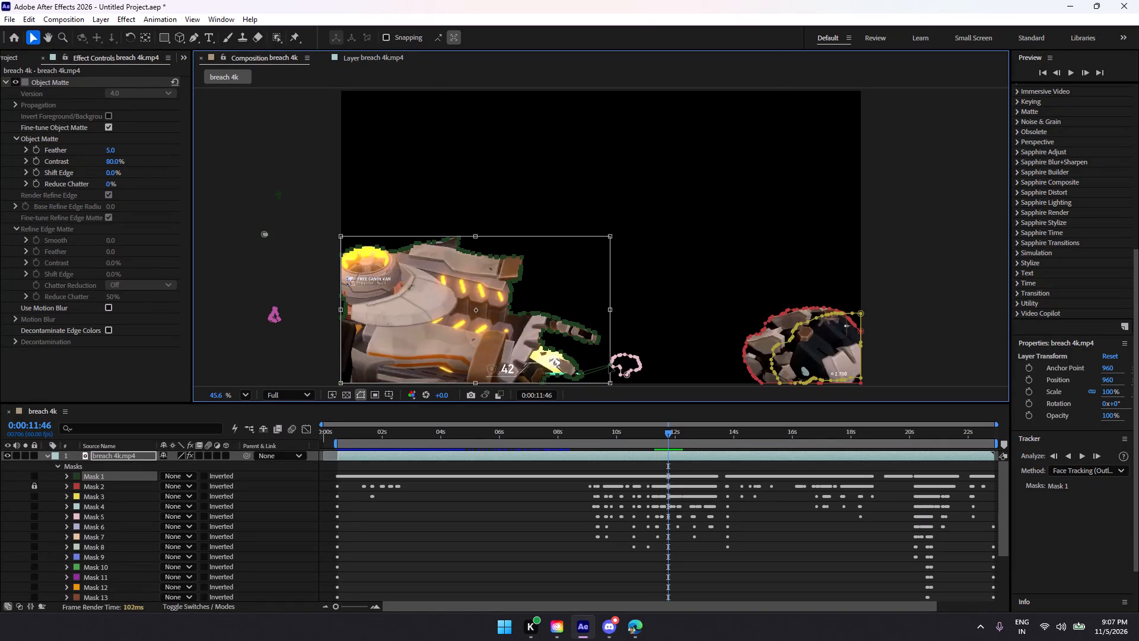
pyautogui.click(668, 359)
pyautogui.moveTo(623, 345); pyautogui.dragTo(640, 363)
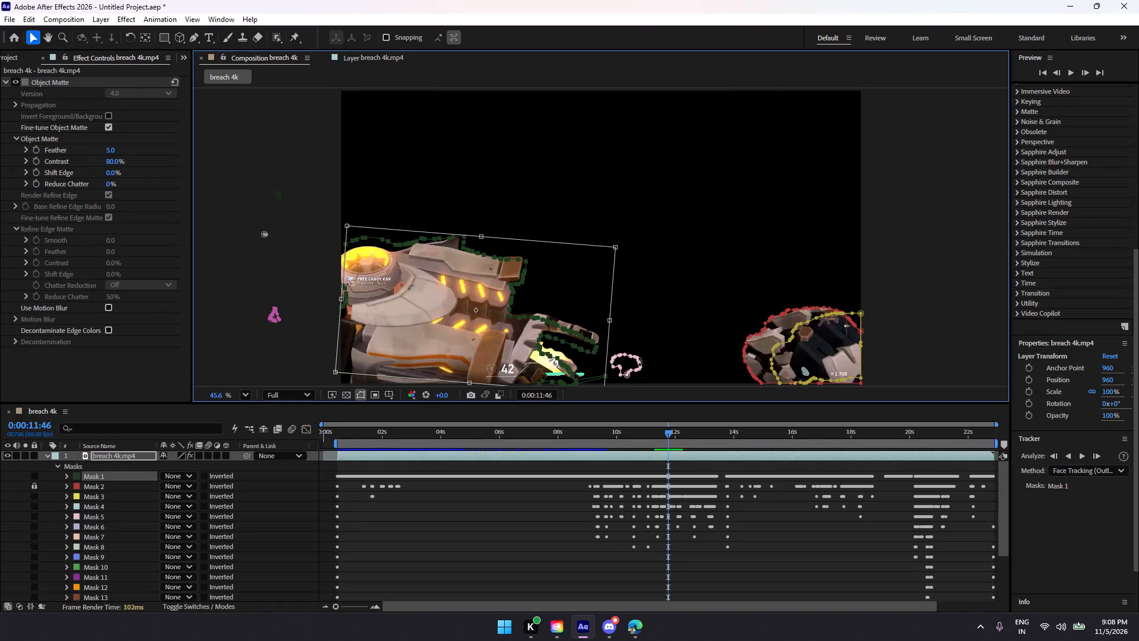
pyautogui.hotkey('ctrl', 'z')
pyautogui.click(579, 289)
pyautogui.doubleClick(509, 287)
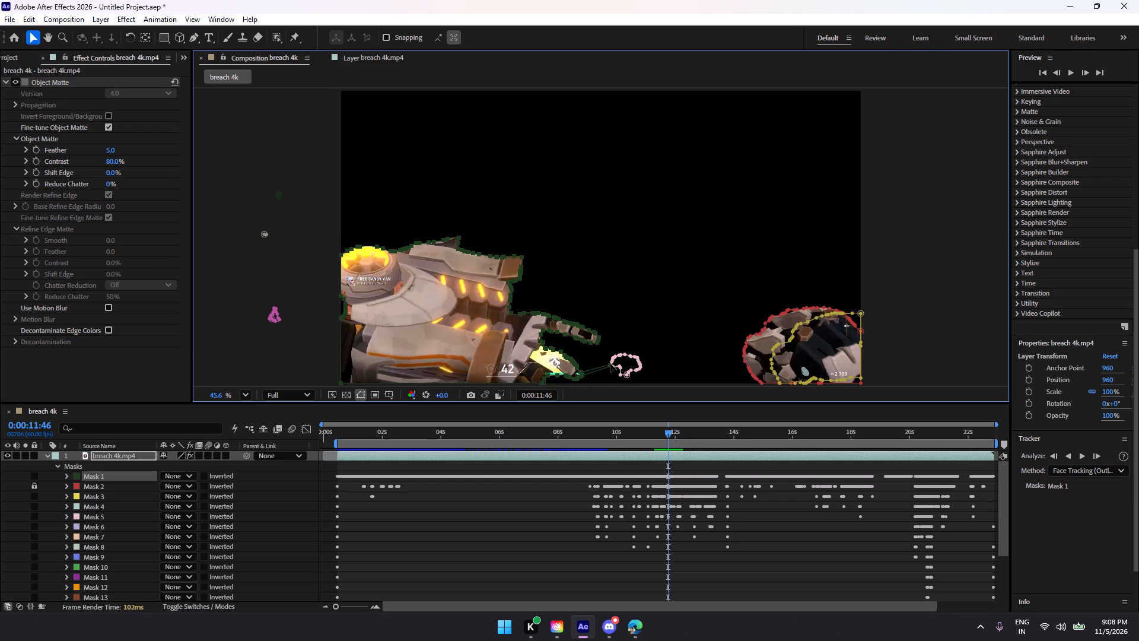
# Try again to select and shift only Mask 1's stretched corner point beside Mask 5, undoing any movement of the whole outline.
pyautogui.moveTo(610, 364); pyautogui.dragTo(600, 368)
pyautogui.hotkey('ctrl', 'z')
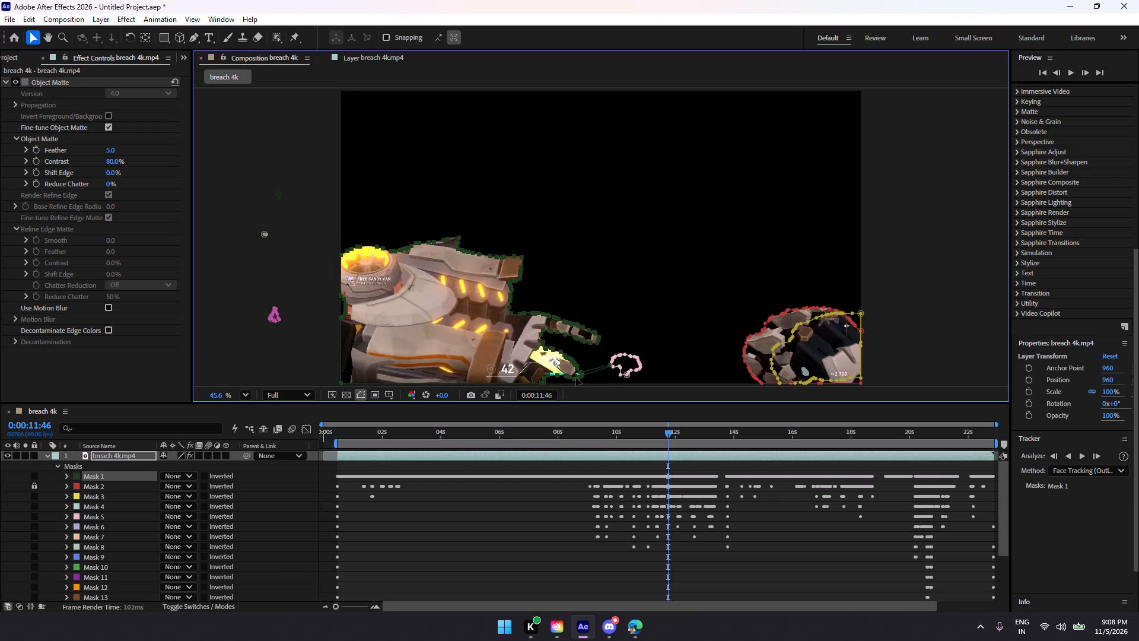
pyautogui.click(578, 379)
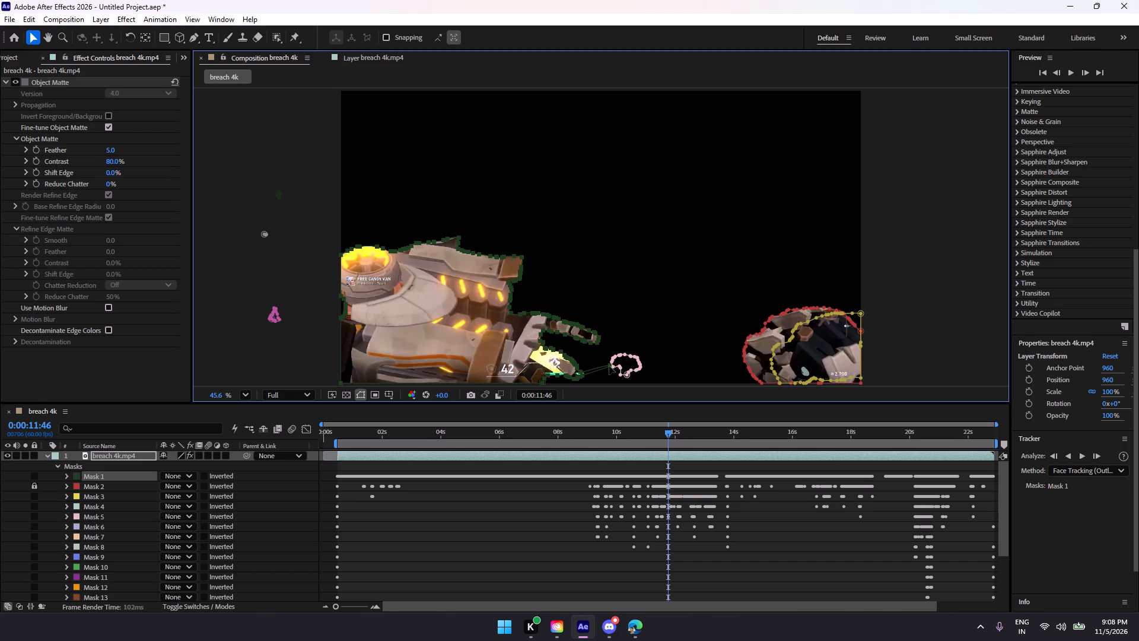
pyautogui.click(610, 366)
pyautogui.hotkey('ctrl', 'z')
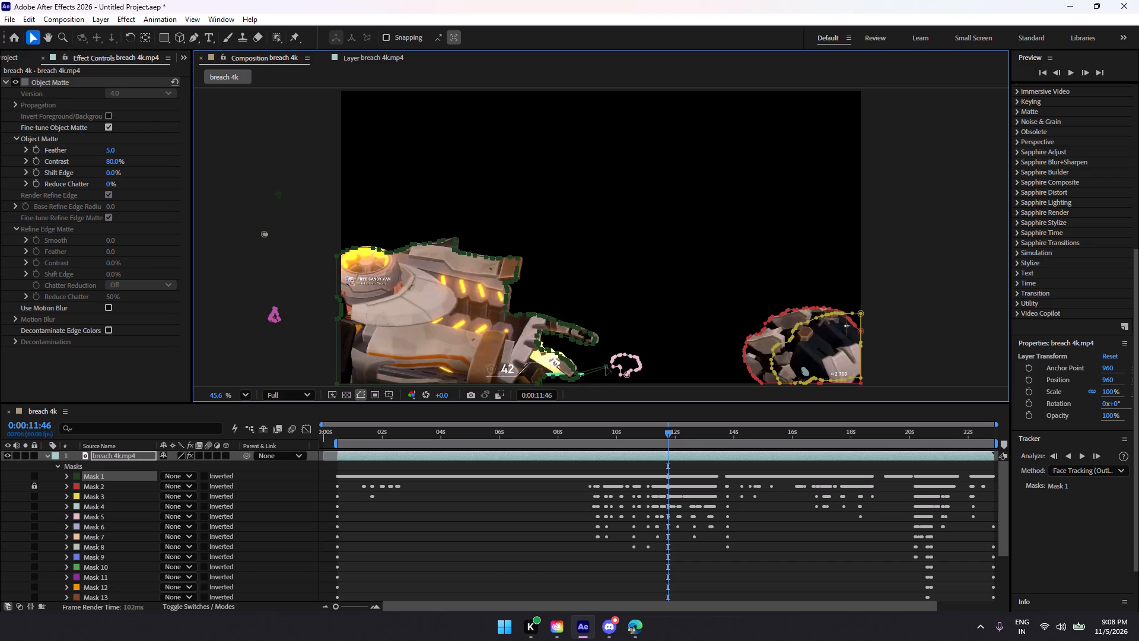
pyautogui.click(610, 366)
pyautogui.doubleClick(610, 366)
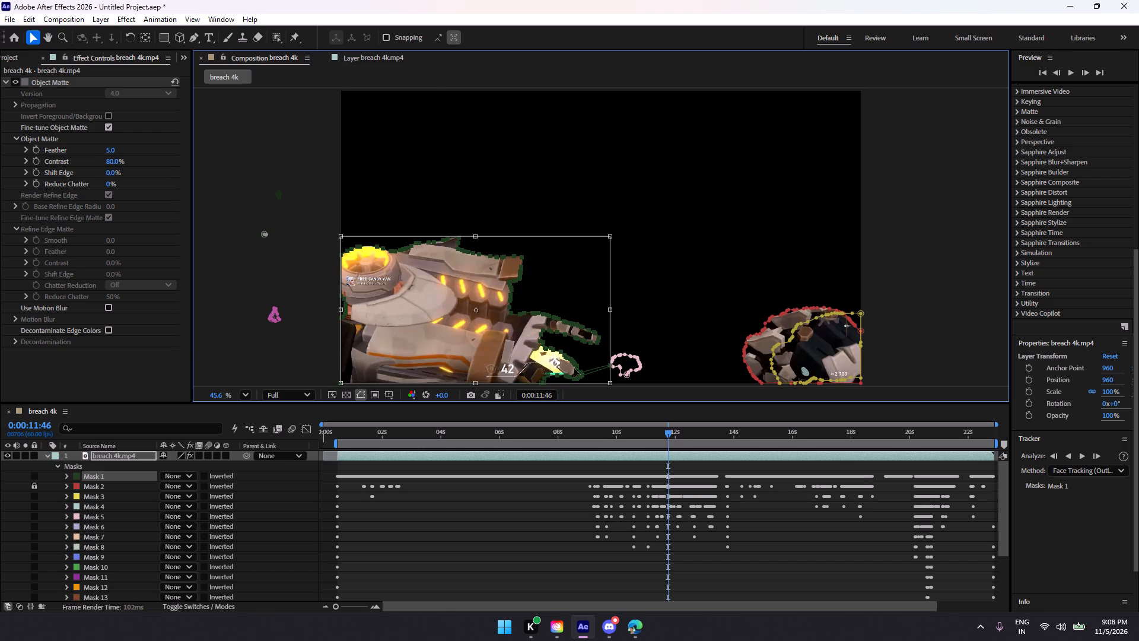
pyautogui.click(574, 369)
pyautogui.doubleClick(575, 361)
# Unlock Mask 2, then move most of the stray pink Mask 5's points from beside the fingertips beyond the frame's left edge.
pyautogui.click(628, 372)
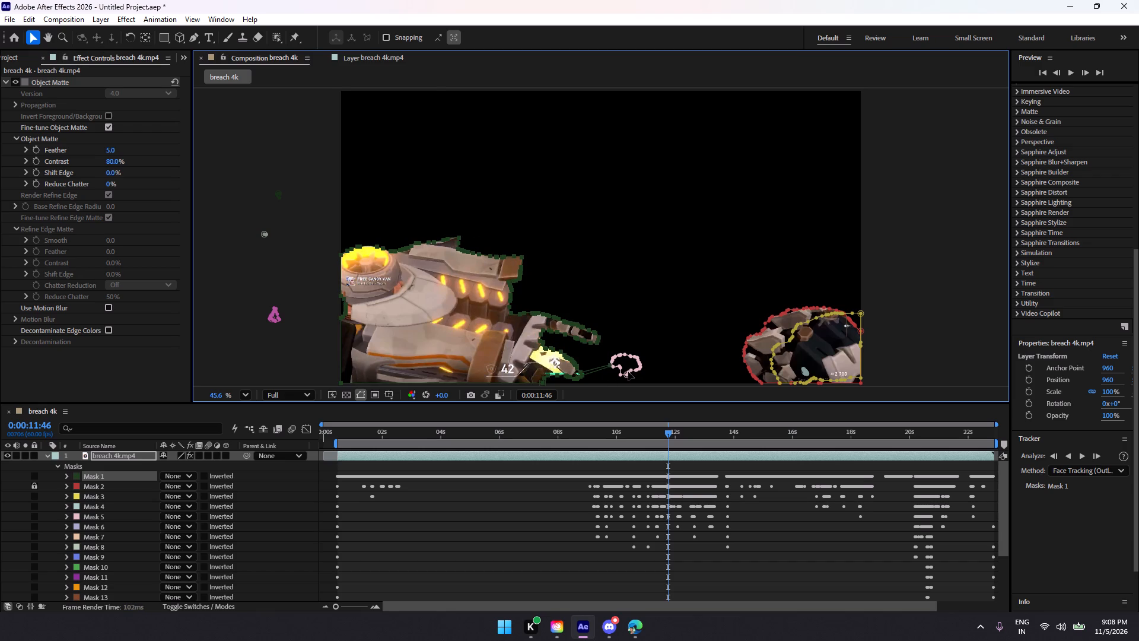
pyautogui.click(33, 484)
pyautogui.moveTo(673, 347); pyautogui.dragTo(623, 375)
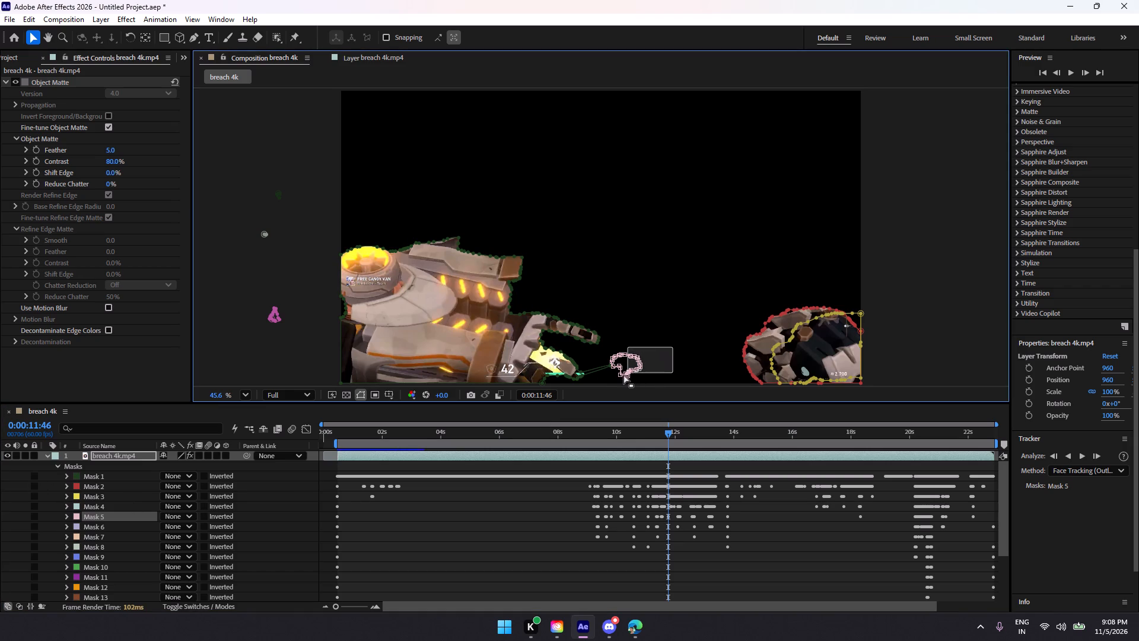
pyautogui.moveTo(623, 375); pyautogui.dragTo(614, 379)
pyautogui.click(621, 372)
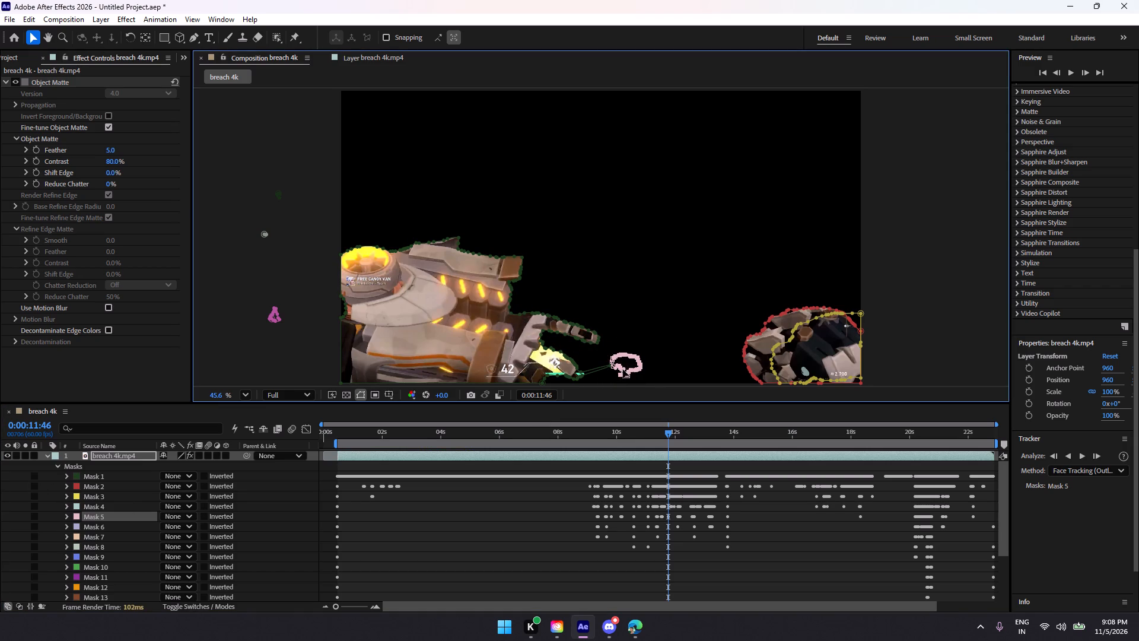
pyautogui.moveTo(639, 369); pyautogui.dragTo(393, 288)
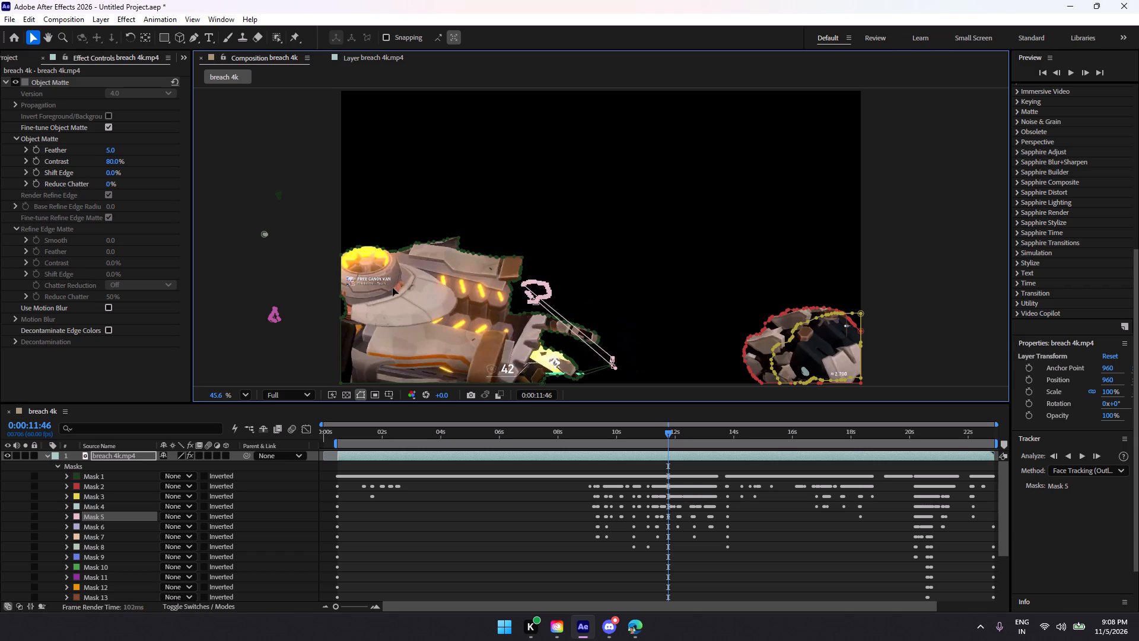
pyautogui.moveTo(393, 288); pyautogui.dragTo(241, 344)
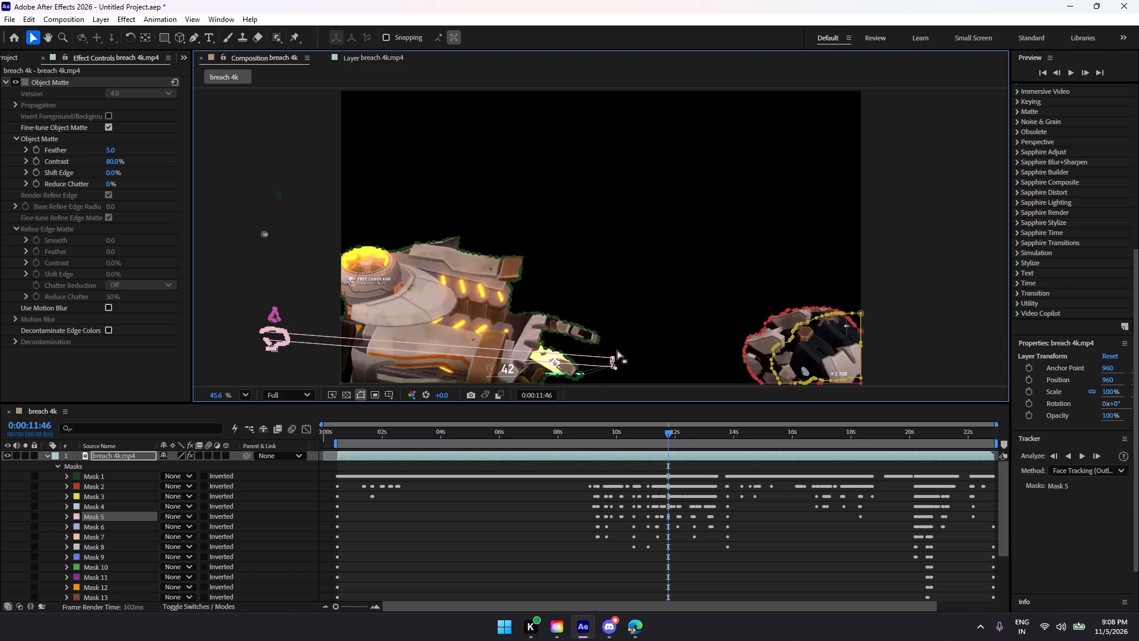
# Bring Mask 5's leftover points beside the fingertips out past the frame's left edge to join the rest of its outline.
pyautogui.moveTo(617, 350); pyautogui.dragTo(610, 364)
pyautogui.moveTo(613, 361); pyautogui.dragTo(588, 343)
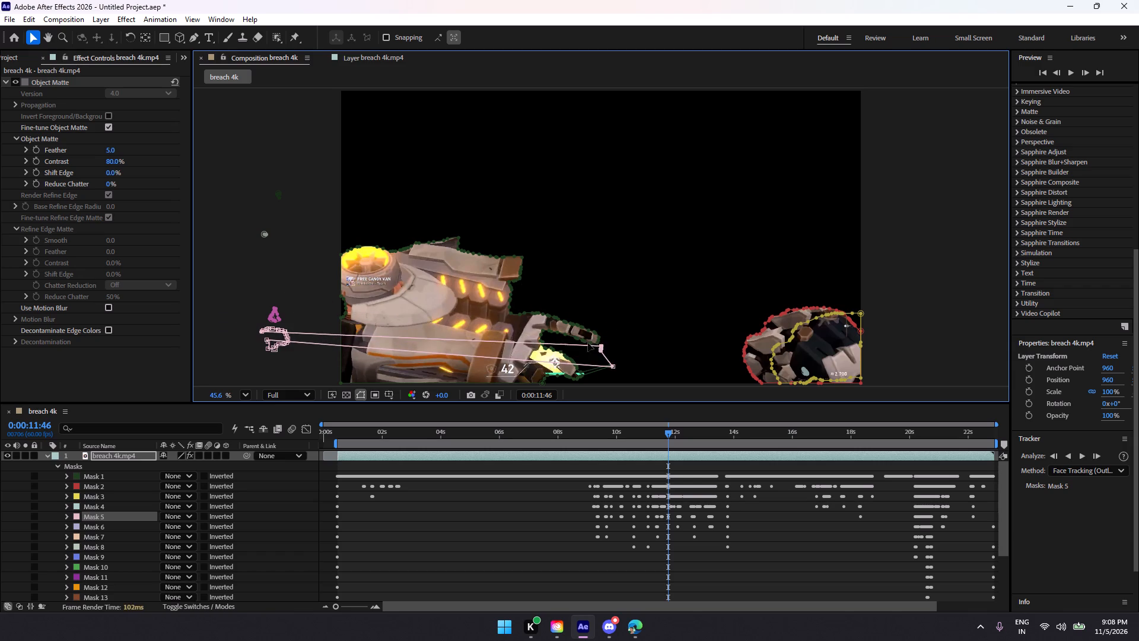
pyautogui.moveTo(588, 343); pyautogui.dragTo(291, 344)
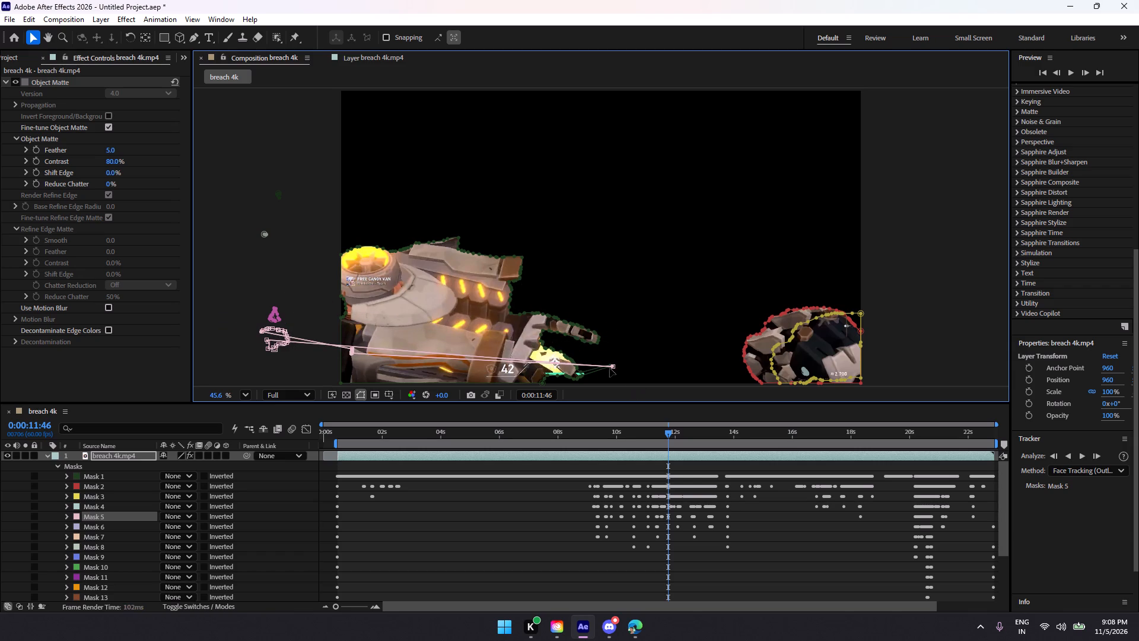
pyautogui.moveTo(613, 367); pyautogui.dragTo(295, 333)
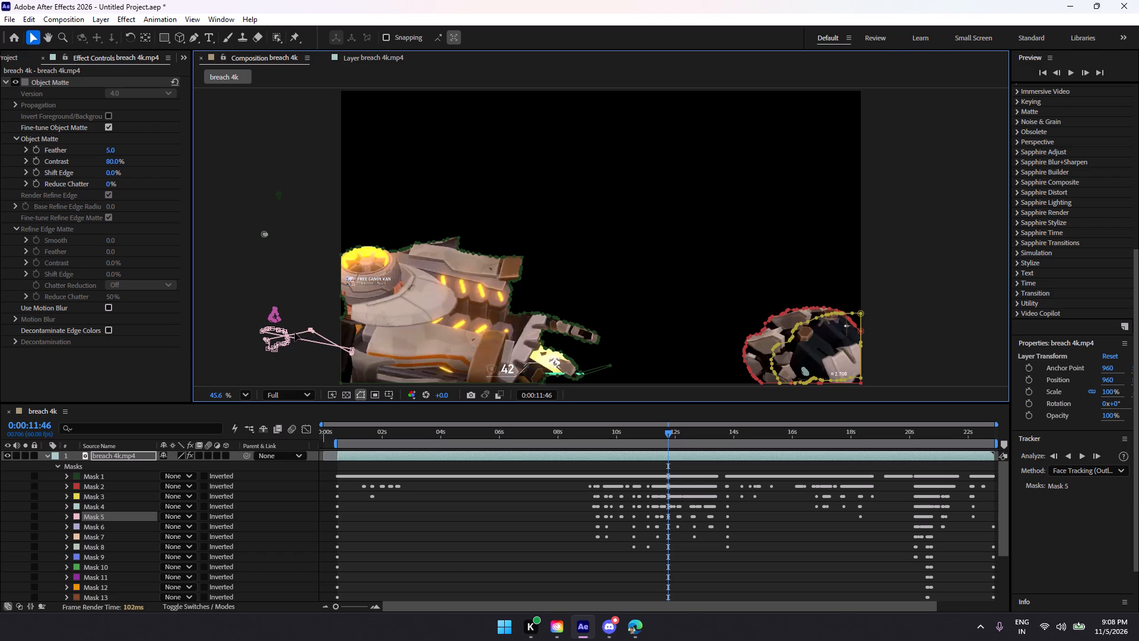
pyautogui.moveTo(295, 333); pyautogui.dragTo(283, 358)
pyautogui.moveTo(353, 351); pyautogui.dragTo(295, 338)
pyautogui.moveTo(354, 350); pyautogui.dragTo(319, 341)
pyautogui.moveTo(352, 353); pyautogui.dragTo(332, 352)
pyautogui.moveTo(332, 352); pyautogui.dragTo(302, 349)
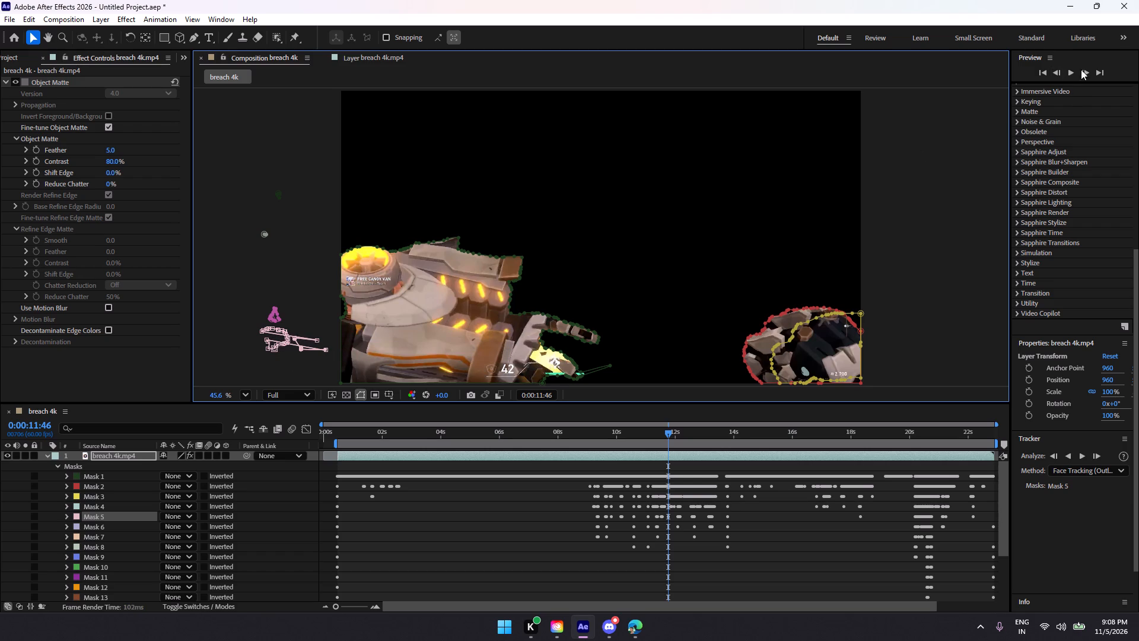
# Check the masks on the next frame, then step back to 0:00:11:41, examining the outlines around both hands.
pyautogui.click(1080, 77)
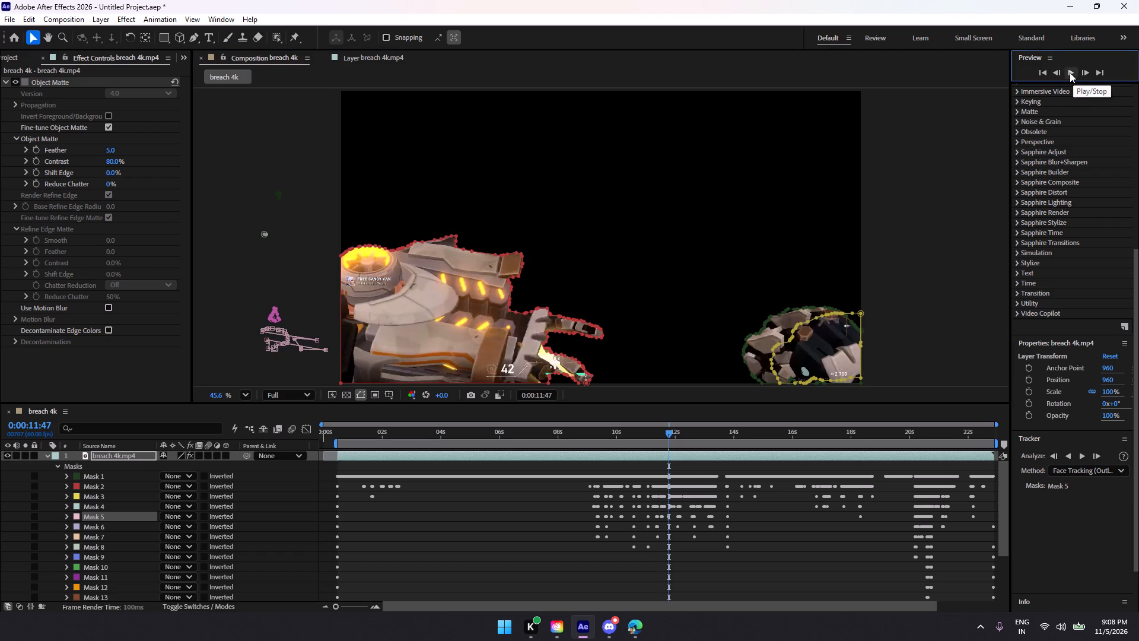
pyautogui.click(1057, 72)
pyautogui.click(1057, 72)
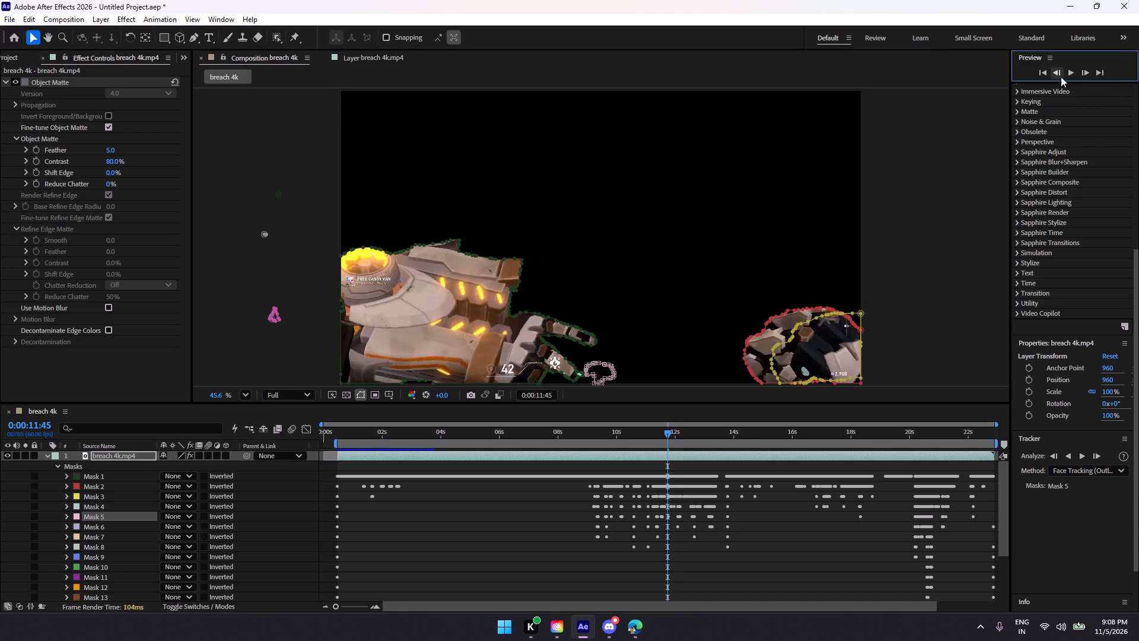
pyautogui.click(1058, 74)
pyautogui.click(1057, 74)
pyautogui.click(1057, 74)
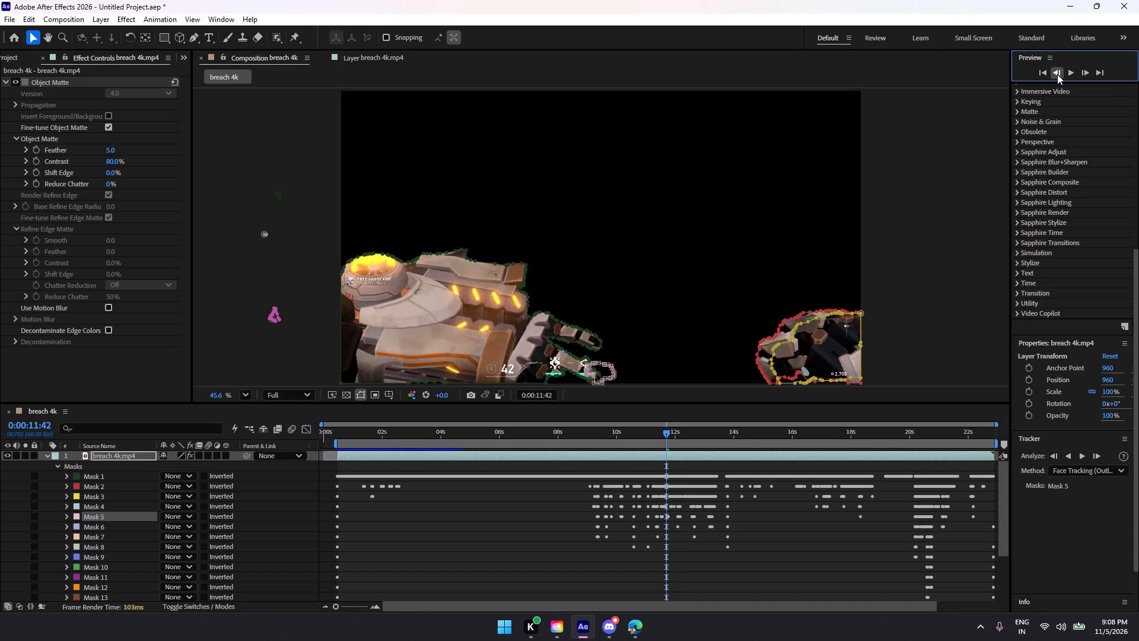
pyautogui.click(1057, 74)
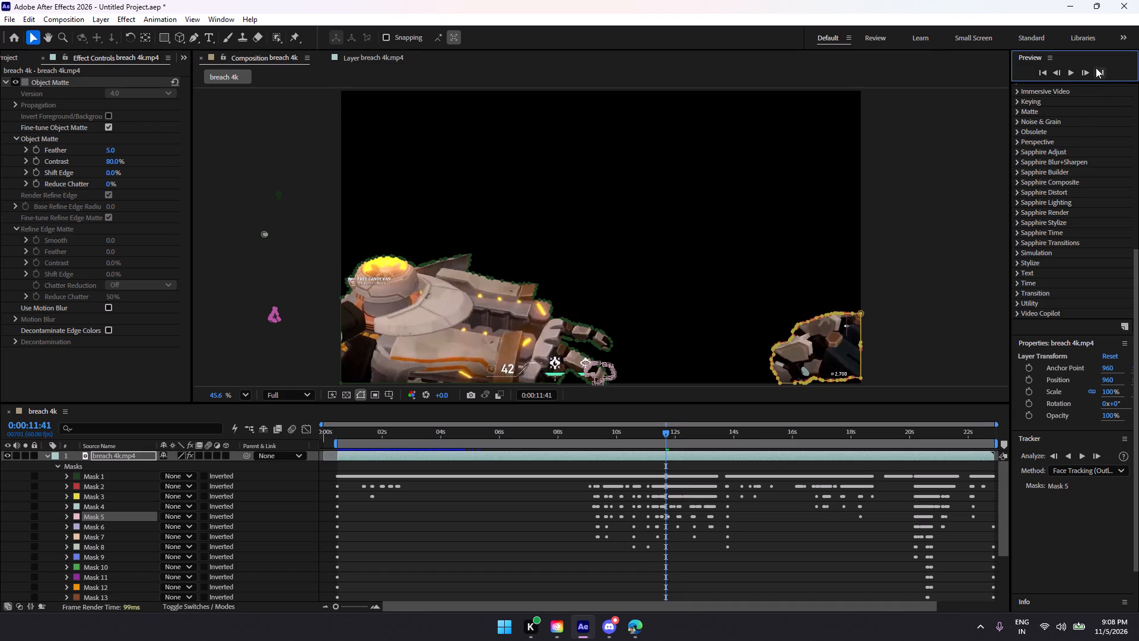
# At 0:00:11:42, lock Mask 2 and move Masks 3 and 4 together off the far hand, beyond the frame's right edge.
pyautogui.click(1083, 72)
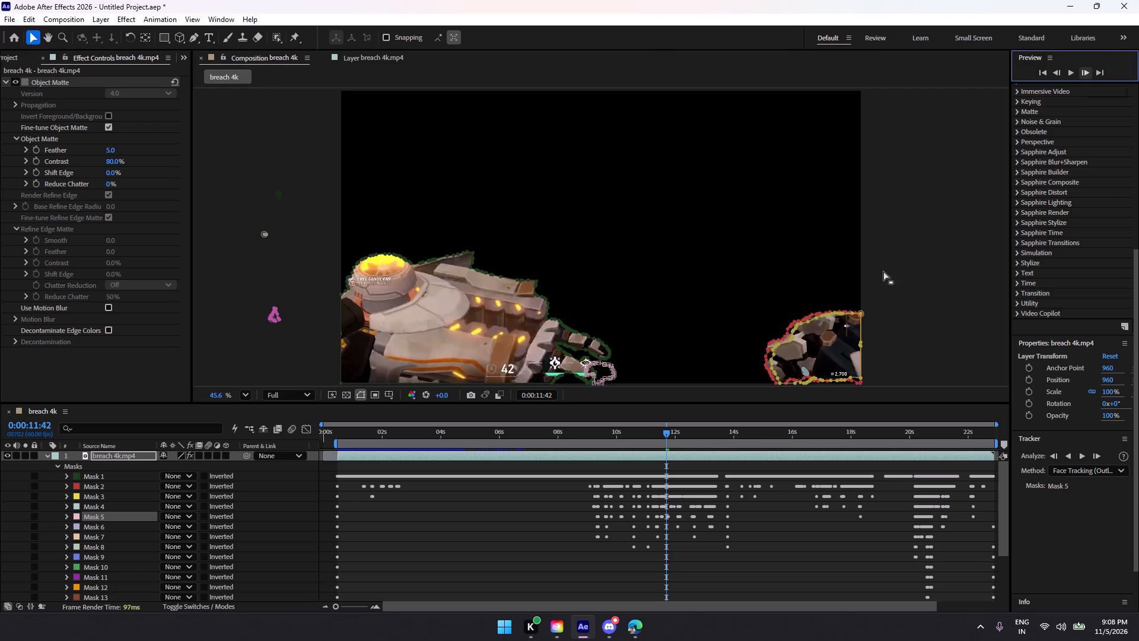
pyautogui.click(767, 361)
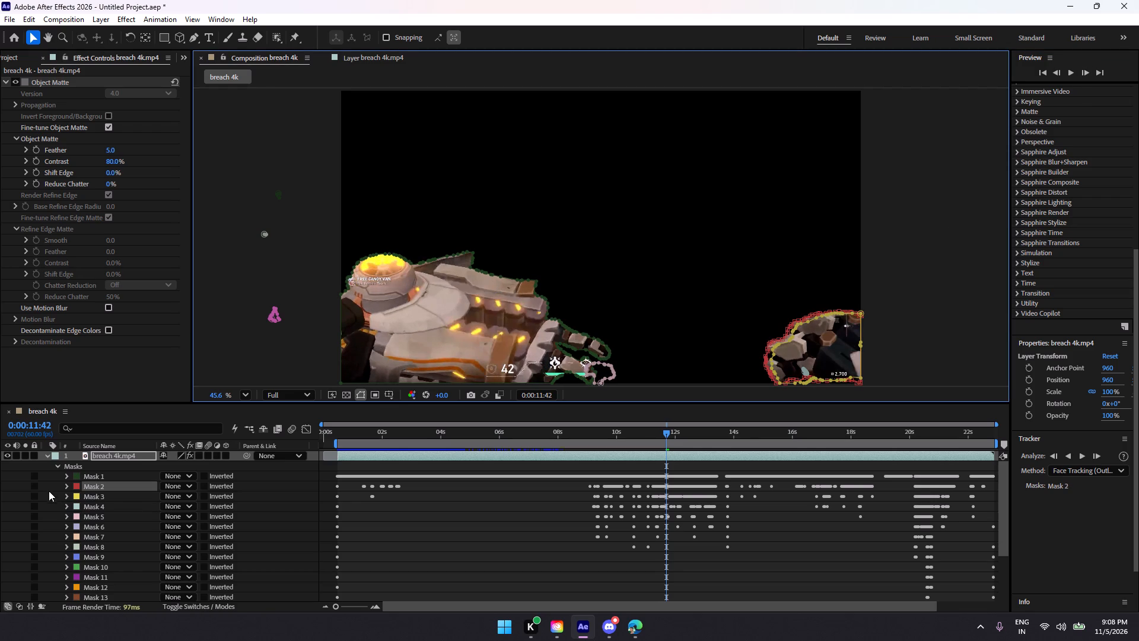
pyautogui.click(34, 483)
pyautogui.moveTo(921, 284); pyautogui.dragTo(760, 390)
pyautogui.click(815, 324)
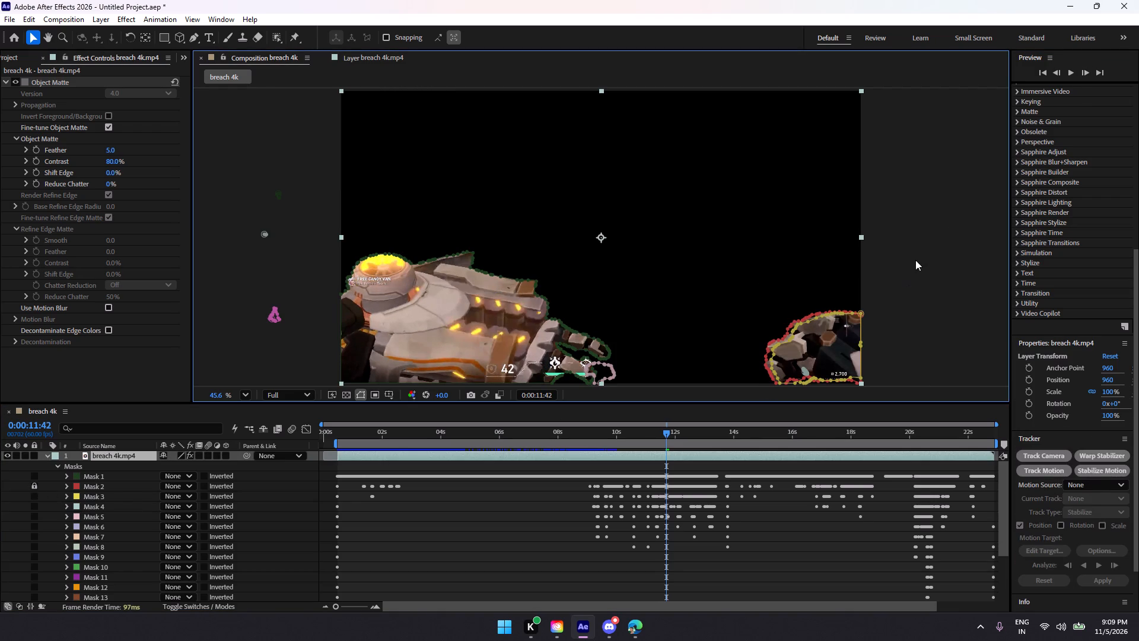
pyautogui.moveTo(905, 277); pyautogui.dragTo(772, 356)
pyautogui.click(842, 323)
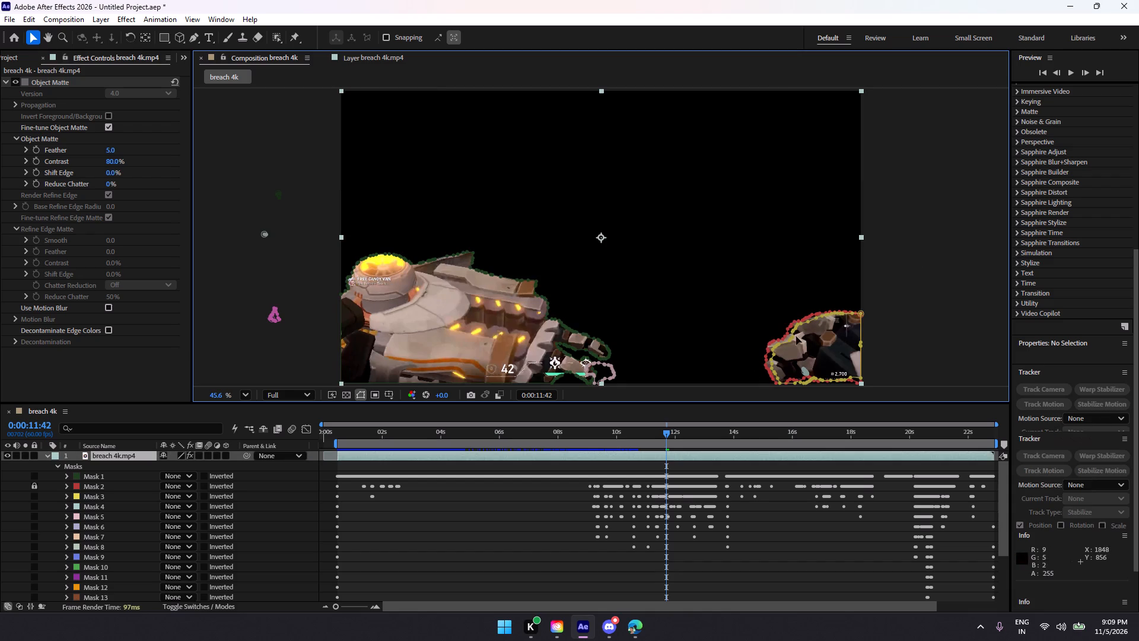
pyautogui.click(793, 335)
pyautogui.moveTo(923, 291); pyautogui.dragTo(750, 388)
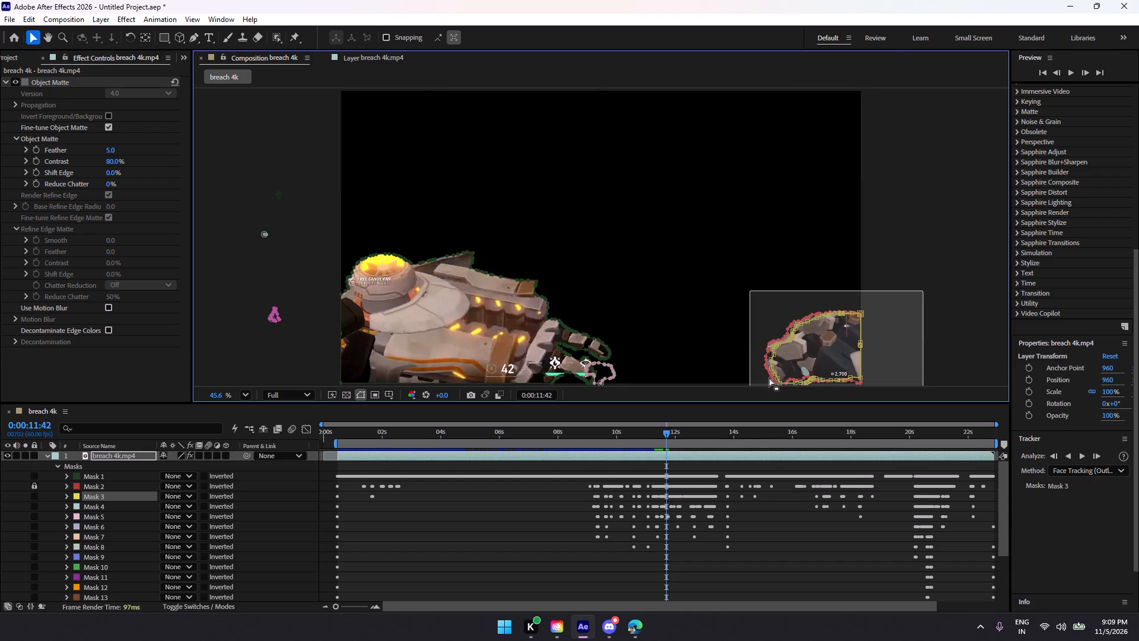
pyautogui.moveTo(774, 348); pyautogui.dragTo(923, 233)
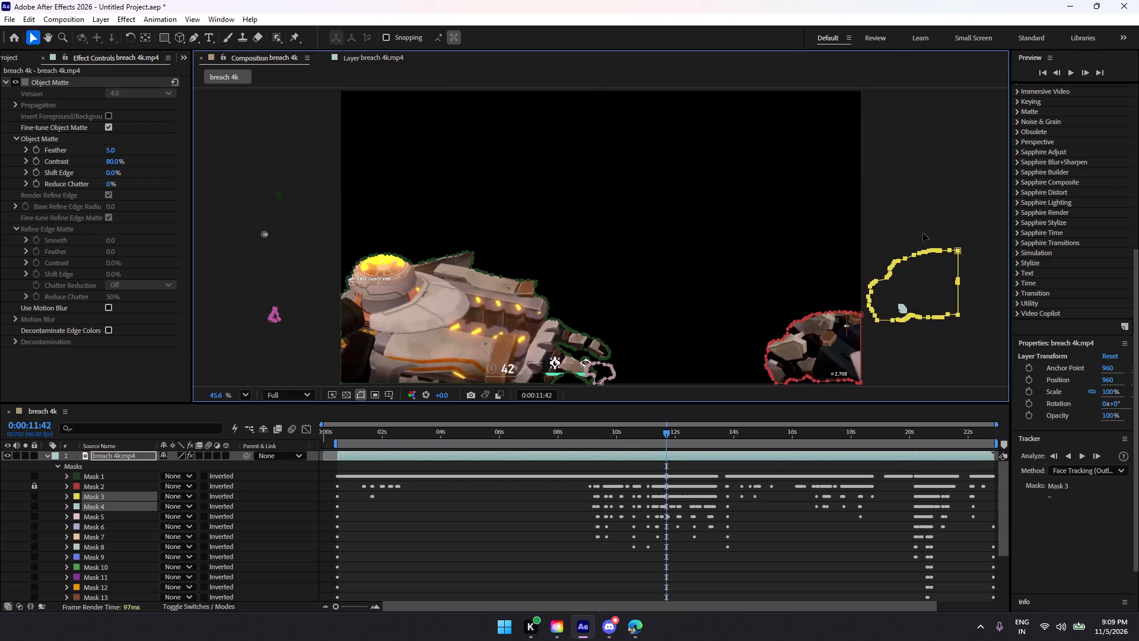
pyautogui.moveTo(923, 233); pyautogui.dragTo(924, 232)
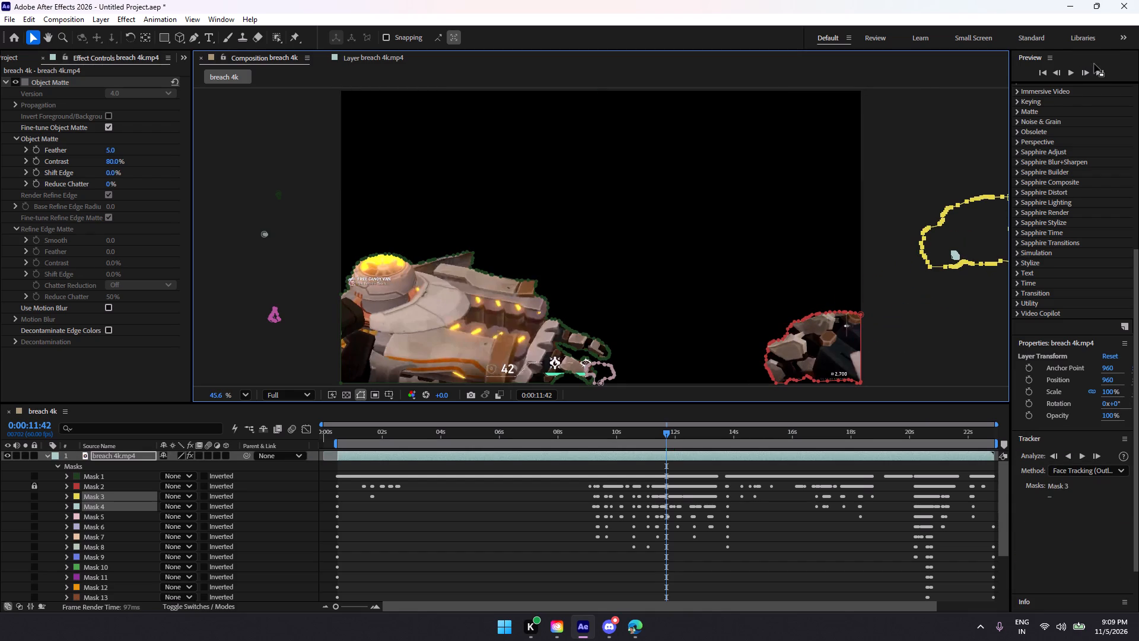
# Step forward through the frames to 0:00:11:55, checking how the masks follow the arm and both hands.
pyautogui.click(1094, 64)
pyautogui.click(1084, 72)
pyautogui.click(1084, 72)
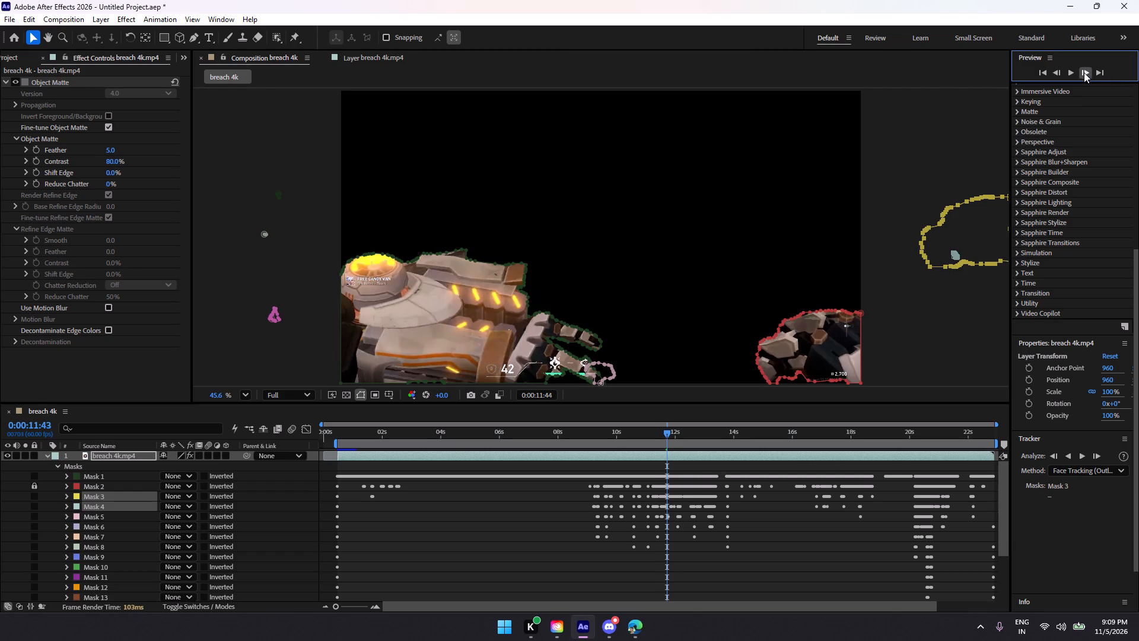
pyautogui.click(1084, 72)
pyautogui.click(1084, 72)
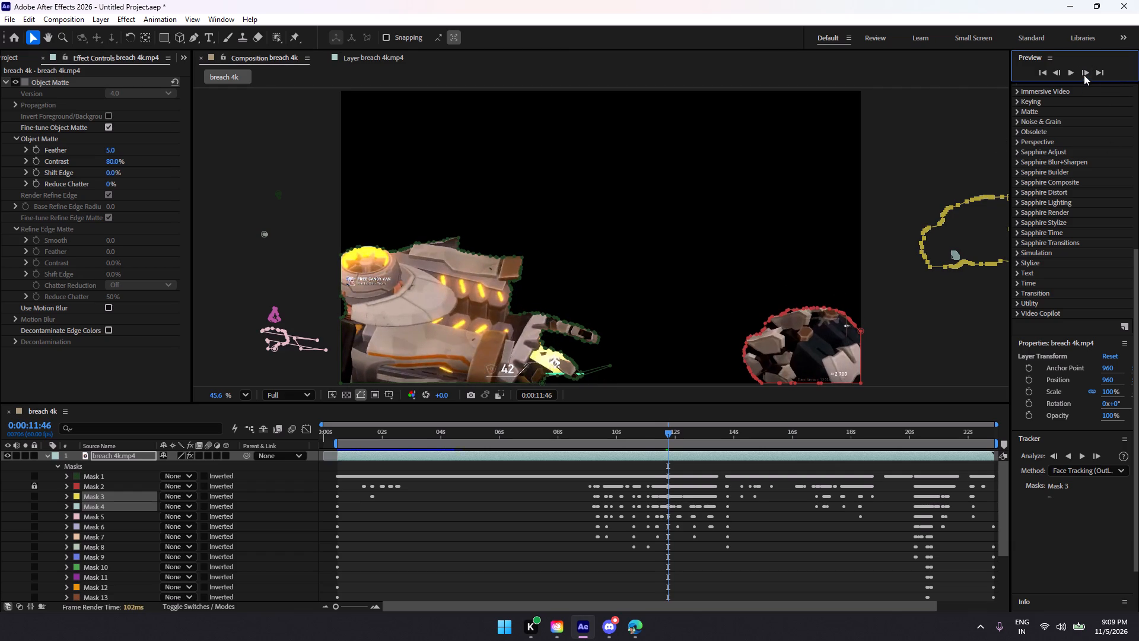
pyautogui.click(1084, 75)
pyautogui.click(1084, 75)
pyautogui.click(1084, 75)
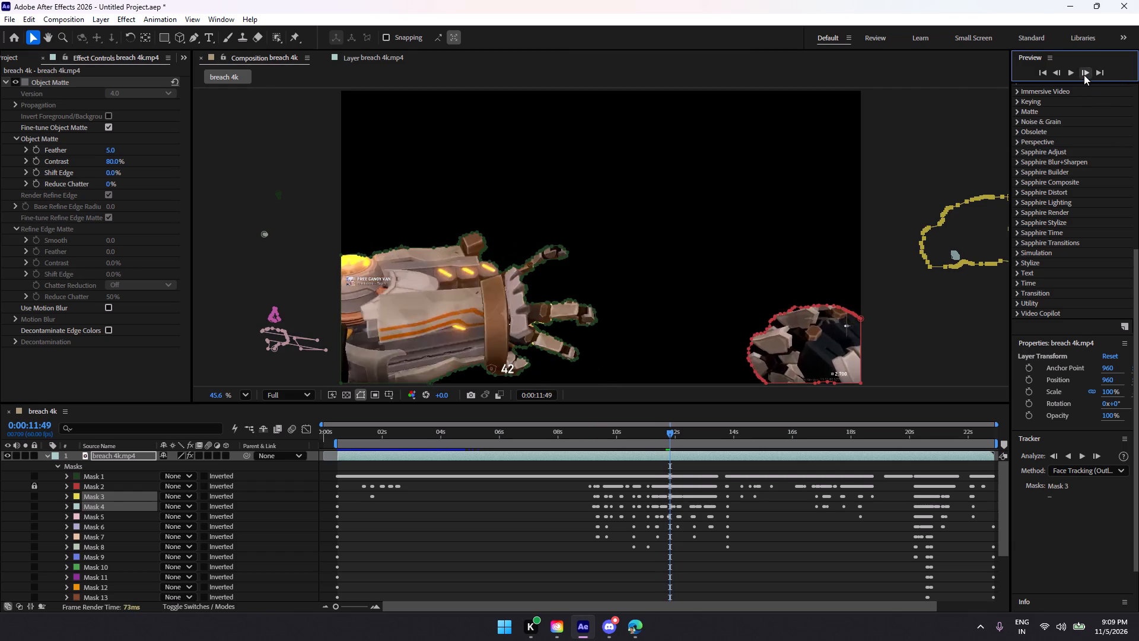
pyautogui.click(1084, 75)
pyautogui.click(1084, 75)
pyautogui.click(1084, 75)
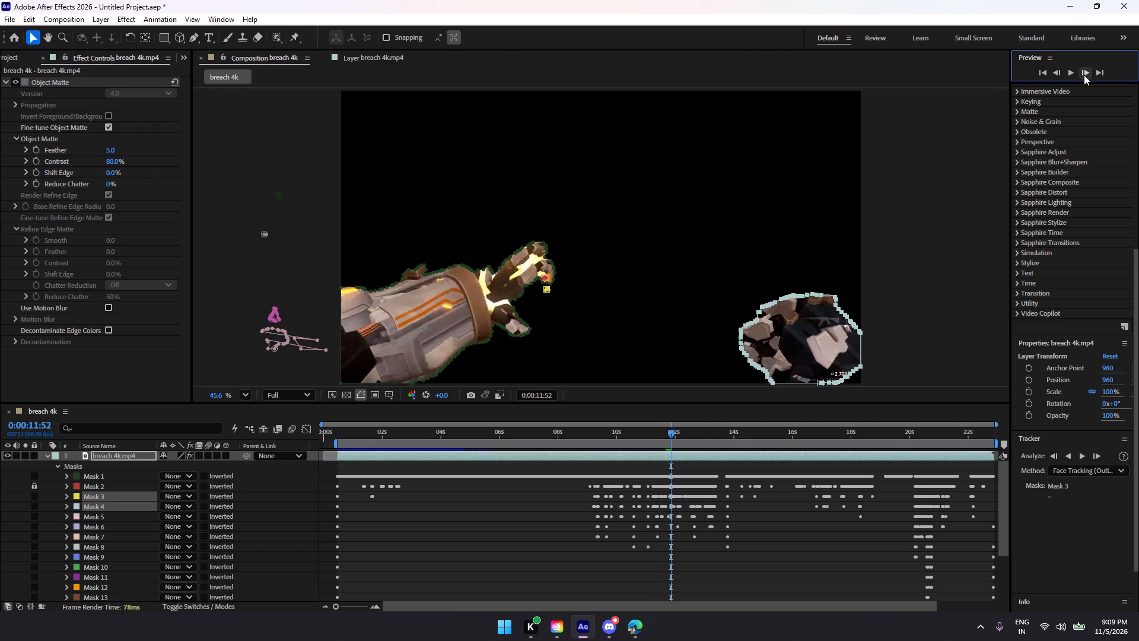
pyautogui.click(1084, 75)
pyautogui.click(1084, 75)
pyautogui.click(1084, 75)
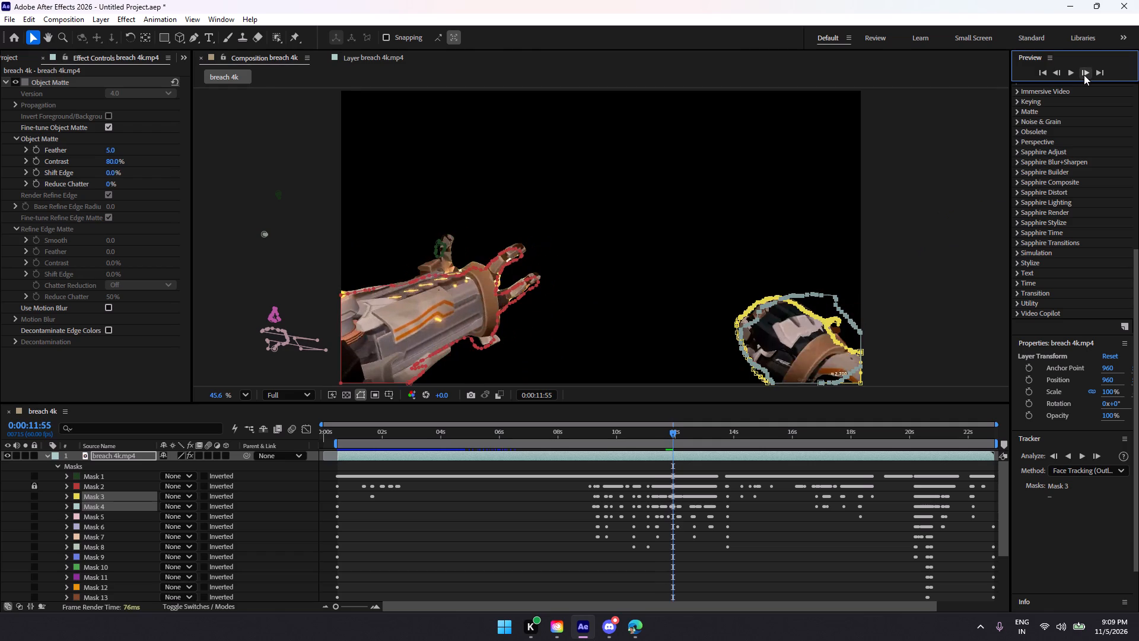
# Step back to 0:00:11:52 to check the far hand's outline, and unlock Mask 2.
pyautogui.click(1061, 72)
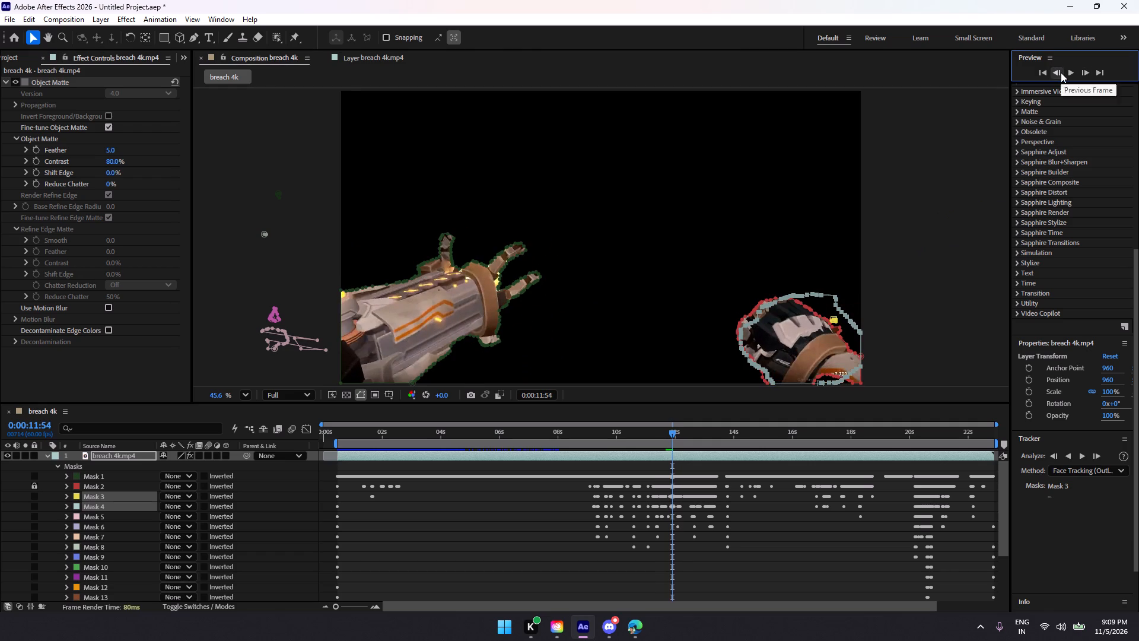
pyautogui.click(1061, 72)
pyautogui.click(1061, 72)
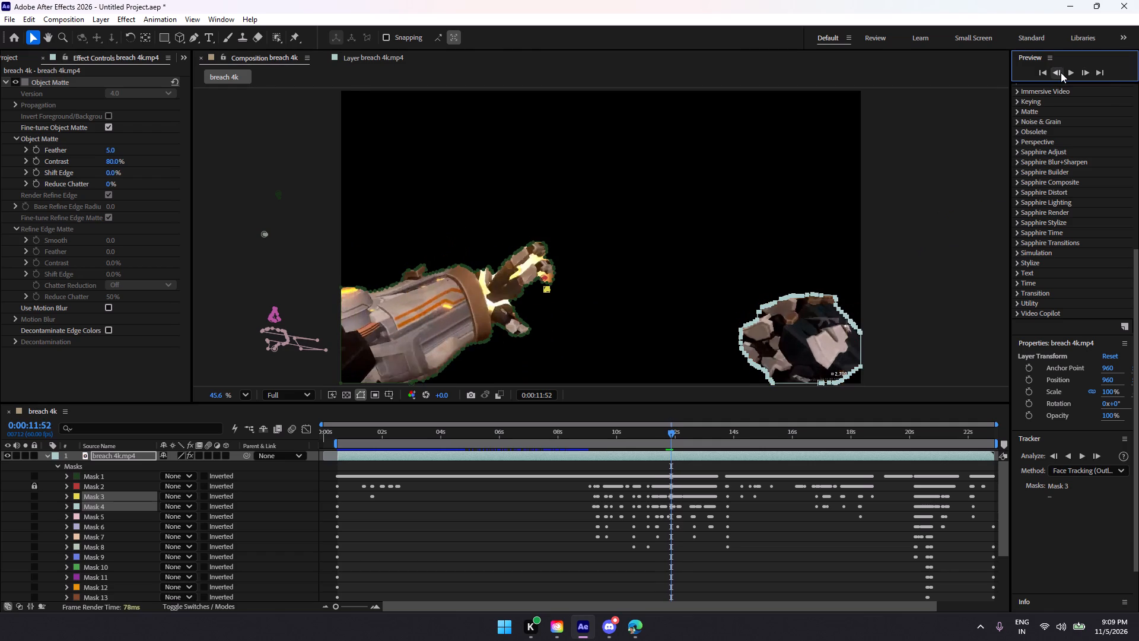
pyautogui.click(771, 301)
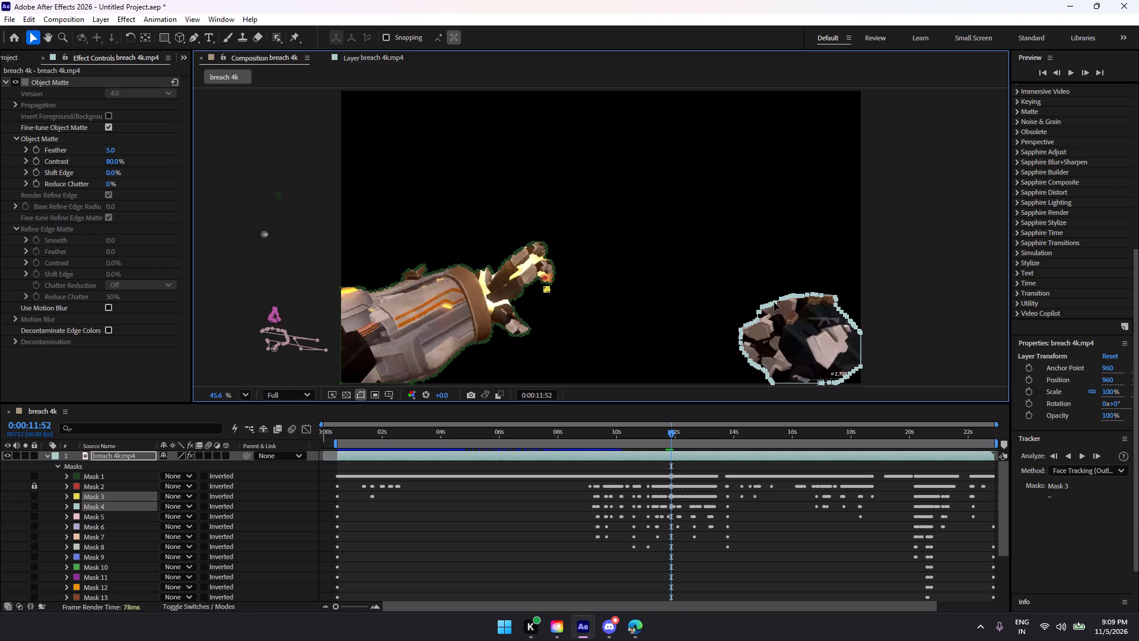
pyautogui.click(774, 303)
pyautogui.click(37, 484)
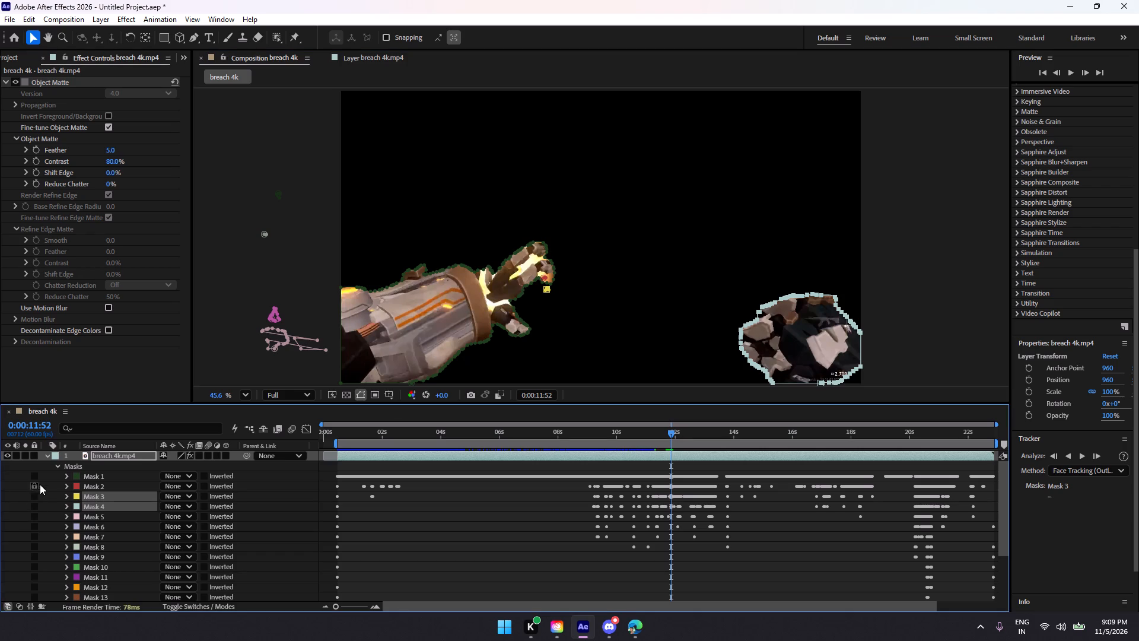
# At 0:00:11:53, lock Mask 2 and move Mask 4 off the far hand, out beyond the frame's right edge.
pyautogui.click(1081, 76)
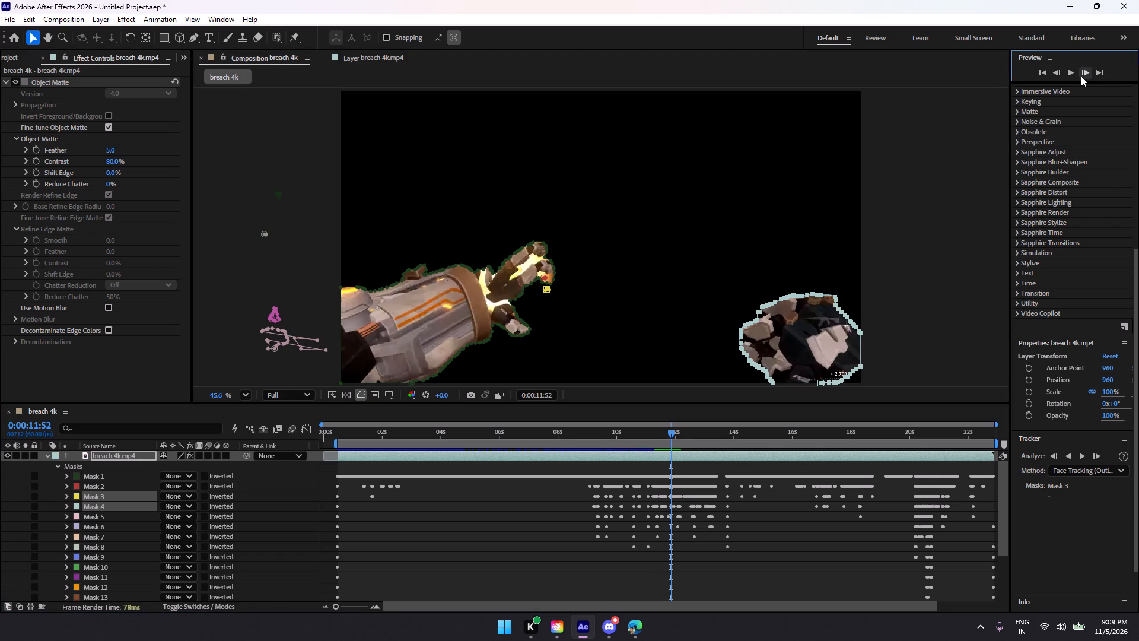
pyautogui.click(833, 322)
pyautogui.click(33, 484)
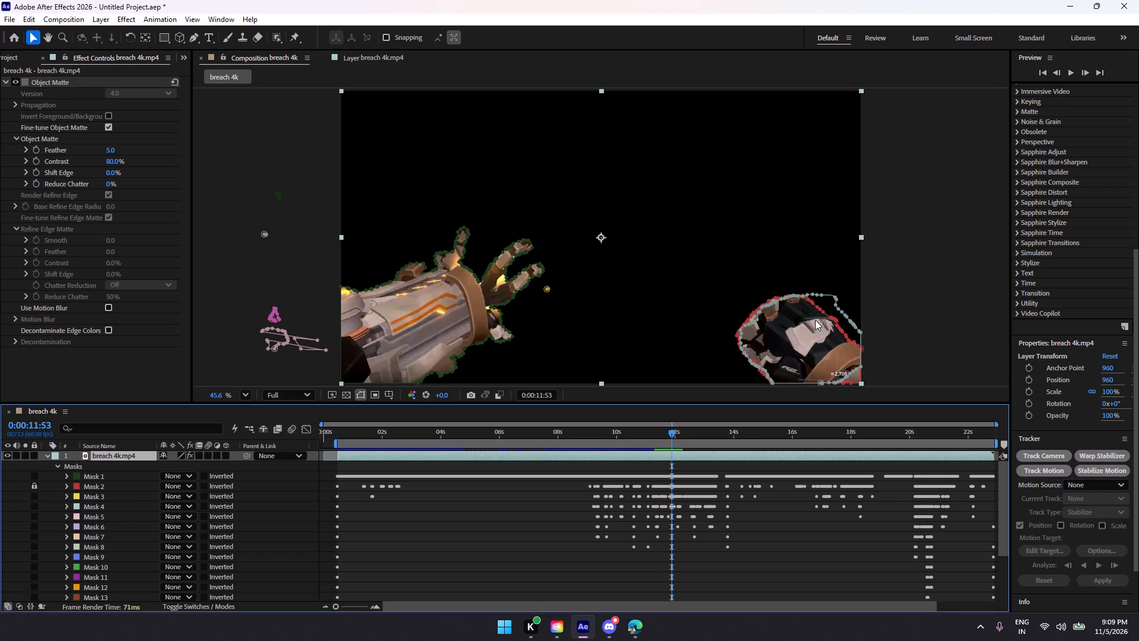
pyautogui.click(838, 304)
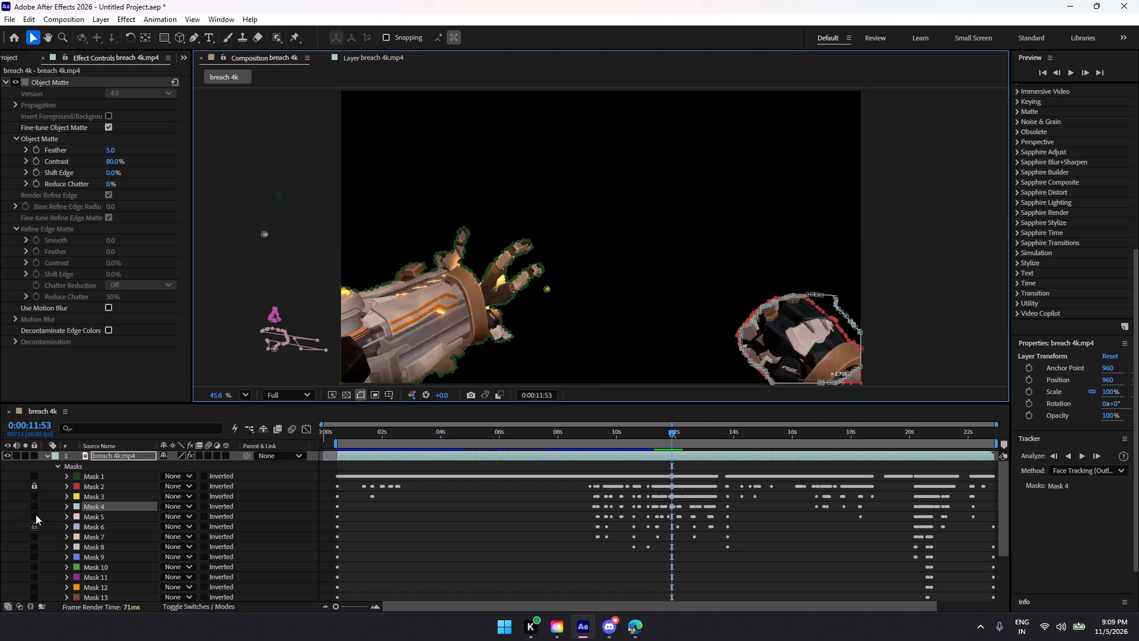
pyautogui.click(37, 507)
pyautogui.click(30, 503)
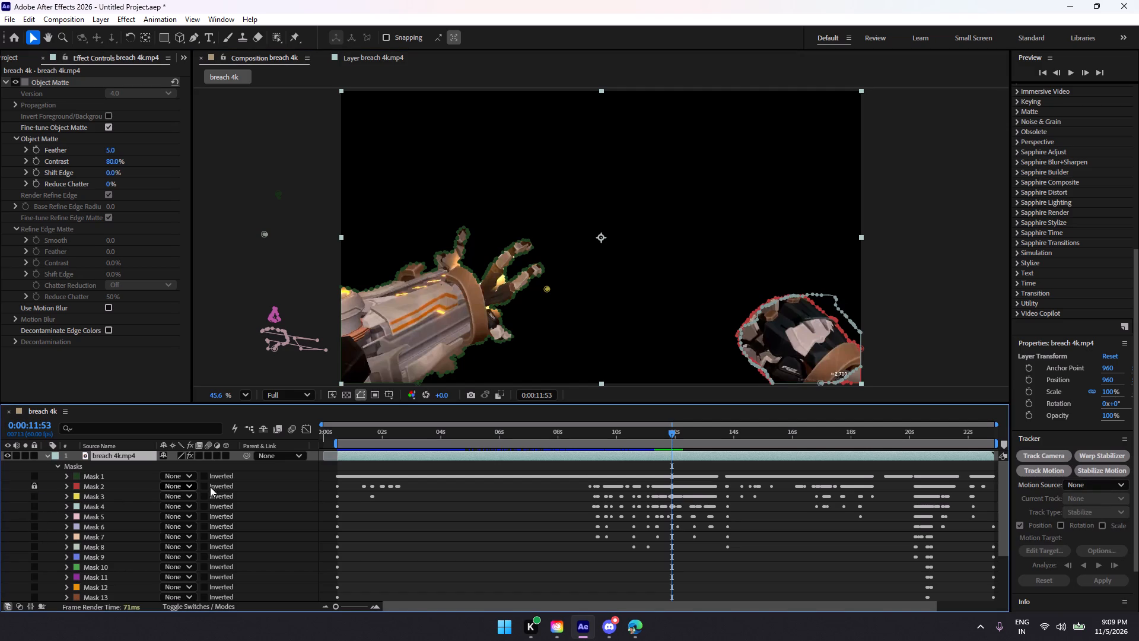
pyautogui.moveTo(936, 245); pyautogui.dragTo(684, 401)
pyautogui.click(781, 337)
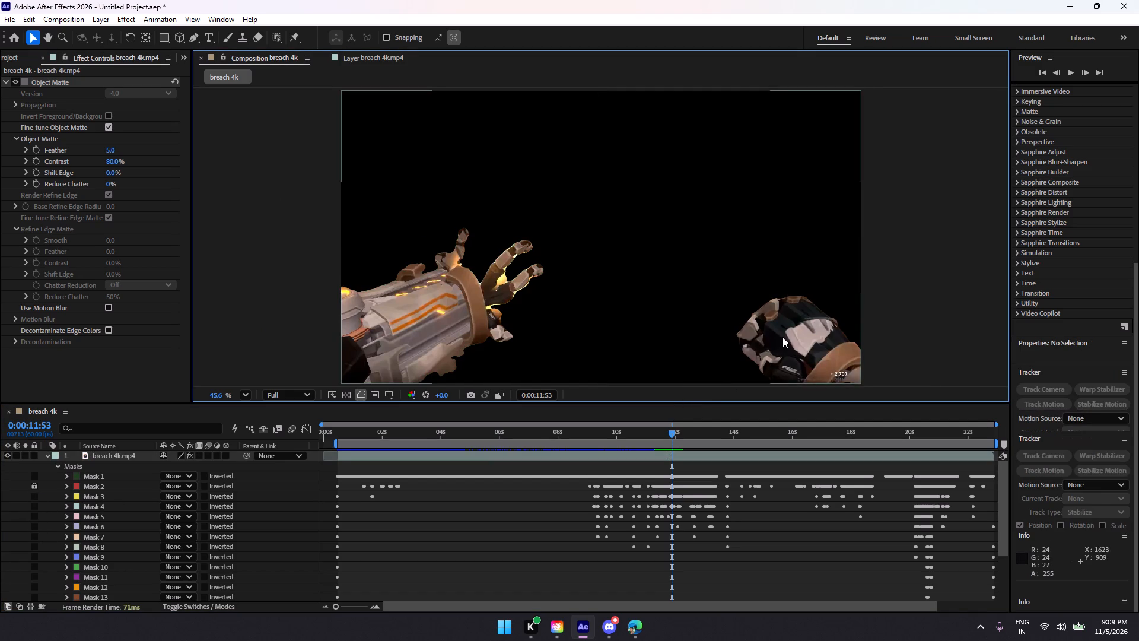
pyautogui.click(834, 296)
pyautogui.moveTo(904, 286); pyautogui.dragTo(688, 400)
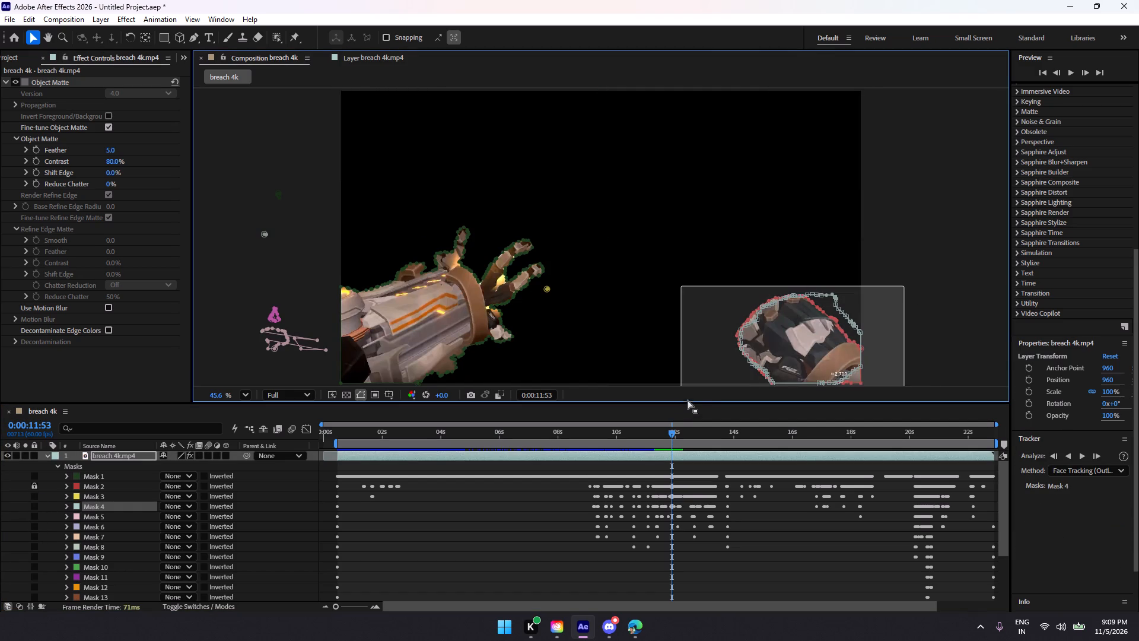
pyautogui.moveTo(688, 400); pyautogui.dragTo(681, 404)
pyautogui.moveTo(810, 294); pyautogui.dragTo(986, 207)
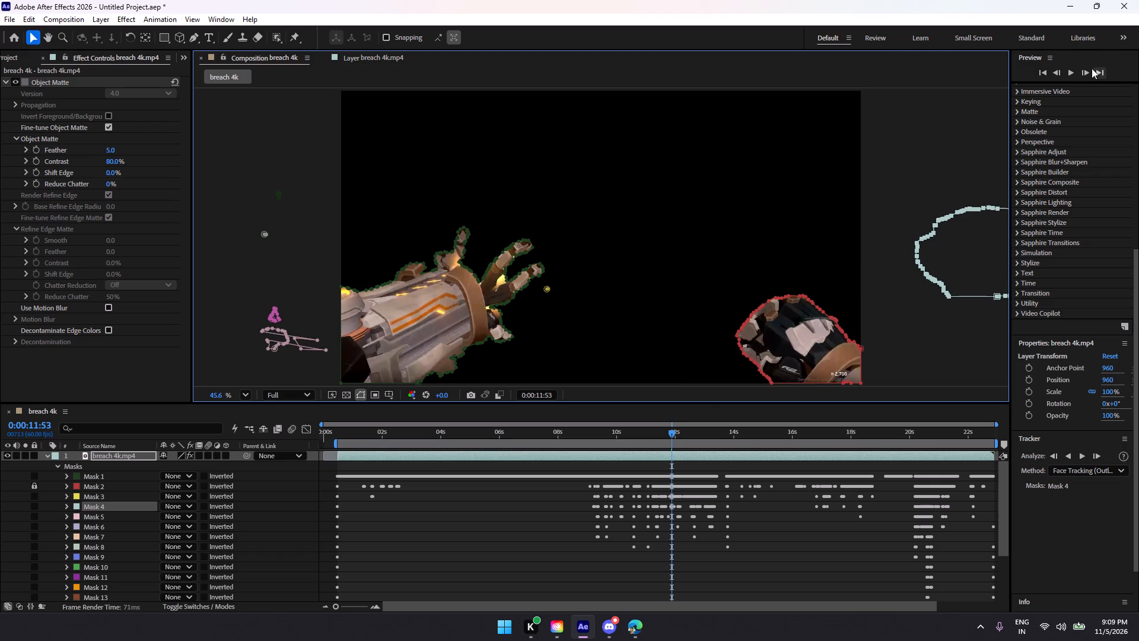
# At 0:00:11:59, move Mask 4 off the far hand, out beyond the frame's right edge.
pyautogui.click(1085, 75)
pyautogui.click(1085, 75)
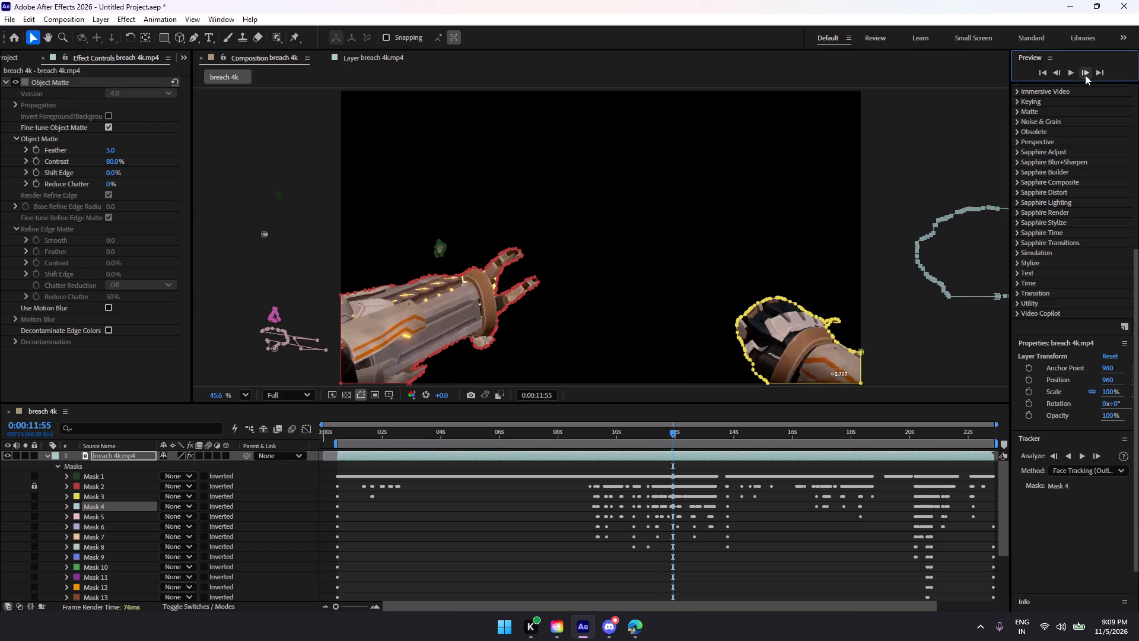
pyautogui.click(1085, 75)
pyautogui.click(1085, 75)
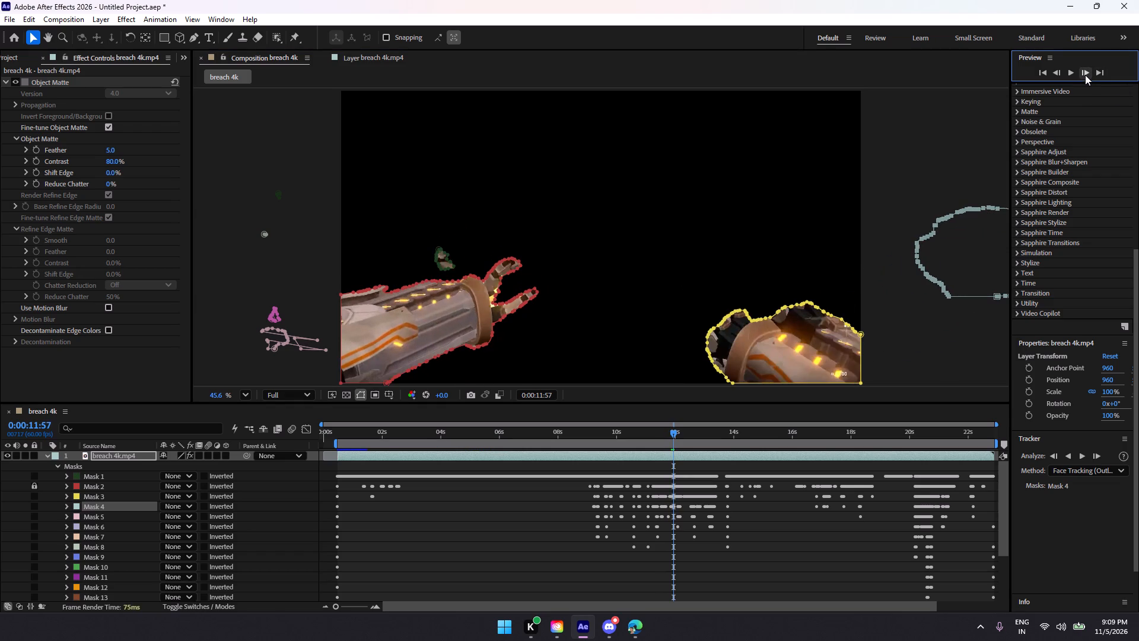
pyautogui.click(1085, 75)
pyautogui.click(1085, 75)
pyautogui.click(1085, 75)
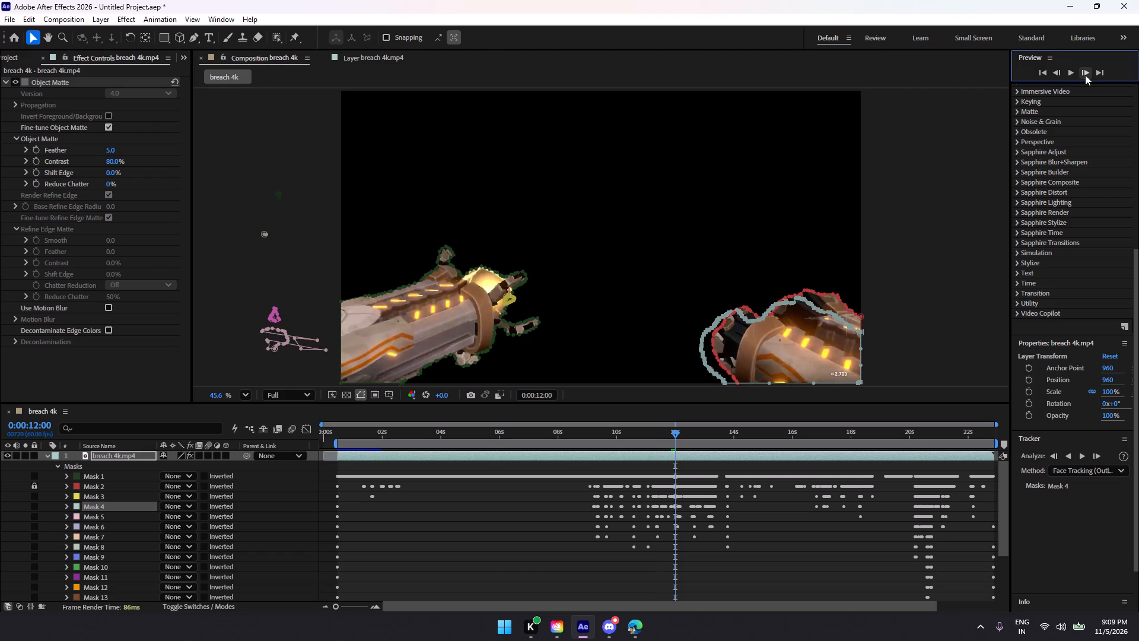
pyautogui.click(701, 351)
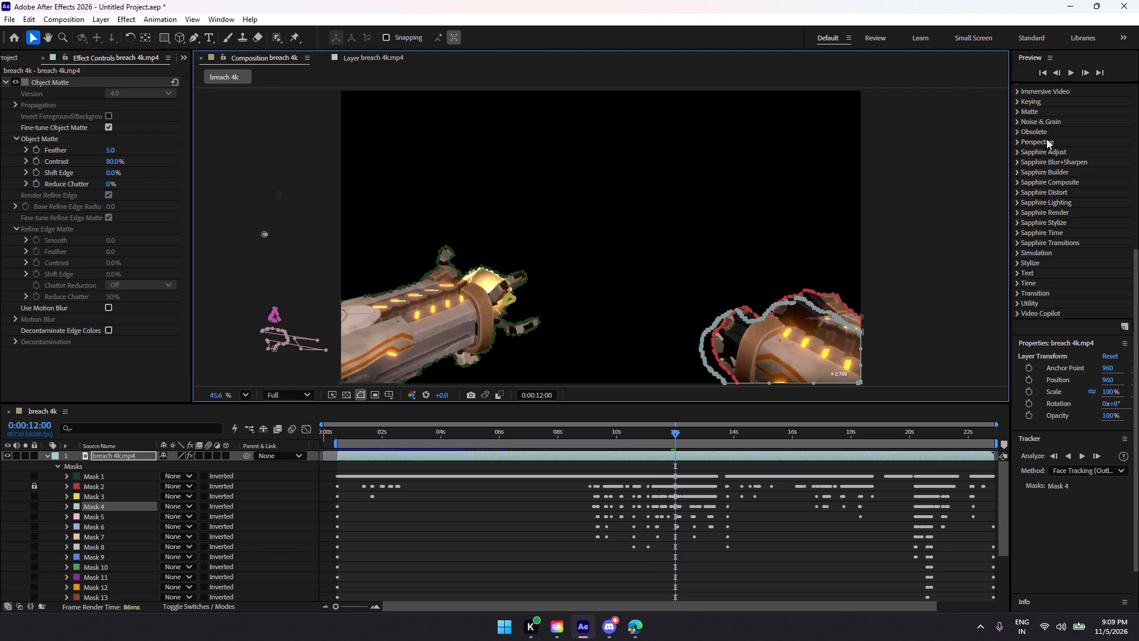
pyautogui.click(1055, 75)
pyautogui.moveTo(931, 236); pyautogui.dragTo(737, 347)
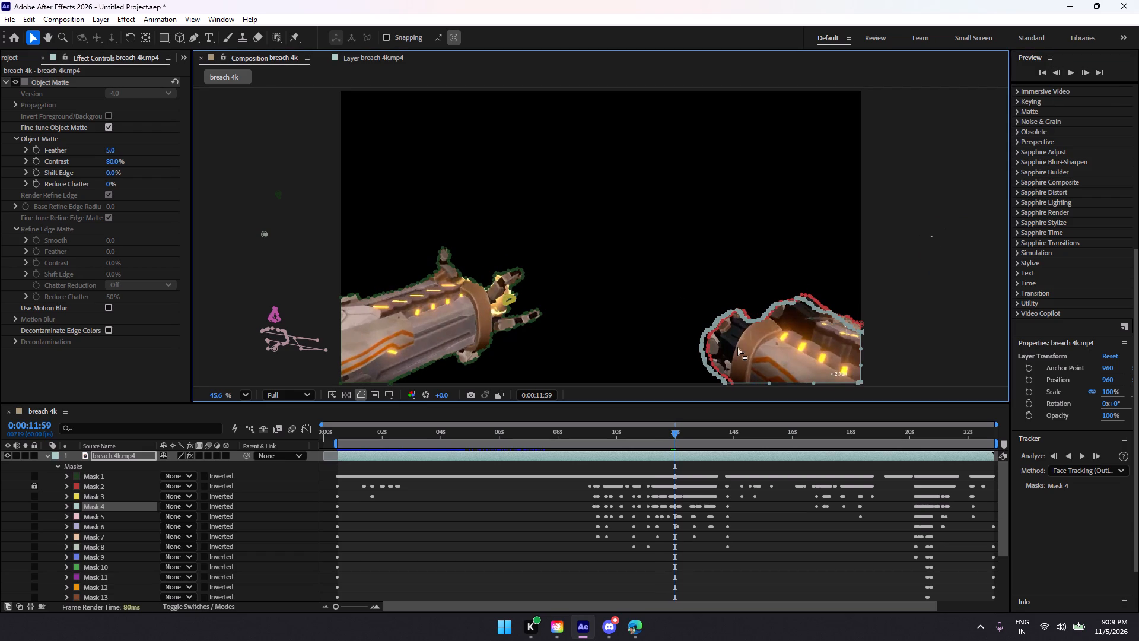
pyautogui.moveTo(737, 347); pyautogui.dragTo(642, 399)
pyautogui.moveTo(704, 333); pyautogui.dragTo(961, 177)
# Step forward through the frames to 0:00:12:13, examining how the masks follow the near hand and the weapon.
pyautogui.click(1080, 73)
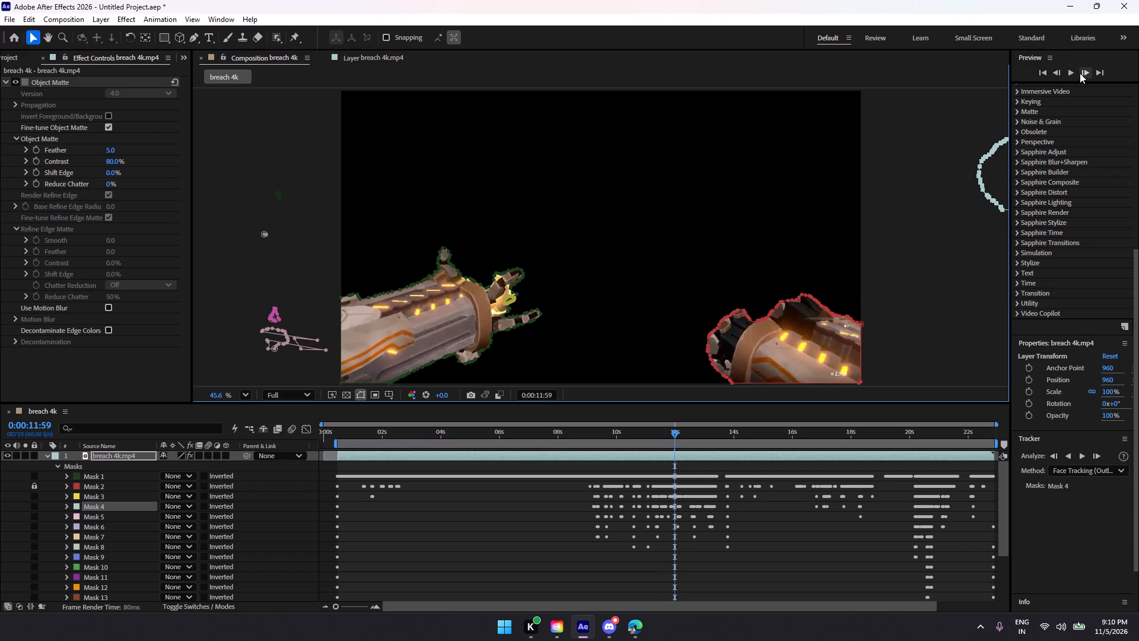
pyautogui.click(1080, 73)
pyautogui.click(1080, 73)
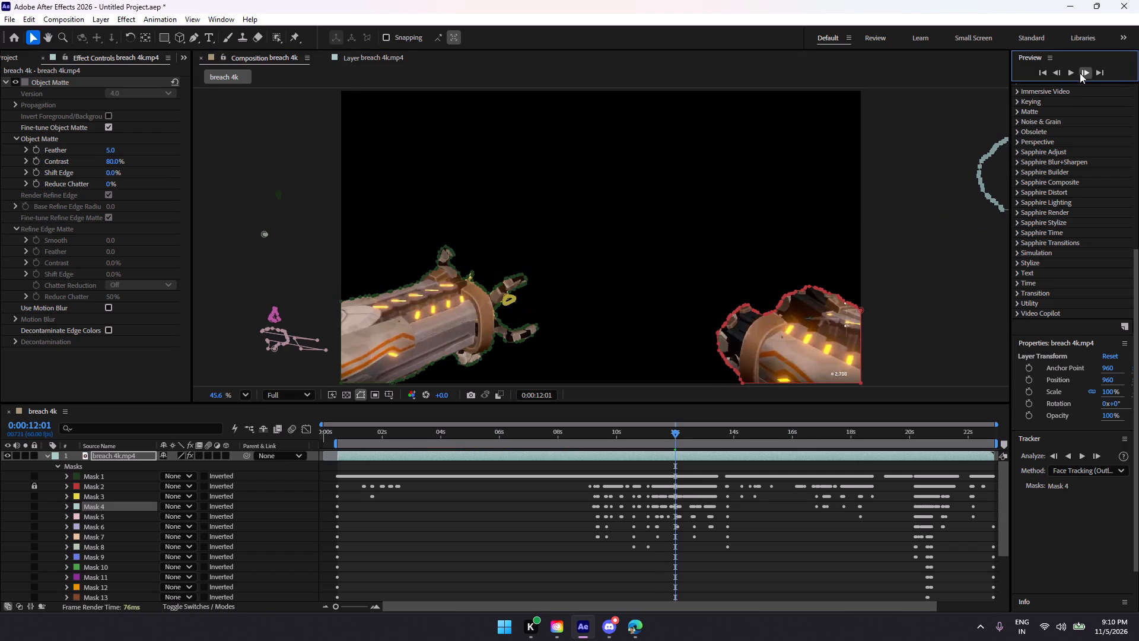
pyautogui.click(1080, 73)
pyautogui.click(1080, 73)
pyautogui.click(1080, 73)
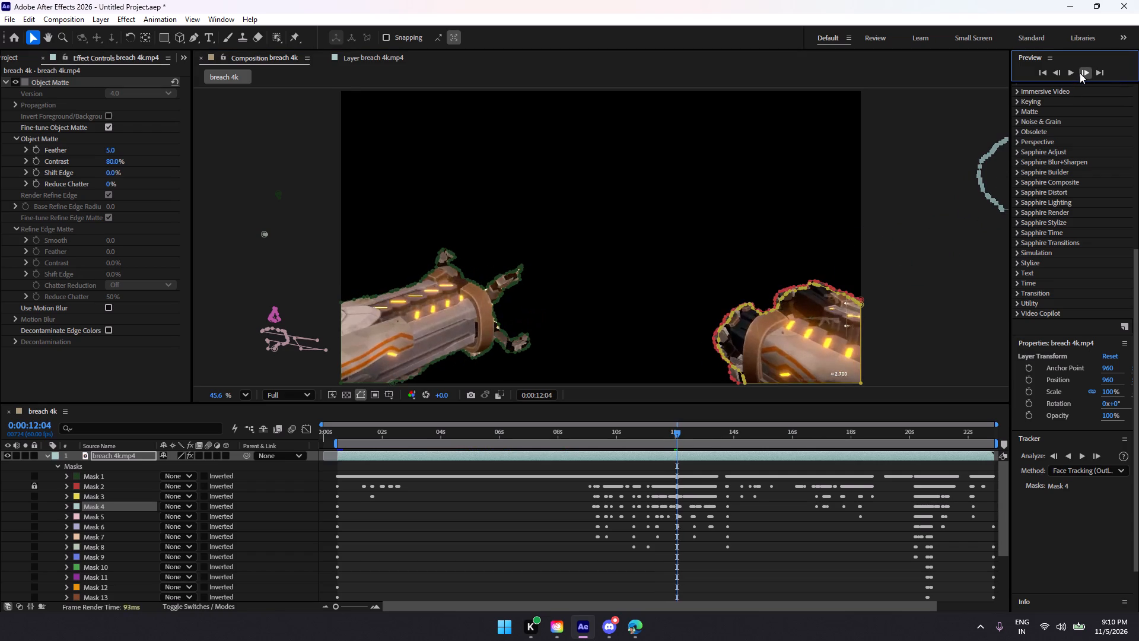
pyautogui.click(1080, 73)
pyautogui.click(1080, 73)
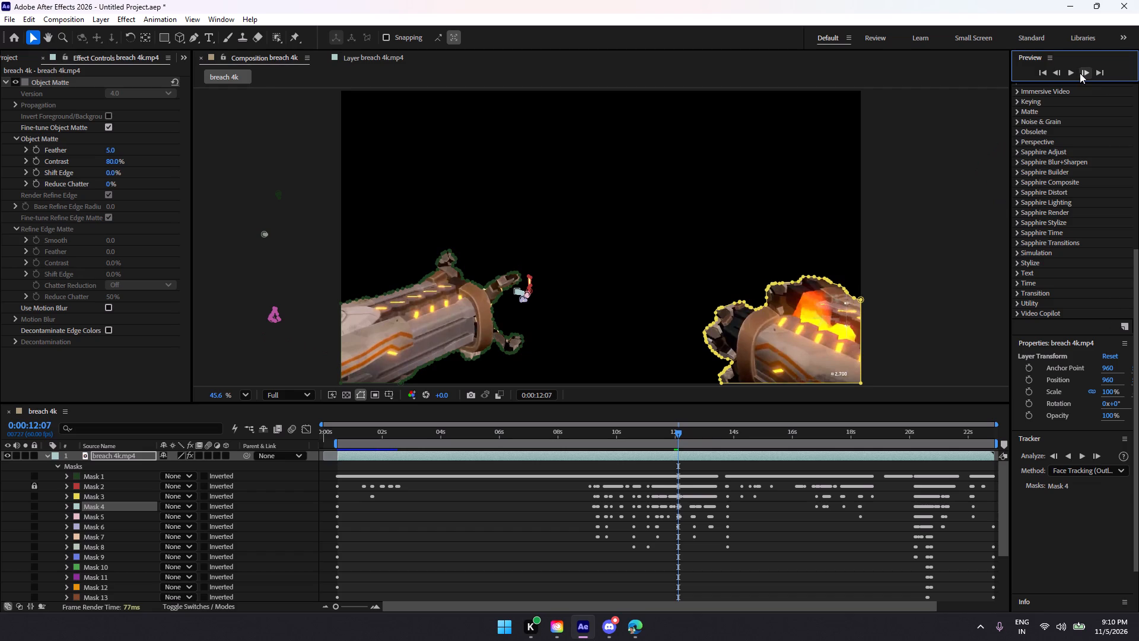
pyautogui.click(1080, 73)
pyautogui.click(1080, 73)
pyautogui.click(1080, 73)
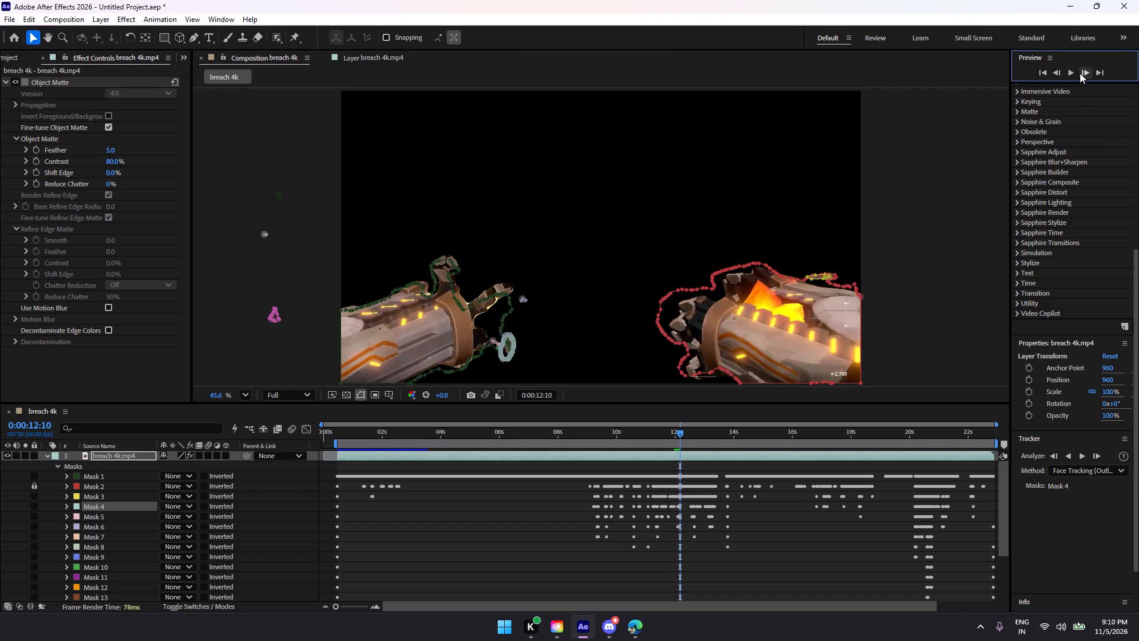
pyautogui.click(1080, 73)
pyautogui.click(1080, 73)
pyautogui.click(1080, 73)
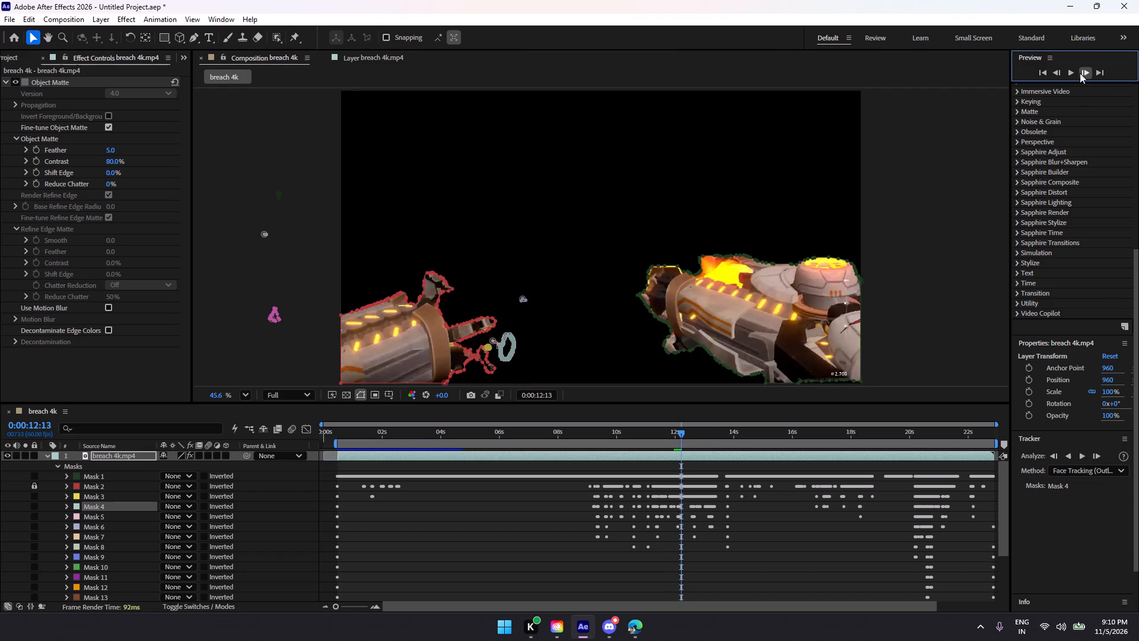
# At 0:00:12:13, move the small stray Masks 3, 4 and 5 beside the fingertips out past the frame's left edge.
pyautogui.click(513, 350)
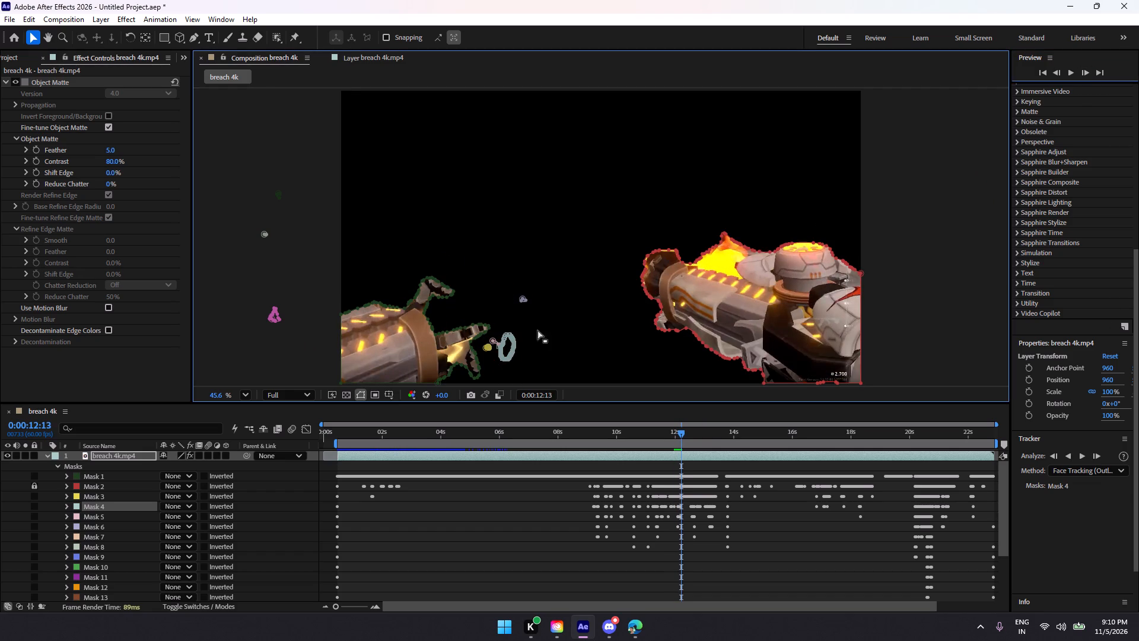
pyautogui.moveTo(543, 323); pyautogui.dragTo(492, 373)
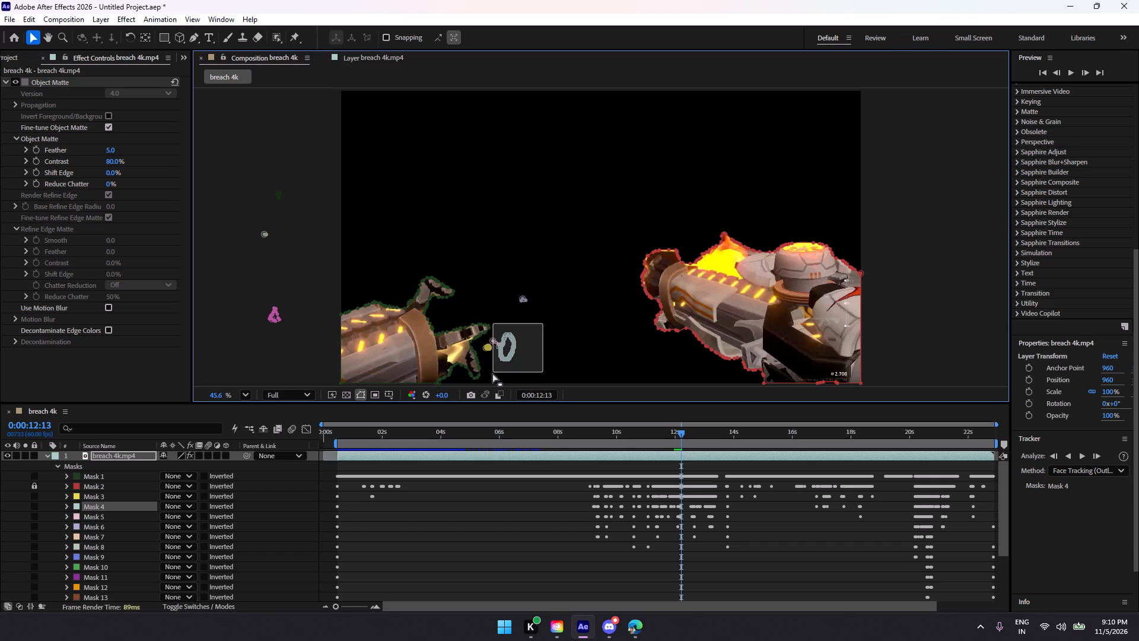
pyautogui.moveTo(492, 373); pyautogui.dragTo(494, 373)
pyautogui.moveTo(502, 355); pyautogui.dragTo(259, 309)
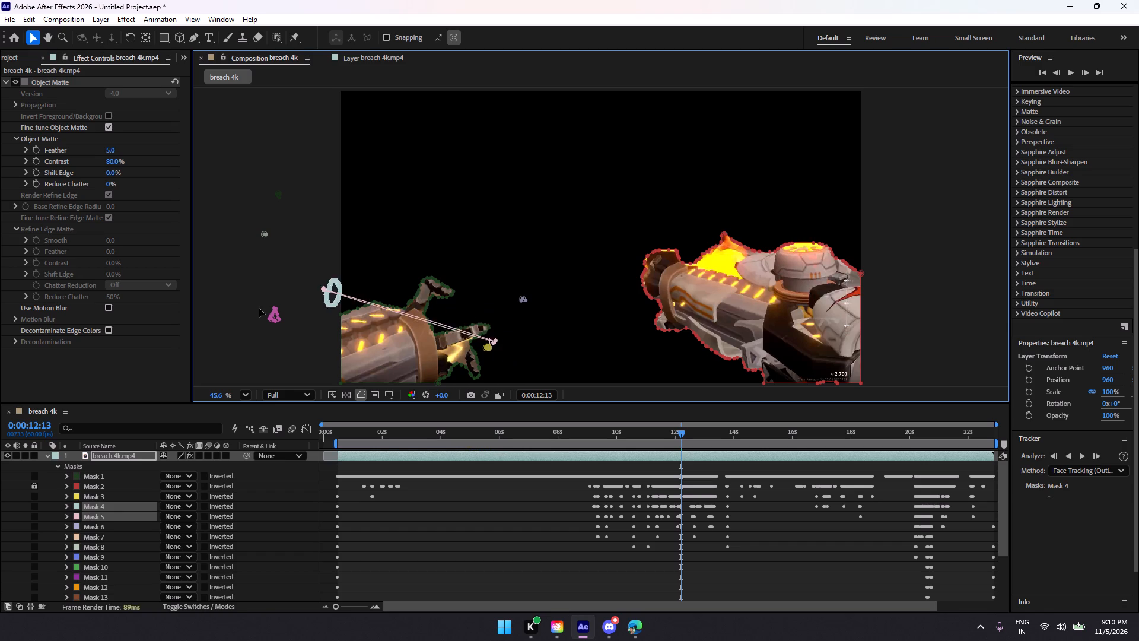
pyautogui.moveTo(259, 309); pyautogui.dragTo(231, 318)
pyautogui.click(487, 350)
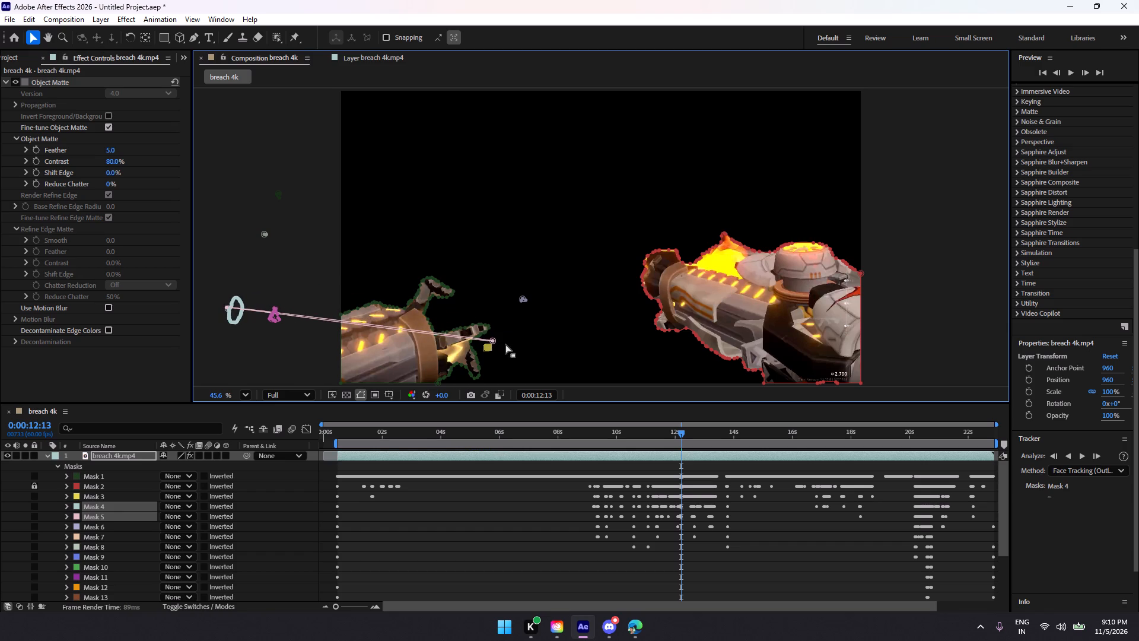
pyautogui.moveTo(520, 334); pyautogui.dragTo(483, 353)
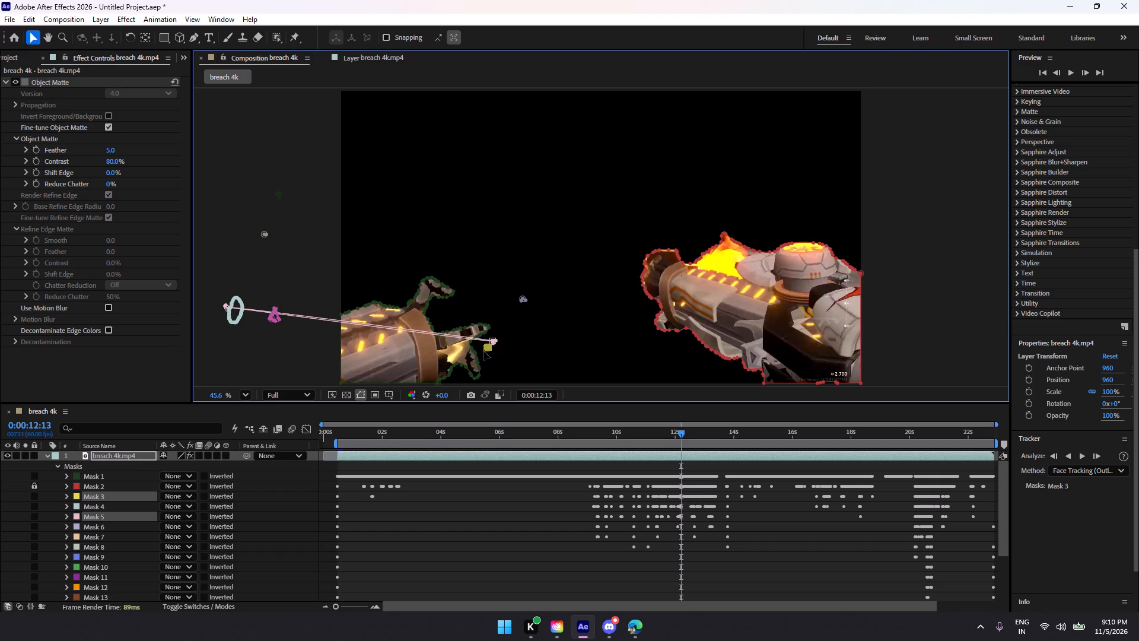
pyautogui.moveTo(484, 351); pyautogui.dragTo(247, 324)
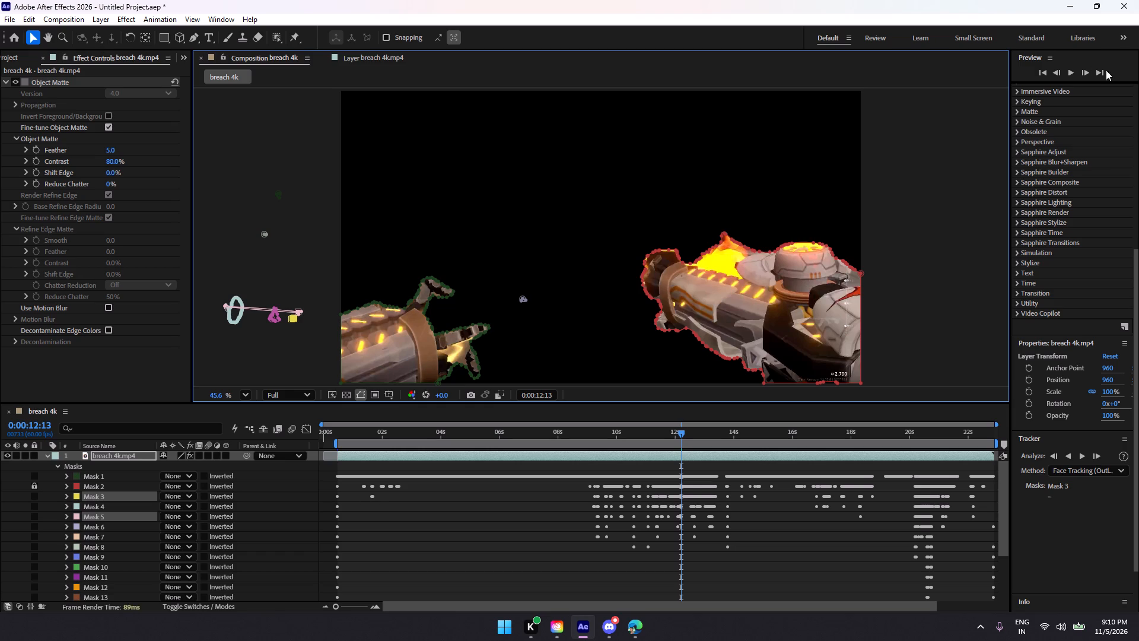
# At 0:00:12:16, move the small stray Mask 6 between the two arms out past the frame's left edge.
pyautogui.click(1085, 72)
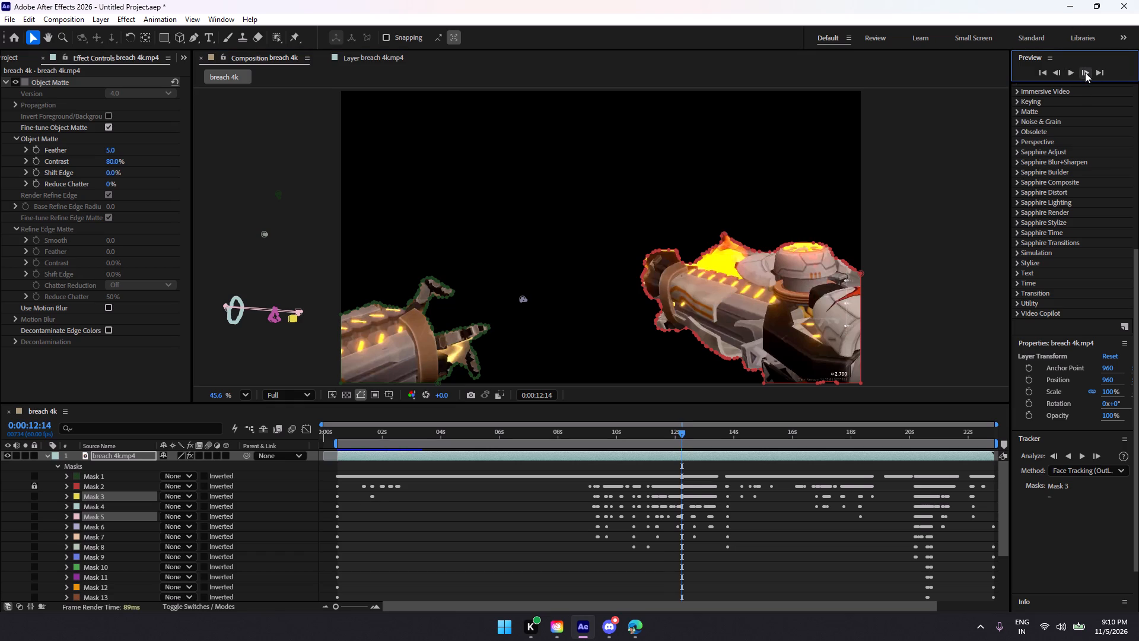
pyautogui.click(1085, 72)
pyautogui.click(1085, 72)
pyautogui.moveTo(499, 284); pyautogui.dragTo(514, 297)
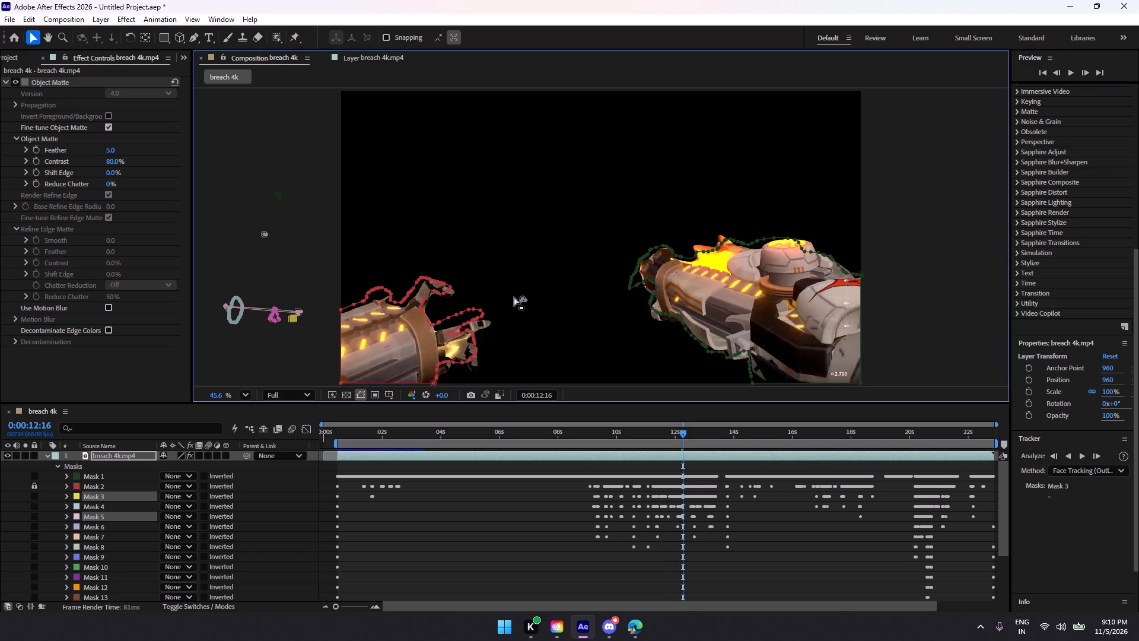
pyautogui.moveTo(514, 297); pyautogui.dragTo(541, 315)
pyautogui.moveTo(523, 300); pyautogui.dragTo(280, 273)
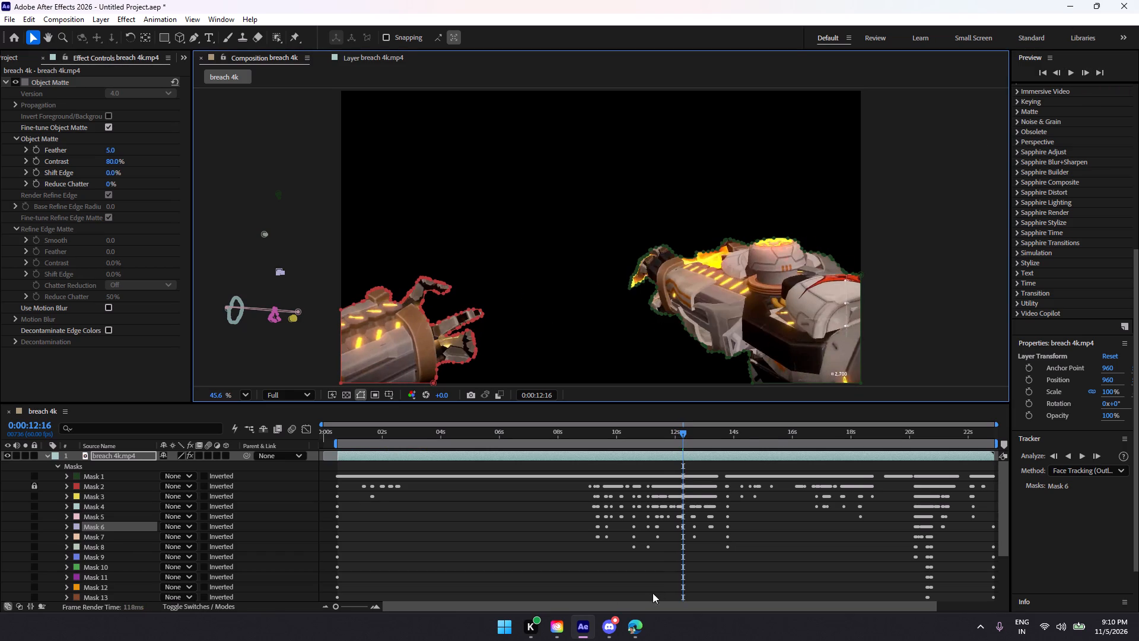
# Switch to Microsoft Edge and play the YouTube video "The Best Grilled Cheese of All Time" in full screen.
pyautogui.click(632, 632)
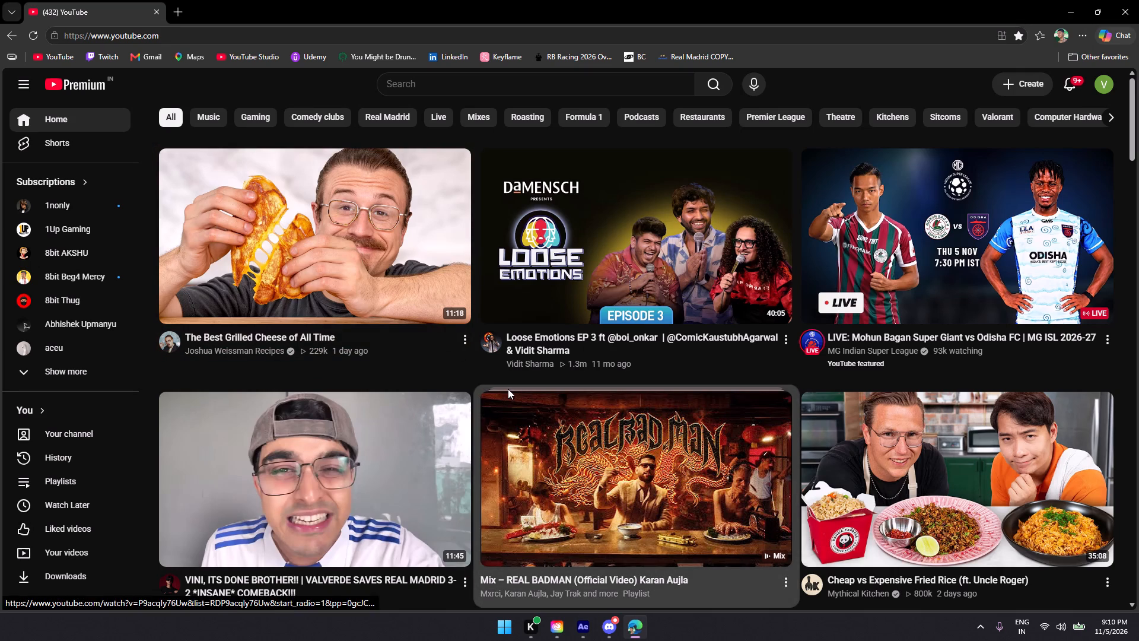
pyautogui.click(351, 252)
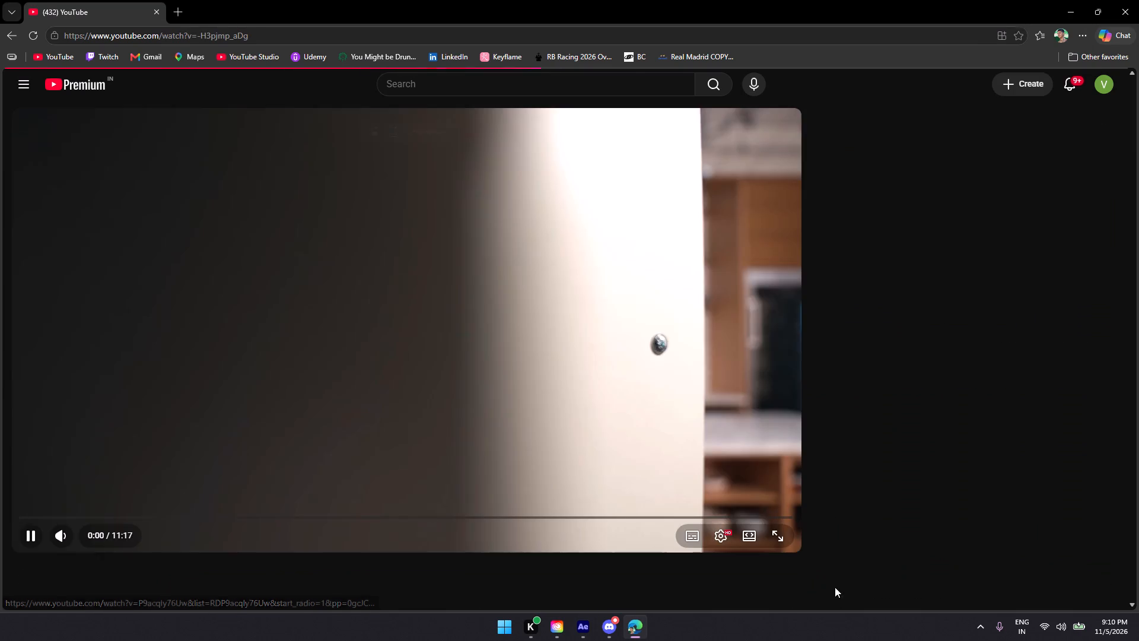
pyautogui.click(784, 534)
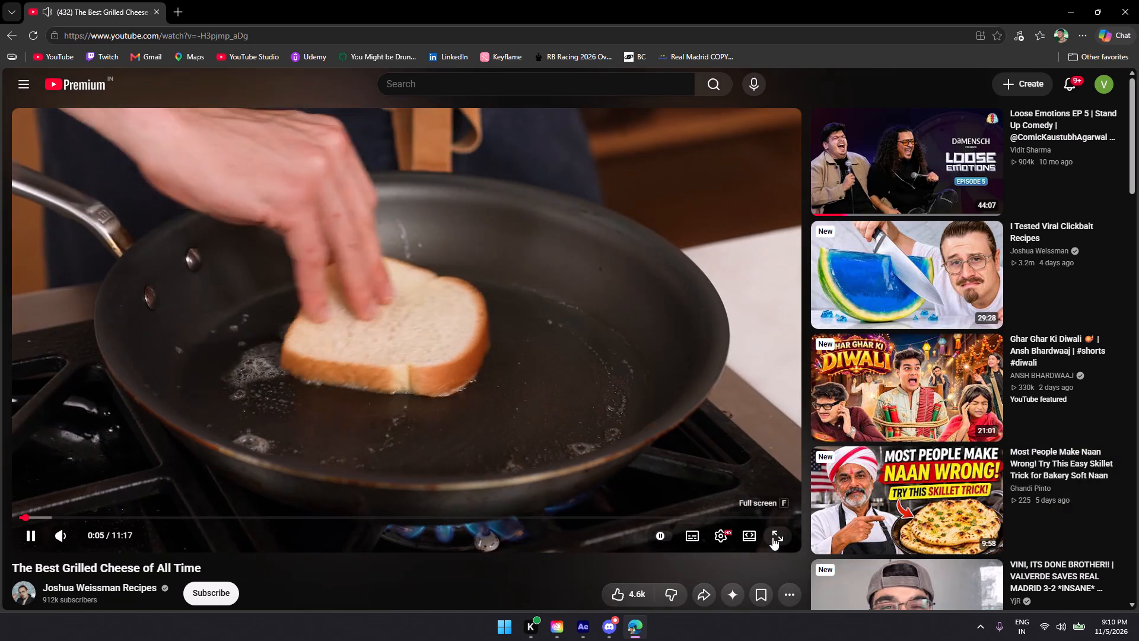
pyautogui.click(772, 537)
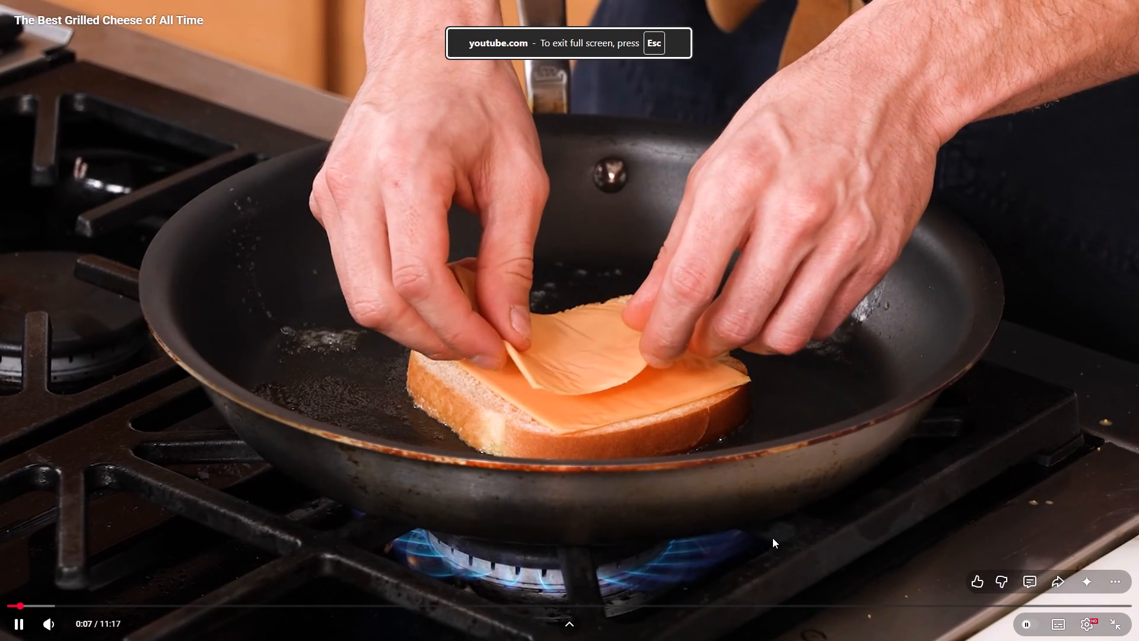
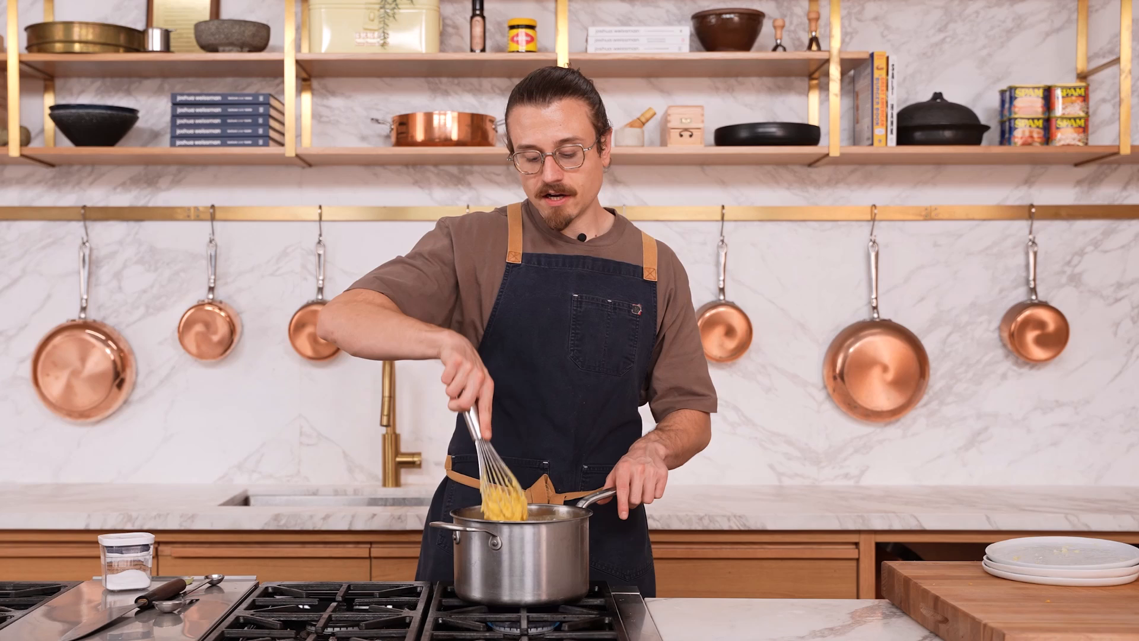
# Resume the grilled cheese video, skip ahead 30 seconds and pause it at 7:43.
pyautogui.press('space')
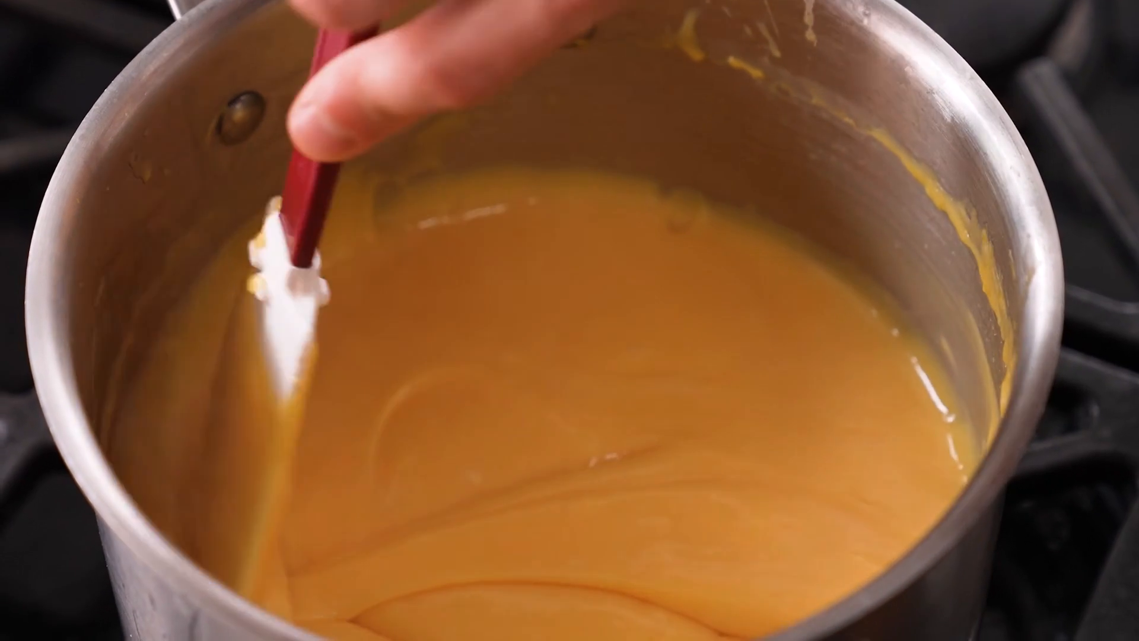
pyautogui.press('Right')
pyautogui.press('Right')
pyautogui.press('Right')
pyautogui.press('Right')
pyautogui.press('Right')
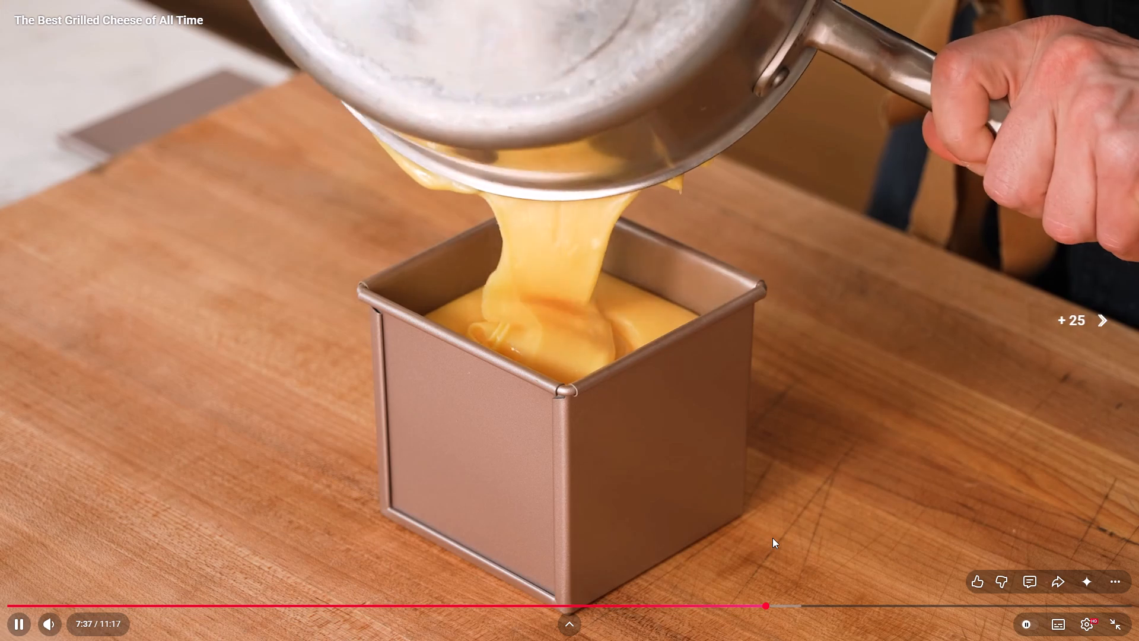
pyautogui.press('Right')
pyautogui.press('space')
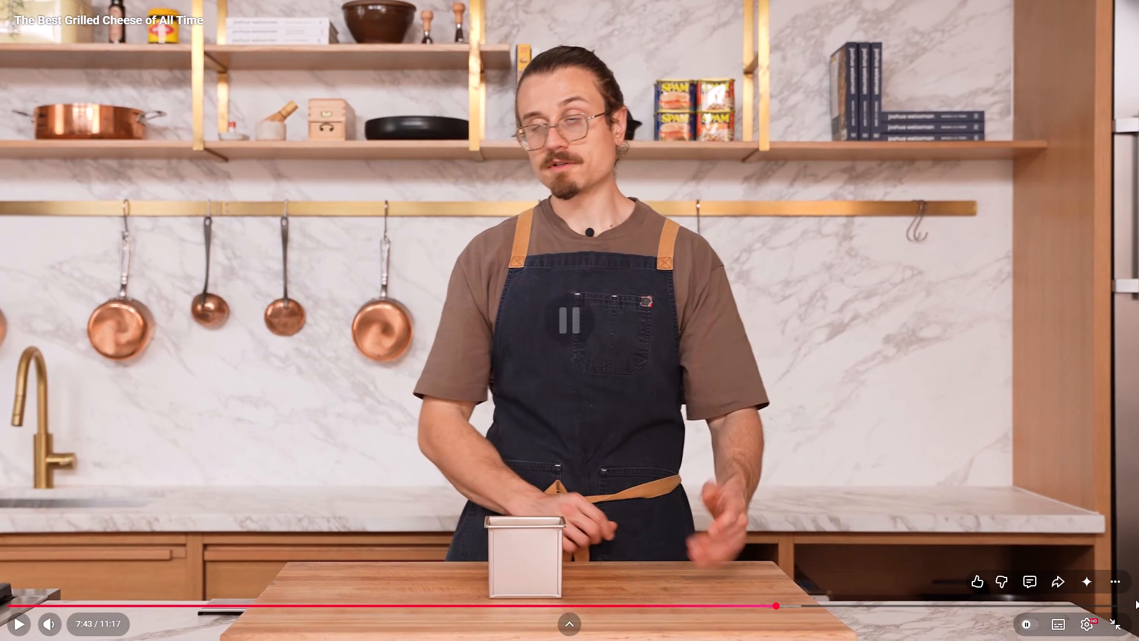
# Exit the video's full-screen view and close the browser window to return to After Effects.
pyautogui.click(1118, 614)
pyautogui.click(1138, 0)
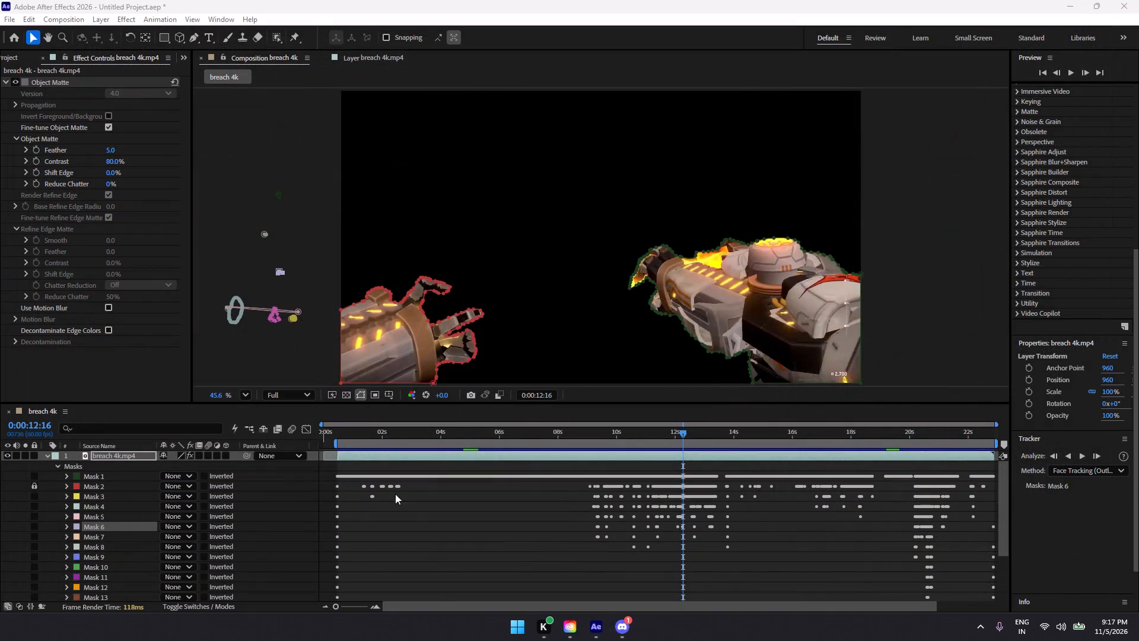
# Step forward frame by frame from 0:00:12:16 to 0:00:12:23, examining the mask outlines around both arms and the weapon.
pyautogui.click(1082, 70)
pyautogui.click(1082, 70)
pyautogui.click(1082, 70)
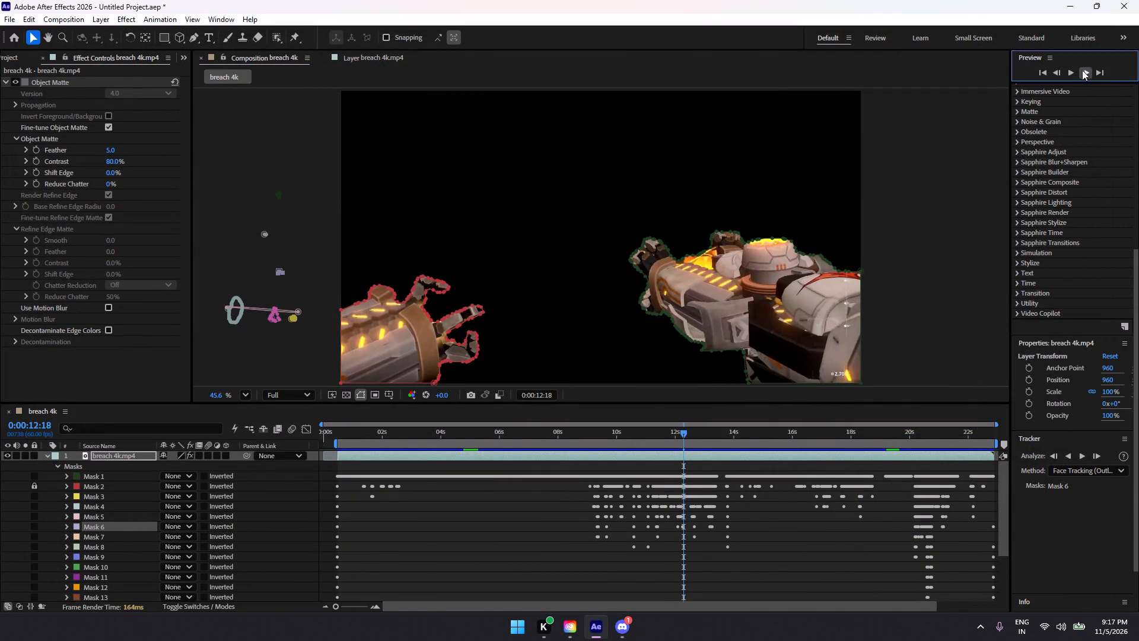
pyautogui.click(1082, 70)
pyautogui.click(1082, 70)
pyautogui.click(1082, 70)
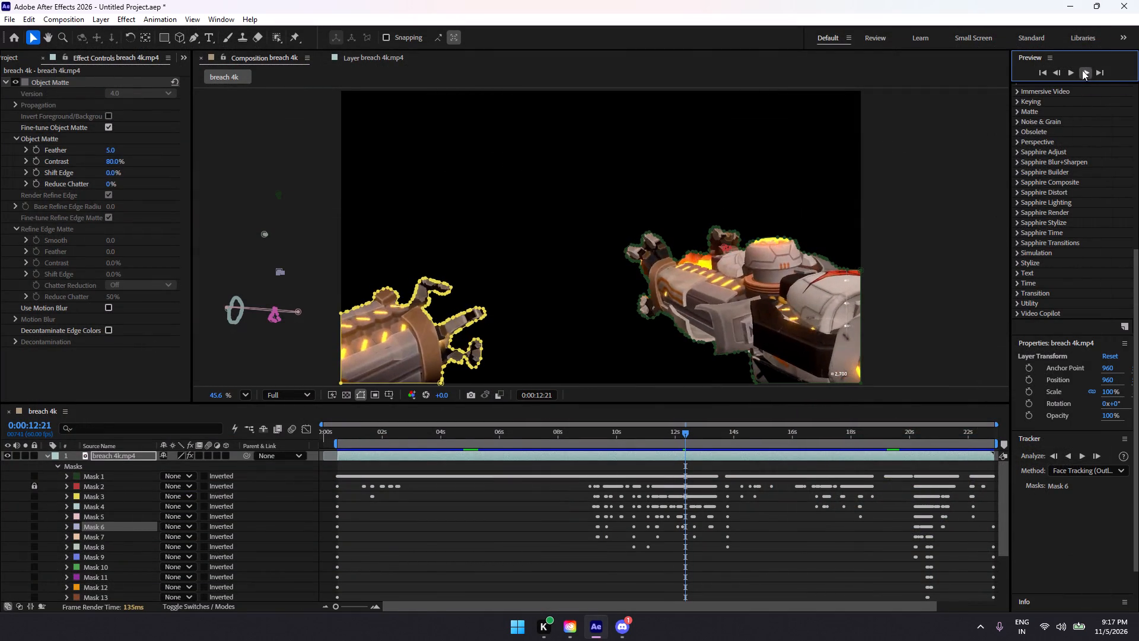
pyautogui.click(1082, 70)
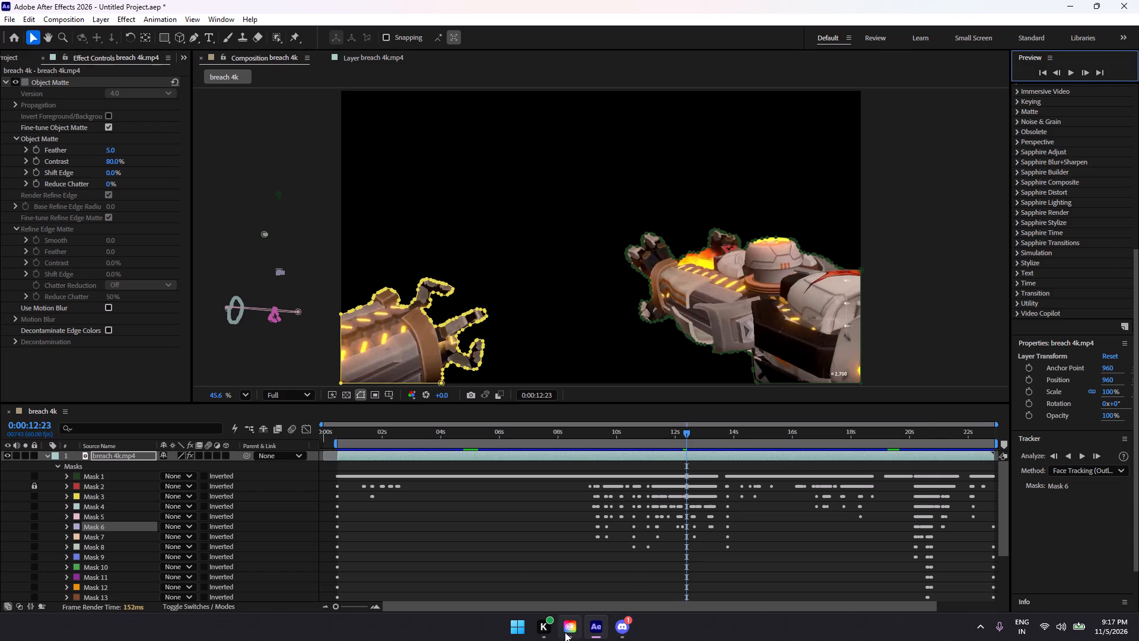
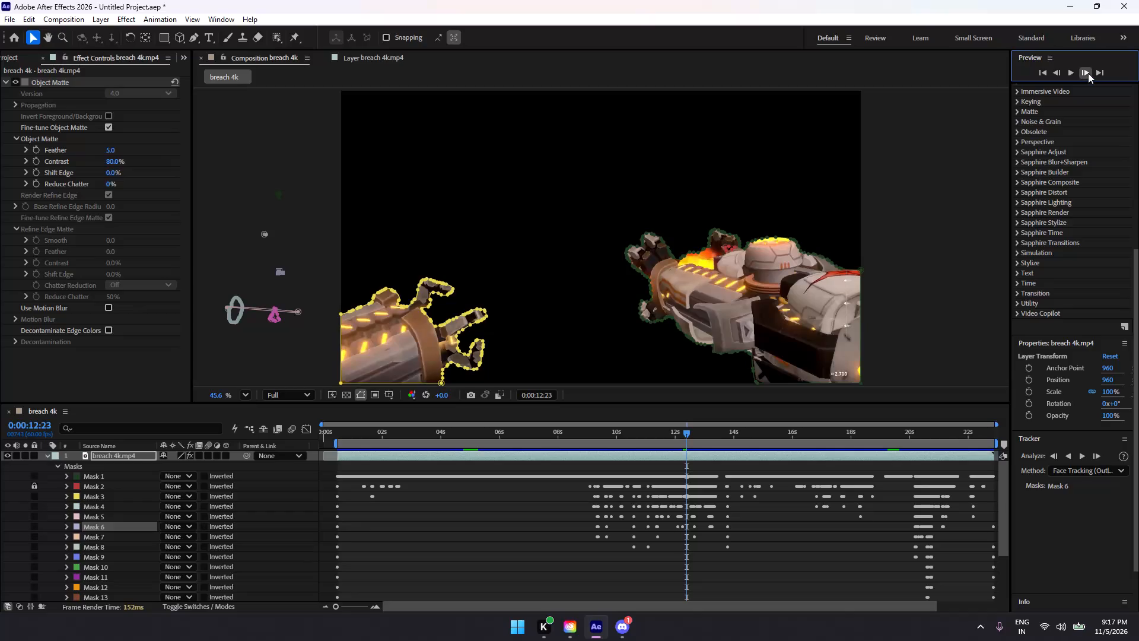
# Step forward frame by frame from 0:00:12:23 to 0:00:12:42, and back to 0:00:12:40, examining the mask outlines around both arms.
pyautogui.click(1088, 73)
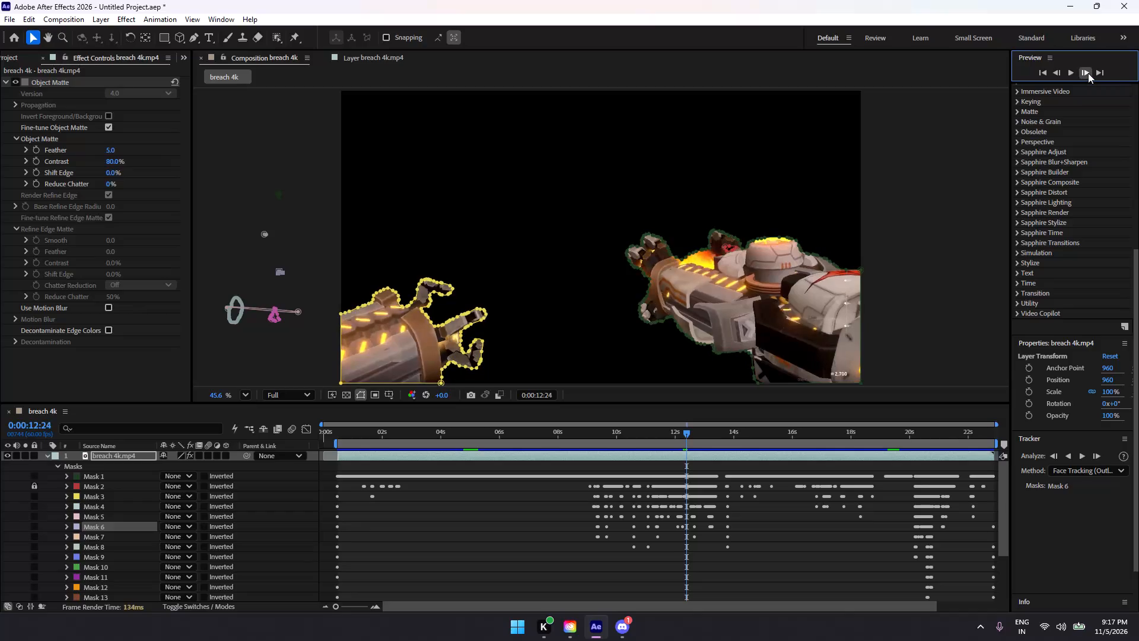
pyautogui.click(1088, 73)
pyautogui.click(1088, 73)
pyautogui.click(1088, 72)
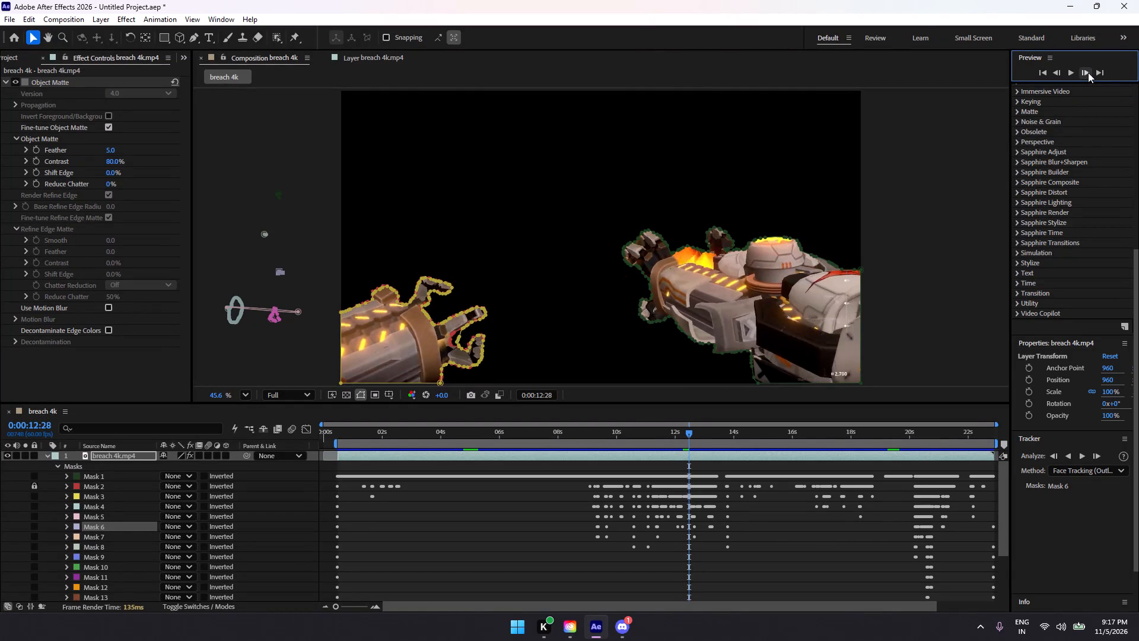
pyautogui.click(1088, 72)
pyautogui.click(1088, 72)
pyautogui.click(1088, 72)
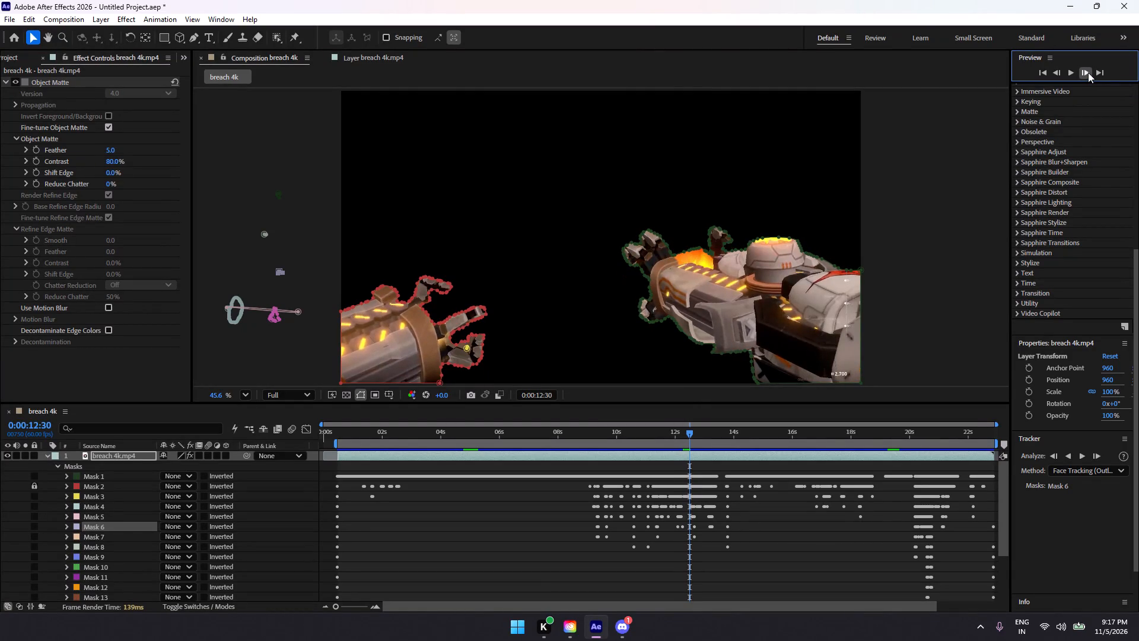
pyautogui.click(1088, 72)
pyautogui.click(1088, 72)
pyautogui.click(1088, 72)
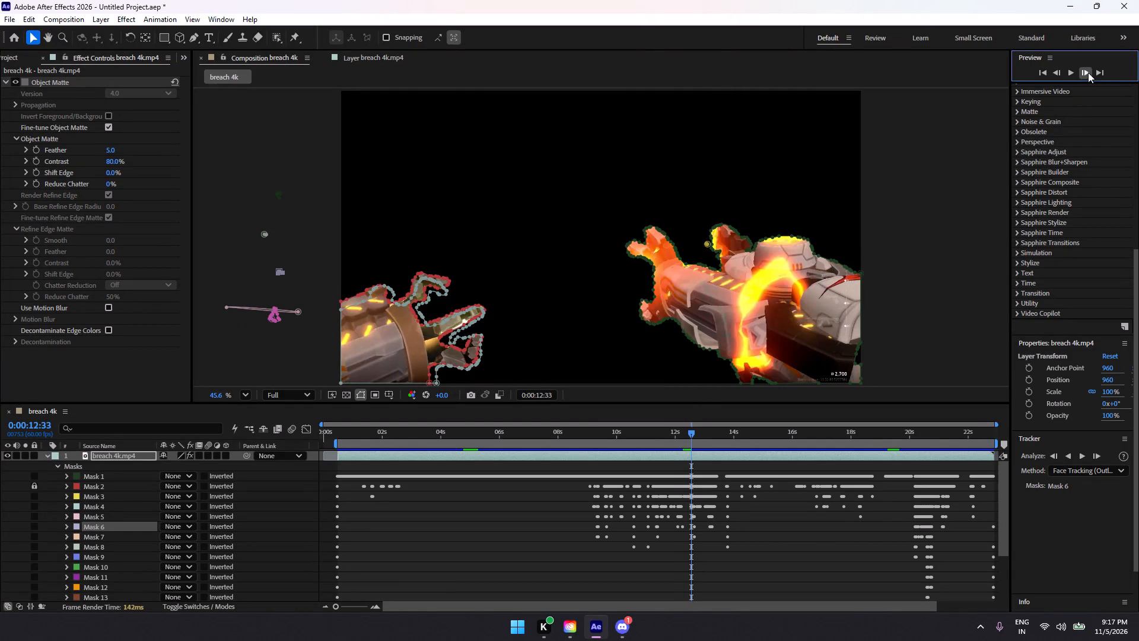
pyautogui.click(1088, 72)
pyautogui.click(1088, 72)
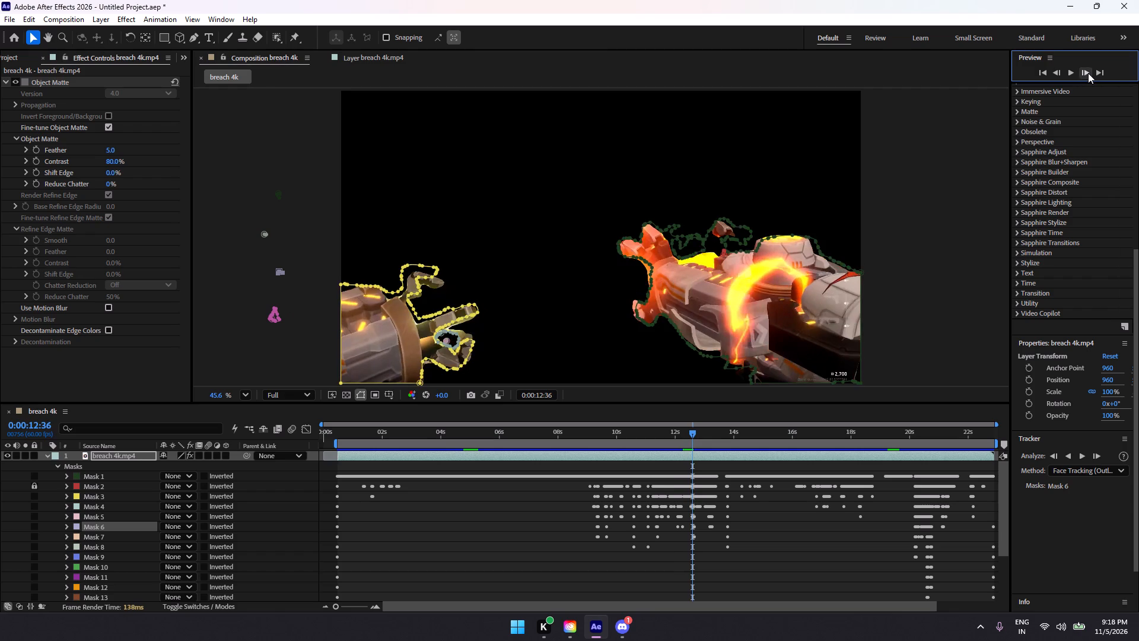
pyautogui.click(1088, 73)
pyautogui.click(1088, 73)
pyautogui.click(1088, 73)
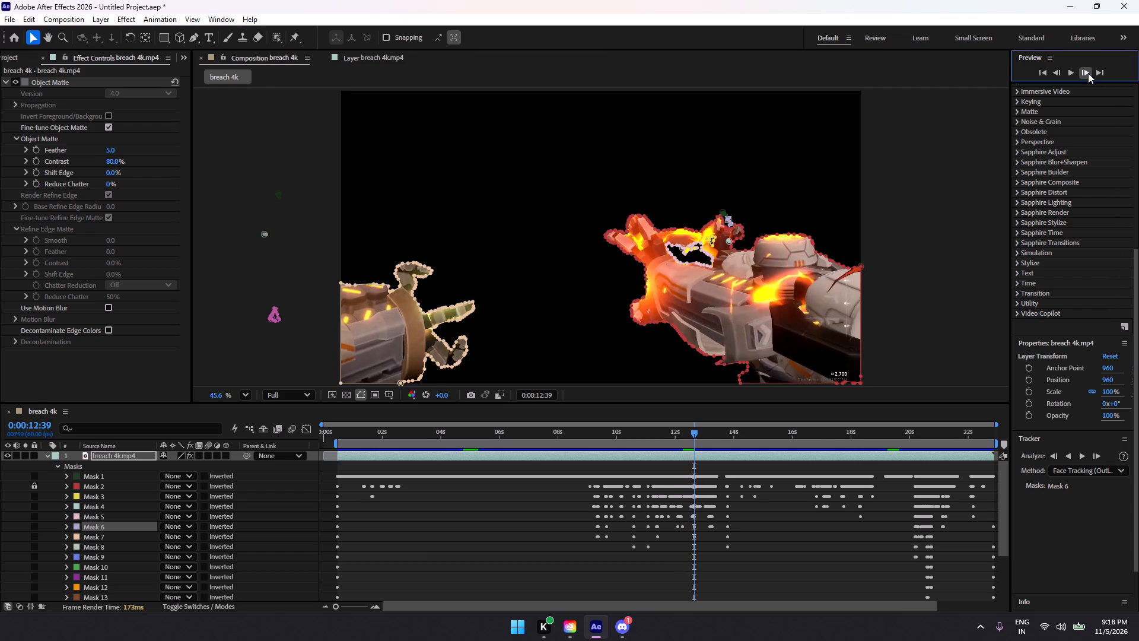
pyautogui.click(1088, 73)
pyautogui.click(1088, 73)
pyautogui.click(1088, 73)
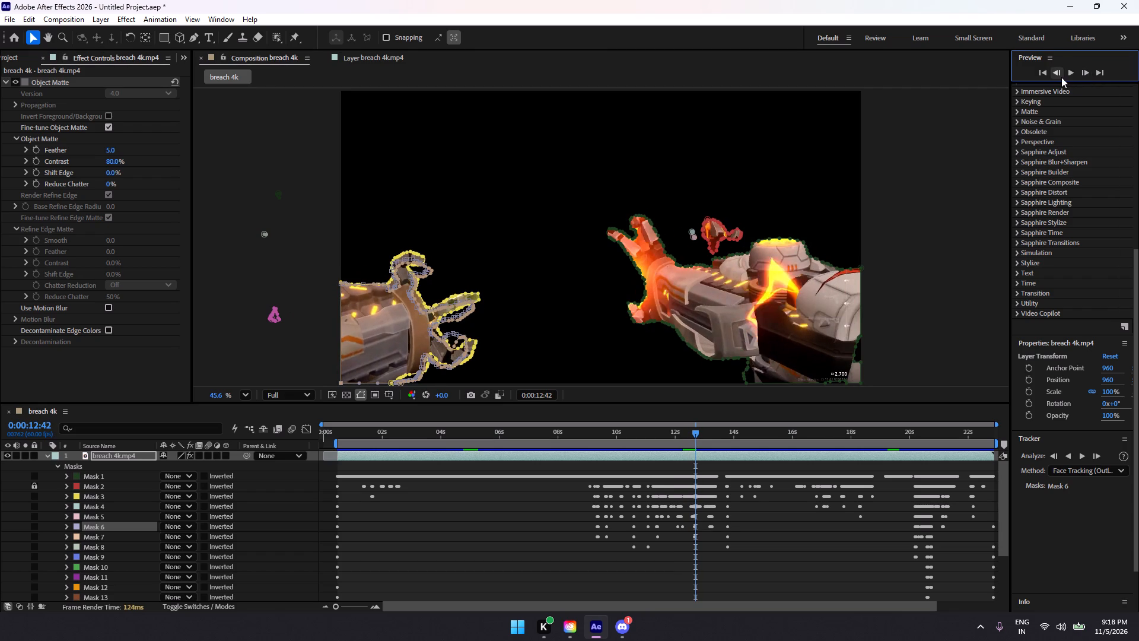
pyautogui.click(1061, 77)
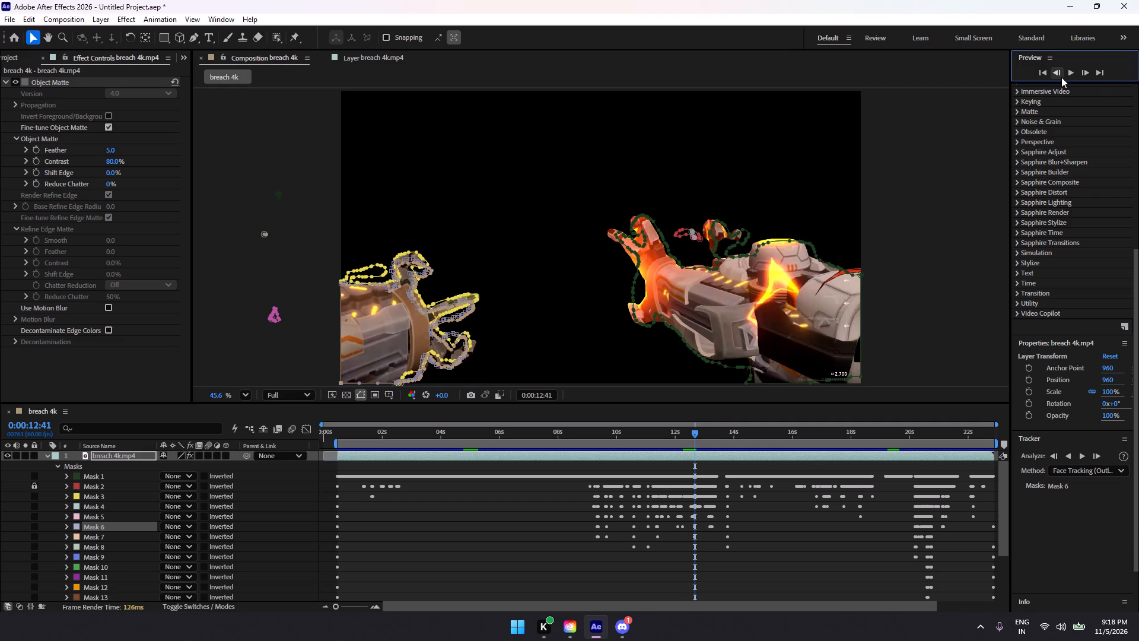
pyautogui.click(1061, 77)
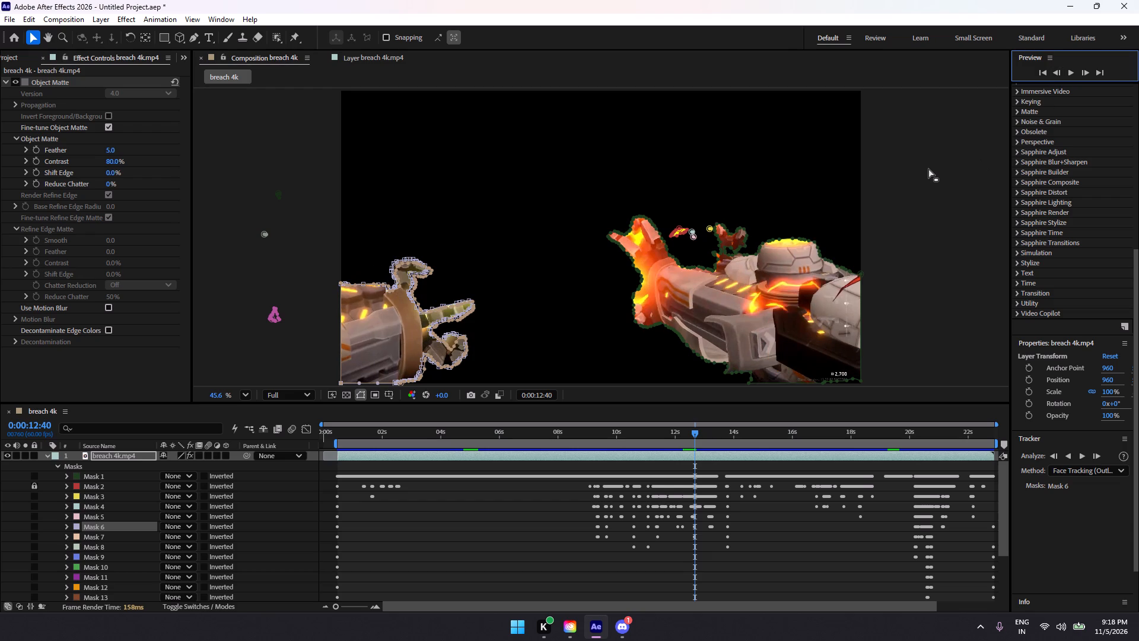
pyautogui.moveTo(940, 121); pyautogui.dragTo(918, 75)
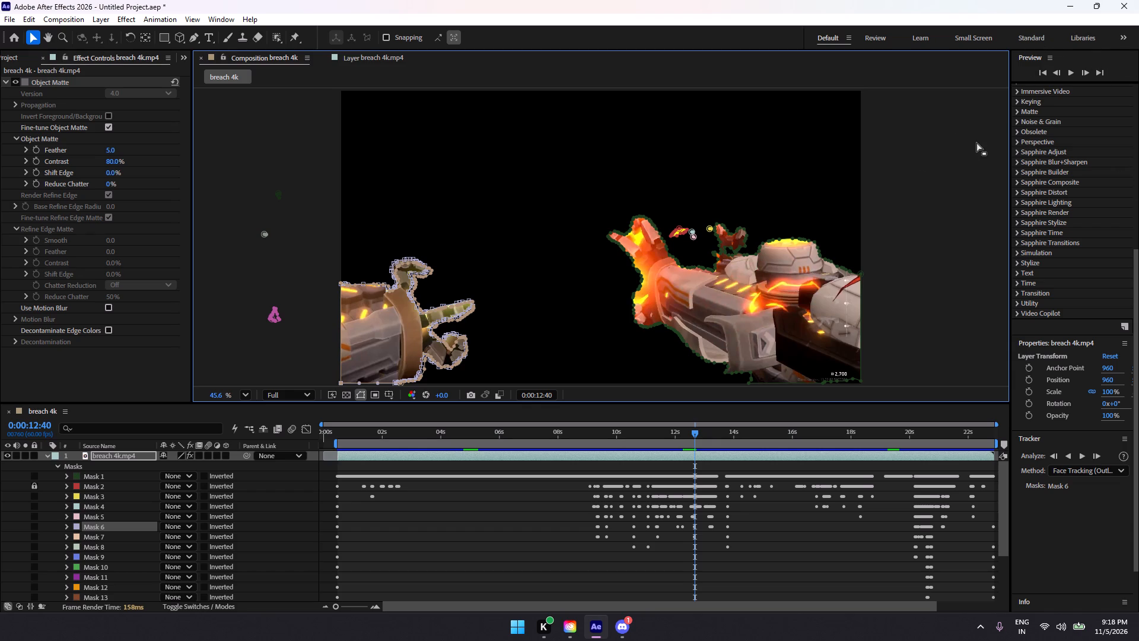
pyautogui.click(761, 212)
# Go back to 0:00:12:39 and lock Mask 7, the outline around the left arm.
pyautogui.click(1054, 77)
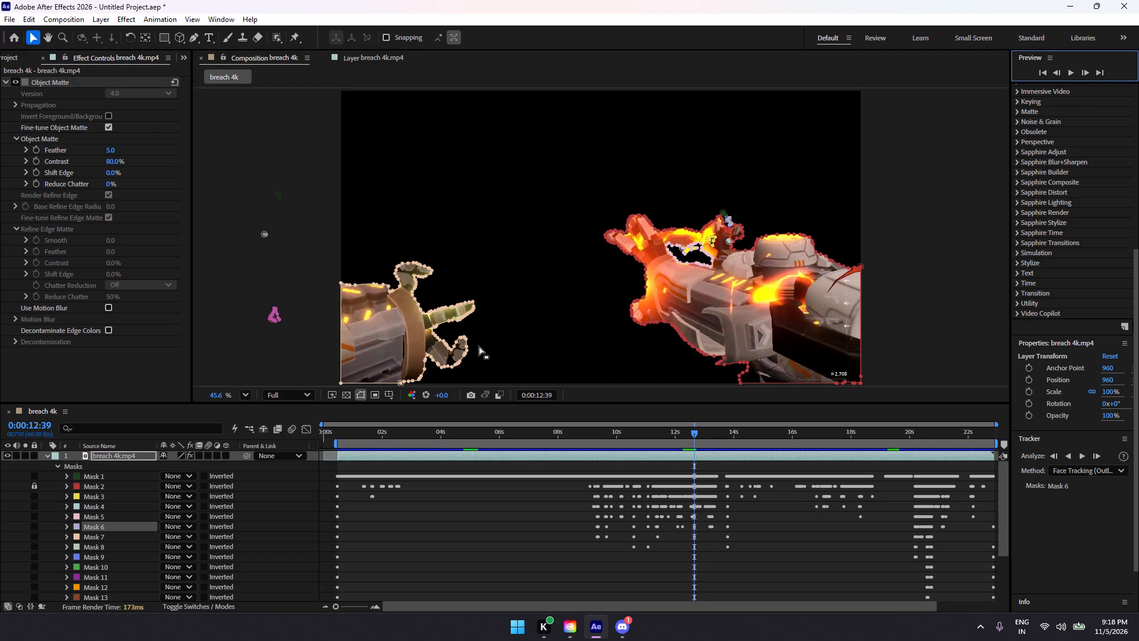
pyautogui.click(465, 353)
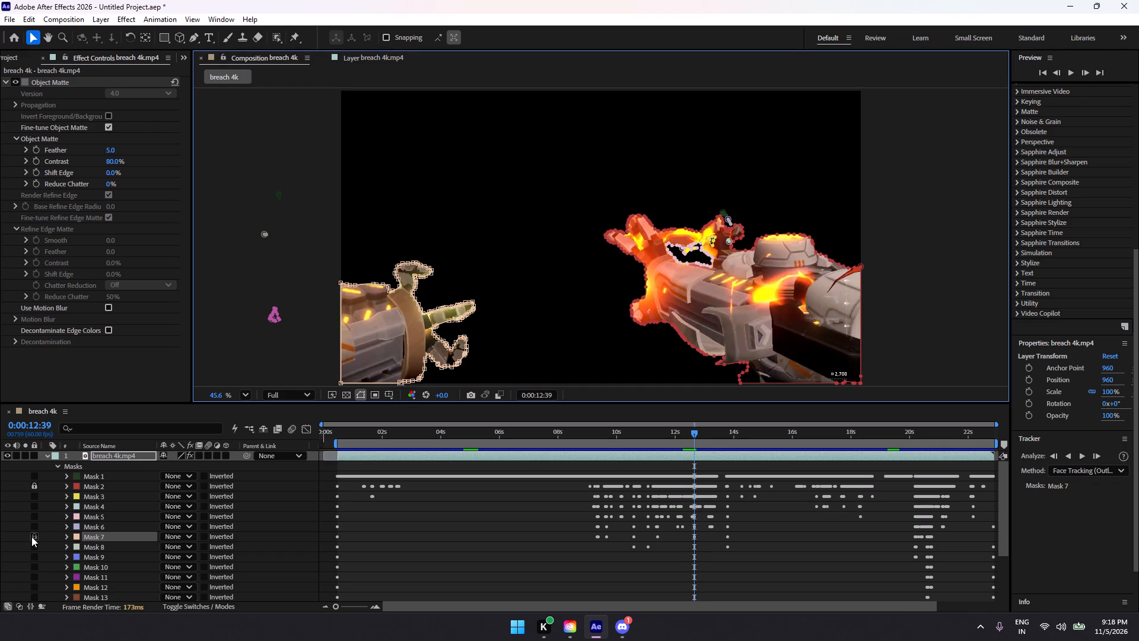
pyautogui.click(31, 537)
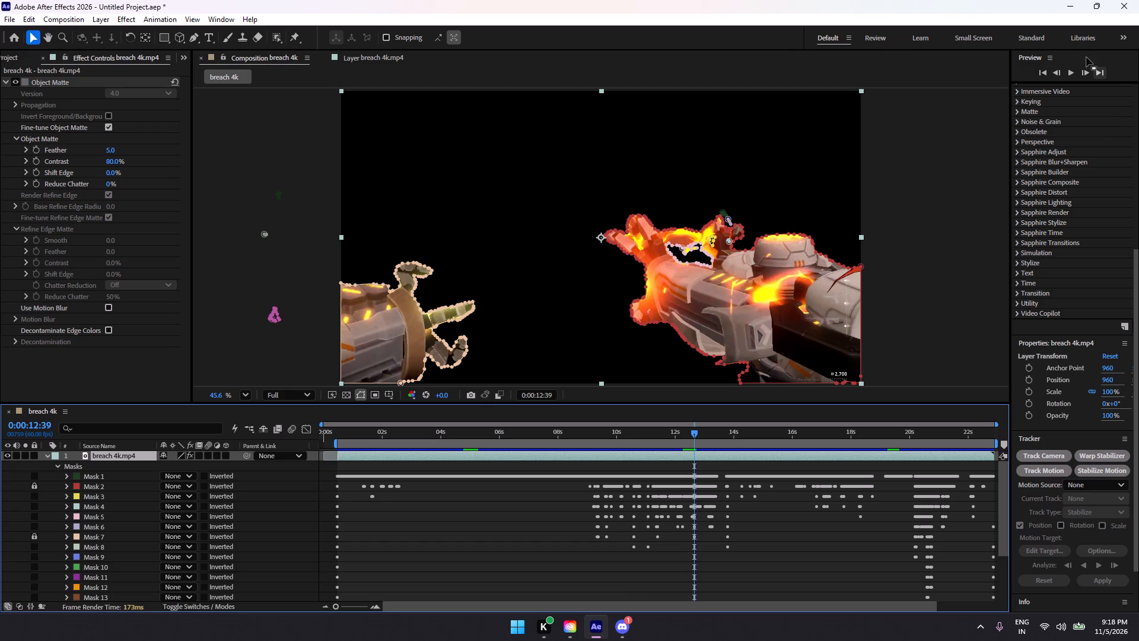
# At 0:00:12:40, lock Mask 6, unlock Mask 7 and move Mask 7's duplicate outline off the left arm to outside the frame.
pyautogui.click(1080, 72)
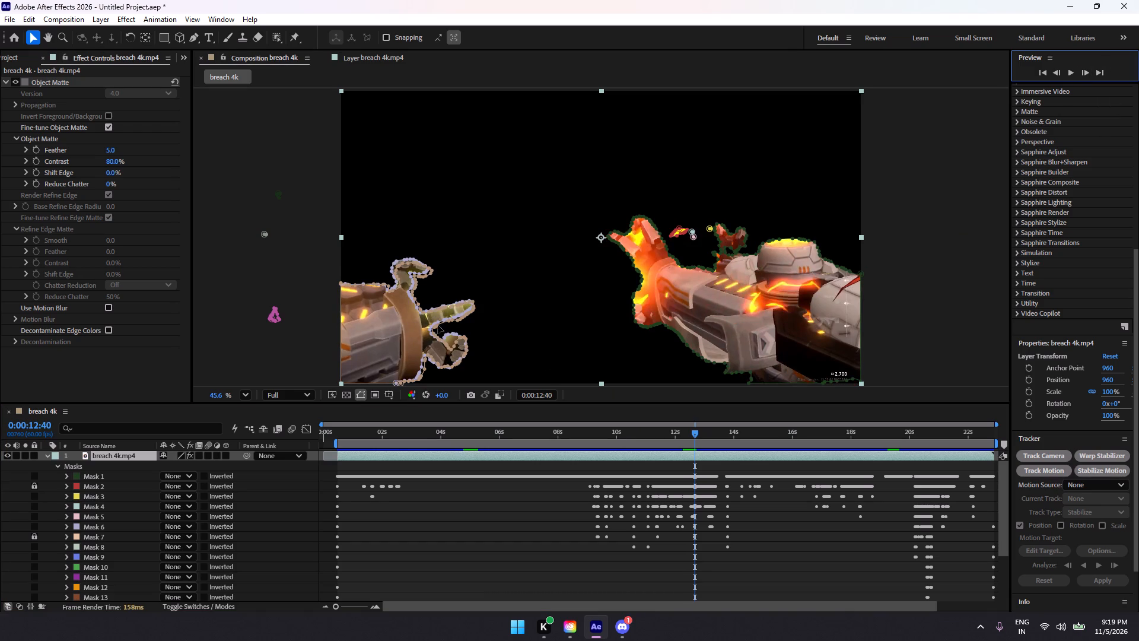
pyautogui.click(432, 326)
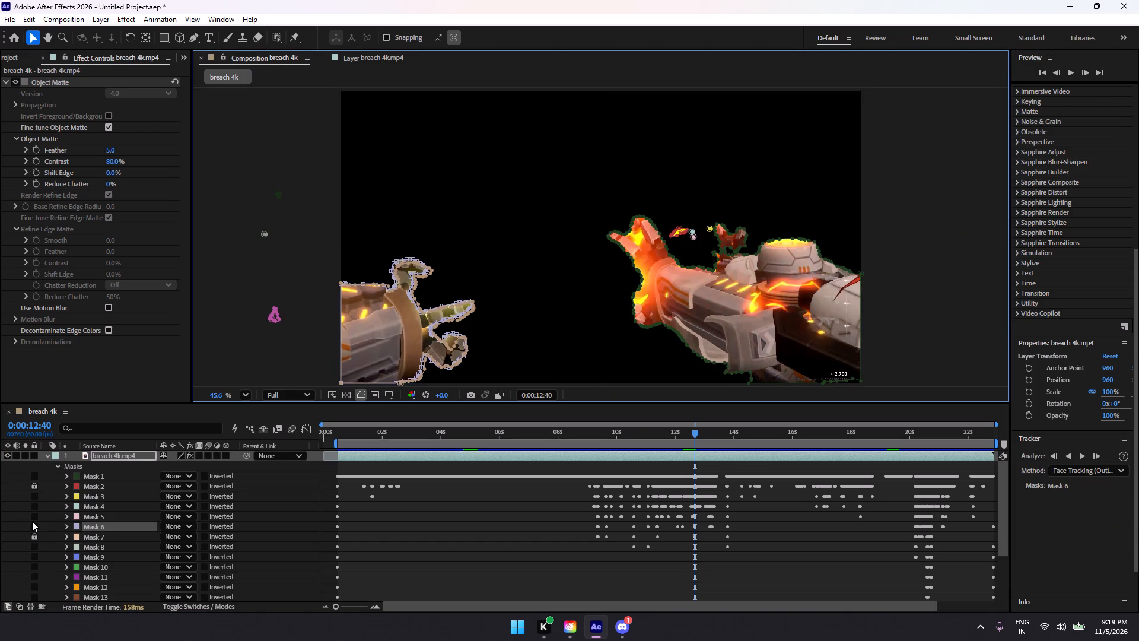
pyautogui.click(36, 524)
pyautogui.click(33, 537)
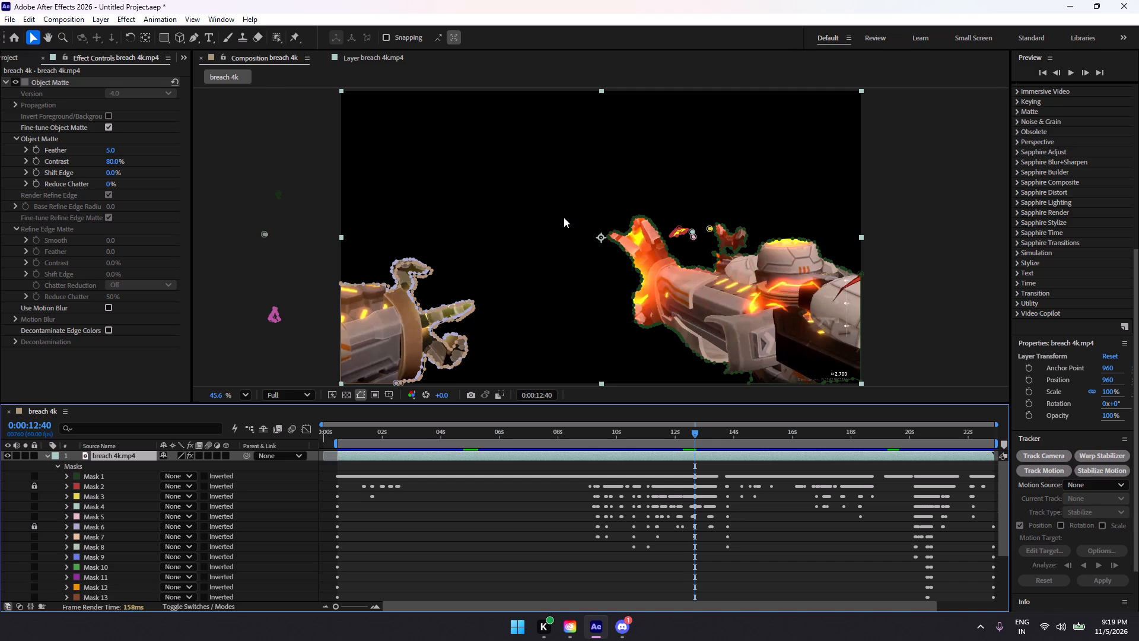
pyautogui.click(464, 355)
pyautogui.moveTo(560, 132); pyautogui.dragTo(320, 402)
pyautogui.moveTo(460, 365); pyautogui.dragTo(442, 352)
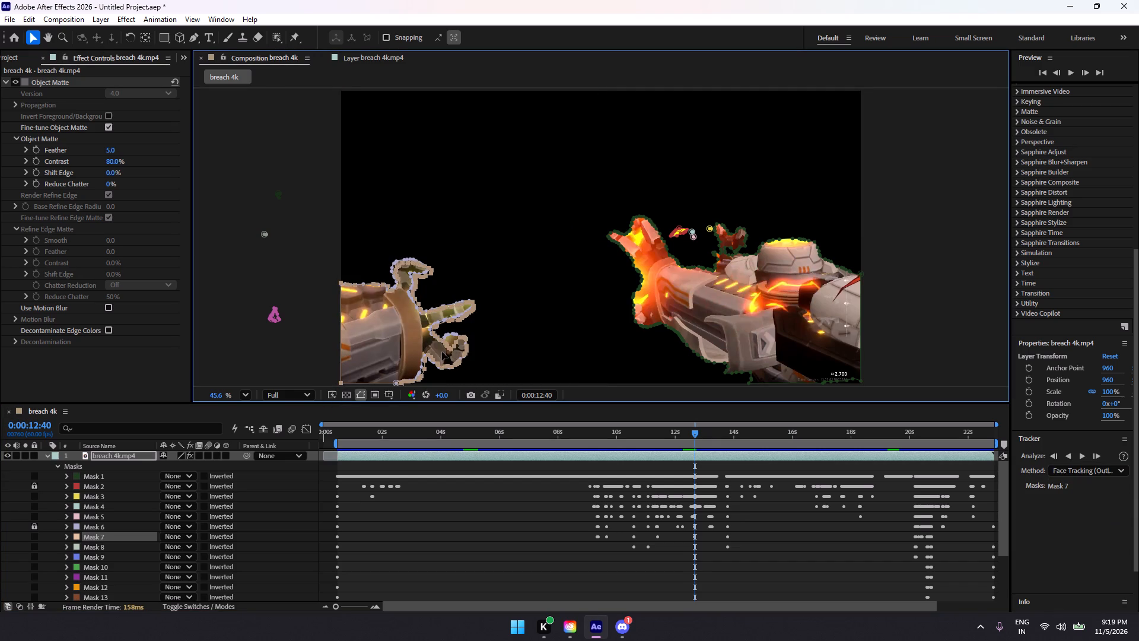
pyautogui.moveTo(442, 352); pyautogui.dragTo(288, 300)
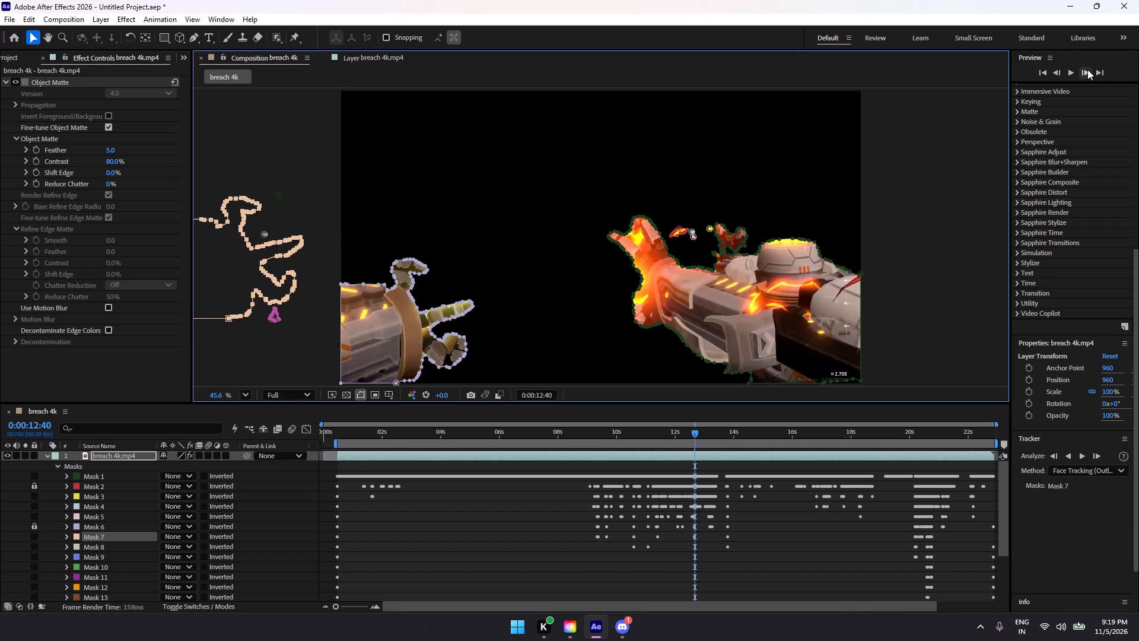
# At 0:00:12:41, lock Mask 3, unlock Mask 6 and move Mask 6's stray outline off the left arm to outside the frame.
pyautogui.click(1087, 69)
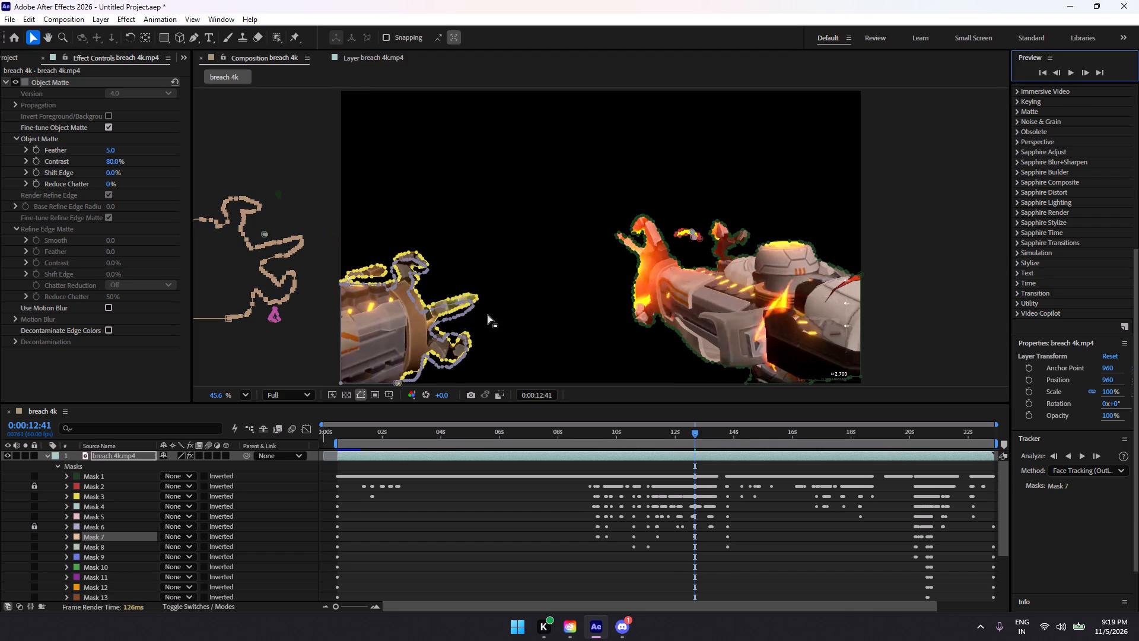
pyautogui.click(478, 297)
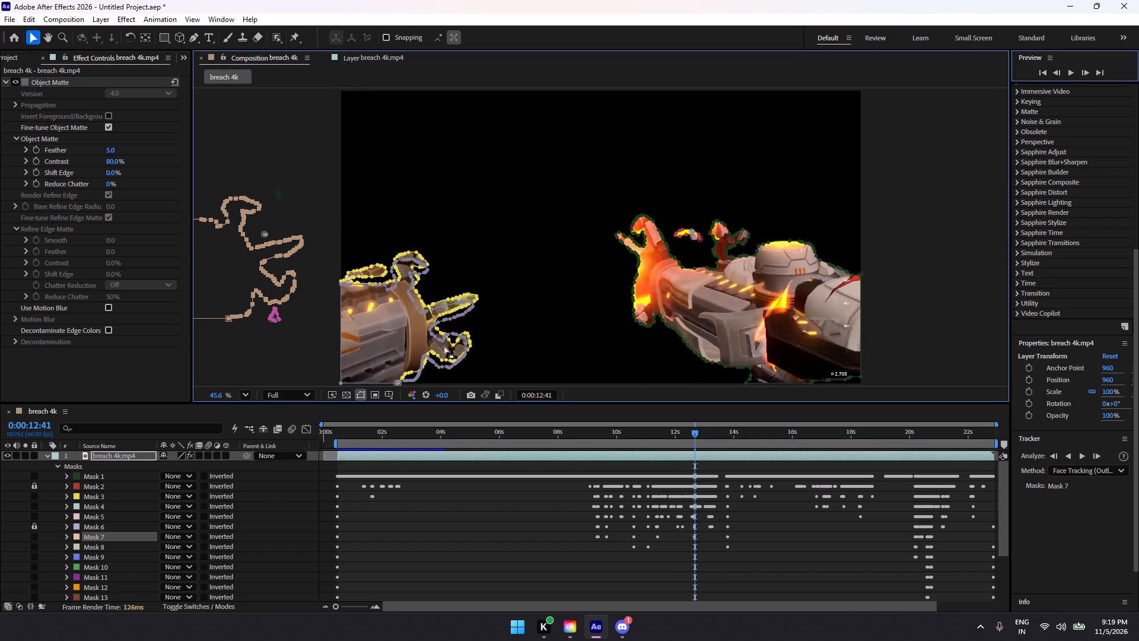
pyautogui.click(31, 497)
pyautogui.click(34, 528)
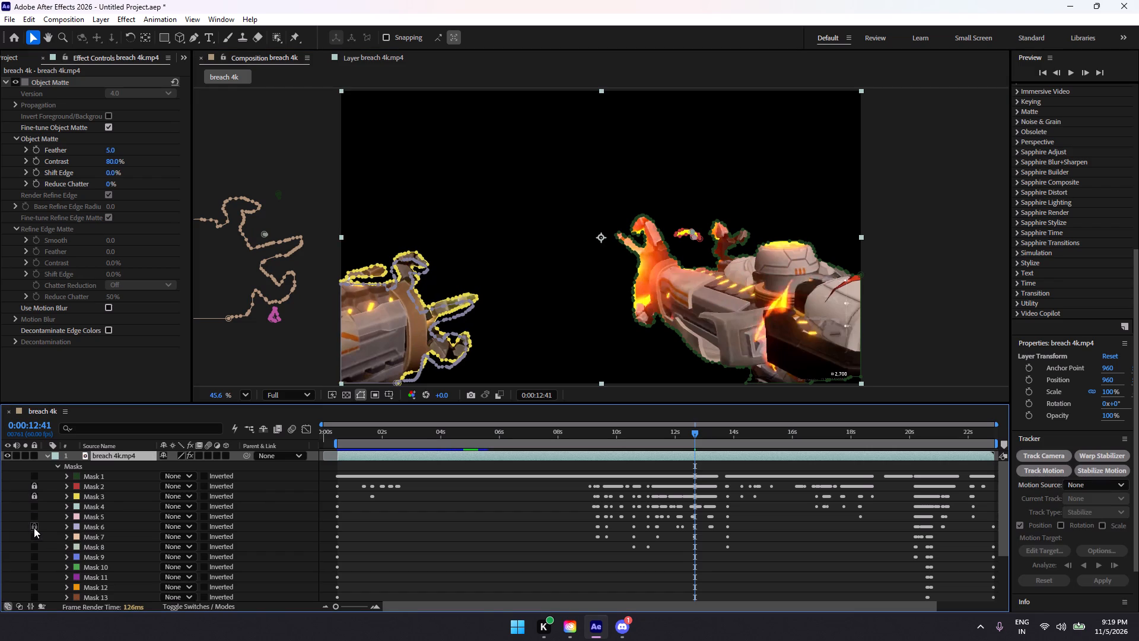
pyautogui.moveTo(568, 171); pyautogui.dragTo(333, 372)
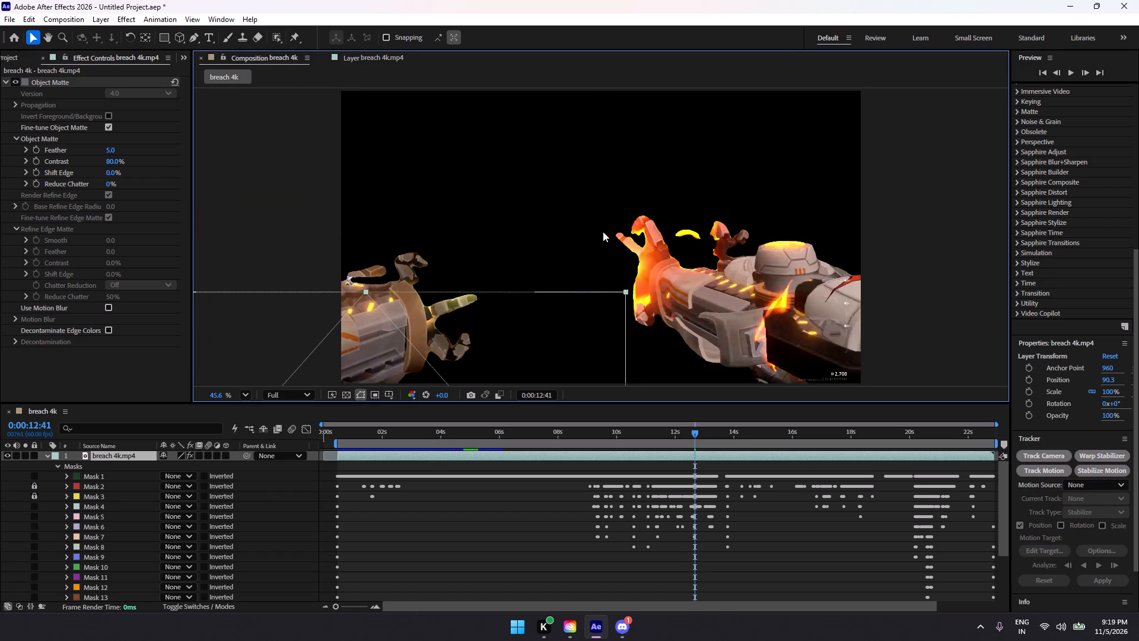
pyautogui.hotkey('ctrl', 'z')
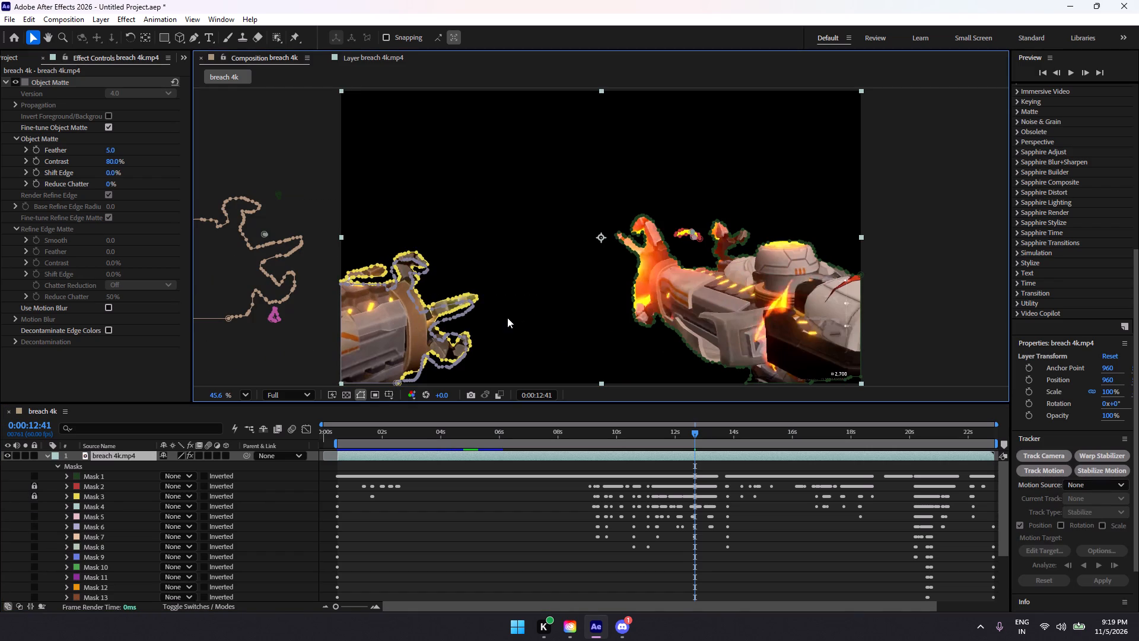
pyautogui.click(452, 366)
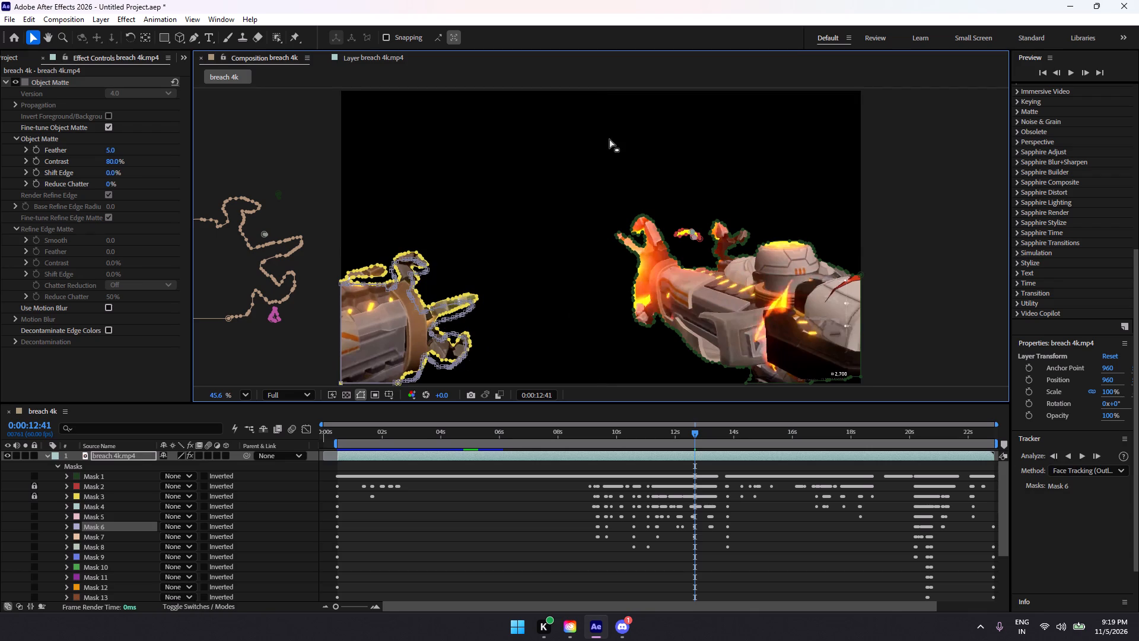
pyautogui.moveTo(567, 140); pyautogui.dragTo(287, 386)
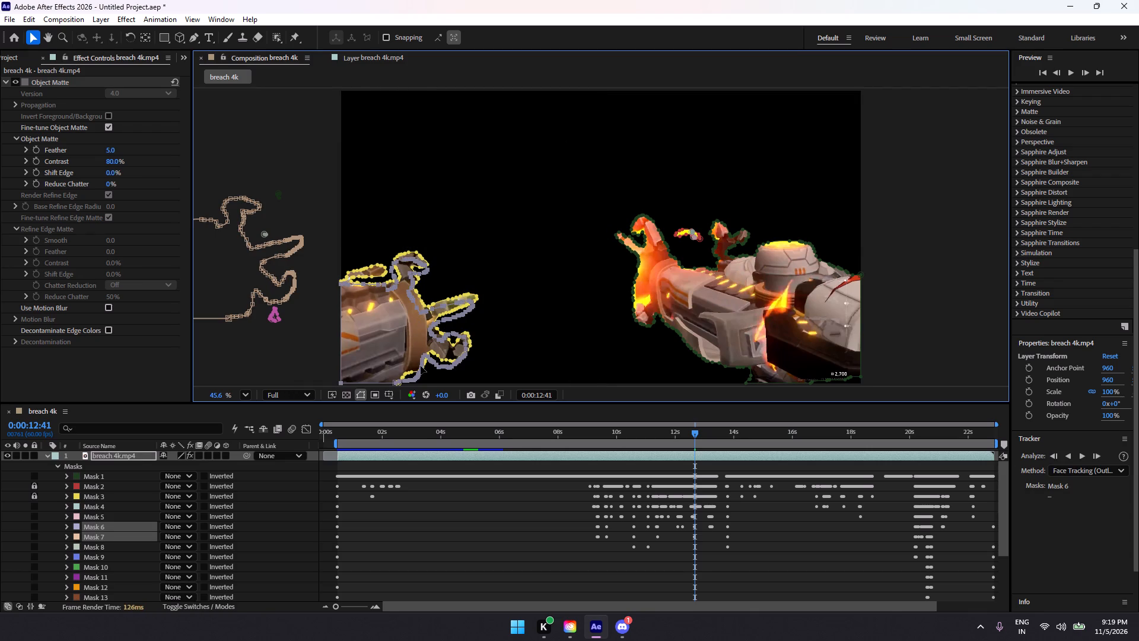
pyautogui.moveTo(417, 377); pyautogui.dragTo(229, 354)
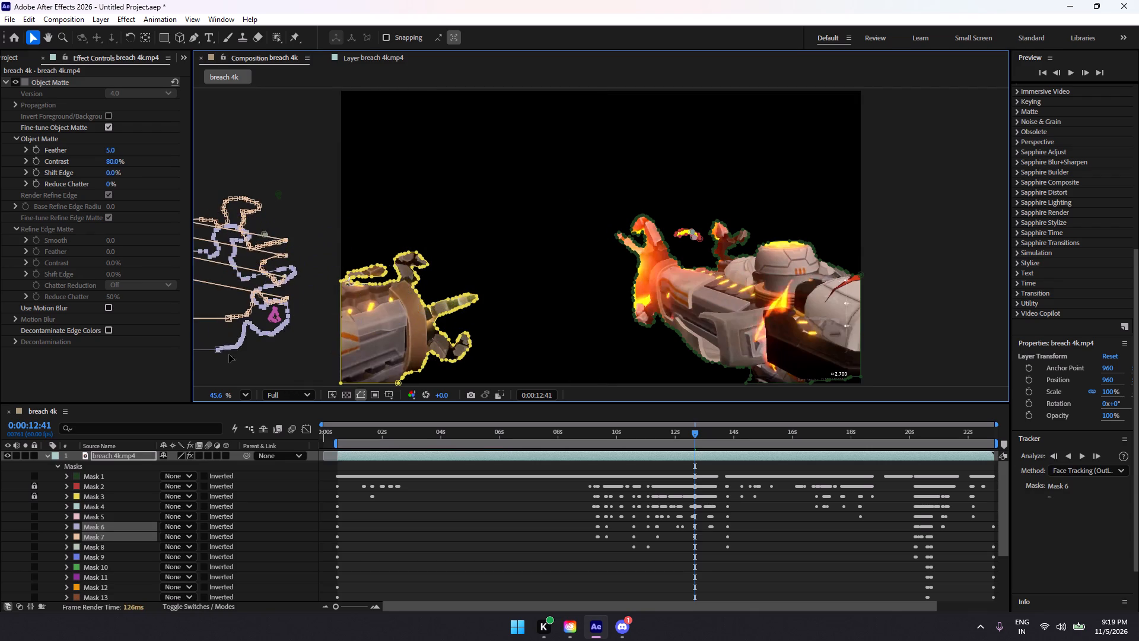
pyautogui.moveTo(229, 354); pyautogui.dragTo(229, 355)
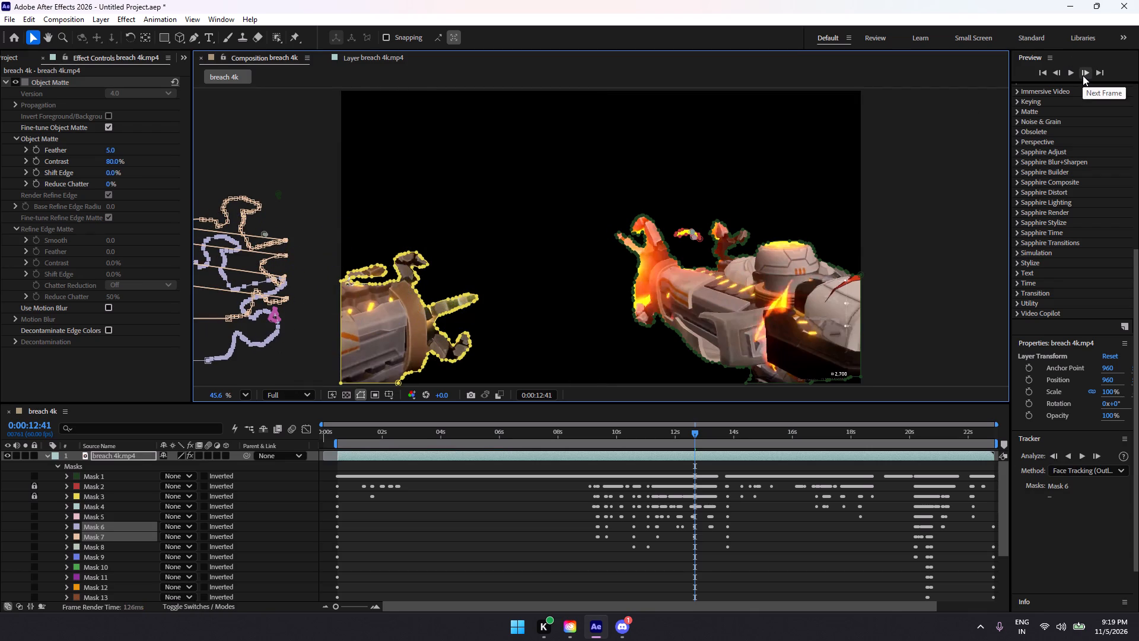
# Step forward frame by frame from 0:00:12:41 to 0:00:12:59, examining the mask outlines around both arms.
pyautogui.click(1083, 75)
pyautogui.click(1083, 75)
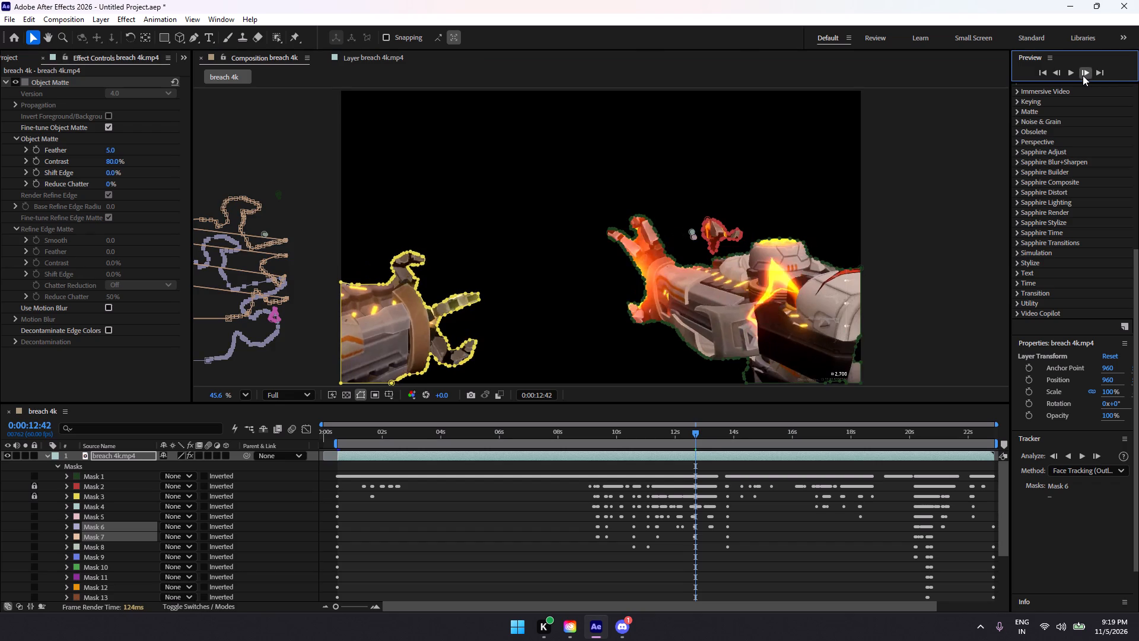
pyautogui.click(1083, 75)
pyautogui.click(1083, 75)
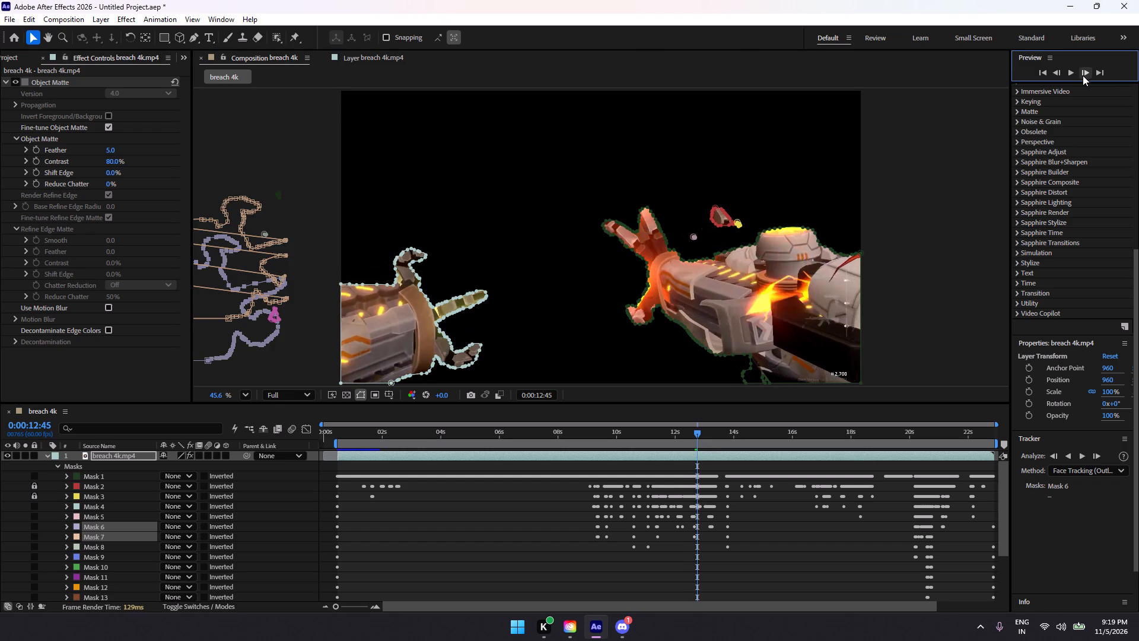
pyautogui.click(1083, 75)
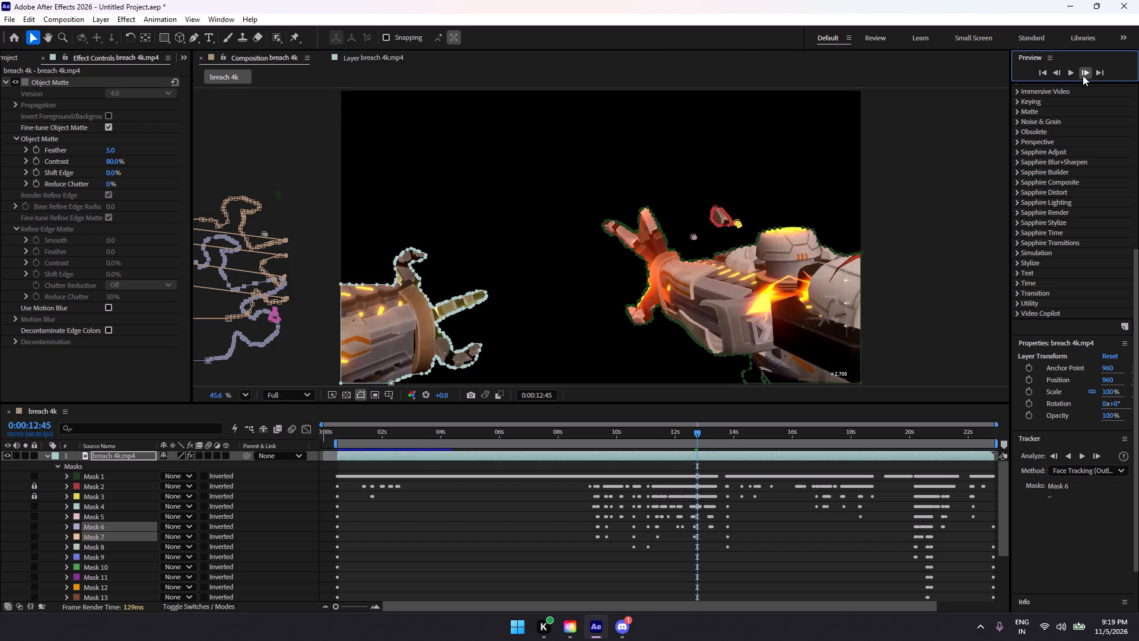
pyautogui.click(1083, 75)
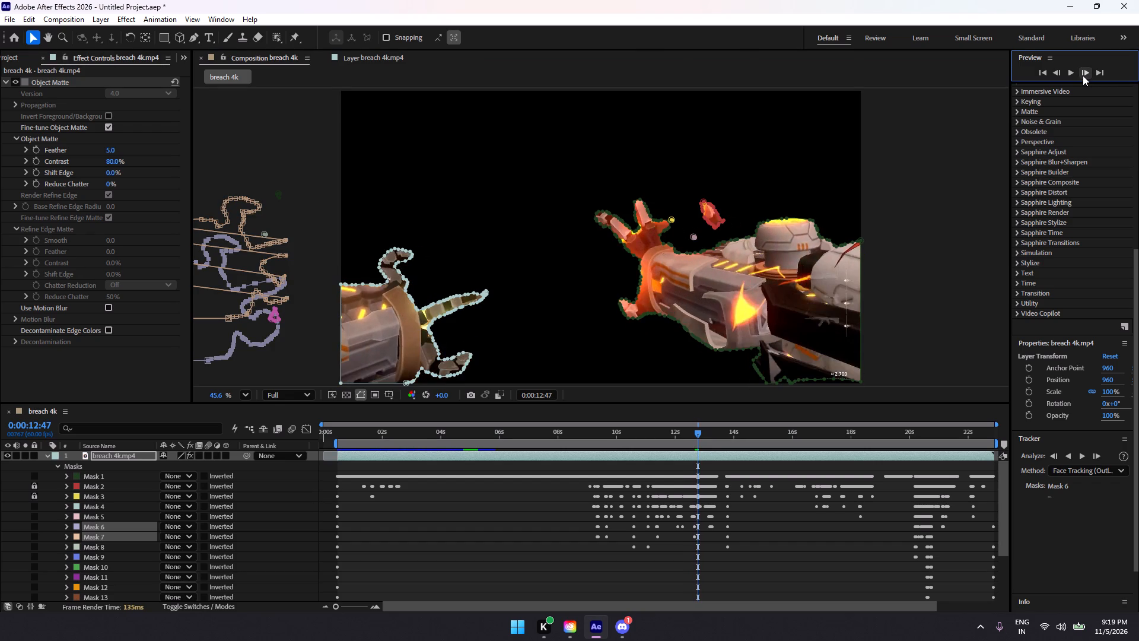
pyautogui.click(1083, 75)
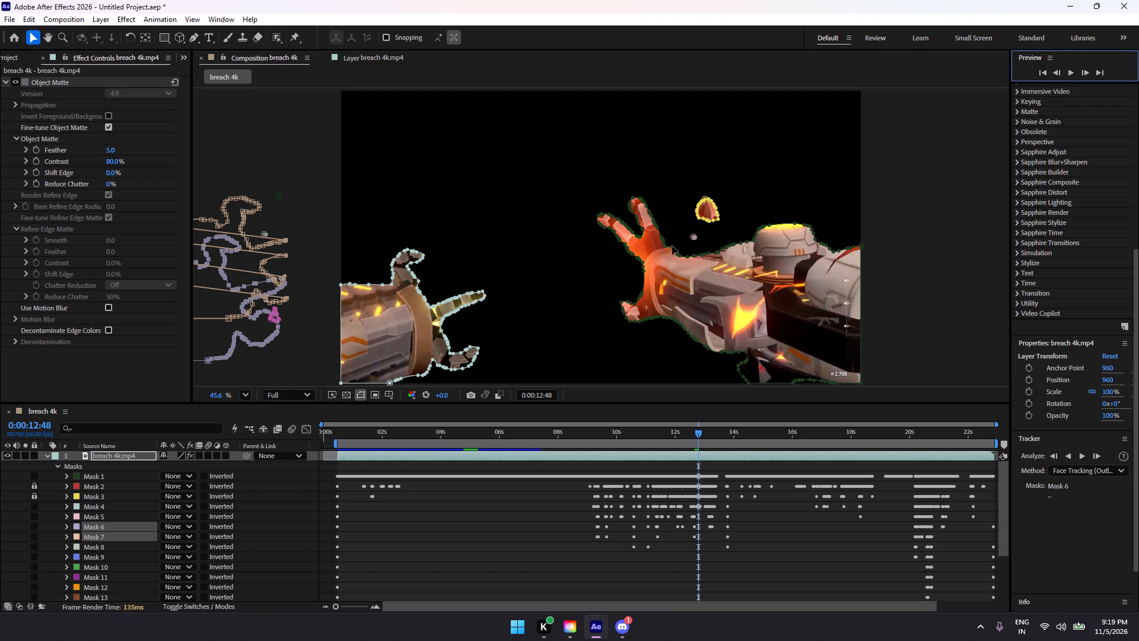
pyautogui.click(673, 247)
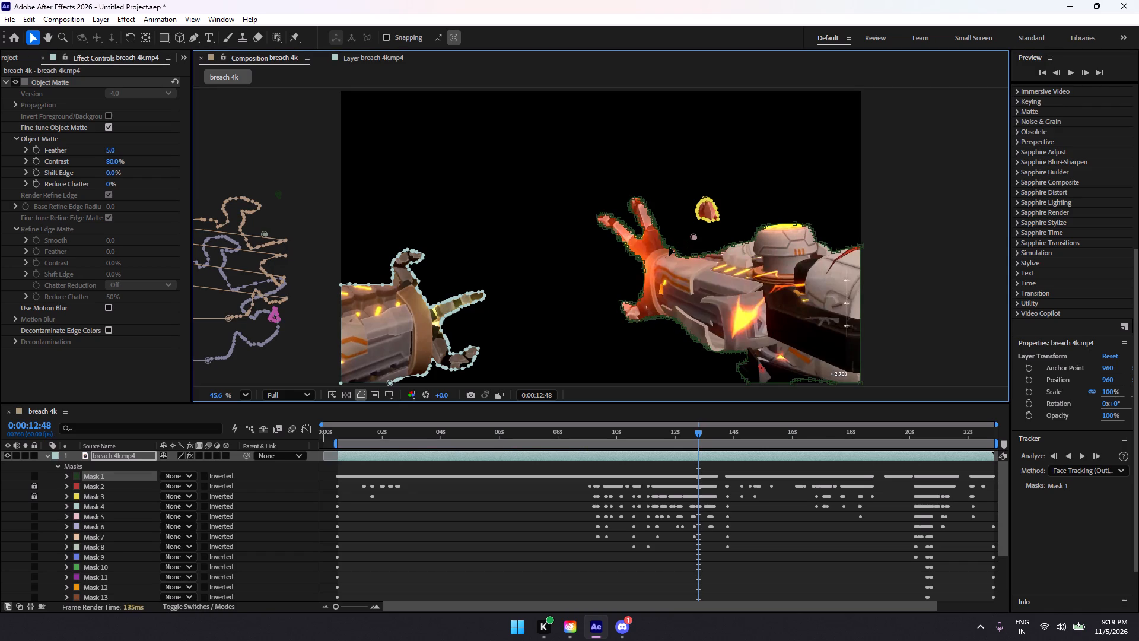
pyautogui.click(1086, 73)
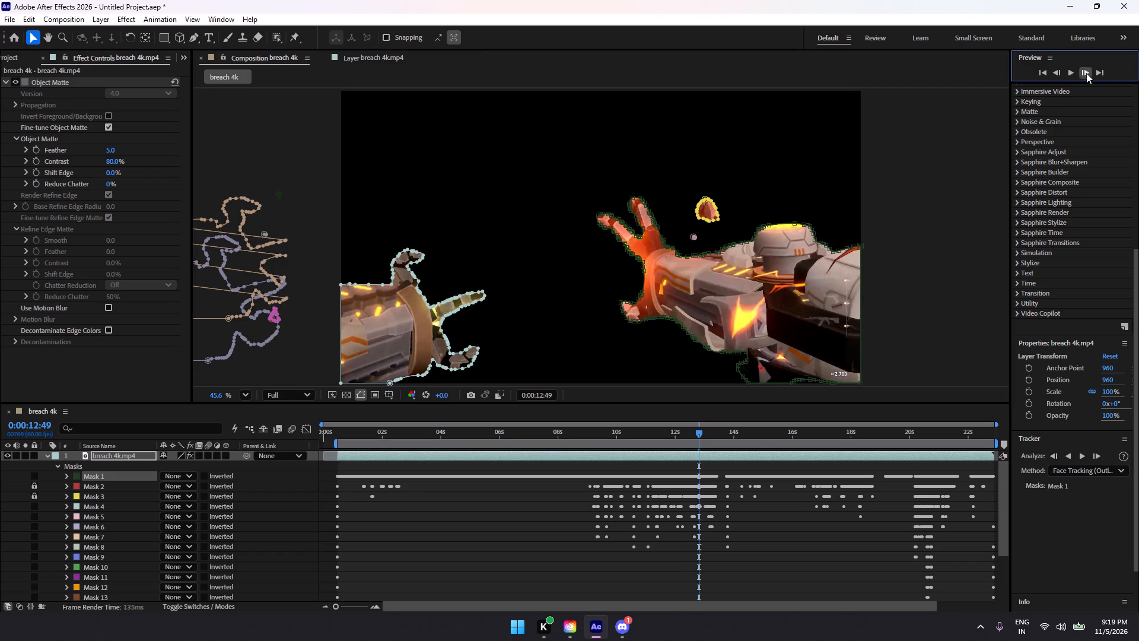
pyautogui.click(1086, 73)
pyautogui.click(1086, 73)
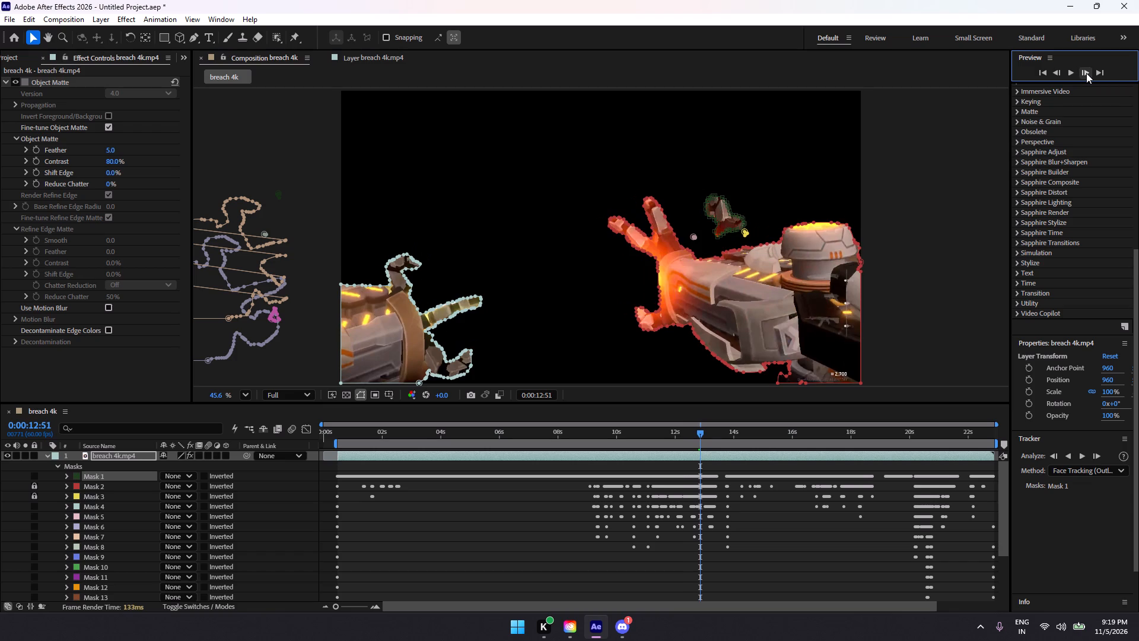
pyautogui.click(1086, 73)
pyautogui.click(1086, 73)
pyautogui.click(1086, 73)
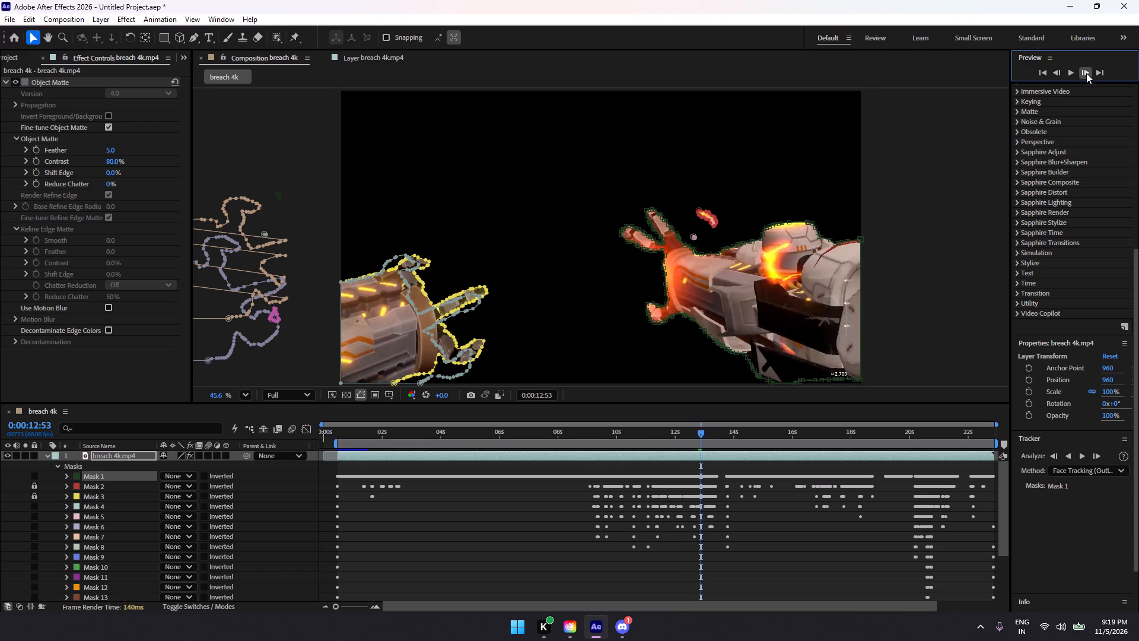
pyautogui.click(1086, 73)
pyautogui.click(1086, 73)
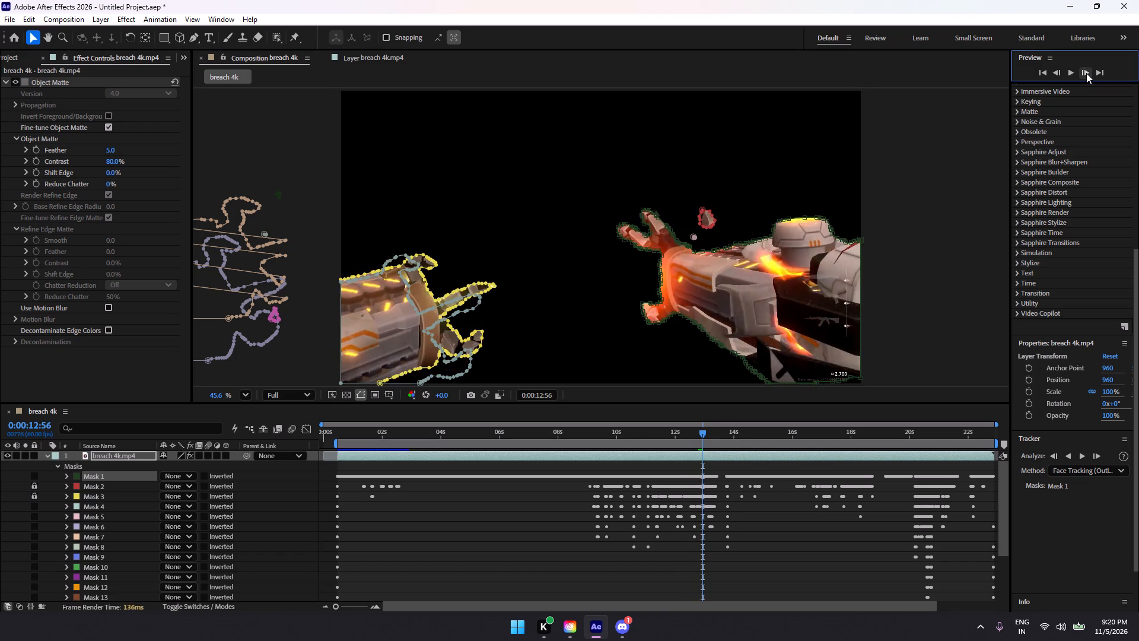
pyautogui.click(1086, 73)
pyautogui.click(1086, 73)
pyautogui.click(1086, 73)
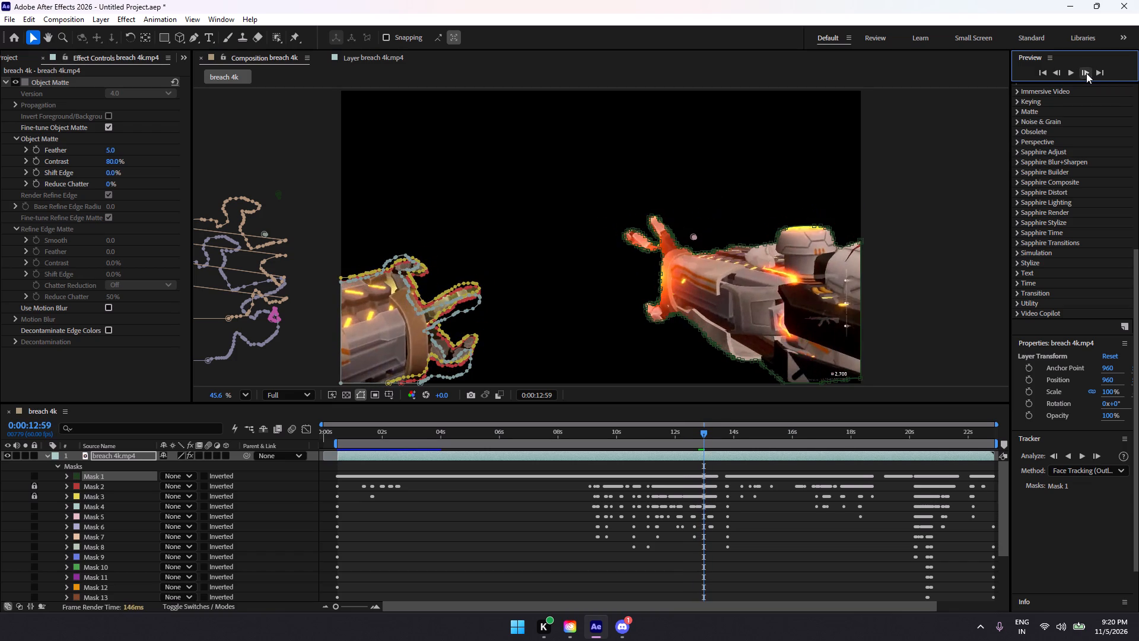
# Go back to 0:00:12:53 and move Mask 4's stray outline off the left arm to outside the frame.
pyautogui.click(1058, 71)
pyautogui.click(1058, 71)
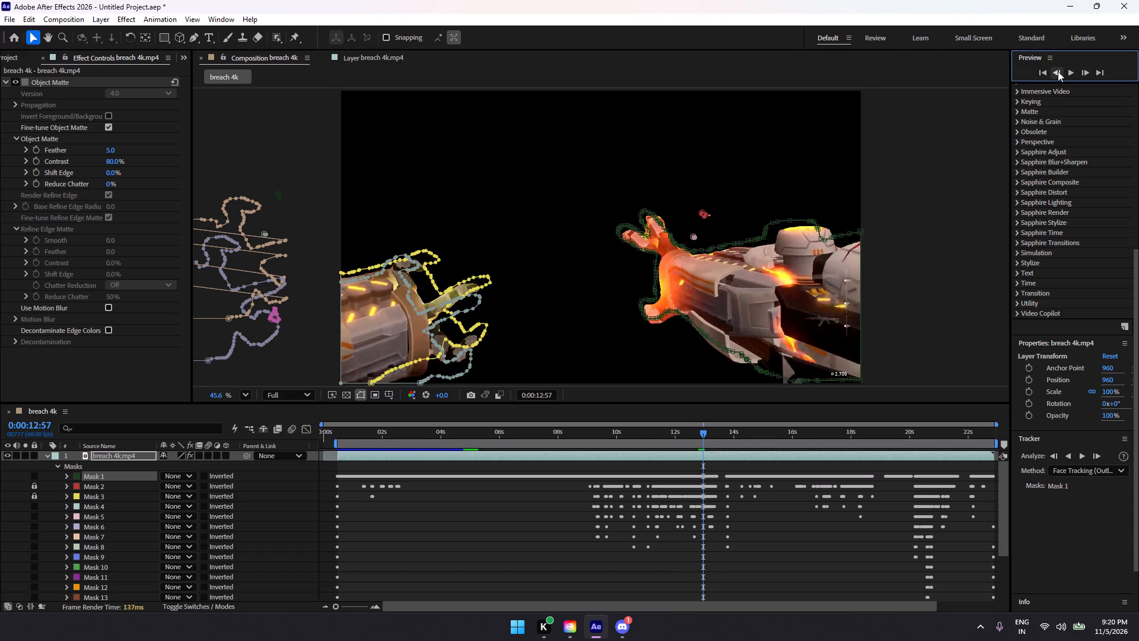
pyautogui.click(1058, 71)
pyautogui.click(1058, 71)
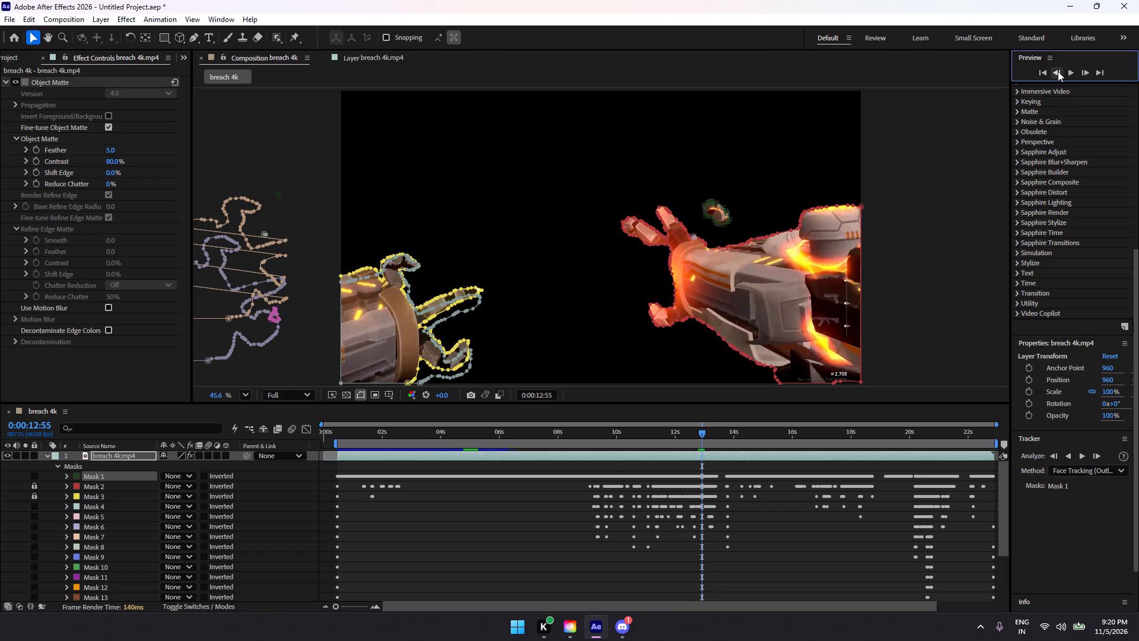
pyautogui.click(1058, 71)
pyautogui.click(1058, 71)
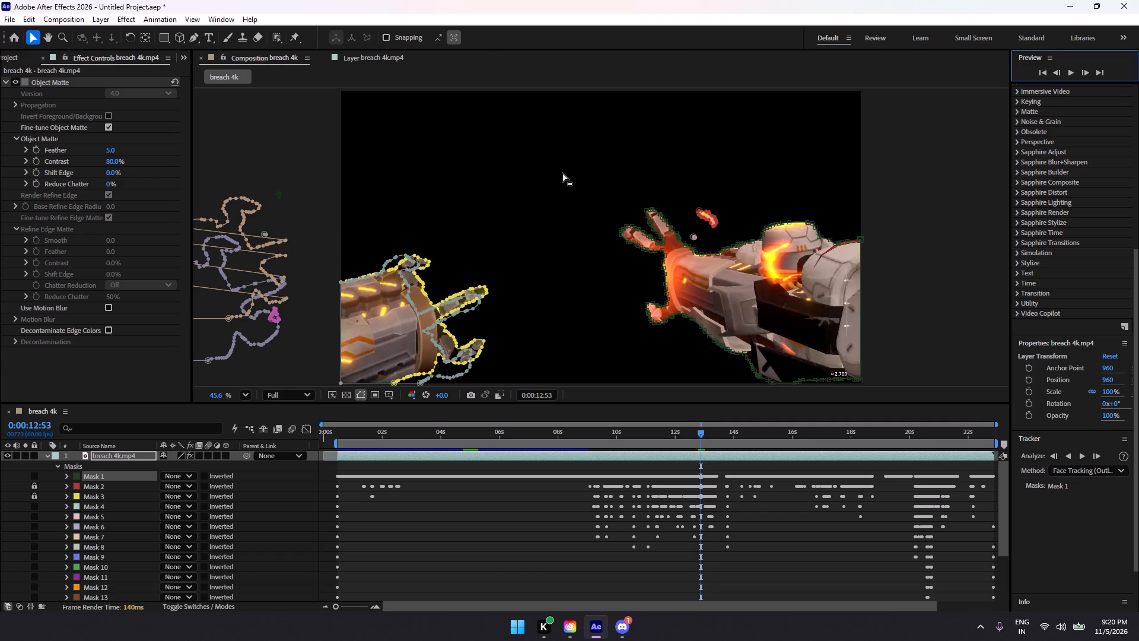
pyautogui.moveTo(597, 180); pyautogui.dragTo(549, 211)
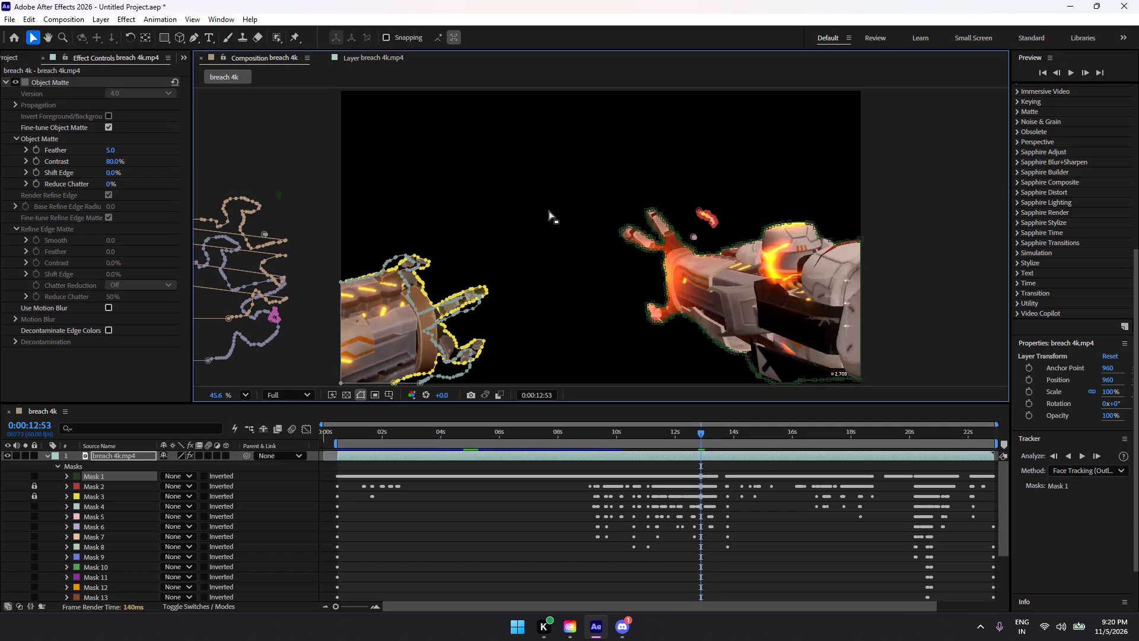
pyautogui.moveTo(549, 211); pyautogui.dragTo(309, 404)
pyautogui.moveTo(409, 294); pyautogui.dragTo(147, 228)
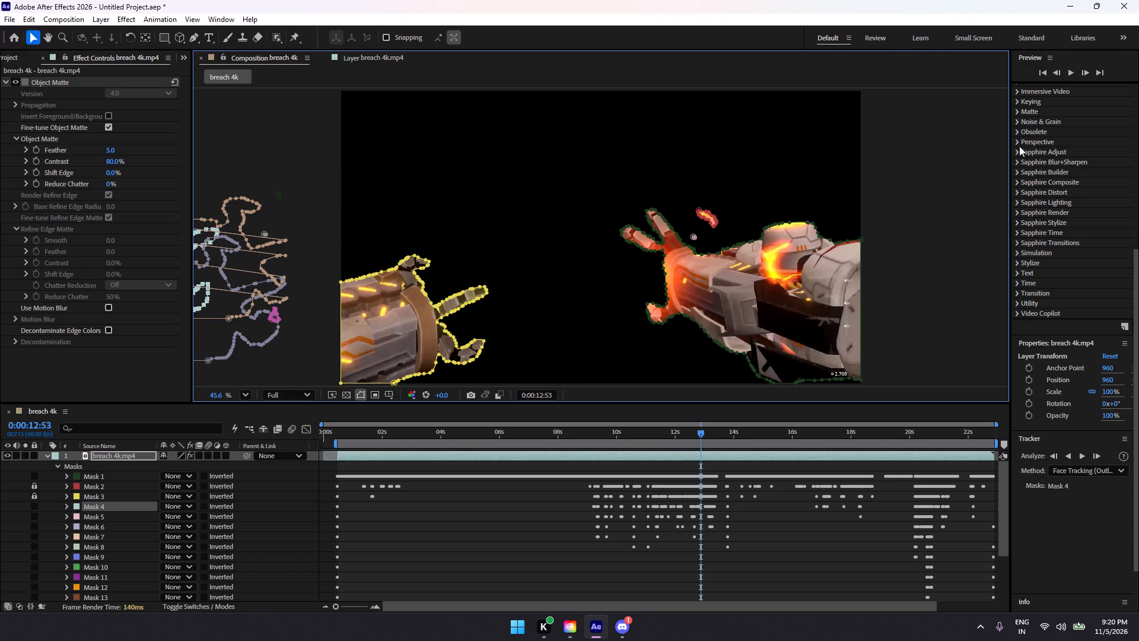
# Step forward from 0:00:12:53 to 0:00:12:59, rechecking 0:00:12:58, and examine the outlines around the left arm for duplicates.
pyautogui.click(1087, 72)
pyautogui.click(1087, 72)
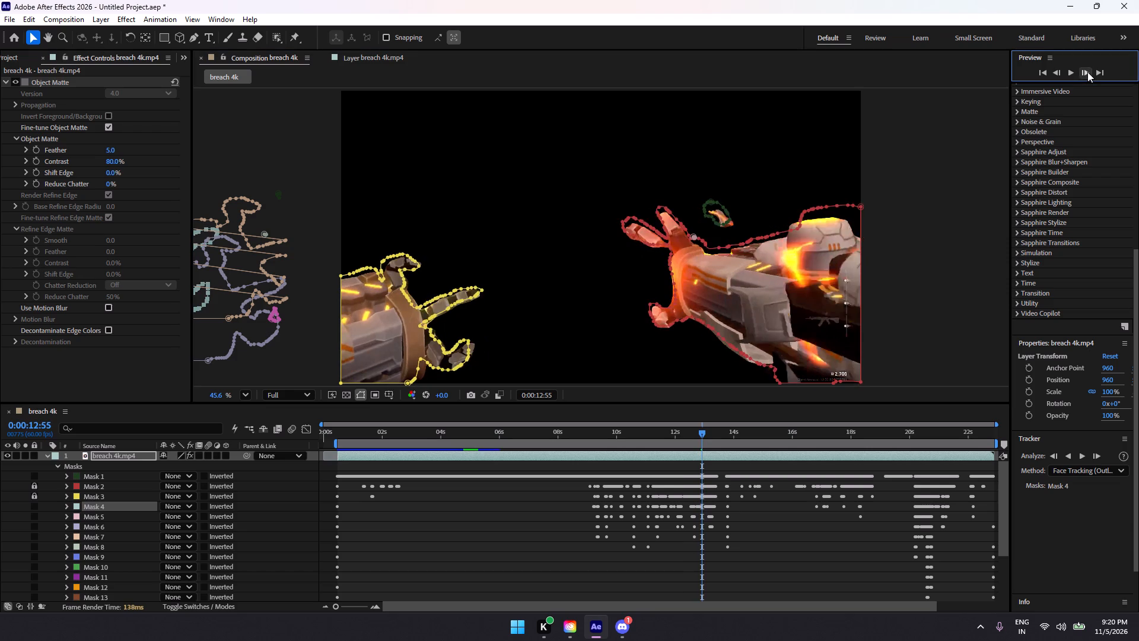
pyautogui.click(1087, 72)
pyautogui.click(1087, 72)
pyautogui.click(1087, 72)
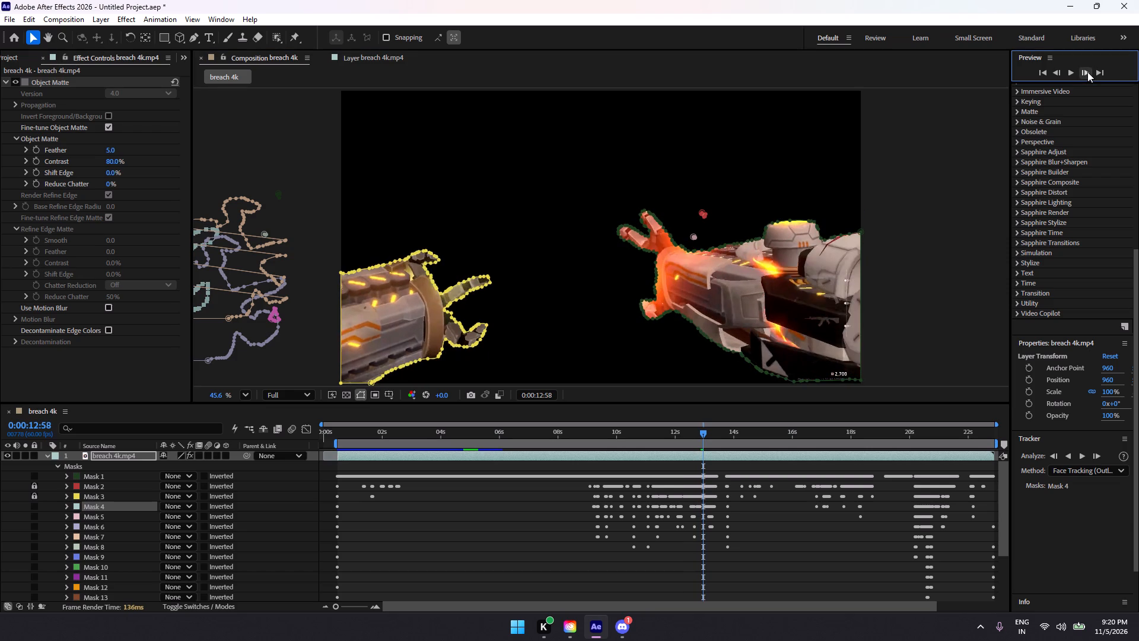
pyautogui.click(1087, 72)
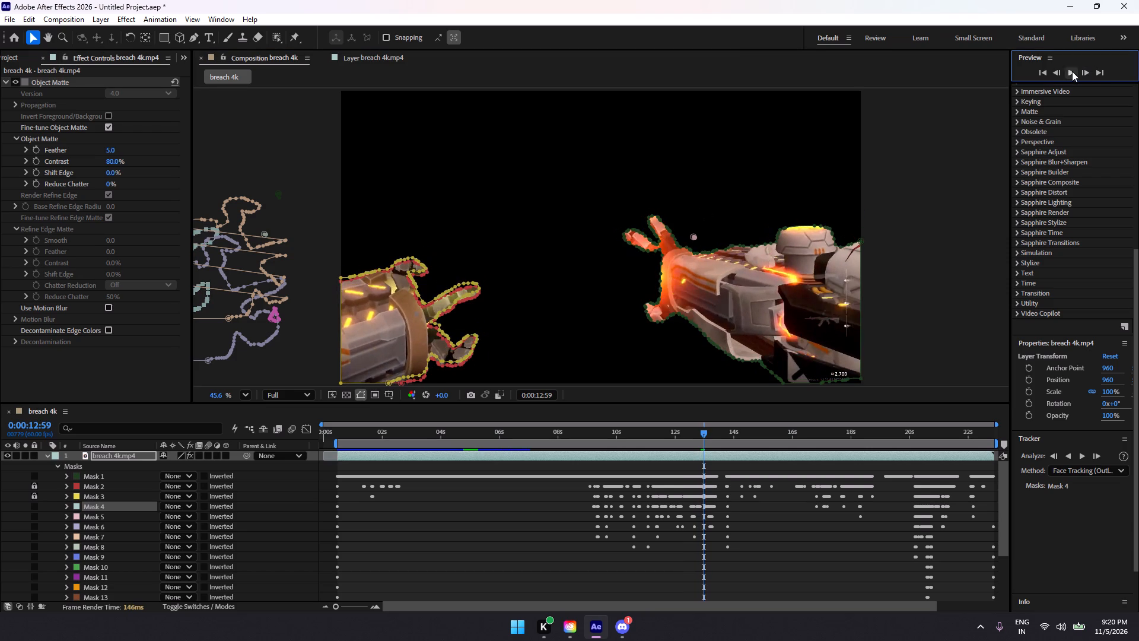
pyautogui.click(1061, 72)
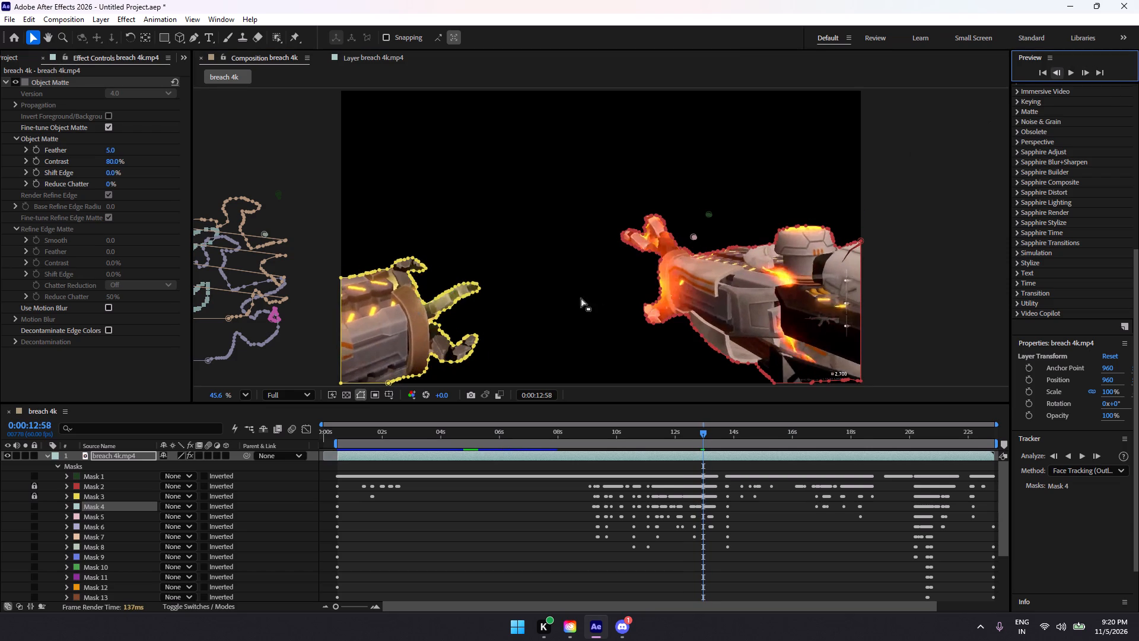
pyautogui.click(440, 312)
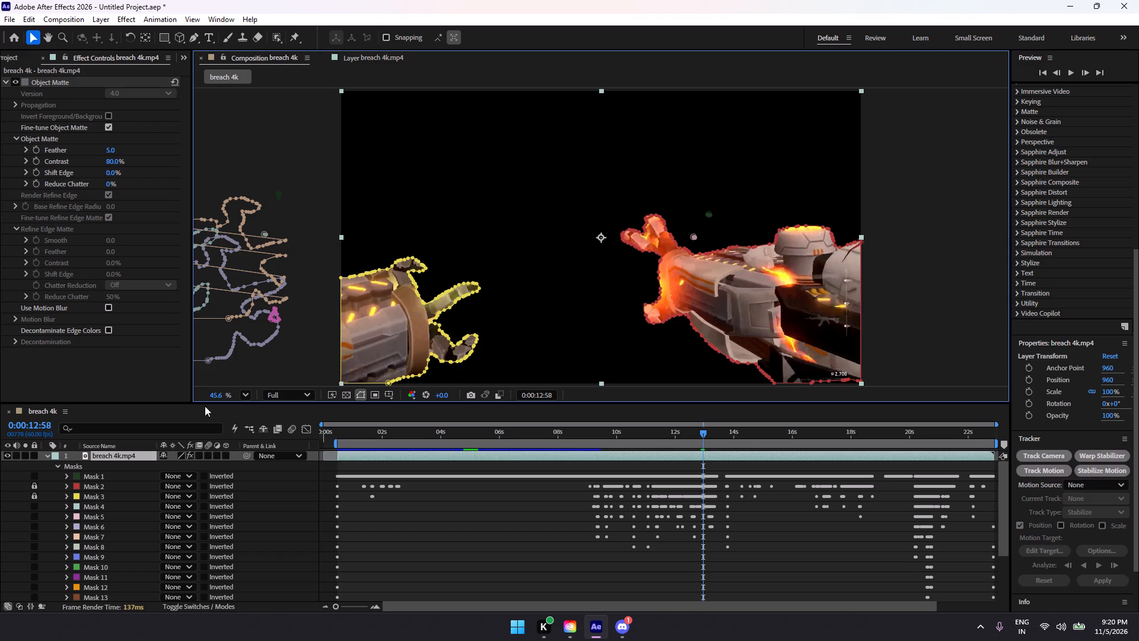
pyautogui.scroll(-2, 103, 551)
pyautogui.scroll(1, 124, 537)
pyautogui.click(464, 357)
pyautogui.click(1083, 74)
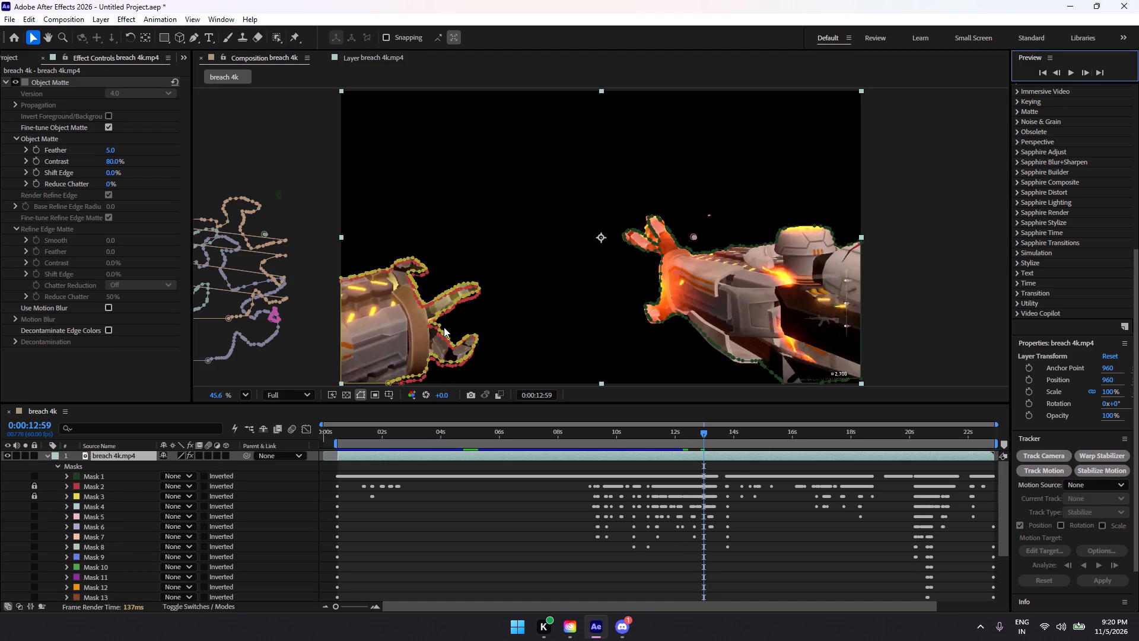
pyautogui.click(470, 299)
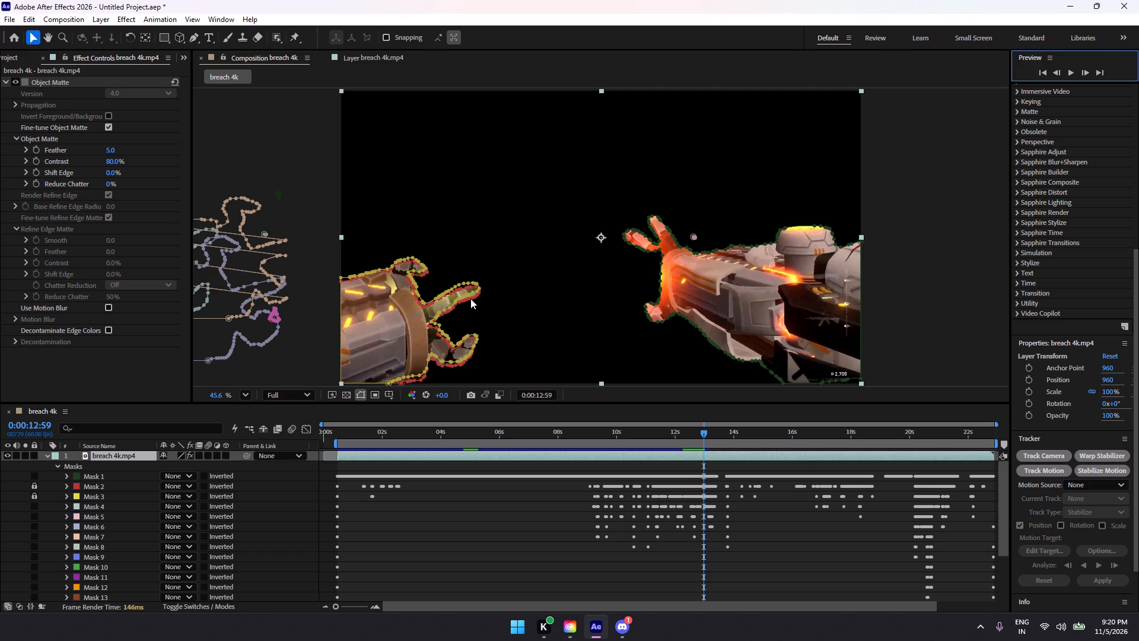
pyautogui.click(467, 298)
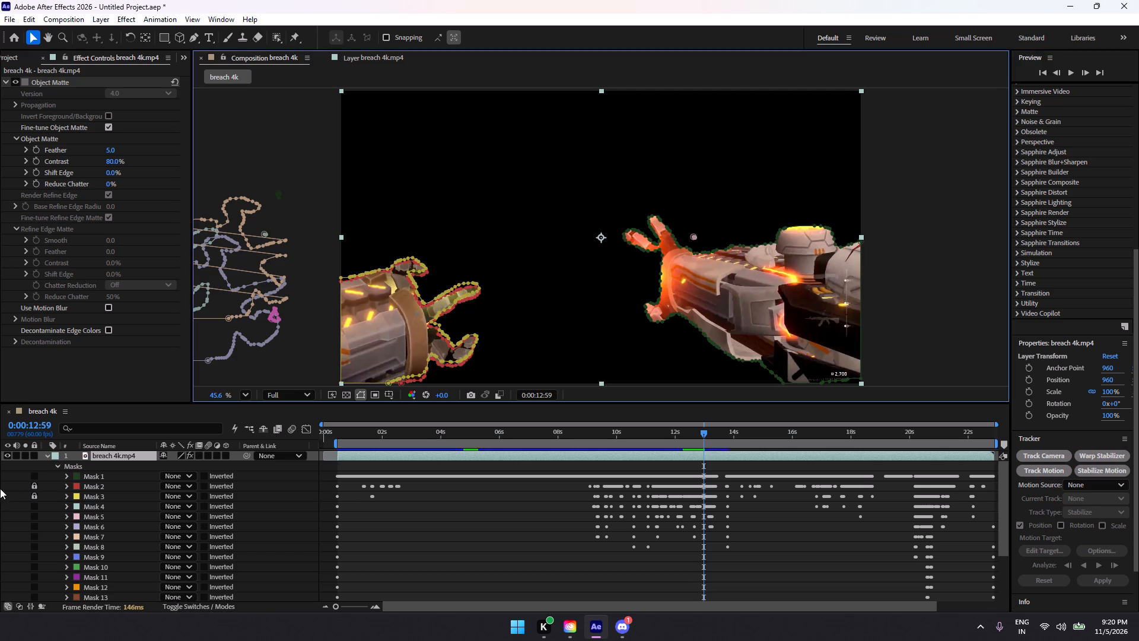
# At 0:00:12:59, unlock Mask 3, the yellow outline around the left arm, leaving Mask 2 locked.
pyautogui.click(33, 483)
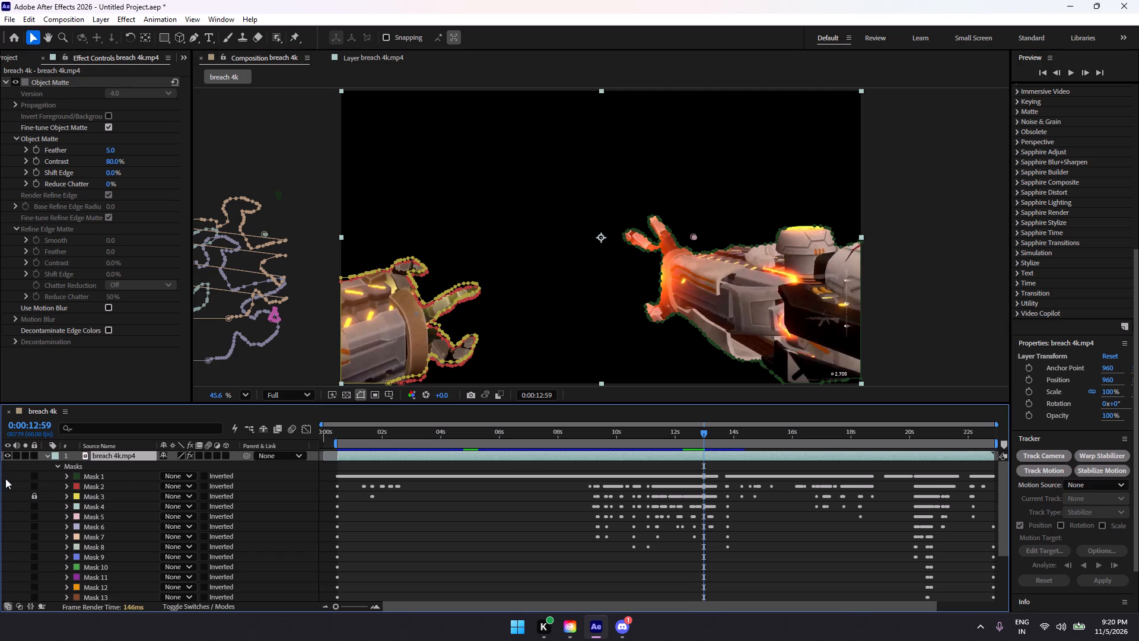
pyautogui.click(30, 485)
pyautogui.click(34, 494)
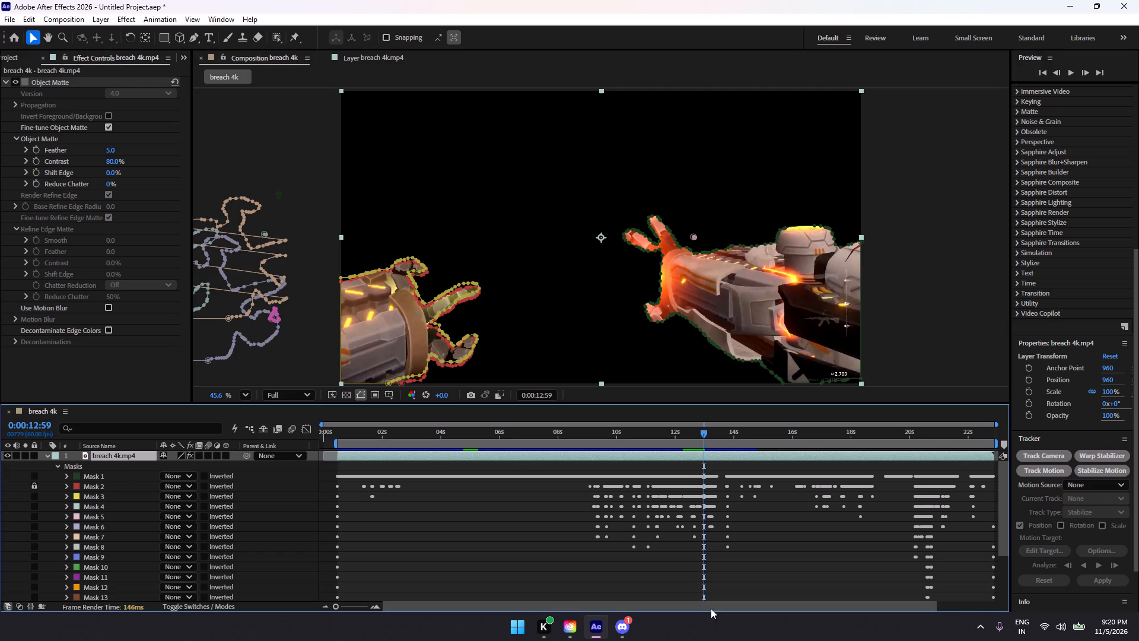
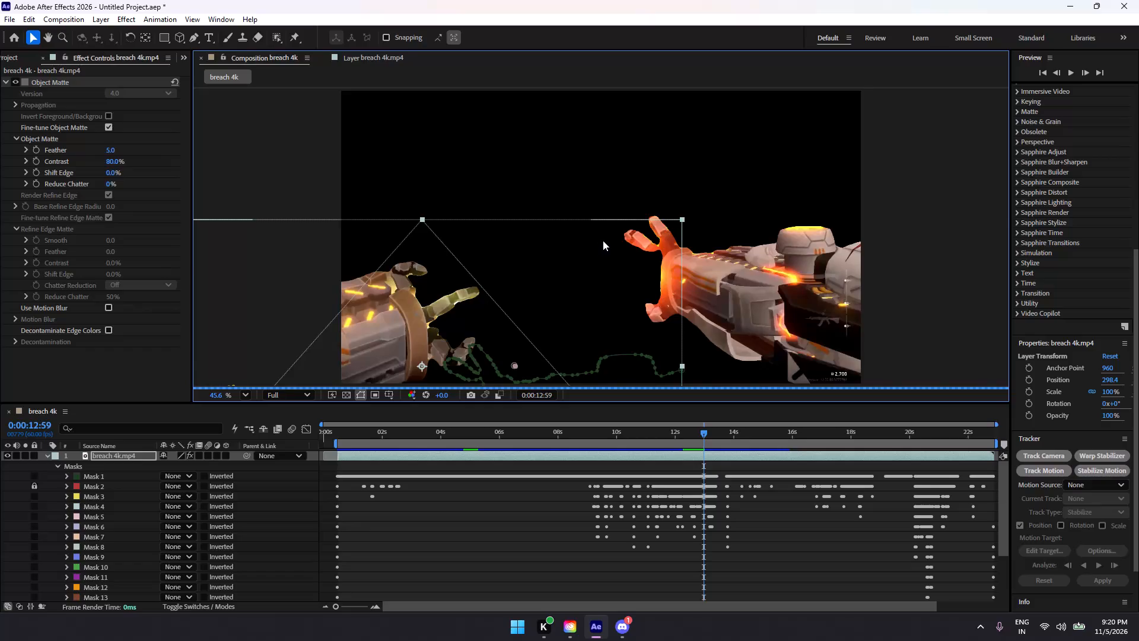
# Undo the accidental move of the video layer and recheck frames 0:00:12:58 and 0:00:12:59.
pyautogui.hotkey('ctrl', 'z')
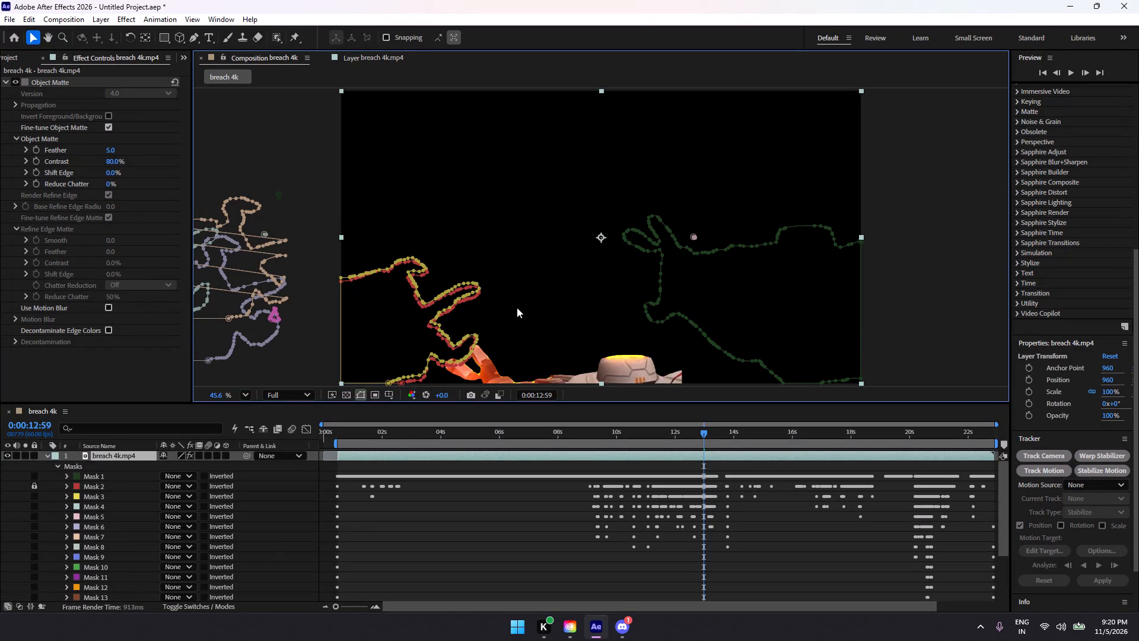
pyautogui.click(1052, 74)
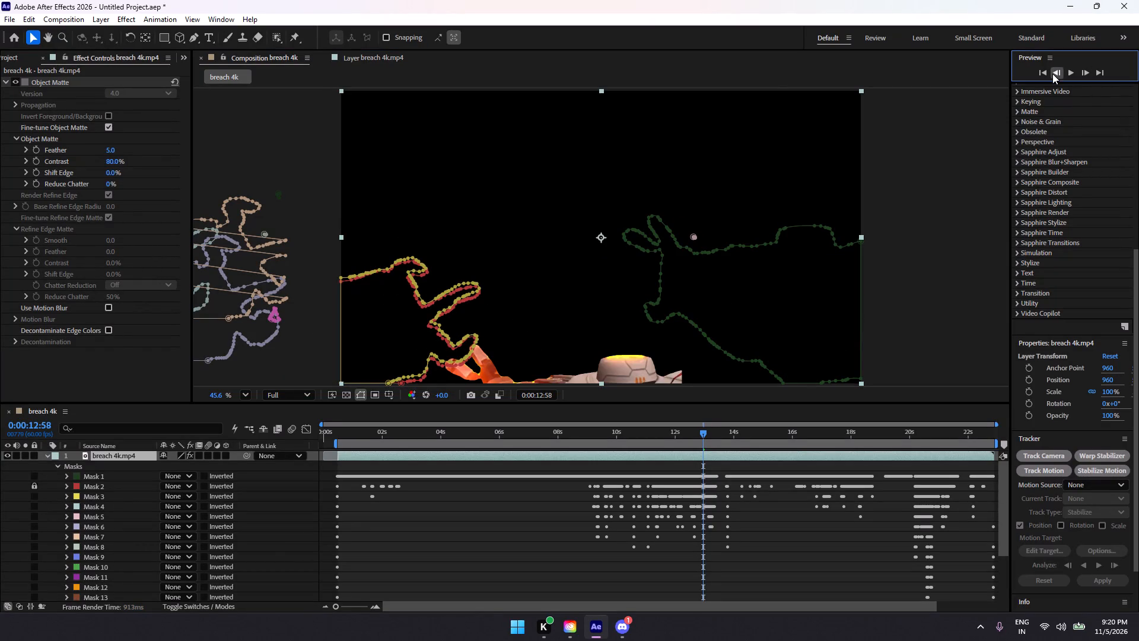
pyautogui.click(1087, 72)
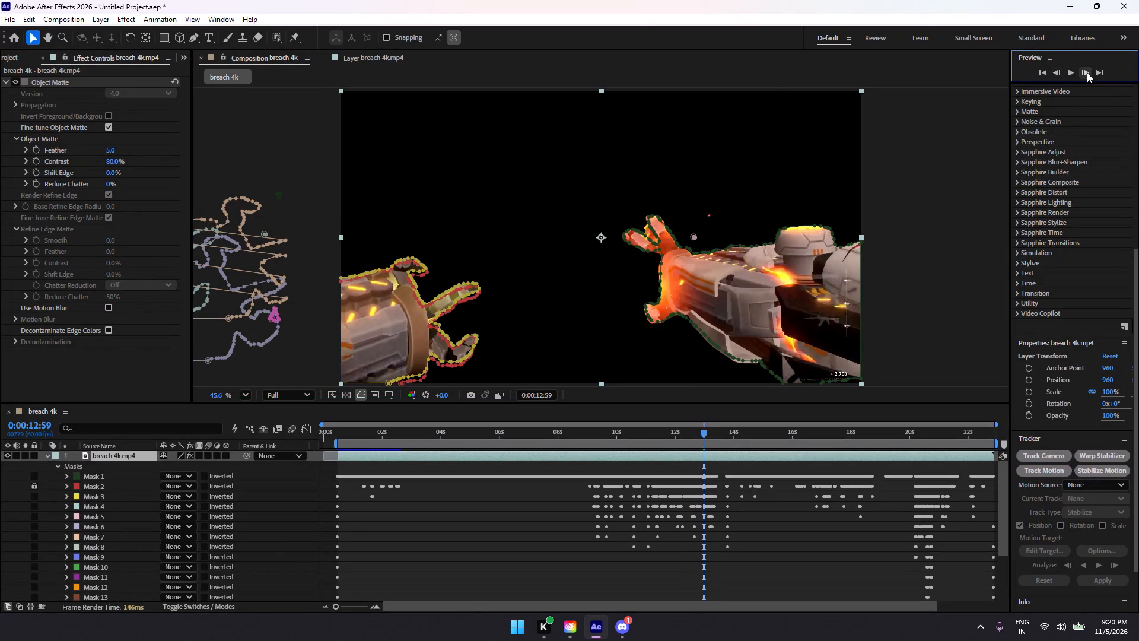
# At 0:00:12:59, move Mask 3's duplicate yellow outline off the left arm to outside the frame.
pyautogui.click(475, 284)
pyautogui.moveTo(551, 203); pyautogui.dragTo(454, 284)
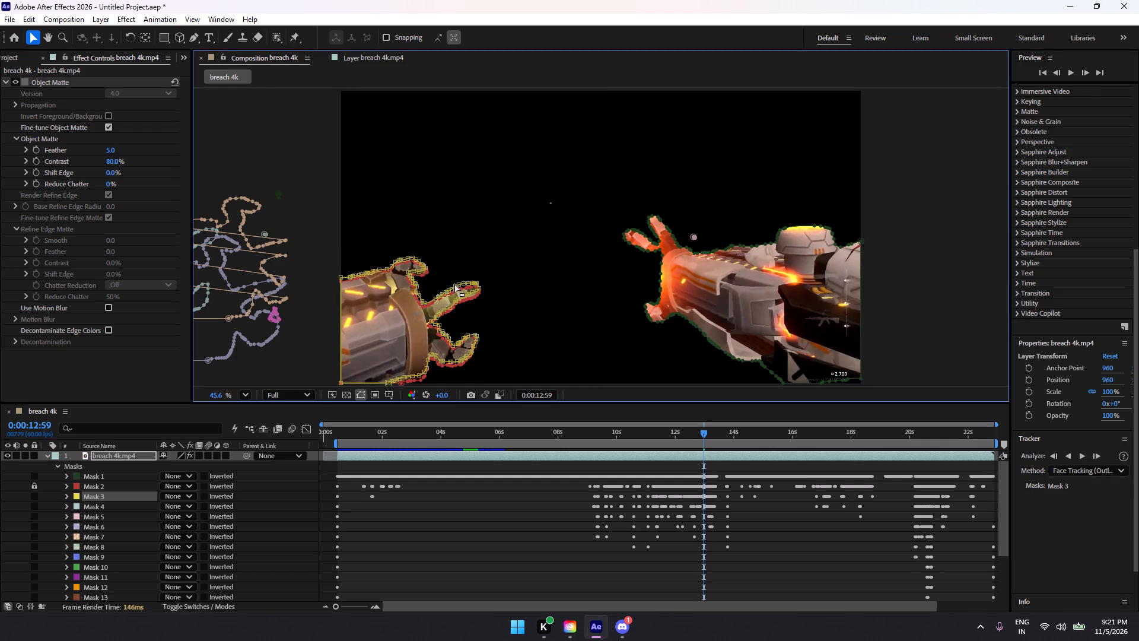
pyautogui.moveTo(454, 284); pyautogui.dragTo(312, 389)
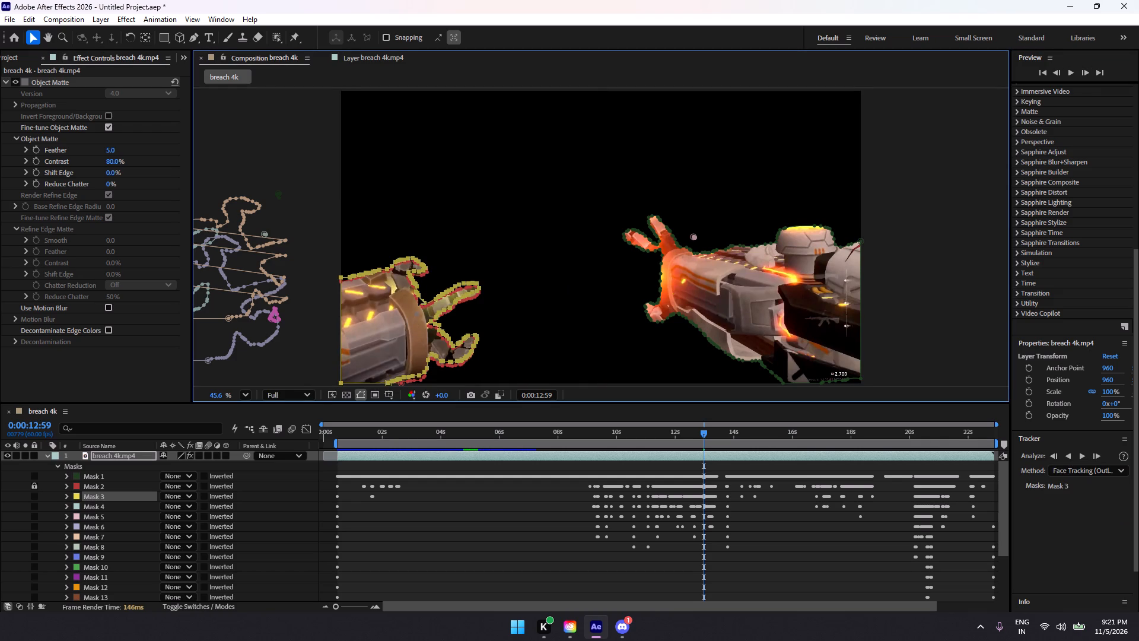
pyautogui.moveTo(418, 297); pyautogui.dragTo(253, 256)
# Advance frame by frame to 0:00:13:08 and move the stray outlines of Masks 3, 4 and 5 off the left arm to outside the frame.
pyautogui.click(1084, 69)
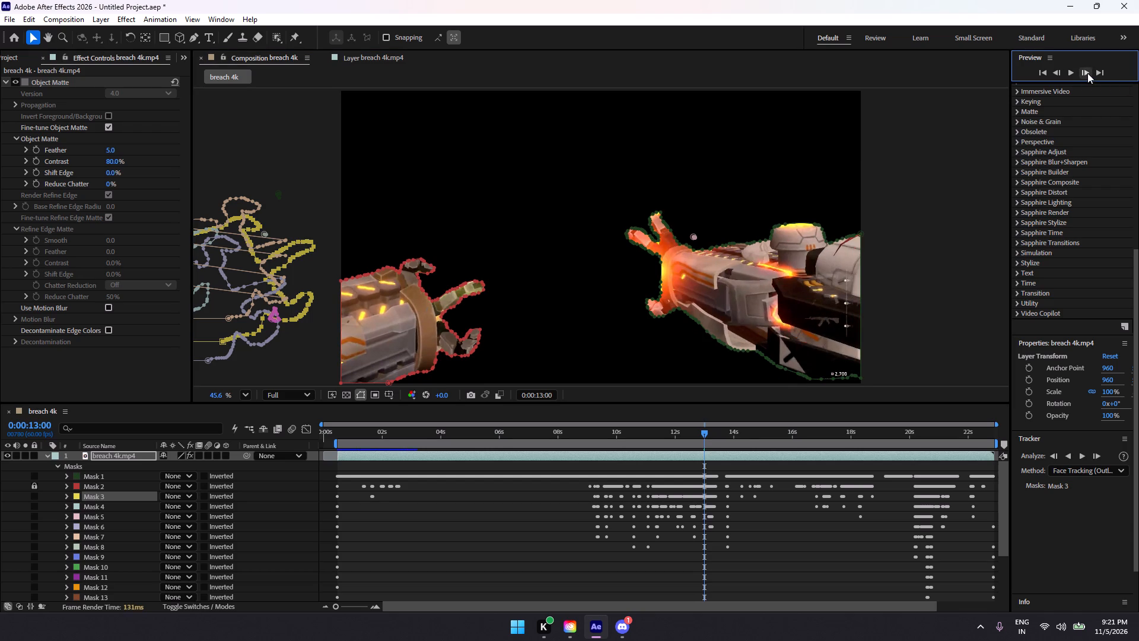
pyautogui.click(1087, 73)
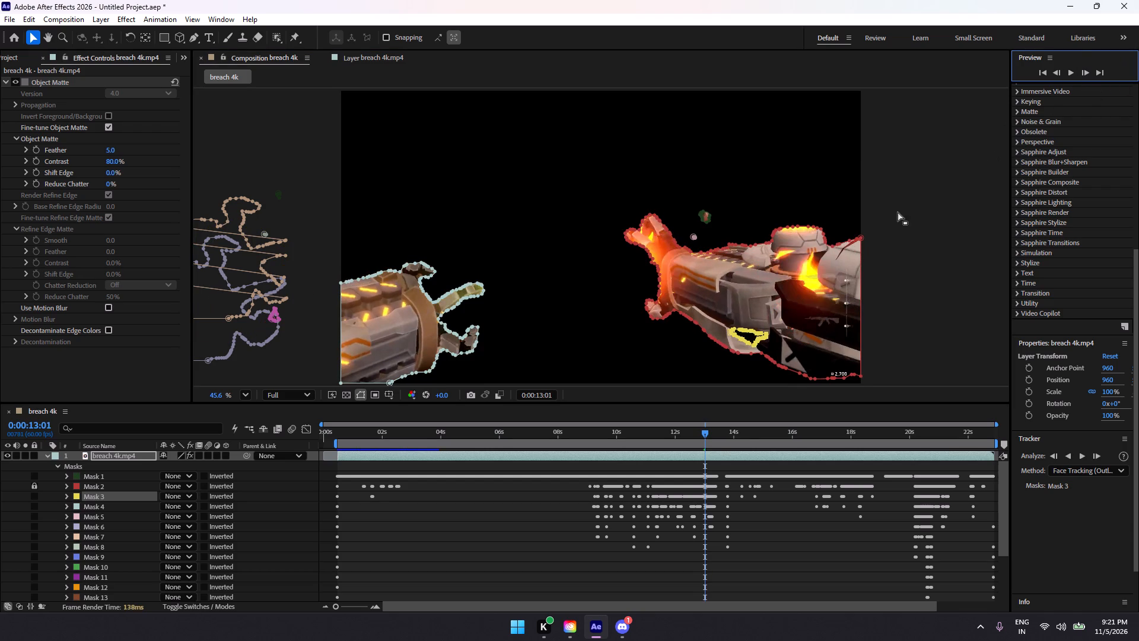
pyautogui.click(1083, 72)
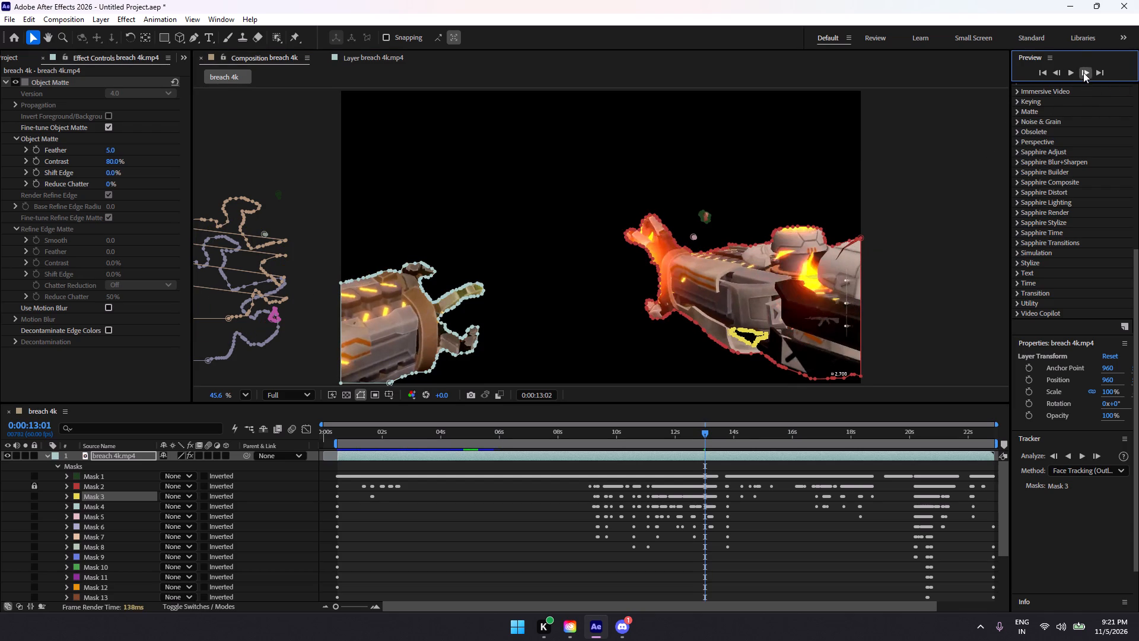
pyautogui.click(1083, 72)
pyautogui.click(1083, 72)
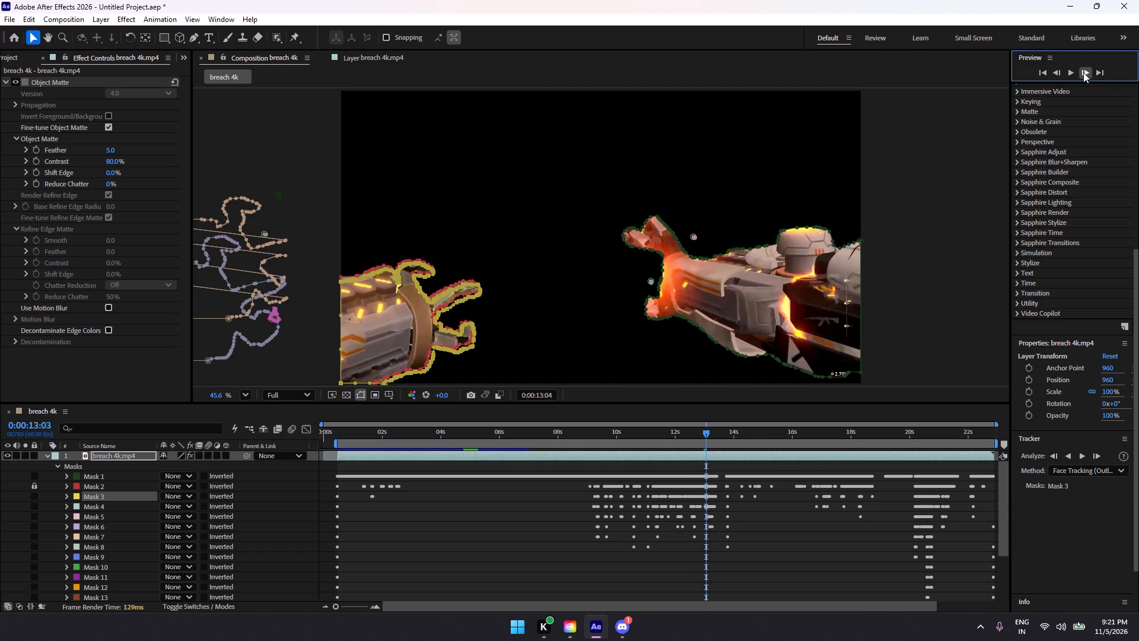
pyautogui.click(1083, 72)
pyautogui.click(1083, 72)
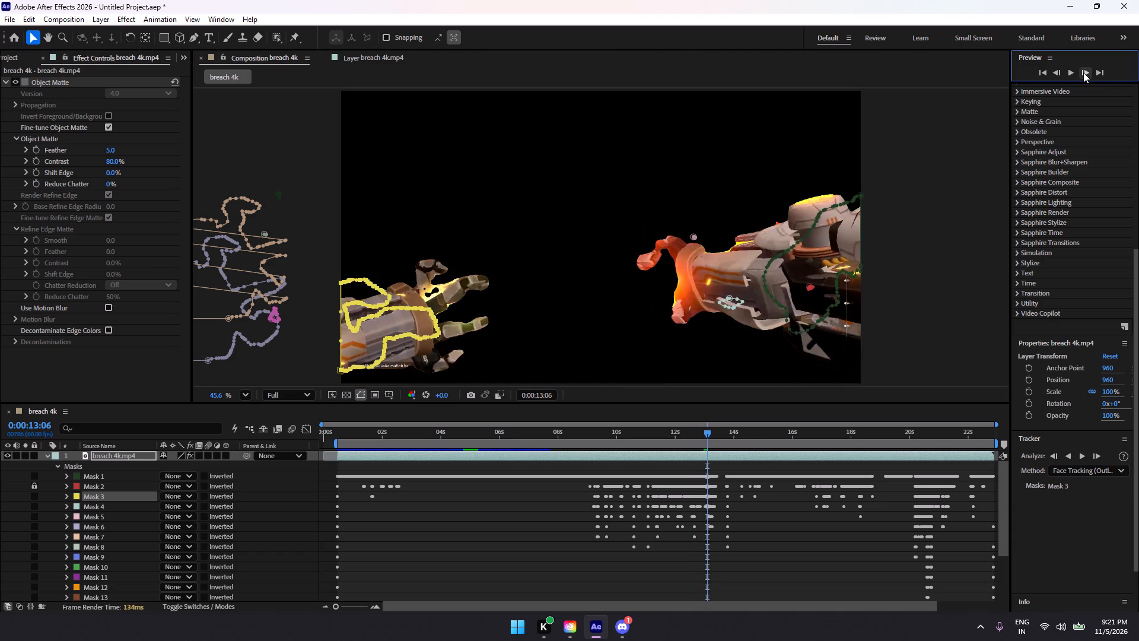
pyautogui.click(1083, 72)
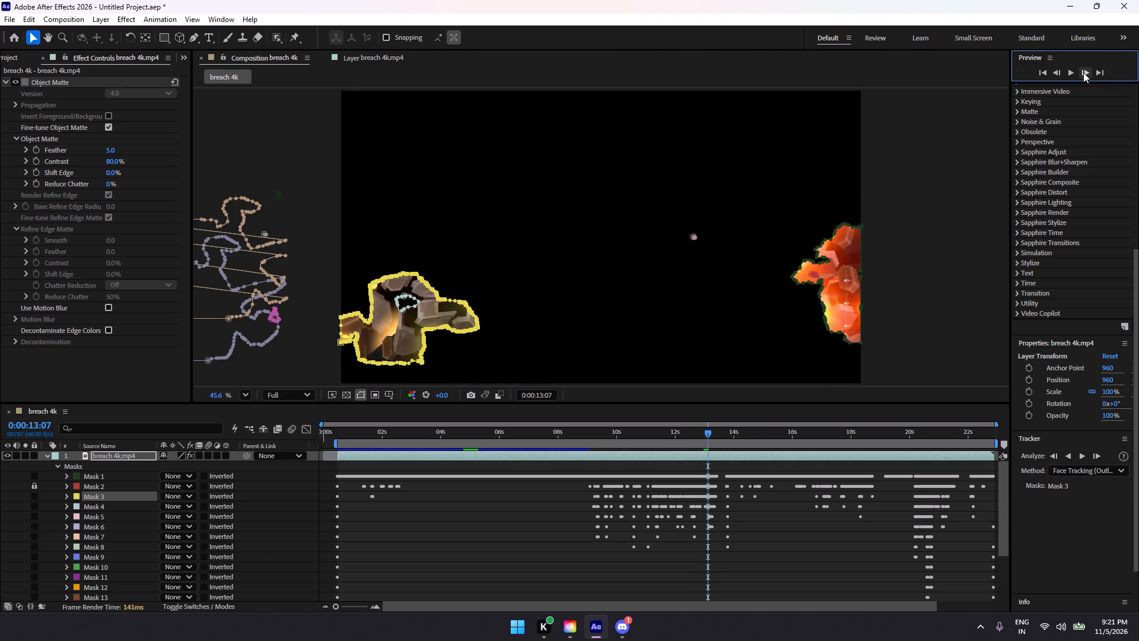
pyautogui.click(1083, 72)
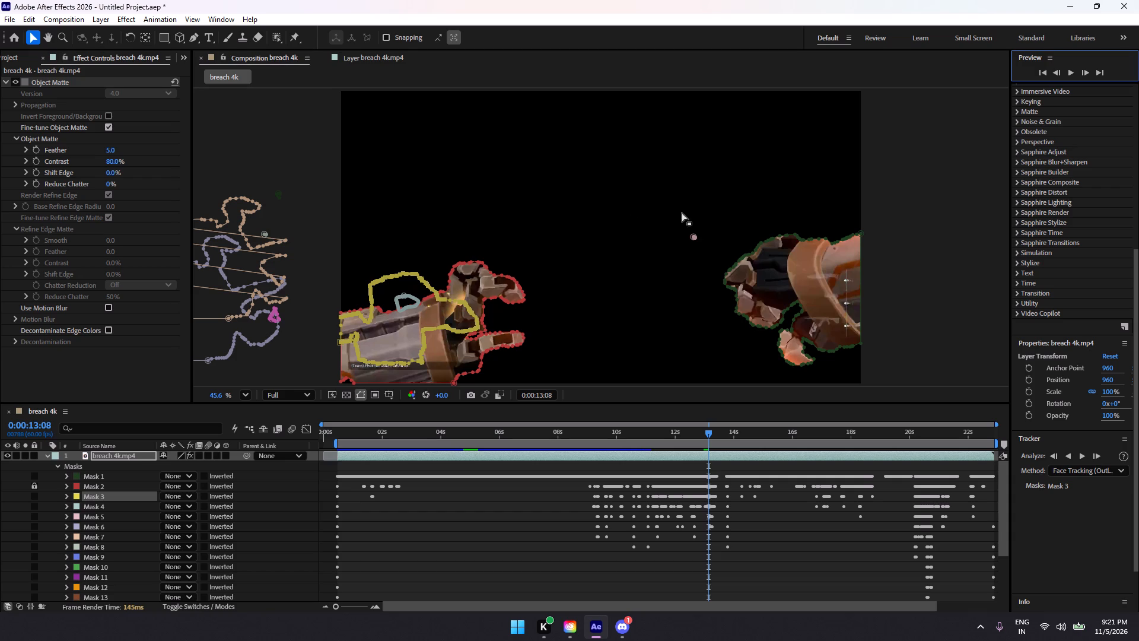
pyautogui.moveTo(712, 217); pyautogui.dragTo(295, 383)
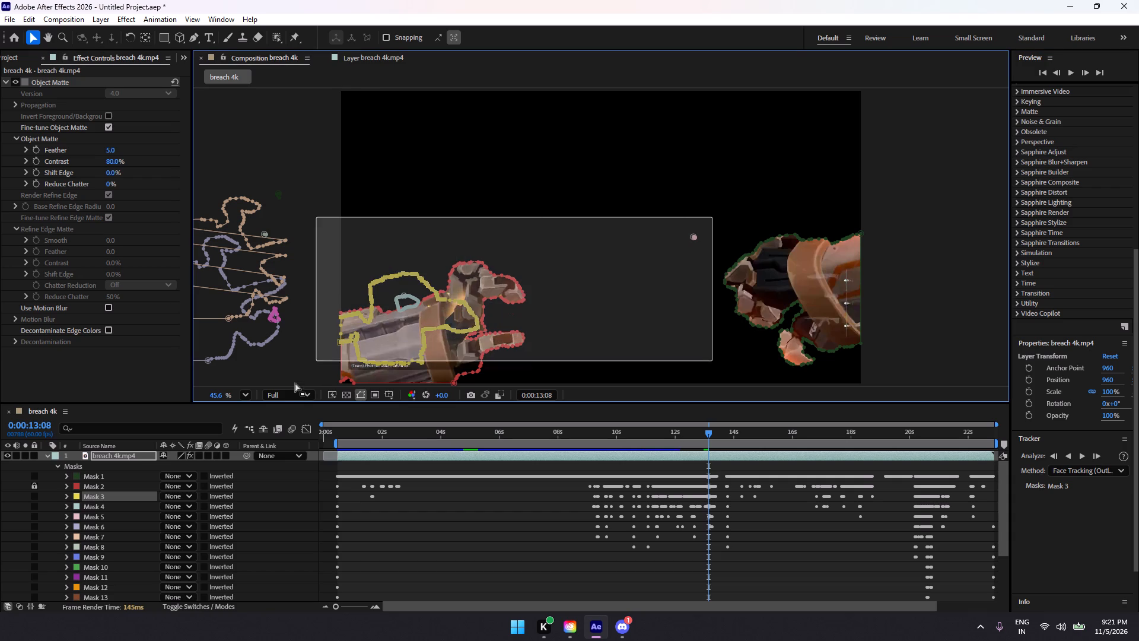
pyautogui.moveTo(295, 383); pyautogui.dragTo(293, 395)
pyautogui.moveTo(374, 285); pyautogui.dragTo(0, 353)
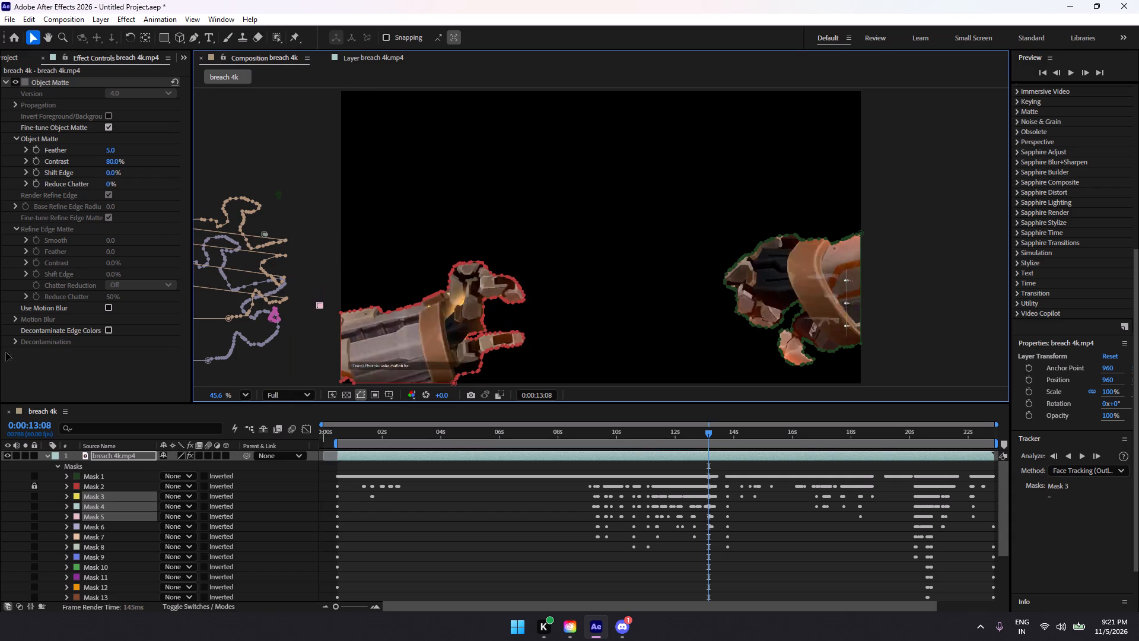
# Check the frames up to 0:00:13:12, return to 0:00:13:11 and move Masks 4 and 5 off the left arm to outside the frame.
pyautogui.click(1081, 73)
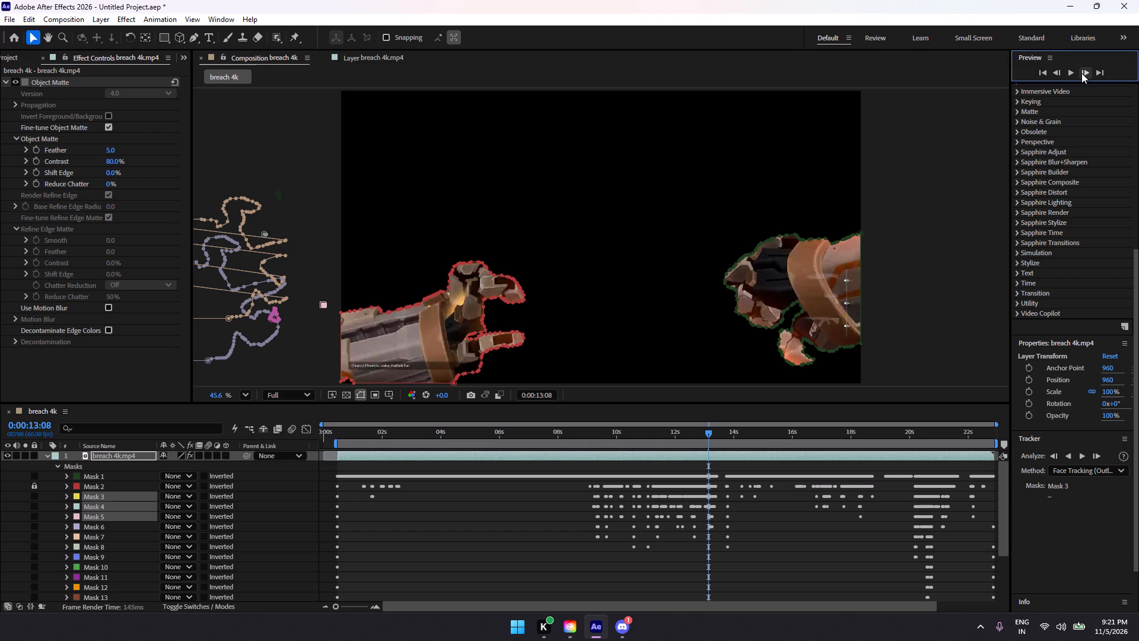
pyautogui.click(1081, 73)
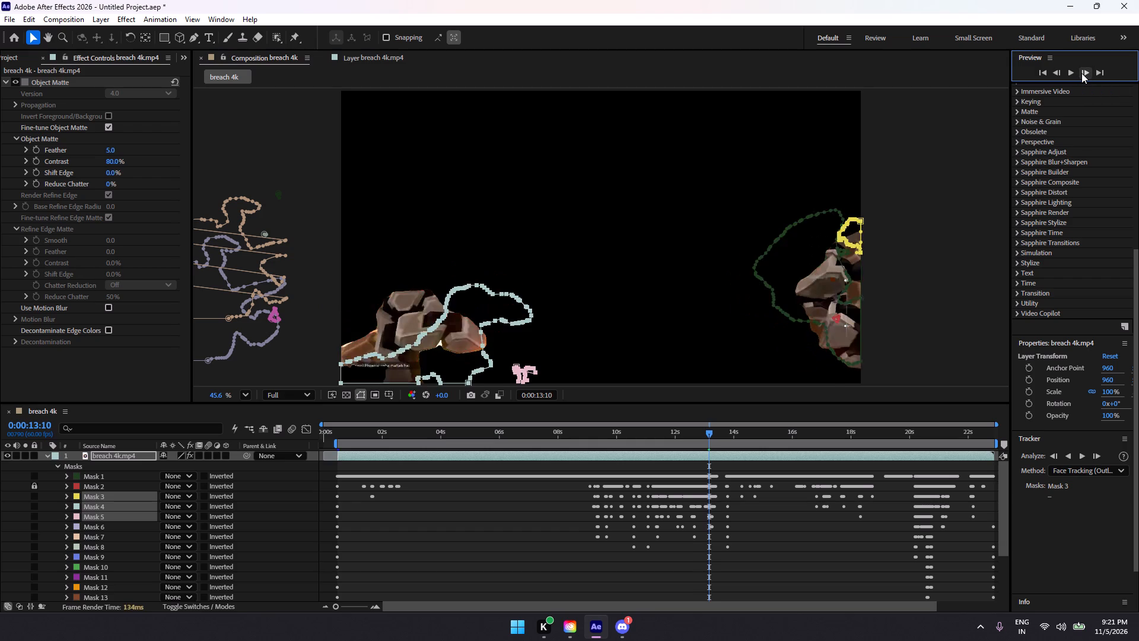
pyautogui.click(1081, 73)
pyautogui.click(1081, 73)
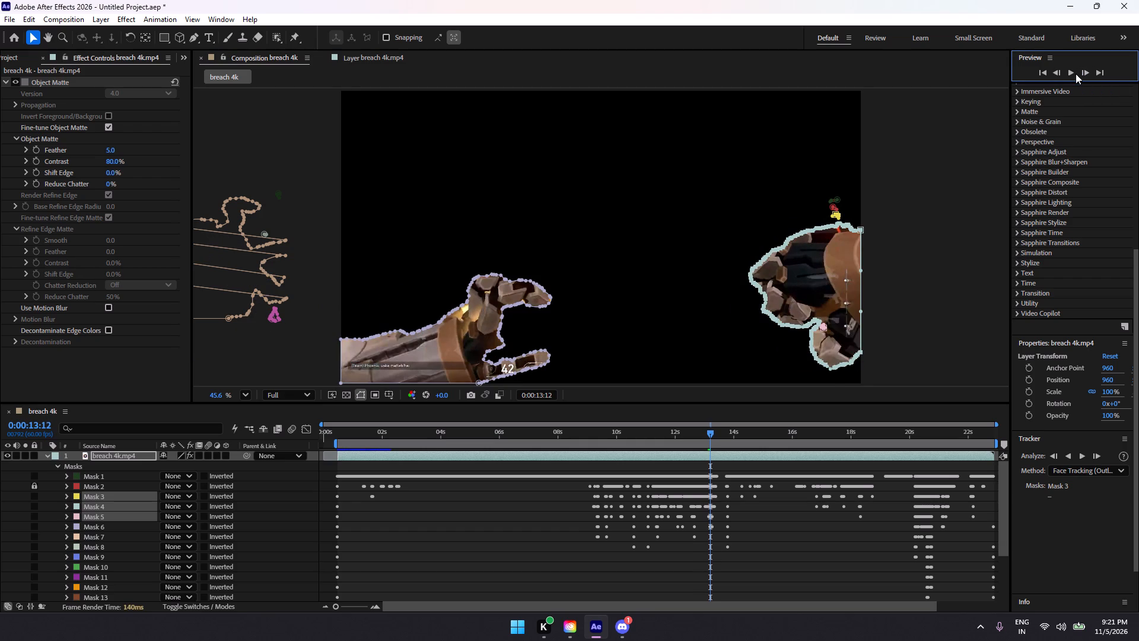
pyautogui.click(1059, 72)
pyautogui.click(1059, 72)
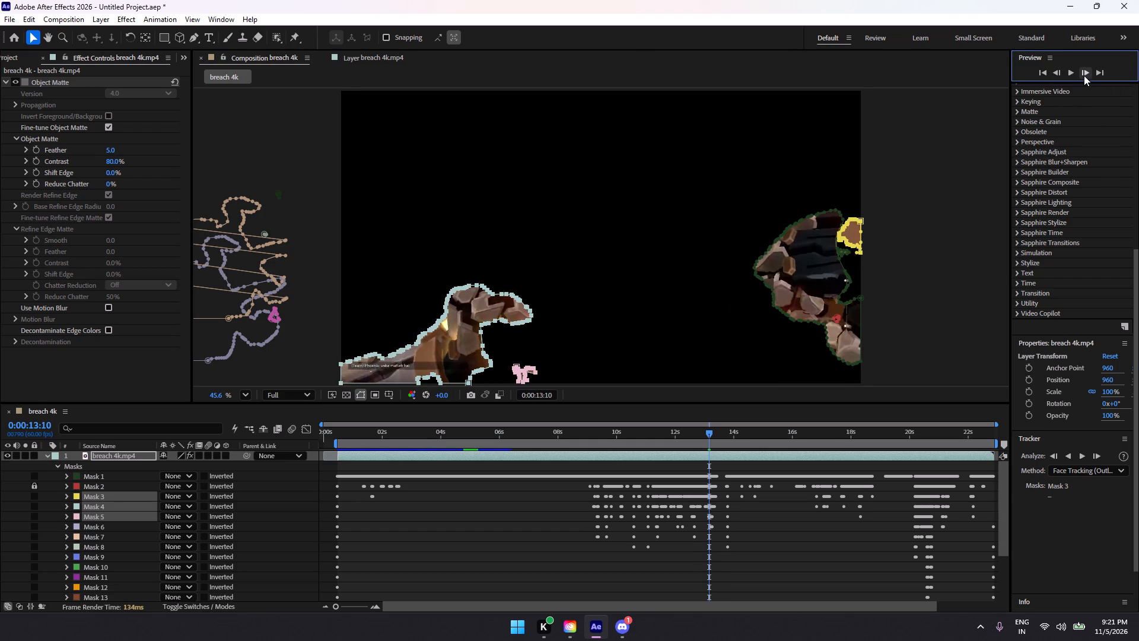
pyautogui.click(1084, 75)
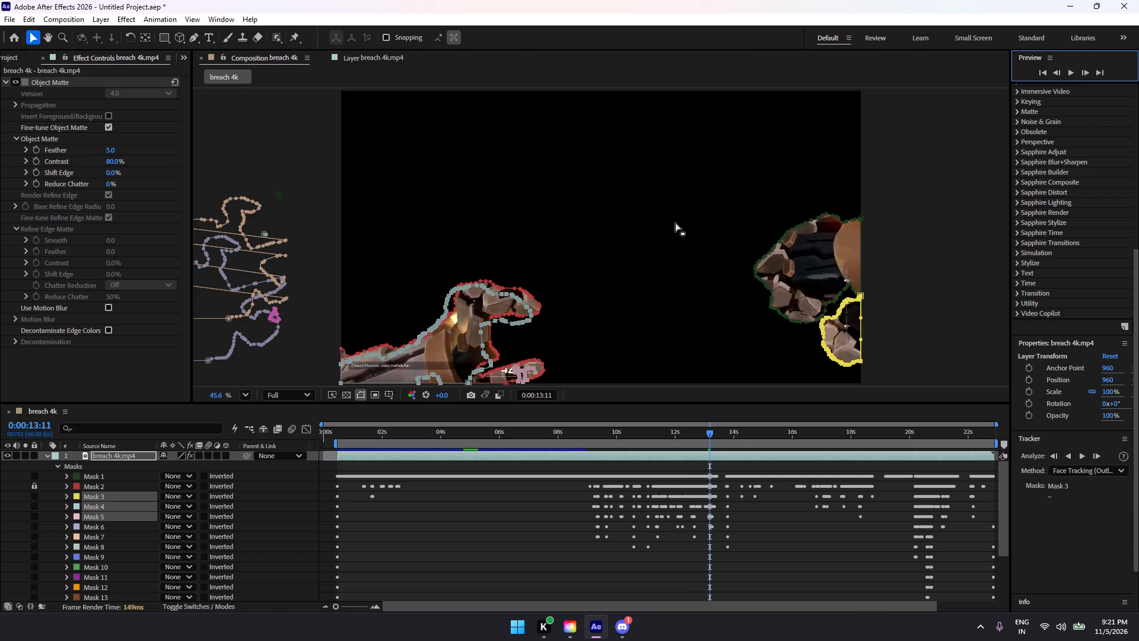
pyautogui.moveTo(675, 223); pyautogui.dragTo(296, 415)
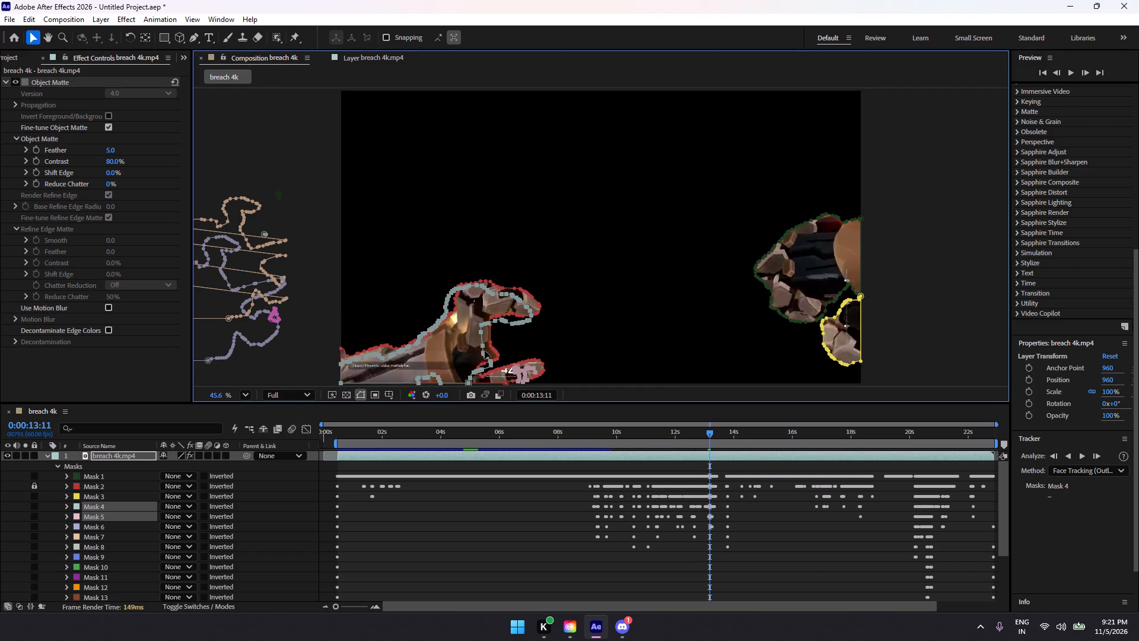
pyautogui.moveTo(485, 351); pyautogui.dragTo(208, 299)
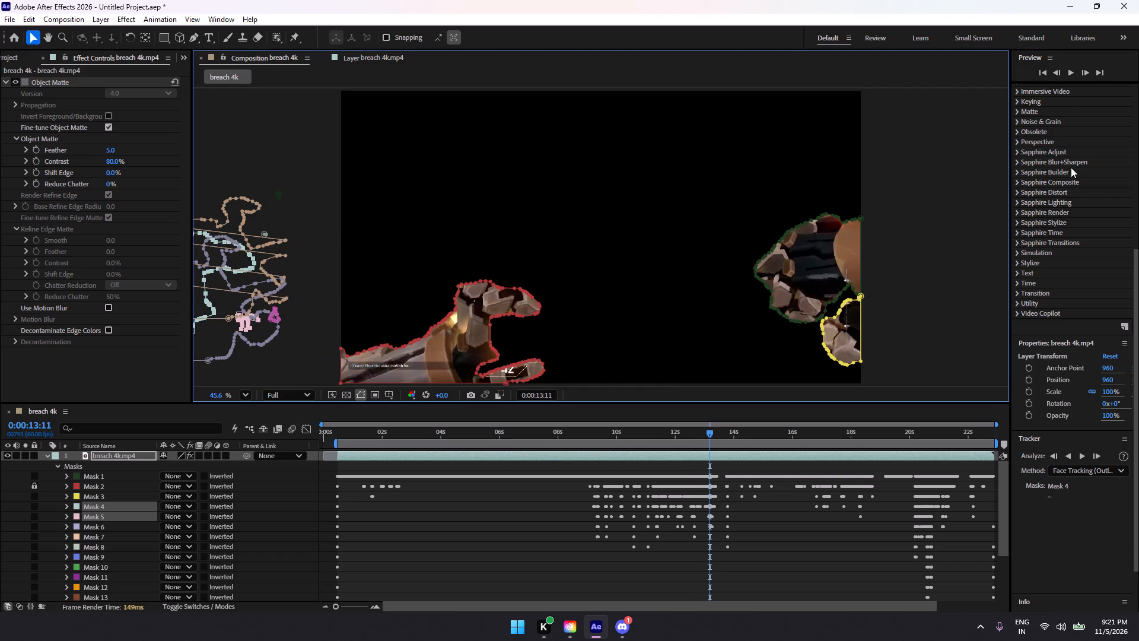
# At 0:00:13:13, lock Mask 3, unlock Mask 2 and move Mask 6's stray outline off the left arm to outside the frame.
pyautogui.click(1080, 68)
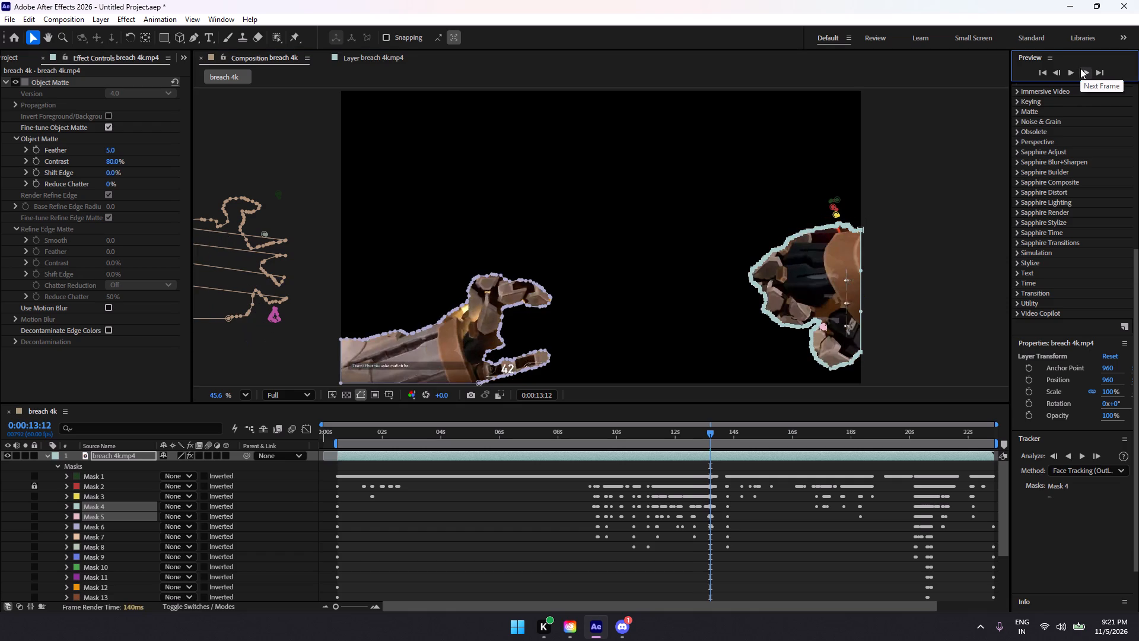
pyautogui.click(1081, 68)
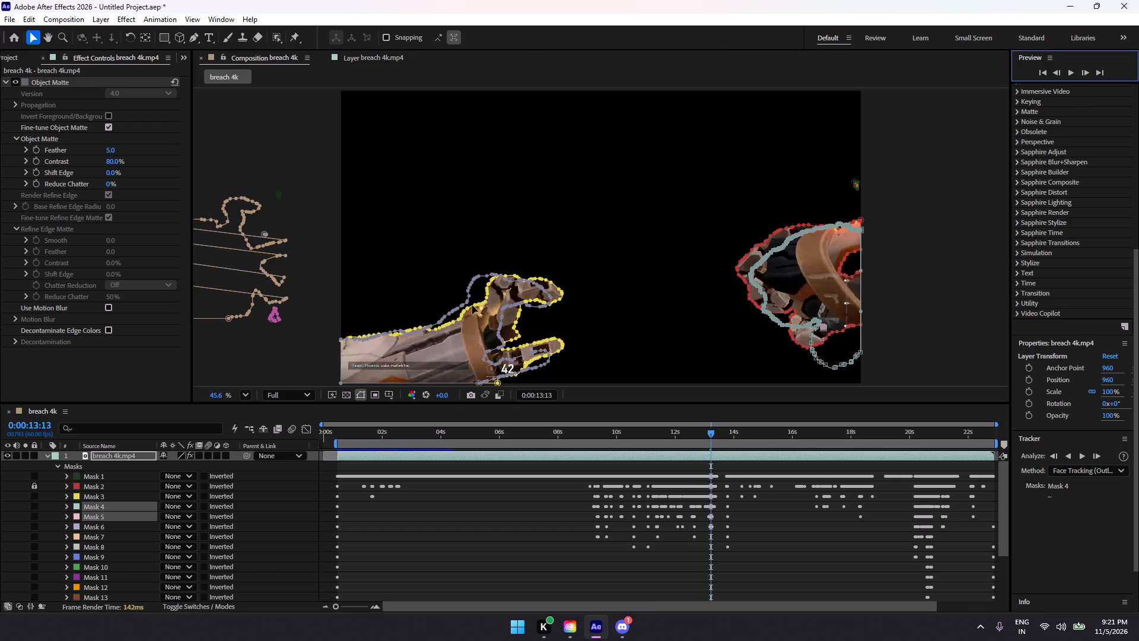
pyautogui.click(36, 498)
pyautogui.click(35, 485)
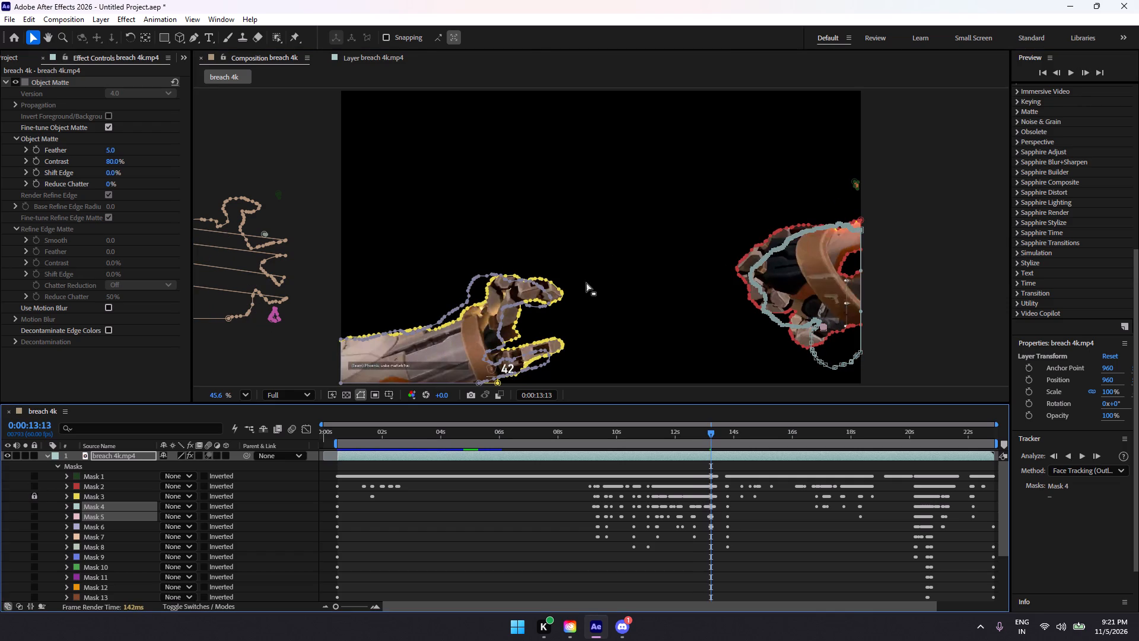
pyautogui.moveTo(636, 221); pyautogui.dragTo(281, 414)
pyautogui.moveTo(469, 295); pyautogui.dragTo(454, 290)
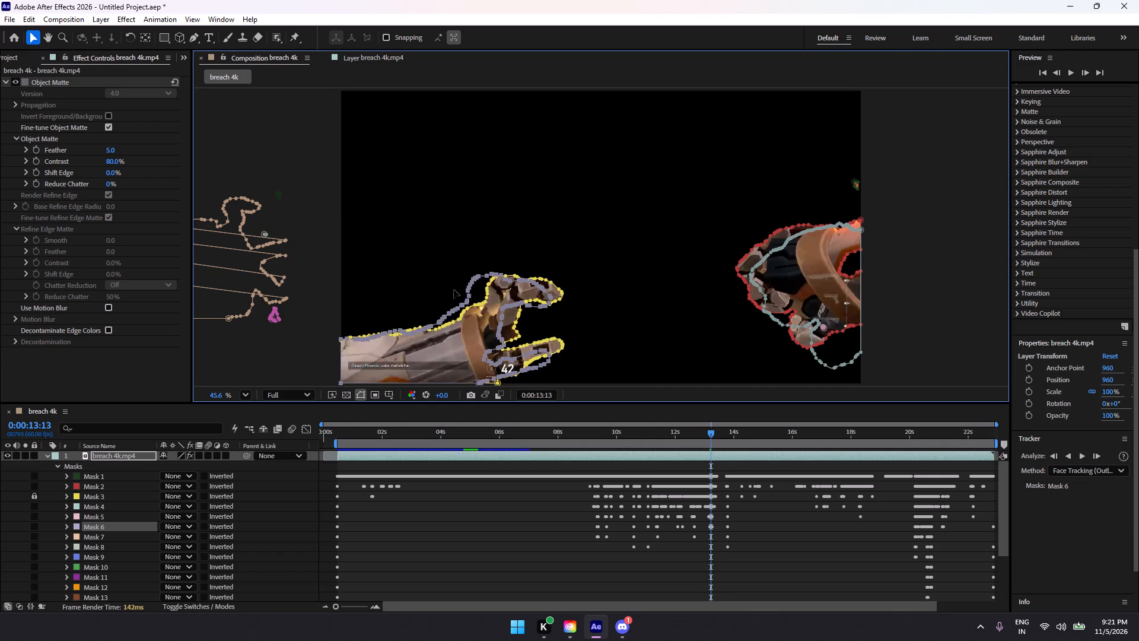
pyautogui.moveTo(454, 290); pyautogui.dragTo(62, 313)
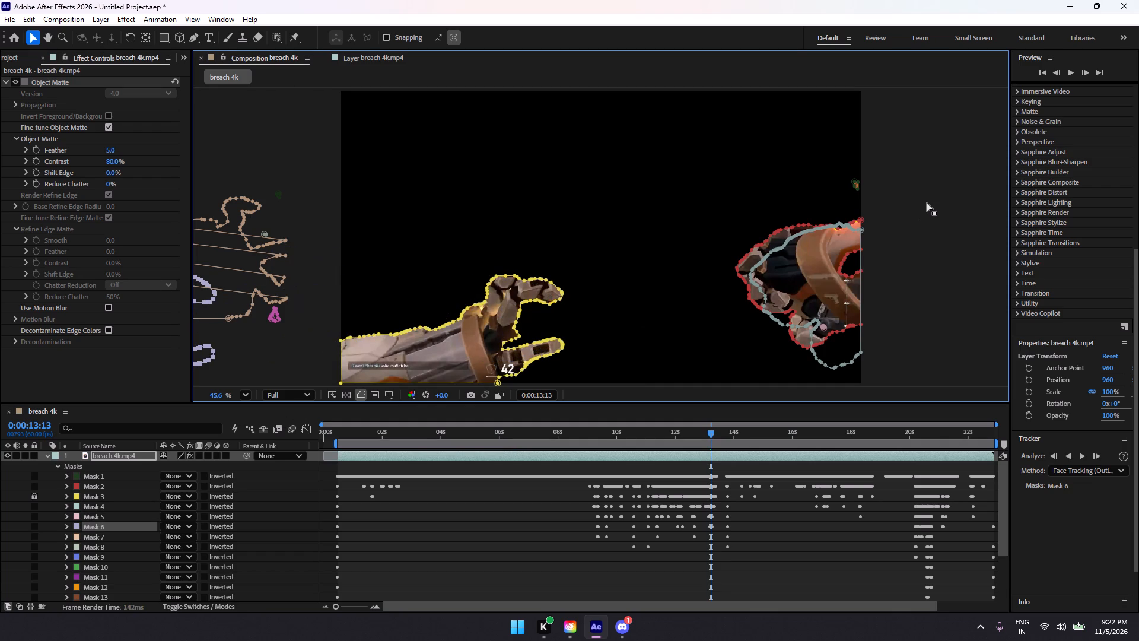
# Lock Mask 2 and move the stray outlines of Masks 1, 4 and 5 off the right hand to outside the frame.
pyautogui.click(34, 487)
pyautogui.moveTo(689, 166); pyautogui.dragTo(965, 372)
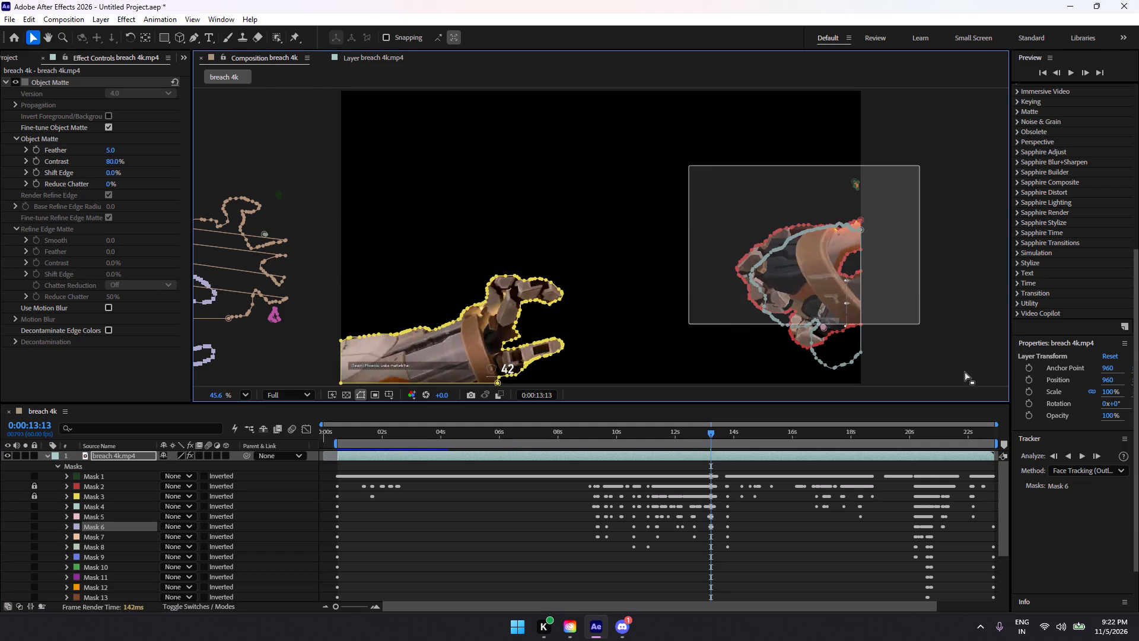
pyautogui.moveTo(965, 372); pyautogui.dragTo(969, 386)
pyautogui.moveTo(775, 320); pyautogui.dragTo(857, 300)
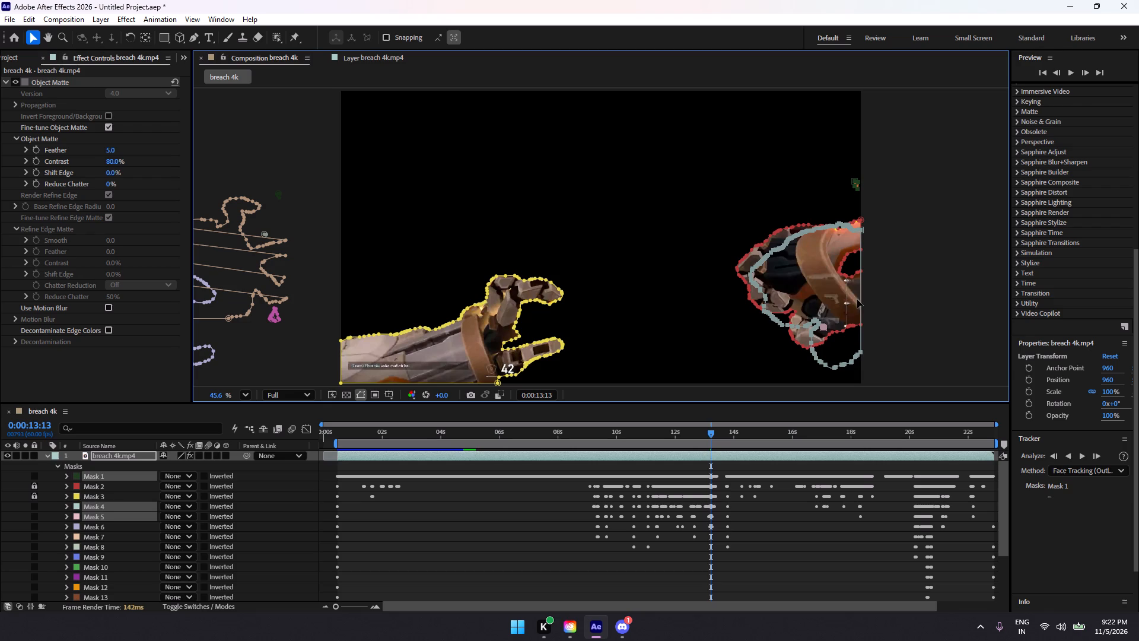
pyautogui.moveTo(857, 300); pyautogui.dragTo(937, 285)
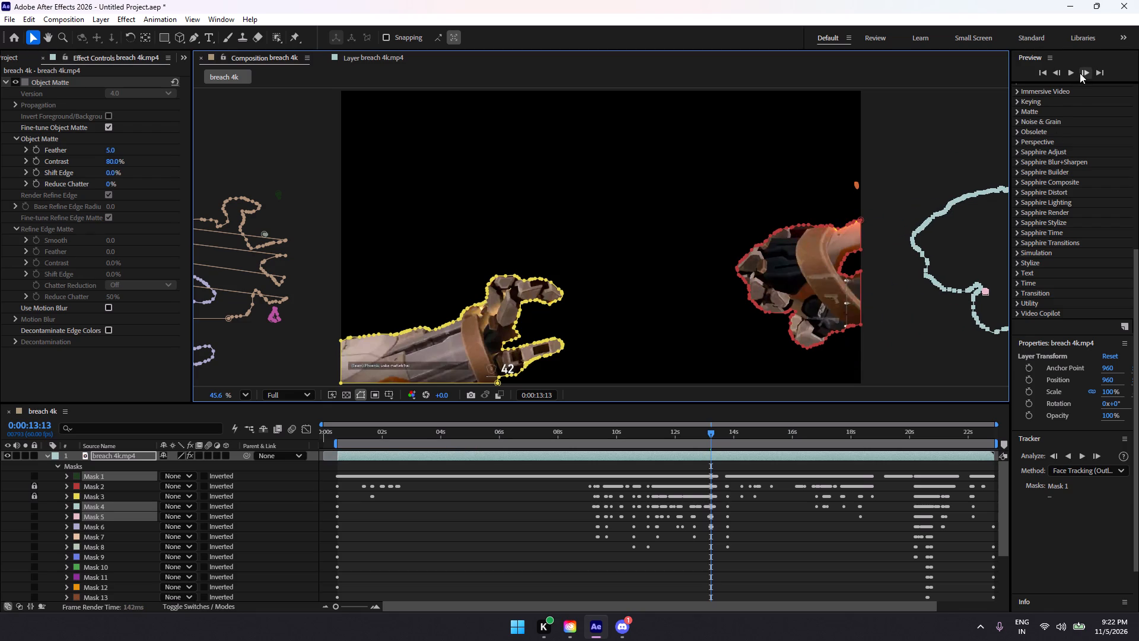
# Examine the mask outlines up to 0:00:13:18, return to 0:00:13:16 and select Mask 6 around the left arm.
pyautogui.click(1080, 73)
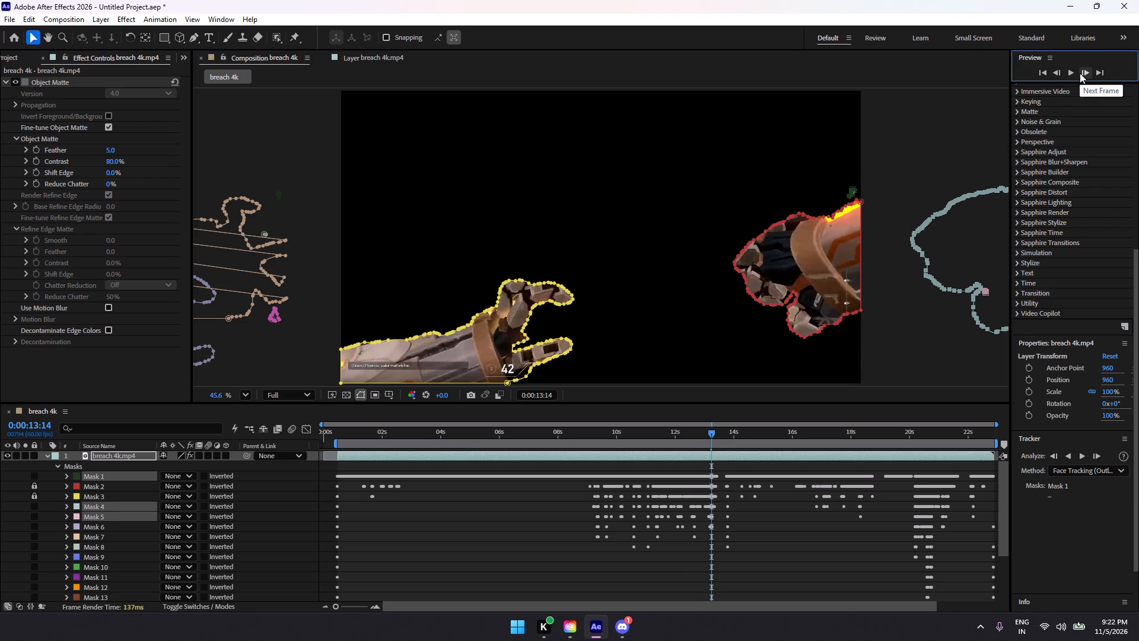
pyautogui.click(1080, 73)
pyautogui.click(1080, 73)
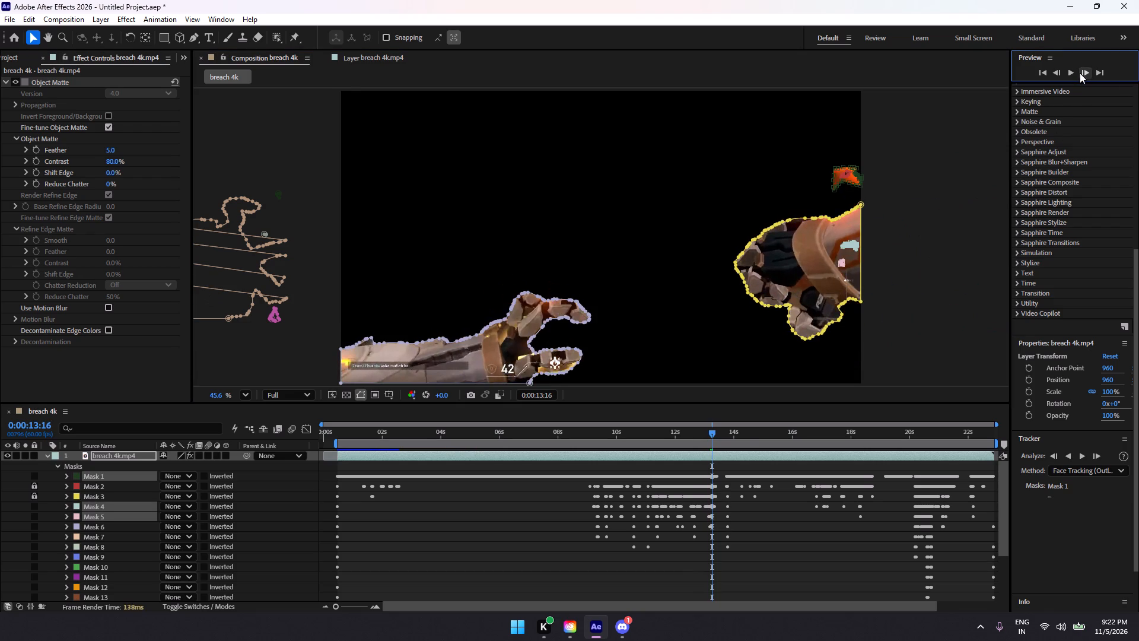
pyautogui.click(1080, 73)
pyautogui.click(1080, 73)
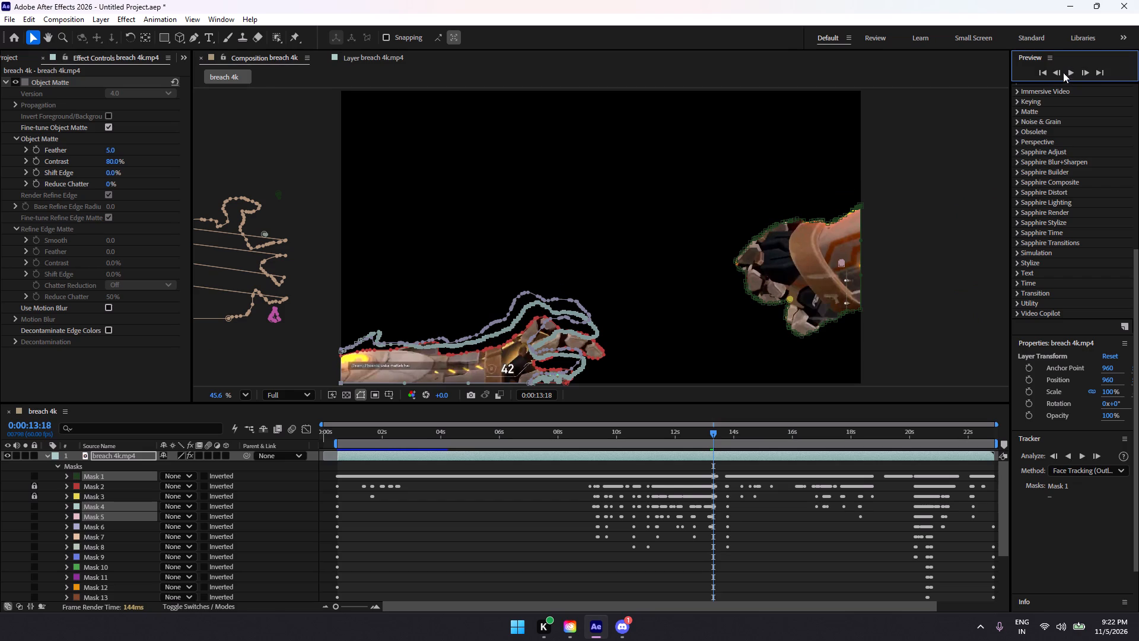
pyautogui.click(1053, 75)
pyautogui.click(1053, 75)
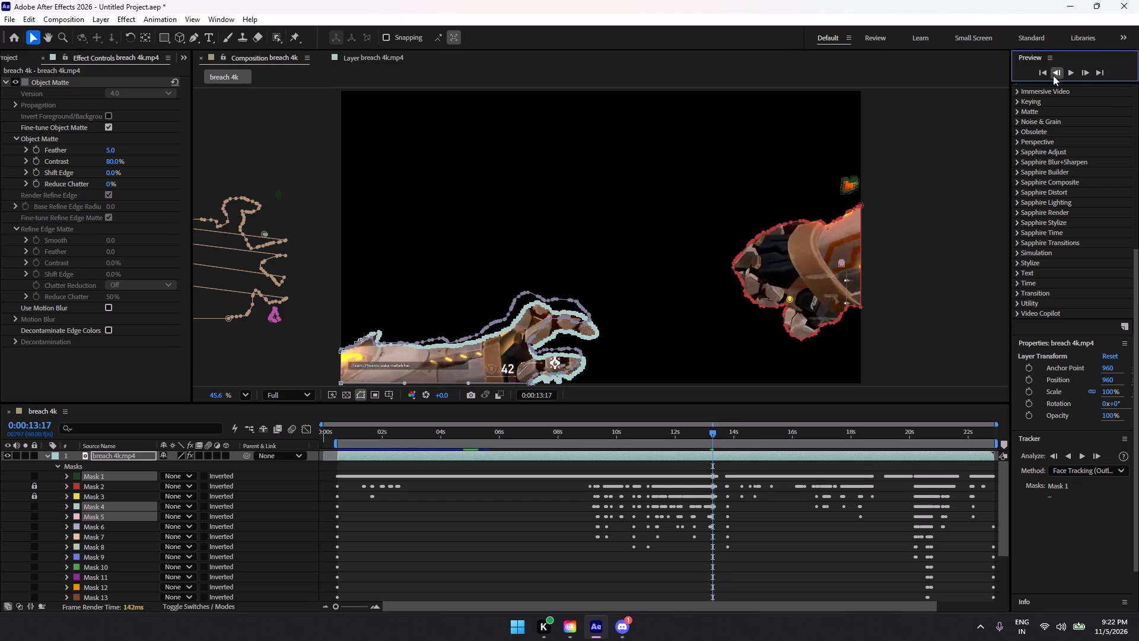
pyautogui.click(561, 320)
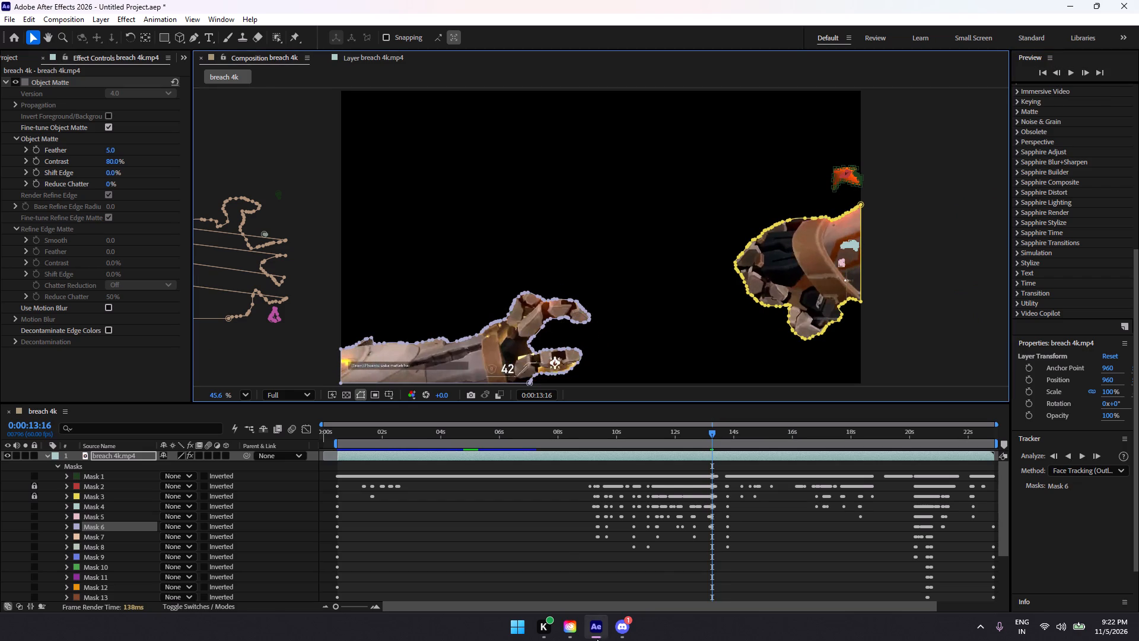
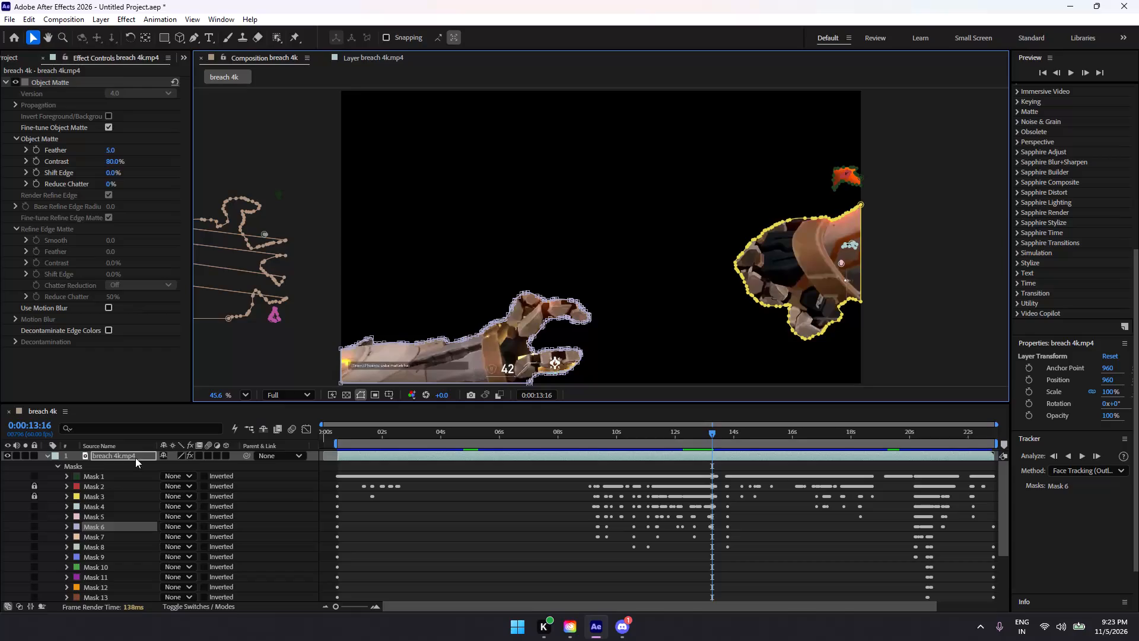
# At 0:00:13:17, lock Mask 4, keep Mask 6 unlocked and move Mask 6's stray outline off the left arm to outside the frame.
pyautogui.click(36, 527)
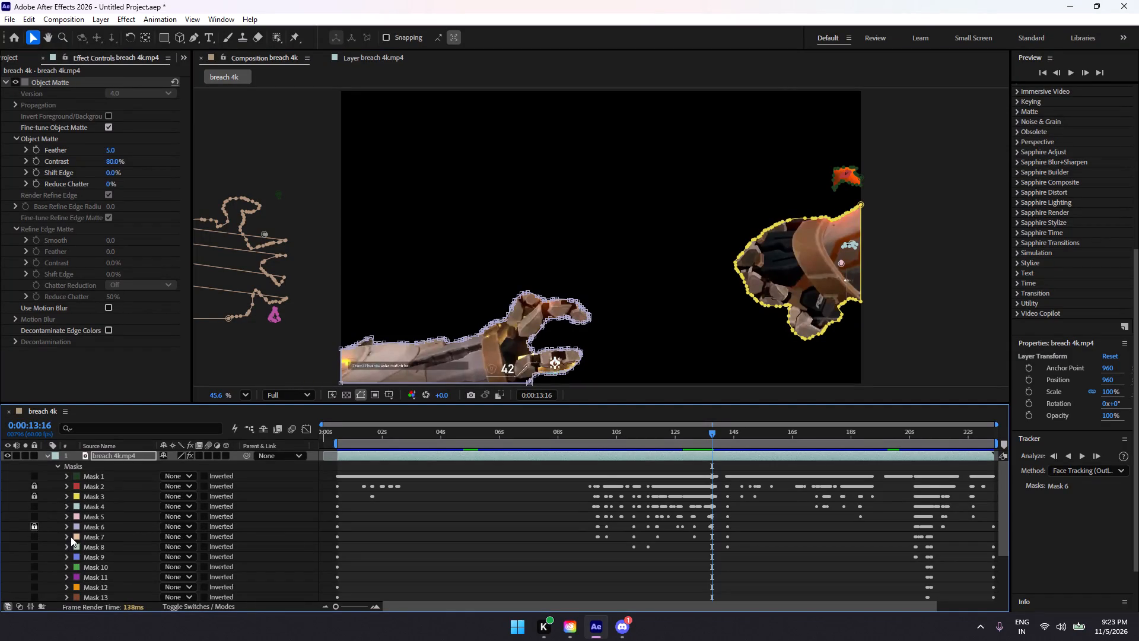
pyautogui.click(1083, 74)
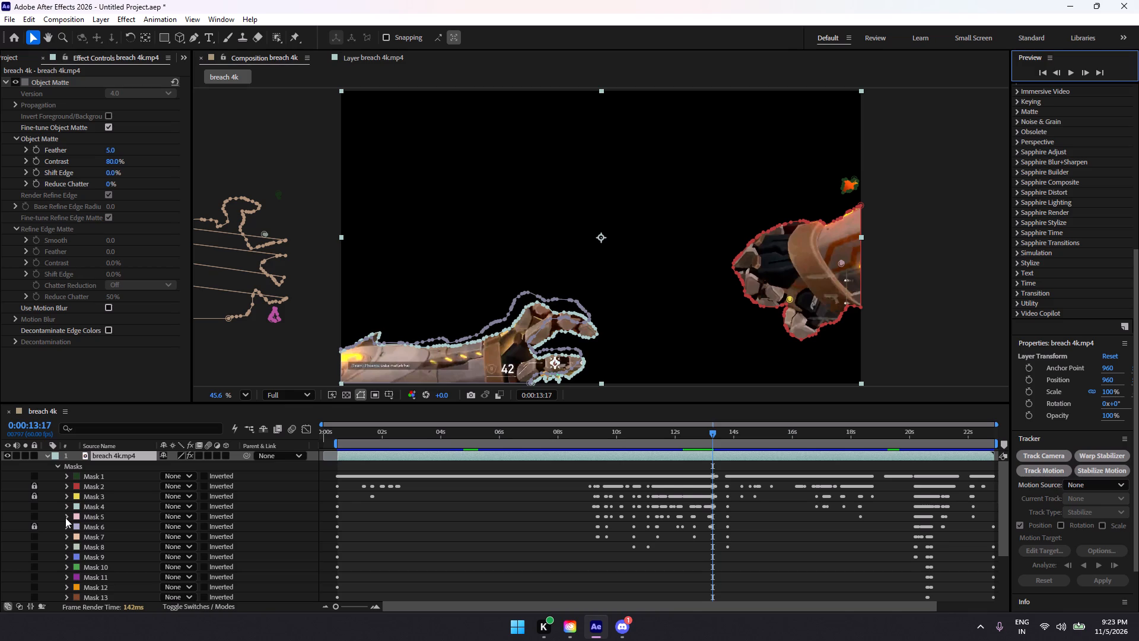
pyautogui.click(510, 327)
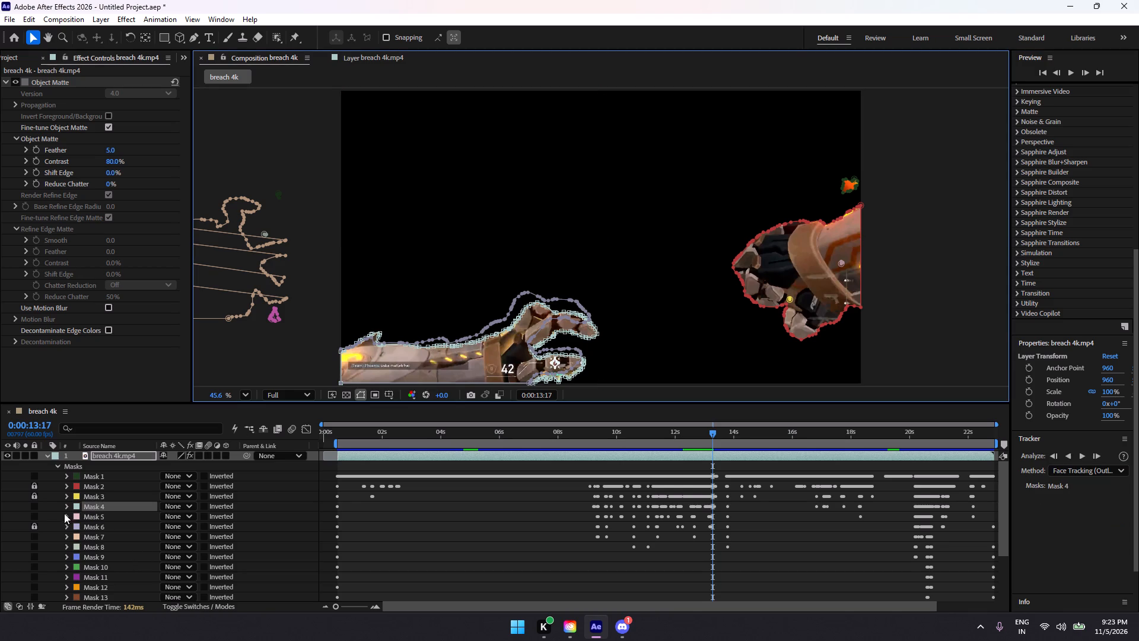
pyautogui.click(32, 506)
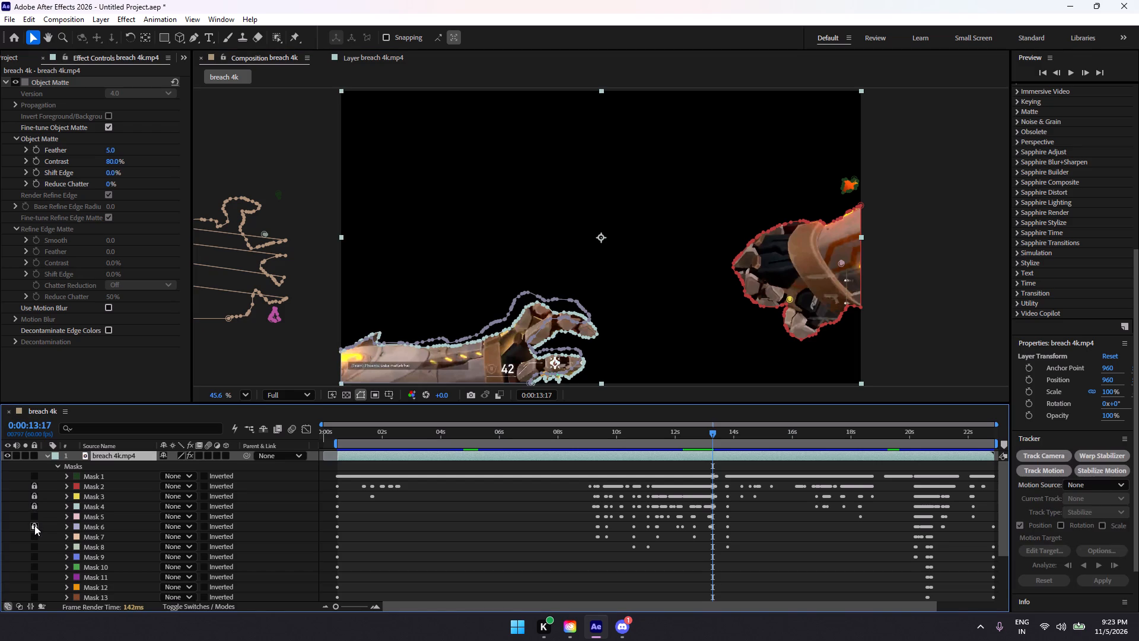
pyautogui.click(34, 525)
pyautogui.moveTo(676, 276); pyautogui.dragTo(556, 312)
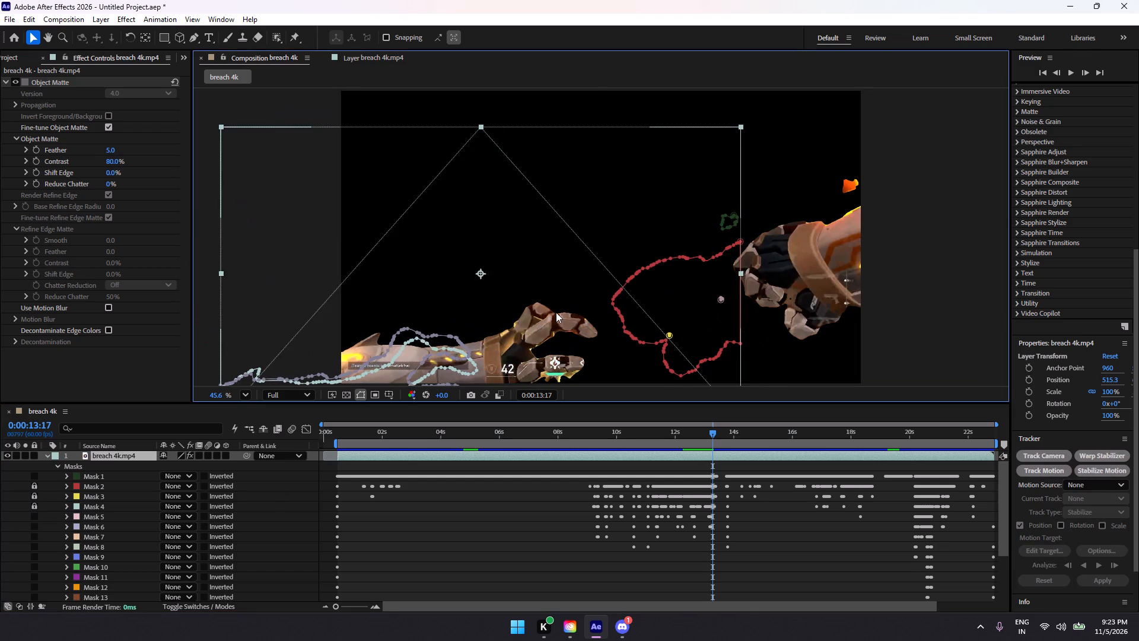
pyautogui.hotkey('ctrl', 'z')
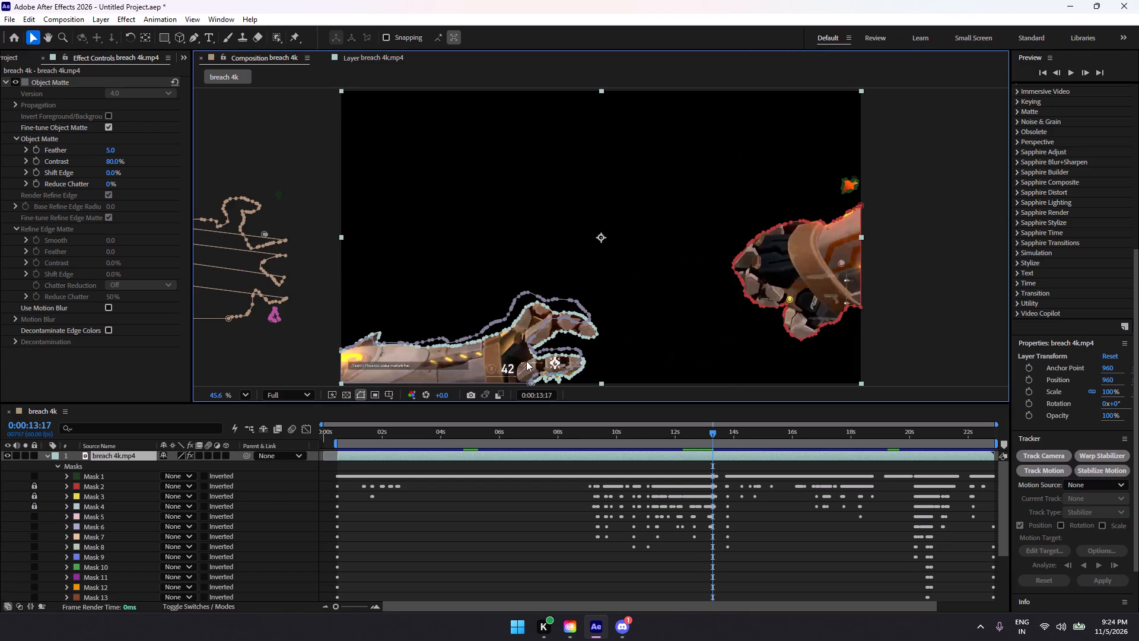
pyautogui.click(555, 298)
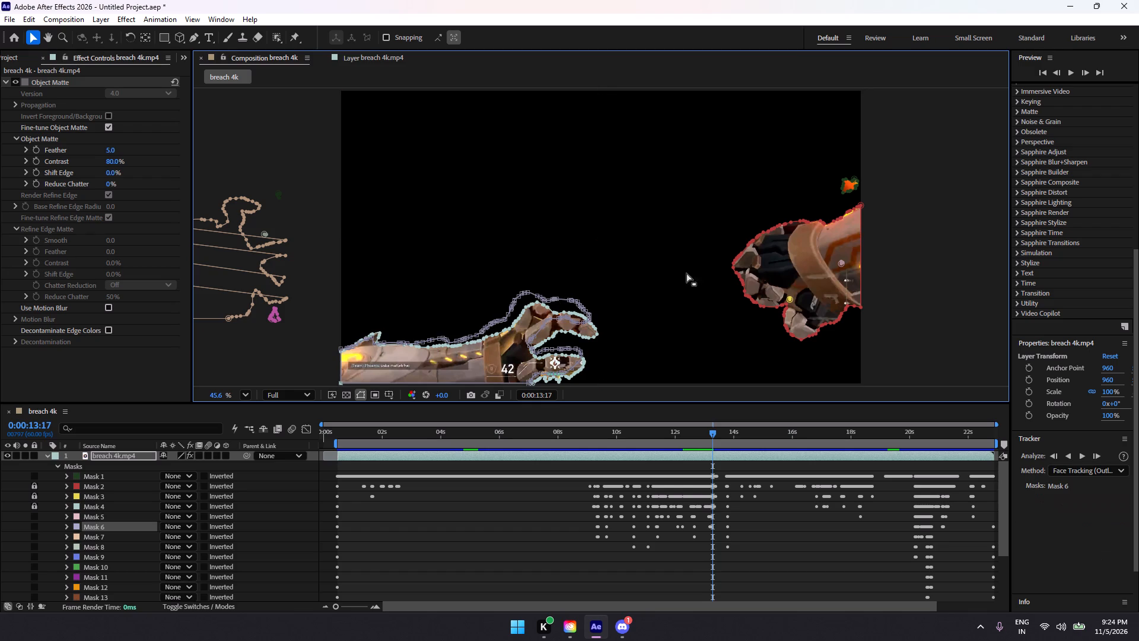
pyautogui.moveTo(726, 261); pyautogui.dragTo(322, 393)
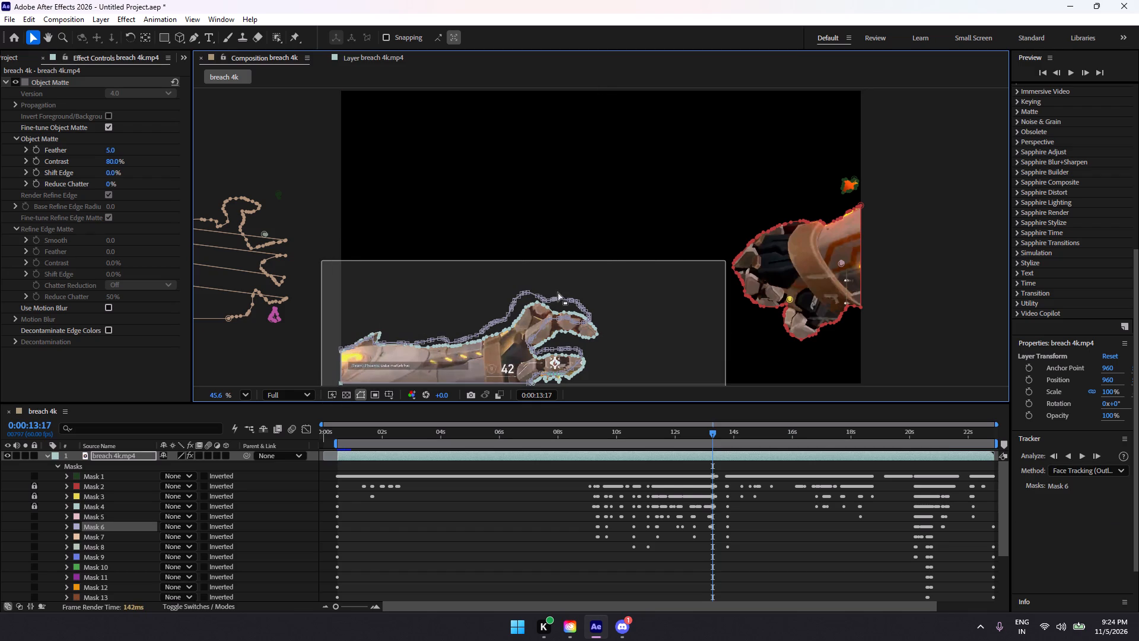
pyautogui.moveTo(572, 302); pyautogui.dragTo(425, 279)
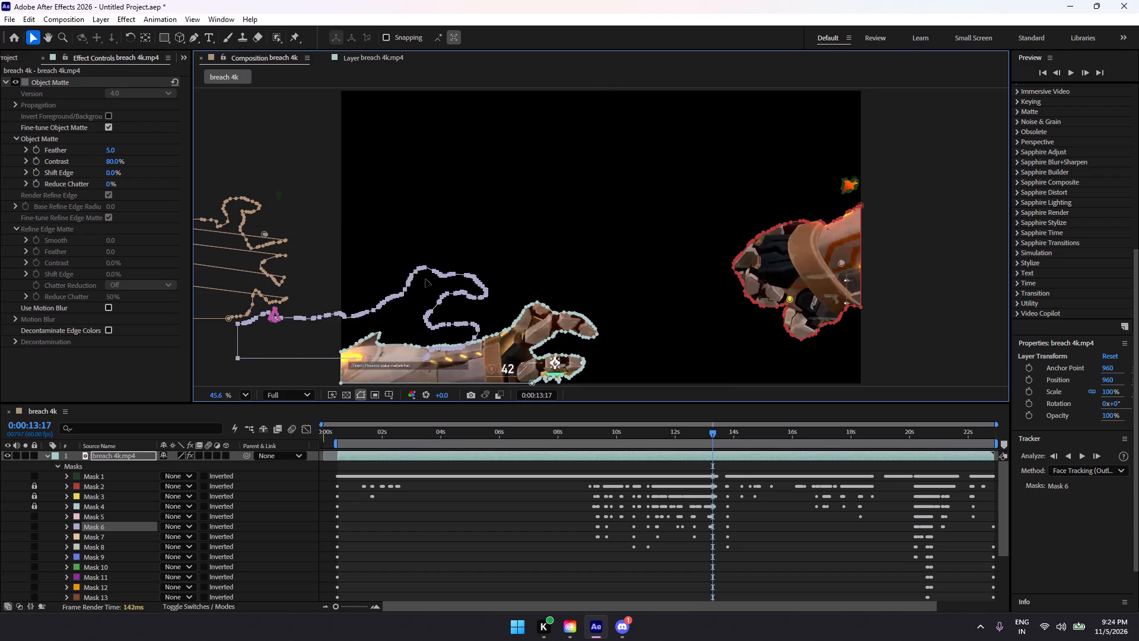
pyautogui.moveTo(425, 279); pyautogui.dragTo(247, 288)
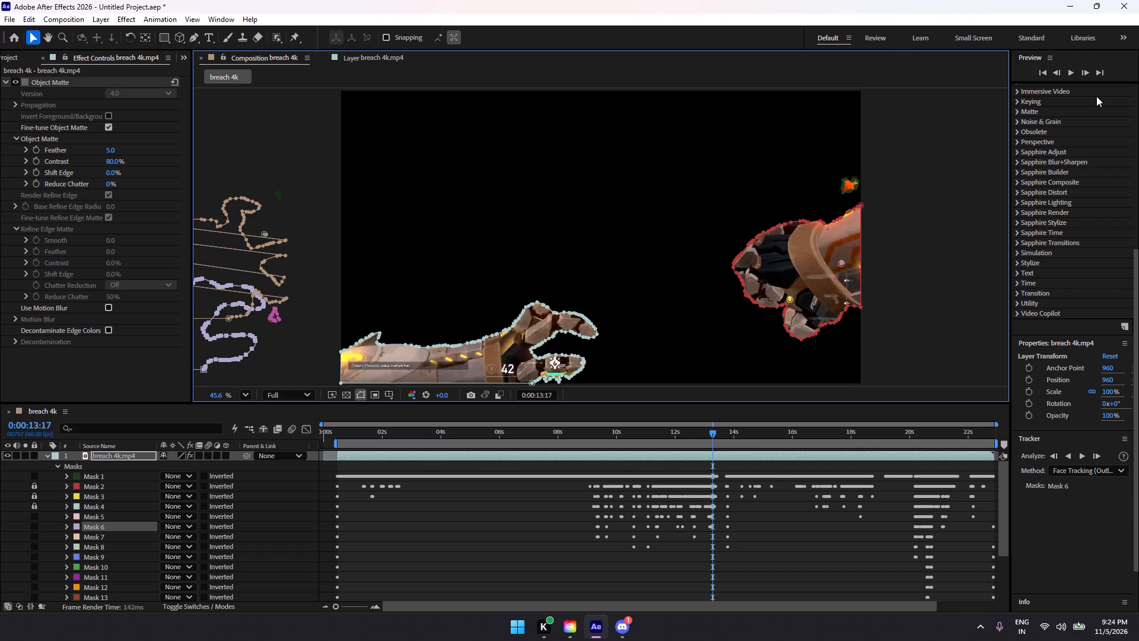
# At 0:00:13:18, unlock Mask 4 and move its stray outline off the left arm to outside the frame.
pyautogui.click(1086, 73)
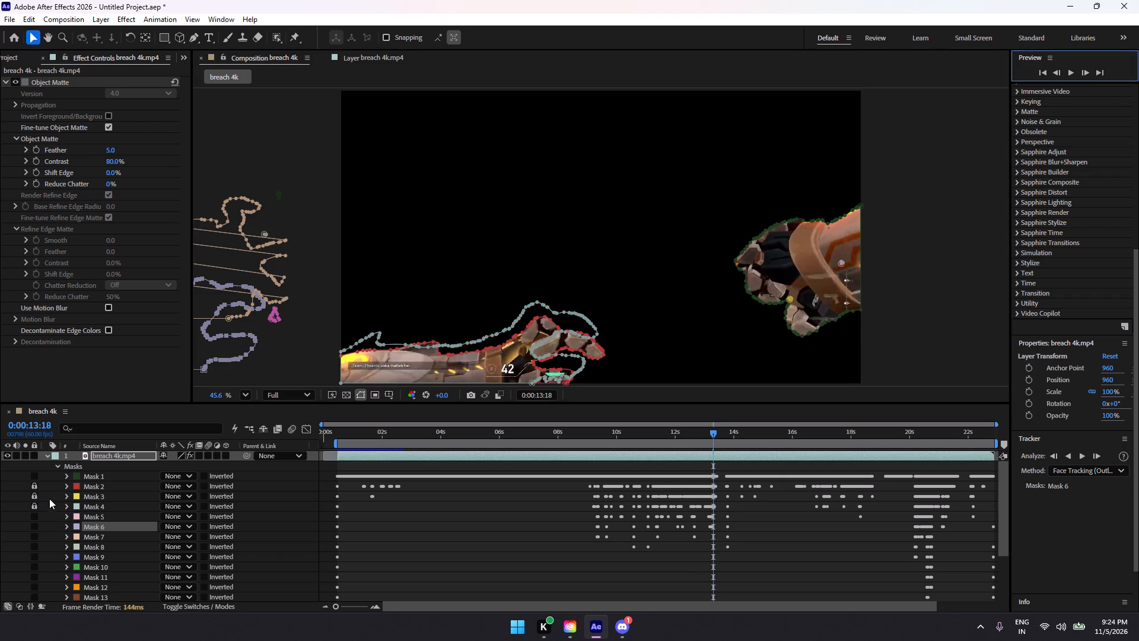
pyautogui.click(34, 503)
pyautogui.moveTo(695, 272); pyautogui.dragTo(599, 296)
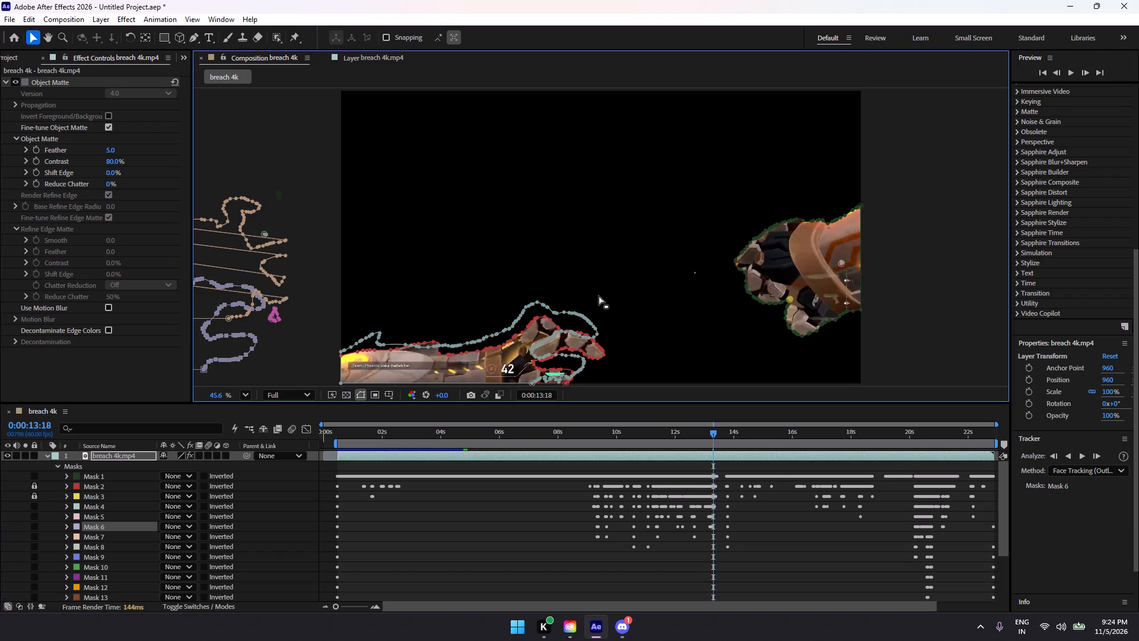
pyautogui.moveTo(599, 296); pyautogui.dragTo(316, 396)
pyautogui.moveTo(588, 317); pyautogui.dragTo(586, 317)
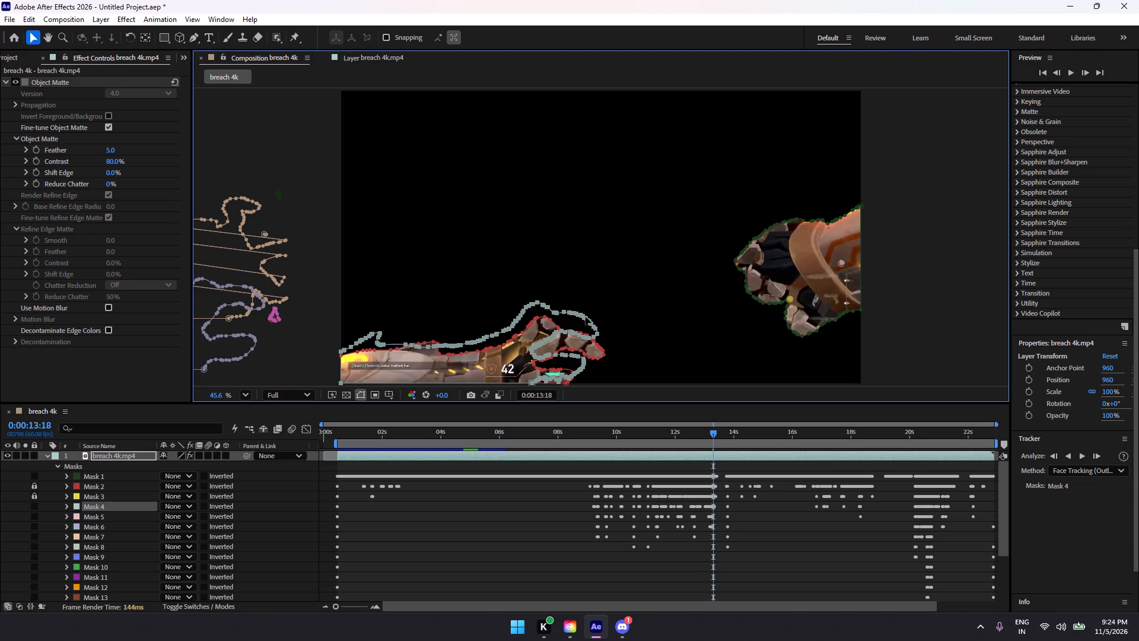
pyautogui.moveTo(586, 317); pyautogui.dragTo(192, 249)
# Check the frames up to 0:00:13:21 and move Mask 4's stray outline there off the left arm to outside the frame.
pyautogui.click(1084, 71)
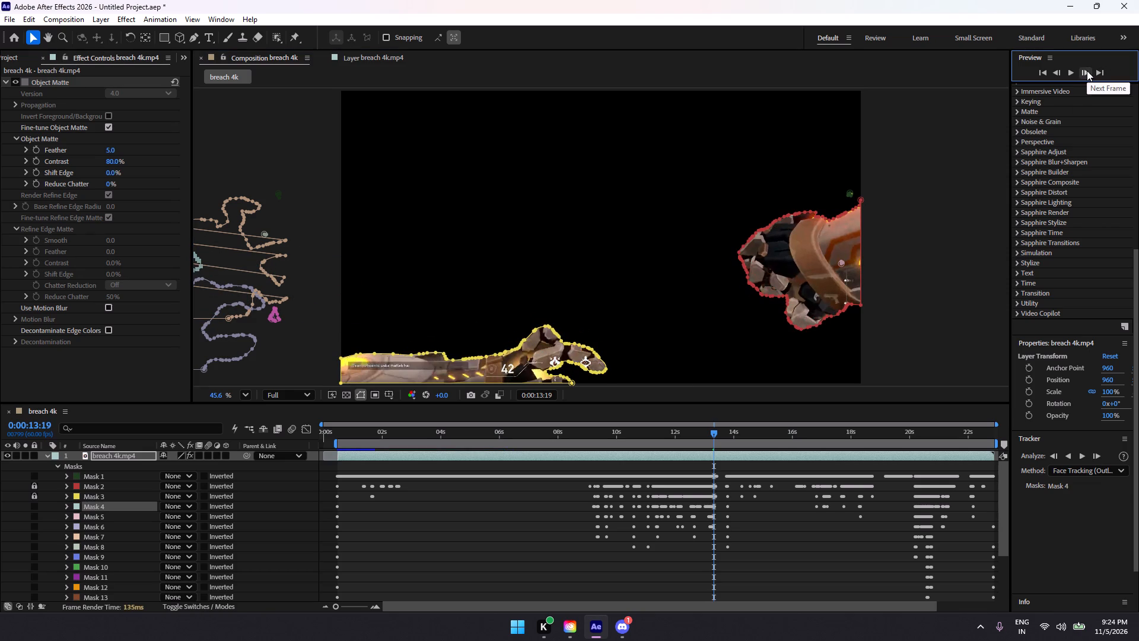
pyautogui.click(1087, 71)
pyautogui.click(1087, 70)
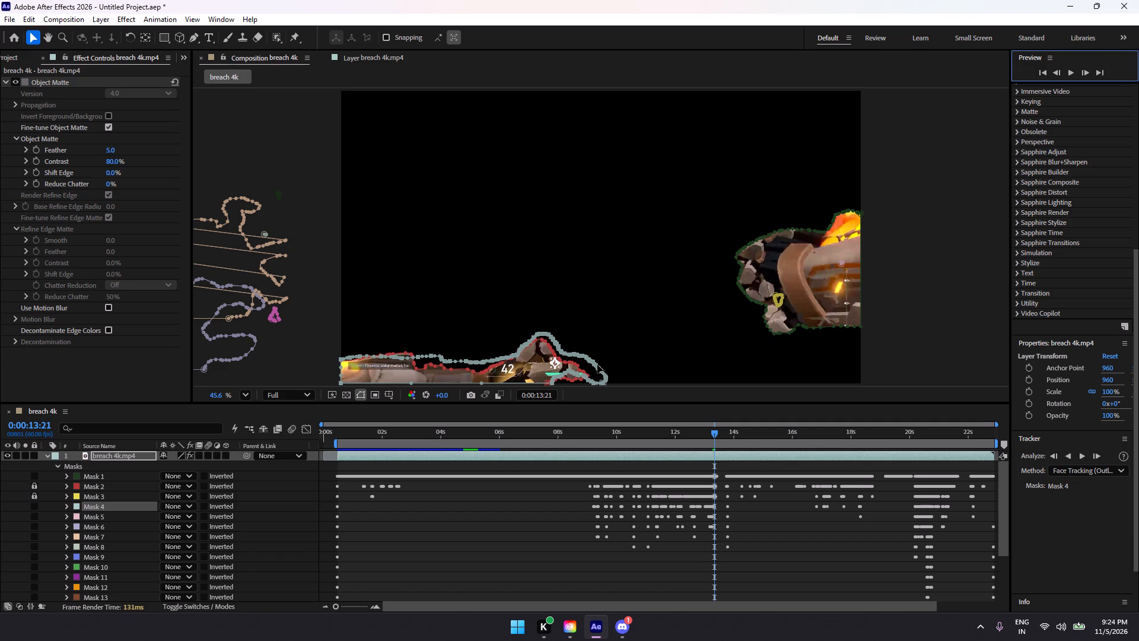
pyautogui.moveTo(671, 275); pyautogui.dragTo(307, 406)
pyautogui.moveTo(574, 354); pyautogui.dragTo(318, 293)
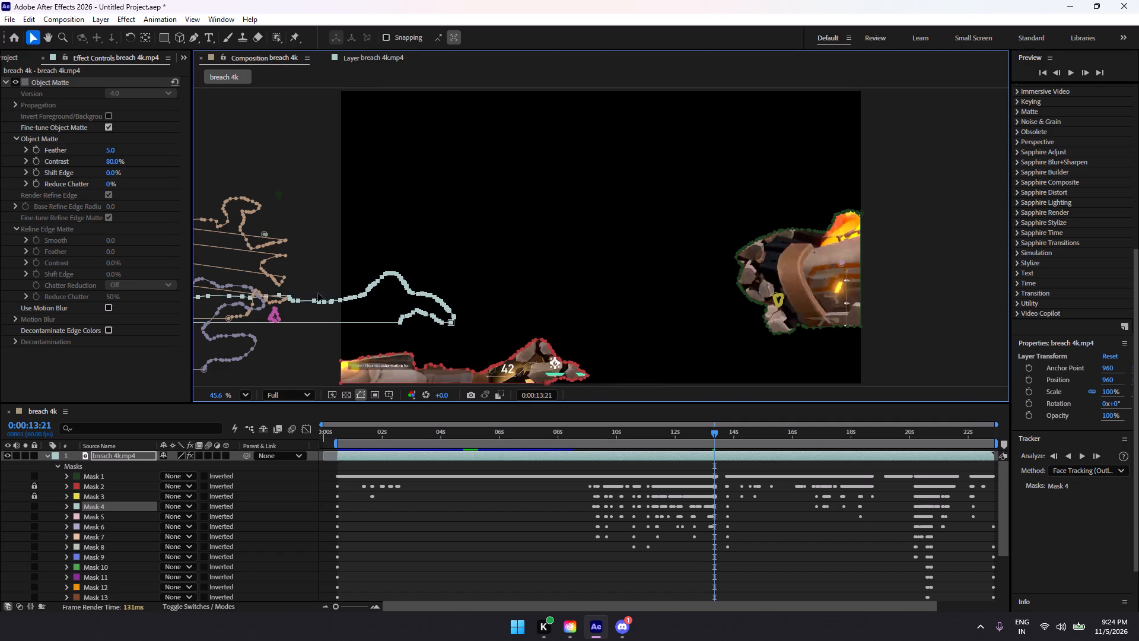
pyautogui.moveTo(318, 293); pyautogui.dragTo(174, 320)
# Advance to 0:00:13:22 and examine the mask outlines around both arms.
pyautogui.click(1086, 70)
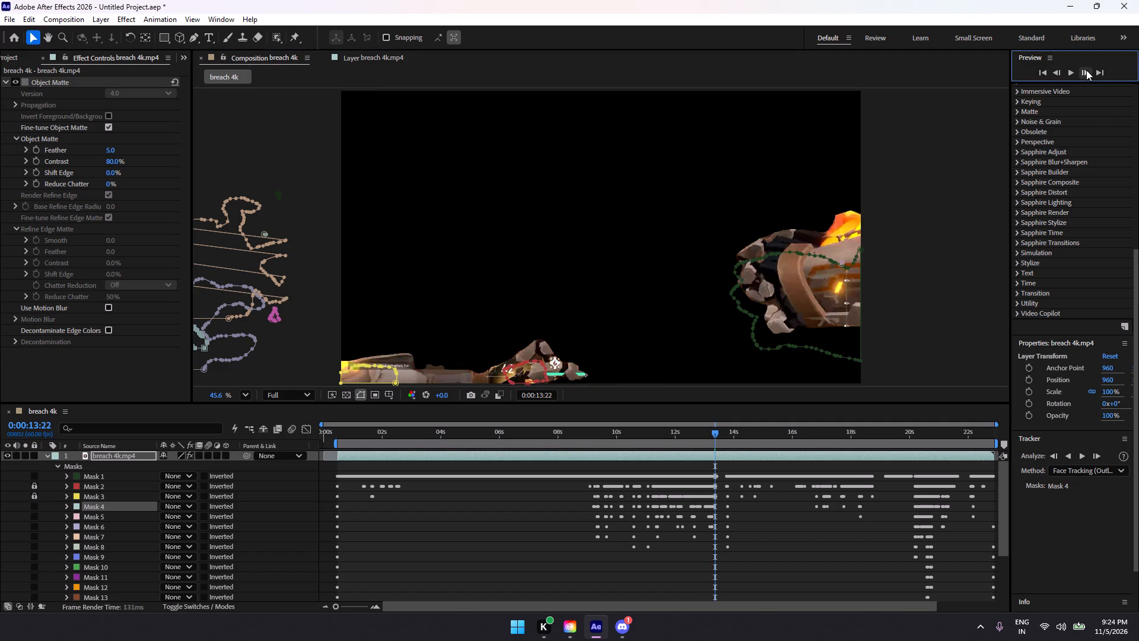
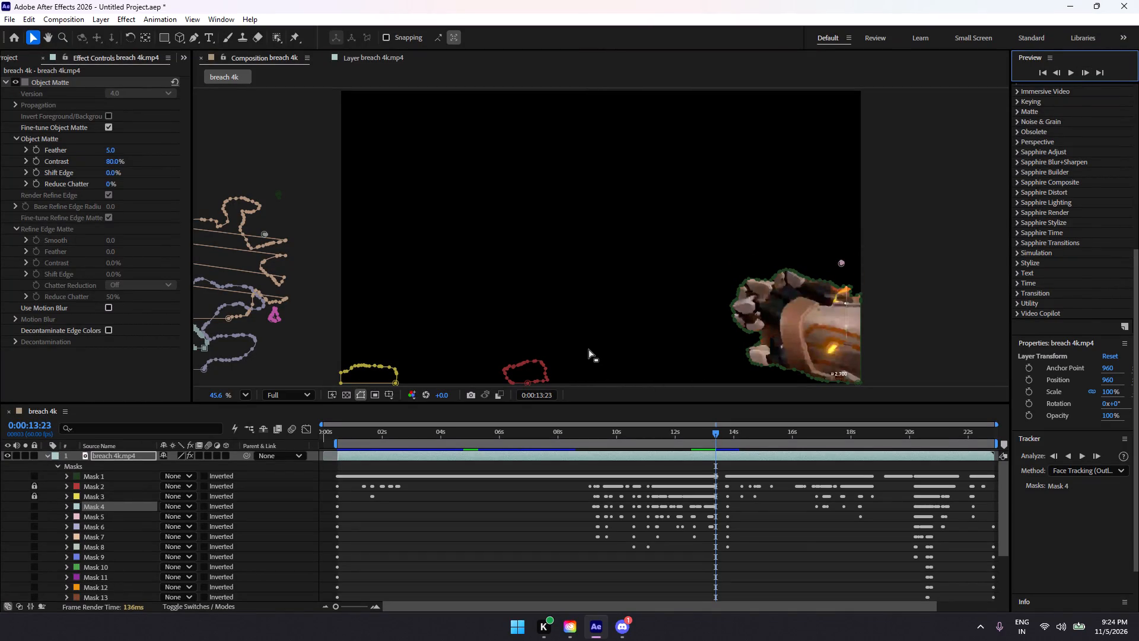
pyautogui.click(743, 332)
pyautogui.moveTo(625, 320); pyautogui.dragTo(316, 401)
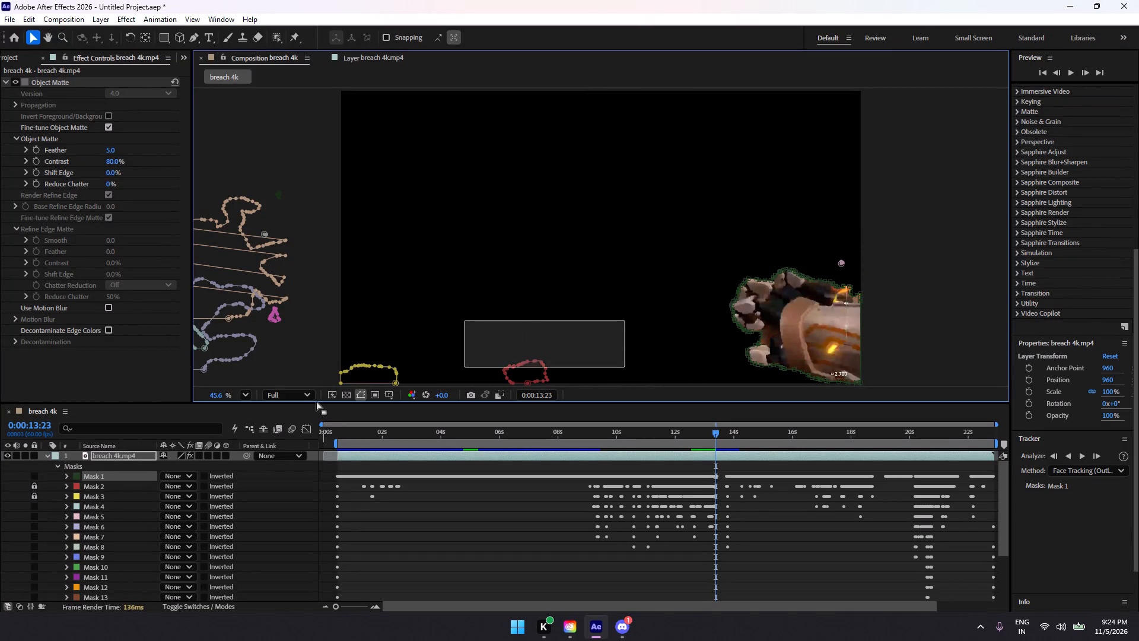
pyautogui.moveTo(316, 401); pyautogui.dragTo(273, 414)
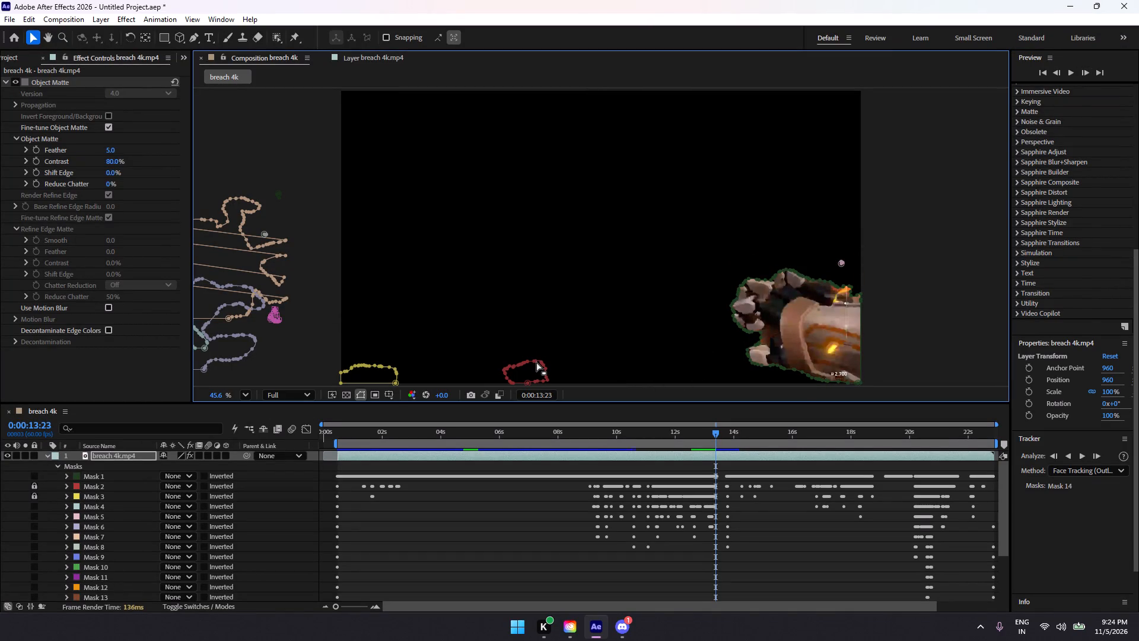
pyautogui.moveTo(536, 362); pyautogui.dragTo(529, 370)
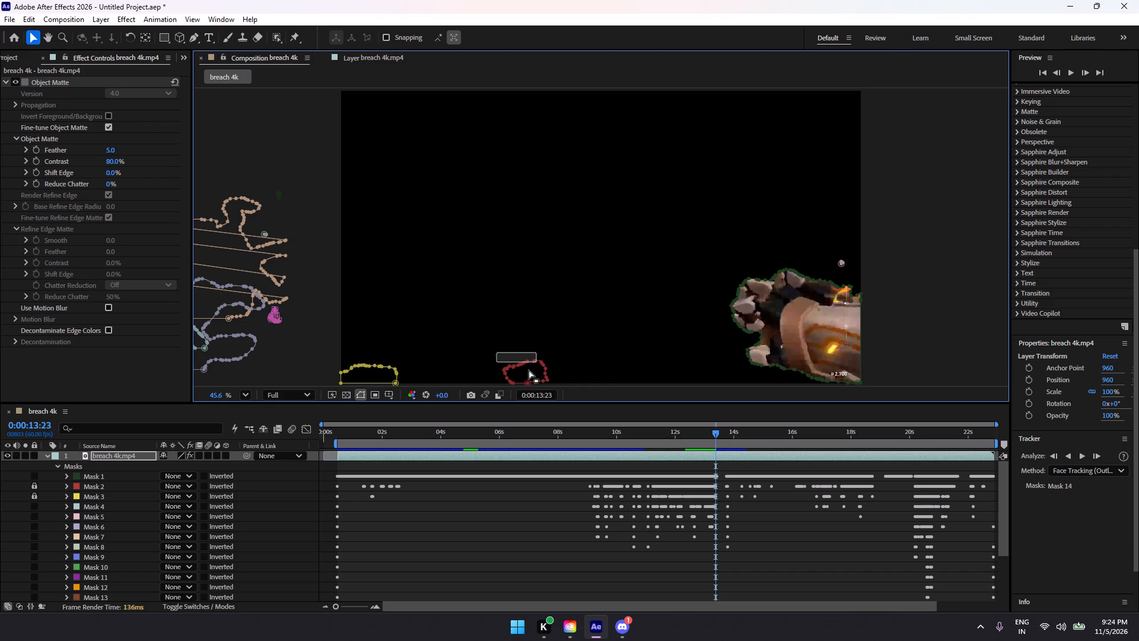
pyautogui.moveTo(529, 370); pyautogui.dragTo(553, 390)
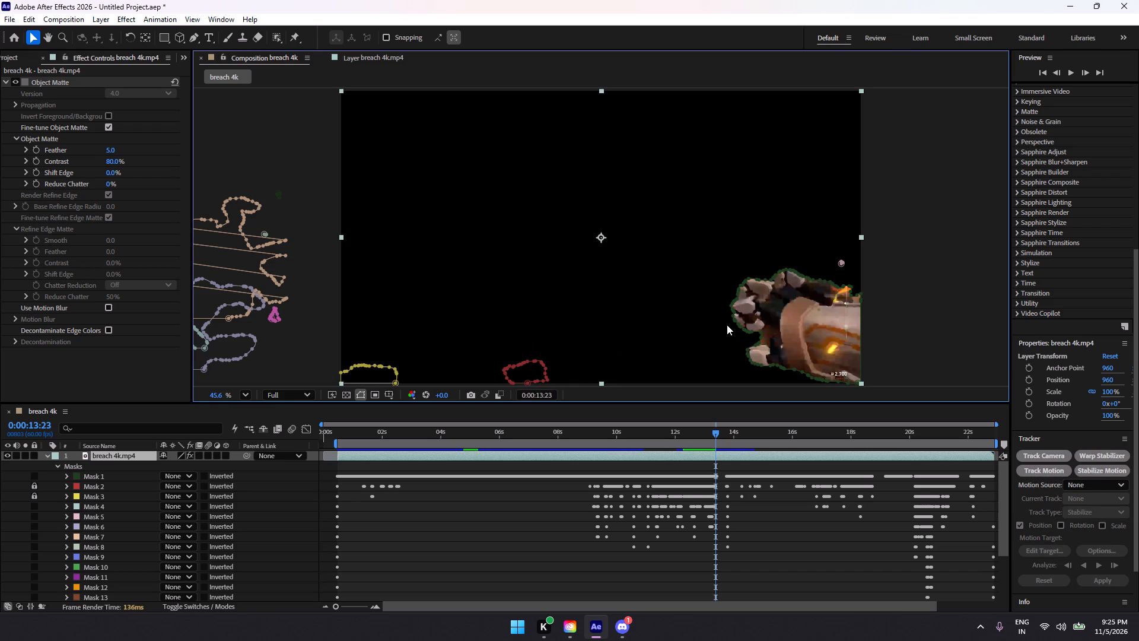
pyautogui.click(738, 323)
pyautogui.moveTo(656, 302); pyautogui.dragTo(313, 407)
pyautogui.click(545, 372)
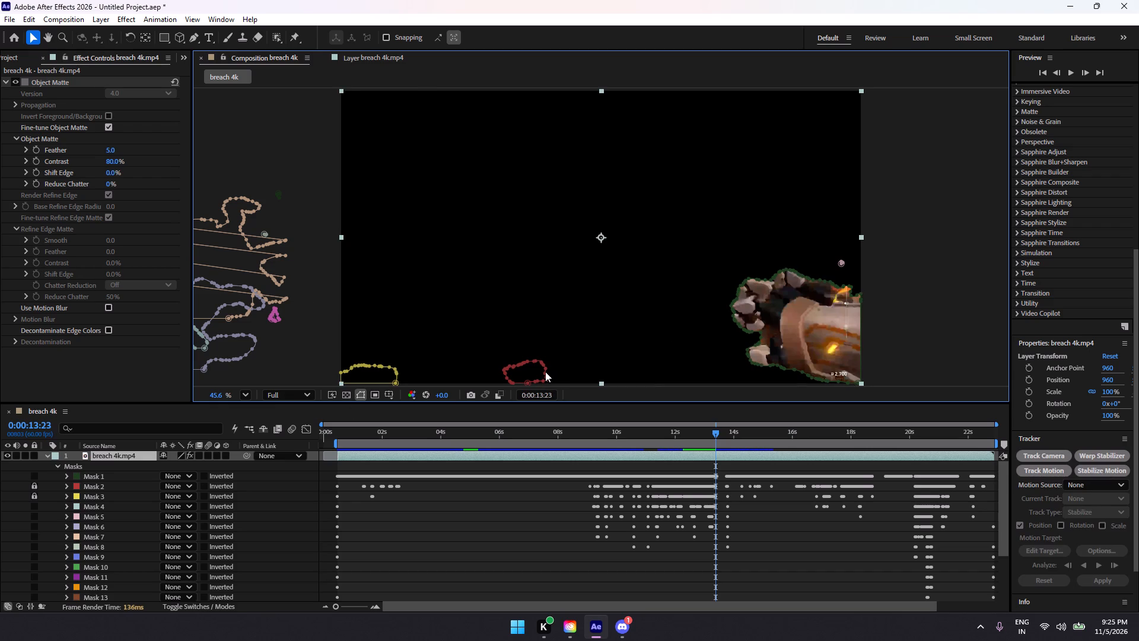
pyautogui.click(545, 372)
# At 0:00:13:23, unlock Mask 2 and Mask 3 and move both stray outlines from the frame's bottom edge to outside its left side.
pyautogui.click(34, 486)
pyautogui.click(32, 494)
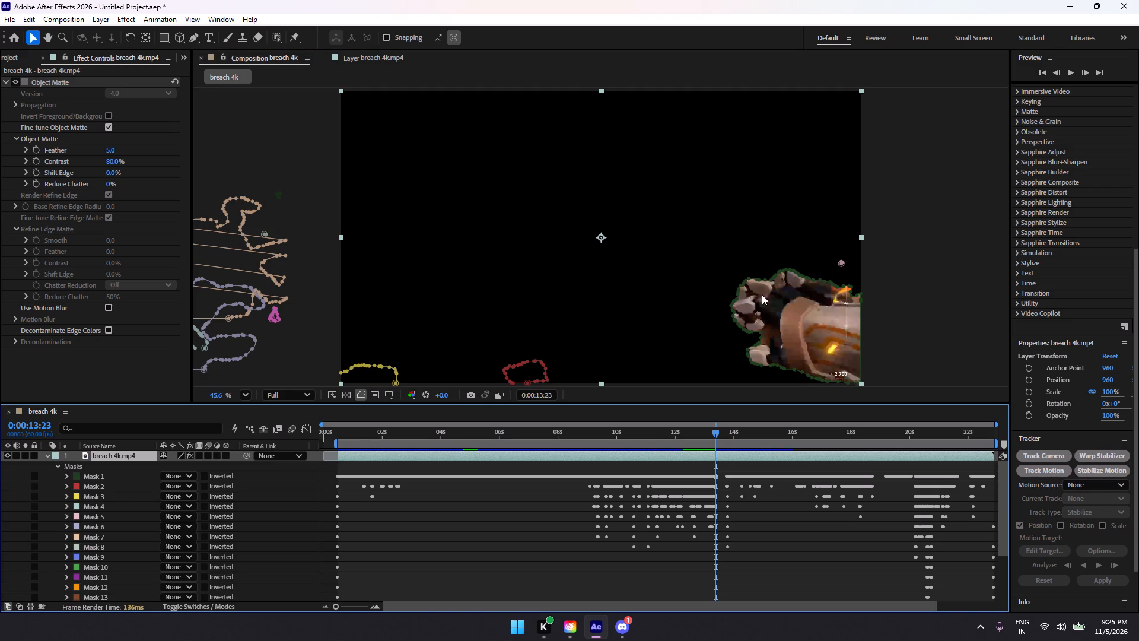
pyautogui.click(734, 318)
pyautogui.moveTo(612, 330); pyautogui.dragTo(278, 404)
pyautogui.moveTo(518, 367); pyautogui.dragTo(282, 341)
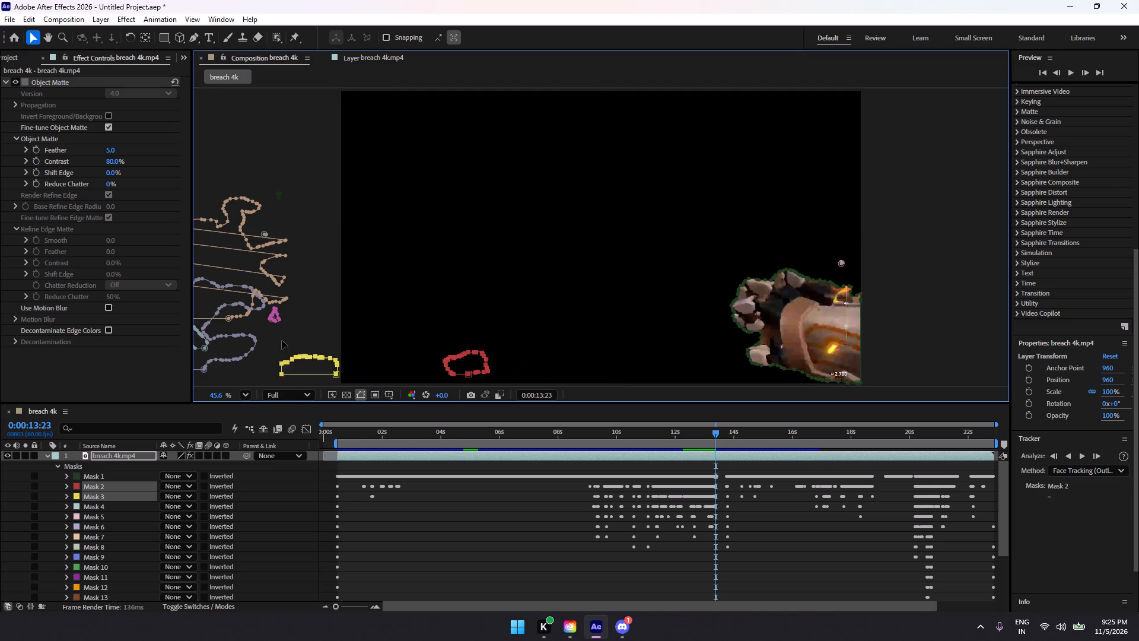
pyautogui.moveTo(282, 341); pyautogui.dragTo(215, 332)
# Advance to 0:00:13:28 and move Mask 1's leftover outline from the frame's bottom edge to outside its right side.
pyautogui.click(1086, 72)
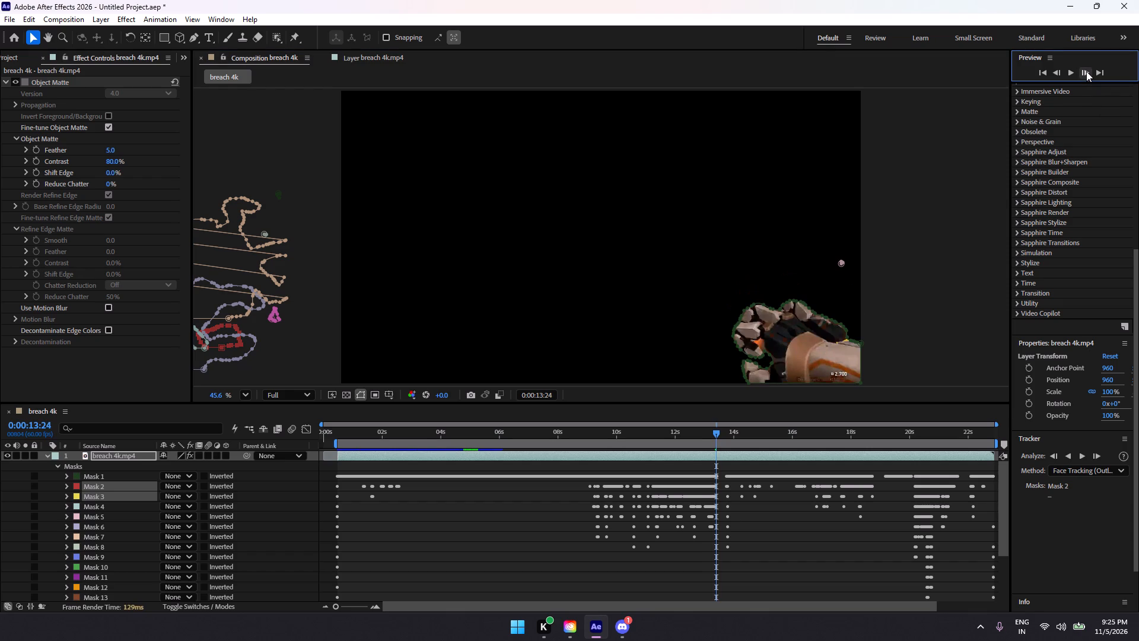
pyautogui.click(1086, 71)
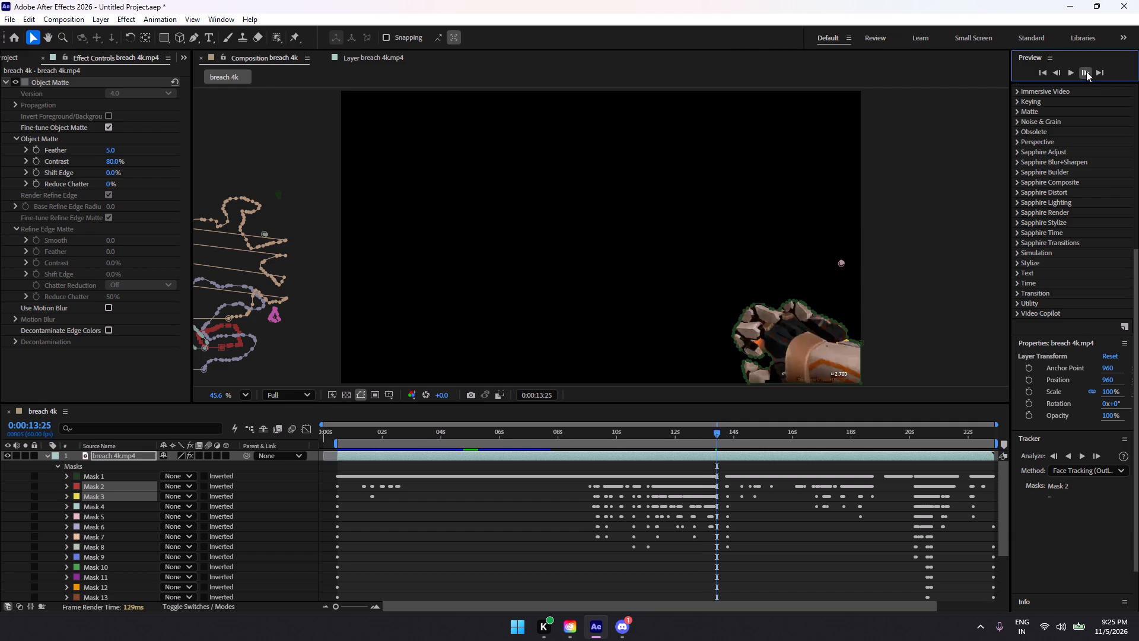
pyautogui.click(1086, 71)
pyautogui.click(1086, 71)
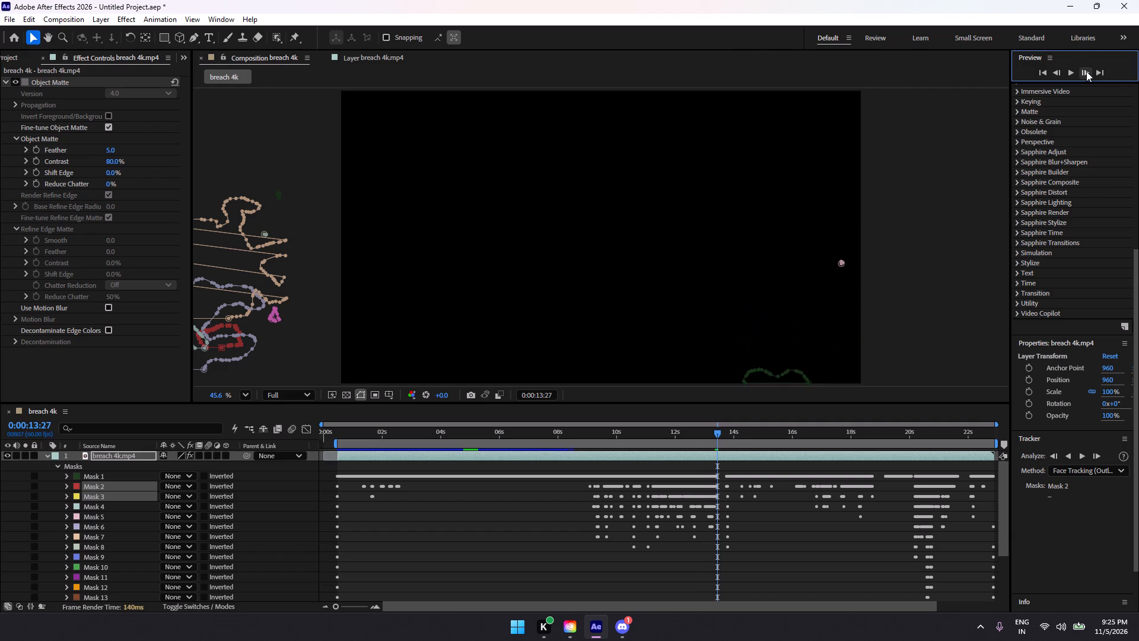
pyautogui.click(1086, 71)
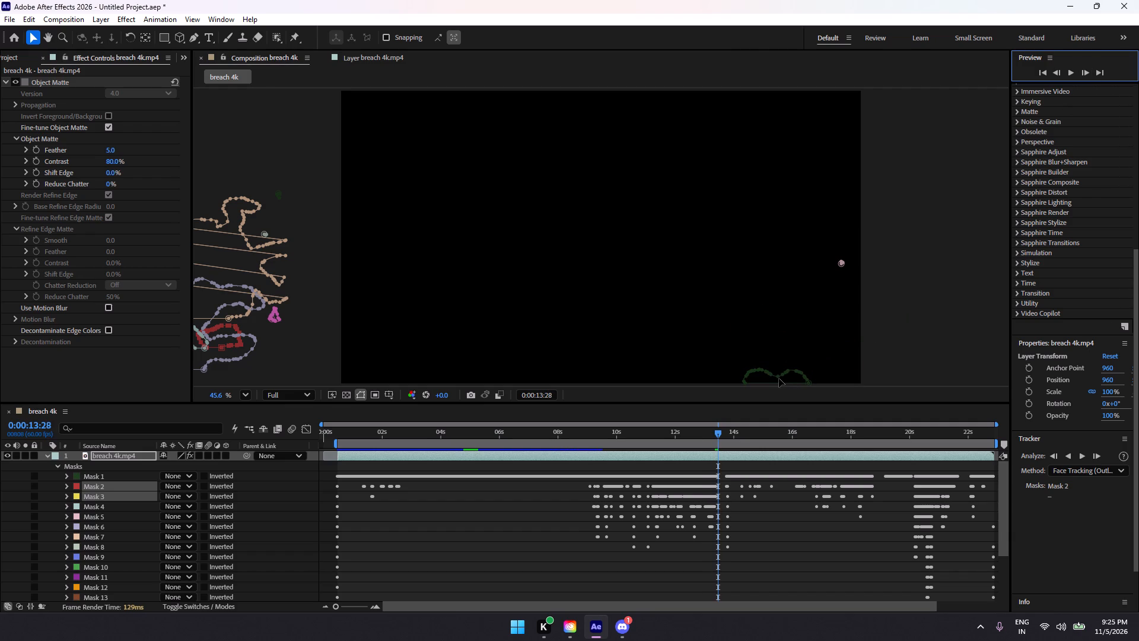
pyautogui.click(779, 379)
pyautogui.moveTo(687, 354); pyautogui.dragTo(831, 394)
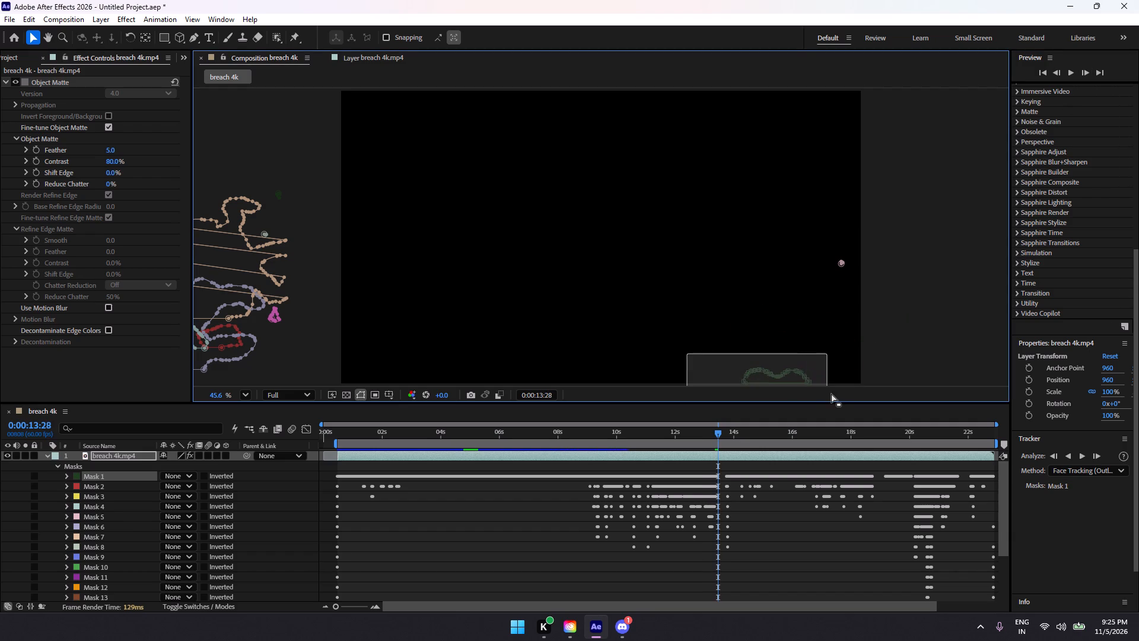
pyautogui.moveTo(774, 378); pyautogui.dragTo(913, 274)
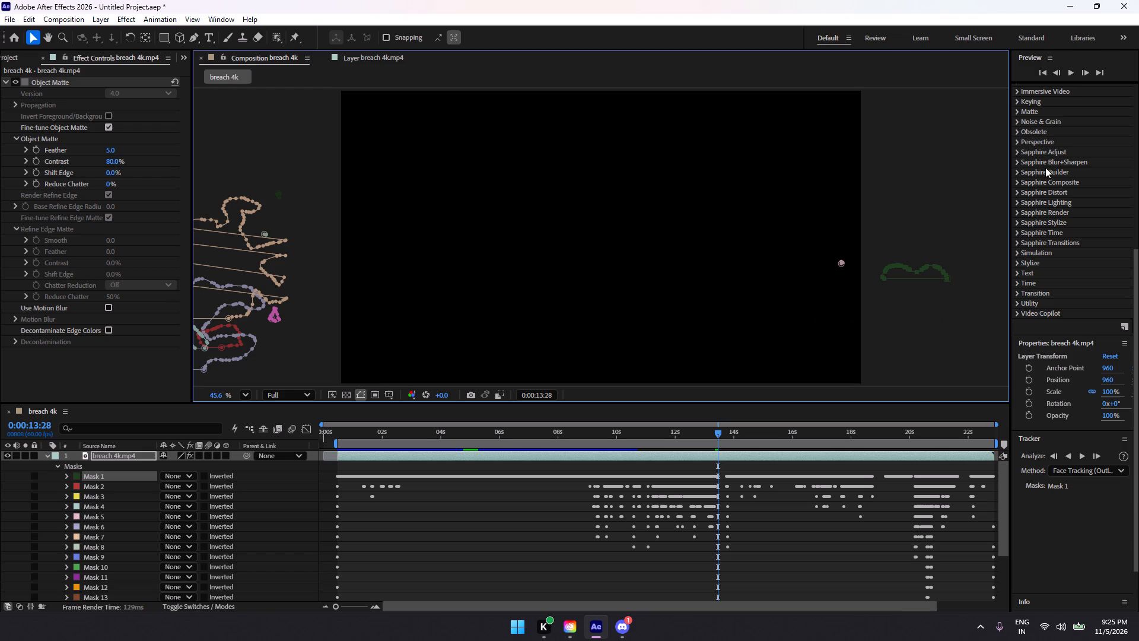
# Go frame by frame up to 0:00:13:43 and check for stray mask outlines inside the frame.
pyautogui.click(1083, 75)
pyautogui.click(1083, 75)
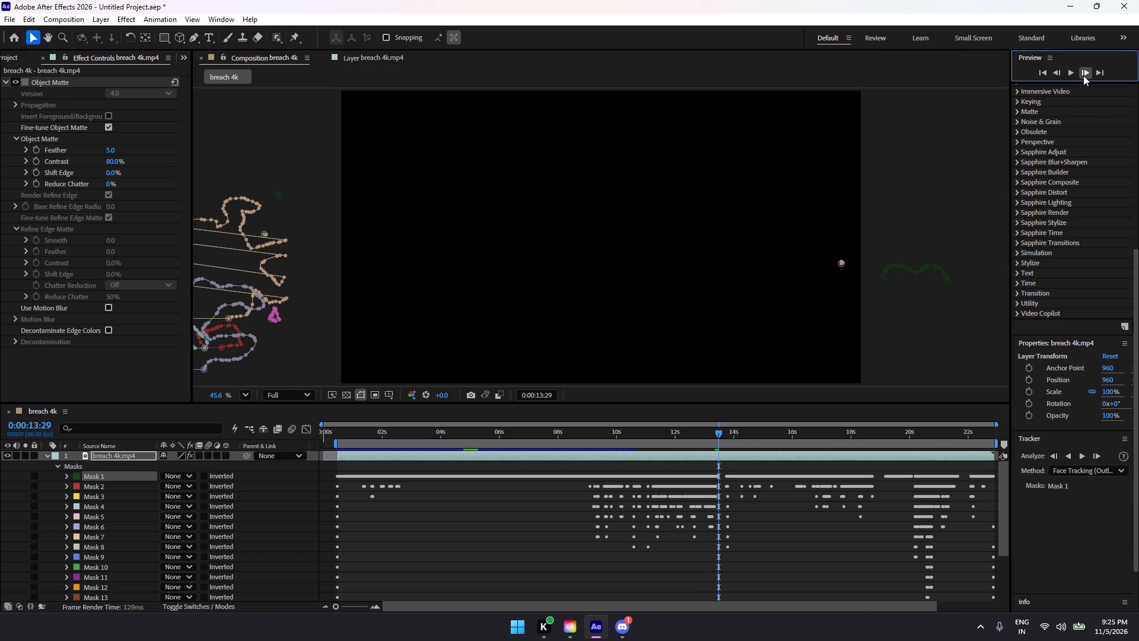
pyautogui.click(1083, 75)
pyautogui.click(1083, 75)
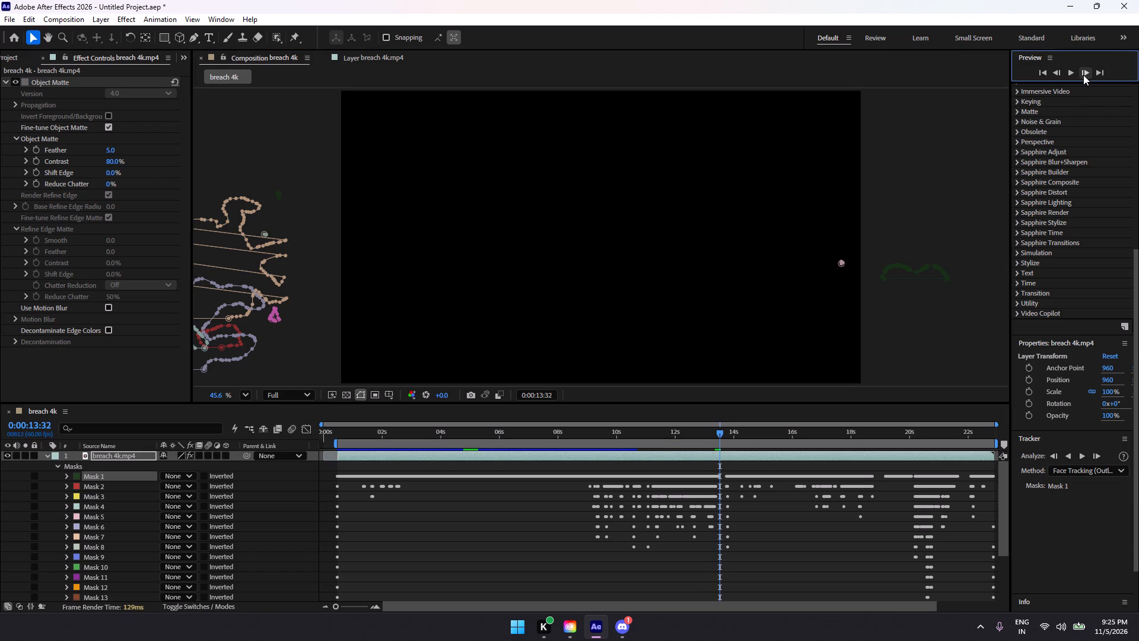
pyautogui.click(1083, 75)
pyautogui.click(1083, 75)
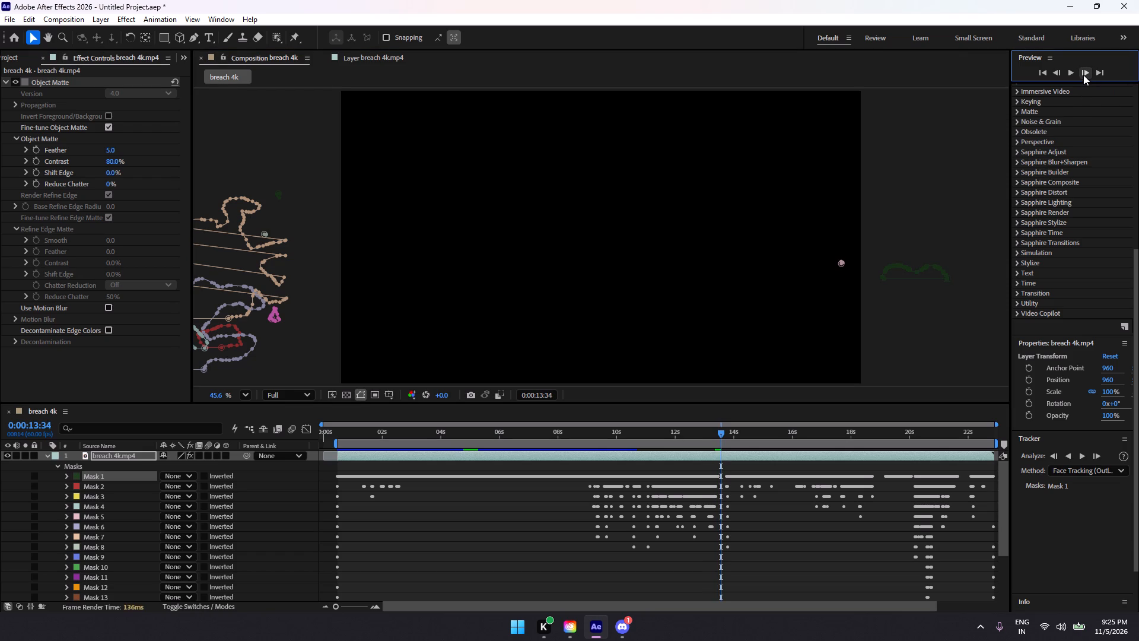
pyautogui.click(1083, 75)
pyautogui.click(1083, 75)
pyautogui.click(1083, 75)
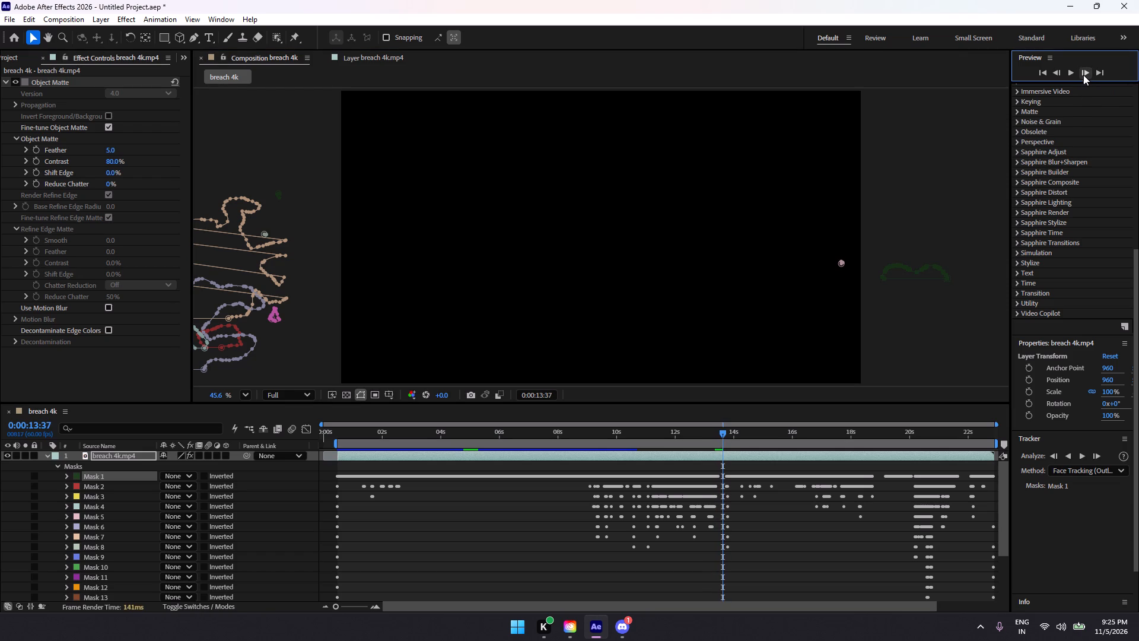
pyautogui.click(1083, 75)
pyautogui.click(1083, 75)
pyautogui.click(1083, 75)
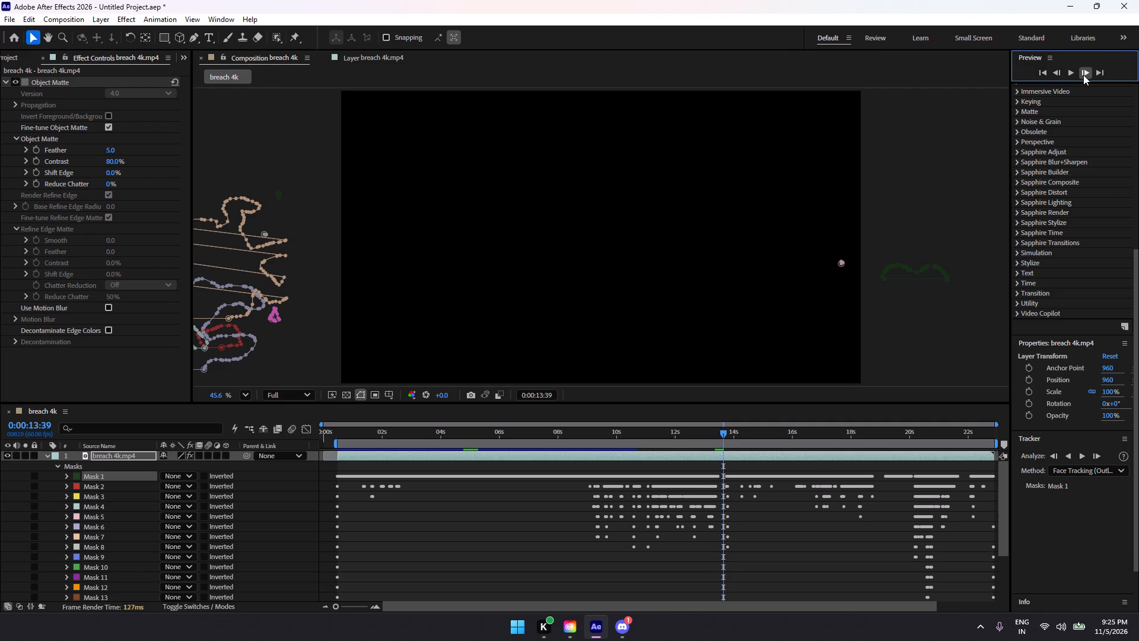
pyautogui.click(1083, 75)
pyautogui.click(1083, 75)
pyautogui.click(1083, 75)
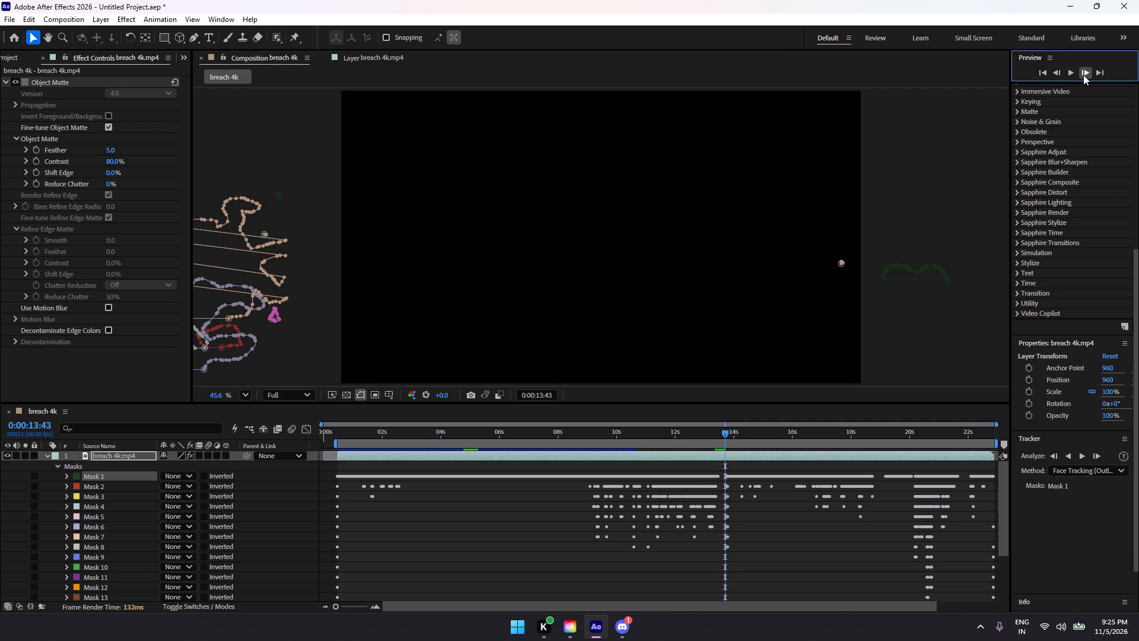
# Go frame by frame from 0:00:13:43 to 0:00:14:09 and examine the mask outlines around the weapon and arm.
pyautogui.click(1083, 75)
pyautogui.click(1083, 75)
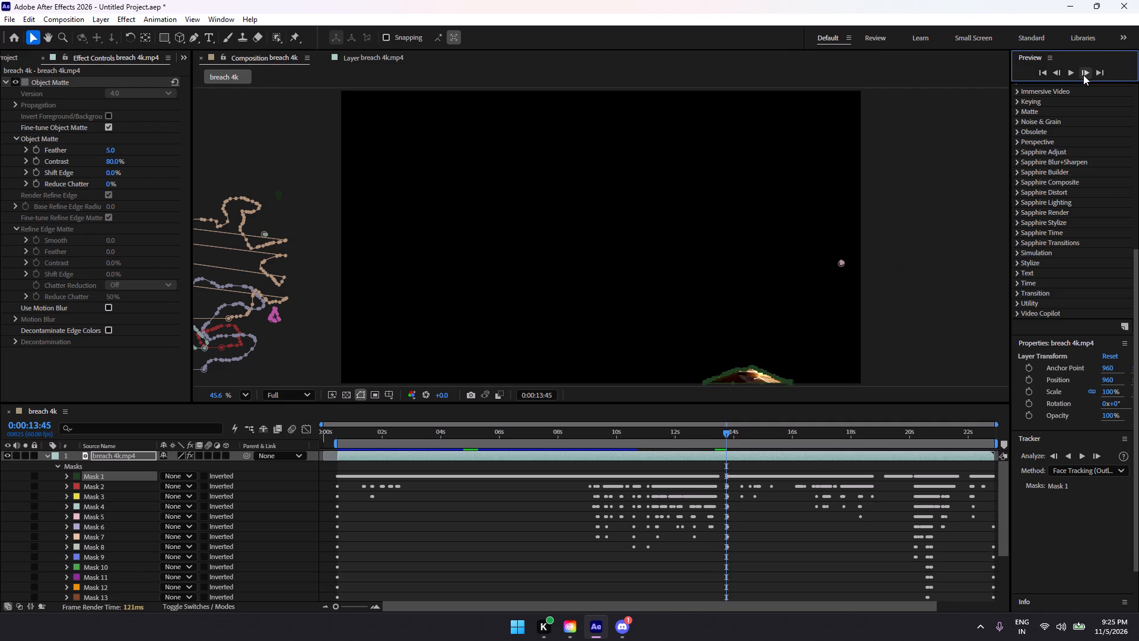
pyautogui.click(1083, 75)
pyautogui.click(1083, 75)
pyautogui.click(1083, 75)
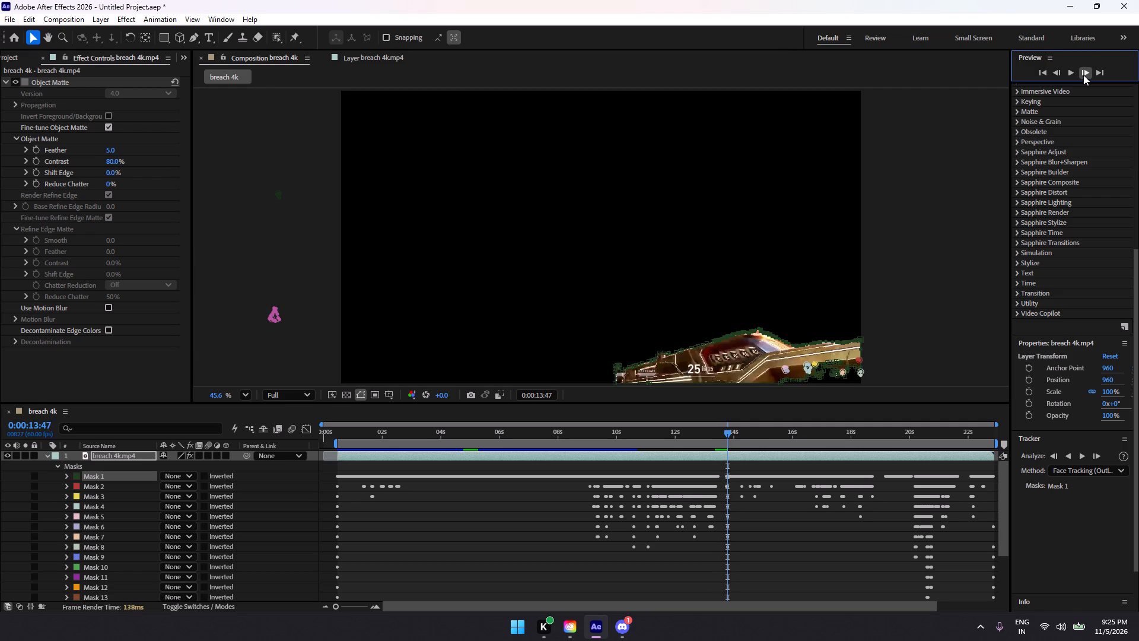
pyautogui.click(1083, 75)
pyautogui.click(1083, 75)
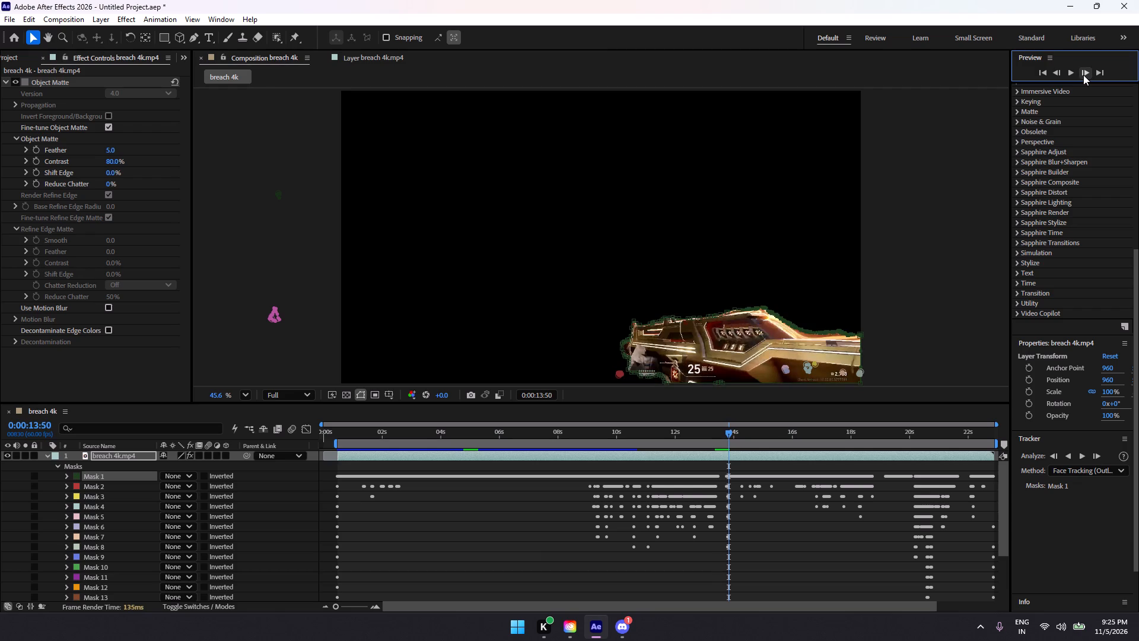
pyautogui.click(1083, 75)
pyautogui.click(1083, 75)
pyautogui.tripleClick(1083, 75)
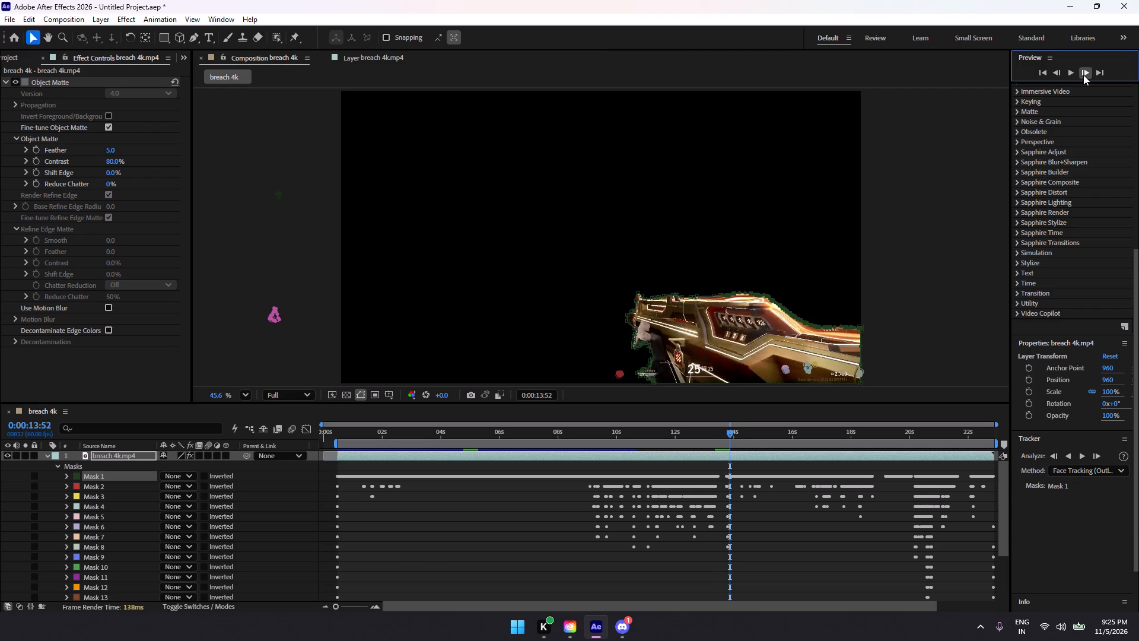
pyautogui.click(1083, 75)
pyautogui.click(1083, 75)
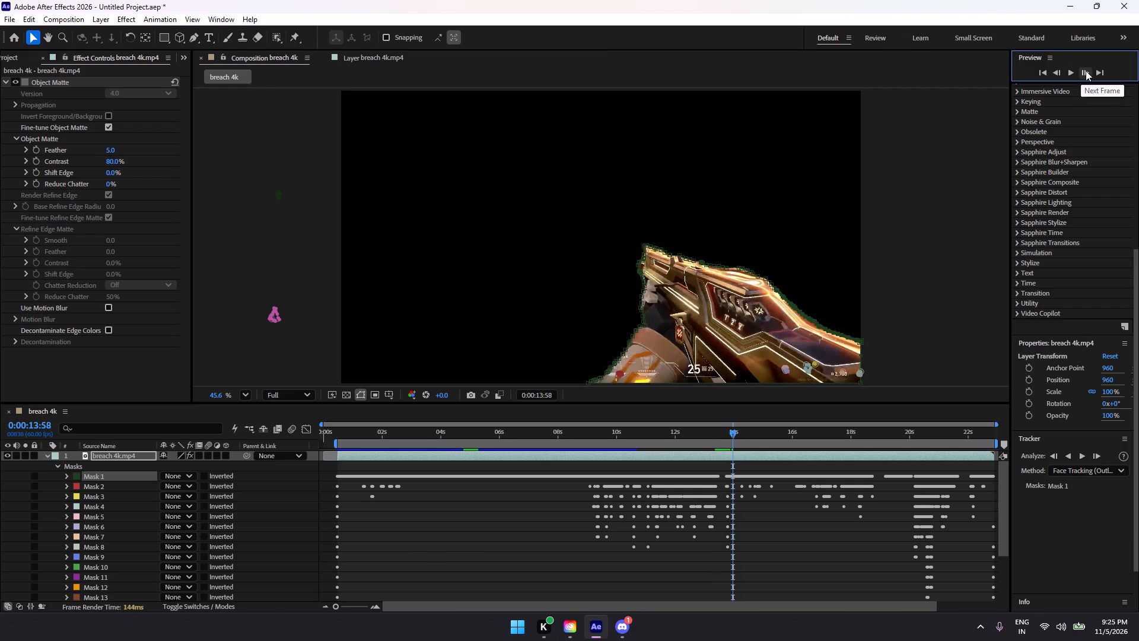
pyautogui.click(1086, 71)
pyautogui.click(1086, 71)
pyautogui.click(1086, 71)
pyautogui.click(1086, 71)
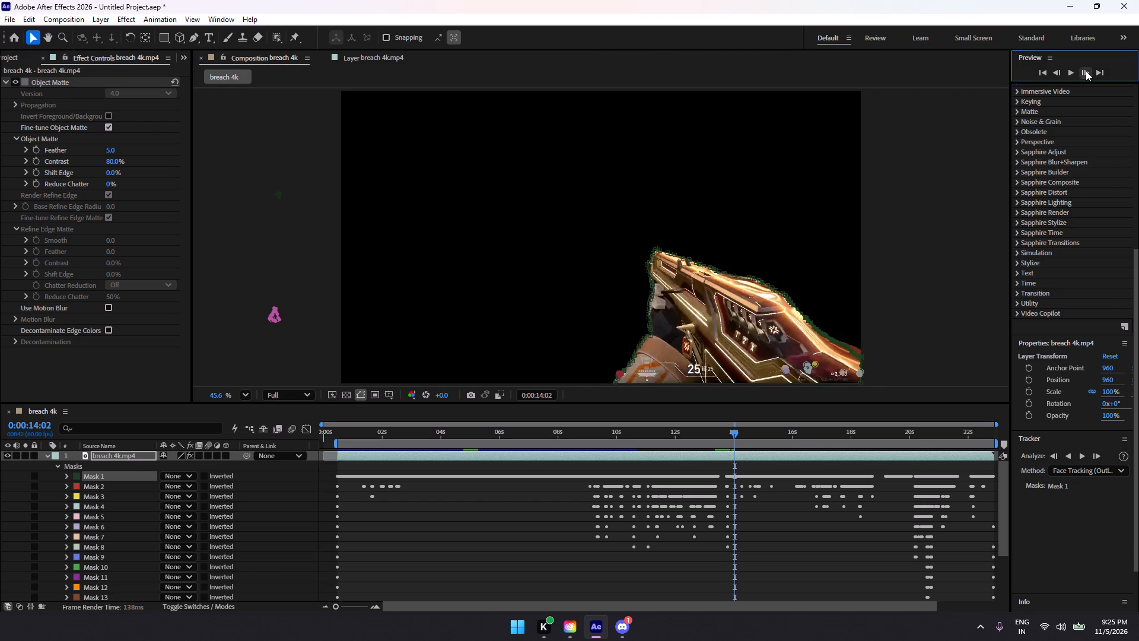
pyautogui.click(1086, 71)
pyautogui.click(1086, 71)
pyautogui.click(1086, 71)
pyautogui.click(1086, 71)
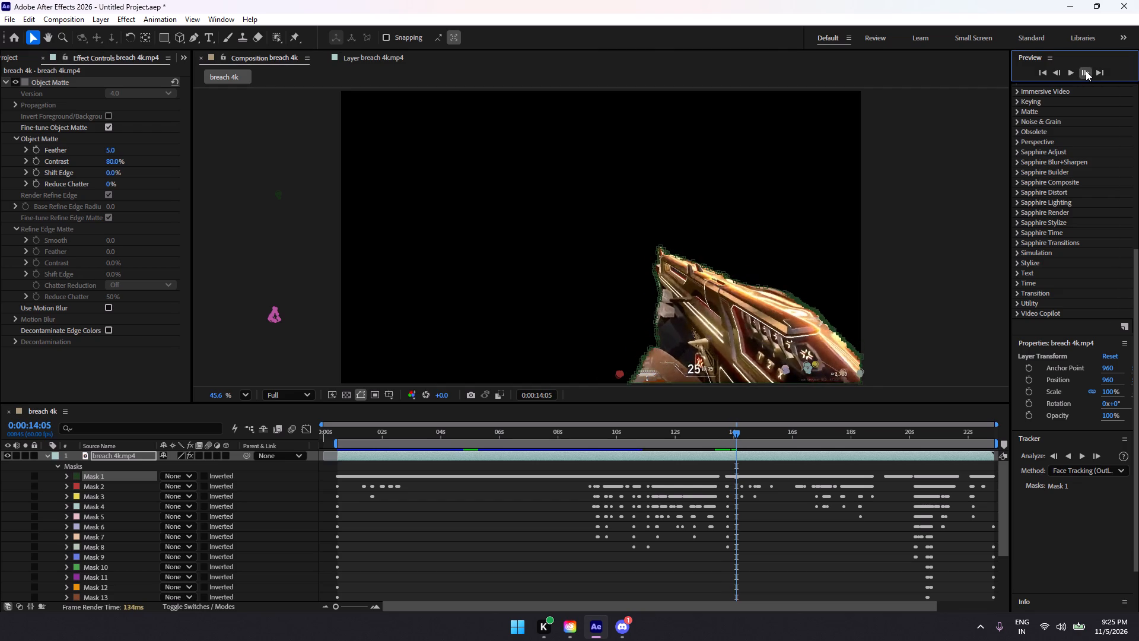
pyautogui.click(1086, 71)
pyautogui.click(1086, 71)
pyautogui.click(1086, 71)
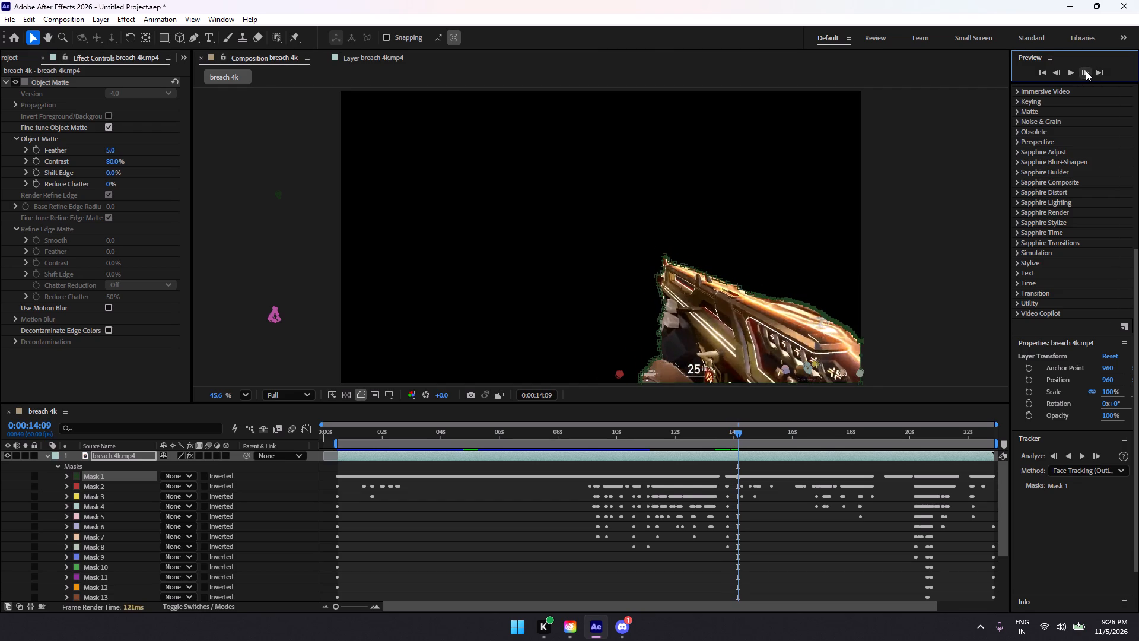
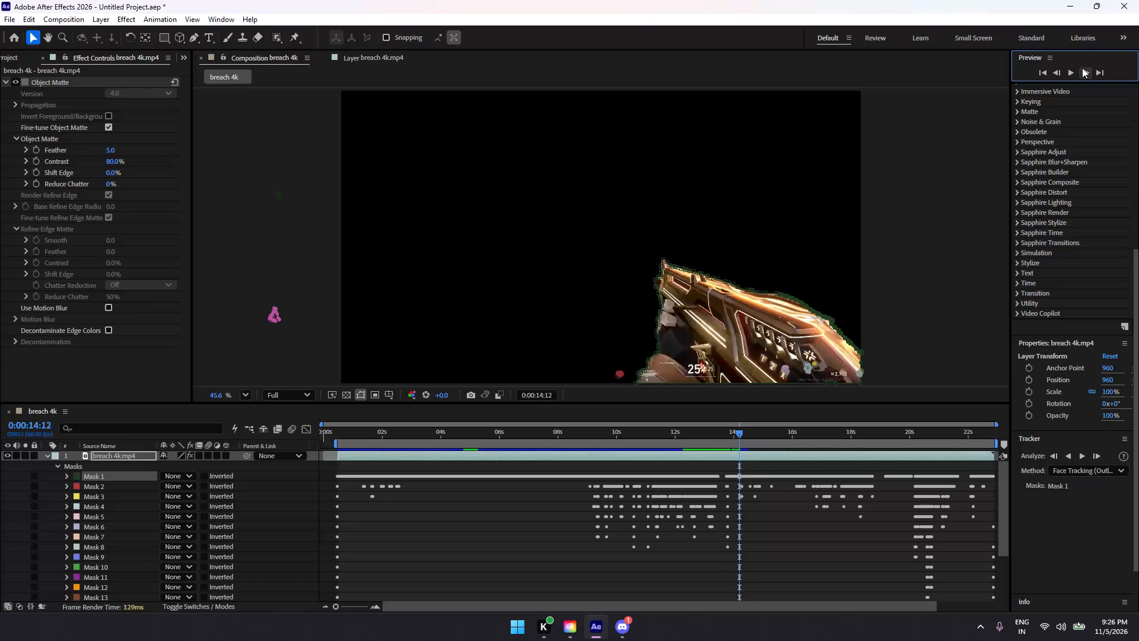
# Advance the breach 4k composition by two frames to 0:00:14:14 to check the weapon's matte.
pyautogui.click(1082, 68)
pyautogui.click(1082, 68)
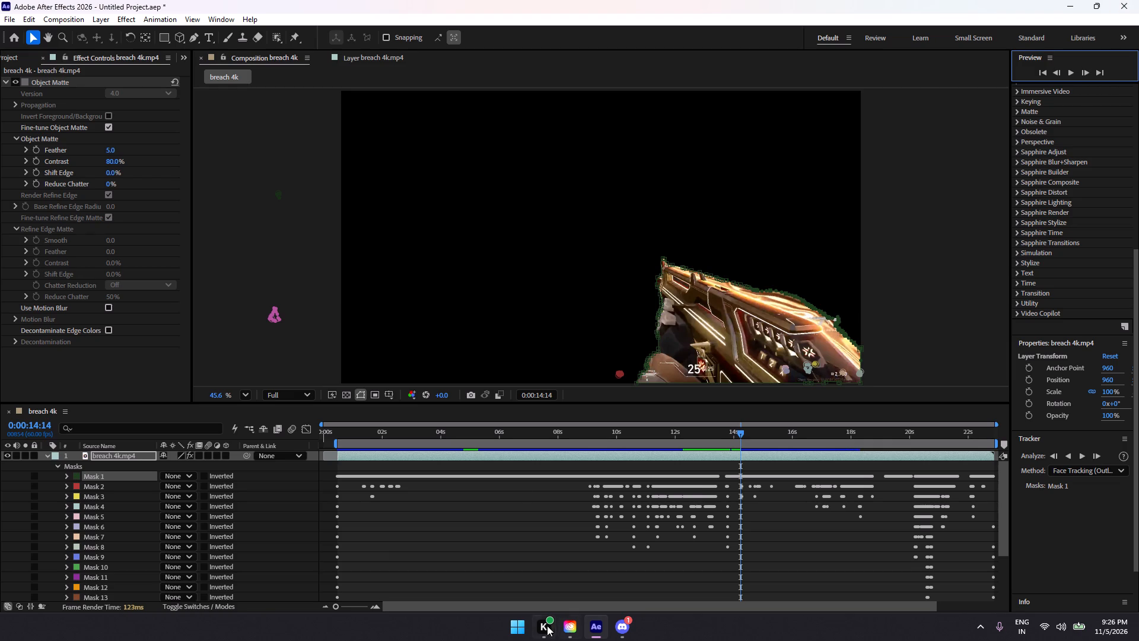
# Open the Microsoft Edge browser on a new tab.
pyautogui.click(520, 630)
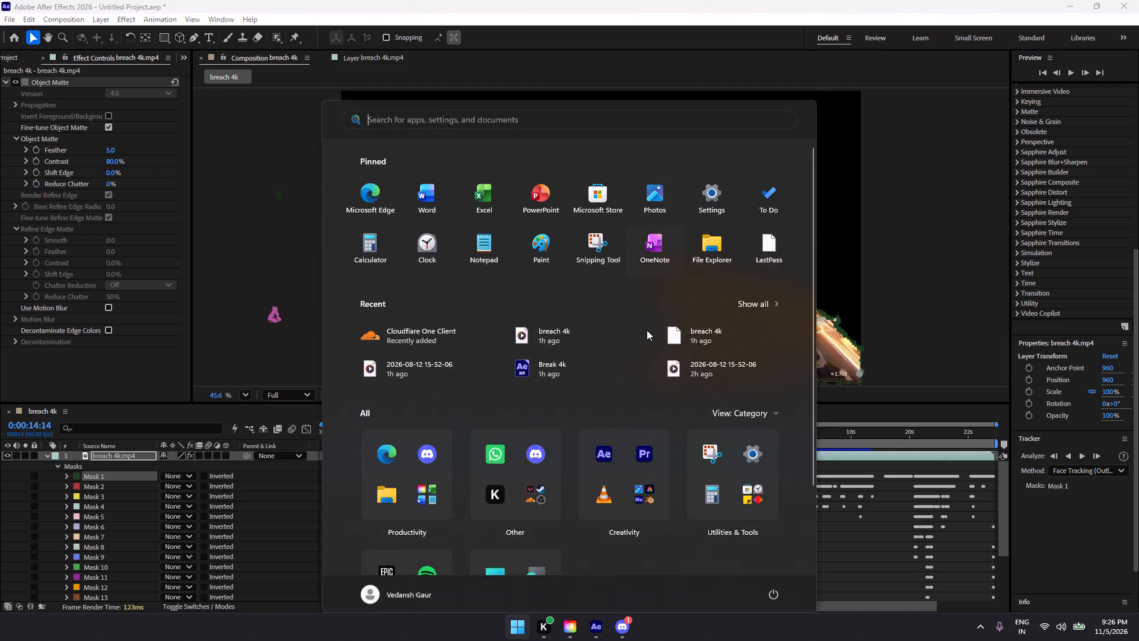
pyautogui.click(390, 446)
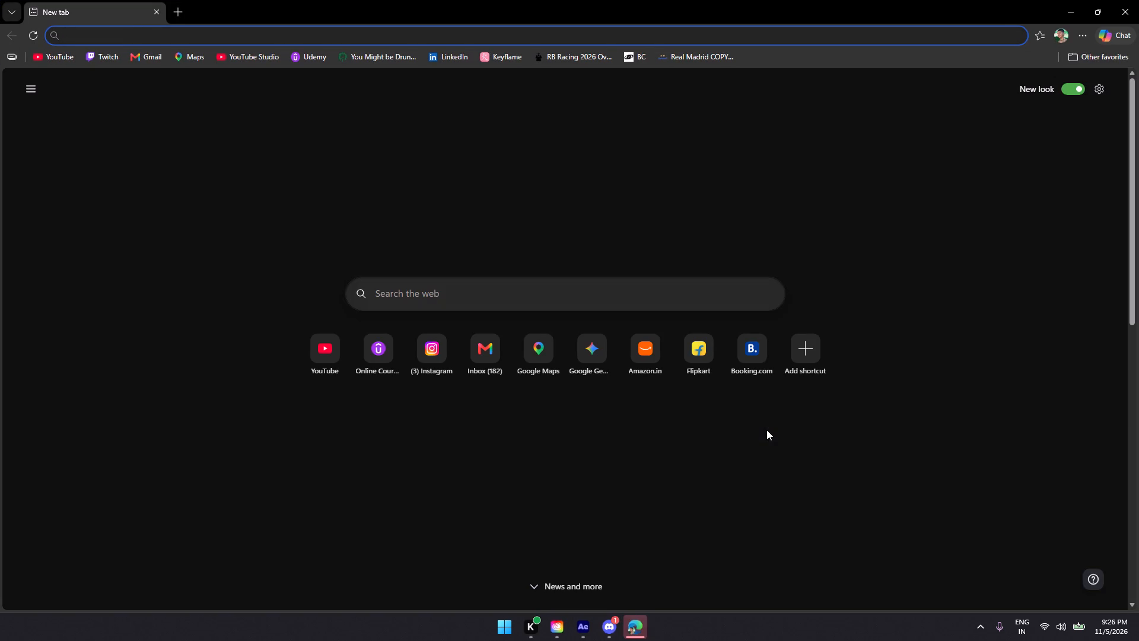
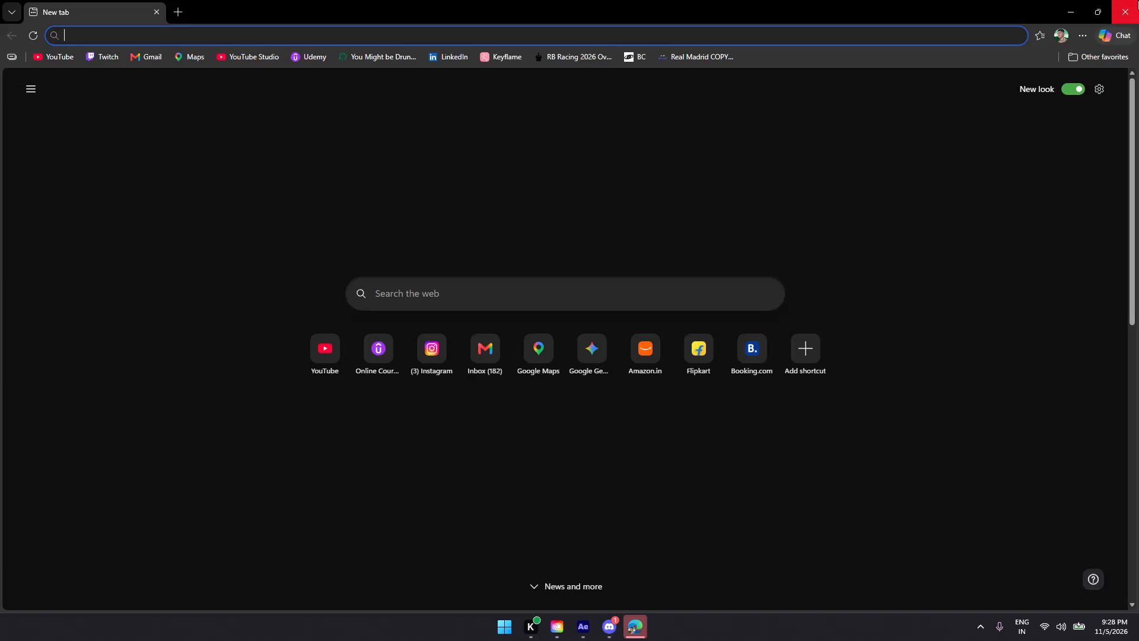
# Close the Microsoft Edge browser window and return to the breach 4k composition in After Effects.
pyautogui.click(1138, 0)
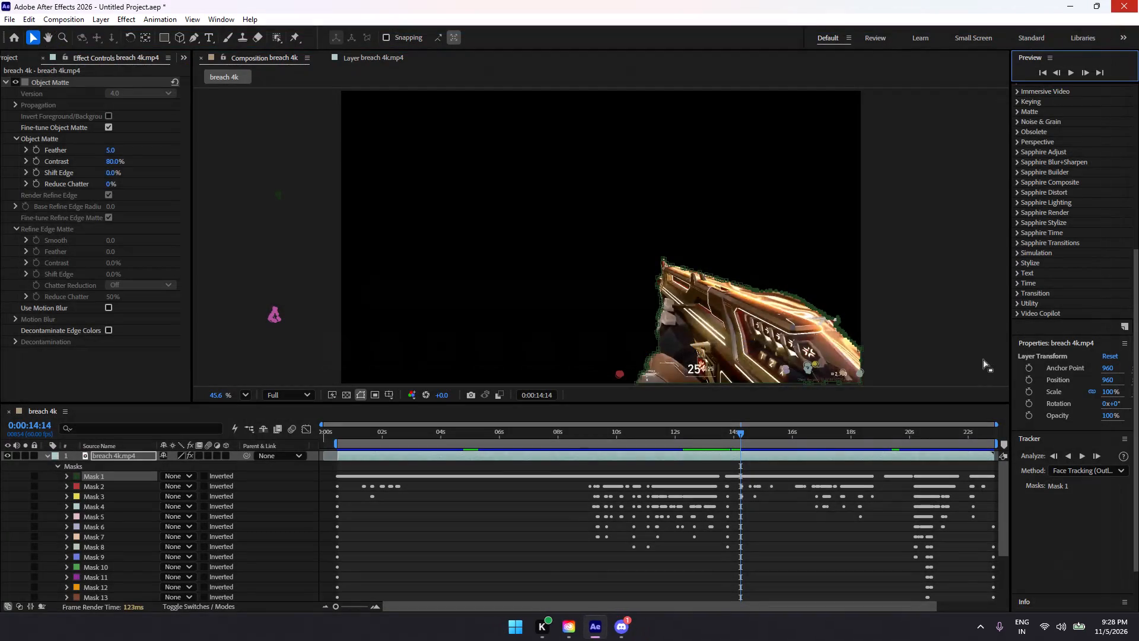
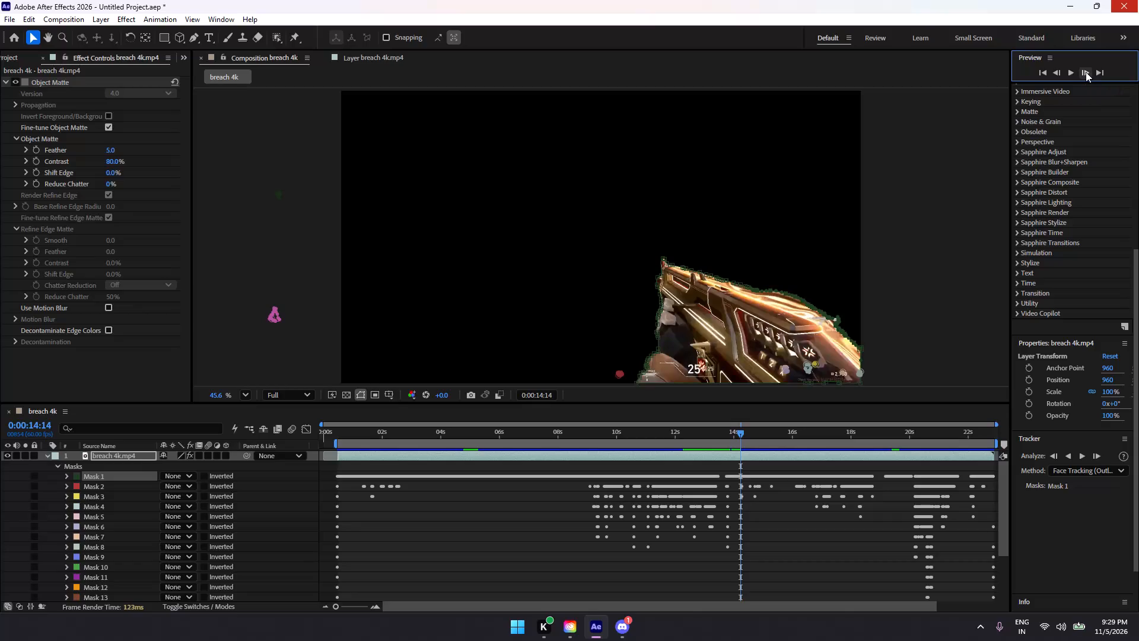
# Step forward frame by frame from 0:00:14:14 to 0:00:15:03, checking the weapon's matte outline for stray mask areas.
pyautogui.click(1086, 72)
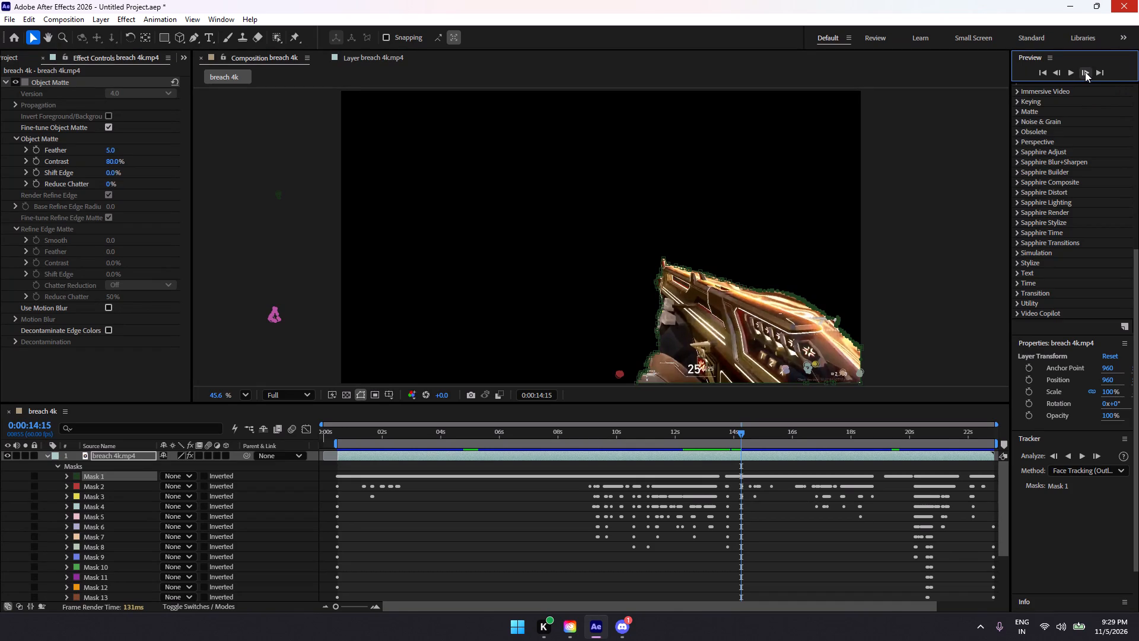
pyautogui.click(1085, 72)
pyautogui.click(1085, 72)
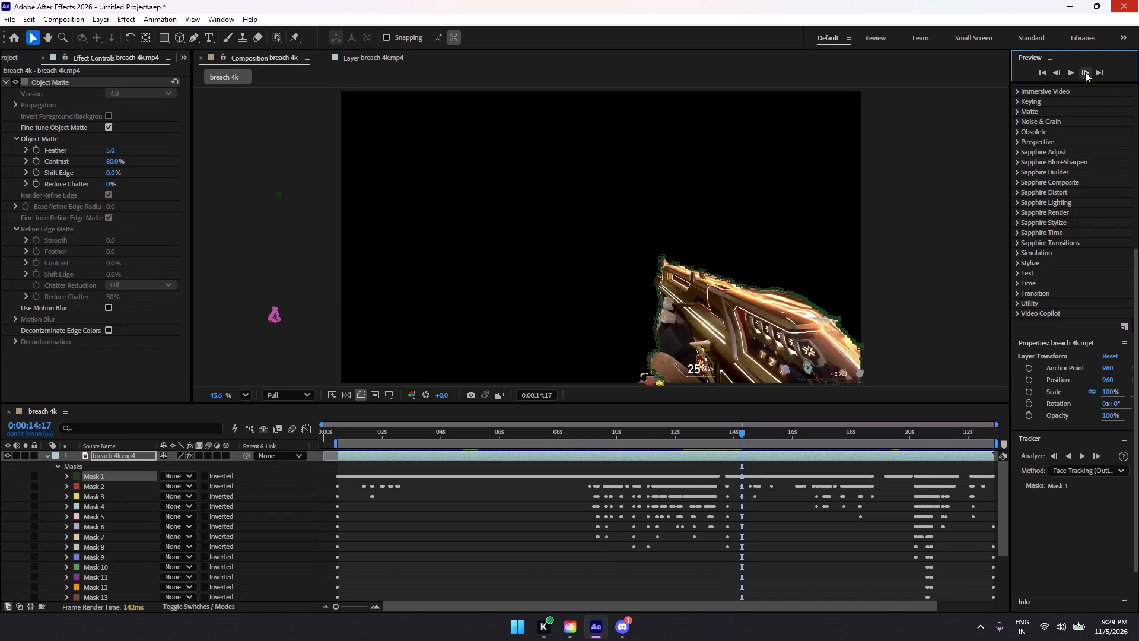
pyautogui.click(1085, 72)
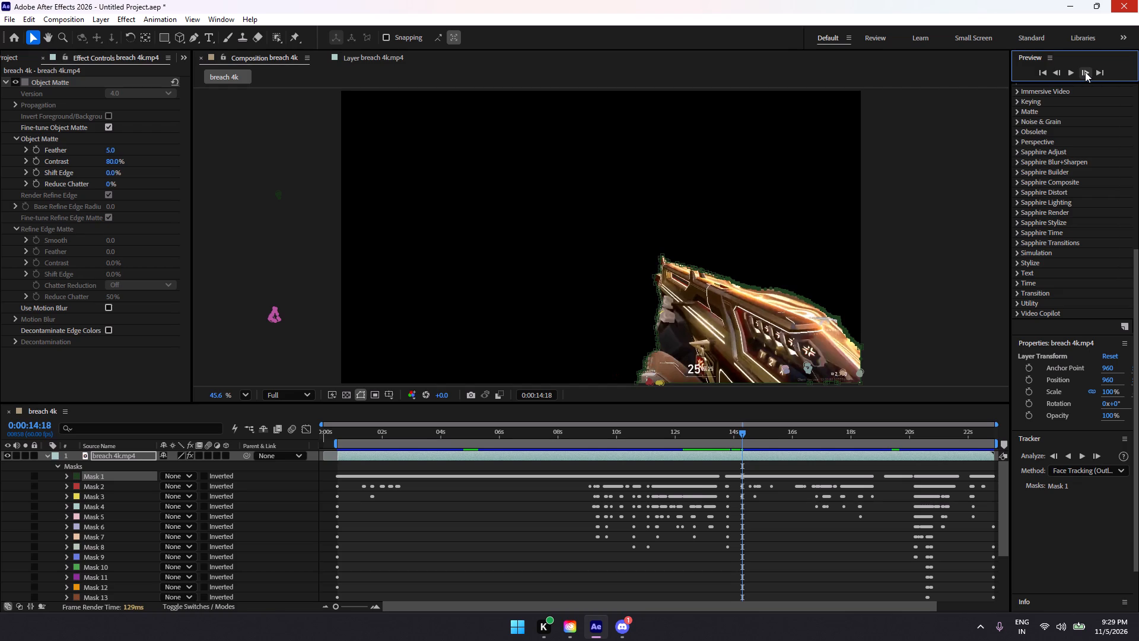
pyautogui.click(1085, 72)
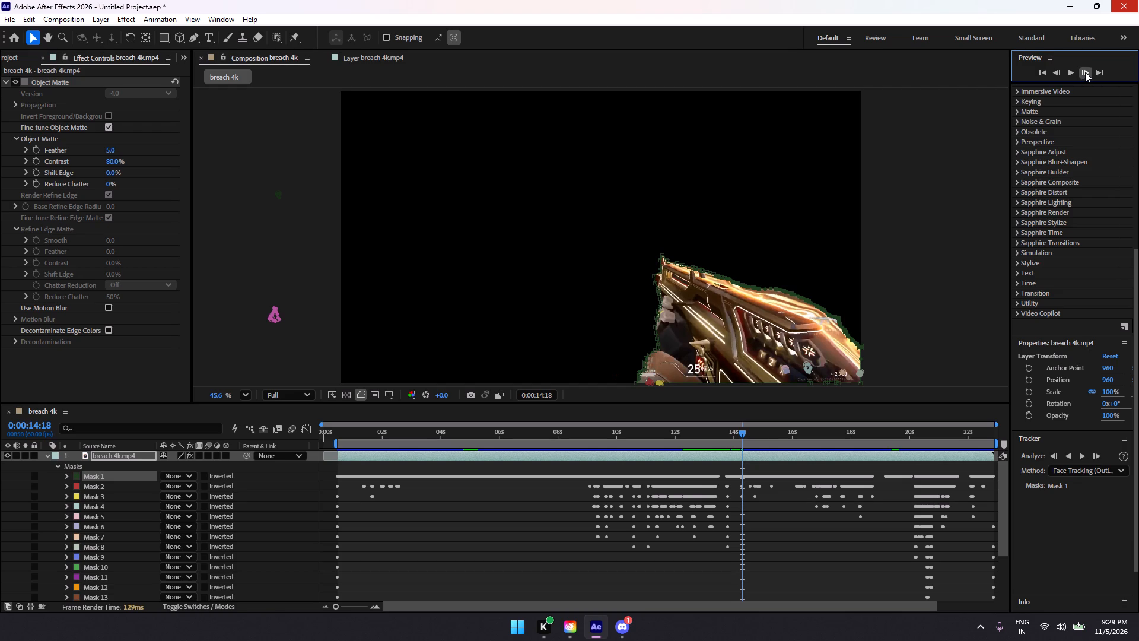
pyautogui.click(1085, 72)
pyautogui.click(1085, 72)
pyautogui.click(1085, 72)
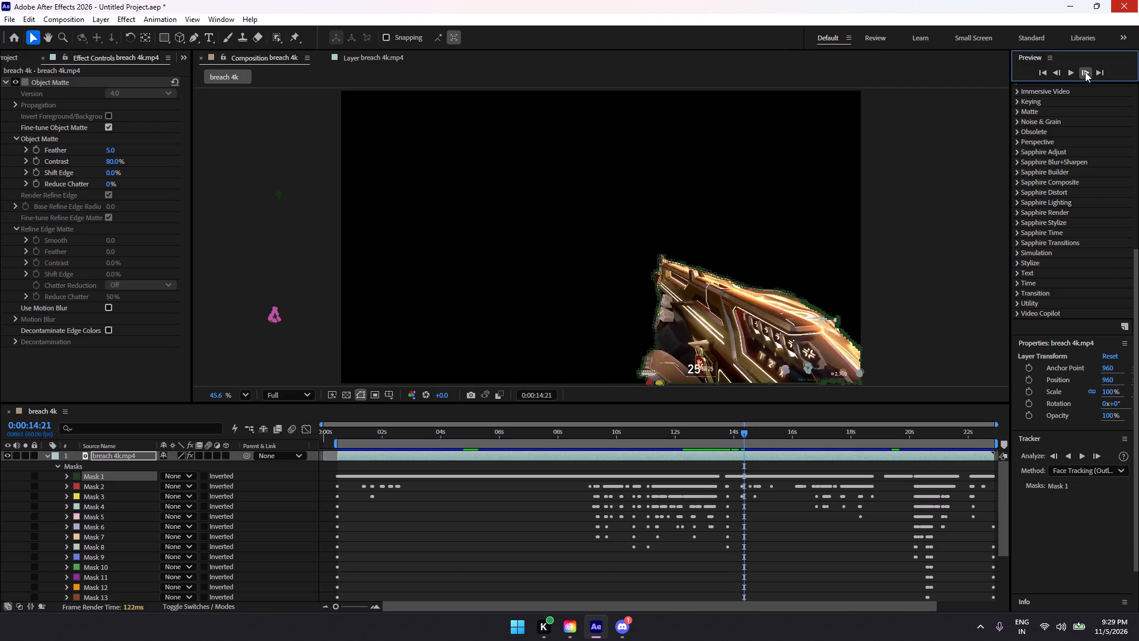
pyautogui.click(1085, 72)
pyautogui.click(1085, 72)
pyautogui.click(1085, 72)
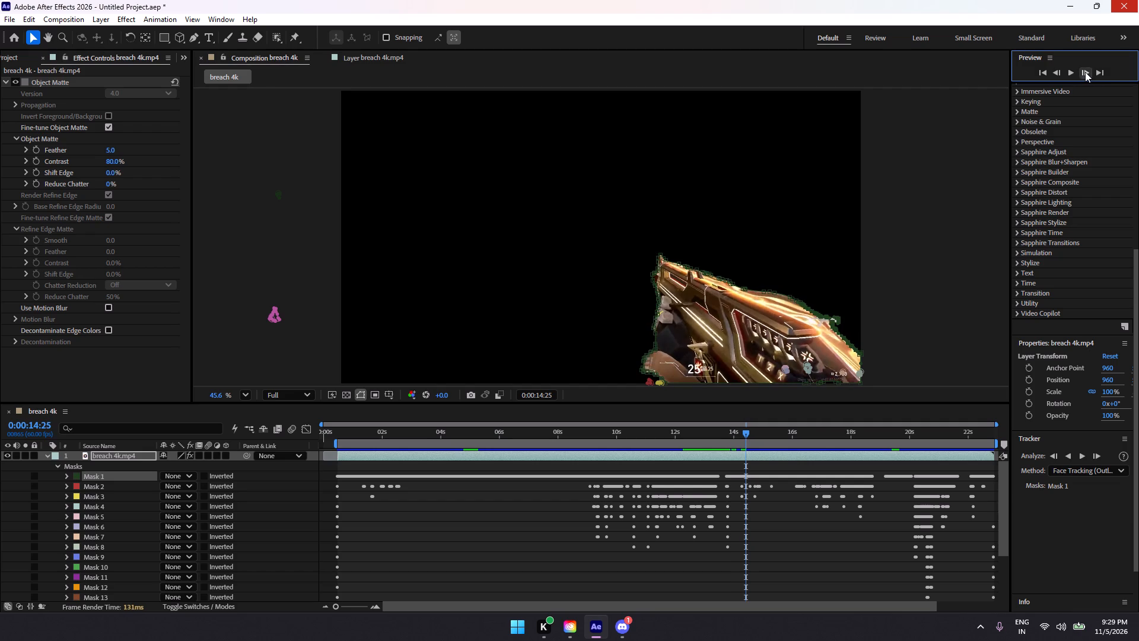
pyautogui.click(1085, 72)
pyautogui.click(1085, 72)
pyautogui.click(1085, 72)
pyautogui.click(1085, 72)
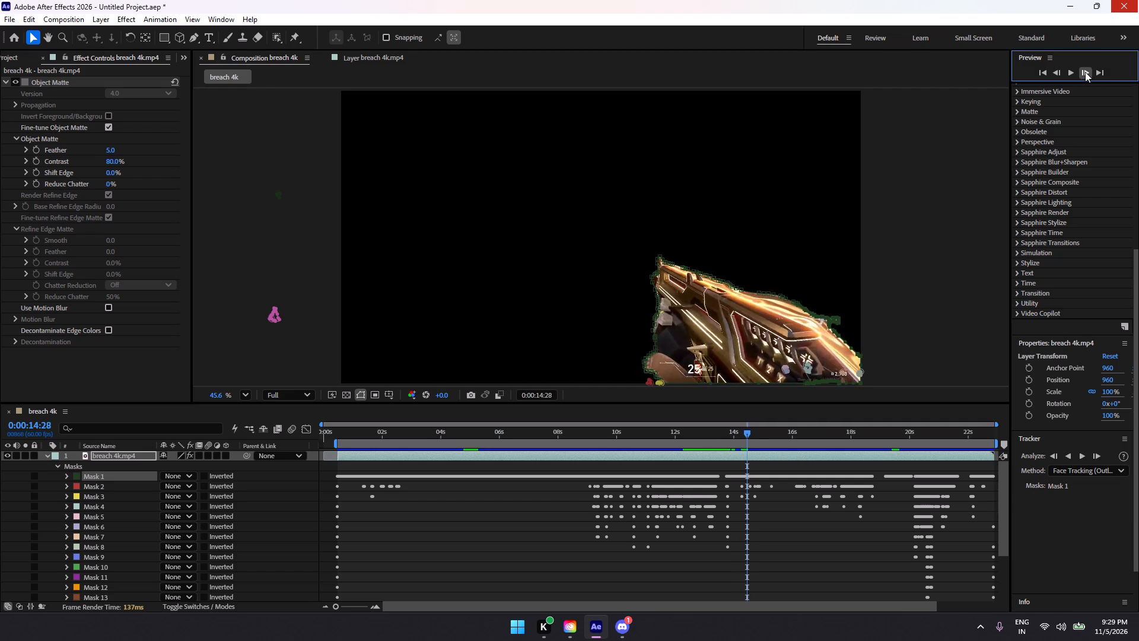
pyautogui.click(1085, 72)
pyautogui.click(1085, 72)
pyautogui.click(1085, 72)
pyautogui.click(1085, 72)
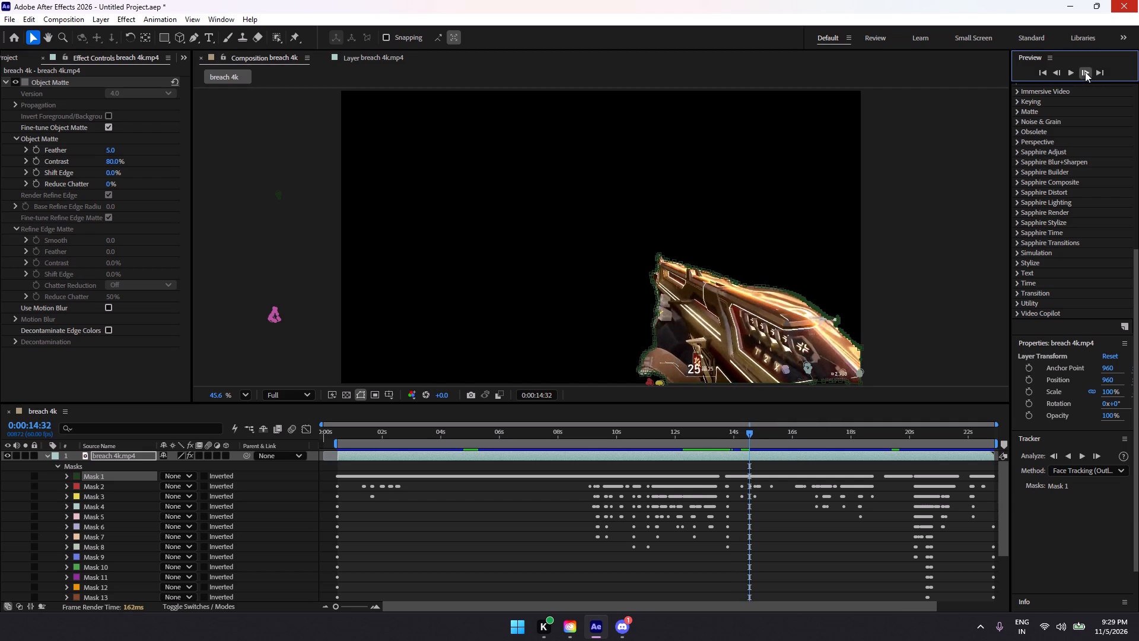
pyautogui.click(1085, 72)
pyautogui.click(1085, 72)
pyautogui.click(1085, 72)
pyautogui.click(1085, 72)
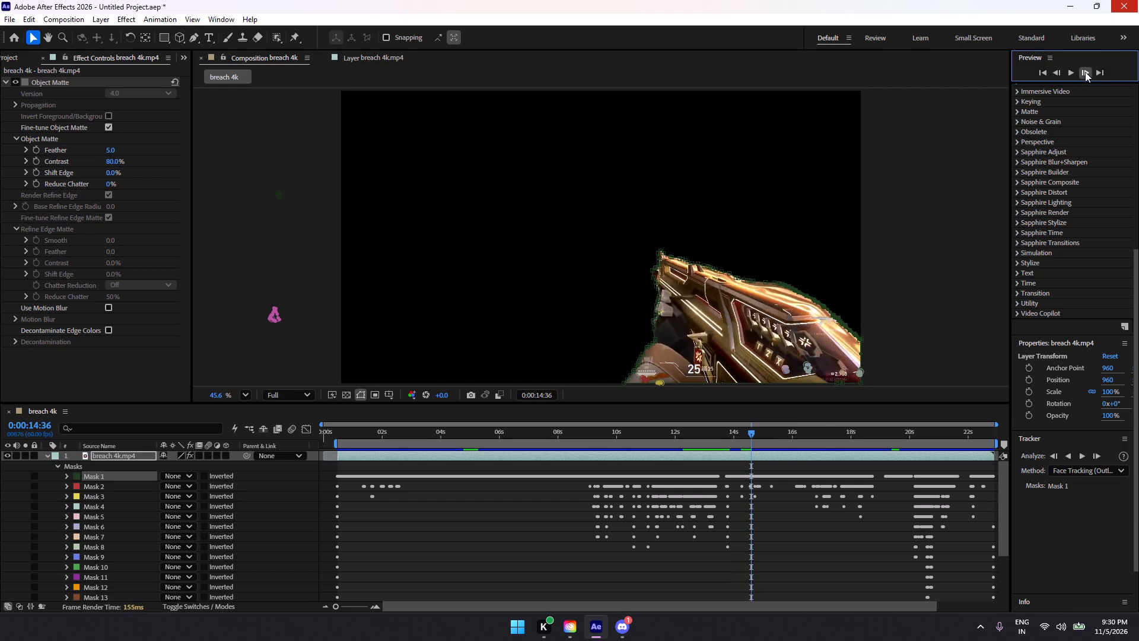
pyautogui.click(1085, 72)
pyautogui.click(1085, 72)
pyautogui.tripleClick(1085, 72)
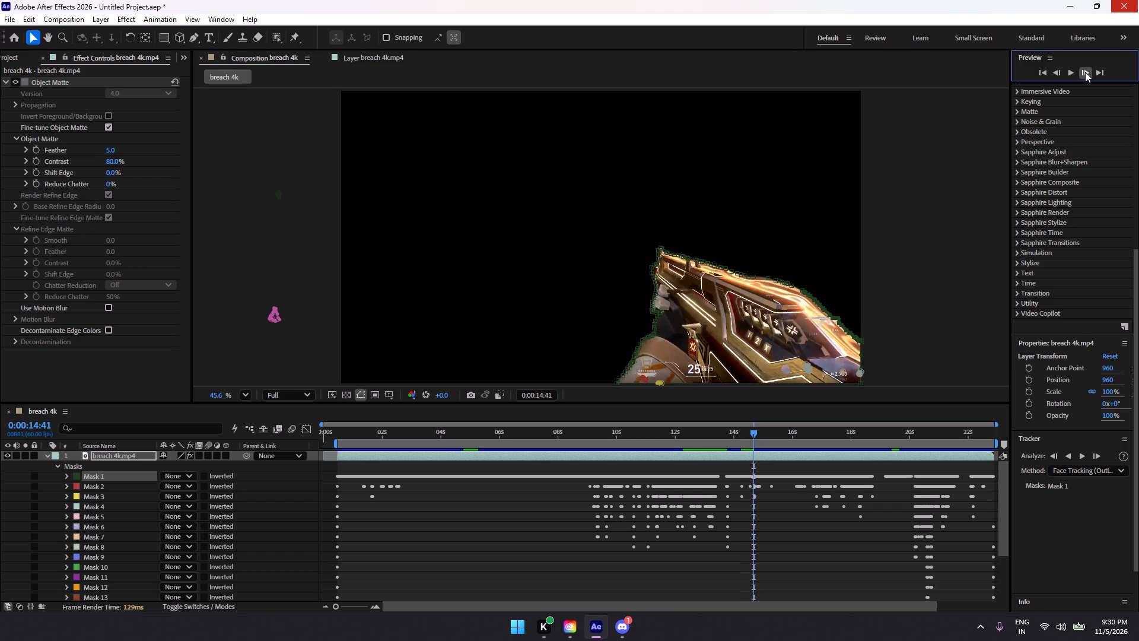
pyautogui.tripleClick(1085, 72)
pyautogui.tripleClick(1085, 72)
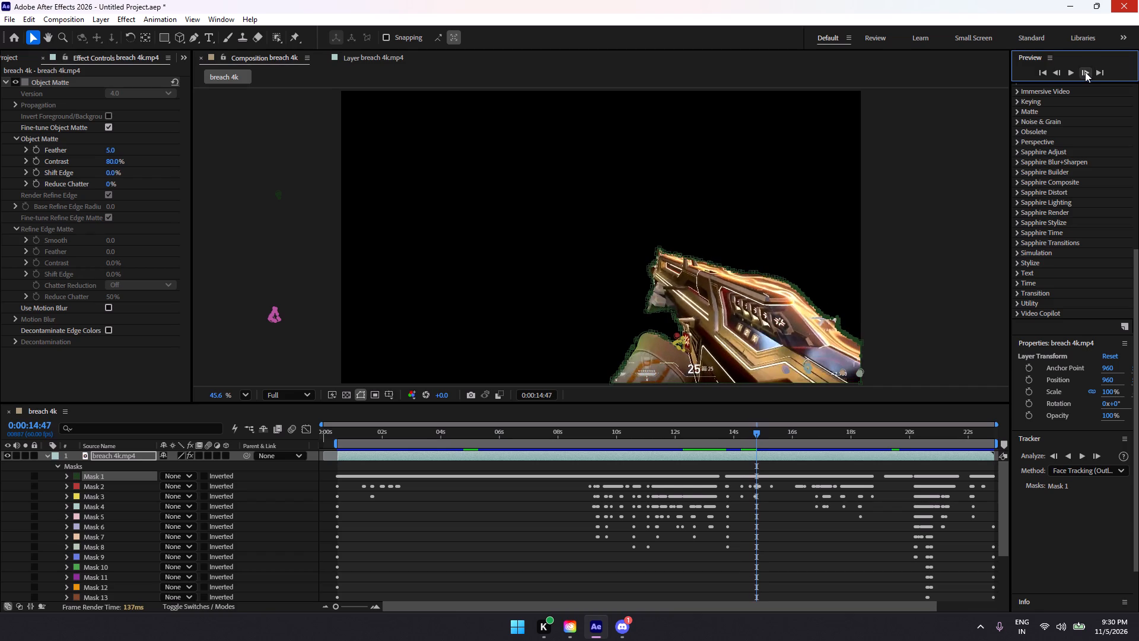
pyautogui.tripleClick(1085, 72)
pyautogui.tripleClick(1085, 72)
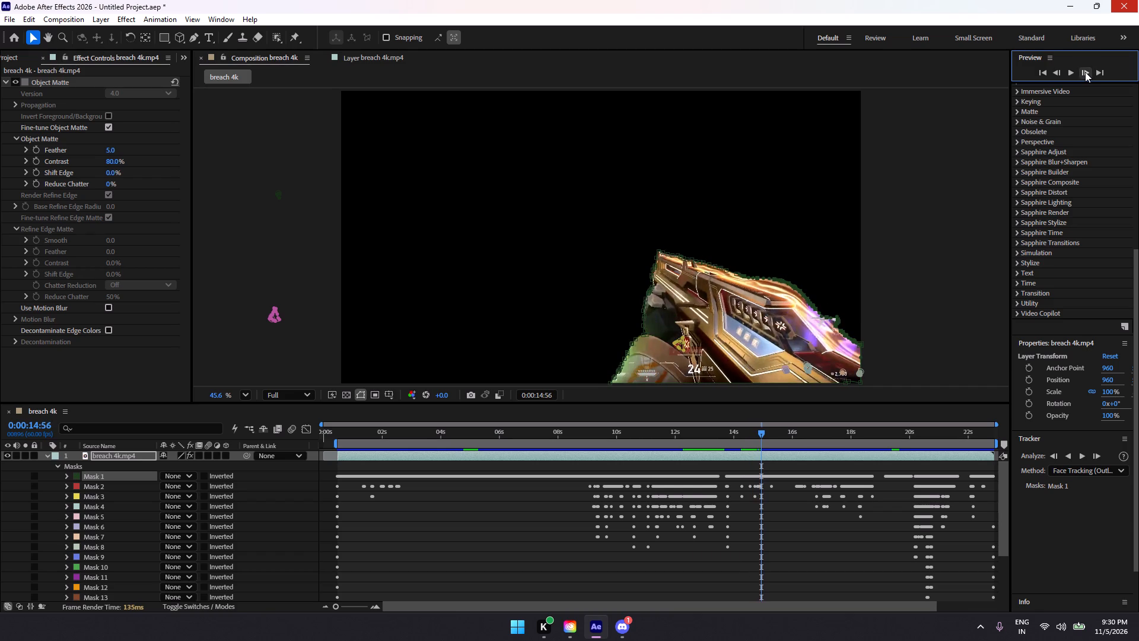
pyautogui.click(1085, 72)
pyautogui.tripleClick(1085, 72)
pyautogui.click(1085, 72)
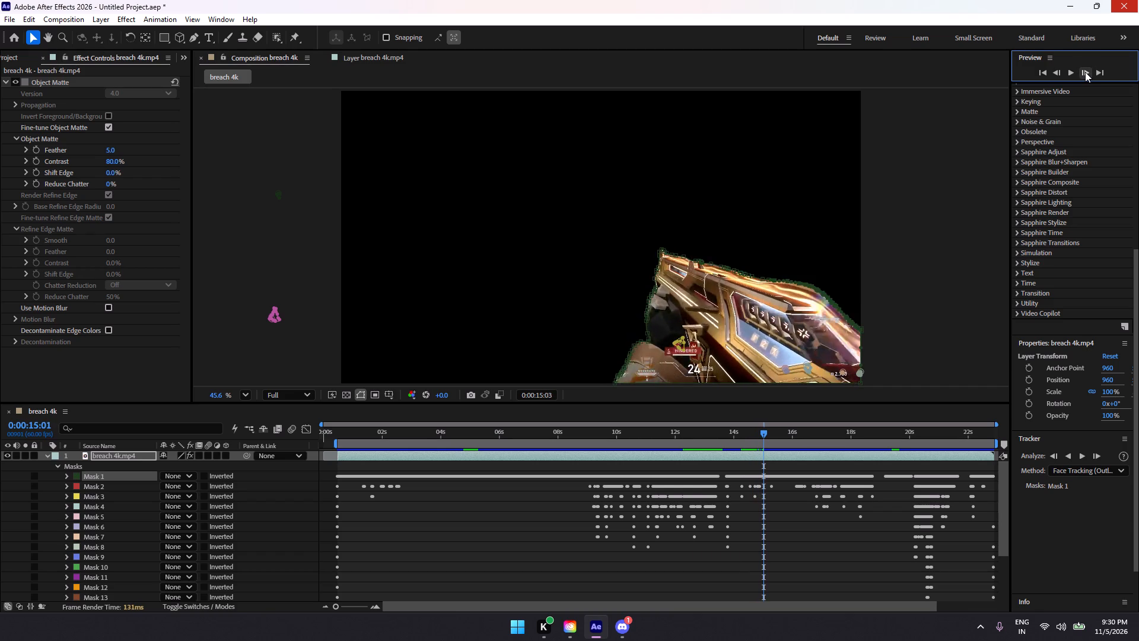
# Select Mask 2 and Mask 3 beside the weapon's grip and move them off the frame into the empty area at 0:00:15:03.
pyautogui.click(680, 339)
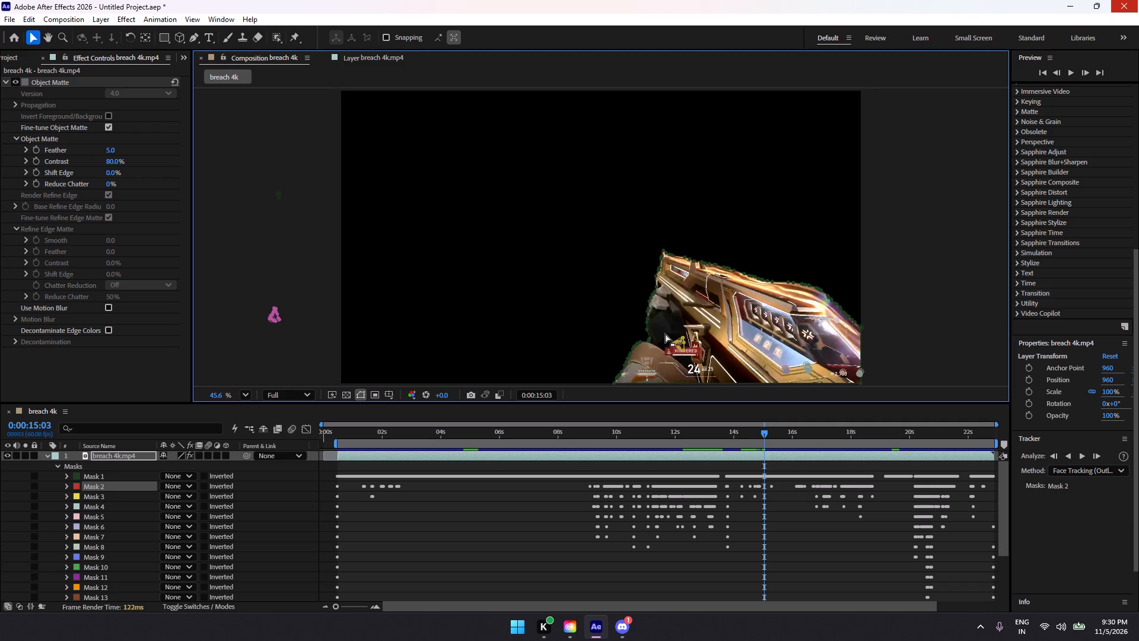
pyautogui.moveTo(665, 334); pyautogui.dragTo(696, 354)
pyautogui.moveTo(676, 344); pyautogui.dragTo(752, 310)
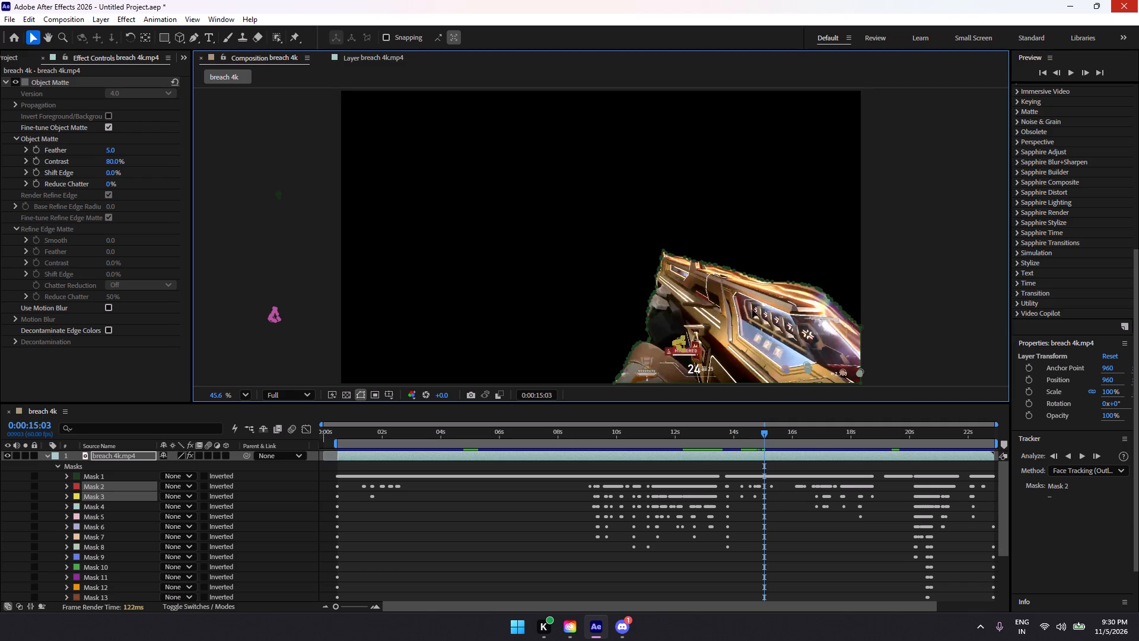
pyautogui.moveTo(752, 310); pyautogui.dragTo(926, 181)
# Step forward frame by frame from 0:00:15:03 to 0:00:15:28, examining the weapon's matte edges and stray masks.
pyautogui.click(1090, 68)
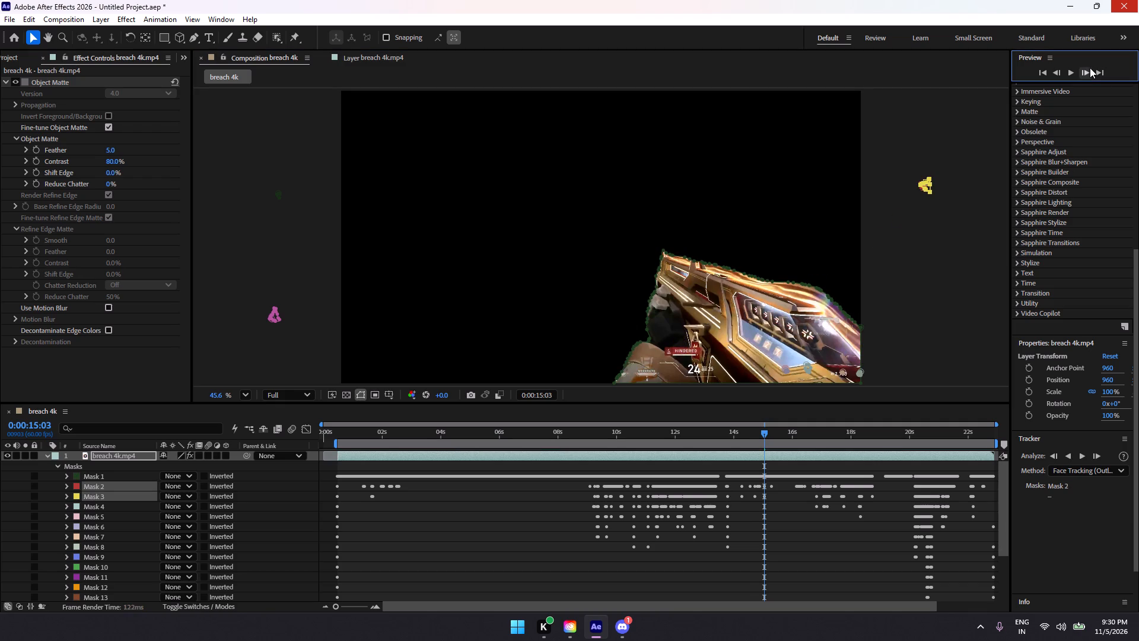
pyautogui.click(1090, 68)
pyautogui.click(1090, 68)
pyautogui.click(1090, 68)
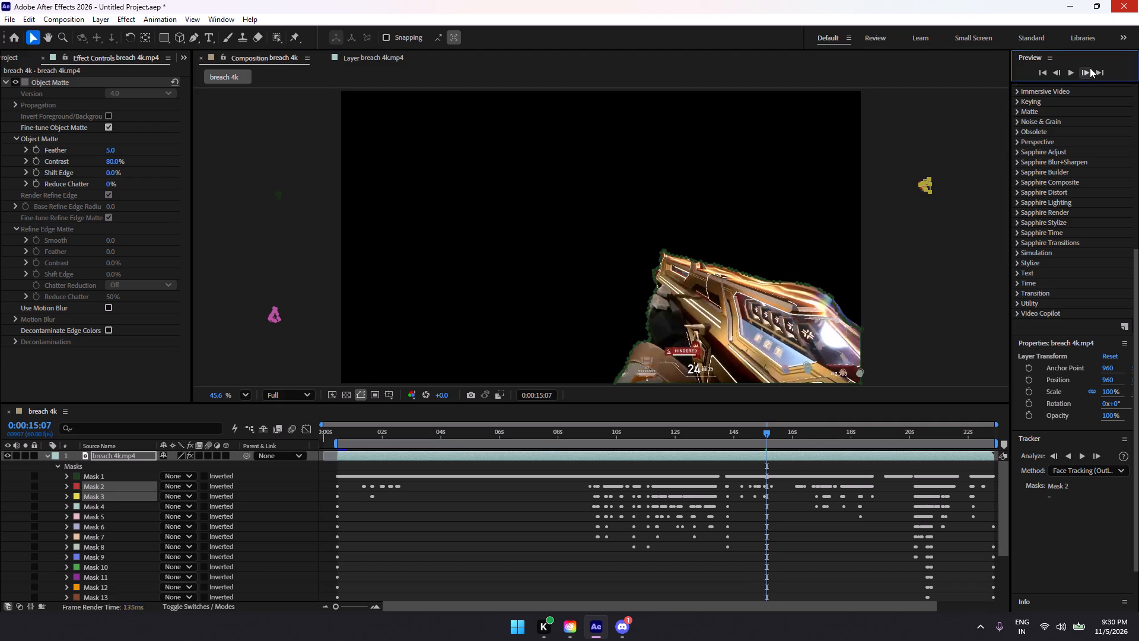
pyautogui.click(1090, 68)
pyautogui.click(1090, 68)
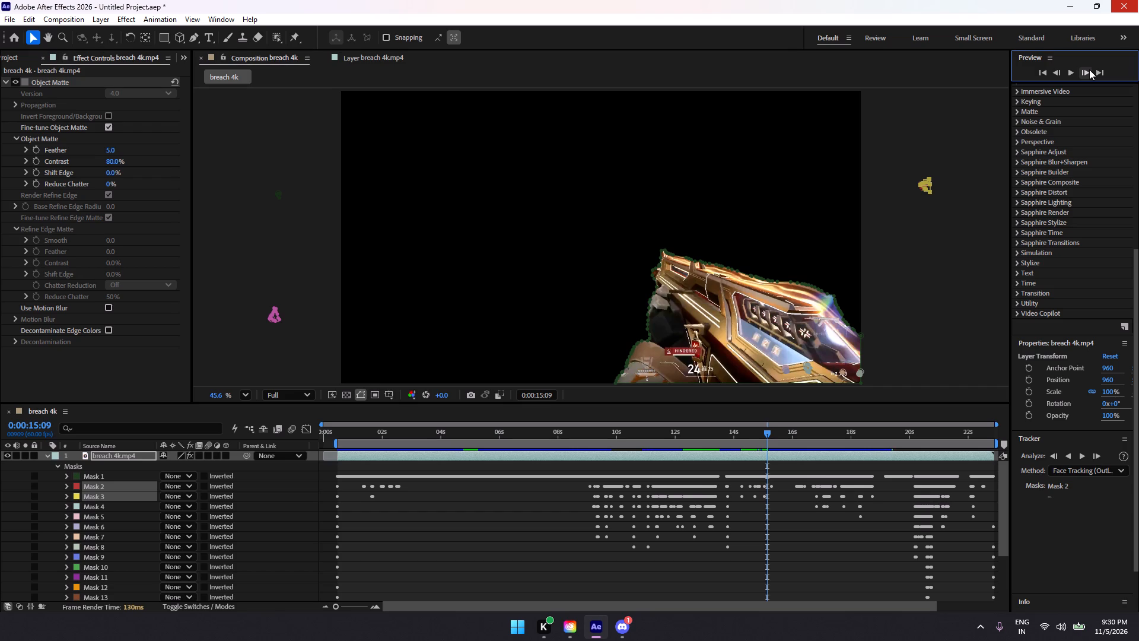
pyautogui.click(1089, 69)
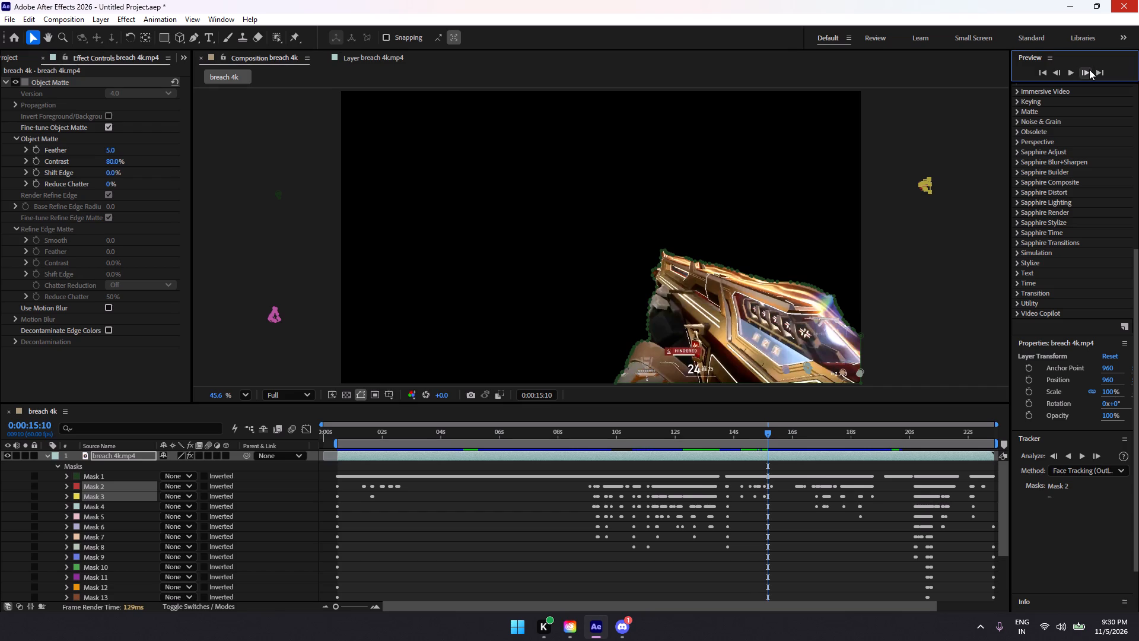
pyautogui.click(1089, 69)
pyautogui.click(1089, 69)
pyautogui.click(1089, 69)
pyautogui.click(1089, 69)
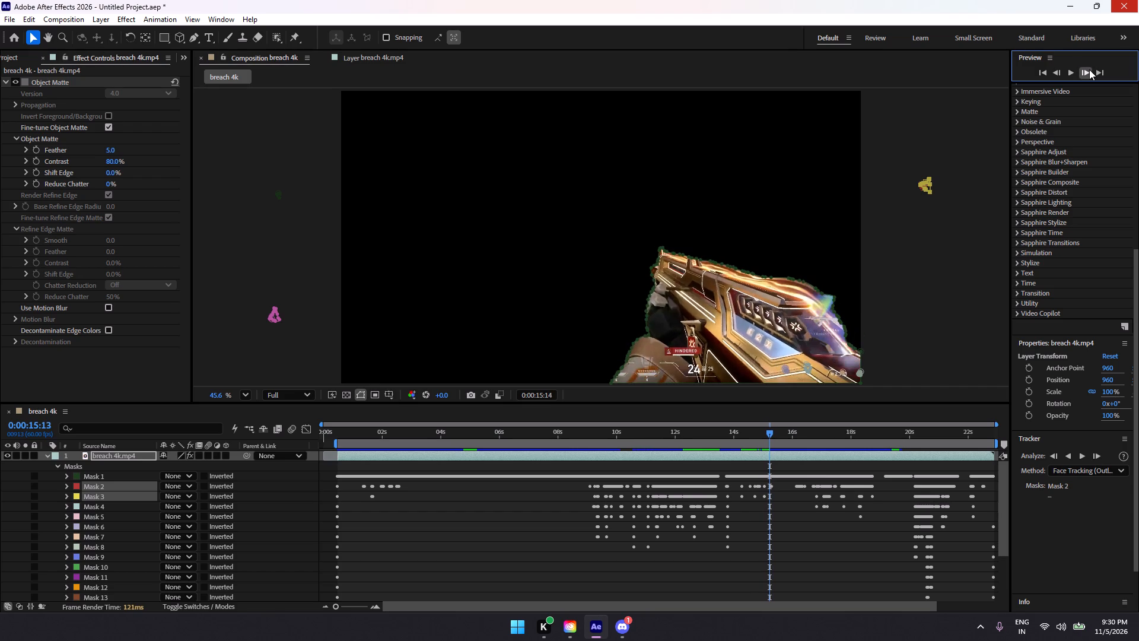
pyautogui.click(1089, 69)
pyautogui.click(1089, 69)
pyautogui.click(1089, 69)
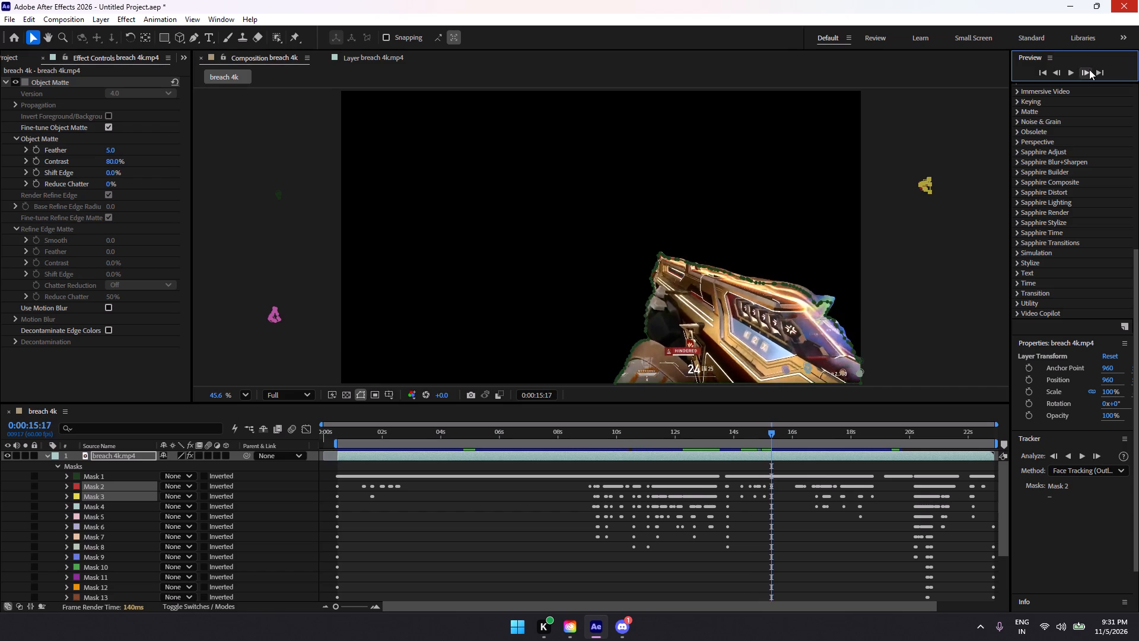
pyautogui.click(1089, 69)
pyautogui.click(1089, 69)
pyautogui.click(1089, 69)
pyautogui.click(1089, 69)
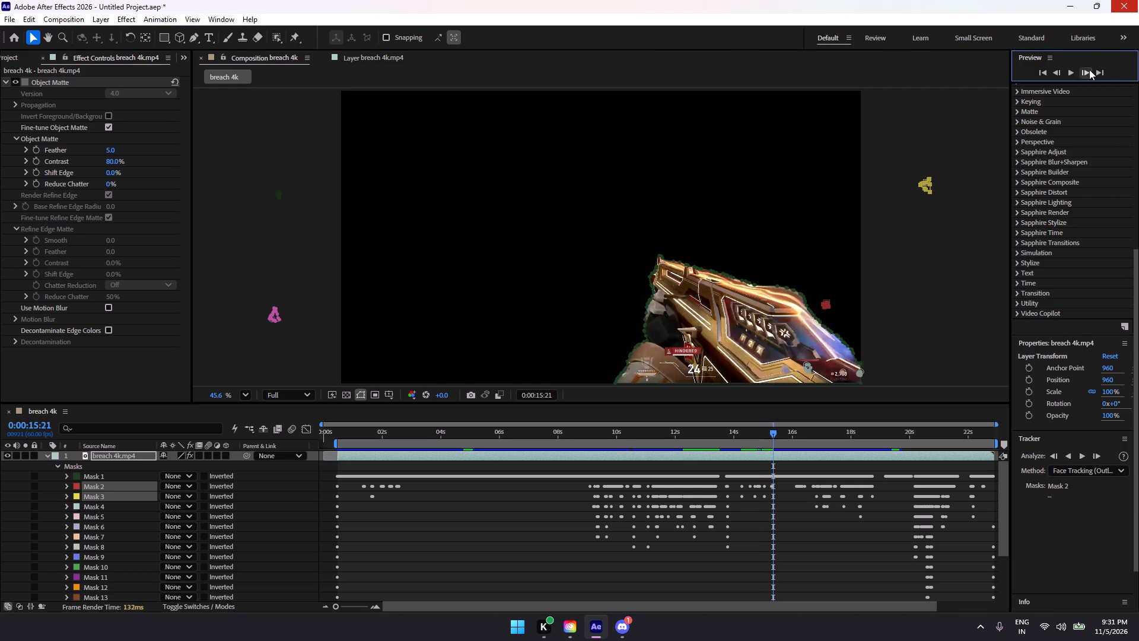
pyautogui.click(1089, 69)
pyautogui.click(1089, 69)
pyautogui.click(1089, 69)
pyautogui.click(1089, 69)
pyautogui.click(1089, 69)
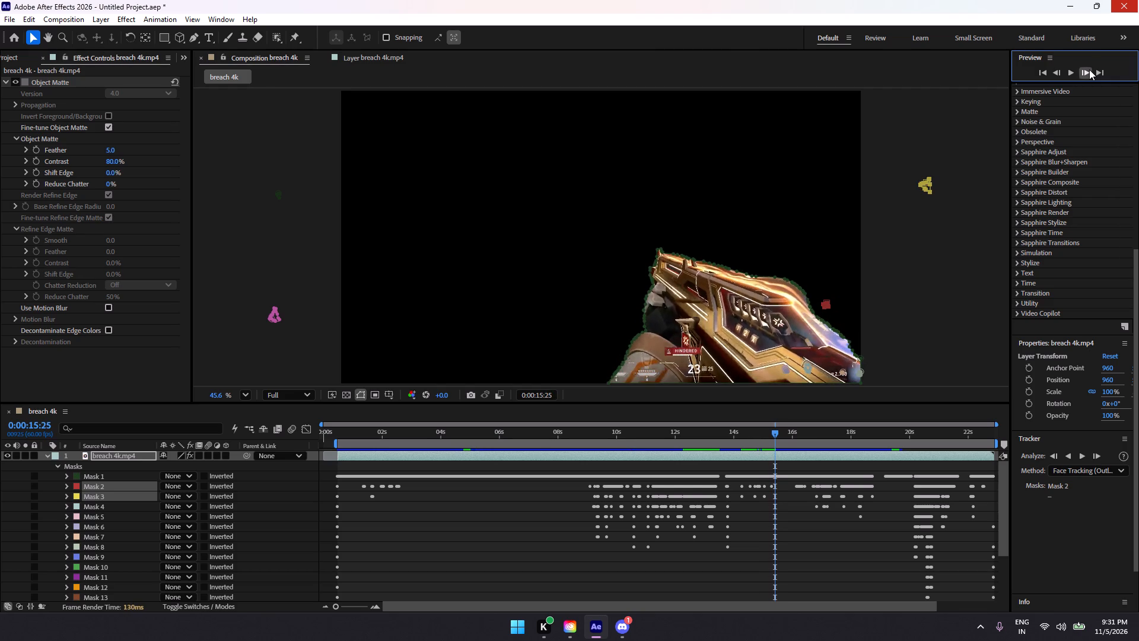
pyautogui.doubleClick(1089, 69)
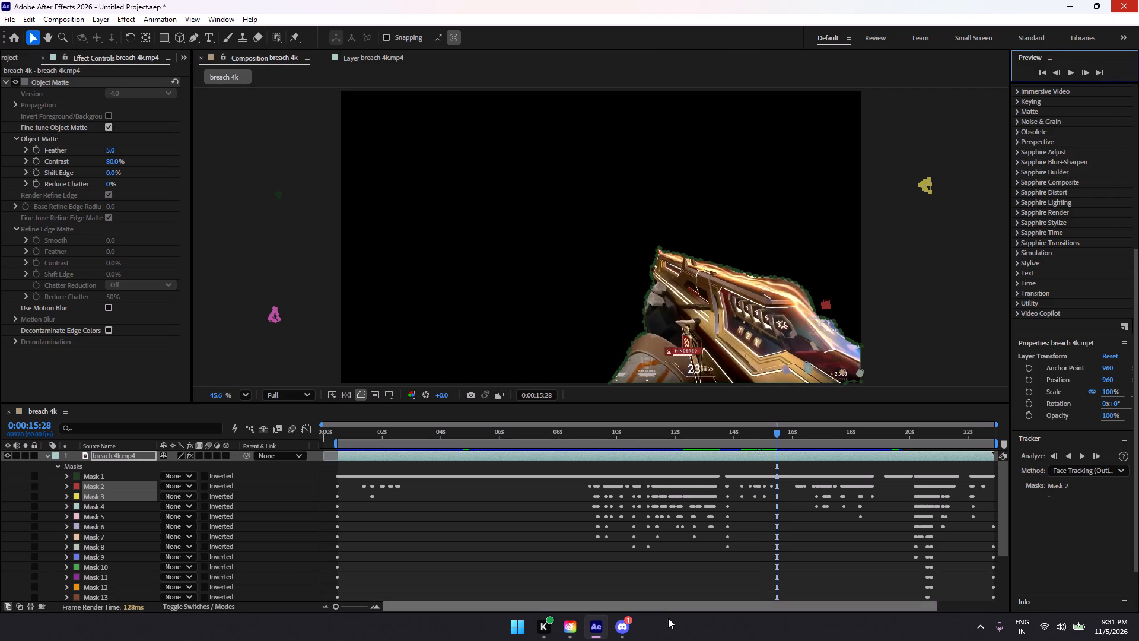
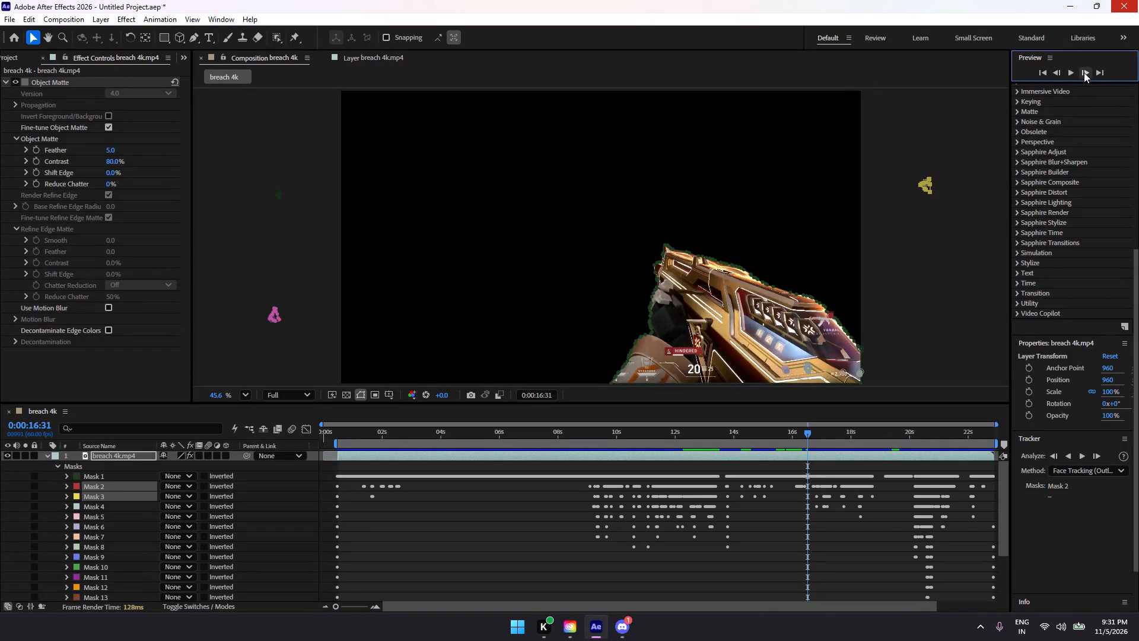
# Step forward frame by frame from 0:00:16:31 to 0:00:17:03, checking the weapon's matte outline for stray mask areas.
pyautogui.click(1084, 72)
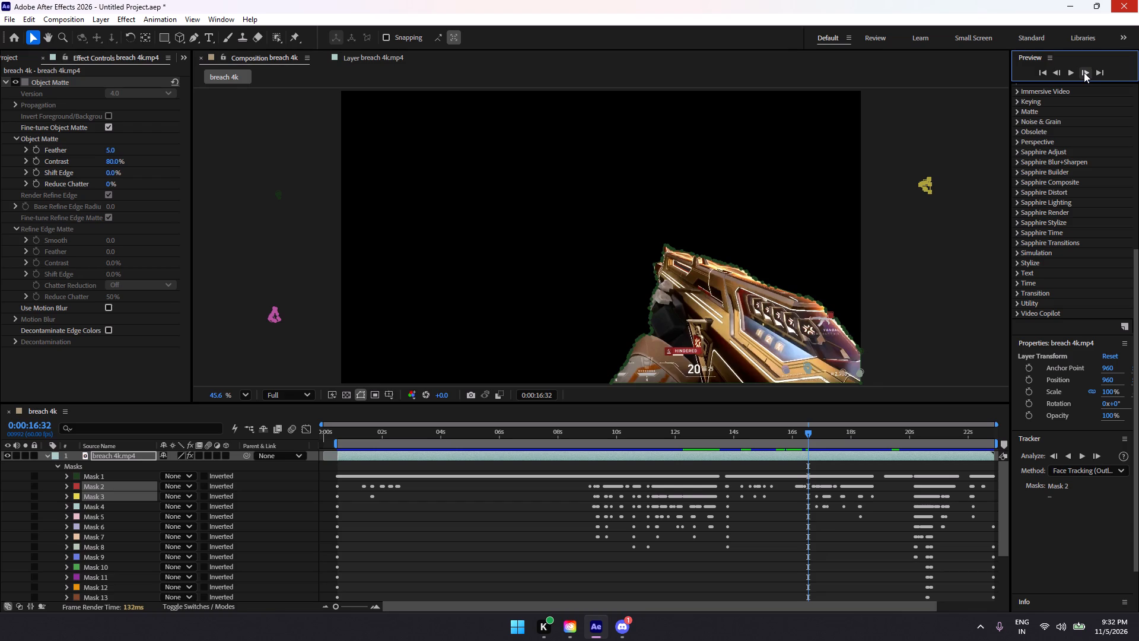
pyautogui.click(1084, 72)
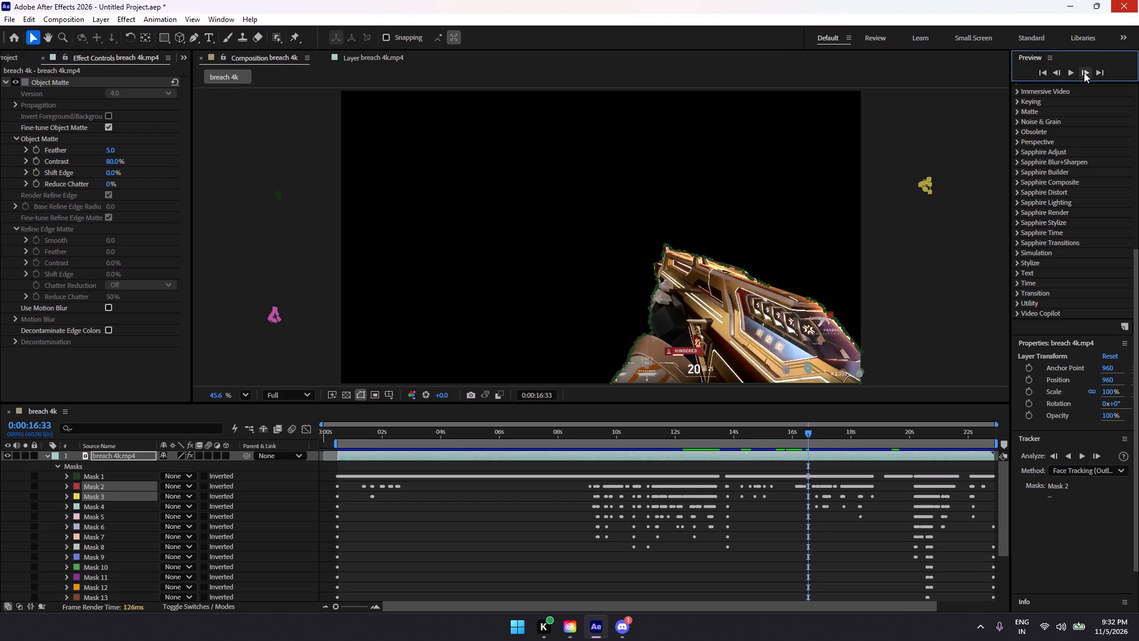
pyautogui.click(1084, 72)
pyautogui.tripleClick(1084, 72)
pyautogui.tripleClick(1084, 72)
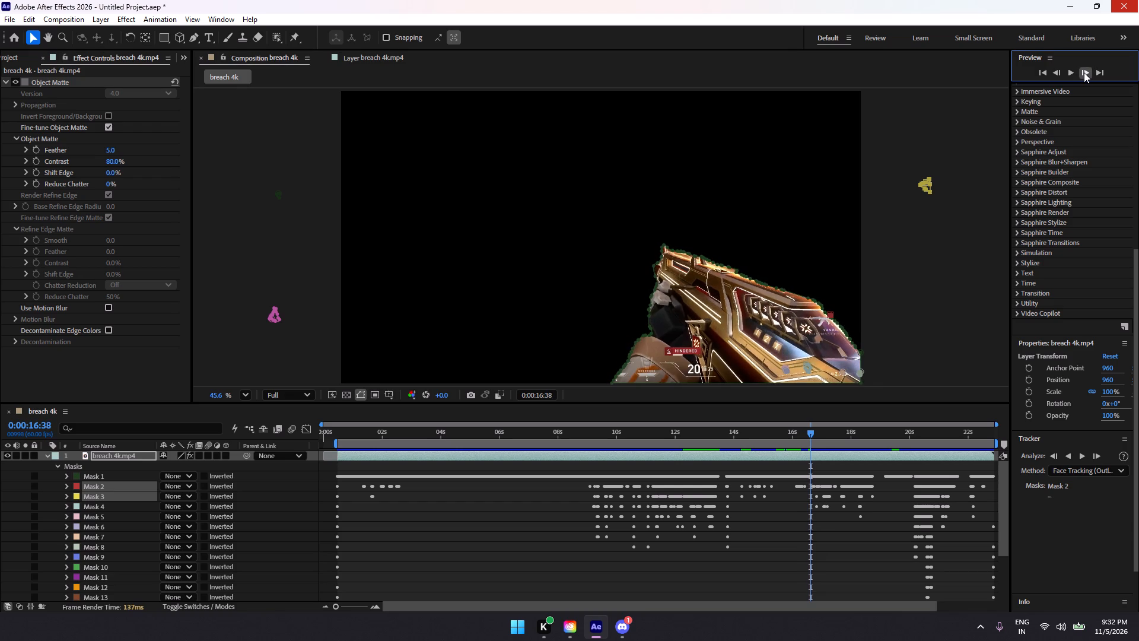
pyautogui.tripleClick(1084, 72)
pyautogui.doubleClick(1084, 72)
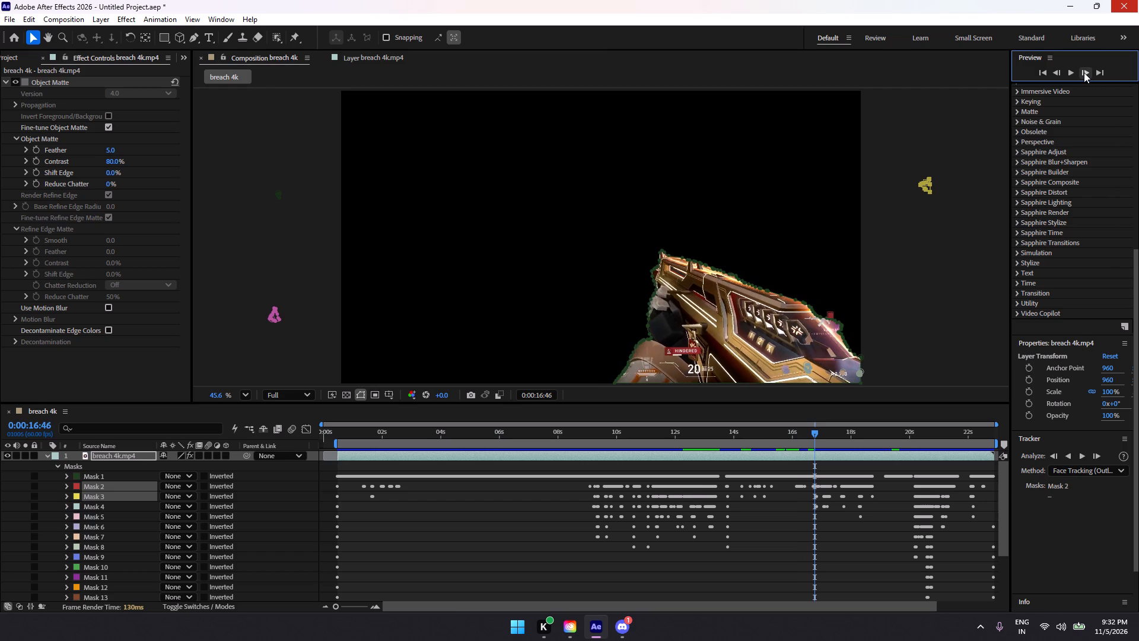
pyautogui.tripleClick(1084, 72)
pyautogui.tripleClick(1084, 73)
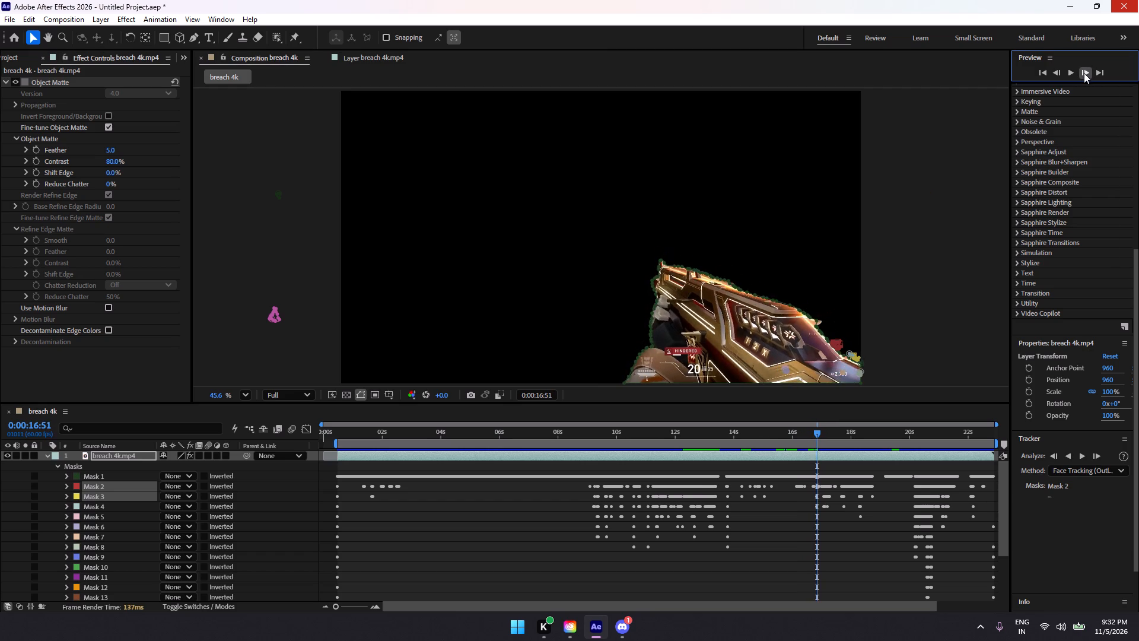
pyautogui.tripleClick(1084, 73)
pyautogui.click(1084, 73)
pyautogui.click(1084, 73)
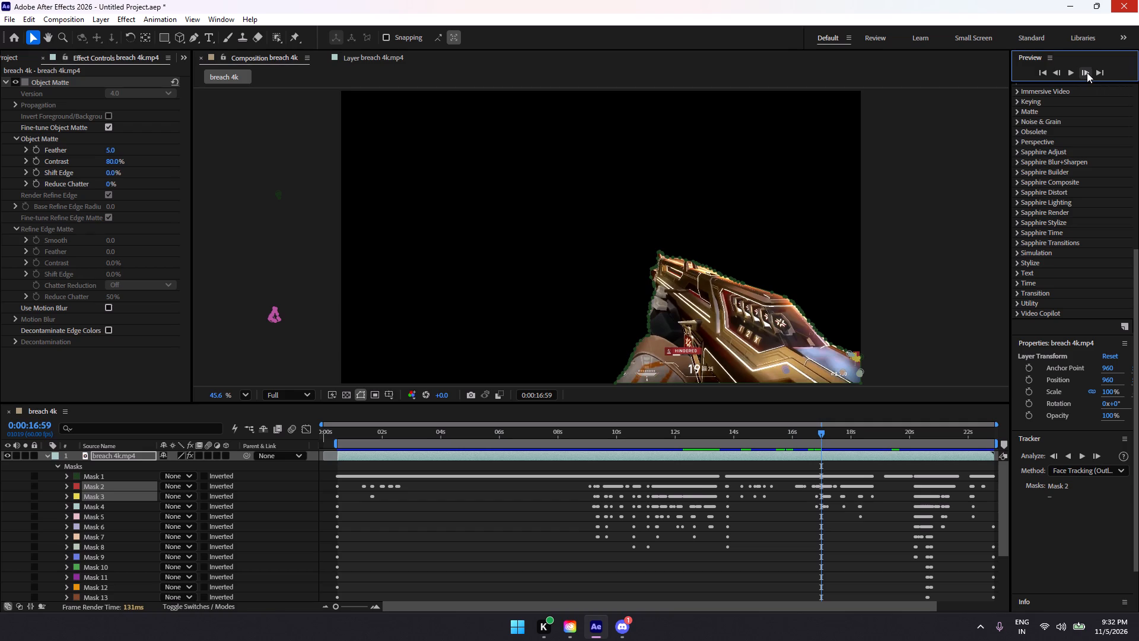
pyautogui.click(1087, 72)
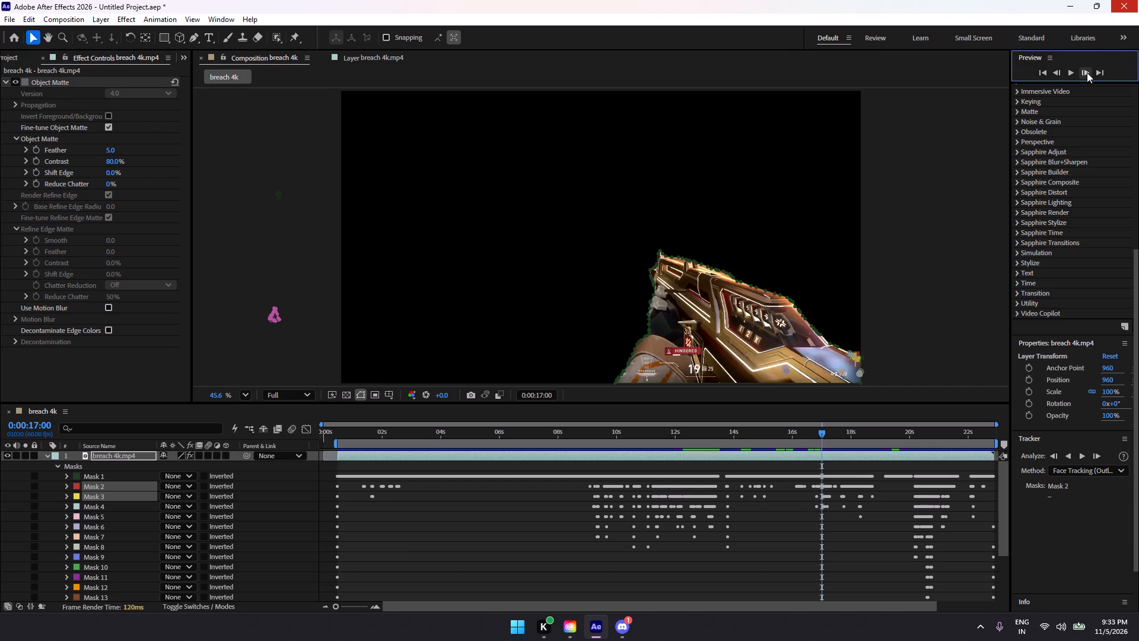
pyautogui.click(1086, 73)
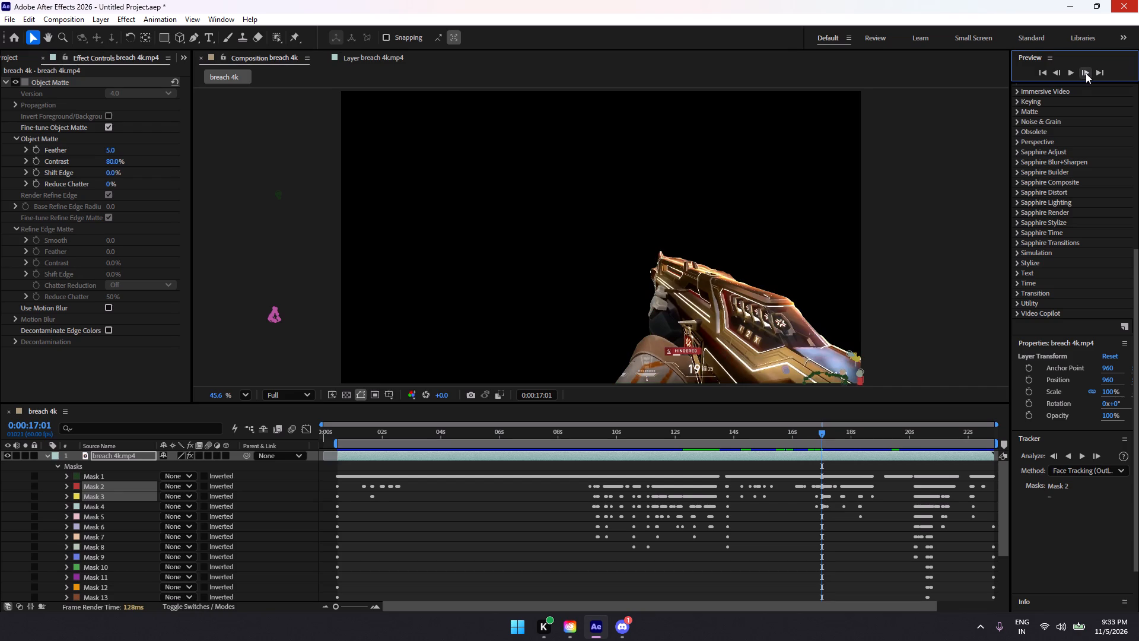
pyautogui.click(1086, 73)
pyautogui.click(1086, 73)
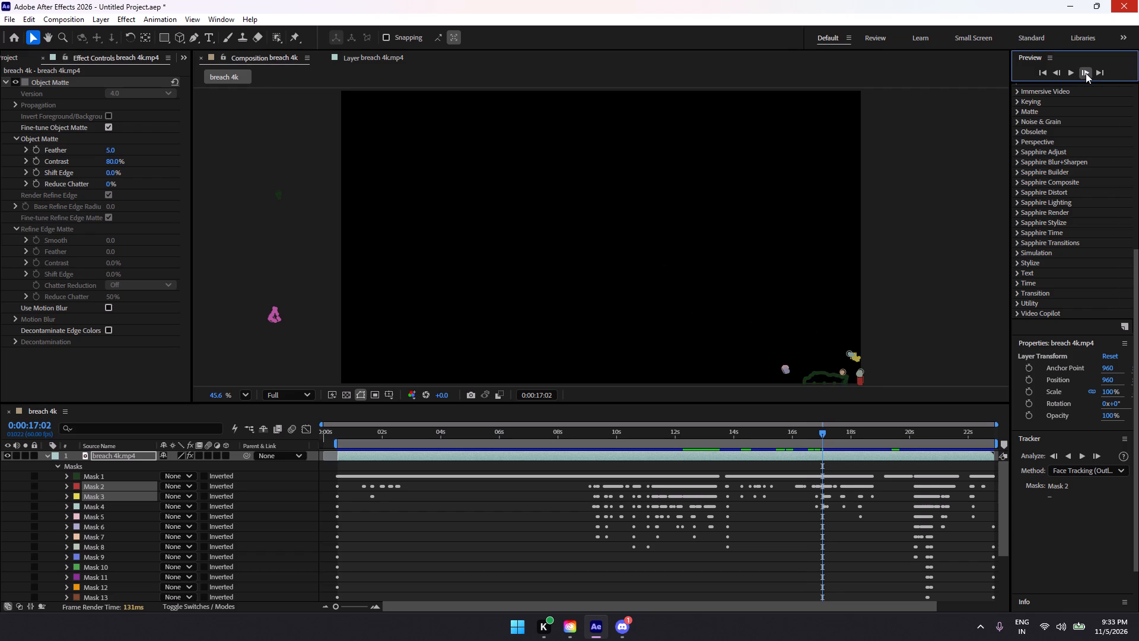
# Select Masks 1 to 8 in the frame's lower corner and move them off the frame into the empty area at 0:00:17:03.
pyautogui.click(830, 376)
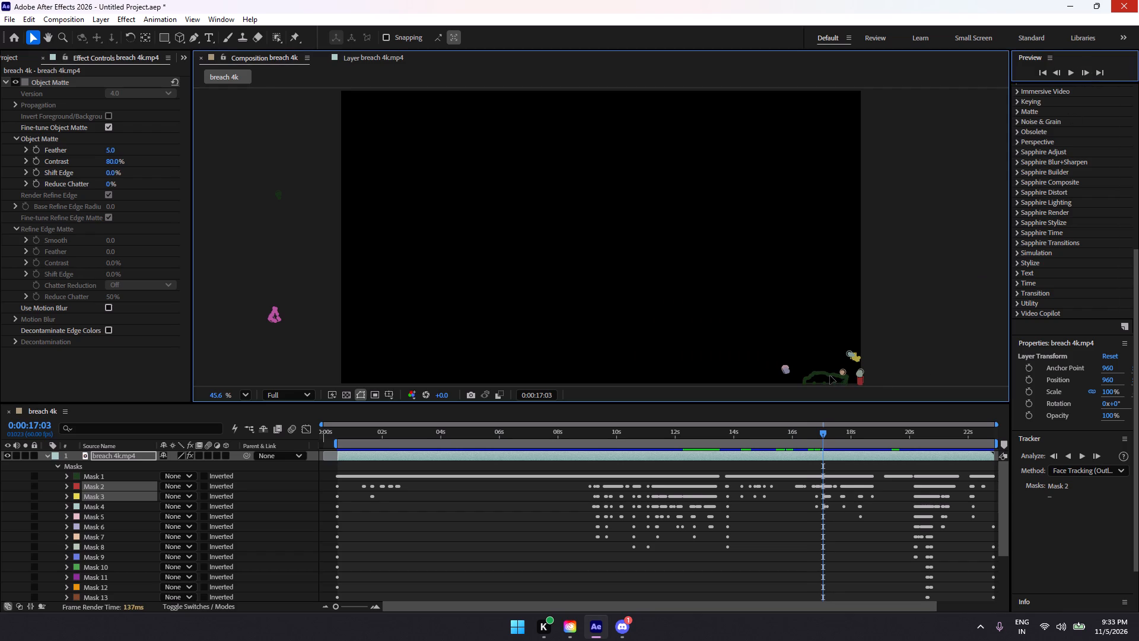
pyautogui.moveTo(752, 327); pyautogui.dragTo(882, 392)
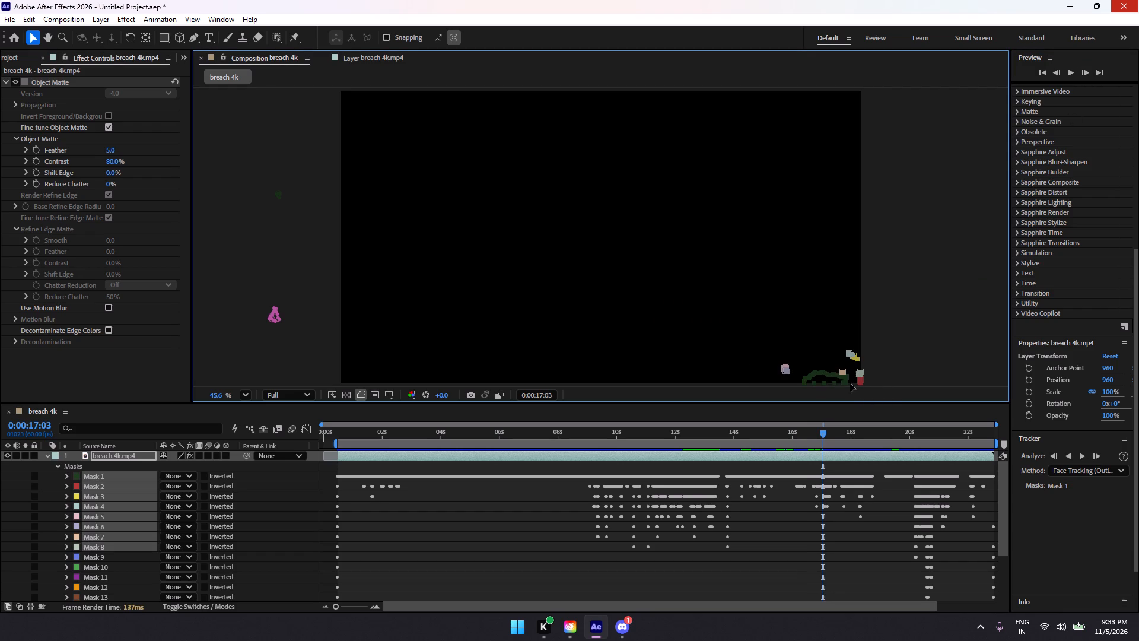
pyautogui.moveTo(822, 374); pyautogui.dragTo(947, 253)
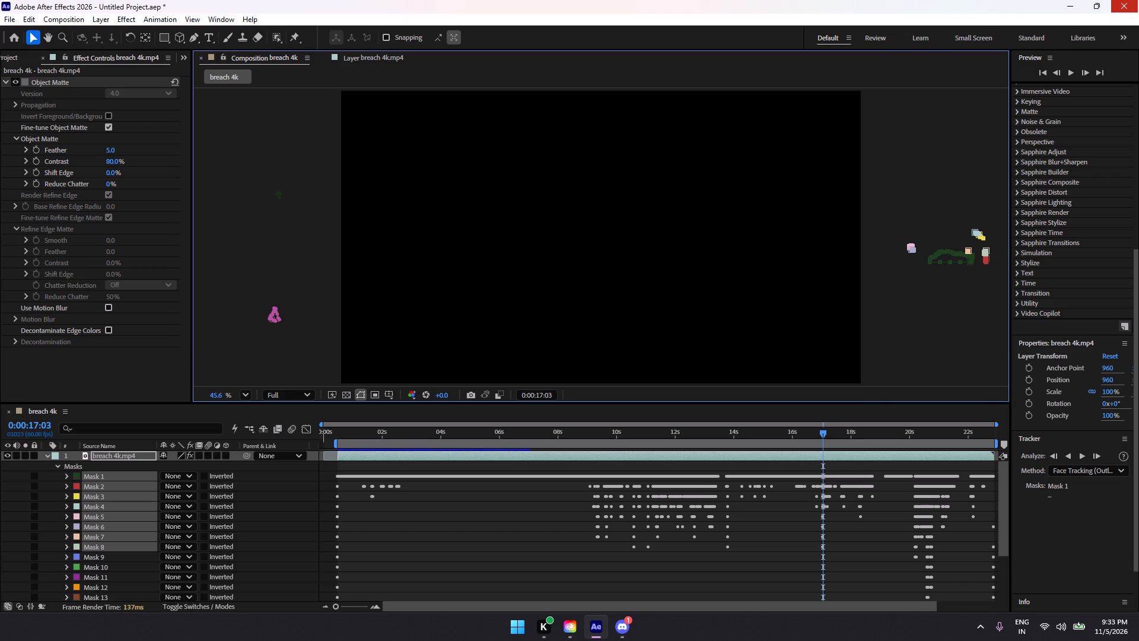
# Step forward frame by frame from 0:00:17:03 to 0:00:17:30, examining the mechanical arm's matte edges and stray masks.
pyautogui.click(1084, 75)
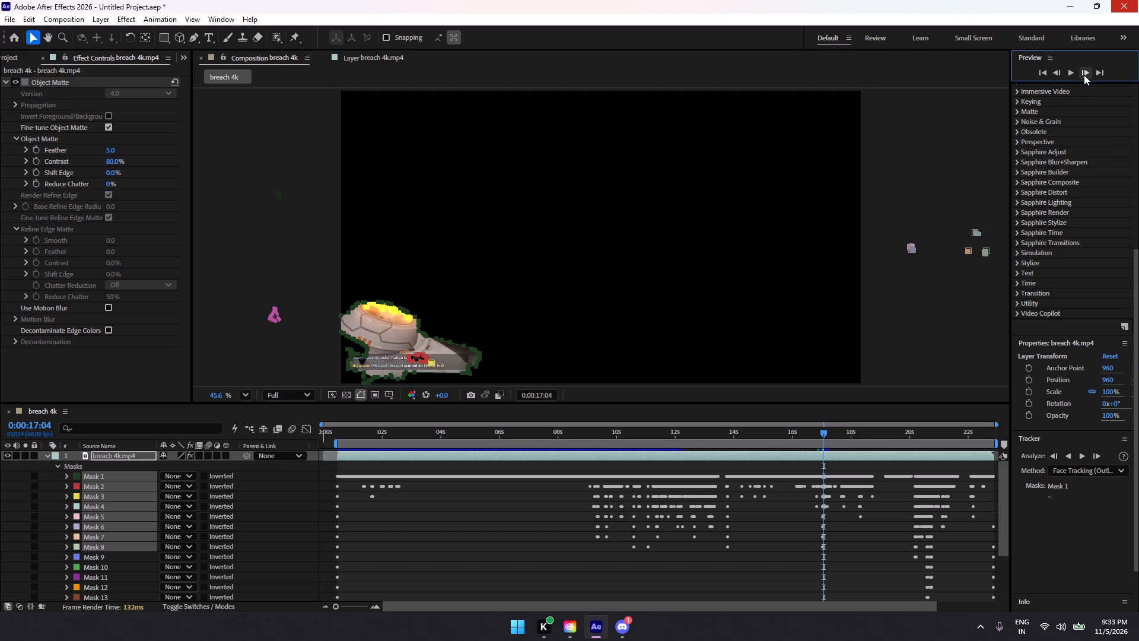
pyautogui.click(1084, 75)
pyautogui.click(1084, 75)
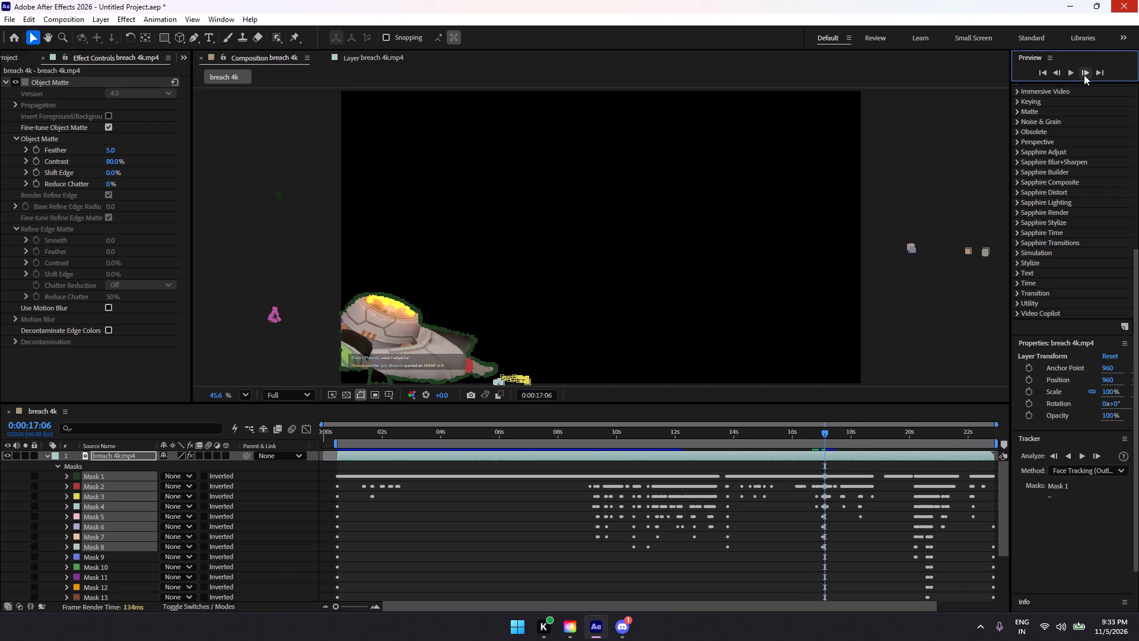
pyautogui.click(1084, 75)
pyautogui.click(1084, 75)
pyautogui.click(1084, 75)
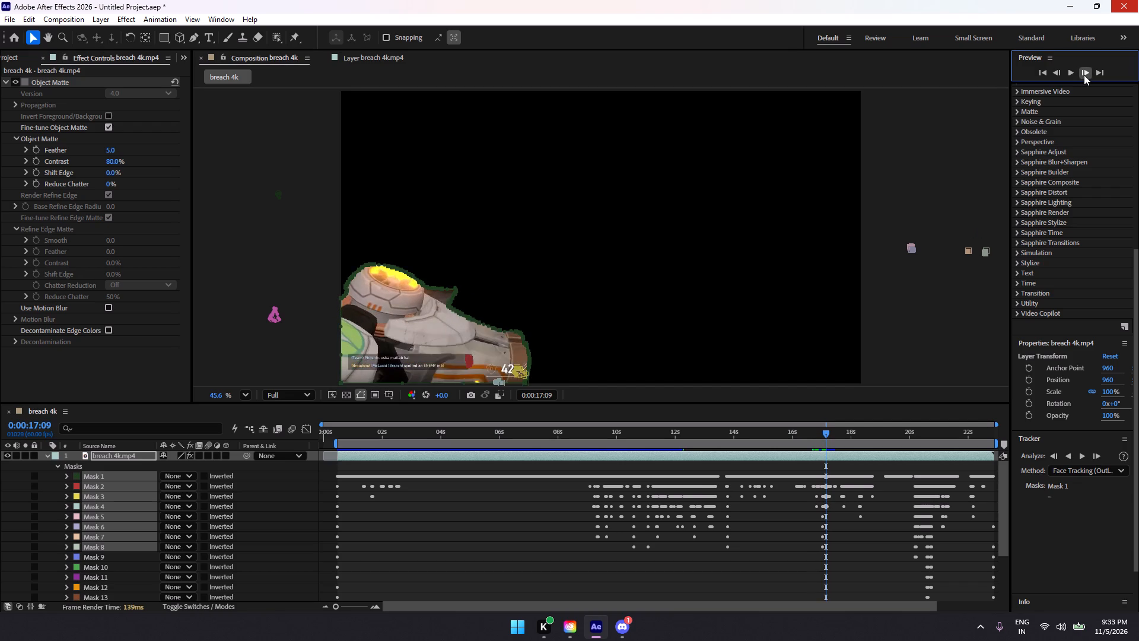
pyautogui.click(1084, 75)
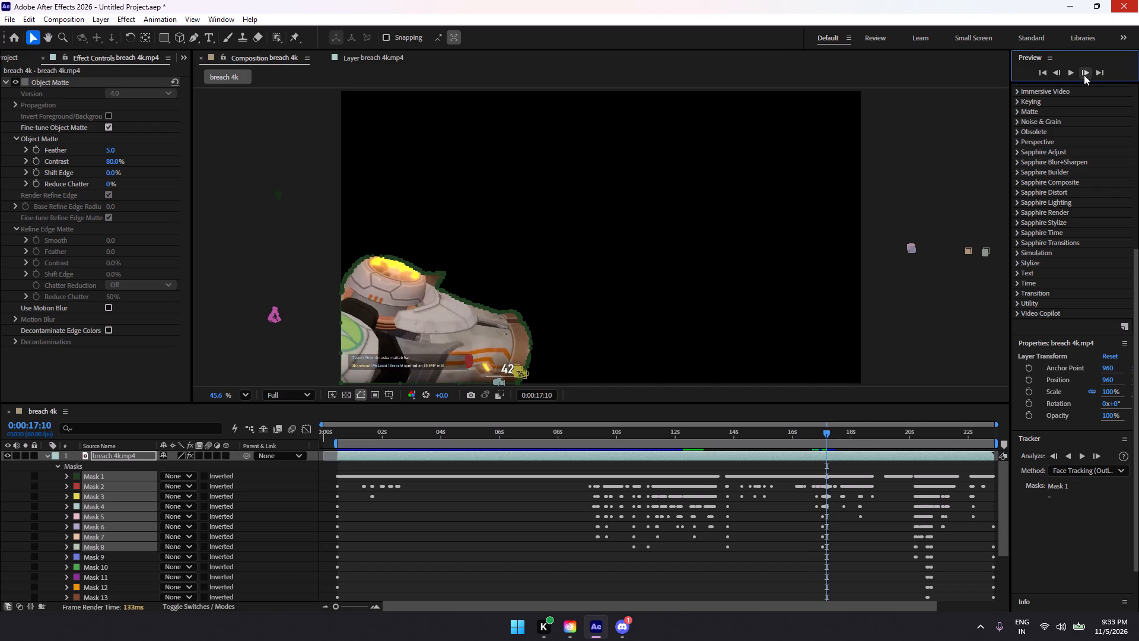
pyautogui.click(1084, 75)
pyautogui.click(1084, 75)
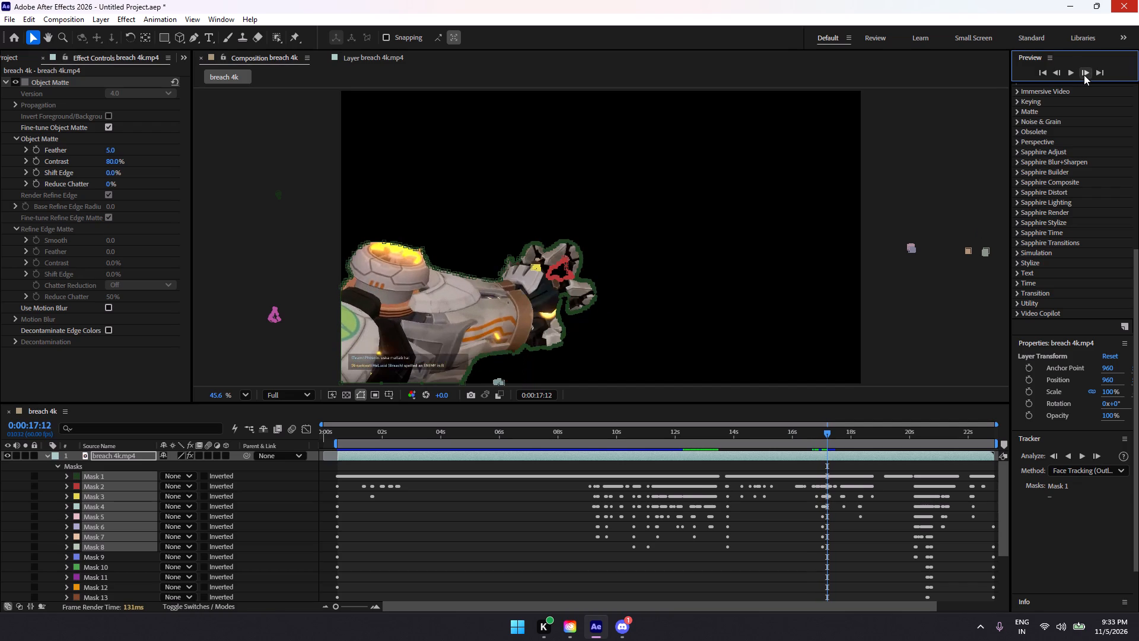
pyautogui.click(1084, 75)
pyautogui.click(1084, 75)
pyautogui.click(1084, 75)
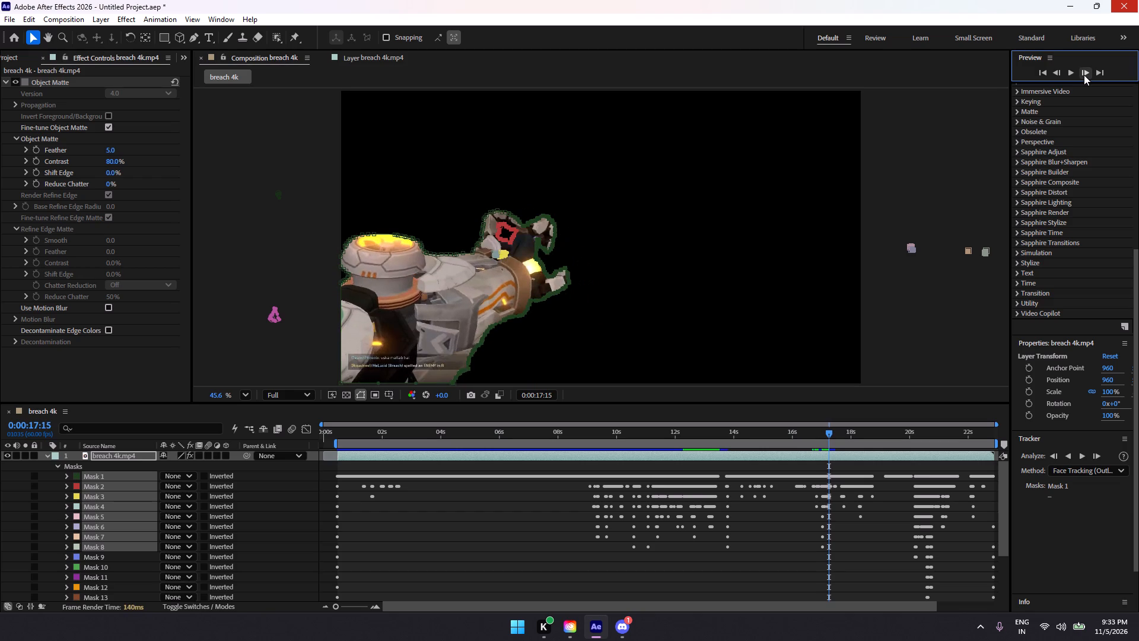
pyautogui.click(1084, 75)
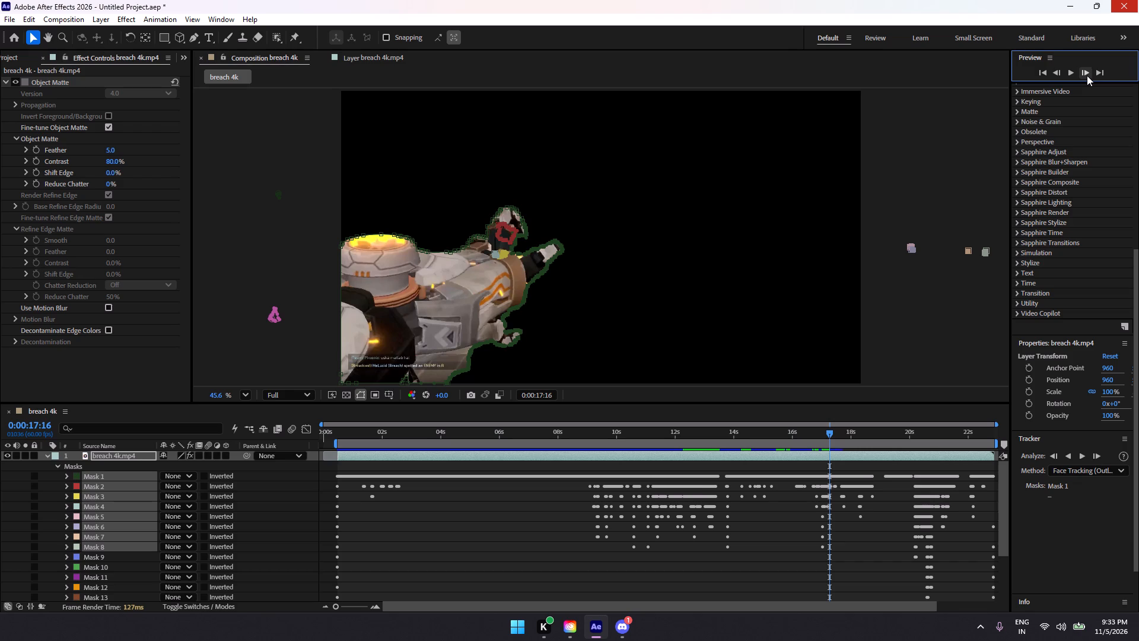
pyautogui.click(1088, 76)
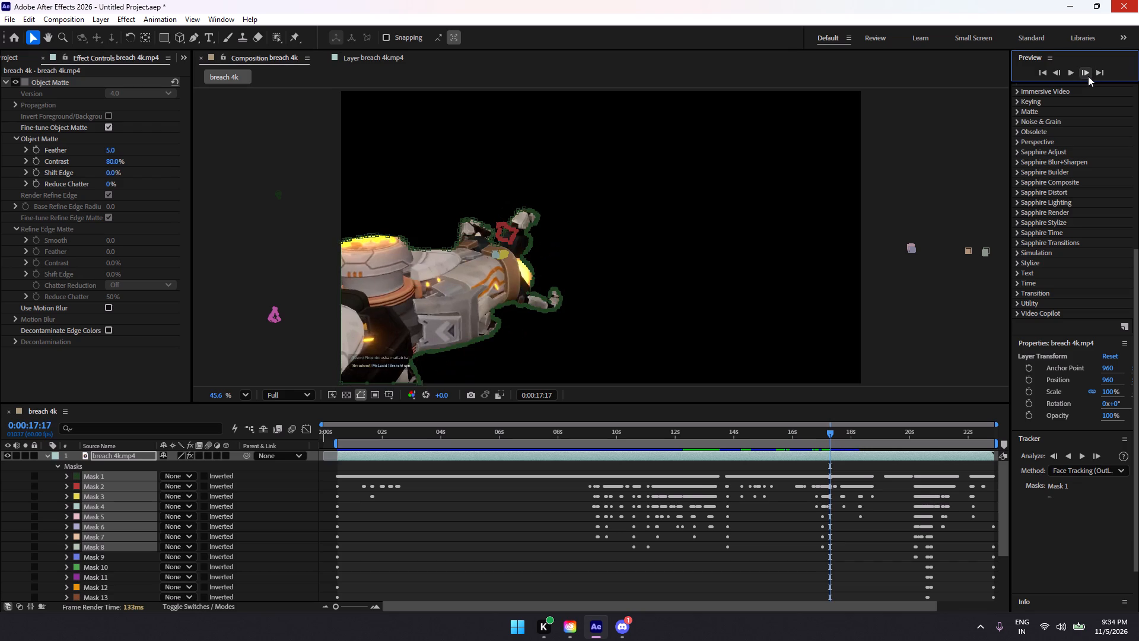
pyautogui.click(1088, 76)
pyautogui.click(1089, 77)
pyautogui.click(1089, 77)
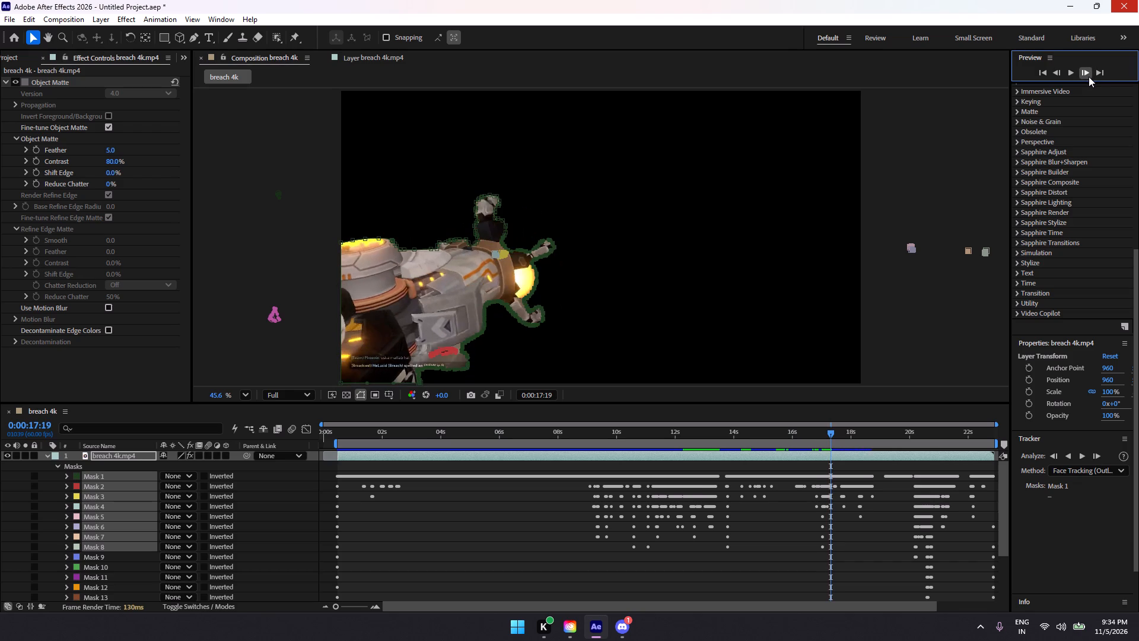
pyautogui.click(1089, 77)
pyautogui.click(1089, 77)
pyautogui.click(1089, 77)
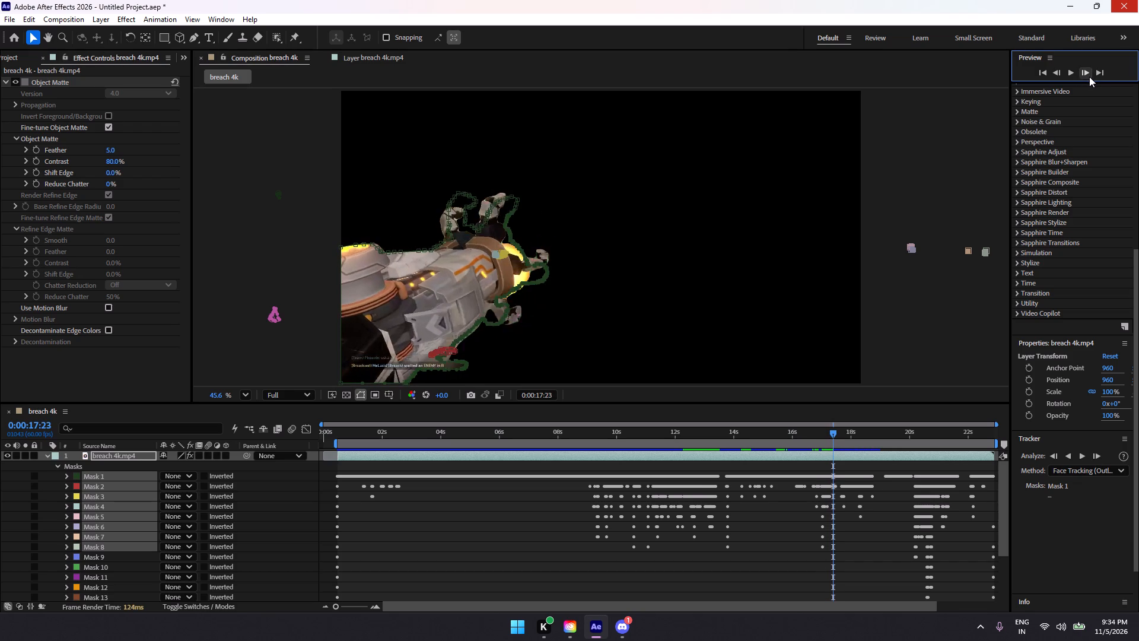
pyautogui.click(1089, 77)
pyautogui.click(1089, 77)
pyautogui.click(1089, 77)
pyautogui.click(1089, 77)
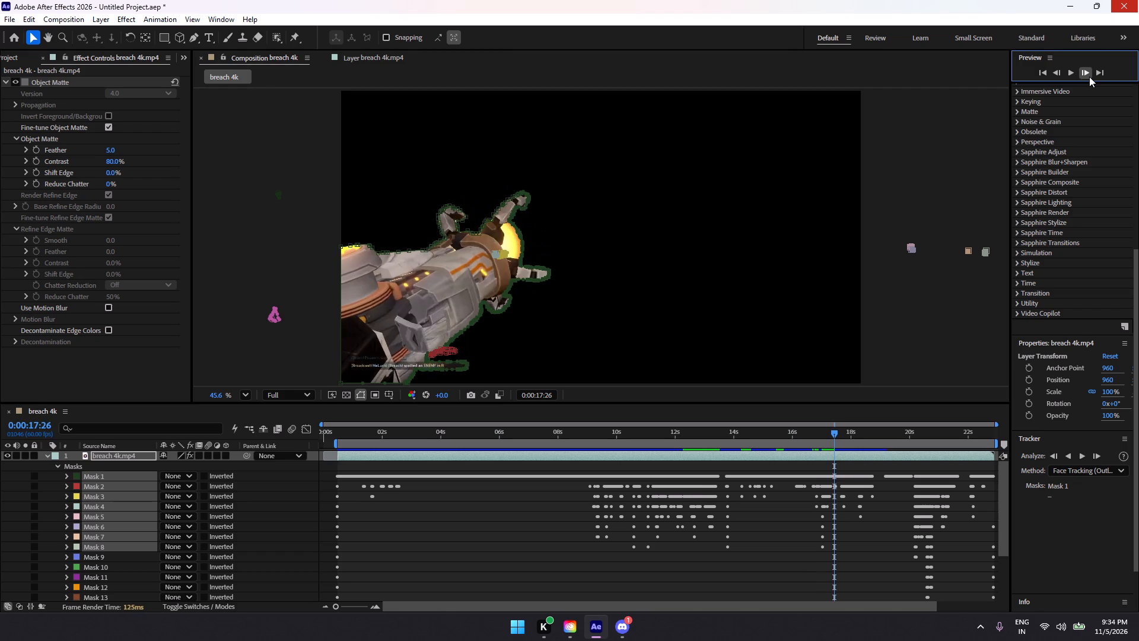
pyautogui.click(1089, 77)
pyautogui.click(1089, 77)
pyautogui.click(1090, 77)
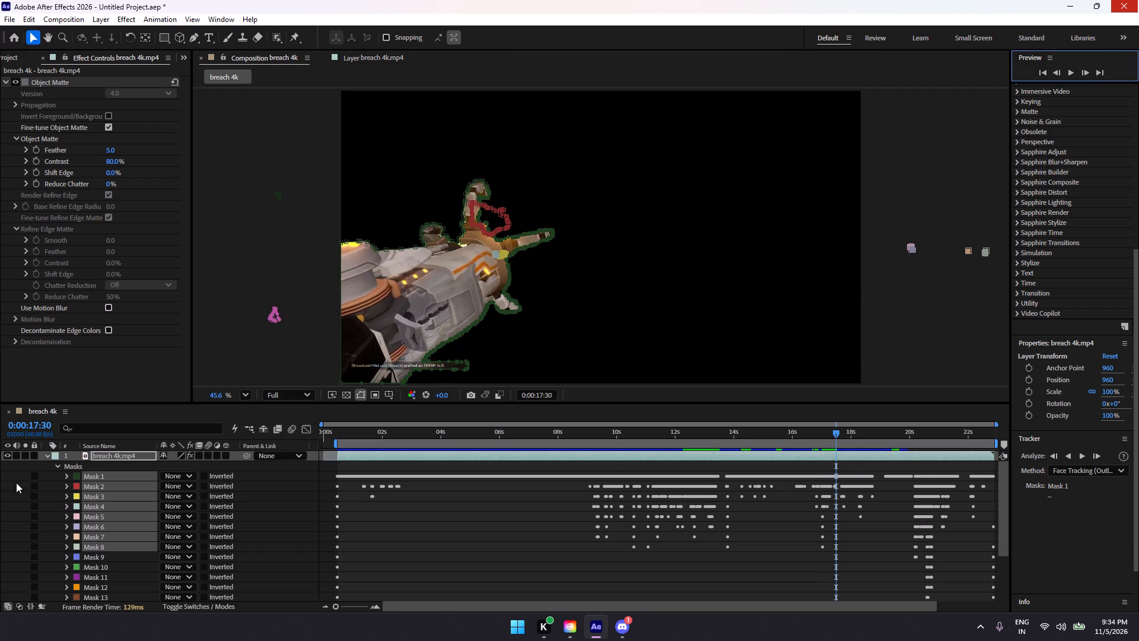
# Lock Mask 1 and Masks 3 to 8, leaving Mask 2 unlocked for editing.
pyautogui.click(35, 475)
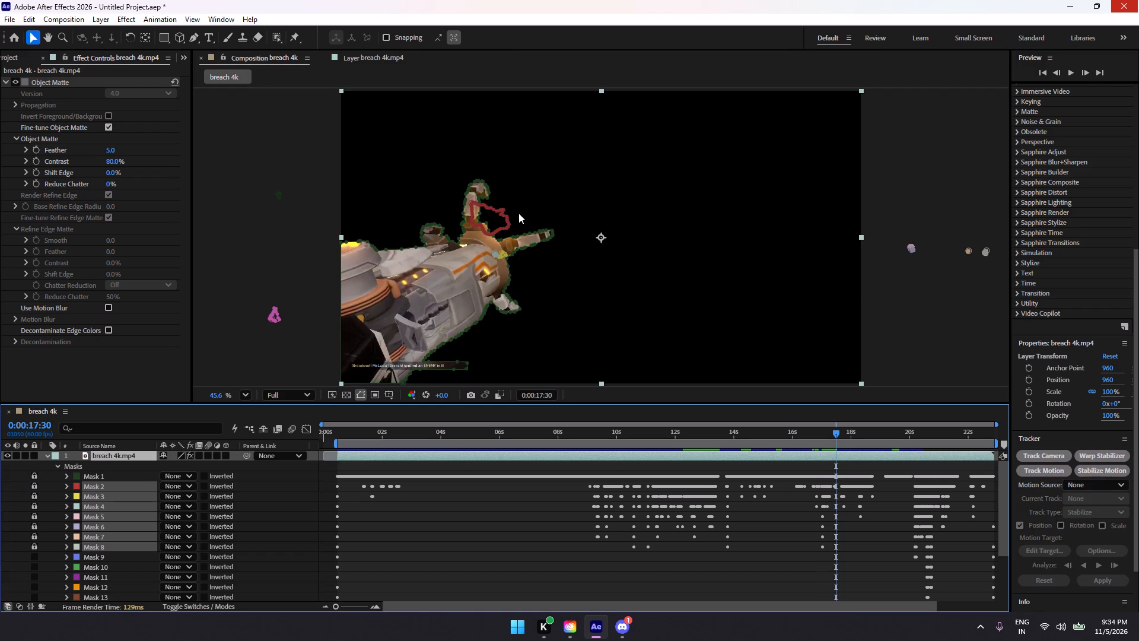
pyautogui.click(32, 474)
pyautogui.click(516, 251)
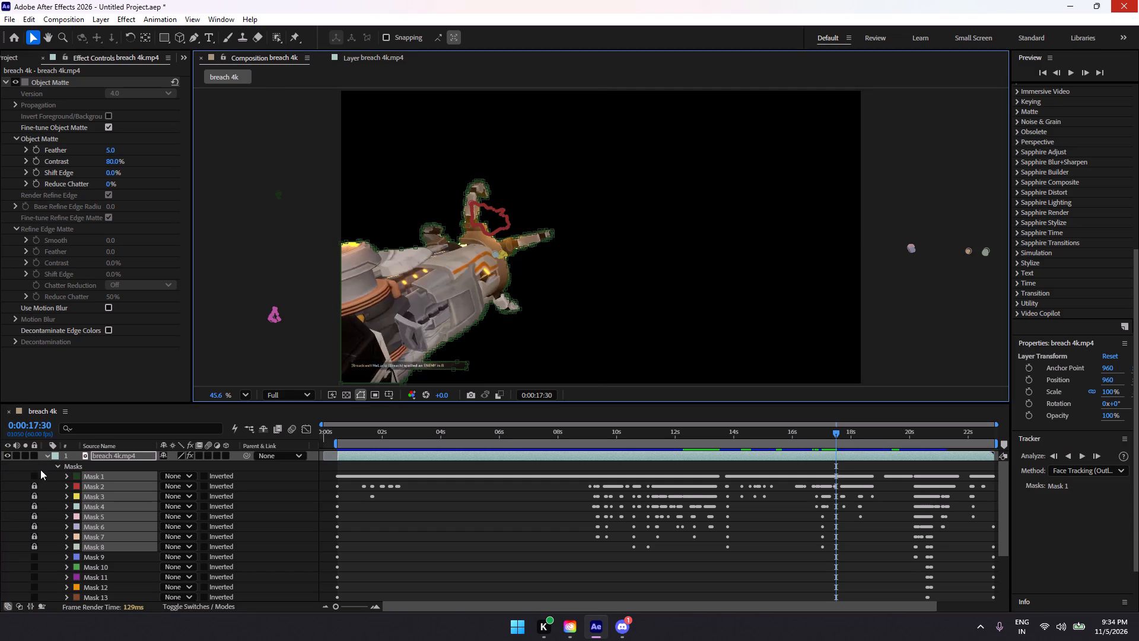
pyautogui.click(34, 485)
pyautogui.click(34, 500)
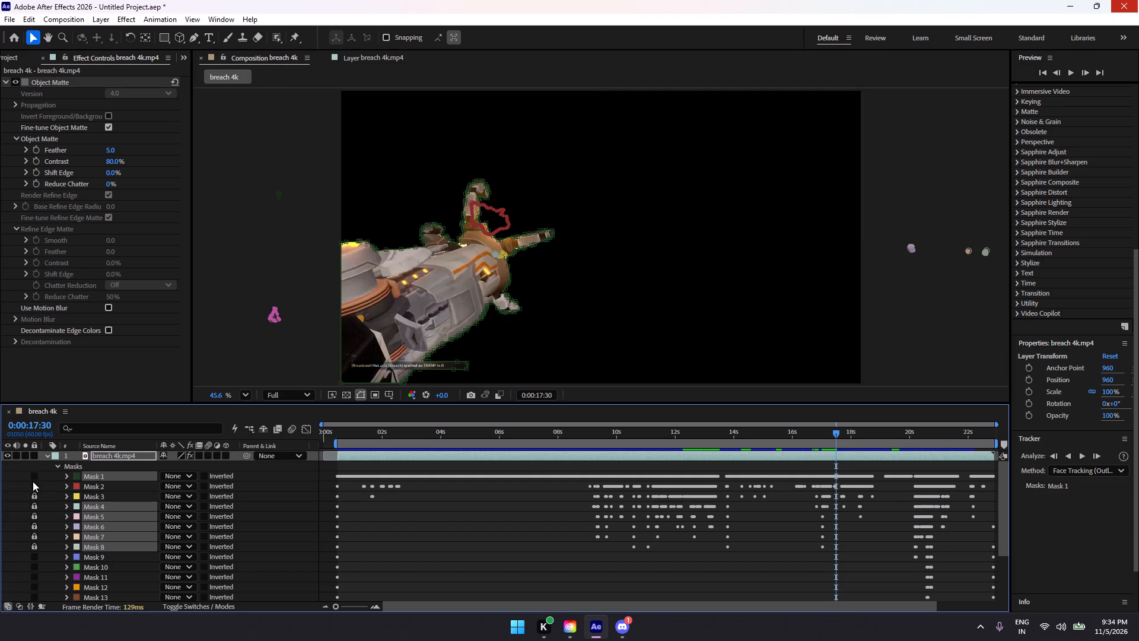
pyautogui.click(32, 478)
# Select all of Mask 2's points beside the arm's fingers and move them off the frame at 0:00:17:30.
pyautogui.moveTo(586, 176); pyautogui.dragTo(466, 231)
pyautogui.hotkey('ctrl', 'z')
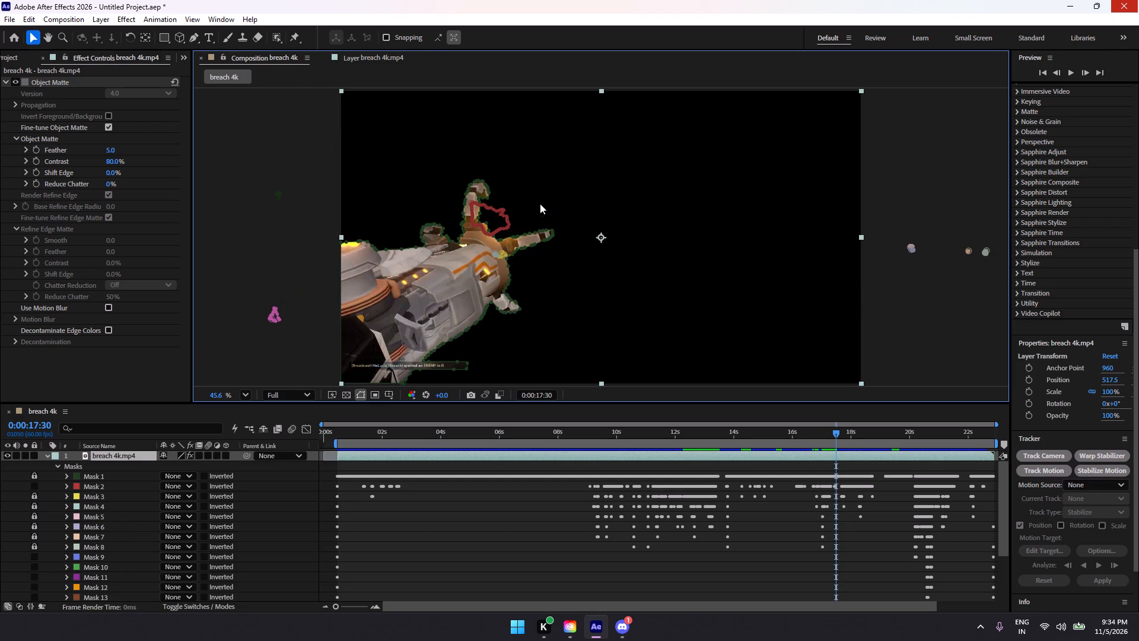
pyautogui.click(508, 218)
pyautogui.moveTo(603, 174); pyautogui.dragTo(454, 231)
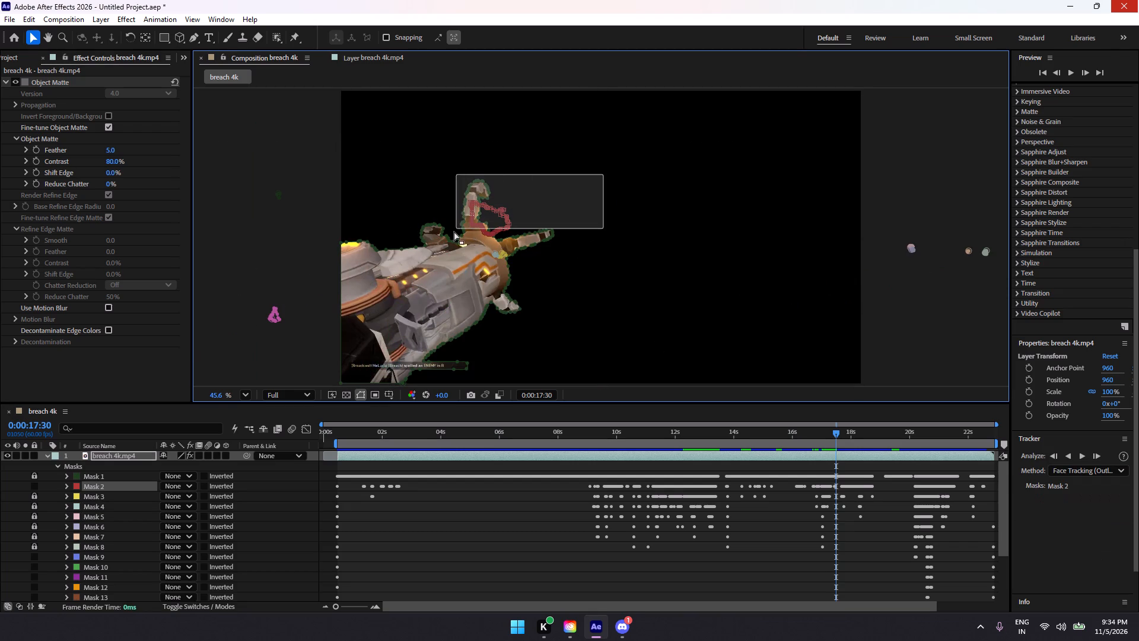
pyautogui.moveTo(483, 227); pyautogui.dragTo(349, 201)
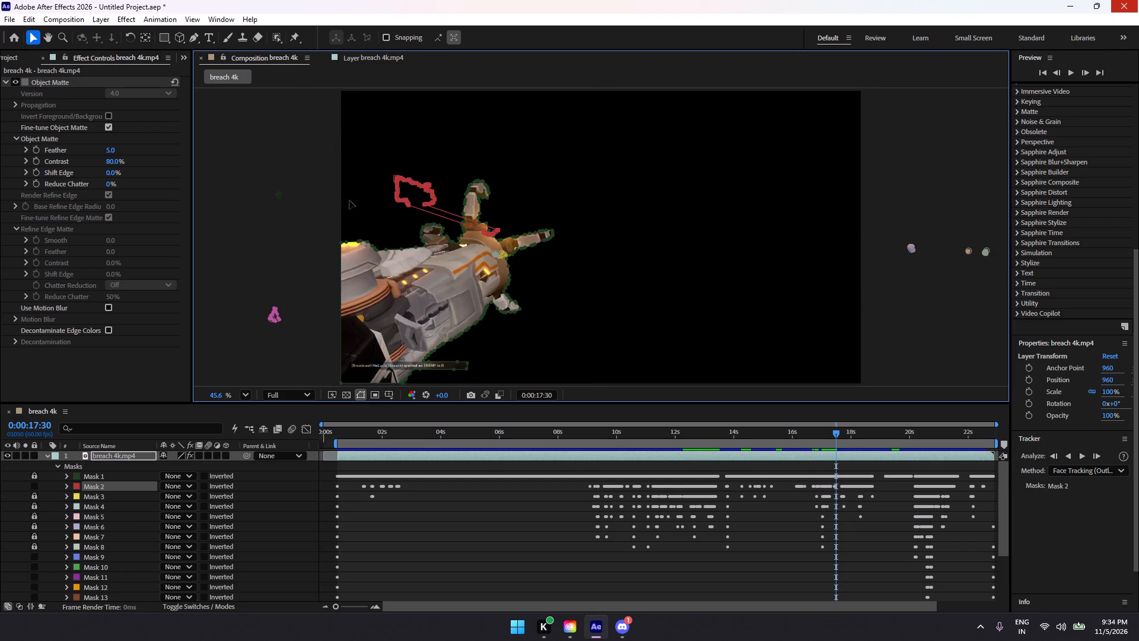
pyautogui.moveTo(349, 201); pyautogui.dragTo(502, 221)
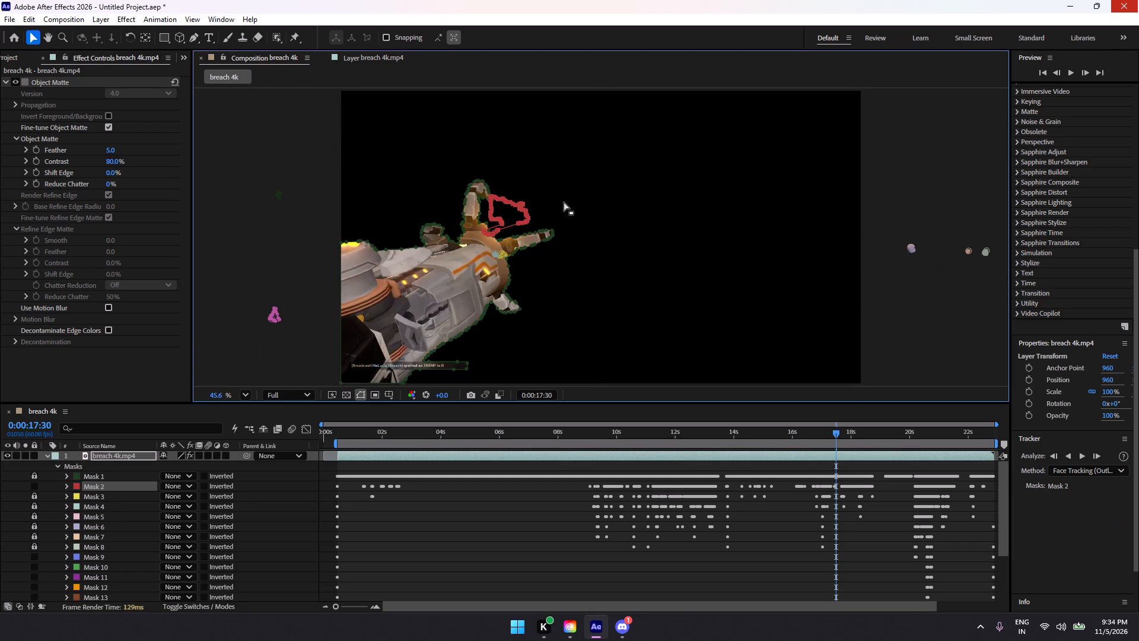
pyautogui.moveTo(567, 189); pyautogui.dragTo(471, 240)
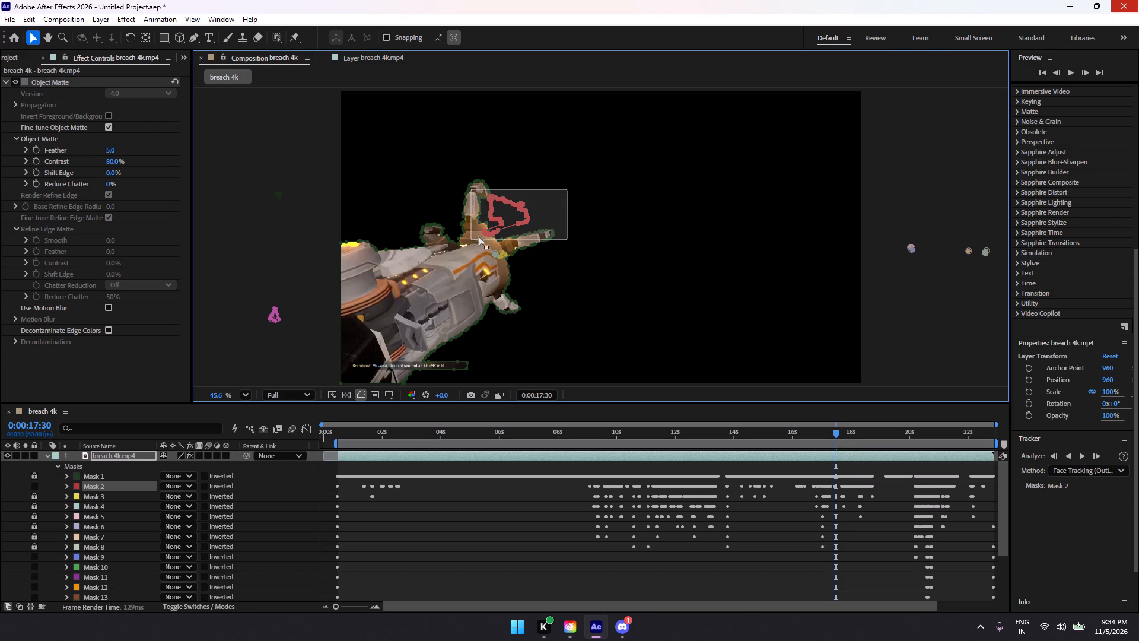
pyautogui.moveTo(499, 230); pyautogui.dragTo(244, 217)
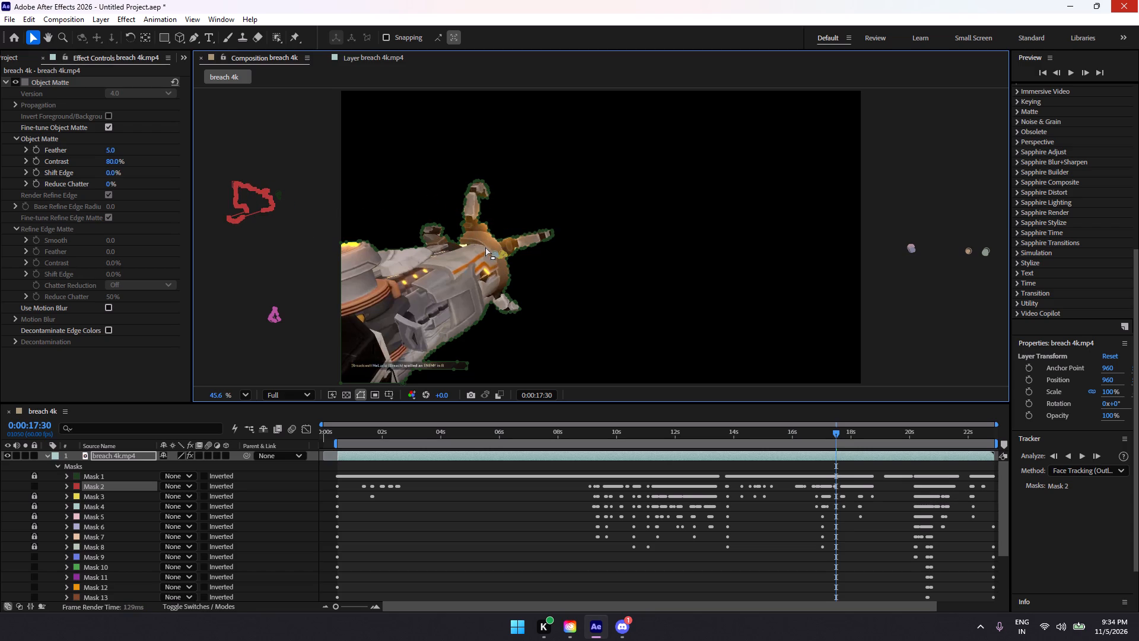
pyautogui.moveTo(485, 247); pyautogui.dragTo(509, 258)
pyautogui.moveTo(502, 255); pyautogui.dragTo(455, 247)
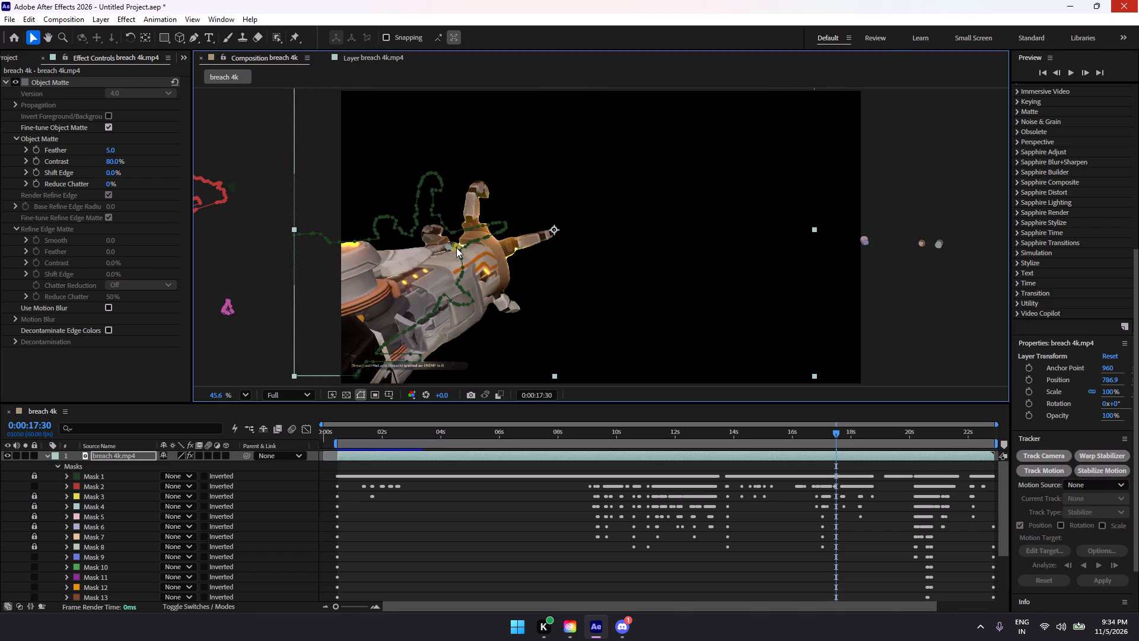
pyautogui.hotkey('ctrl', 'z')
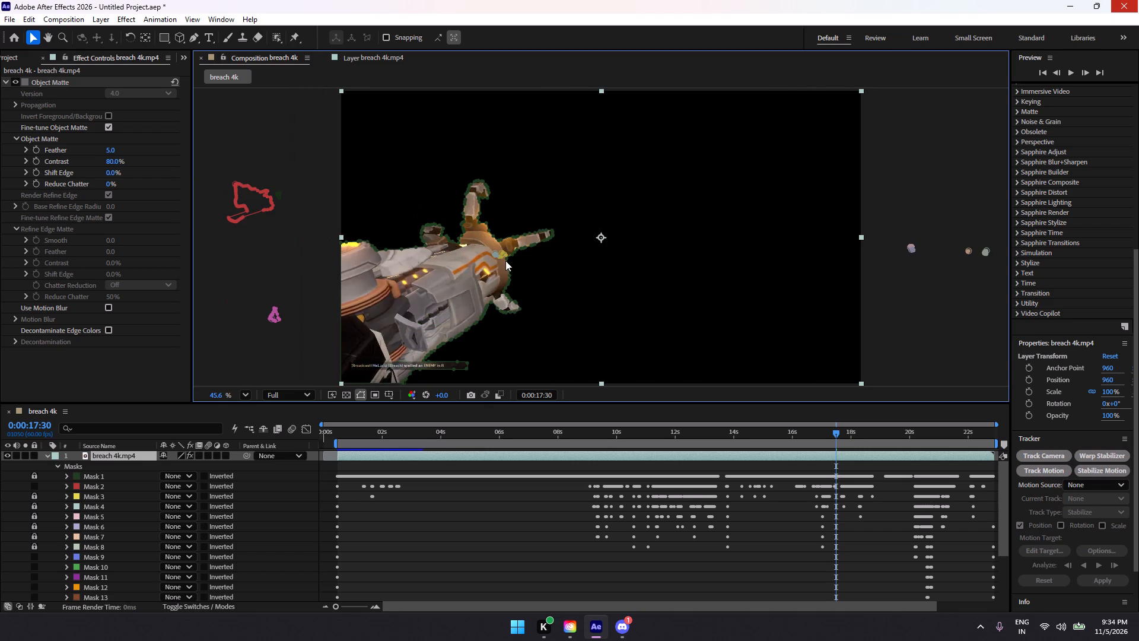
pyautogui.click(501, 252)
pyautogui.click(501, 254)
# Unlock Masks 3 to 7 of the breach 4k.mp4 layer for editing.
pyautogui.click(35, 494)
pyautogui.click(37, 506)
pyautogui.click(37, 513)
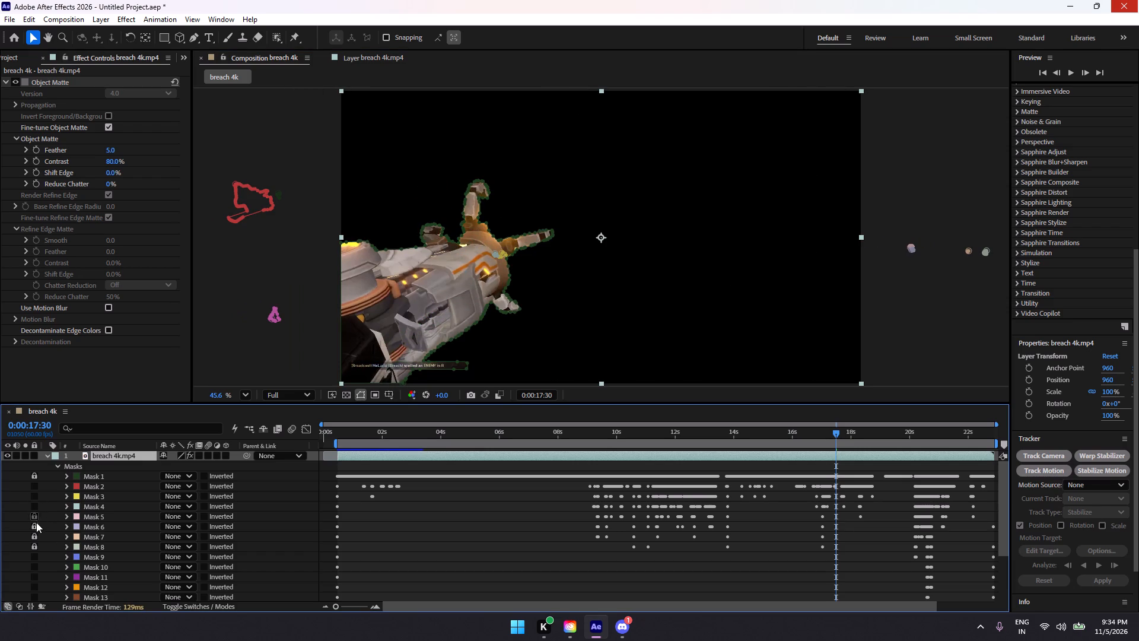
pyautogui.click(36, 522)
pyautogui.click(34, 534)
pyautogui.click(37, 542)
# Select the small Masks 3 and 4 on the mechanical arm's wrist and move them off the frame at 0:00:17:30.
pyautogui.click(494, 253)
pyautogui.moveTo(485, 249); pyautogui.dragTo(506, 258)
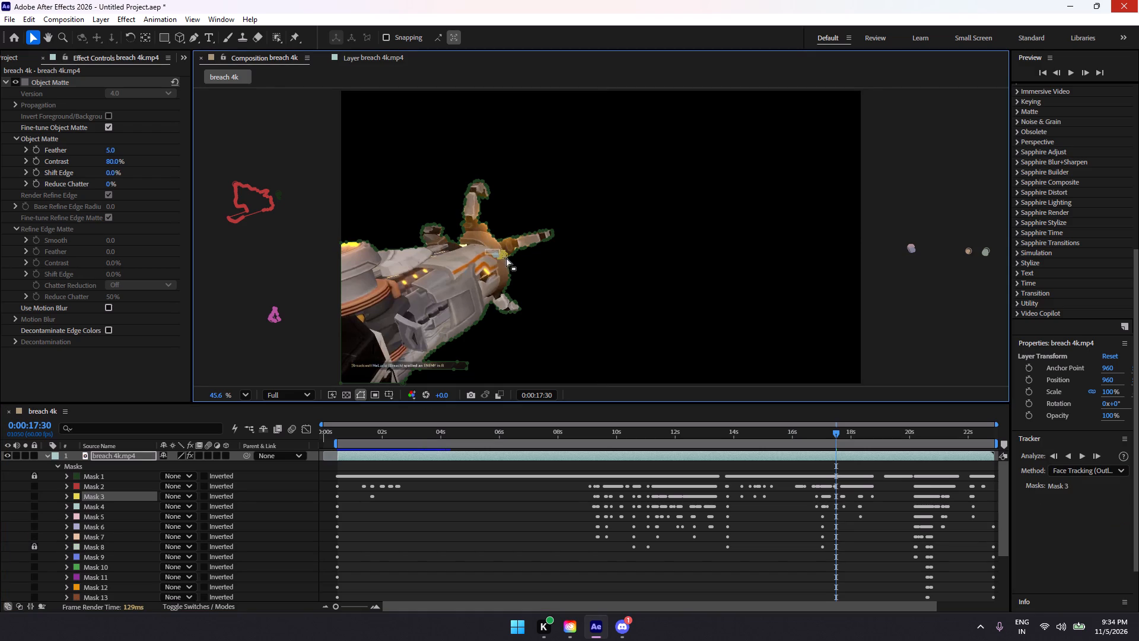
pyautogui.moveTo(506, 258); pyautogui.dragTo(511, 261)
pyautogui.moveTo(500, 255); pyautogui.dragTo(278, 269)
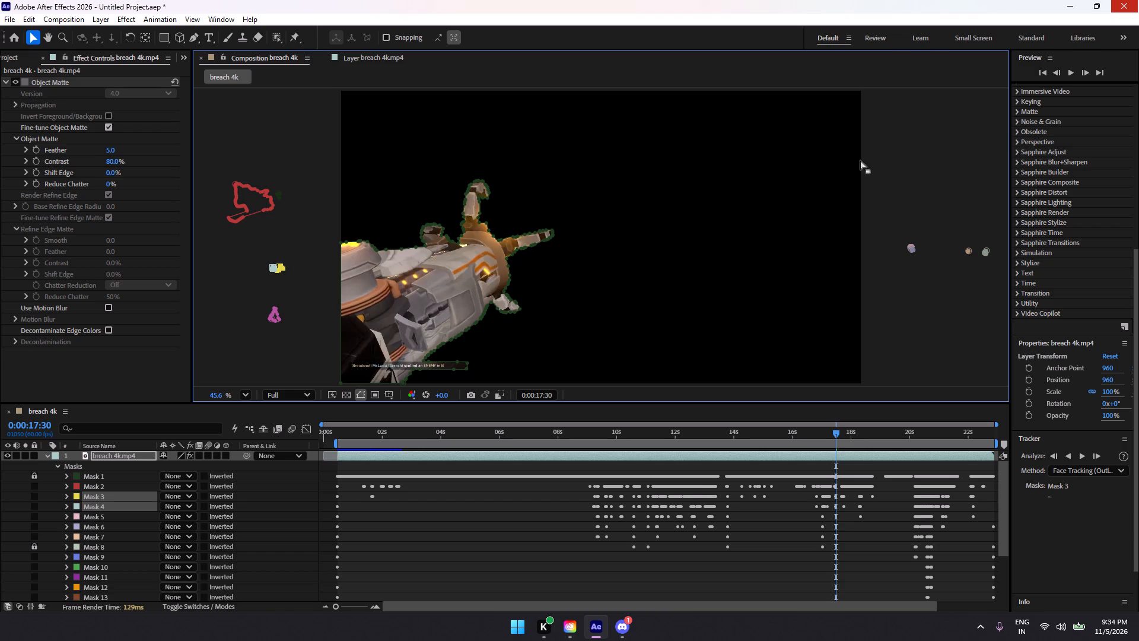
# Step frame by frame from 0:00:17:30 to 0:00:17:48 and back to 0:00:17:47, examining the matte edges of both hands for stray masks.
pyautogui.click(1081, 71)
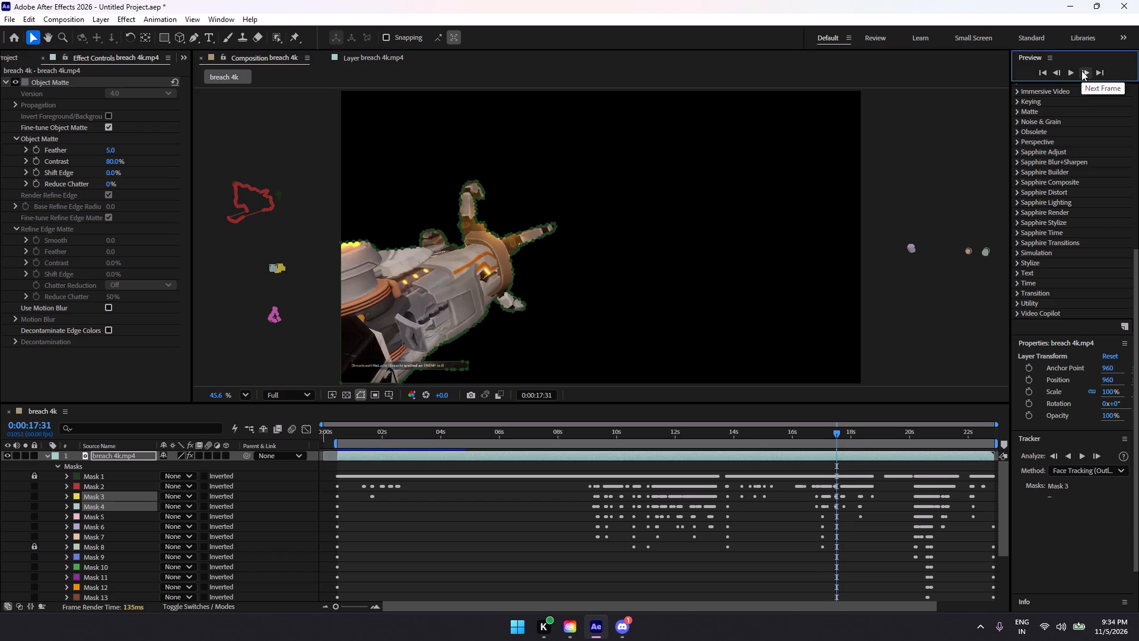
pyautogui.click(1081, 71)
pyautogui.click(1081, 71)
pyautogui.click(1081, 71)
pyautogui.click(1081, 71)
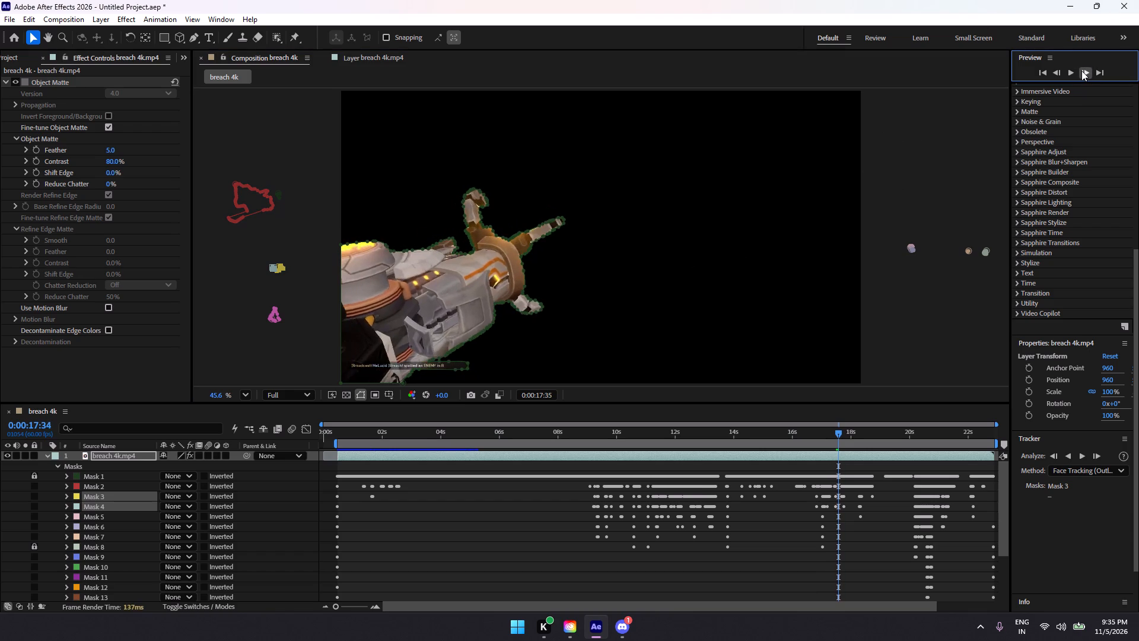
pyautogui.click(1081, 71)
pyautogui.click(1081, 71)
pyautogui.click(1081, 71)
pyautogui.click(1081, 71)
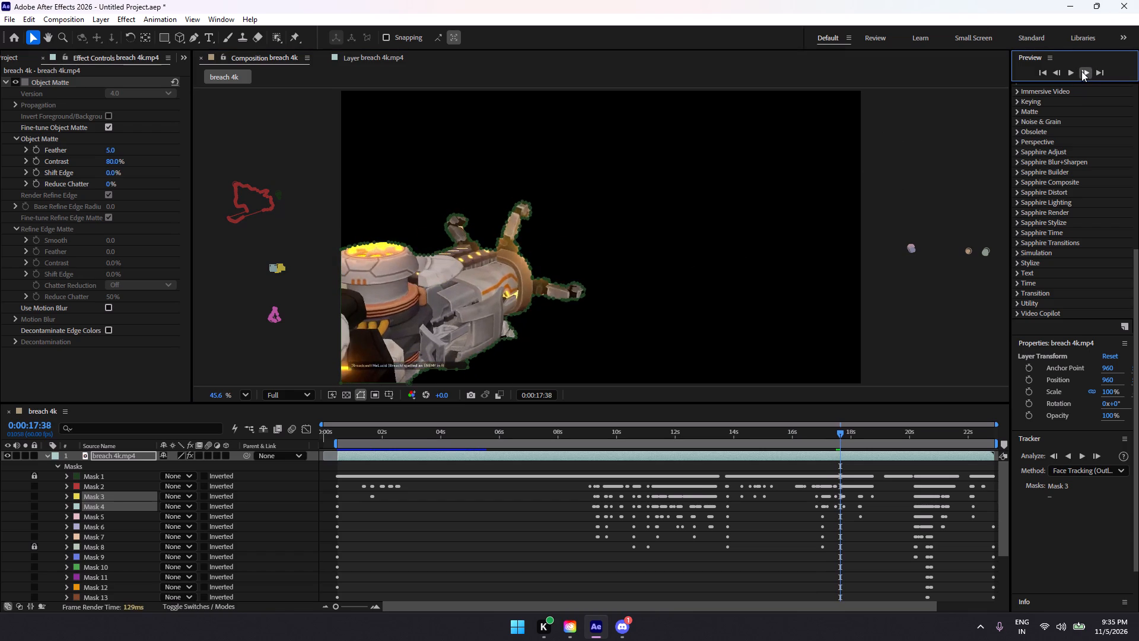
pyautogui.click(1081, 71)
pyautogui.click(1081, 71)
pyautogui.click(1081, 71)
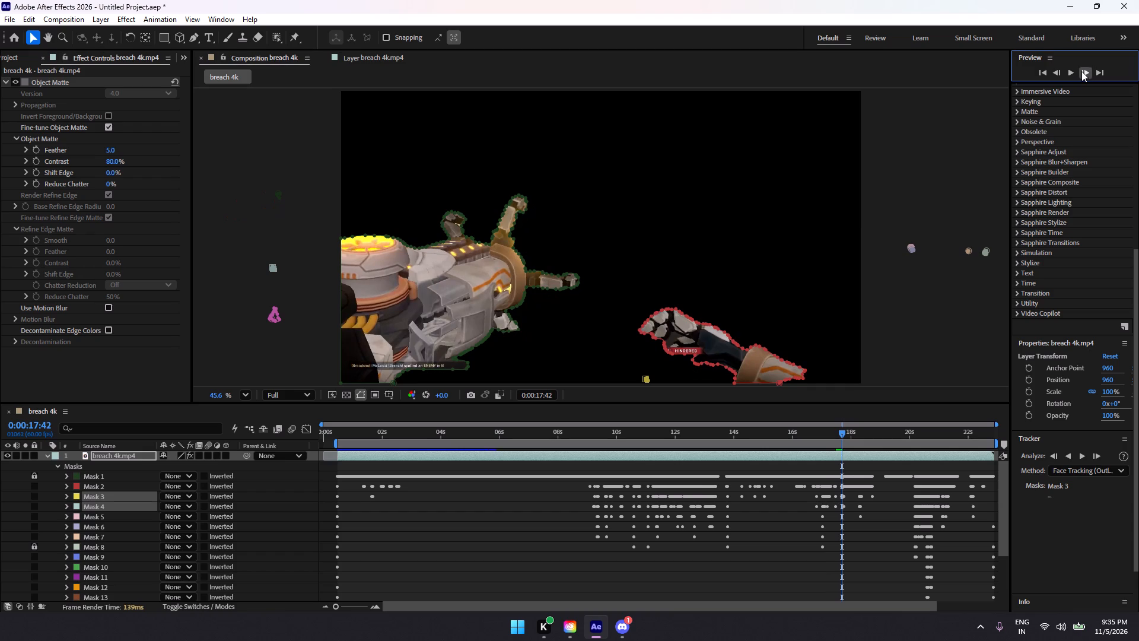
pyautogui.click(1081, 71)
pyautogui.click(1081, 71)
pyautogui.click(1081, 71)
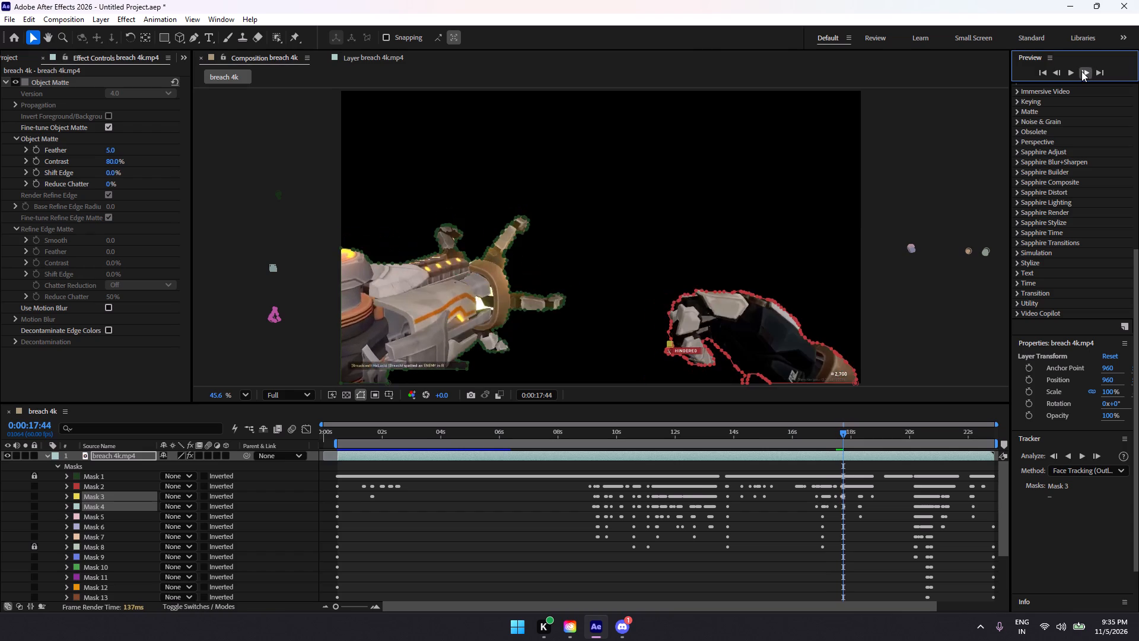
pyautogui.click(1081, 71)
pyautogui.click(1081, 71)
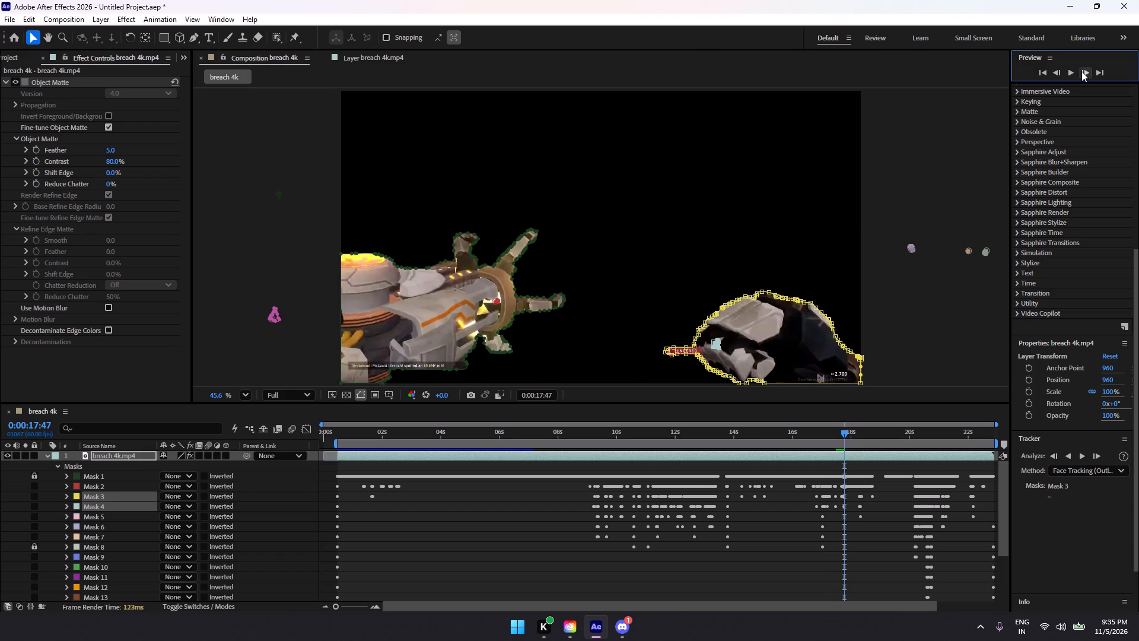
pyautogui.click(1081, 71)
pyautogui.click(1061, 72)
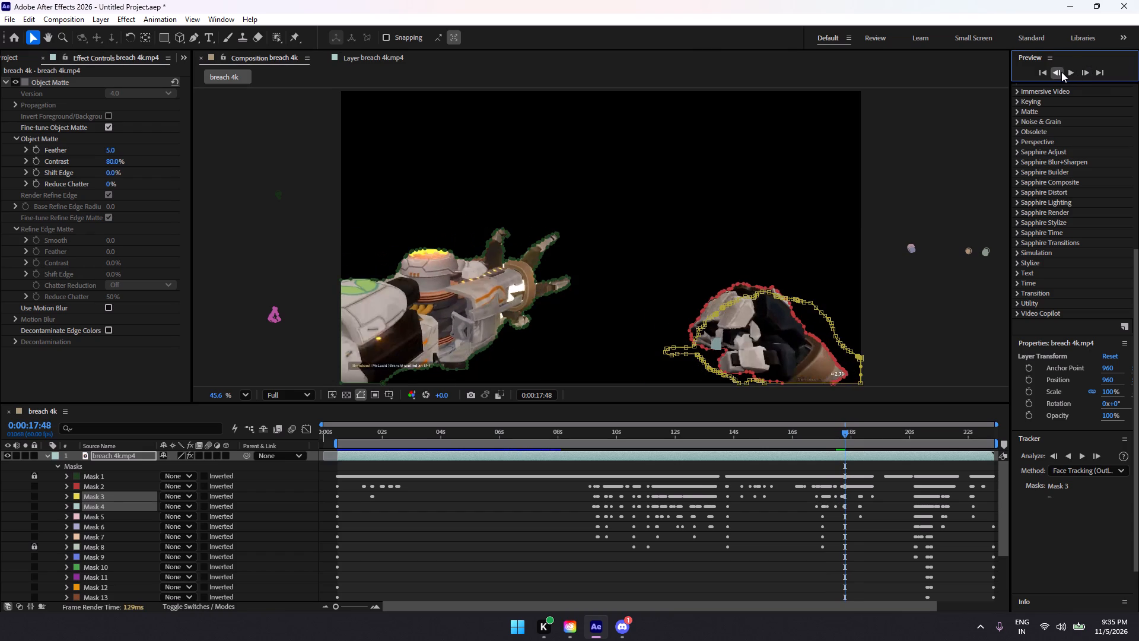
pyautogui.click(1061, 72)
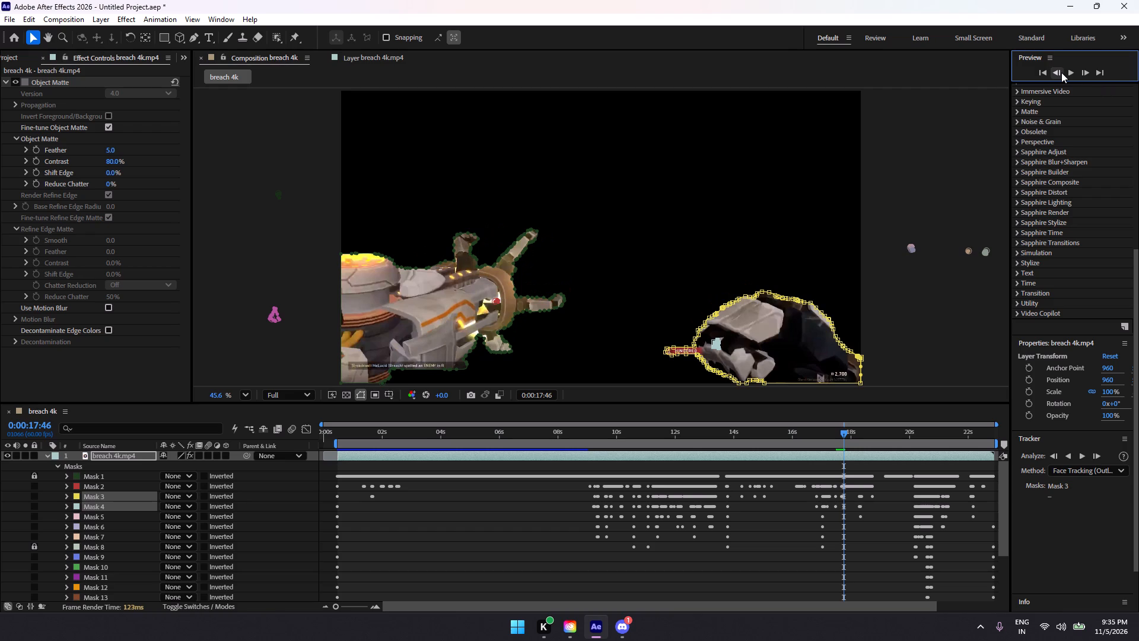
pyautogui.click(1088, 74)
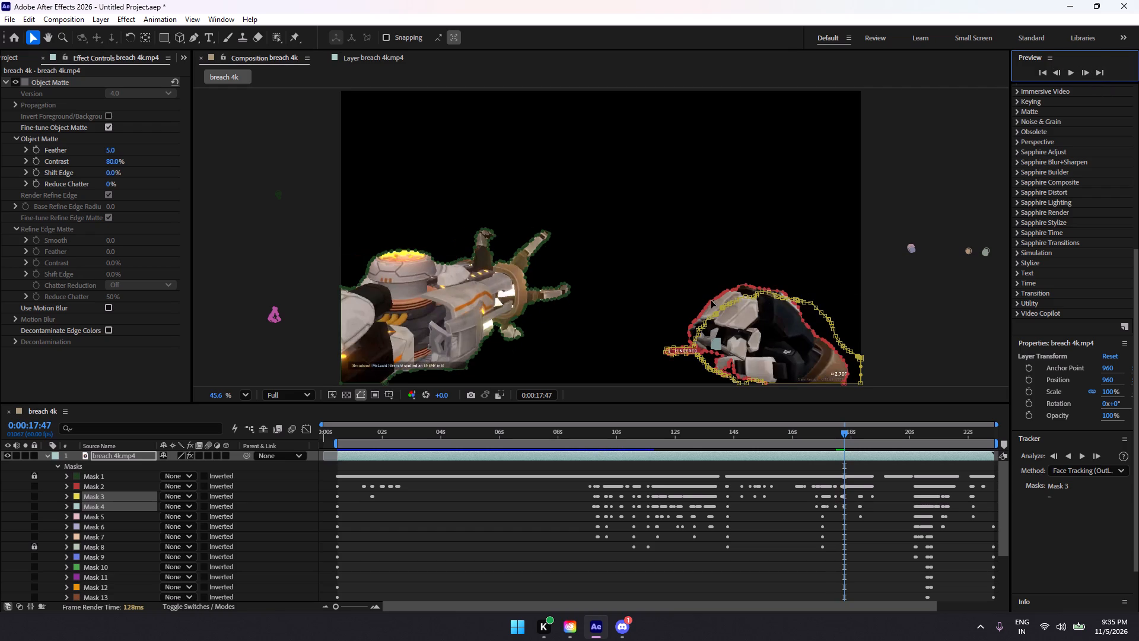
# Lock Mask 2, then move Masks 3 and 4 and the enclosed Mask 6 points from the gloved hand off the frame at 0:00:17:47.
pyautogui.click(711, 300)
pyautogui.click(34, 485)
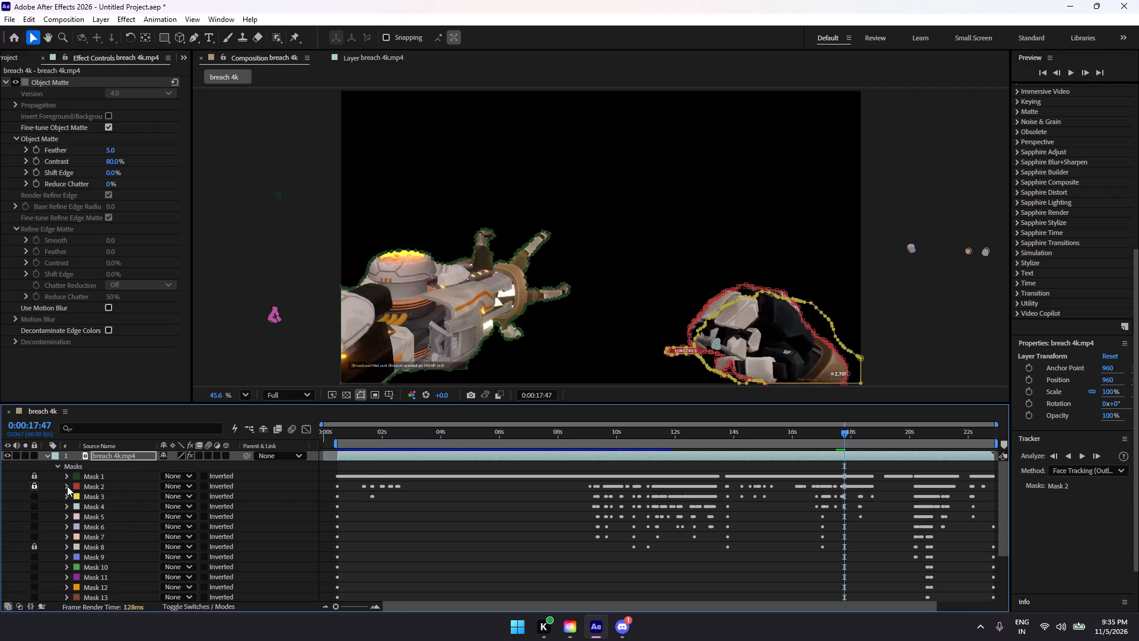
pyautogui.click(728, 305)
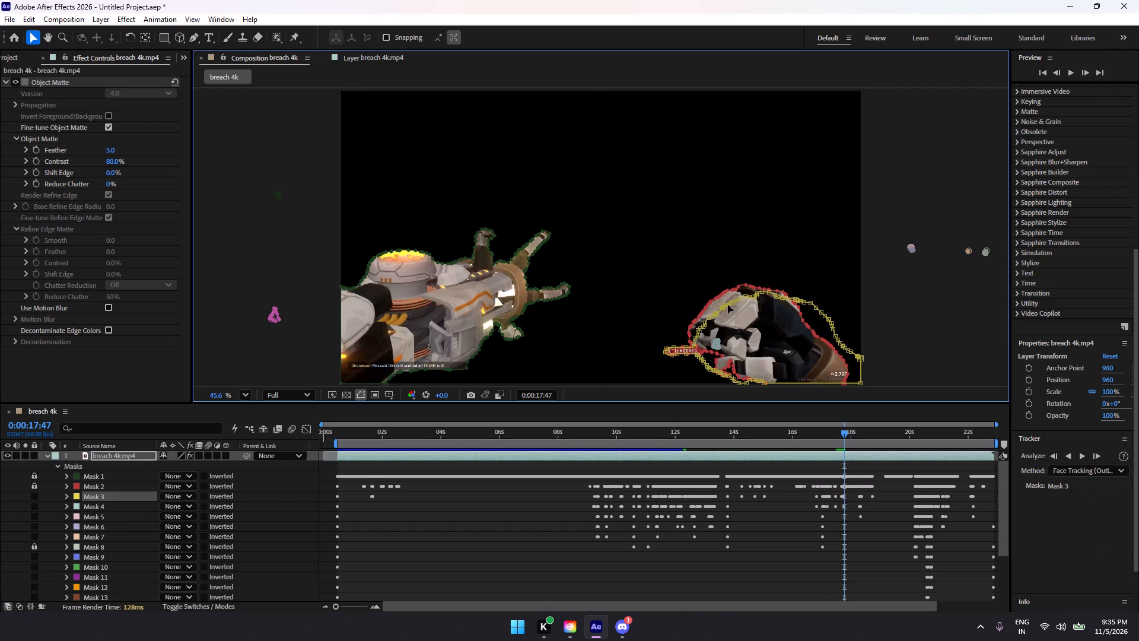
pyautogui.moveTo(638, 250); pyautogui.dragTo(936, 401)
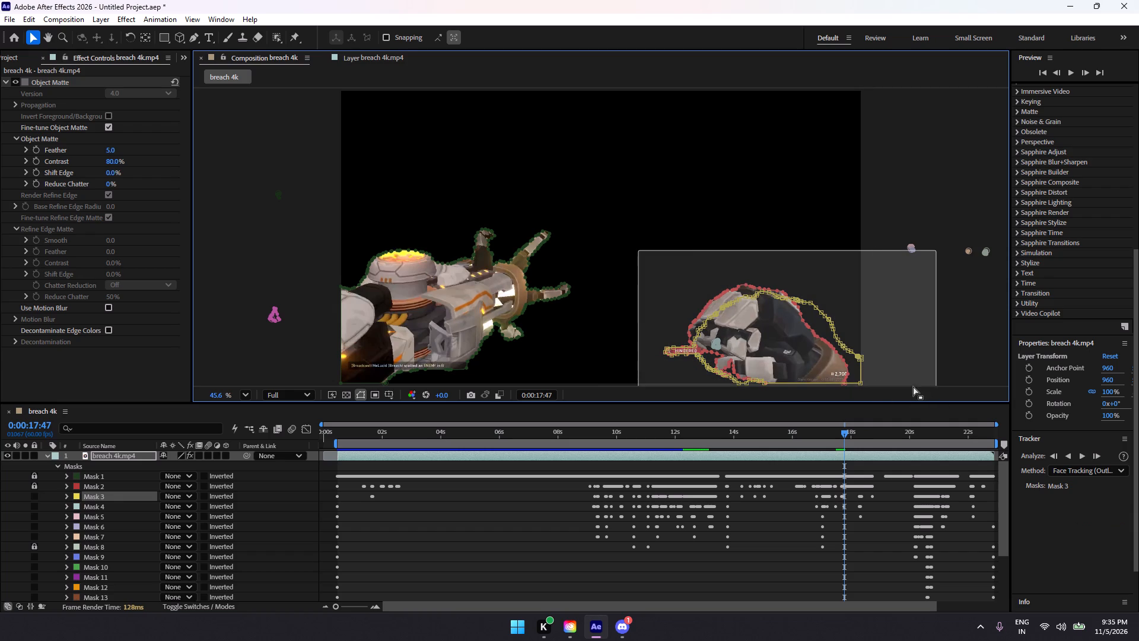
pyautogui.moveTo(748, 297); pyautogui.dragTo(752, 297)
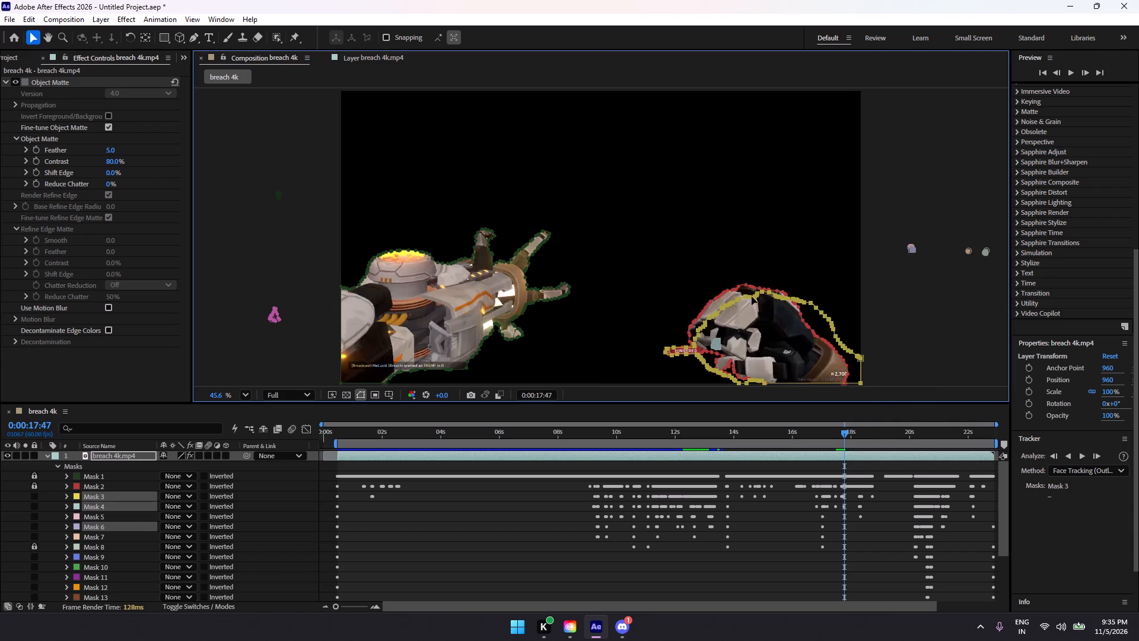
pyautogui.moveTo(752, 297); pyautogui.dragTo(976, 234)
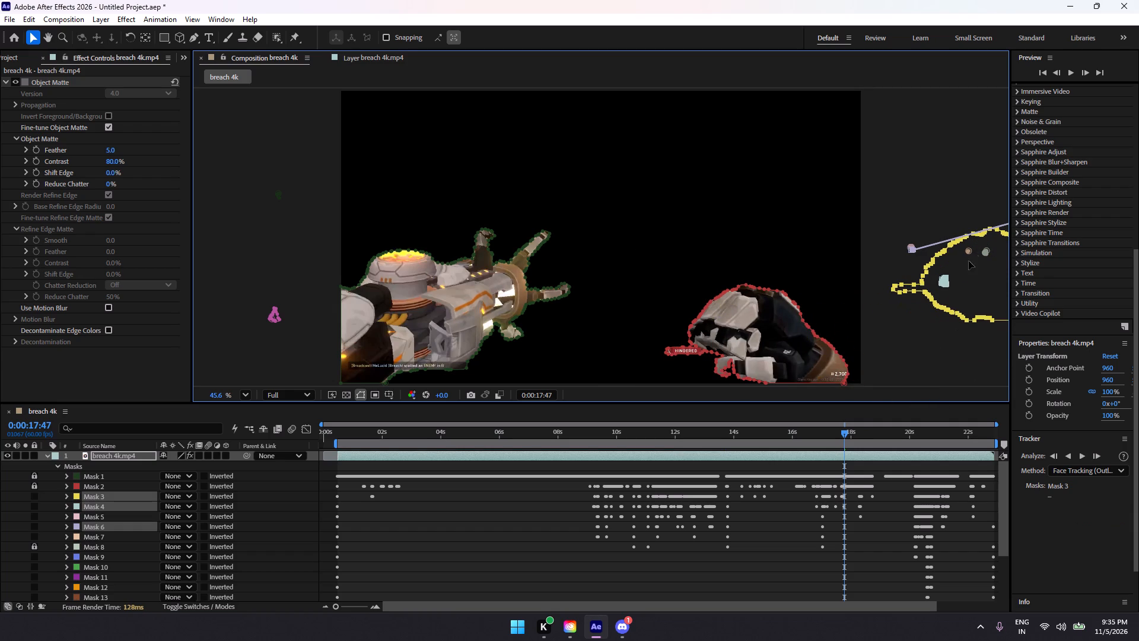
# Step forward frame by frame from 0:00:17:47 to 0:00:18:23, examining the matte edges of the mechanical arm and gloved hand for stray masks.
pyautogui.click(1082, 71)
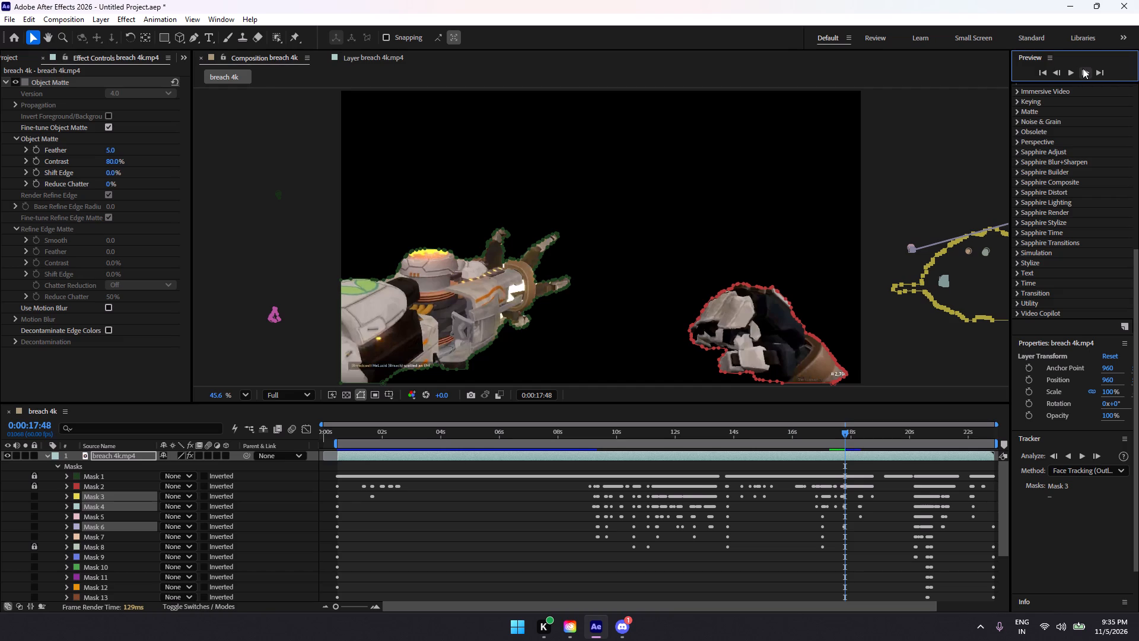
pyautogui.click(1083, 68)
pyautogui.click(1082, 68)
pyautogui.click(1082, 68)
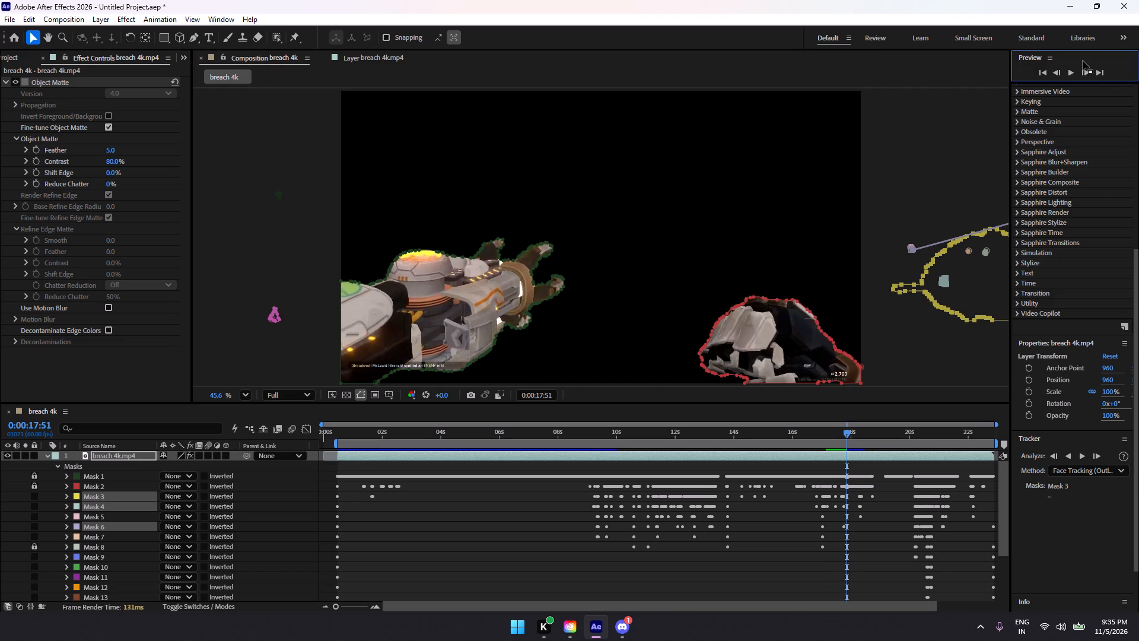
pyautogui.click(1086, 72)
pyautogui.click(1086, 72)
pyautogui.click(1086, 72)
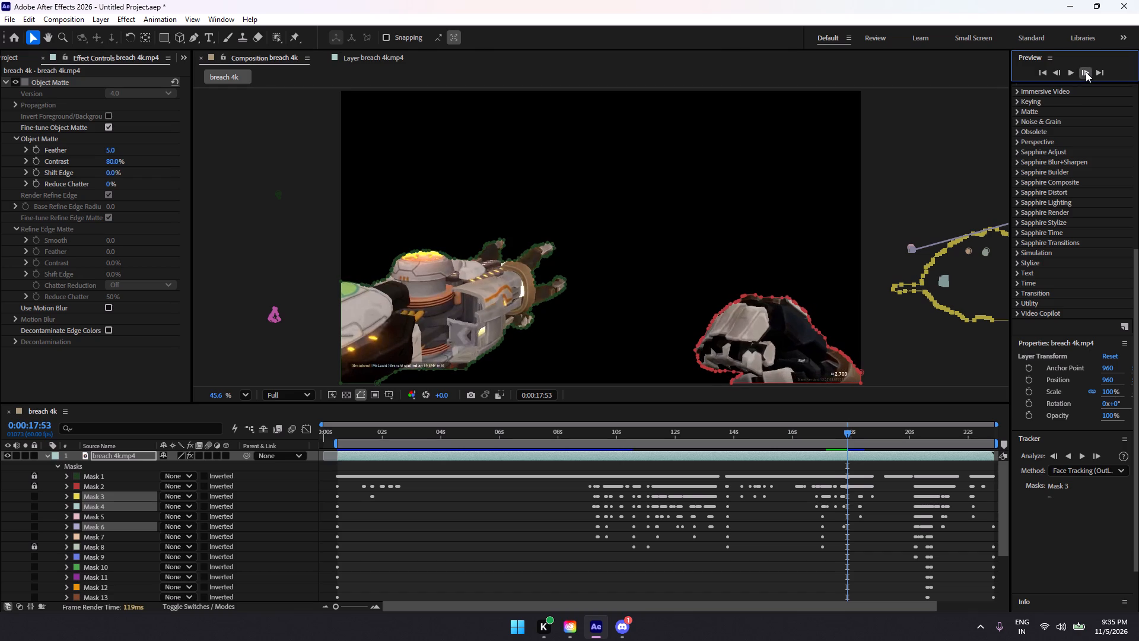
pyautogui.click(1086, 72)
pyautogui.click(1086, 72)
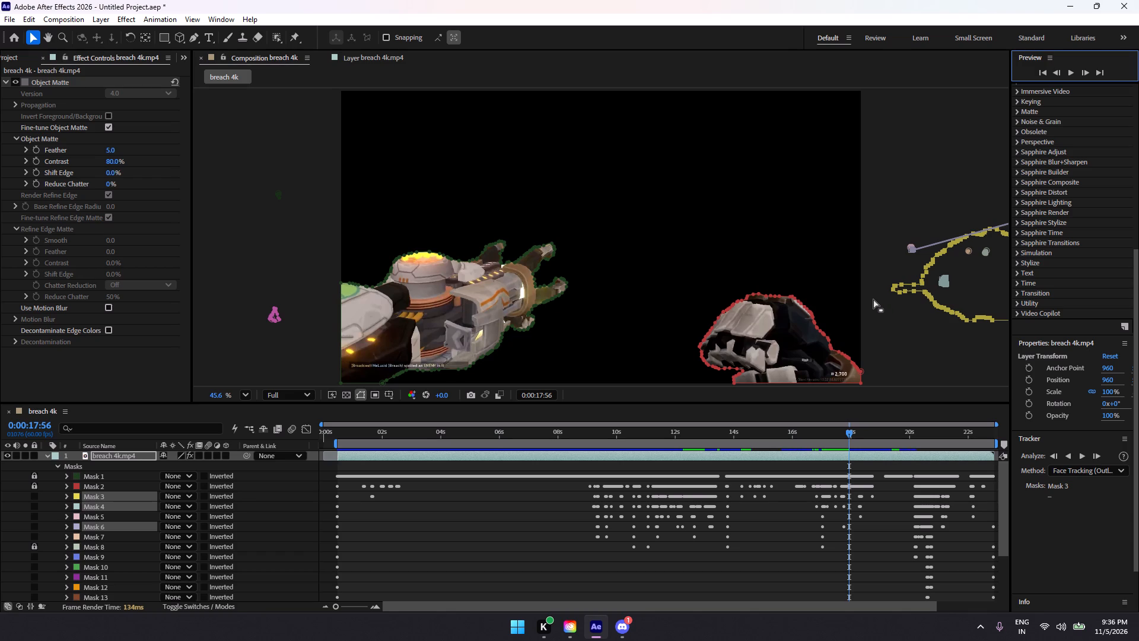
pyautogui.click(1086, 72)
pyautogui.click(1086, 72)
pyautogui.click(1086, 72)
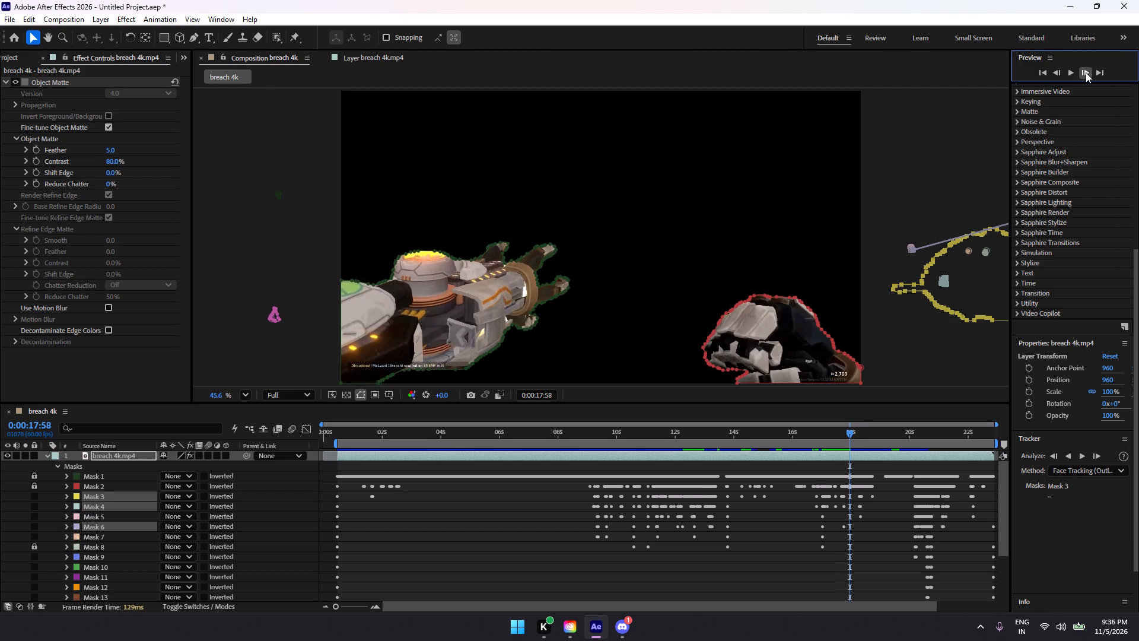
pyautogui.click(1086, 72)
pyautogui.click(1086, 72)
pyautogui.click(1086, 72)
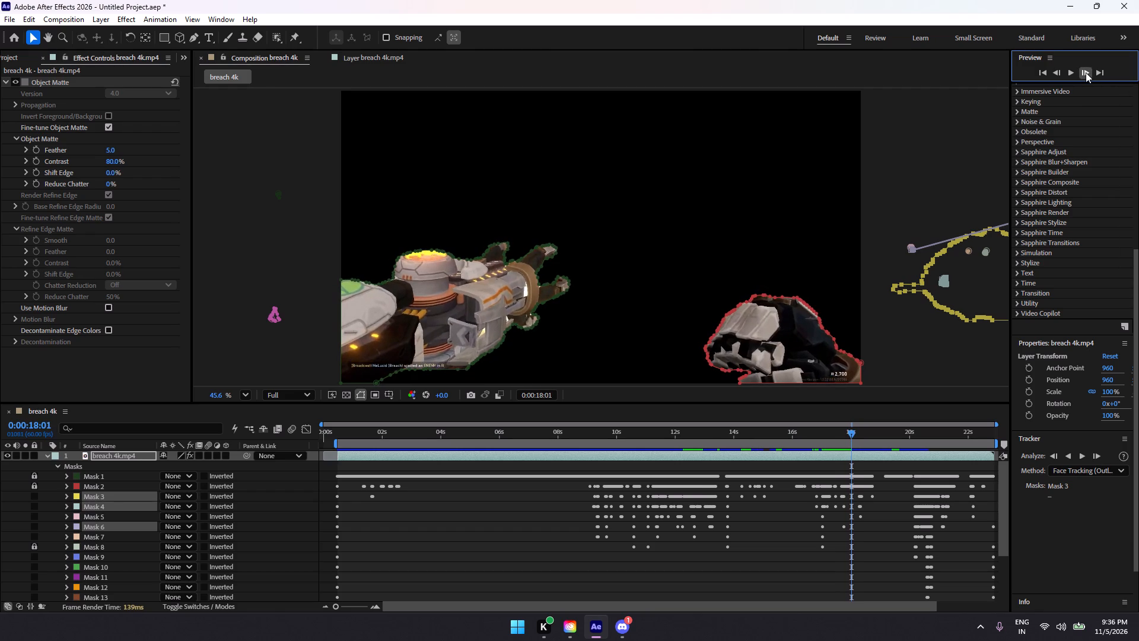
pyautogui.click(1086, 72)
pyautogui.click(1086, 72)
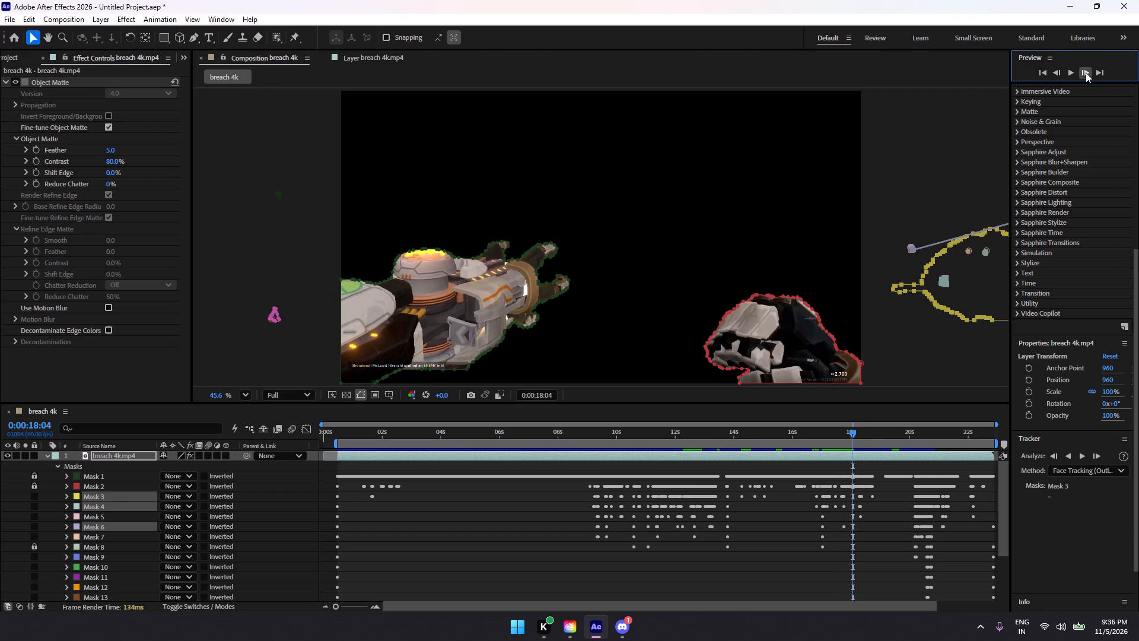
pyautogui.click(1086, 72)
pyautogui.doubleClick(1086, 72)
pyautogui.click(1086, 72)
pyautogui.click(1086, 72)
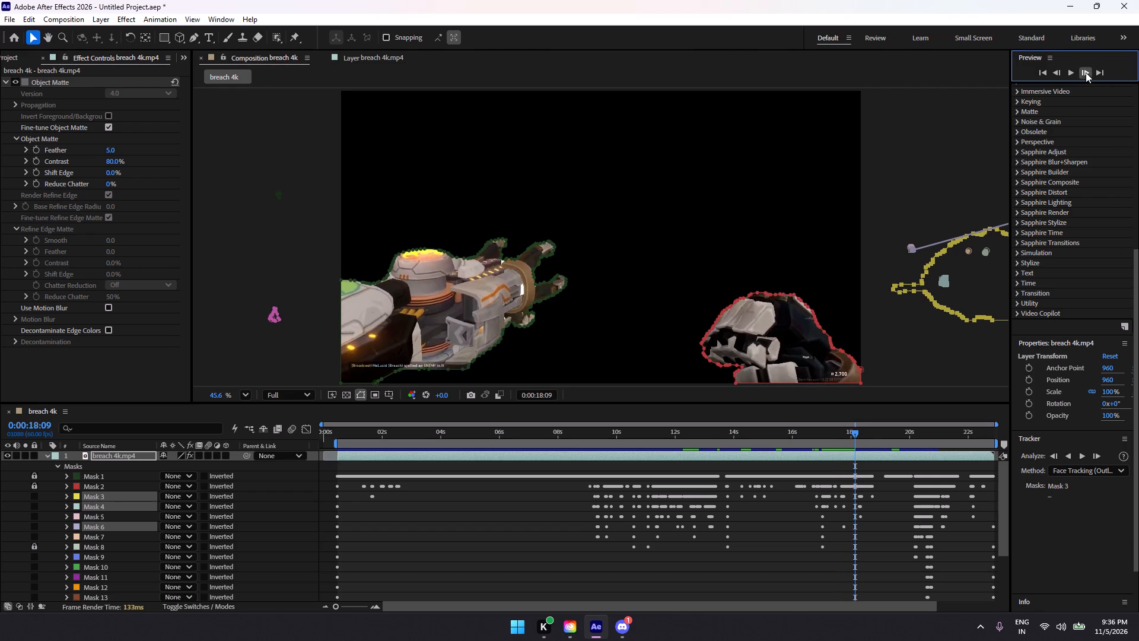
pyautogui.click(1086, 72)
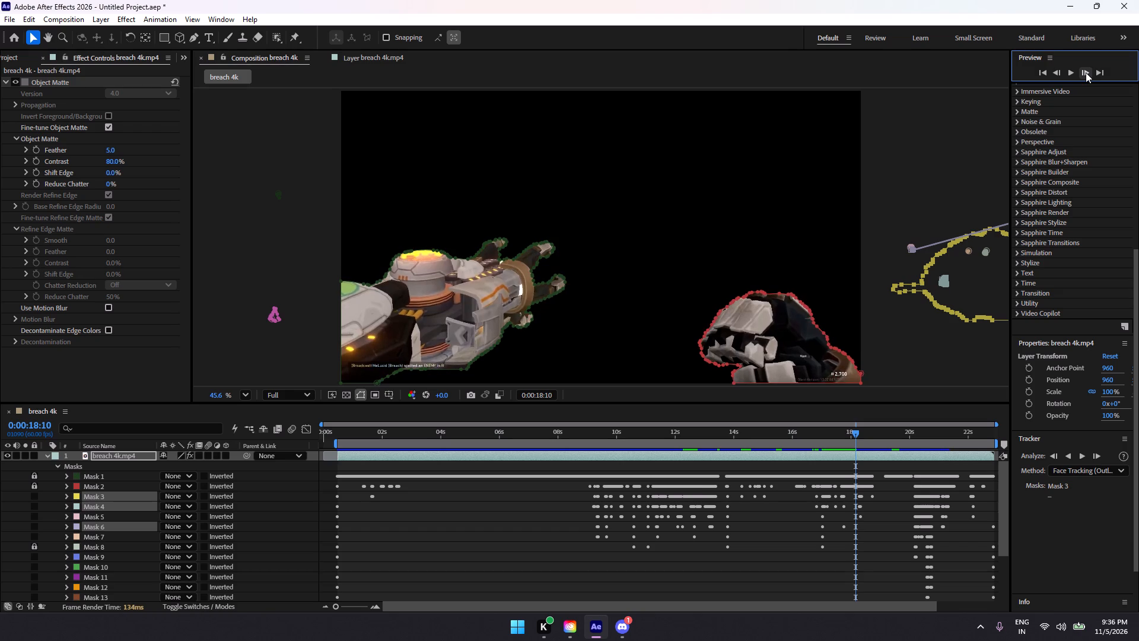
pyautogui.click(1086, 72)
pyautogui.click(1086, 73)
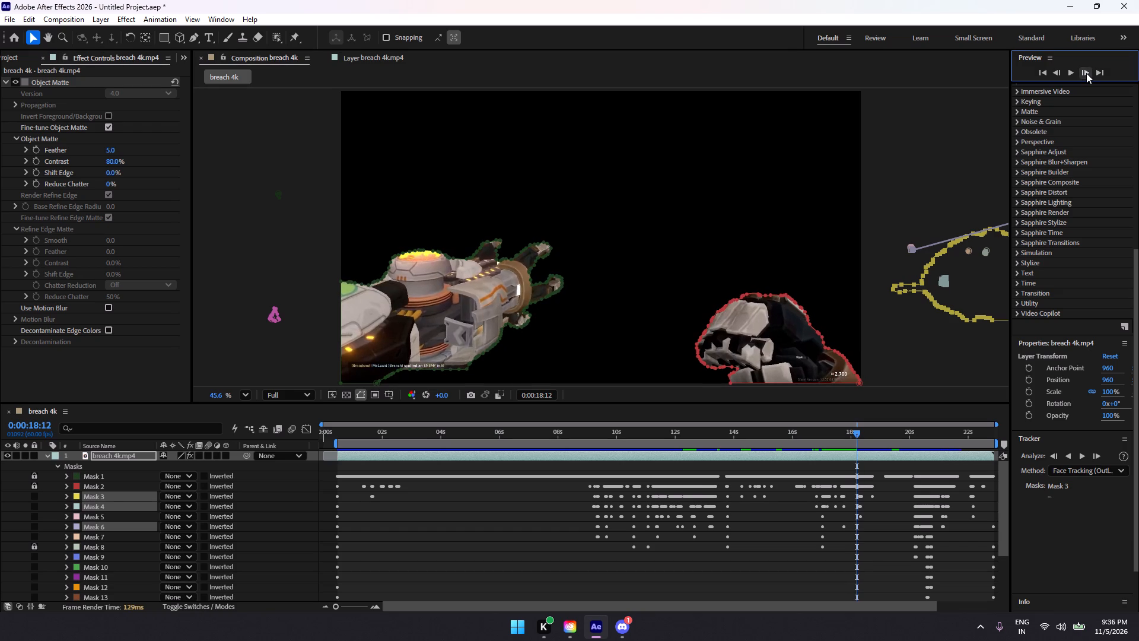
pyautogui.moveTo(1086, 73); pyautogui.dragTo(1073, 78)
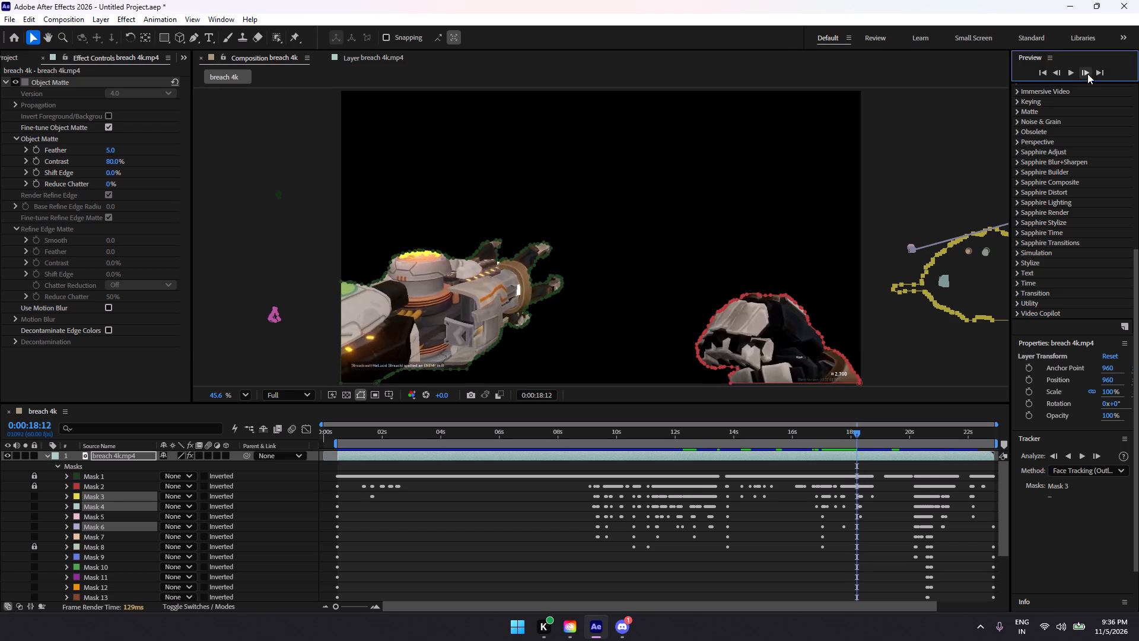
pyautogui.click(1087, 74)
pyautogui.click(1087, 74)
pyautogui.click(1087, 74)
pyautogui.click(1087, 74)
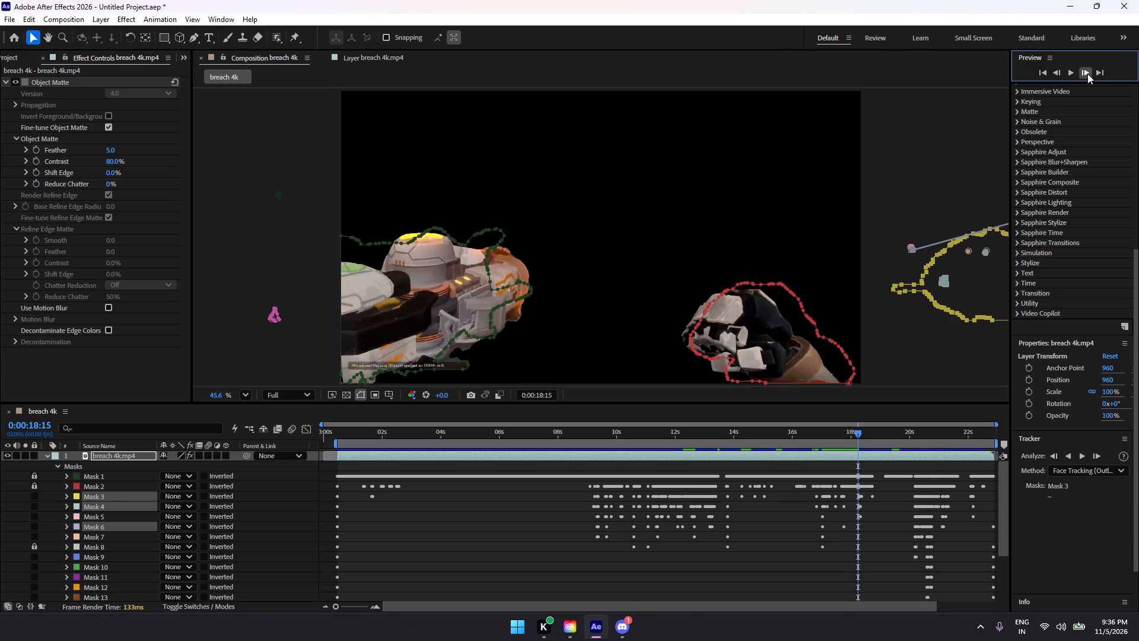
pyautogui.click(1087, 74)
pyautogui.click(1087, 74)
pyautogui.click(1087, 74)
pyautogui.click(1087, 74)
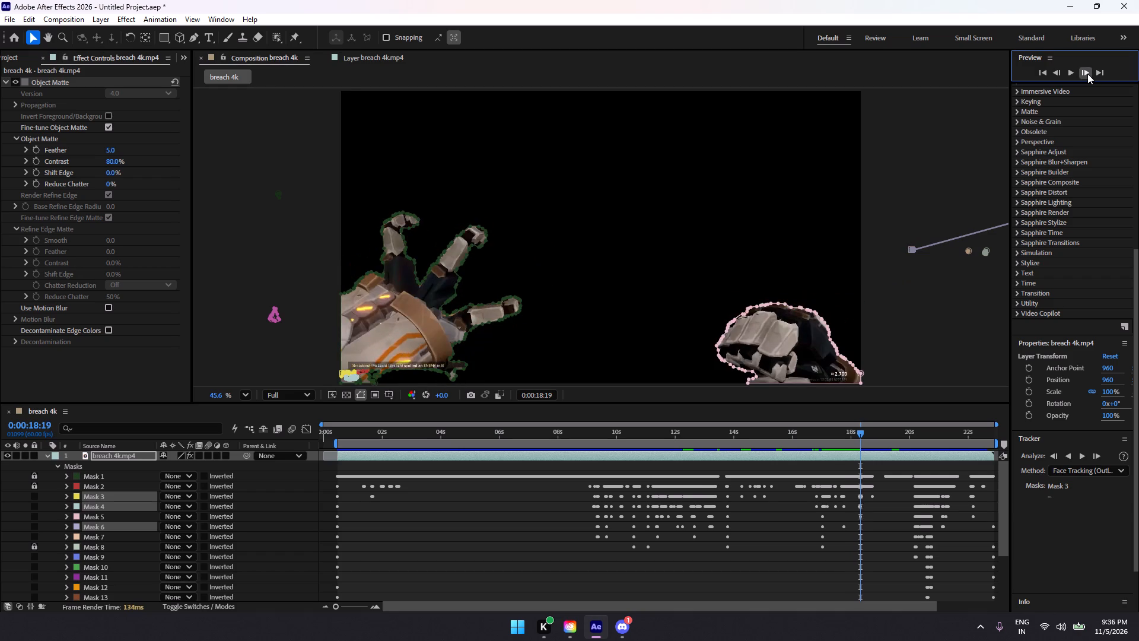
pyautogui.click(1087, 74)
pyautogui.click(1087, 74)
pyautogui.click(1087, 74)
pyautogui.click(1087, 74)
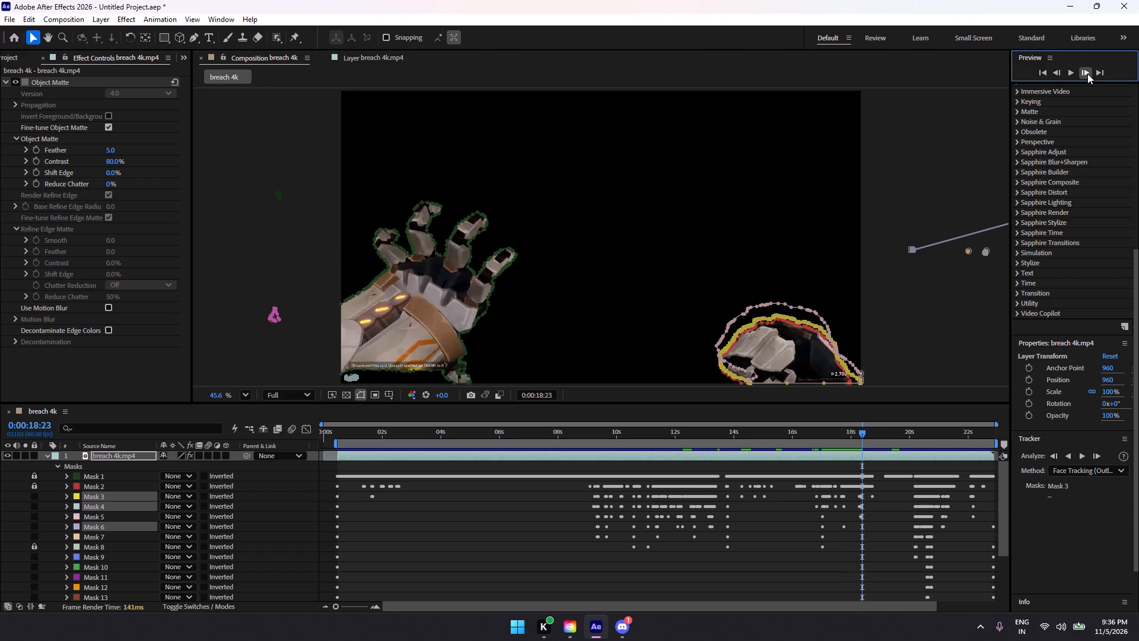
# Go back to 0:00:18:21, select all points of Mask 5 around the gloved hand and move the mask off the frame.
pyautogui.click(1059, 72)
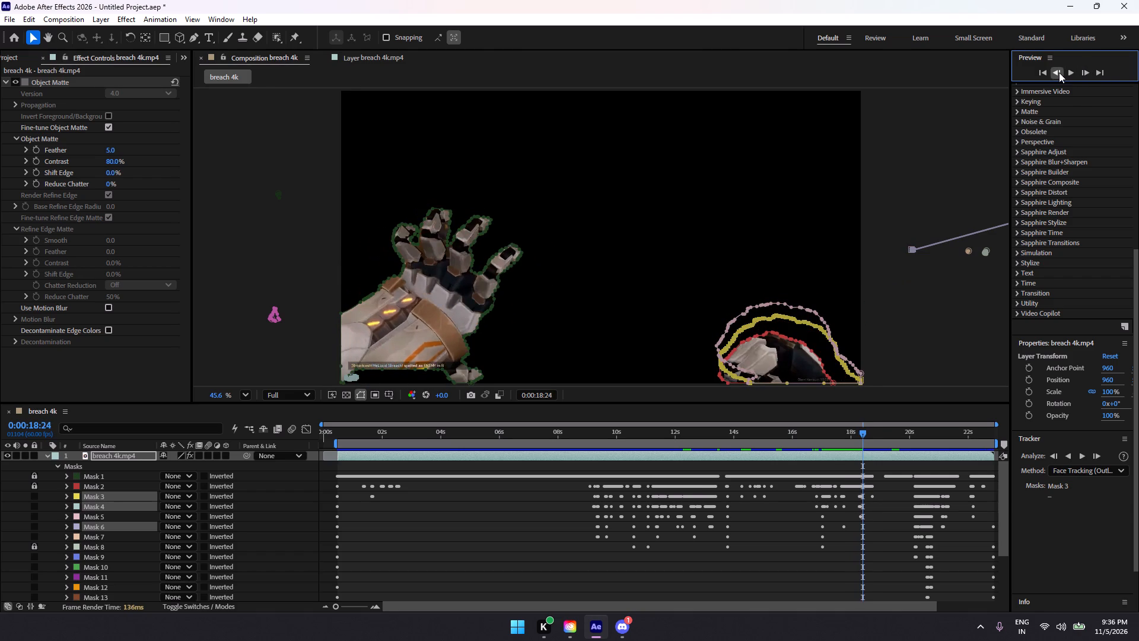
pyautogui.click(1059, 72)
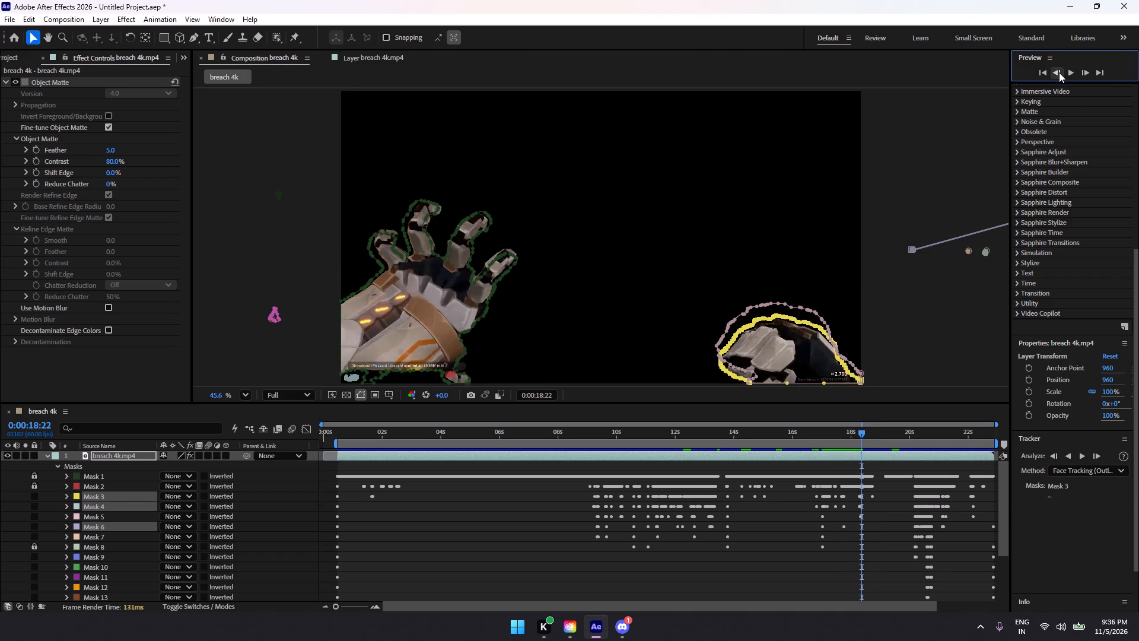
pyautogui.click(1059, 72)
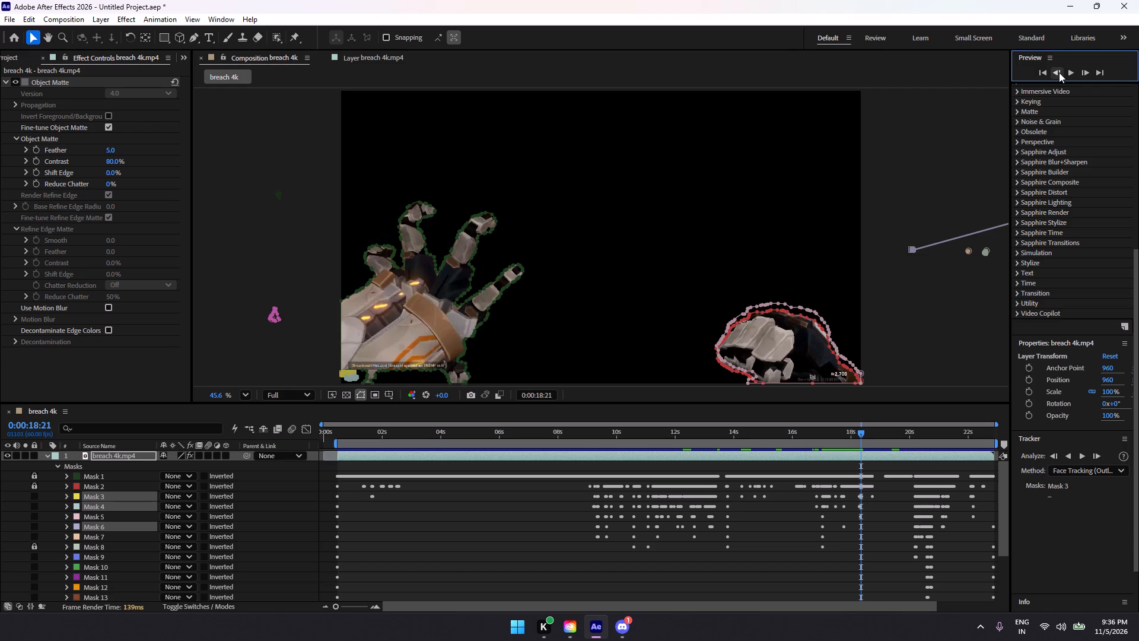
pyautogui.click(776, 302)
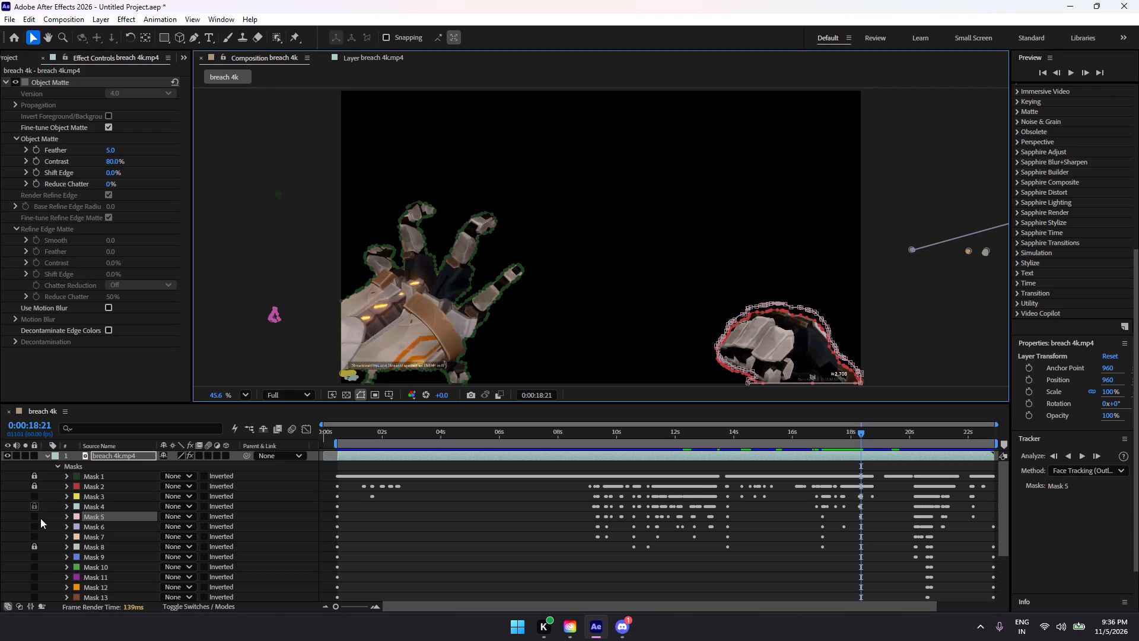
pyautogui.click(35, 514)
pyautogui.click(36, 487)
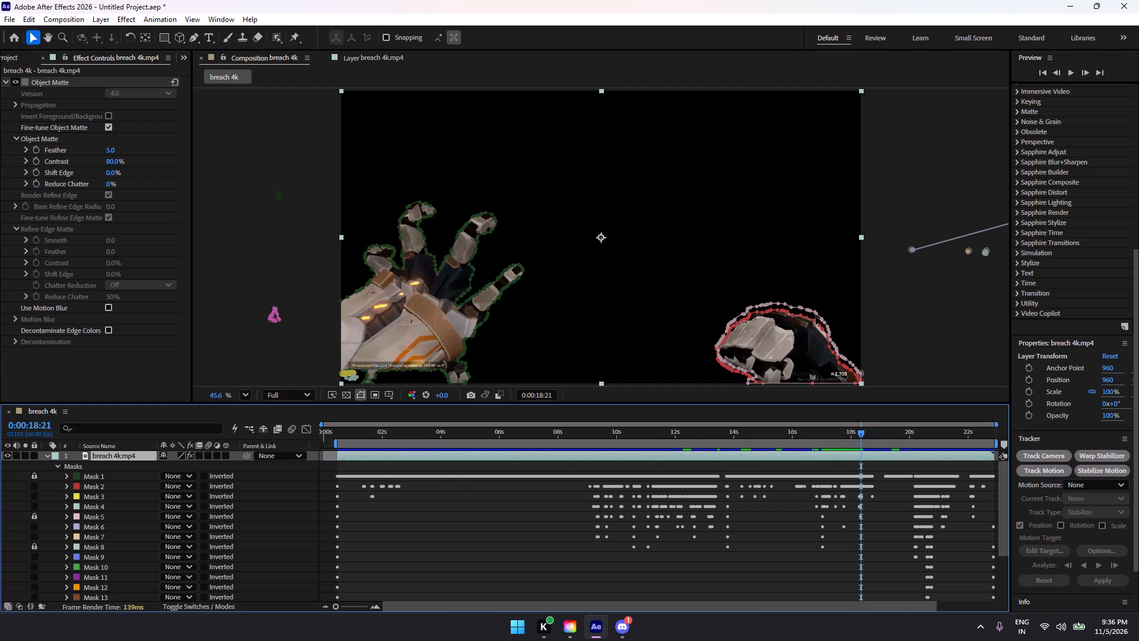
pyautogui.click(797, 307)
pyautogui.click(798, 307)
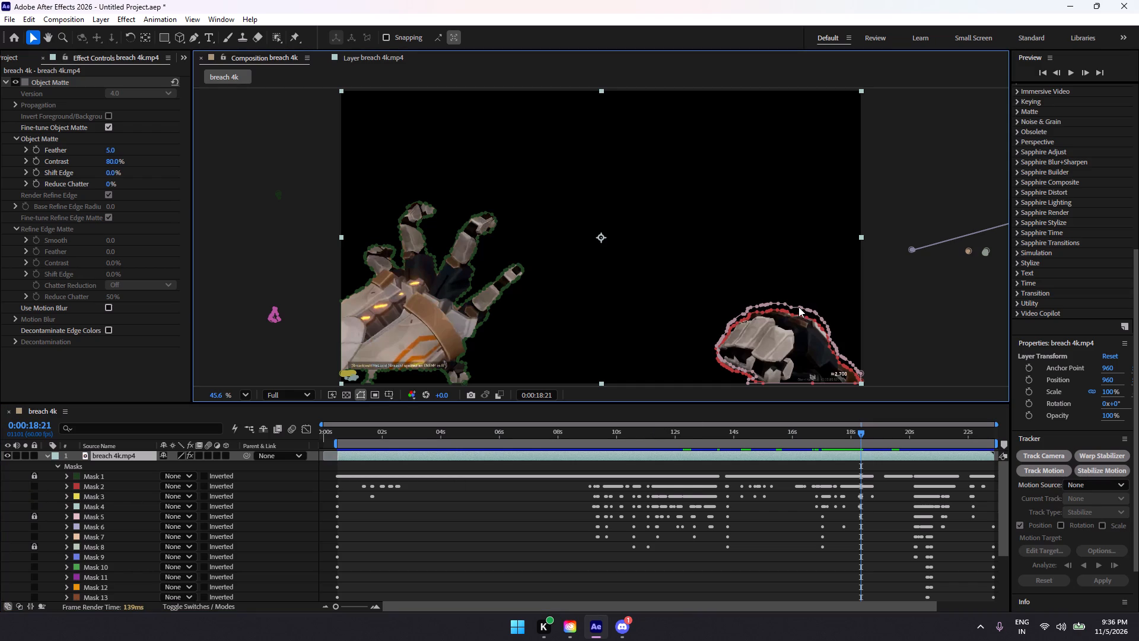
pyautogui.click(35, 485)
pyautogui.click(33, 519)
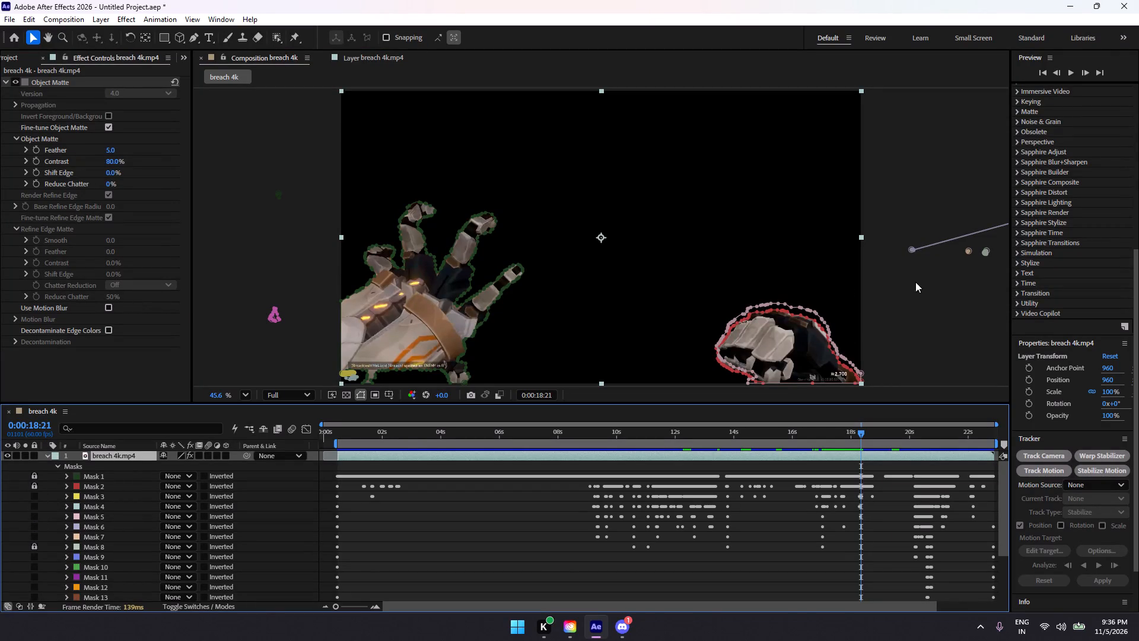
pyautogui.click(801, 308)
pyautogui.moveTo(868, 282); pyautogui.dragTo(860, 287)
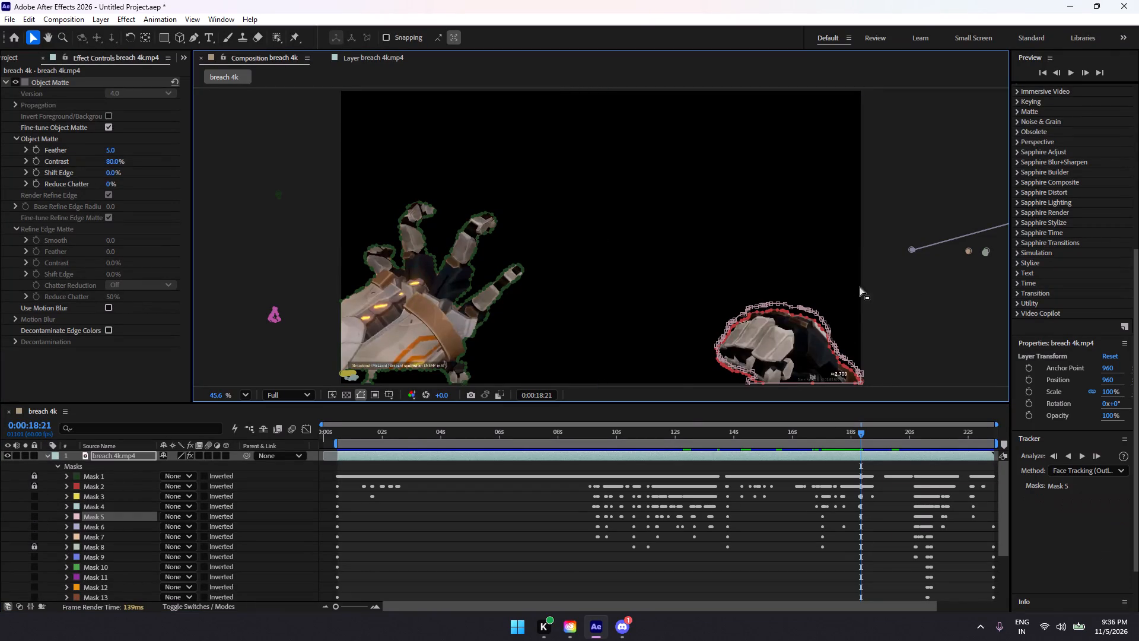
pyautogui.moveTo(860, 287); pyautogui.dragTo(676, 410)
pyautogui.moveTo(761, 306); pyautogui.dragTo(964, 236)
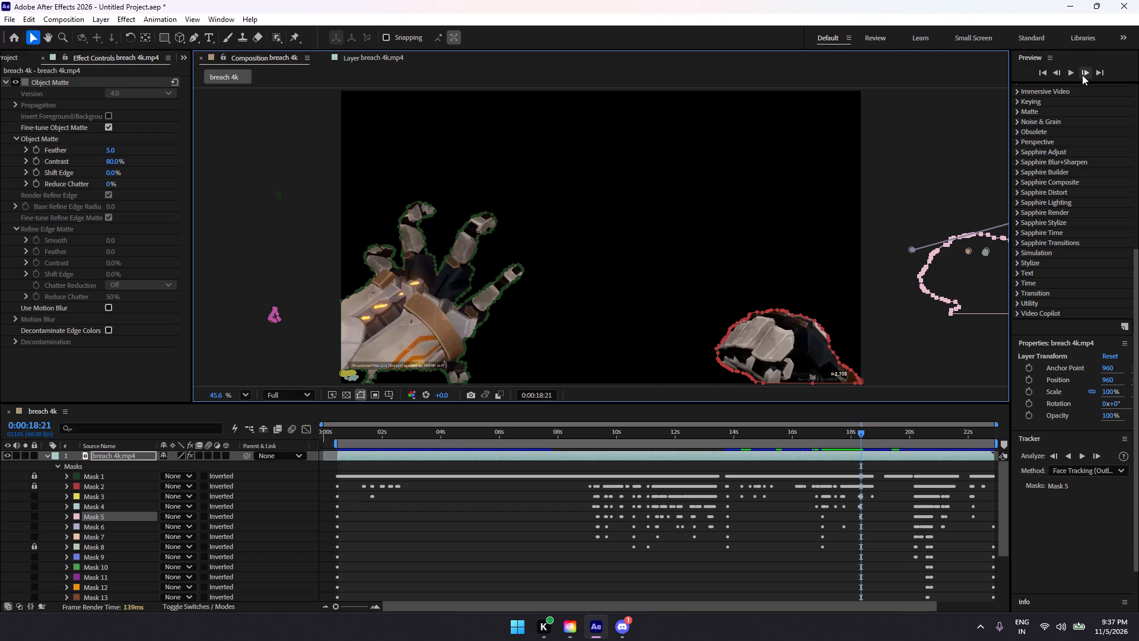
# At 0:00:18:23, select all points of Mask 3 around the gloved hand and move the mask off the frame.
pyautogui.click(1083, 75)
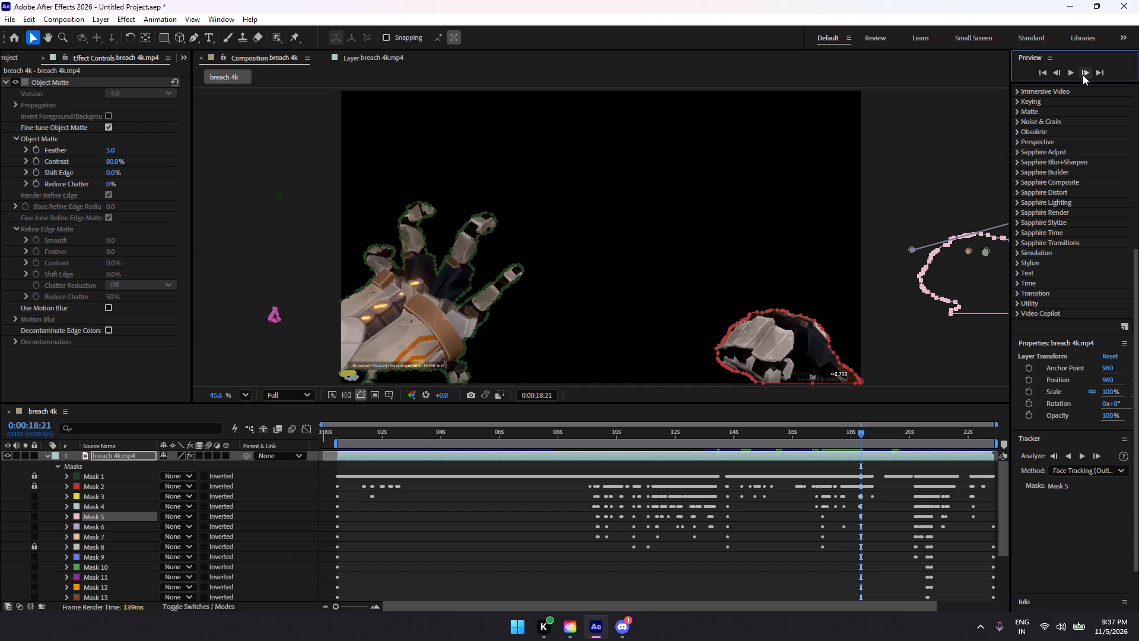
pyautogui.click(1083, 75)
pyautogui.click(1084, 75)
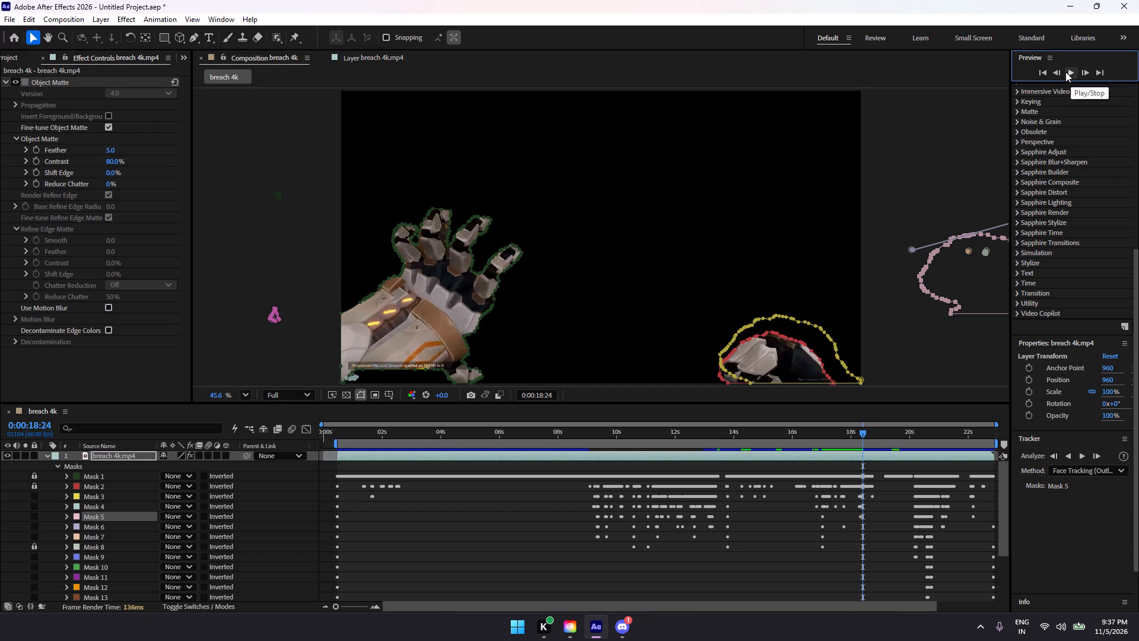
pyautogui.click(1061, 72)
pyautogui.click(1061, 72)
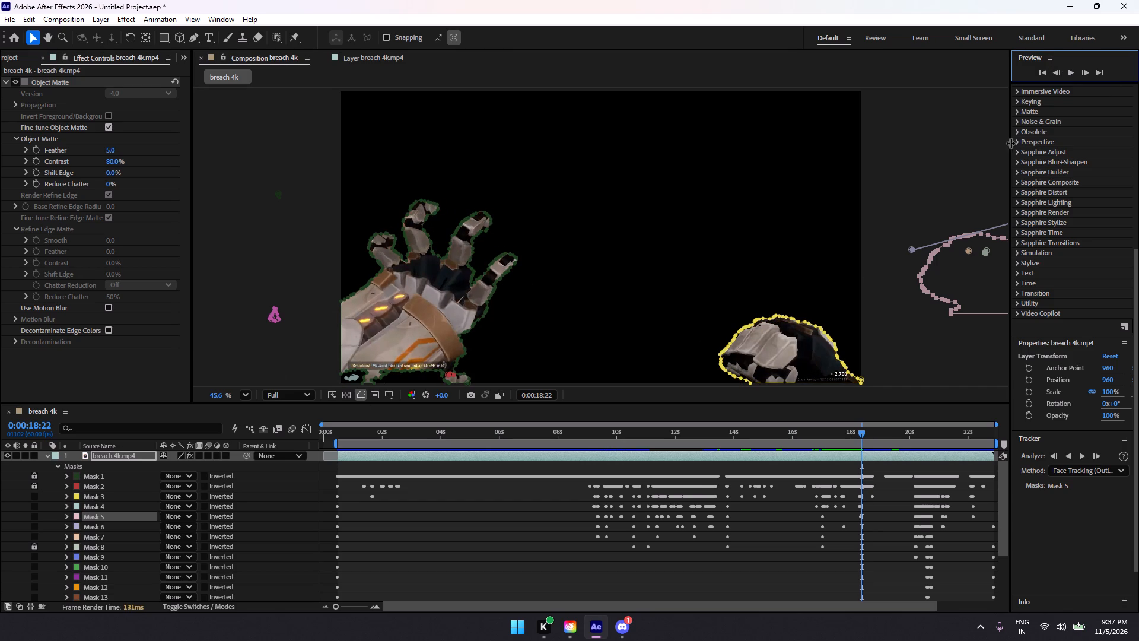
pyautogui.click(1092, 68)
pyautogui.click(33, 499)
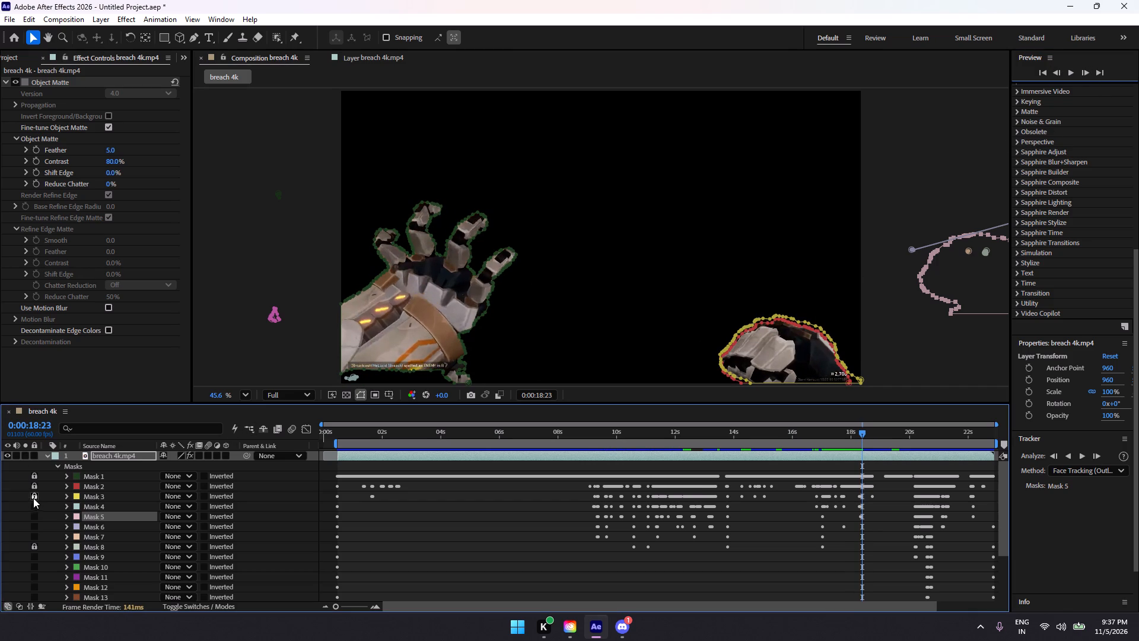
pyautogui.click(36, 487)
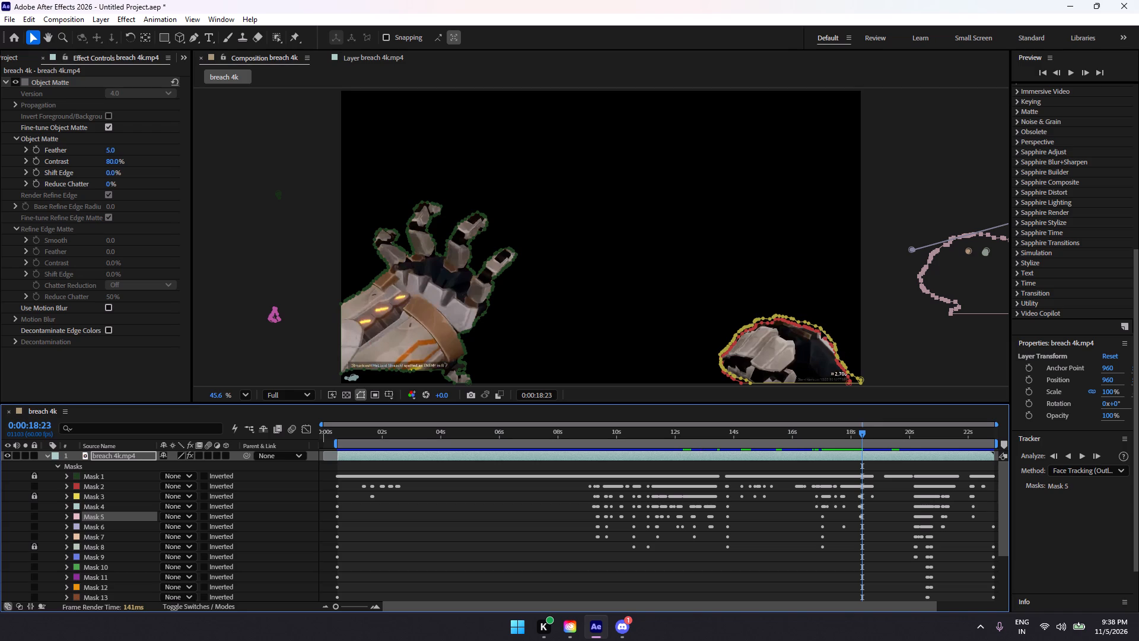
pyautogui.click(821, 329)
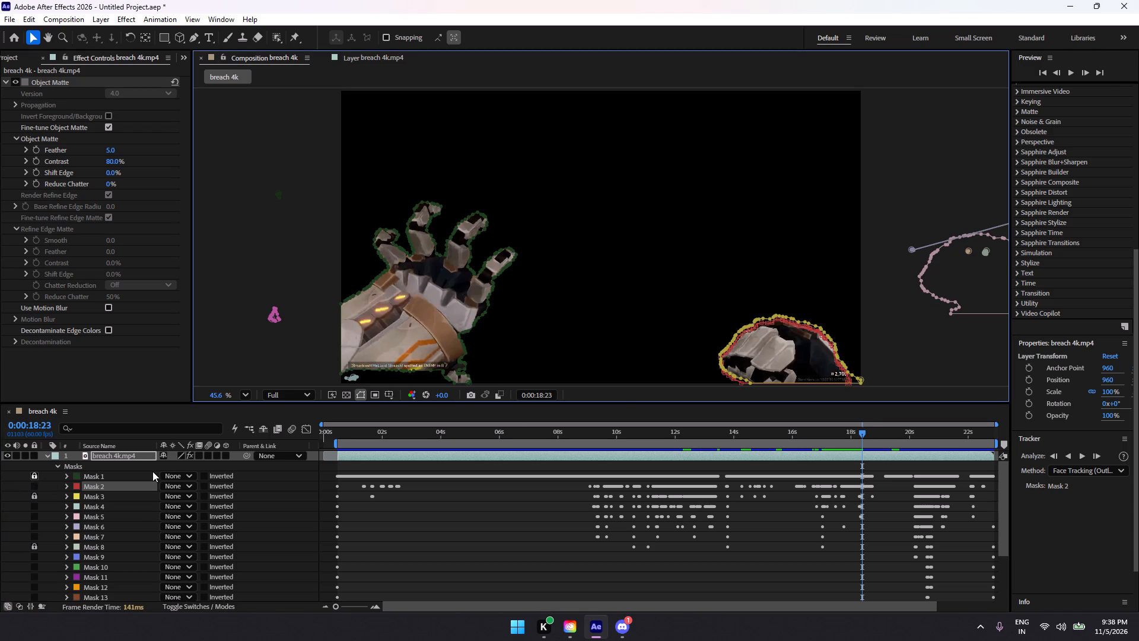
pyautogui.click(34, 488)
pyautogui.click(34, 494)
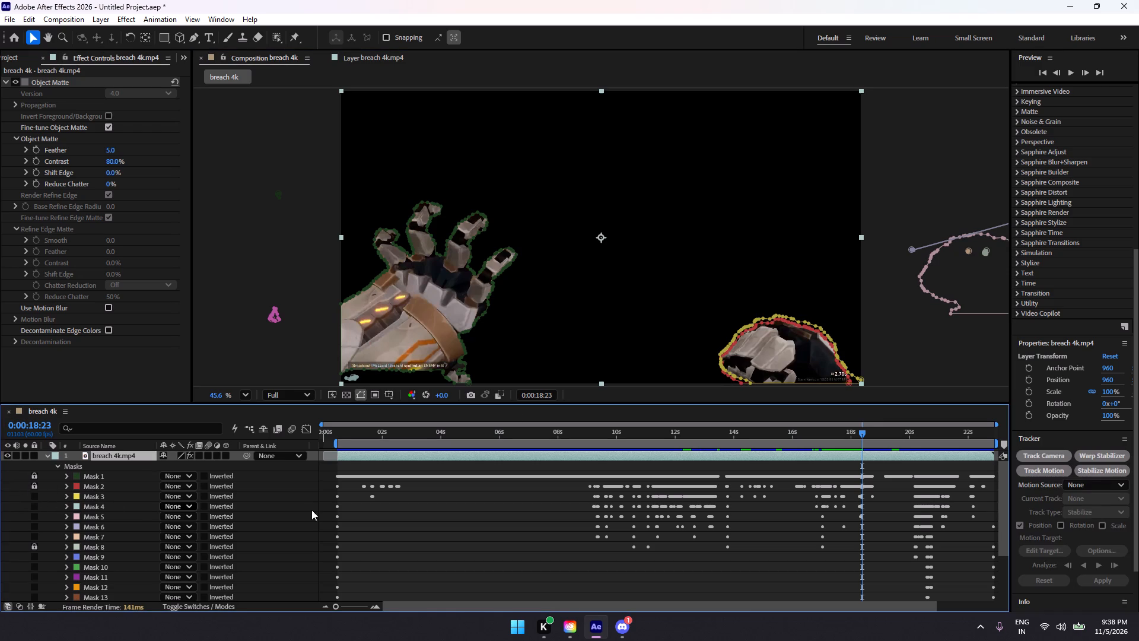
pyautogui.click(776, 314)
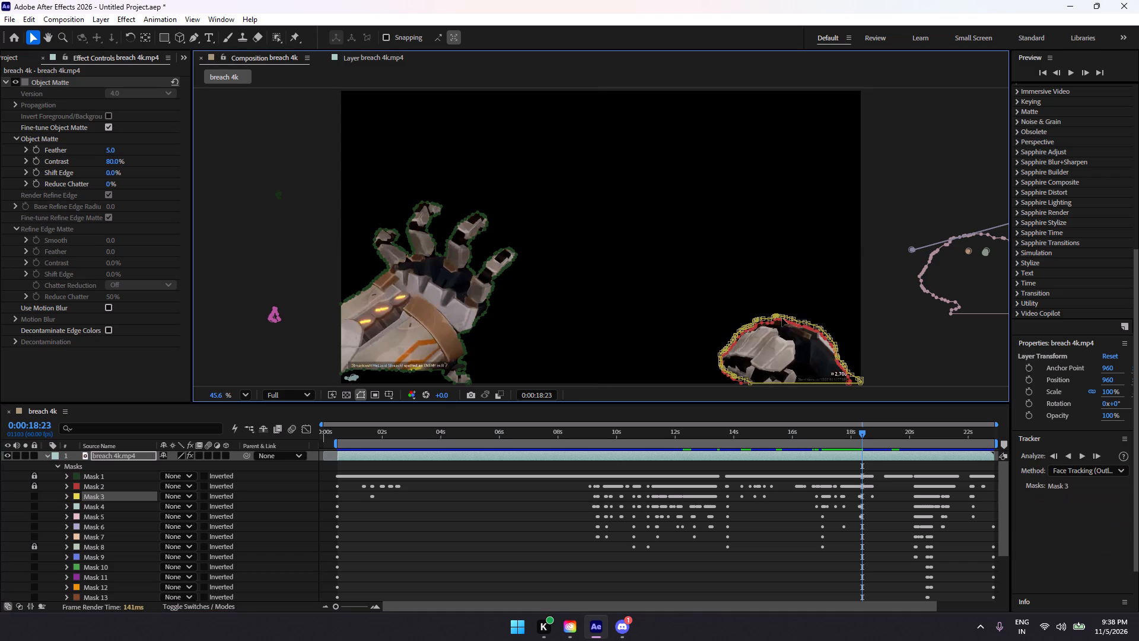
pyautogui.moveTo(901, 278); pyautogui.dragTo(693, 401)
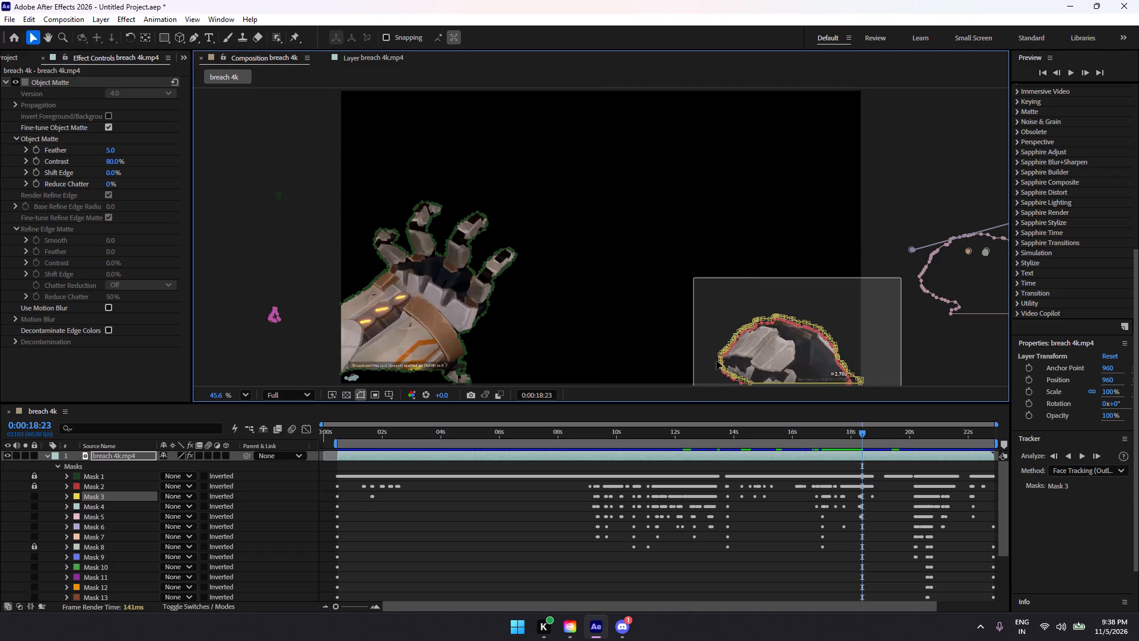
pyautogui.moveTo(724, 348); pyautogui.dragTo(922, 357)
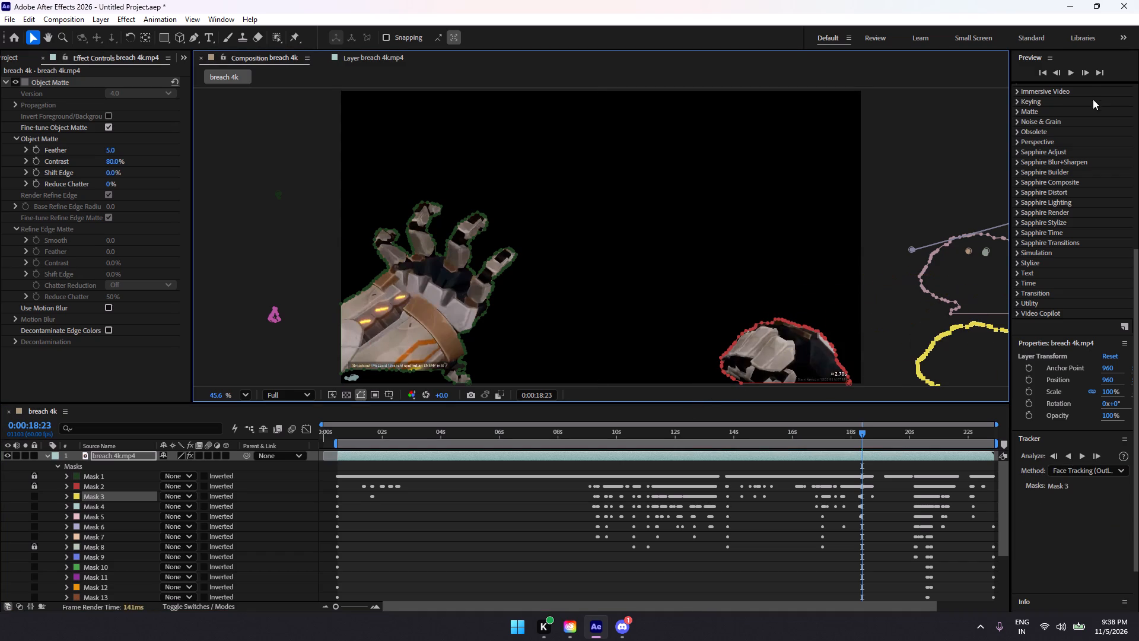
# Advance to 0:00:18:27, unlock Mask 2 and move its leftover outline at the frame's lower edge off the frame.
pyautogui.click(1086, 71)
pyautogui.click(1086, 71)
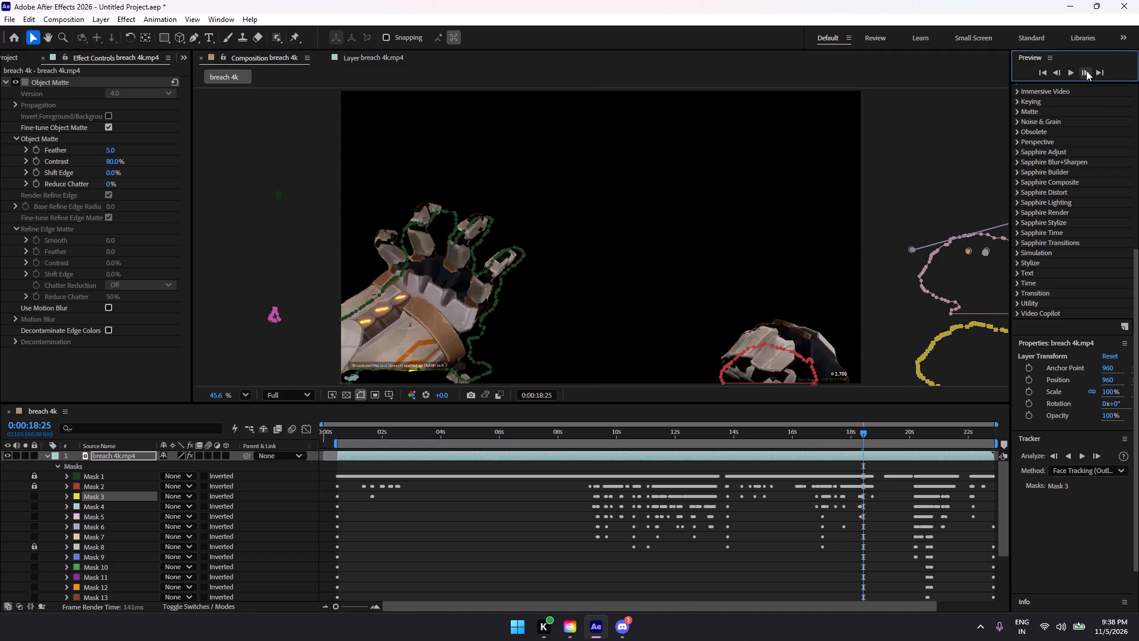
pyautogui.click(1086, 71)
pyautogui.click(1086, 71)
pyautogui.click(1086, 71)
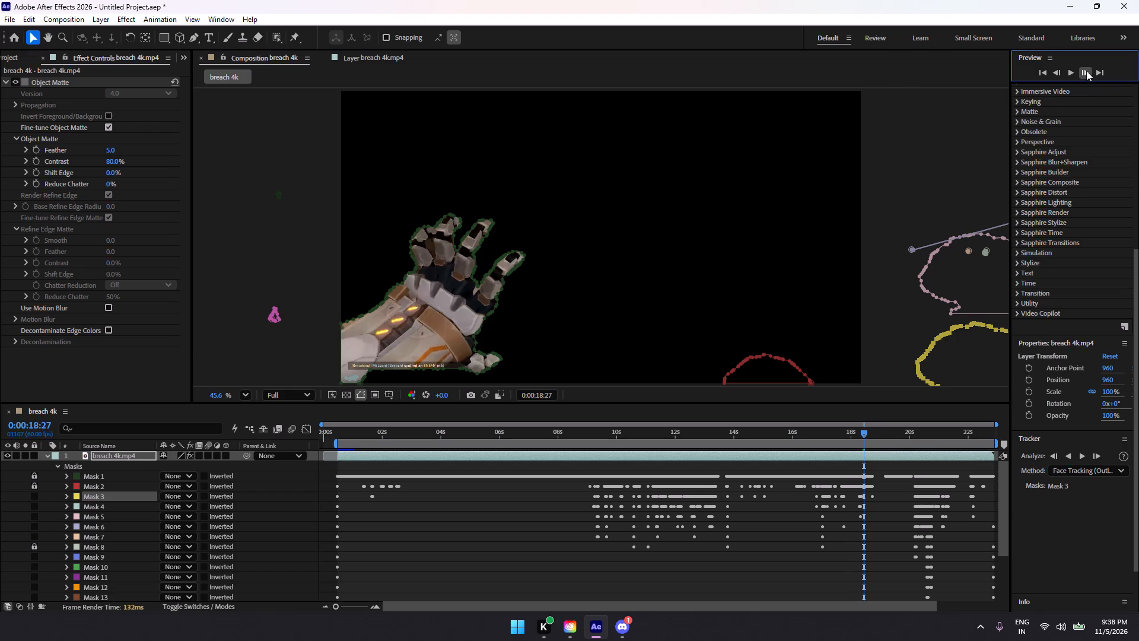
pyautogui.click(1061, 71)
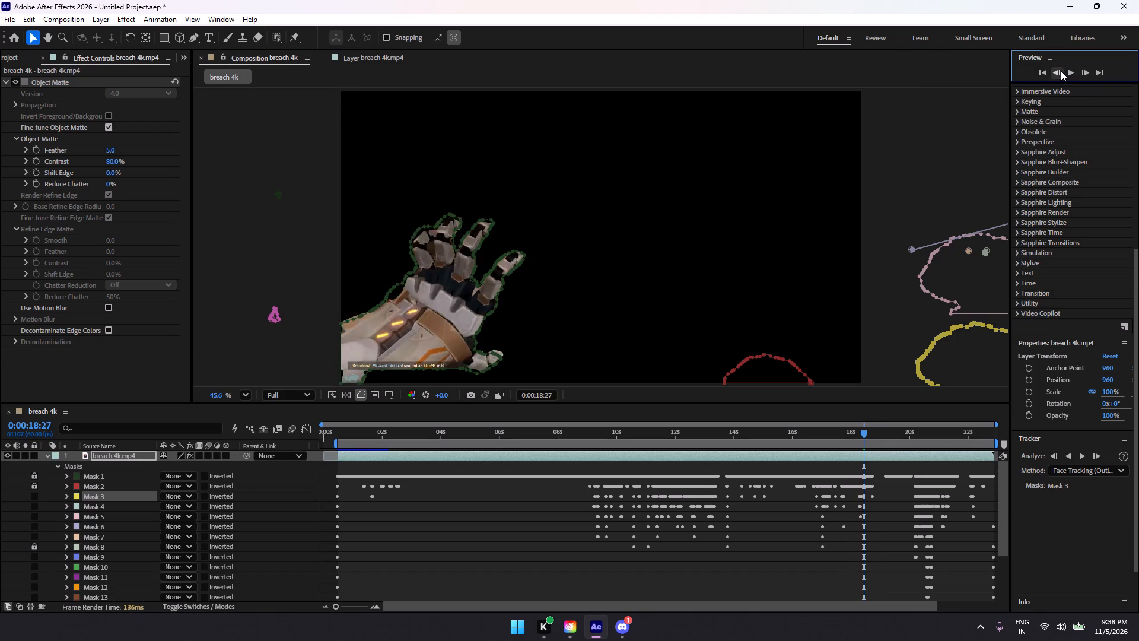
pyautogui.click(1061, 71)
pyautogui.click(1089, 74)
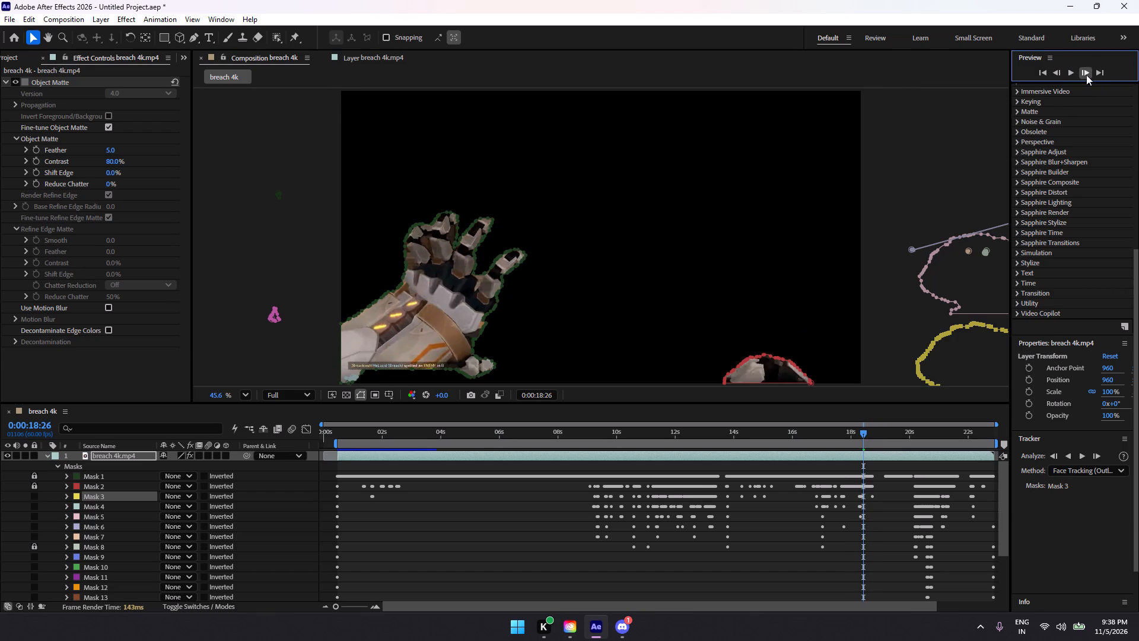
pyautogui.click(780, 359)
pyautogui.click(780, 359)
pyautogui.click(775, 356)
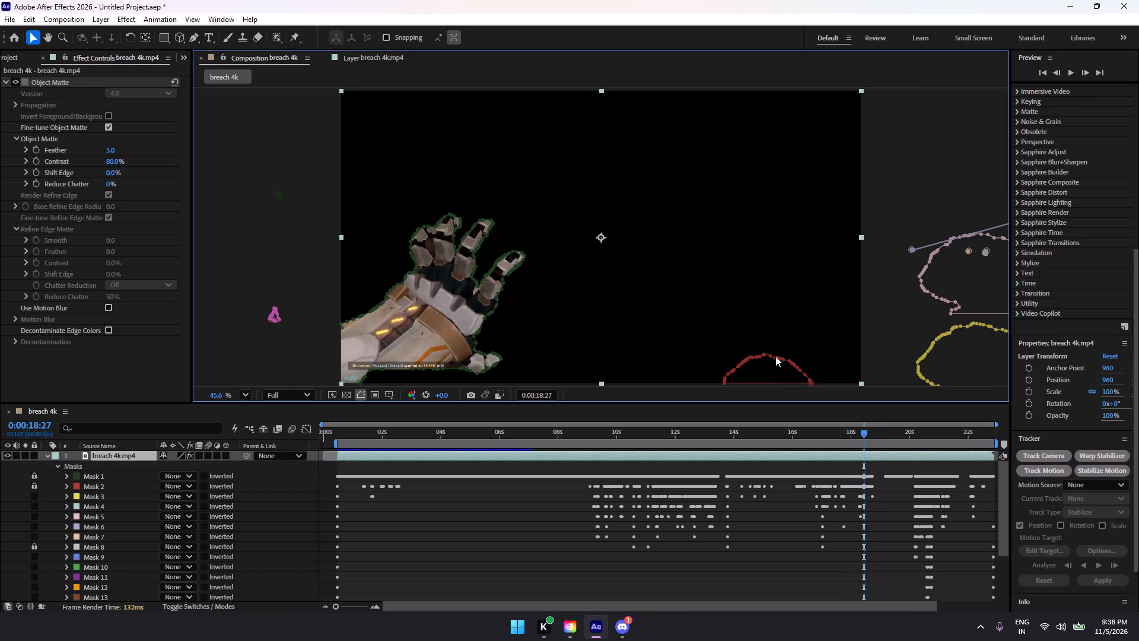
pyautogui.click(33, 487)
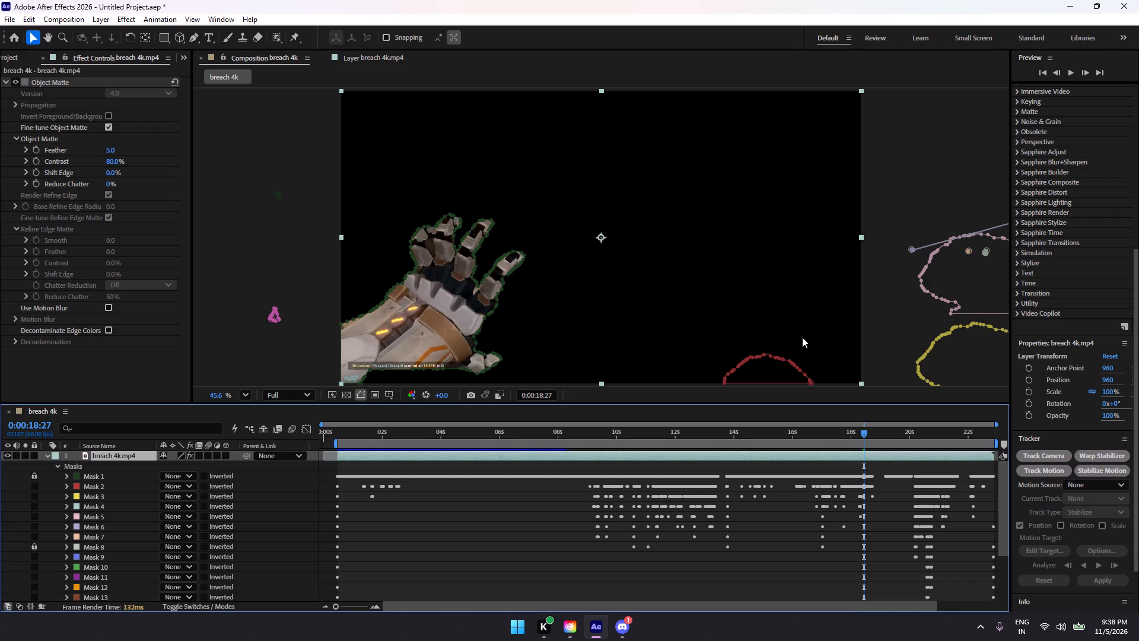
pyautogui.click(780, 360)
pyautogui.moveTo(857, 334); pyautogui.dragTo(819, 354)
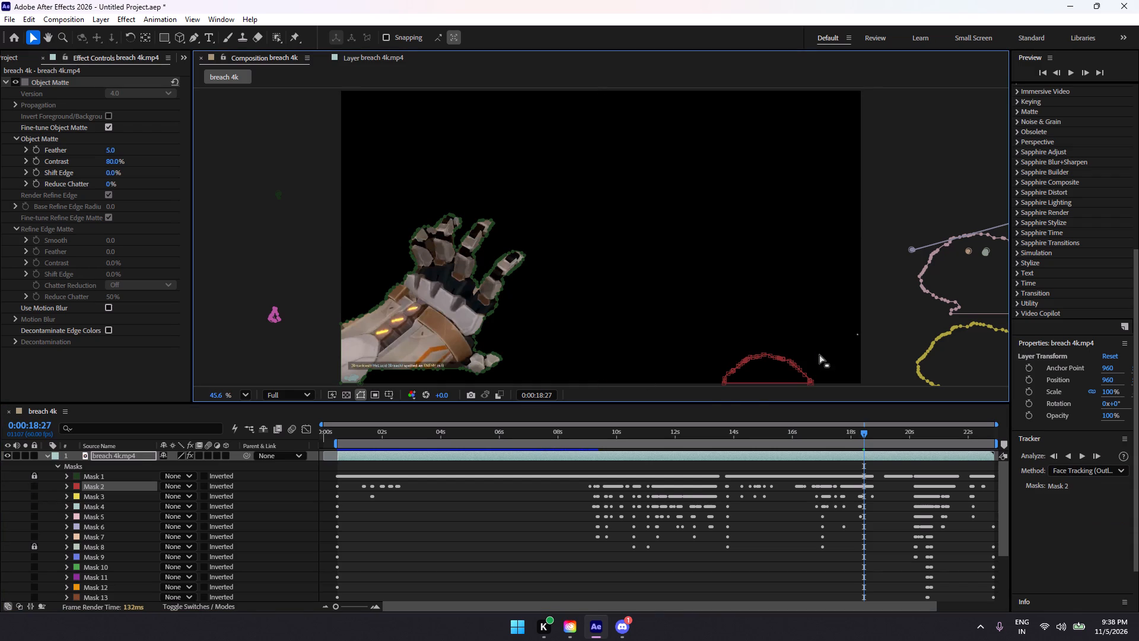
pyautogui.moveTo(819, 354); pyautogui.dragTo(711, 407)
pyautogui.moveTo(739, 367); pyautogui.dragTo(902, 174)
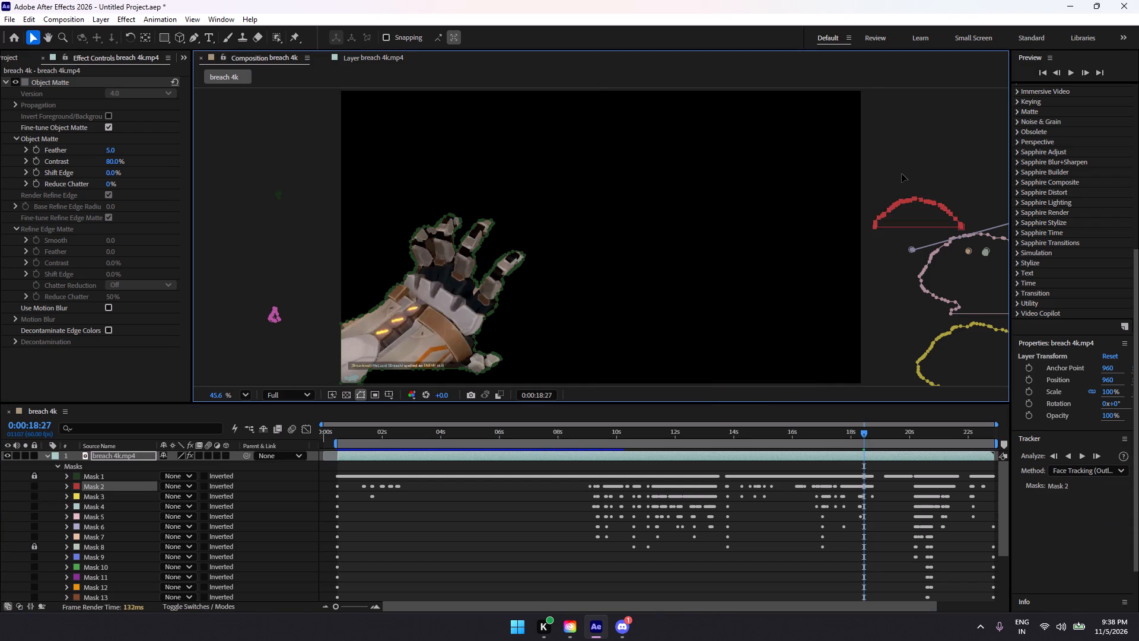
pyautogui.moveTo(902, 174); pyautogui.dragTo(903, 169)
# Step frame by frame from 0:00:18:27 to 0:00:18:43 and back to 0:00:18:41, examining the mechanical arm's matte for stray masks.
pyautogui.click(1083, 73)
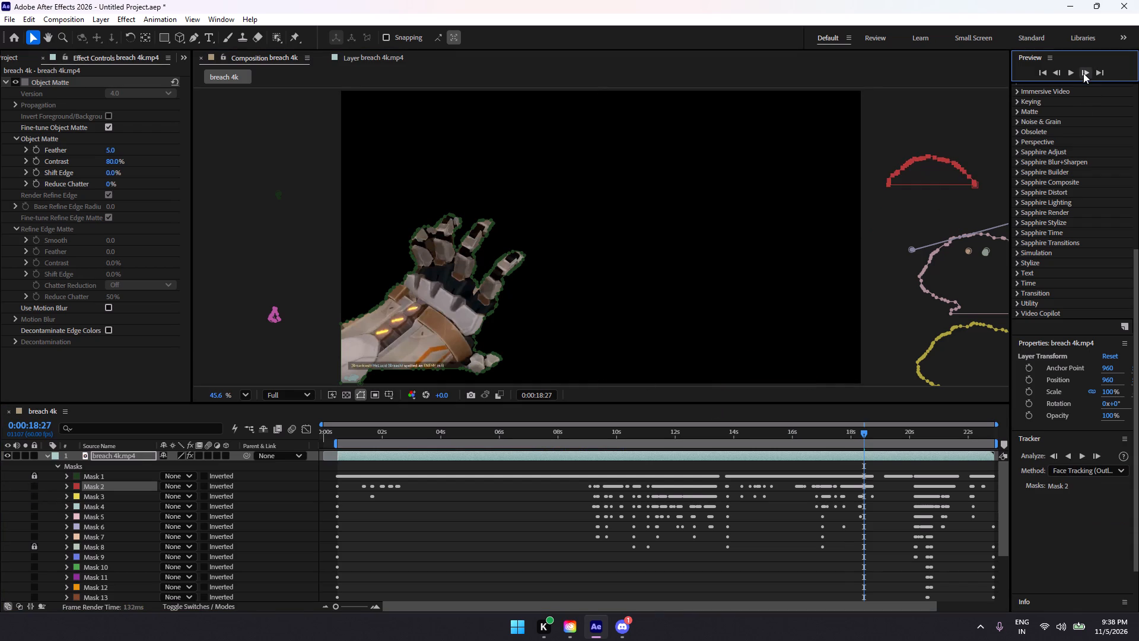
pyautogui.click(1083, 73)
pyautogui.click(1083, 73)
pyautogui.click(1083, 73)
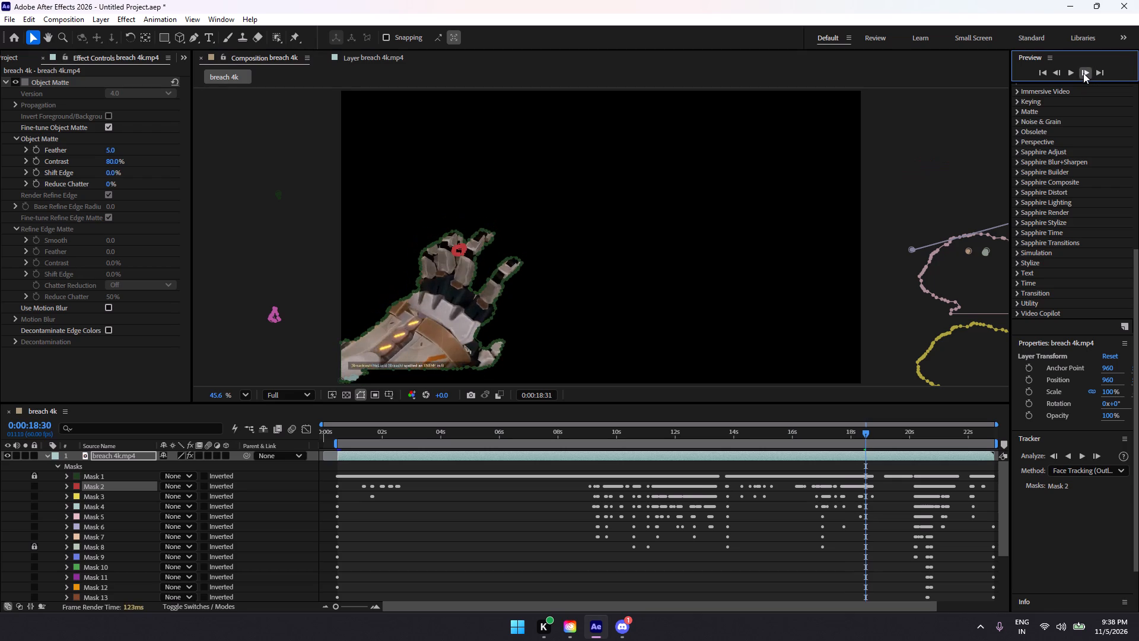
pyautogui.click(1083, 73)
pyautogui.click(1083, 73)
pyautogui.click(1083, 73)
pyautogui.click(1083, 73)
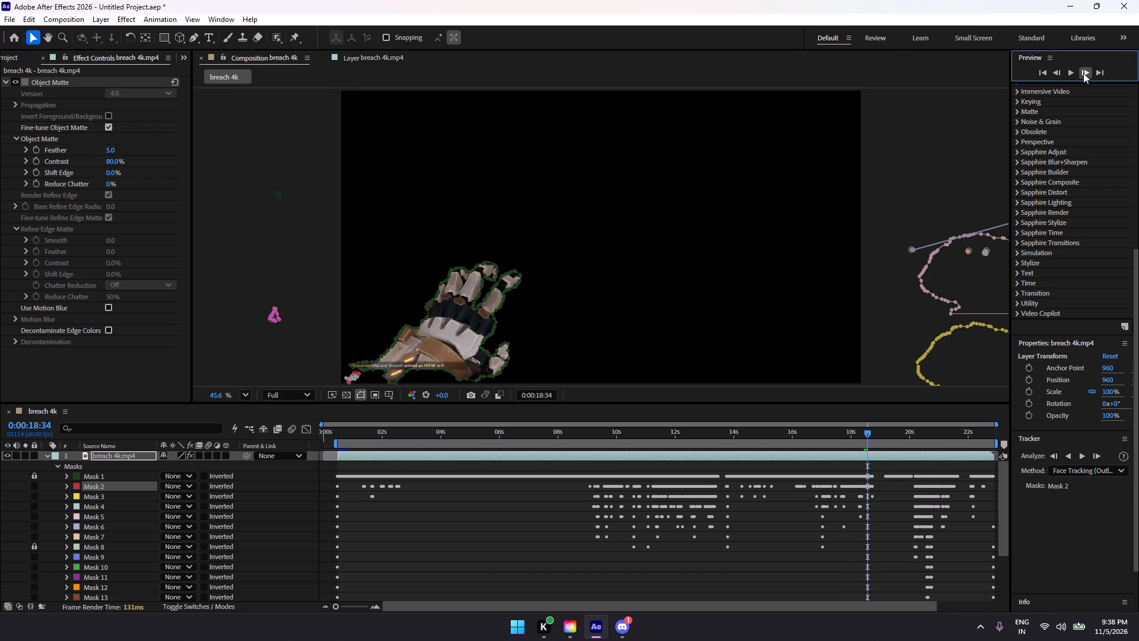
pyautogui.click(1083, 73)
pyautogui.click(1083, 73)
pyautogui.click(1083, 73)
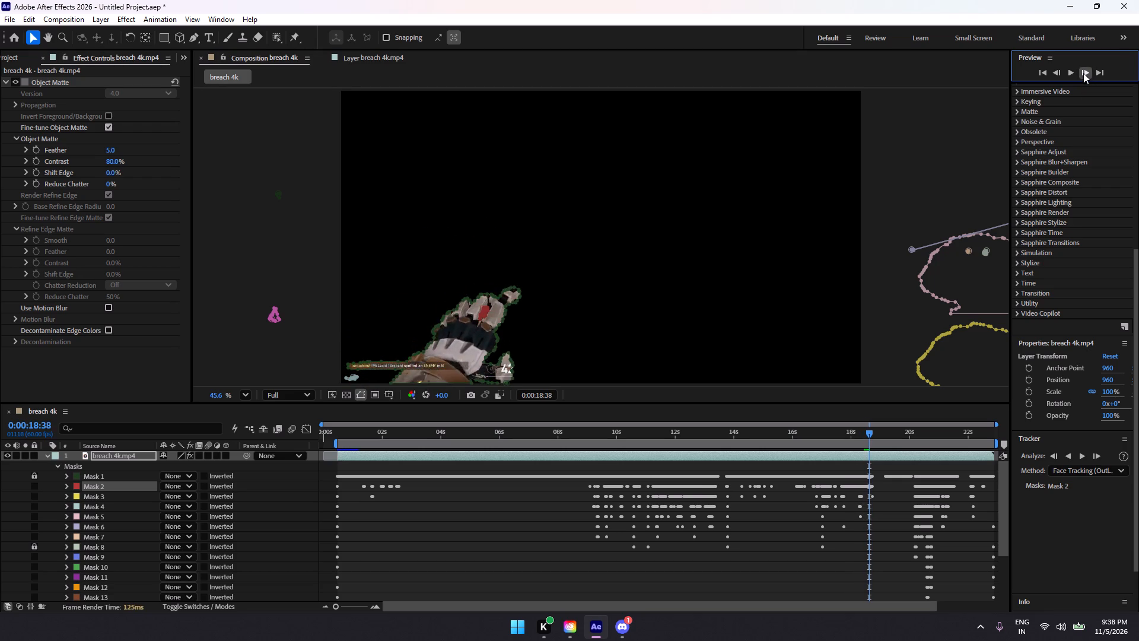
pyautogui.click(1083, 73)
pyautogui.click(1083, 73)
pyautogui.click(1083, 73)
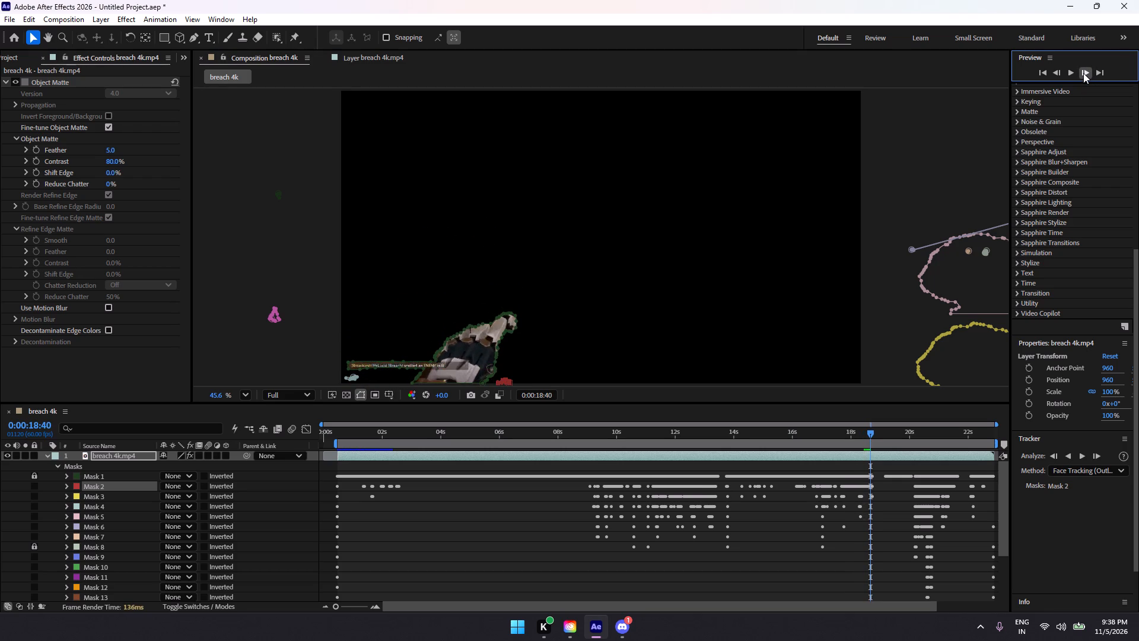
pyautogui.click(1083, 73)
pyautogui.click(1083, 73)
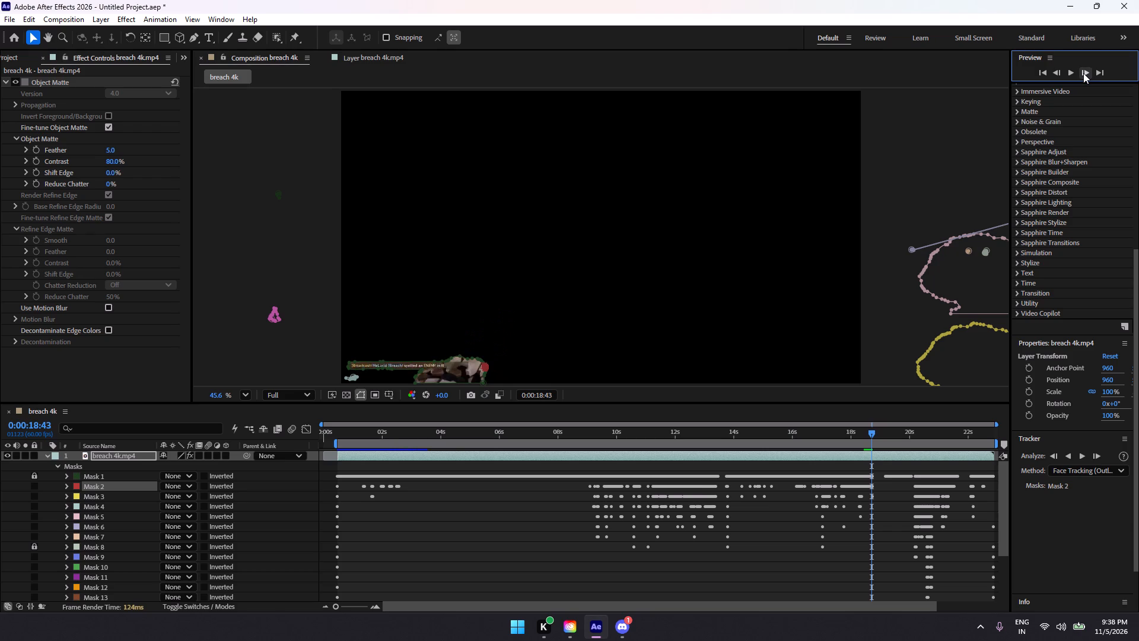
pyautogui.tripleClick(1059, 72)
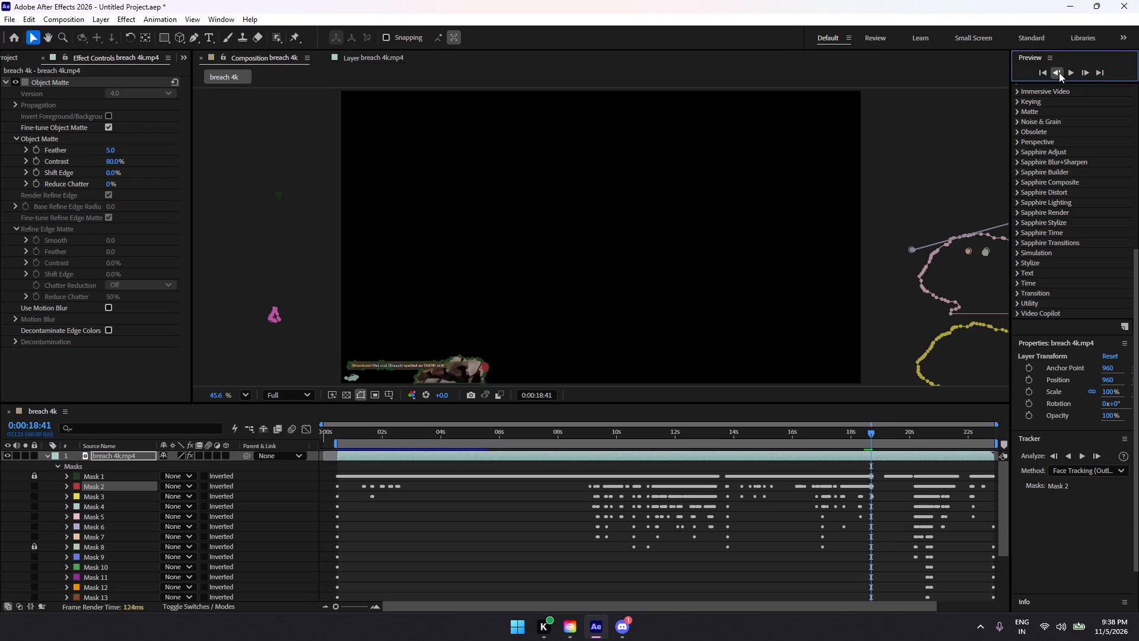
# Go back to 0:00:18:35, select all points of Mask 4 at the frame's lower-left corner and move the mask off the frame.
pyautogui.tripleClick(1059, 72)
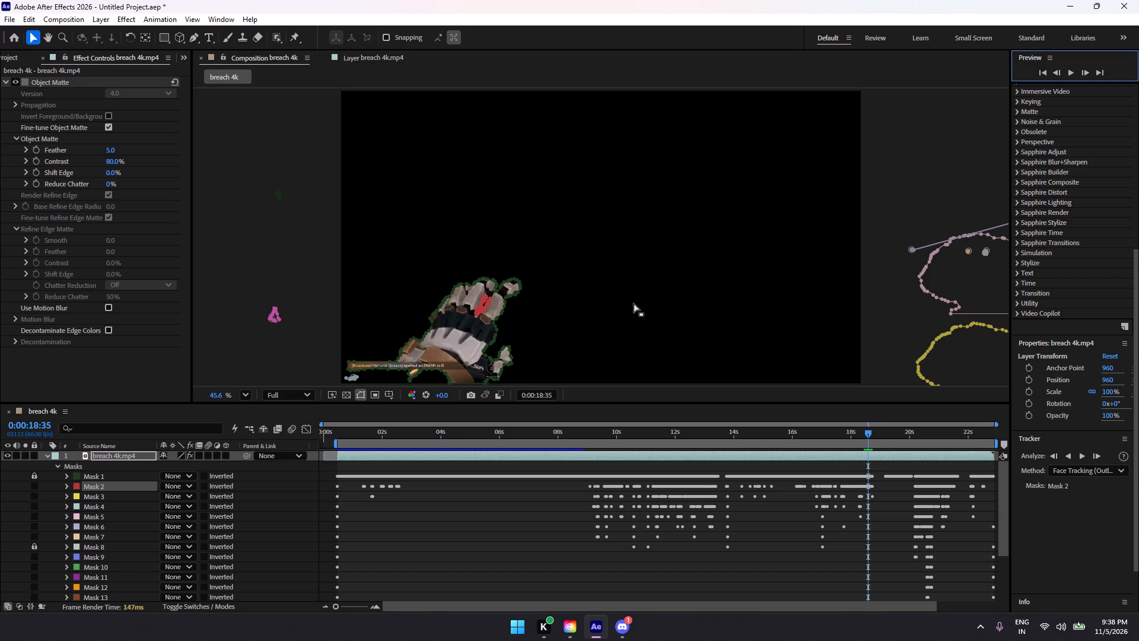
pyautogui.click(352, 380)
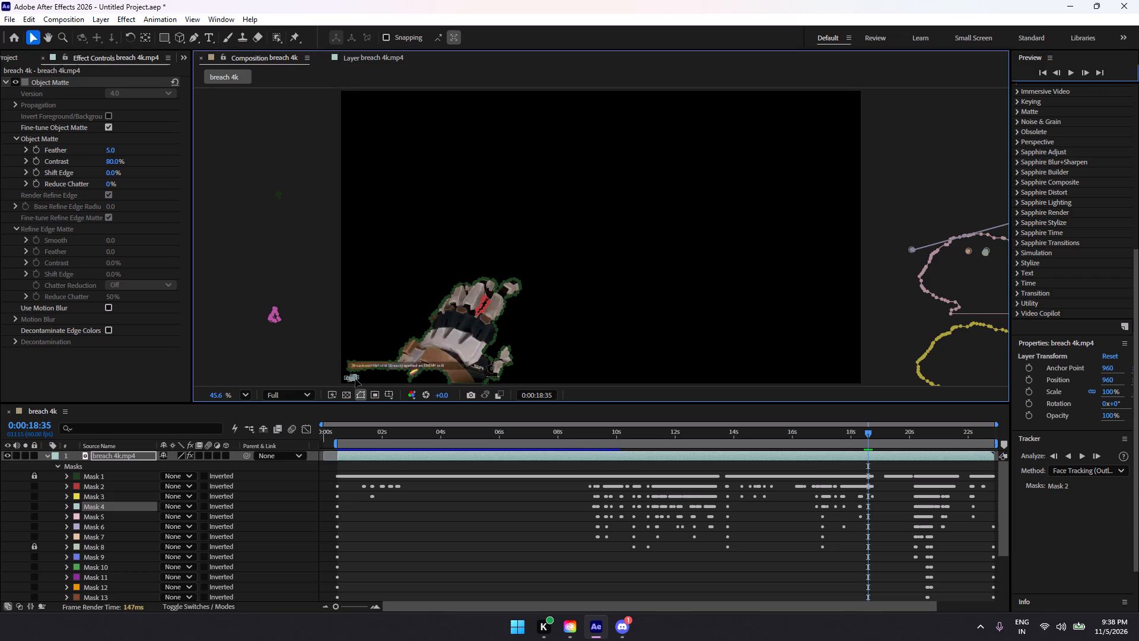
pyautogui.moveTo(368, 375); pyautogui.dragTo(337, 383)
pyautogui.moveTo(357, 378); pyautogui.dragTo(294, 359)
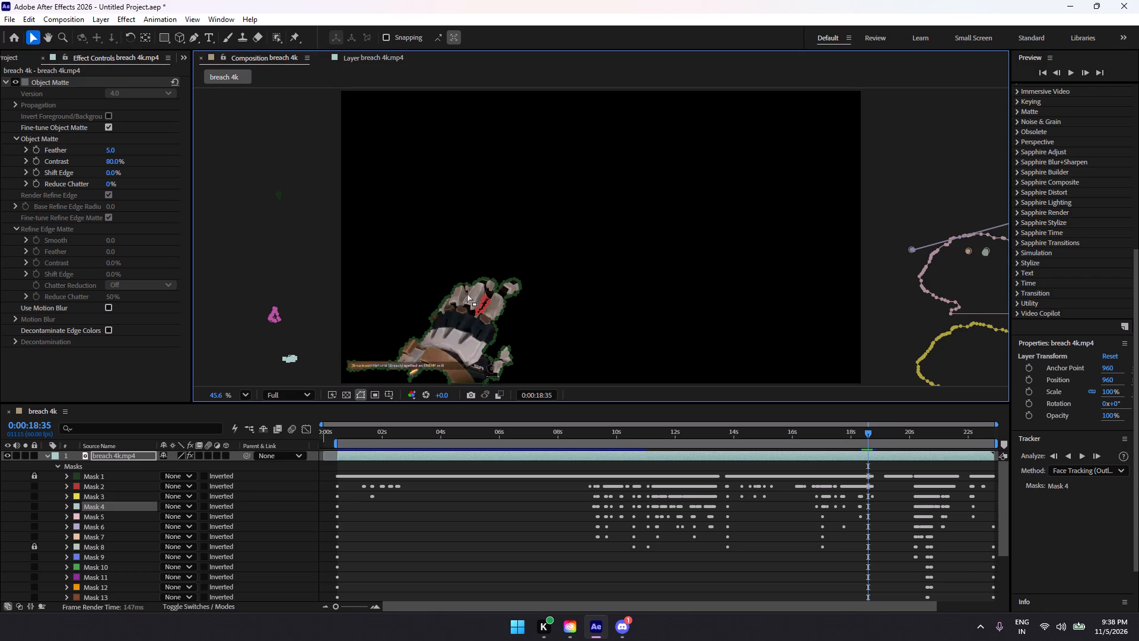
# Select all points of Mask 2 on the gloved hand's fingers and move the mask off the frame.
pyautogui.click(483, 303)
pyautogui.moveTo(479, 288); pyautogui.dragTo(480, 293)
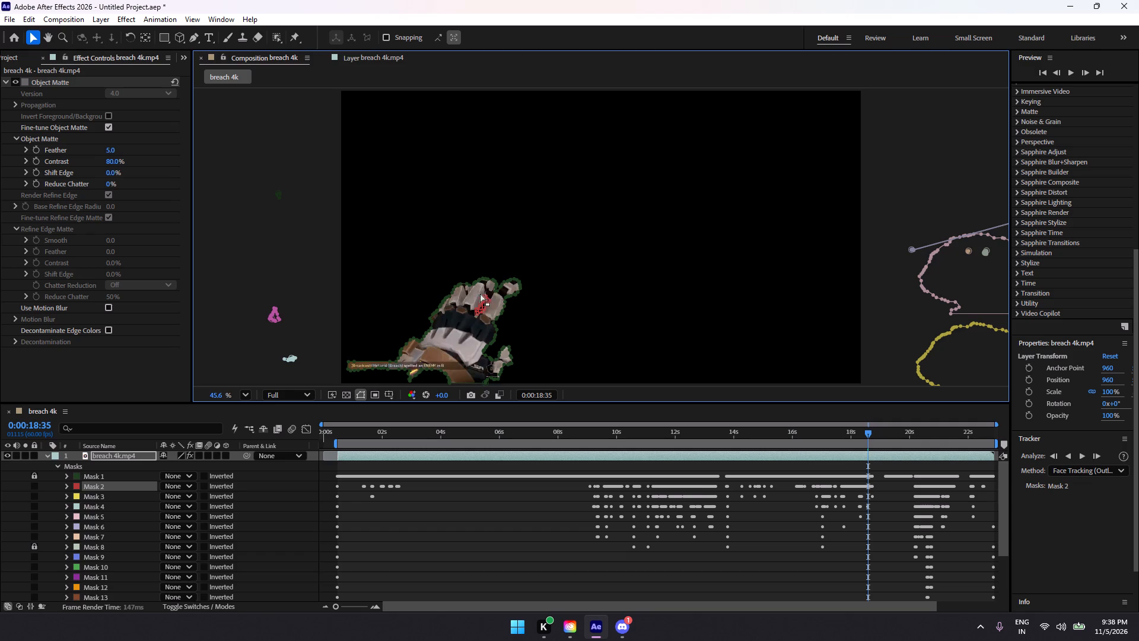
pyautogui.moveTo(480, 293); pyautogui.dragTo(487, 324)
pyautogui.moveTo(497, 299); pyautogui.dragTo(477, 306)
pyautogui.moveTo(498, 294); pyautogui.dragTo(462, 316)
pyautogui.moveTo(479, 306); pyautogui.dragTo(224, 313)
# Unlock Mask 1, select its points around the left end of the caption strip and pull them in to the glove's wrist.
pyautogui.moveTo(343, 354); pyautogui.dragTo(397, 380)
pyautogui.moveTo(397, 380); pyautogui.dragTo(394, 379)
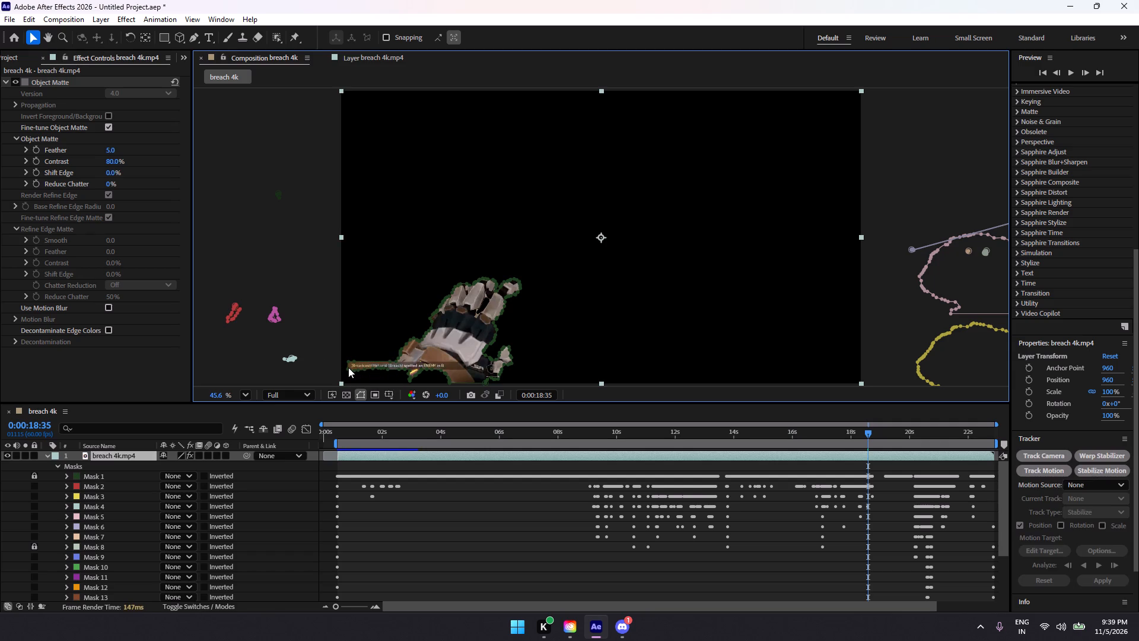
pyautogui.click(352, 370)
pyautogui.click(33, 475)
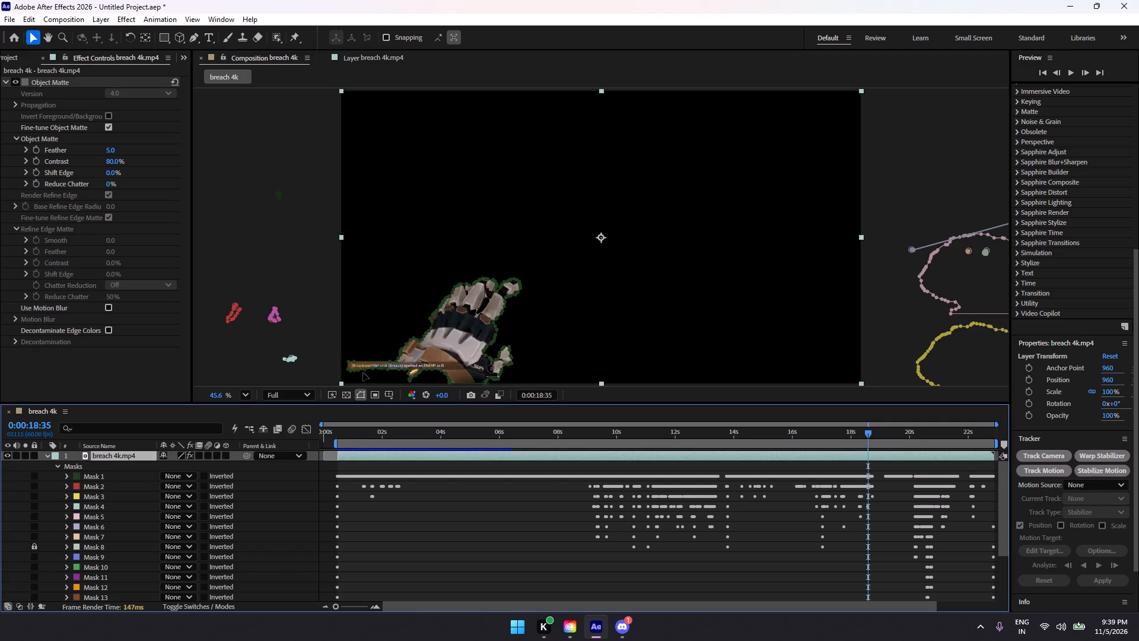
pyautogui.click(362, 371)
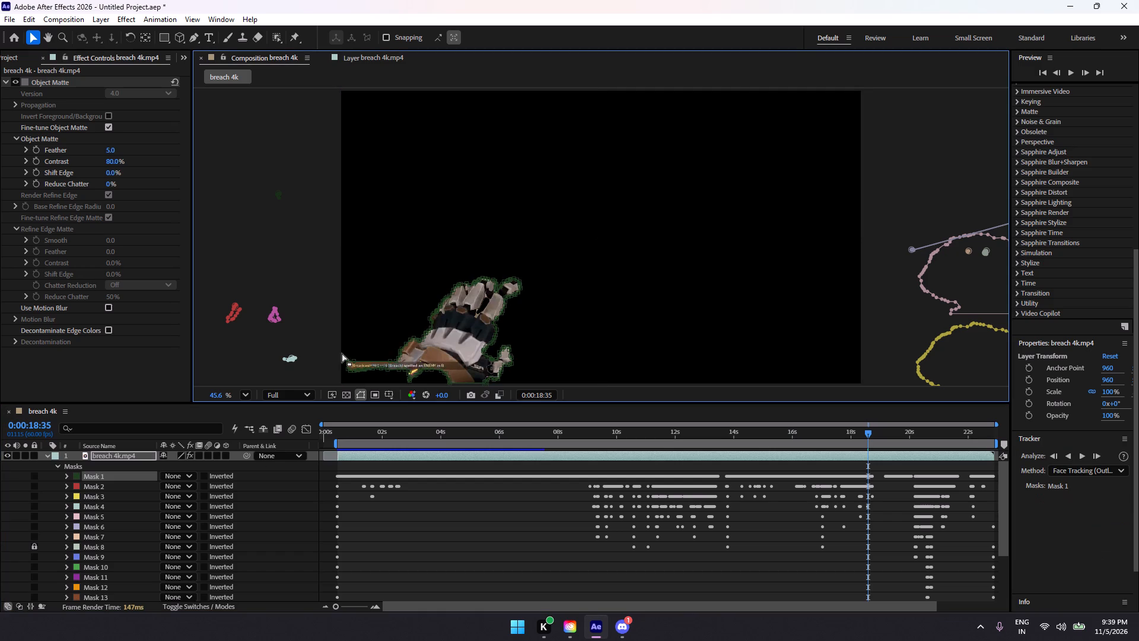
pyautogui.moveTo(342, 353); pyautogui.dragTo(393, 382)
pyautogui.moveTo(348, 370); pyautogui.dragTo(378, 370)
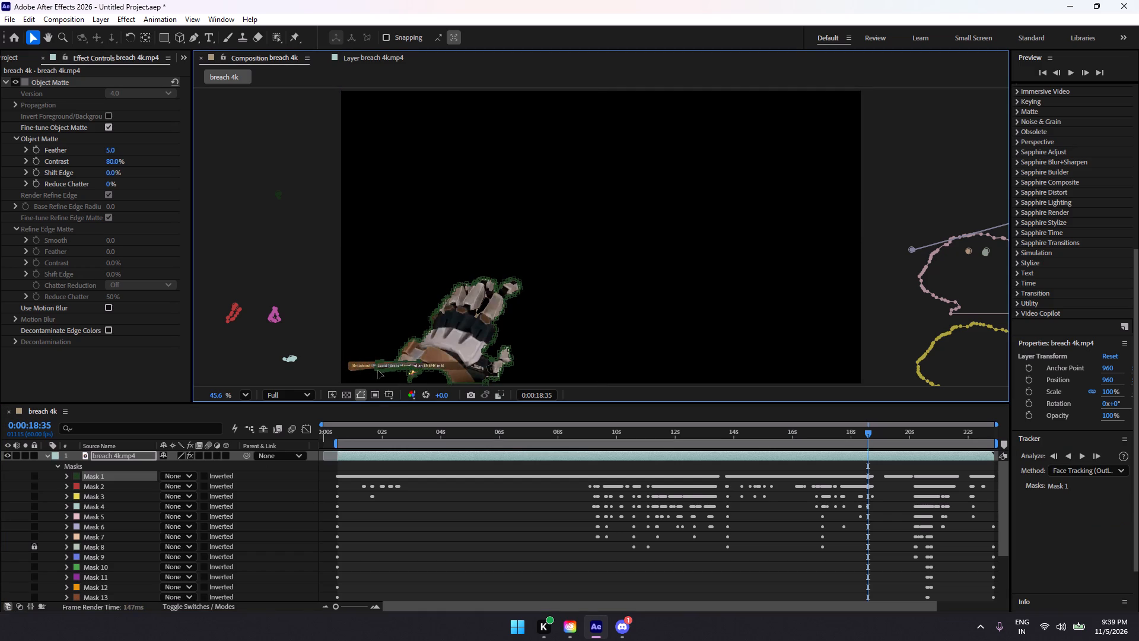
pyautogui.moveTo(378, 370); pyautogui.dragTo(389, 373)
pyautogui.moveTo(389, 373); pyautogui.dragTo(389, 372)
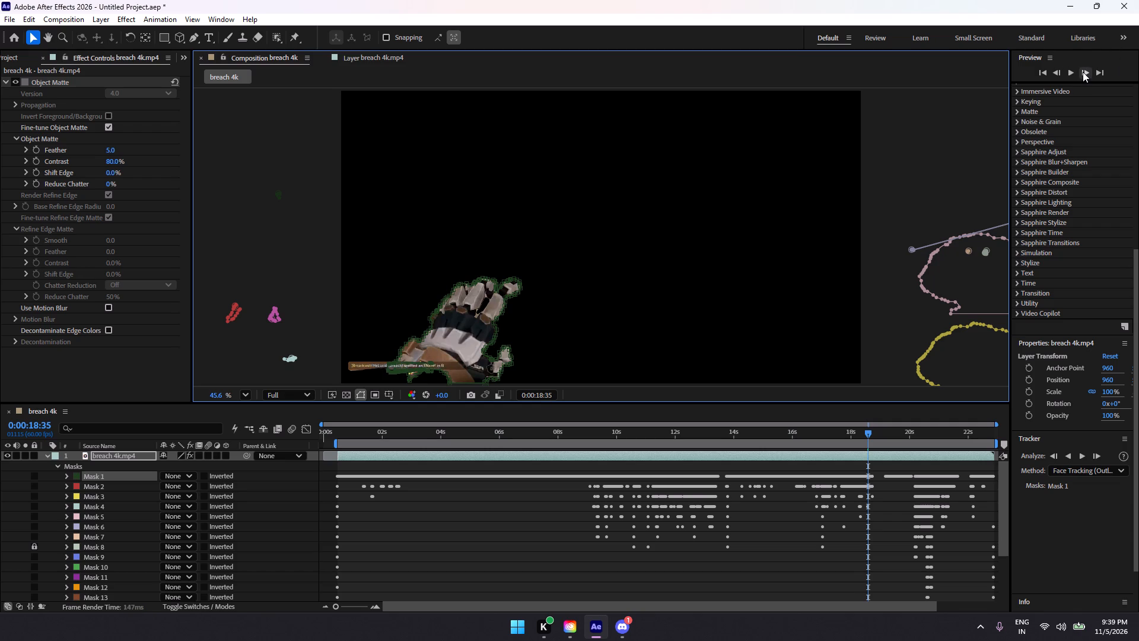
# Advance to 0:00:18:36 and pull Mask 1's points around the caption strip in to the glove's wrist.
pyautogui.click(1083, 72)
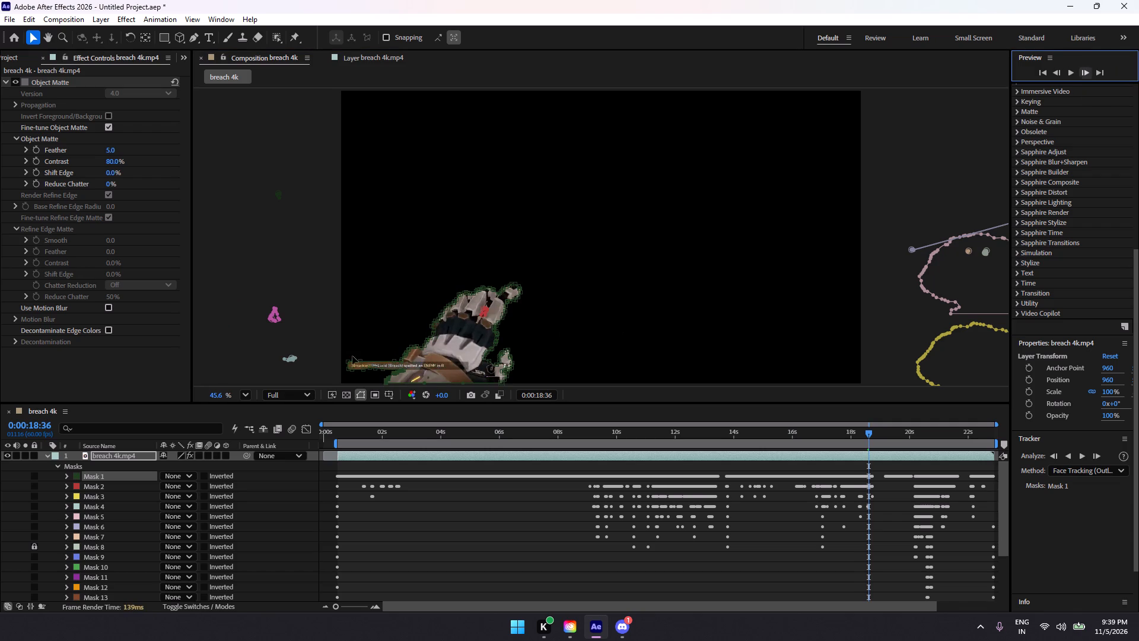
pyautogui.click(349, 363)
pyautogui.moveTo(343, 348); pyautogui.dragTo(381, 376)
pyautogui.moveTo(351, 369); pyautogui.dragTo(371, 369)
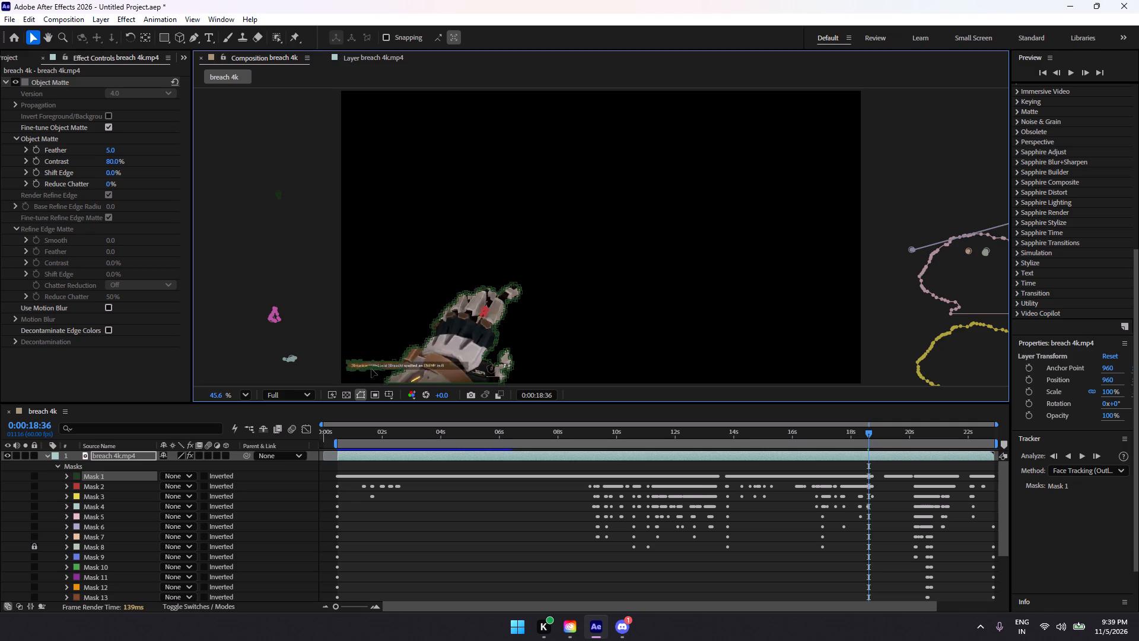
pyautogui.moveTo(371, 369); pyautogui.dragTo(401, 366)
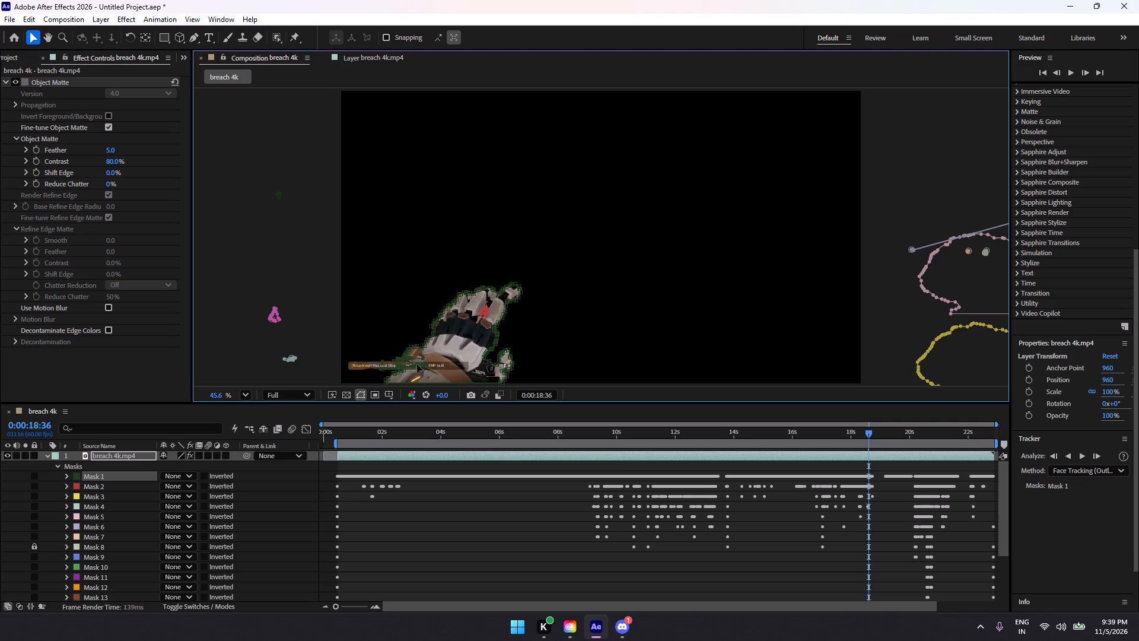
# Advance to 0:00:18:37 and pull Mask 1's points around the caption strip in to the glove's wrist.
pyautogui.click(1083, 67)
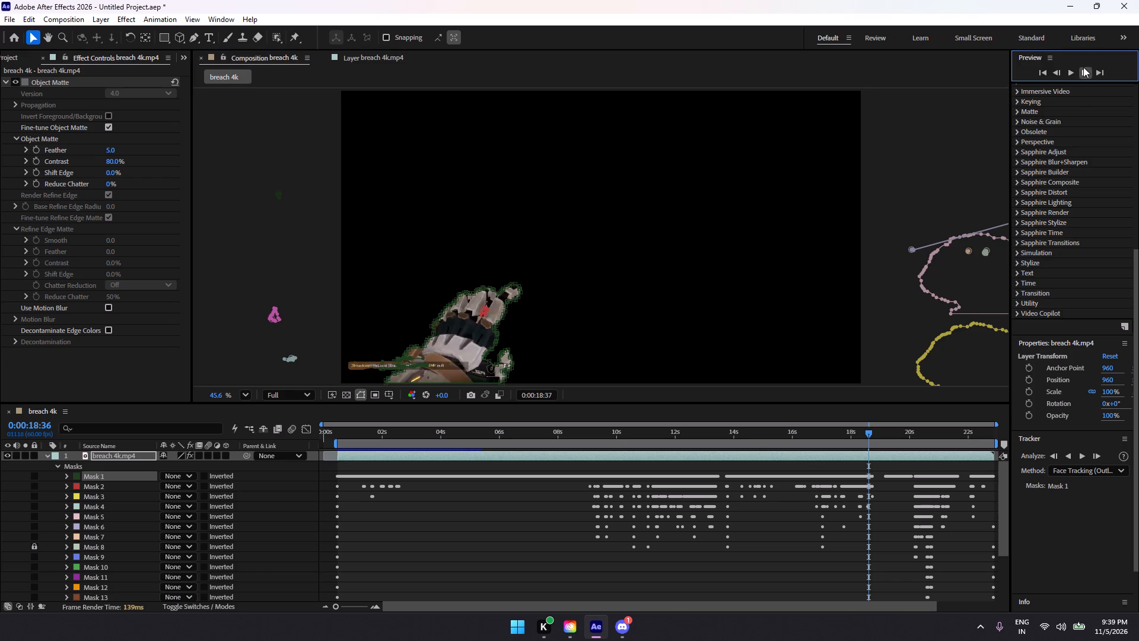
pyautogui.click(348, 369)
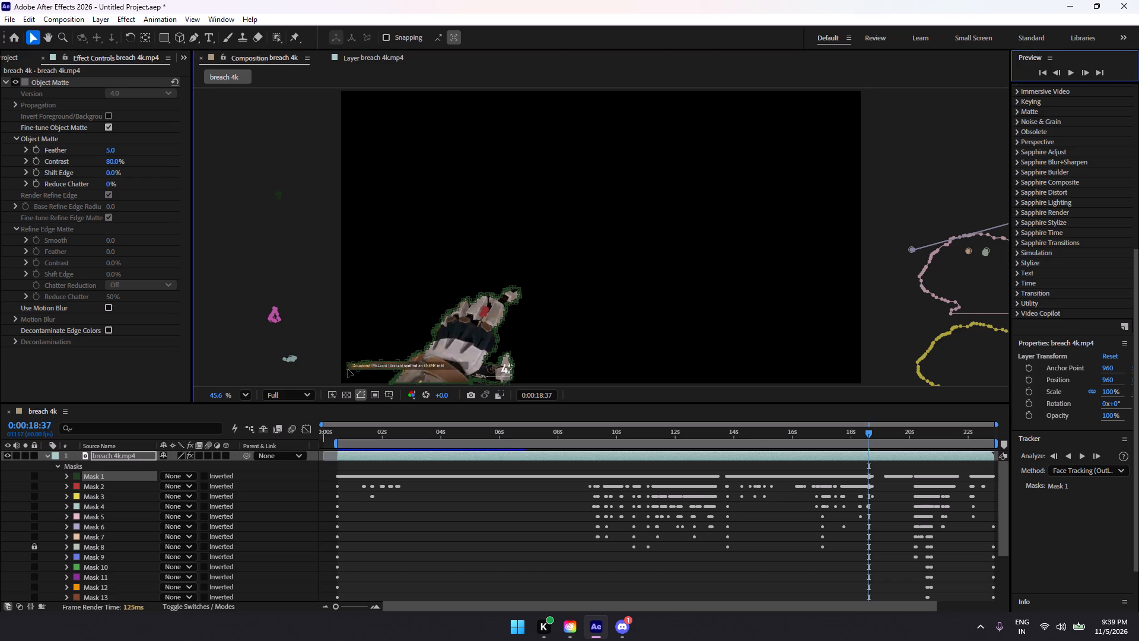
pyautogui.moveTo(345, 352); pyautogui.dragTo(391, 376)
pyautogui.moveTo(349, 367); pyautogui.dragTo(403, 364)
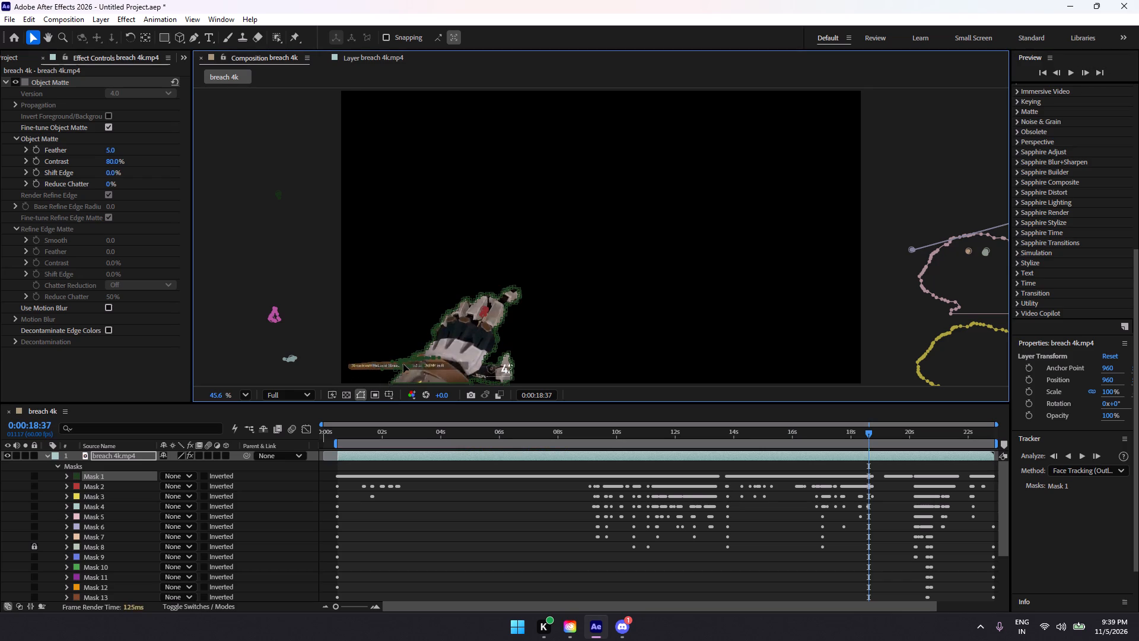
pyautogui.moveTo(403, 364); pyautogui.dragTo(403, 366)
# Advance to 0:00:18:38, select Mask 1's points around the caption strip and move them in to the gloved hand.
pyautogui.click(1083, 75)
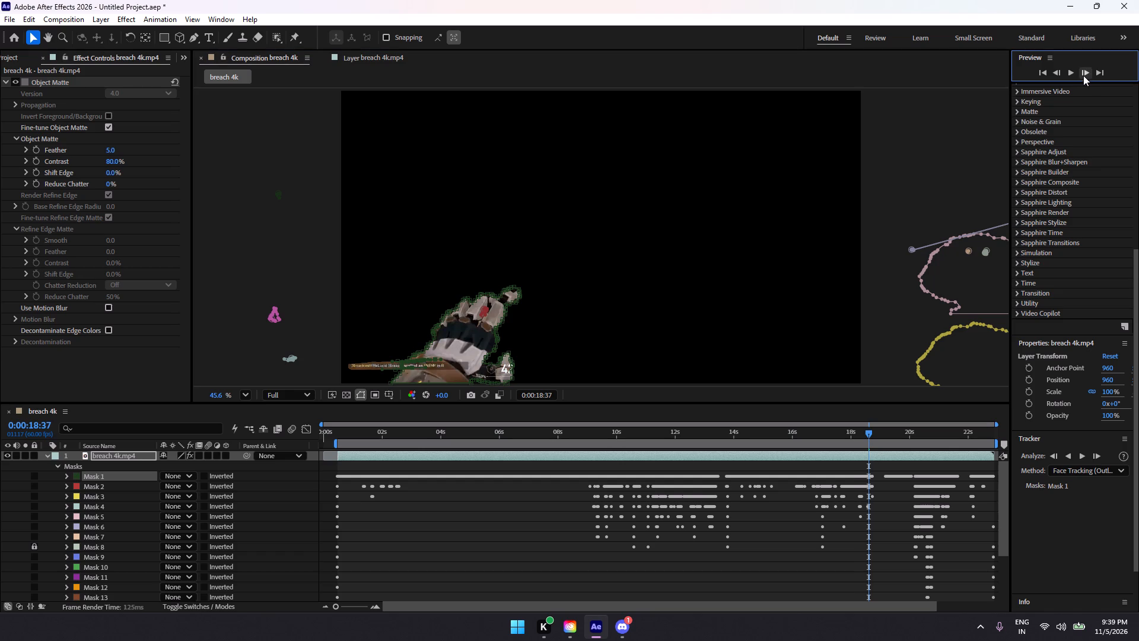
pyautogui.click(349, 362)
pyautogui.click(346, 356)
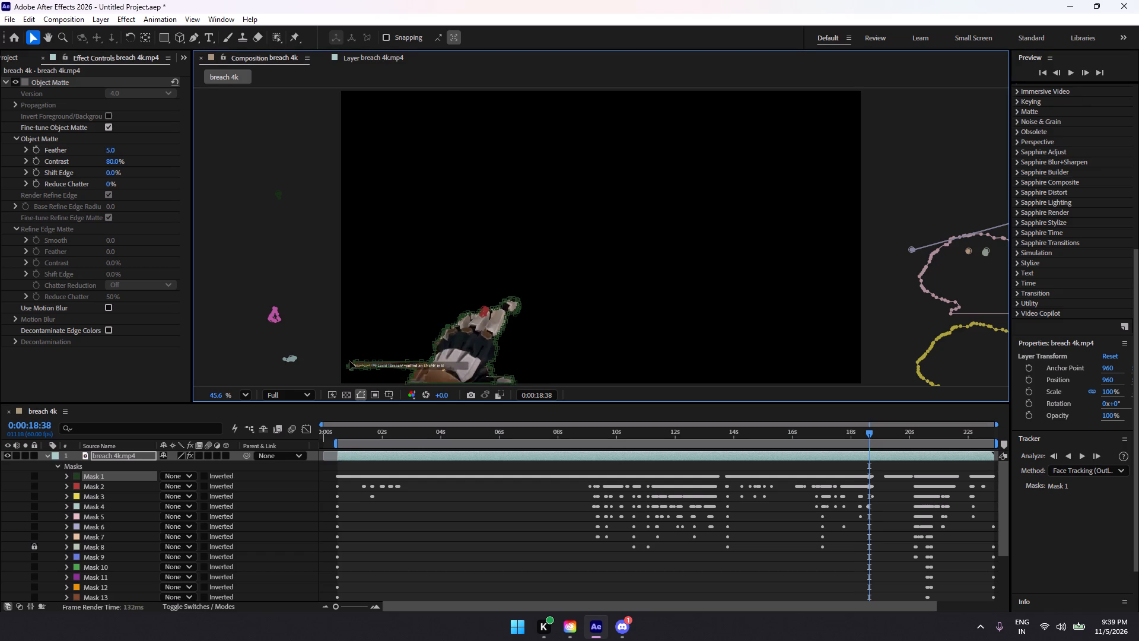
pyautogui.moveTo(343, 352); pyautogui.dragTo(372, 367)
pyautogui.moveTo(372, 367); pyautogui.dragTo(408, 375)
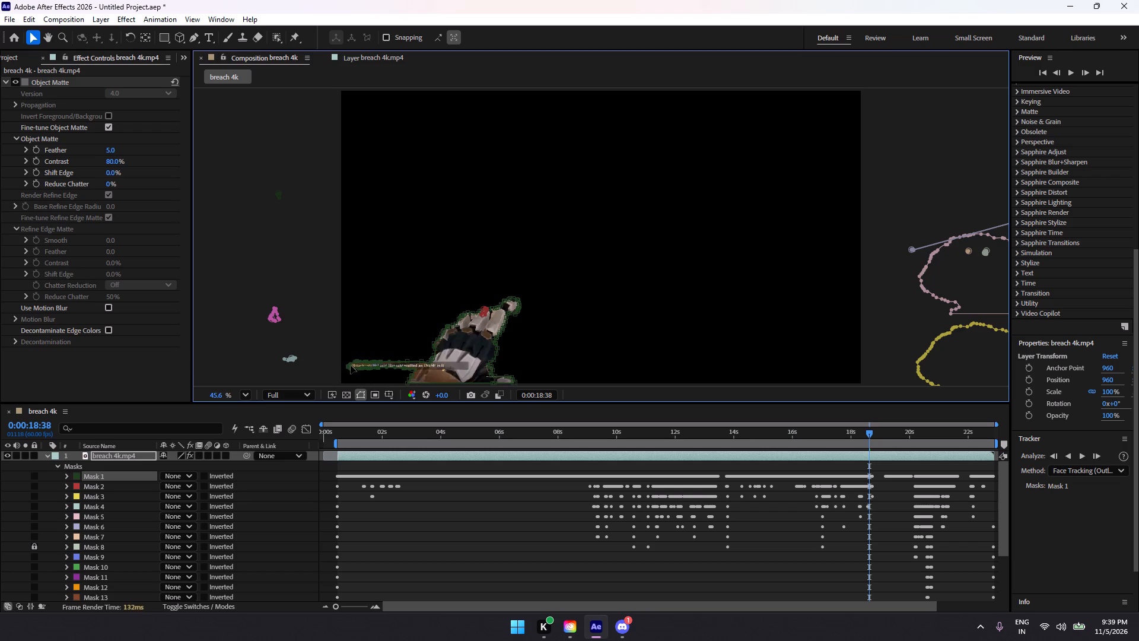
pyautogui.moveTo(349, 365); pyautogui.dragTo(410, 366)
# Advance to 0:00:18:39, select Mask 1's points around the caption strip and move them in to the gloved hand.
pyautogui.click(1089, 69)
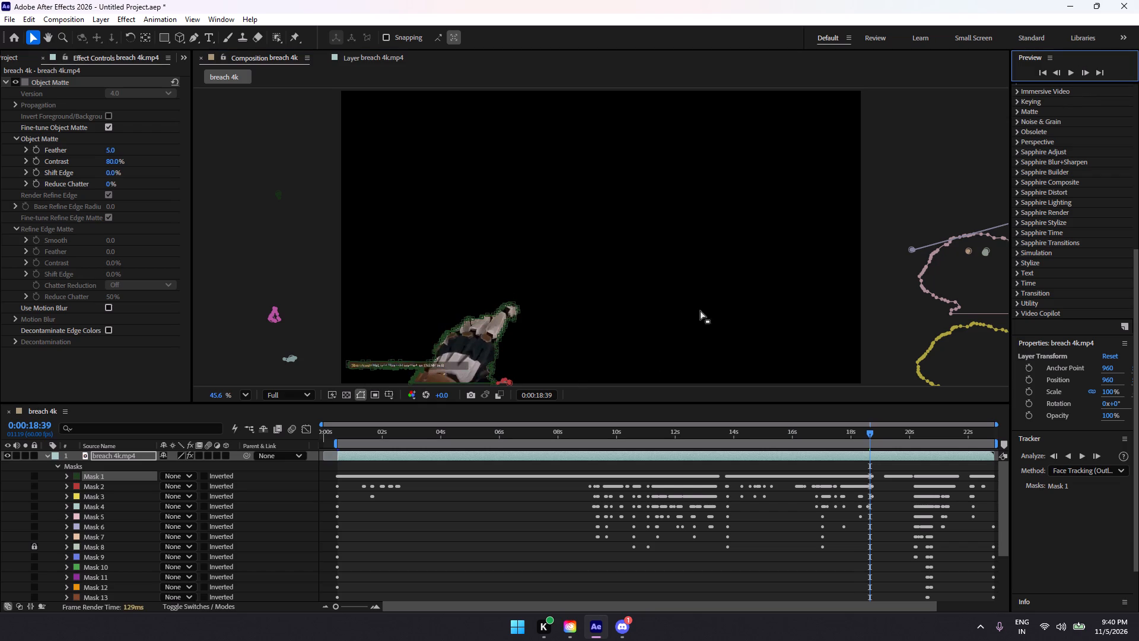
pyautogui.click(349, 364)
pyautogui.moveTo(345, 353); pyautogui.dragTo(381, 372)
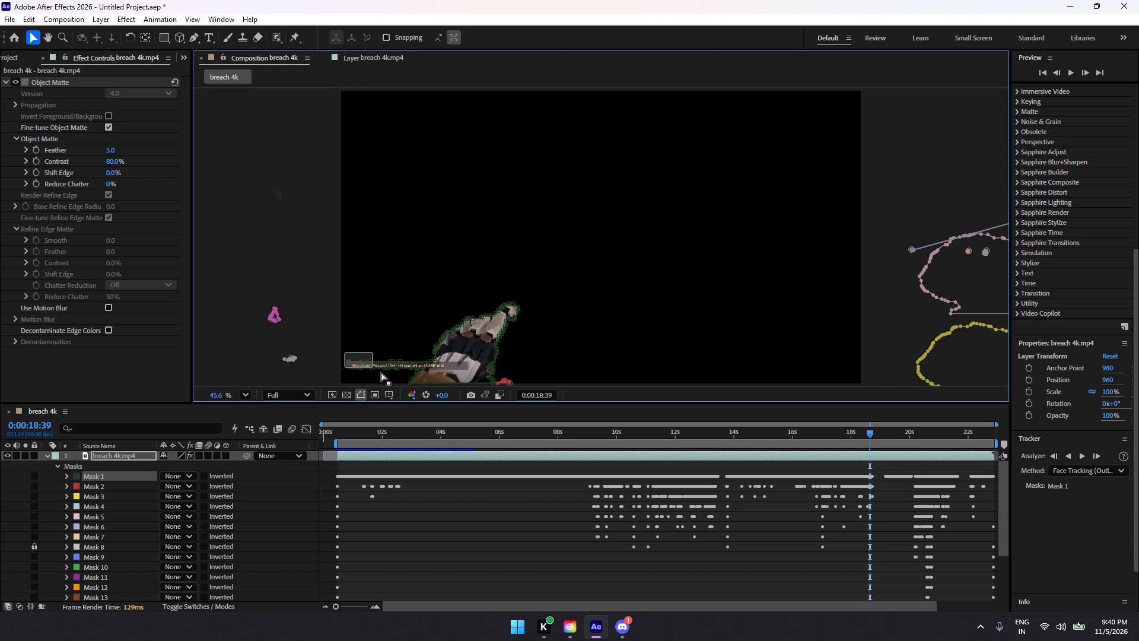
pyautogui.moveTo(381, 372); pyautogui.dragTo(409, 375)
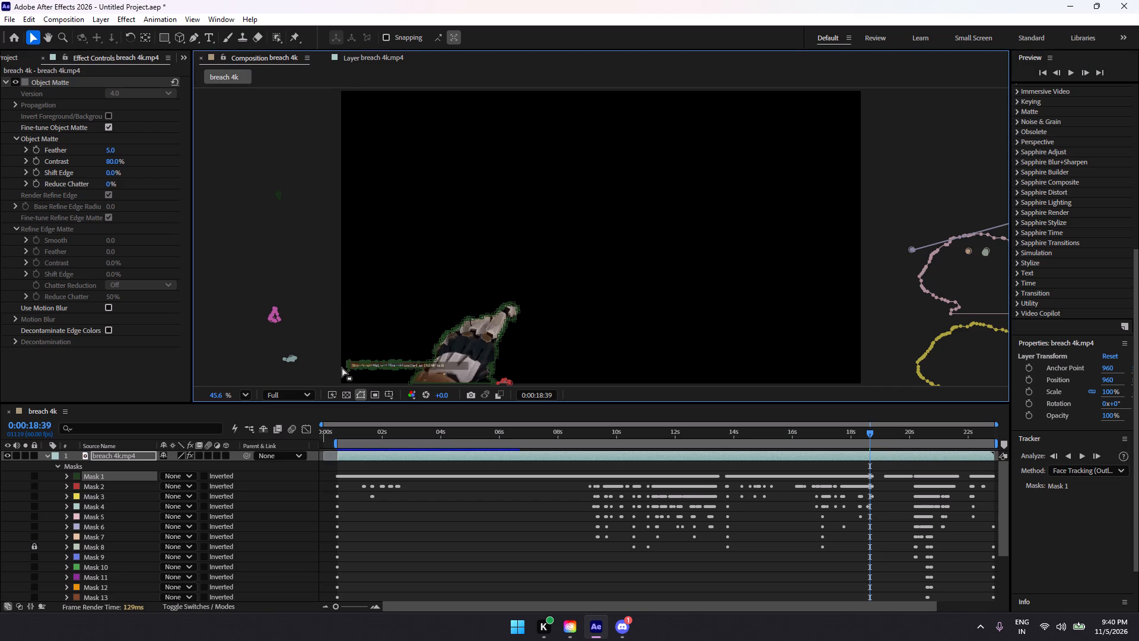
pyautogui.moveTo(348, 364); pyautogui.dragTo(421, 365)
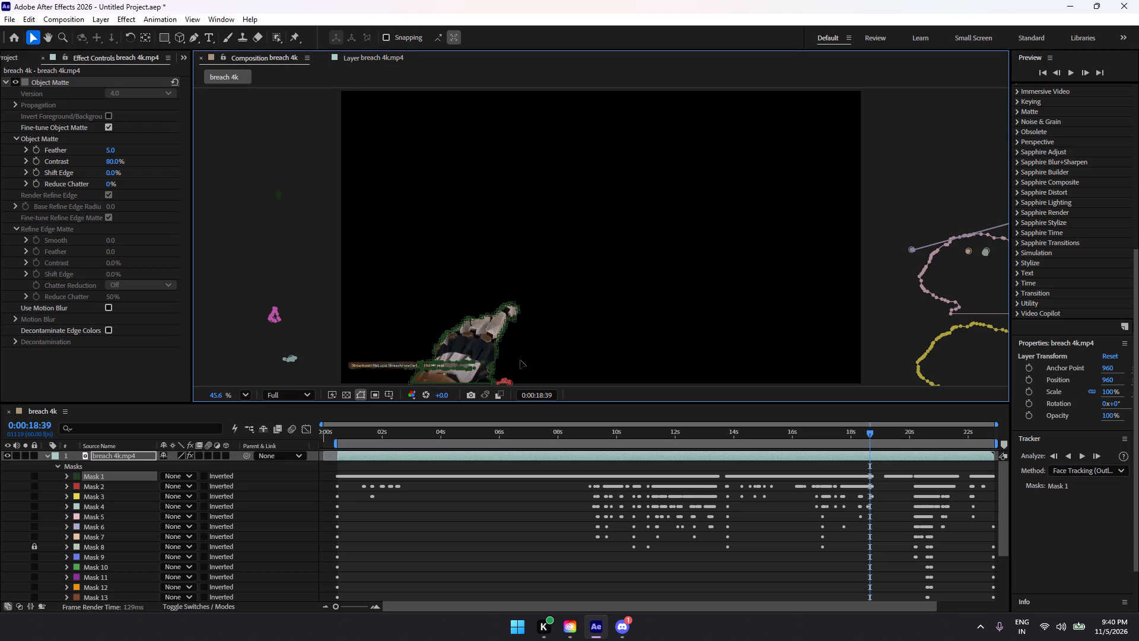
# Advance to 0:00:18:40, select Mask 1's points around the caption strip and move them in to the gloved hand.
pyautogui.click(1089, 71)
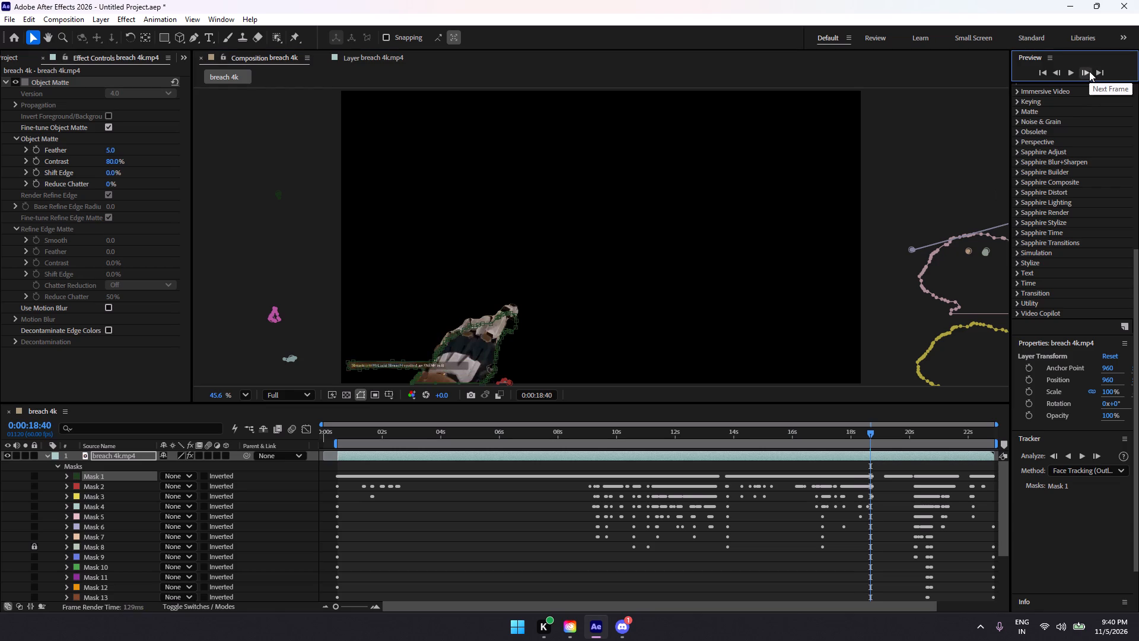
pyautogui.click(349, 362)
pyautogui.moveTo(346, 351); pyautogui.dragTo(361, 359)
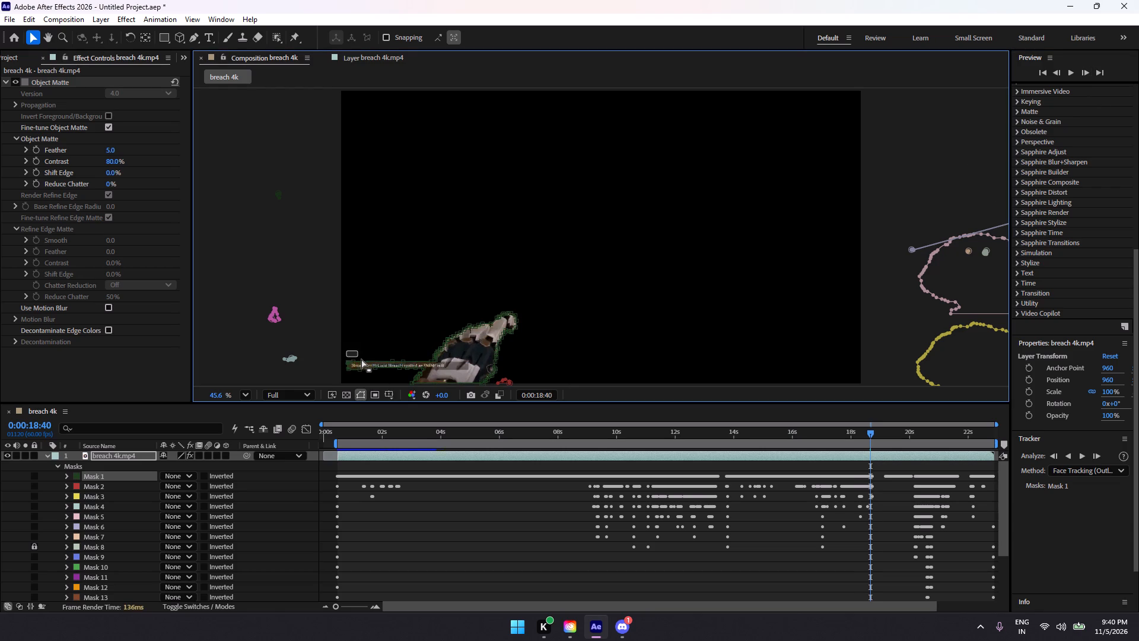
pyautogui.moveTo(361, 359); pyautogui.dragTo(414, 379)
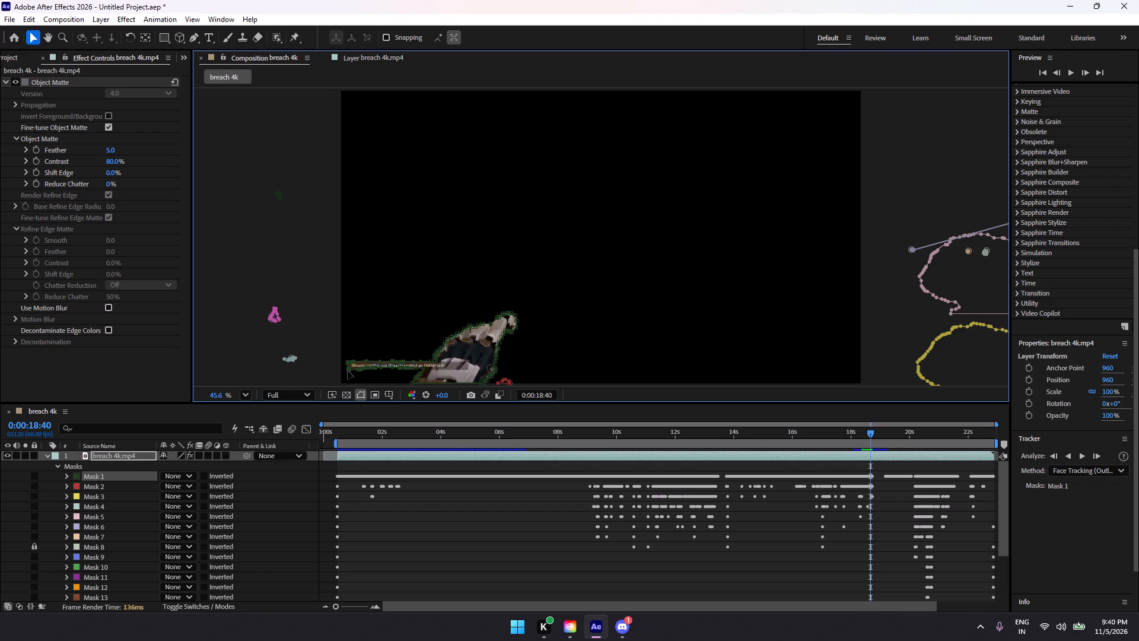
pyautogui.moveTo(348, 371); pyautogui.dragTo(422, 371)
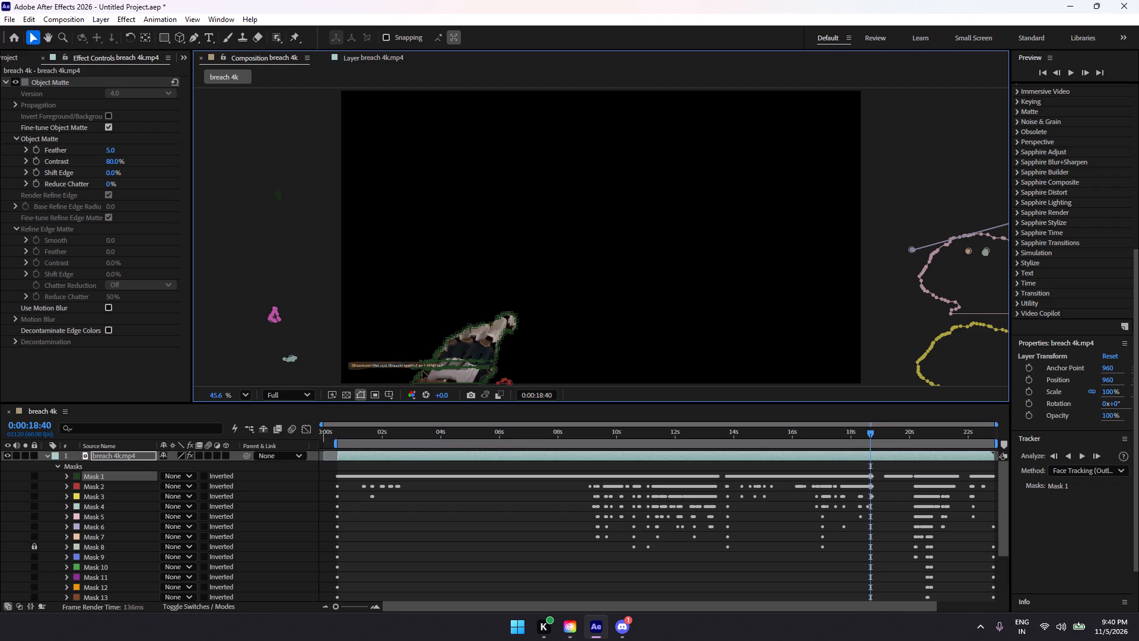
pyautogui.moveTo(422, 371); pyautogui.dragTo(419, 370)
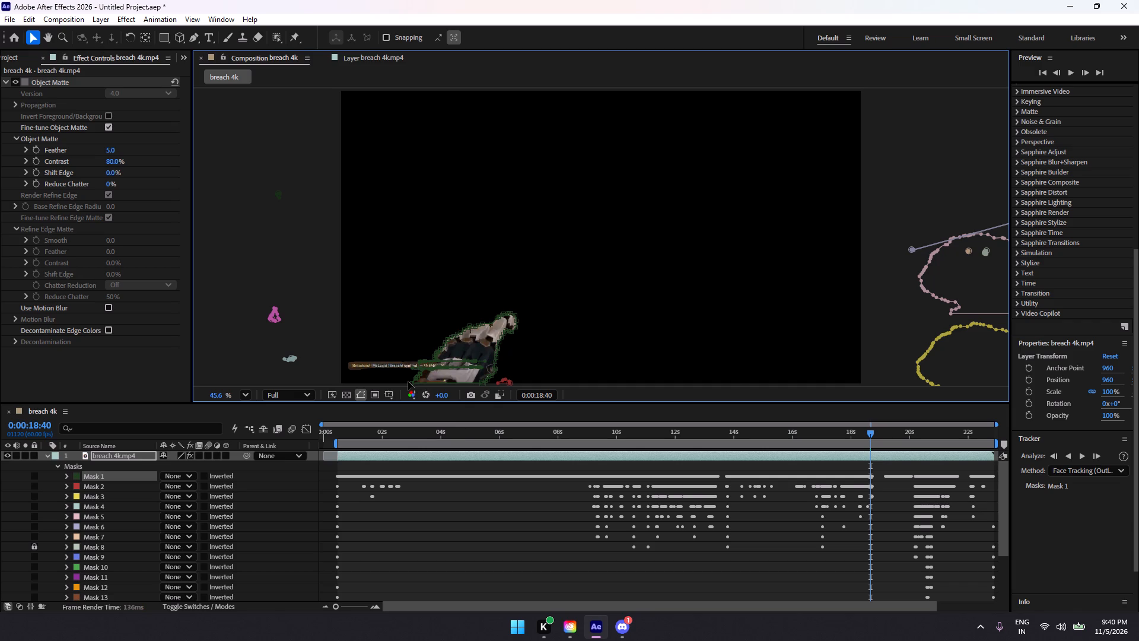
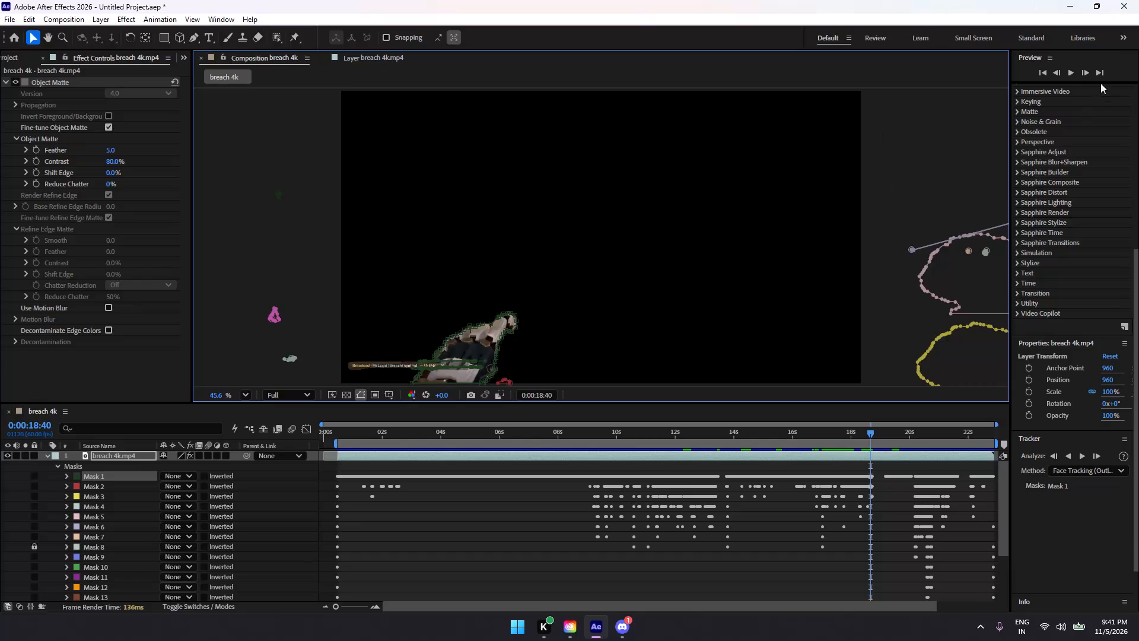
# Advance to 0:00:18:41, select Mask 1's points around the caption strip and move them below the frame's bottom edge.
pyautogui.click(1087, 73)
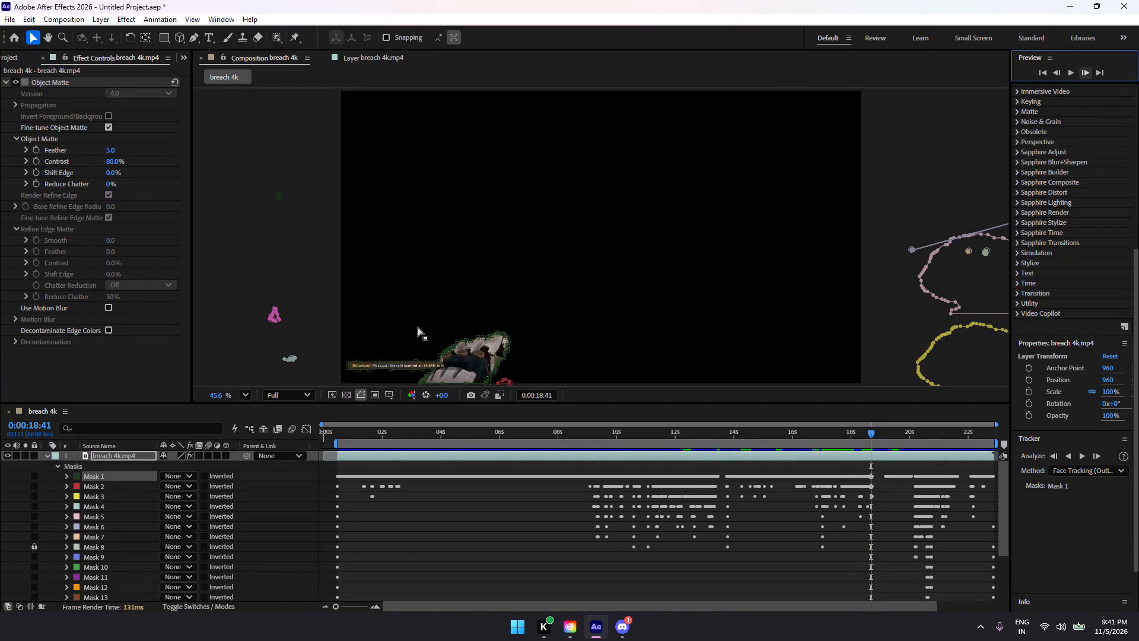
pyautogui.click(348, 363)
pyautogui.moveTo(345, 348); pyautogui.dragTo(365, 363)
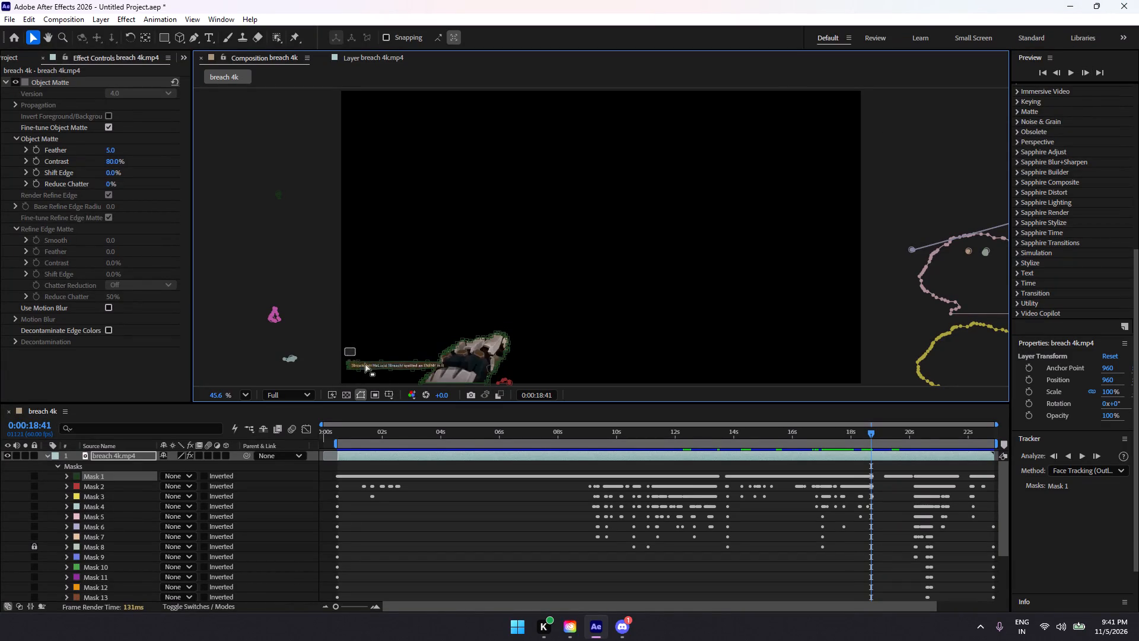
pyautogui.moveTo(365, 363); pyautogui.dragTo(425, 375)
pyautogui.moveTo(347, 367); pyautogui.dragTo(432, 373)
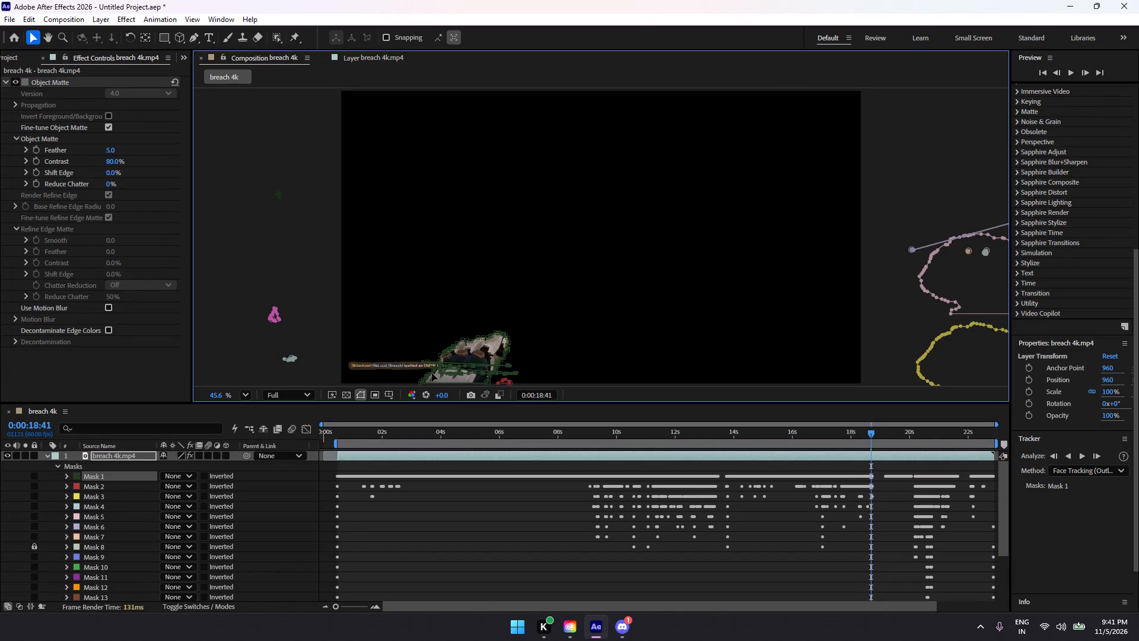
pyautogui.moveTo(432, 373); pyautogui.dragTo(417, 392)
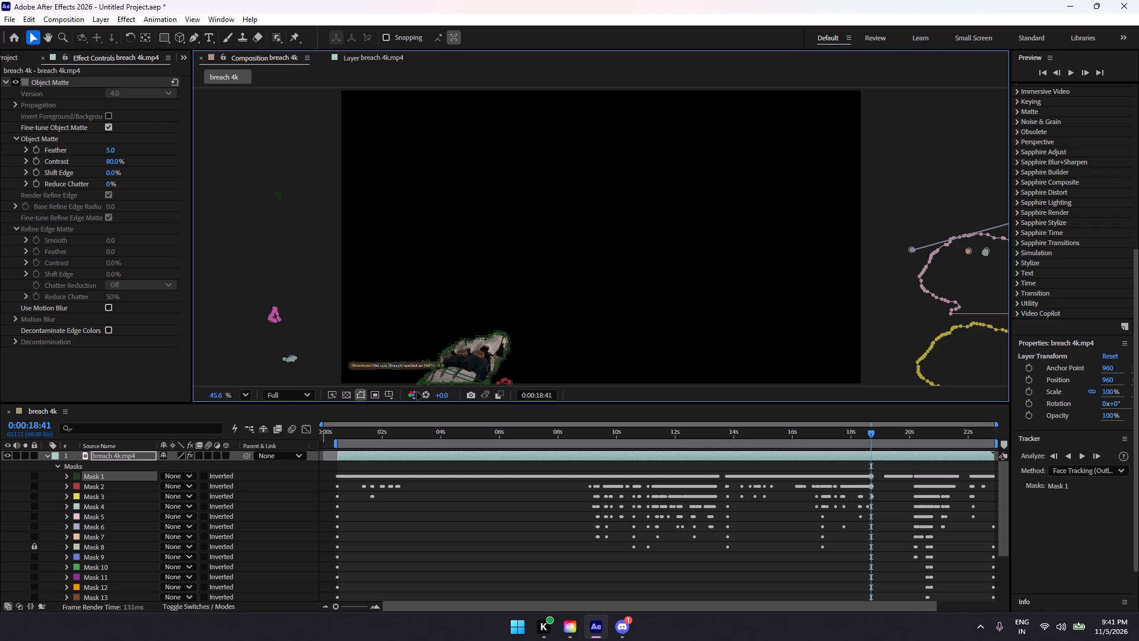
pyautogui.moveTo(417, 392); pyautogui.dragTo(330, 436)
pyautogui.moveTo(330, 436); pyautogui.dragTo(332, 442)
# Advance to 0:00:18:42, select Mask 1's points around the caption strip and move them below the frame's bottom edge.
pyautogui.click(1081, 75)
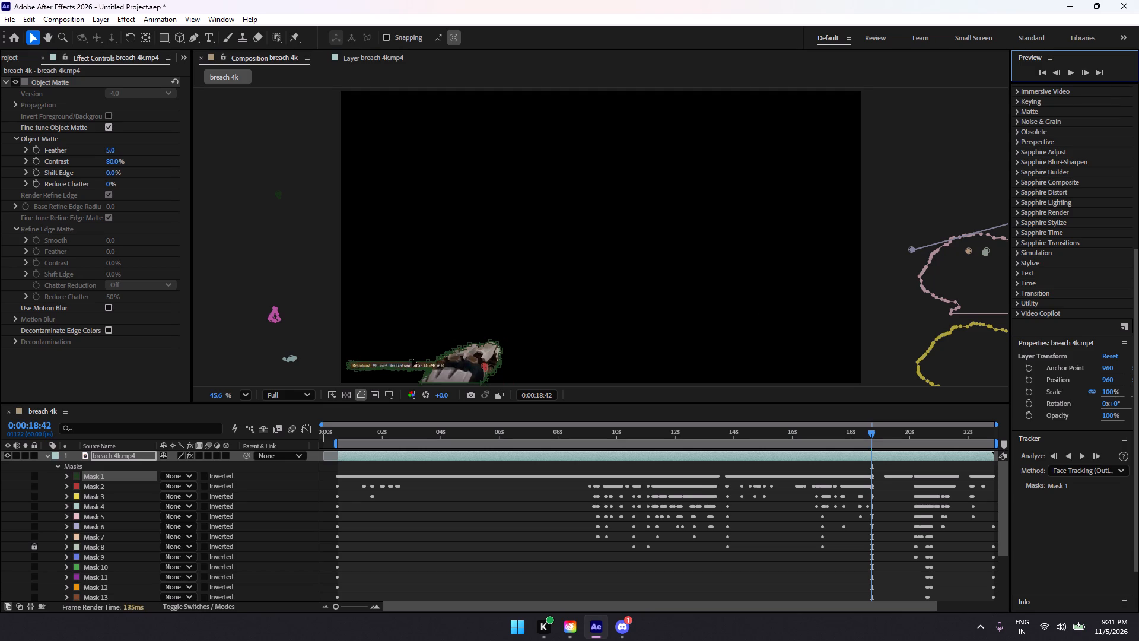
pyautogui.click(349, 365)
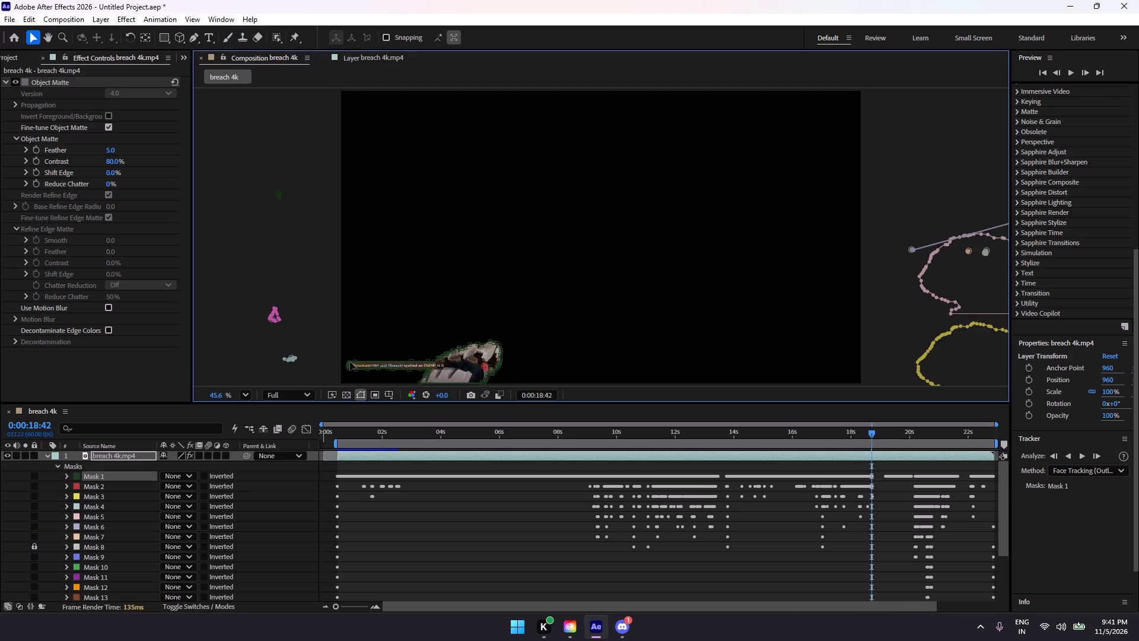
pyautogui.click(350, 362)
pyautogui.moveTo(345, 354); pyautogui.dragTo(370, 369)
pyautogui.moveTo(370, 369); pyautogui.dragTo(425, 373)
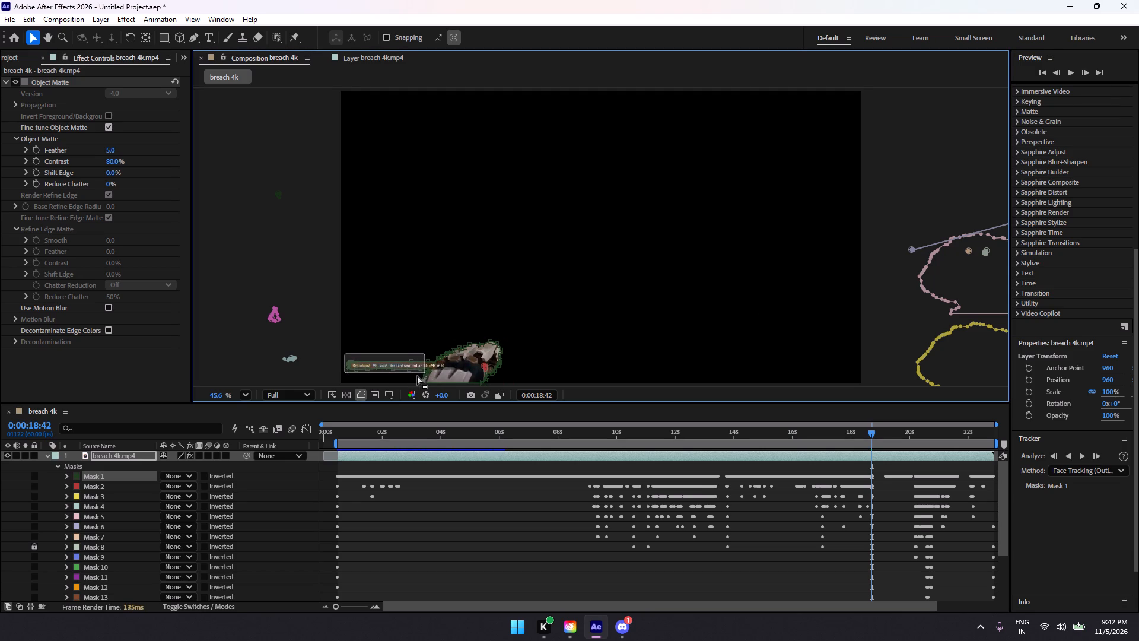
pyautogui.moveTo(349, 365); pyautogui.dragTo(362, 414)
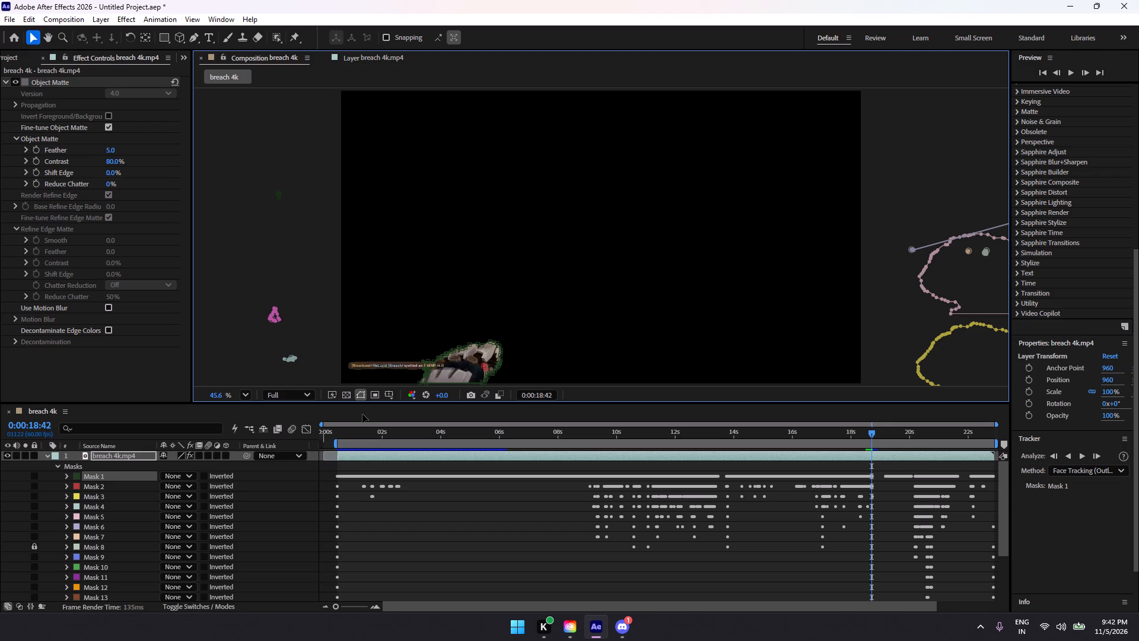
pyautogui.moveTo(362, 414); pyautogui.dragTo(347, 417)
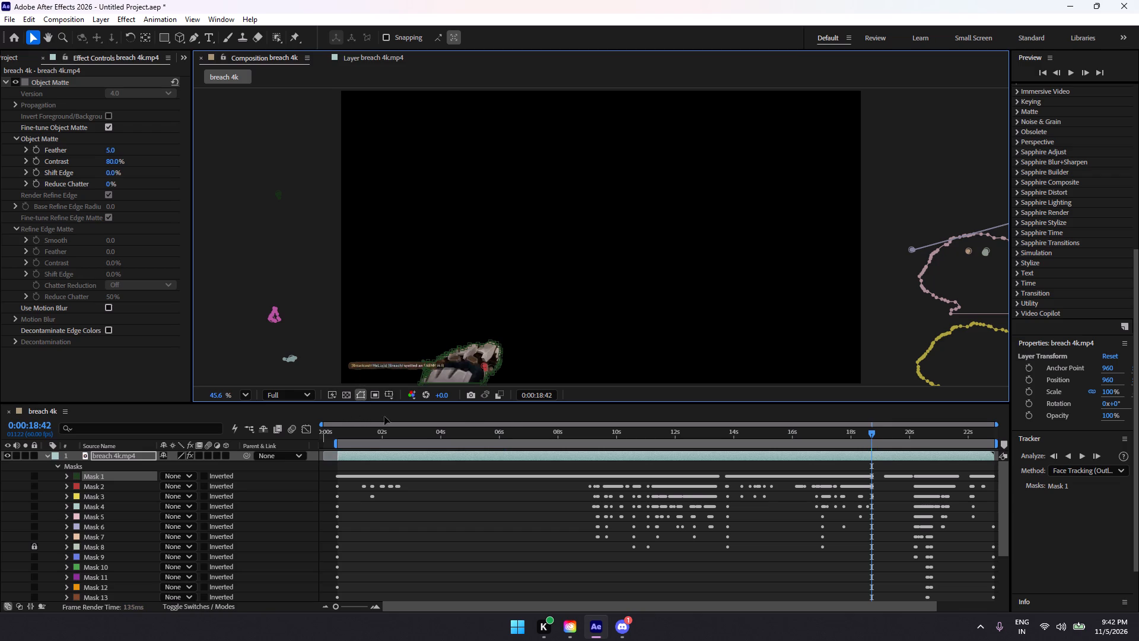
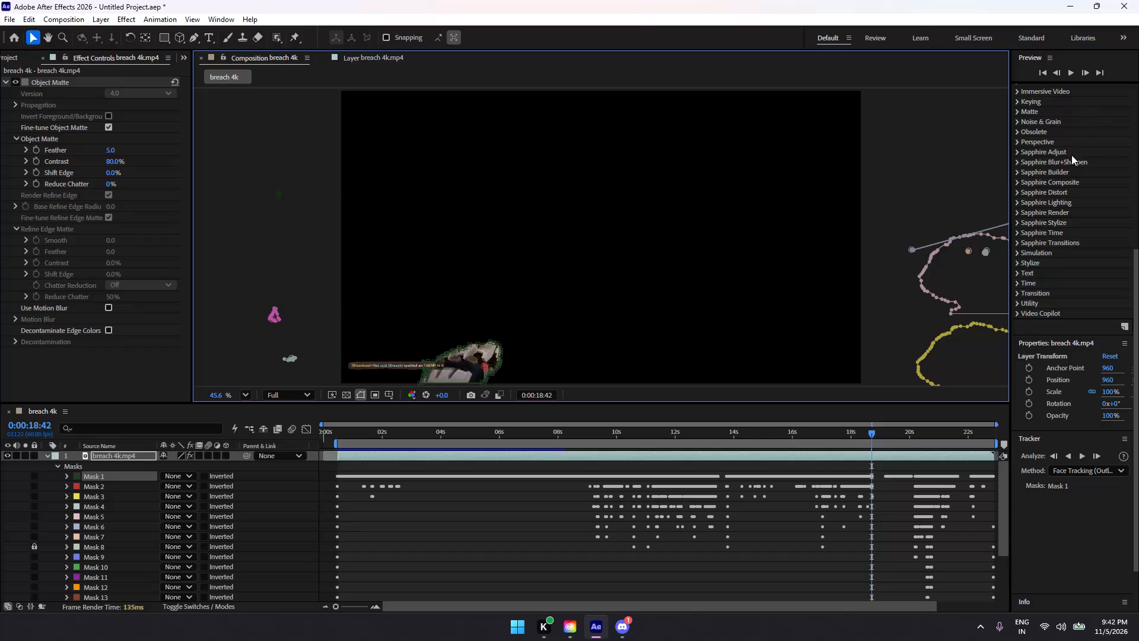
# Advance to 0:00:18:43, select Mask 1's points around the caption strip and move them below the frame's bottom edge.
pyautogui.click(1085, 72)
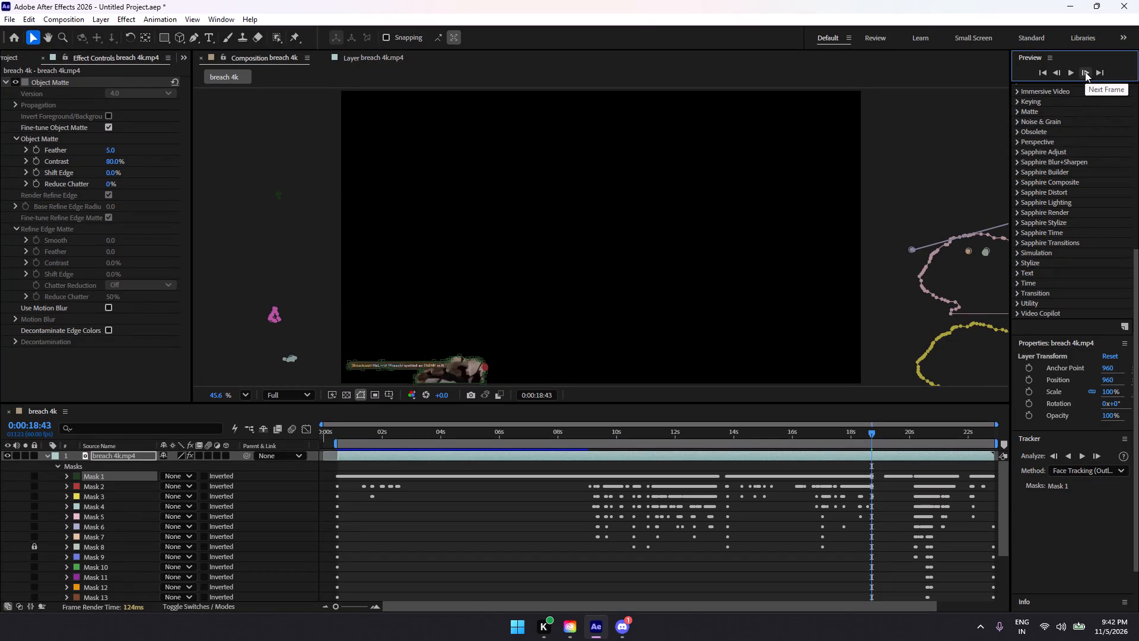
pyautogui.click(349, 364)
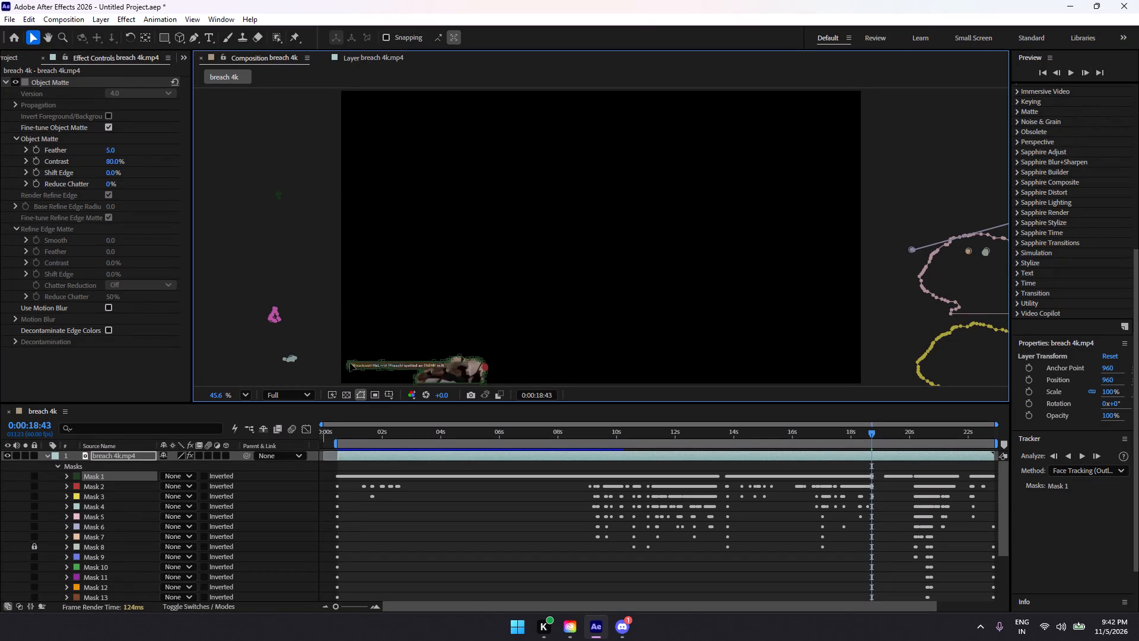
pyautogui.moveTo(345, 355); pyautogui.dragTo(395, 376)
pyautogui.moveTo(395, 376); pyautogui.dragTo(405, 377)
pyautogui.moveTo(348, 364); pyautogui.dragTo(354, 364)
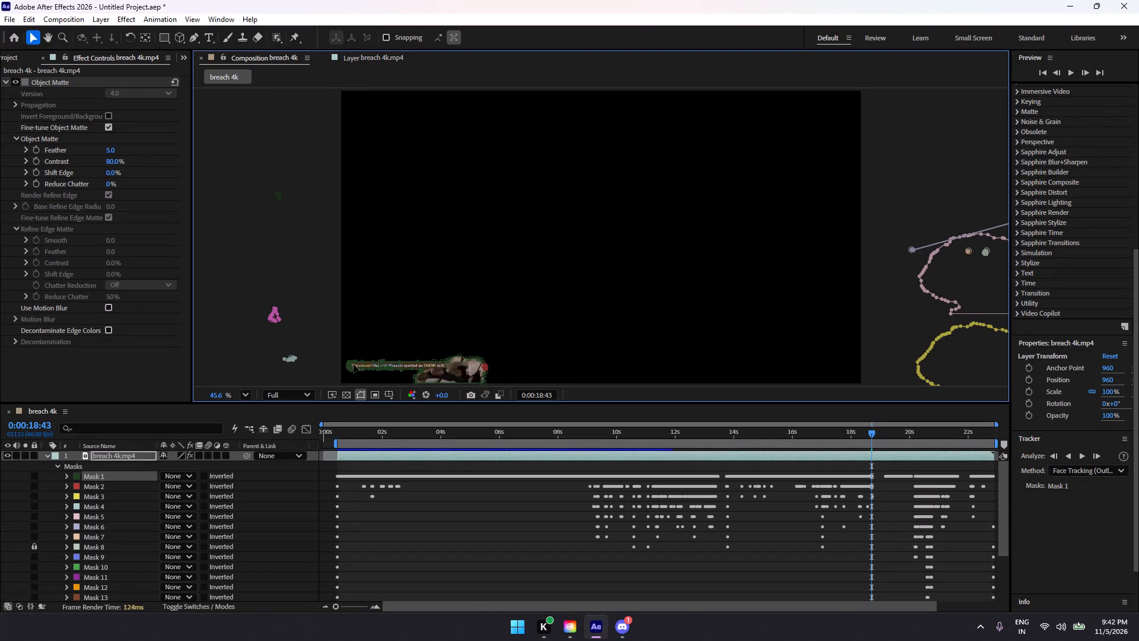
pyautogui.moveTo(354, 364); pyautogui.dragTo(361, 400)
# Advance to 0:00:18:44, lock Mask 2 and Mask 3, and move Mask 1 off the caption strip beyond the frame's left edge.
pyautogui.click(1086, 74)
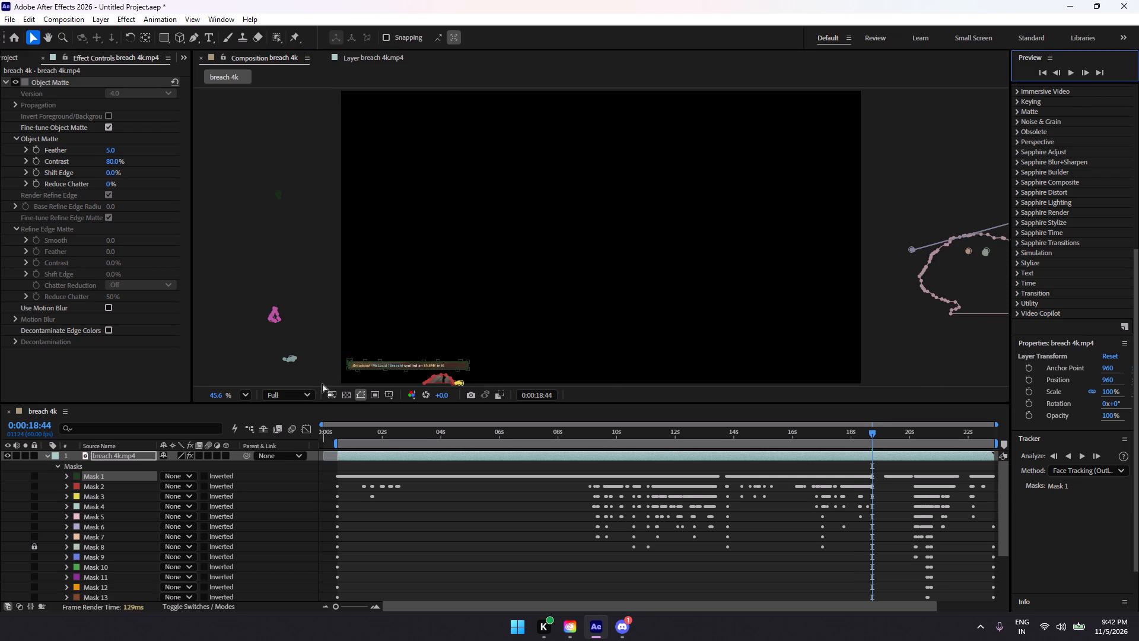
pyautogui.click(36, 486)
pyautogui.click(34, 493)
pyautogui.moveTo(345, 351); pyautogui.dragTo(348, 352)
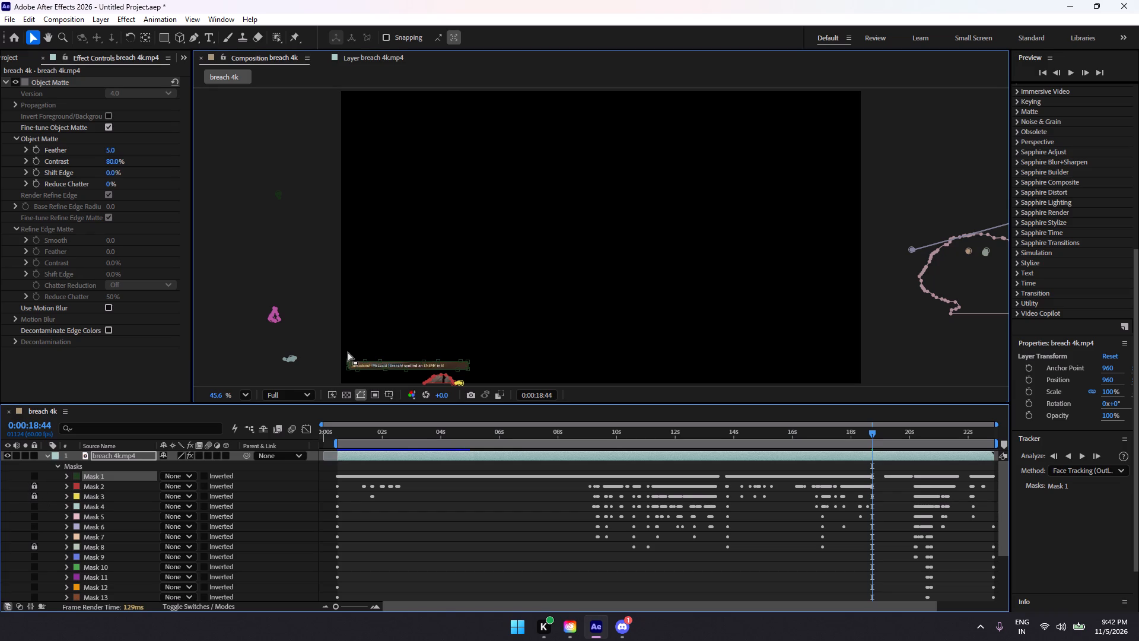
pyautogui.moveTo(348, 352); pyautogui.dragTo(488, 372)
pyautogui.moveTo(468, 367); pyautogui.dragTo(258, 306)
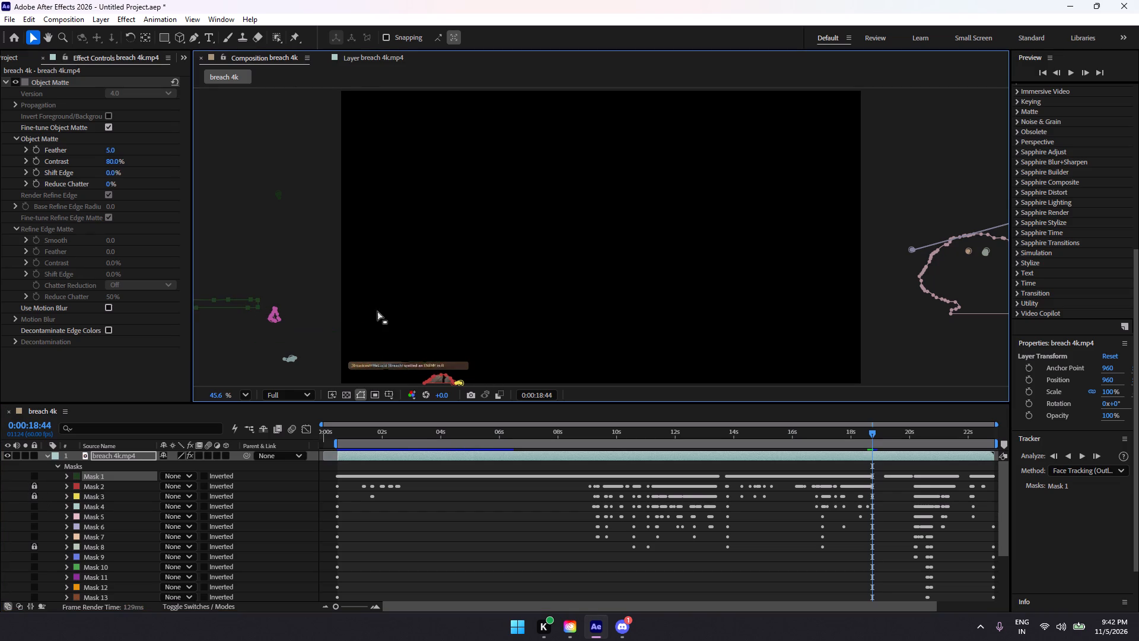
# Advance to 0:00:18:45, unlock Mask 2 and Mask 3, and move both beyond the frame's left edge.
pyautogui.click(1086, 74)
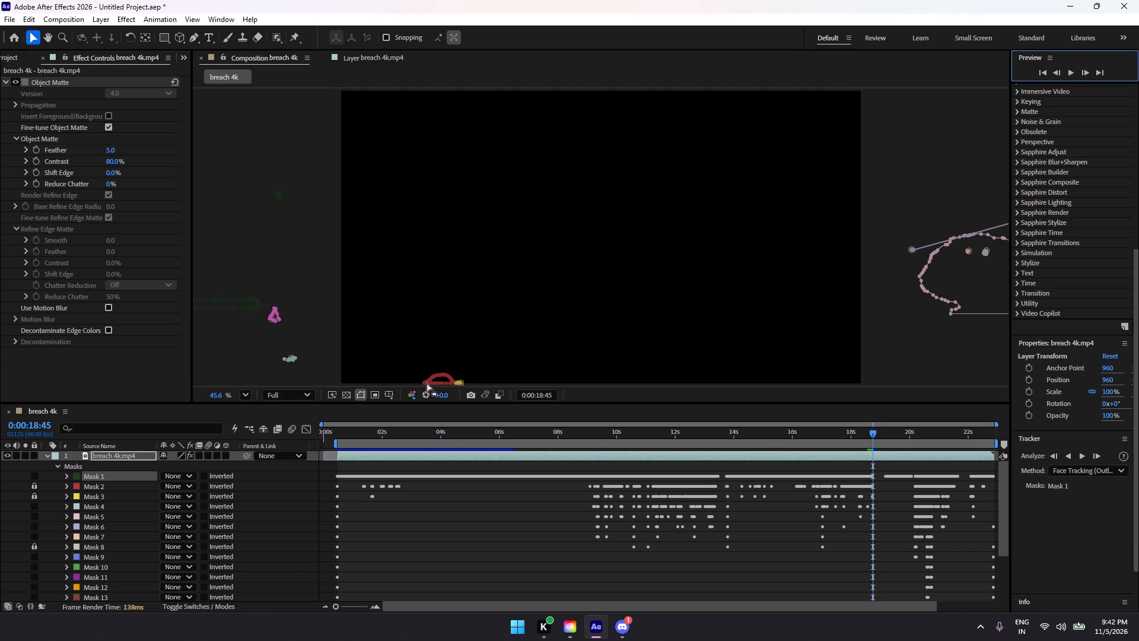
pyautogui.click(34, 487)
pyautogui.click(34, 494)
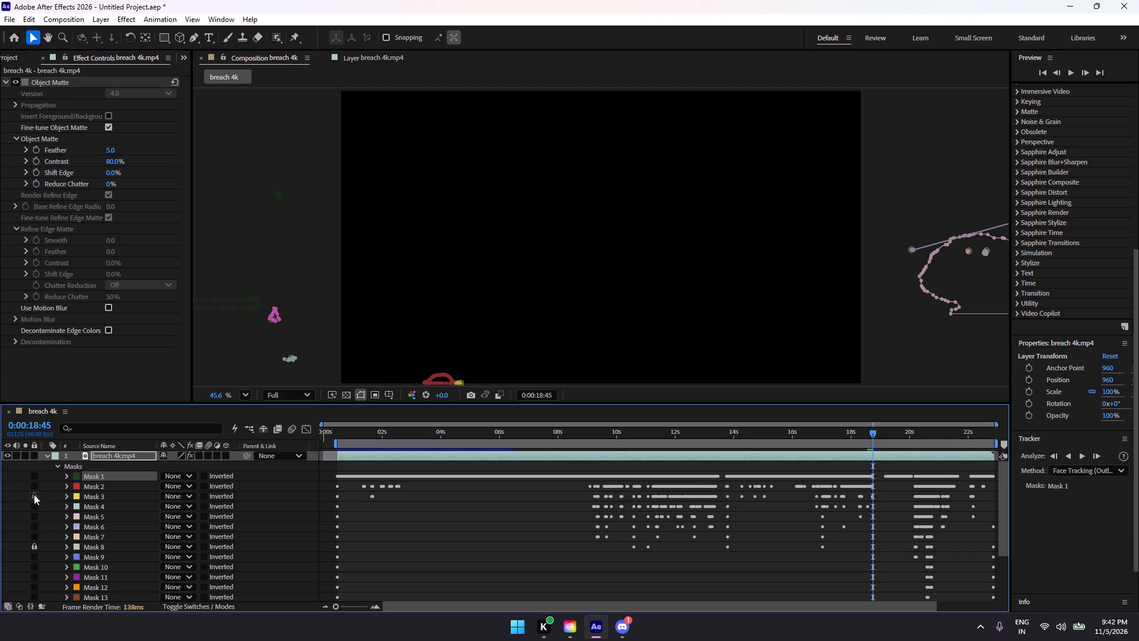
pyautogui.click(432, 378)
pyautogui.moveTo(403, 351); pyautogui.dragTo(476, 385)
pyautogui.moveTo(450, 379); pyautogui.dragTo(224, 337)
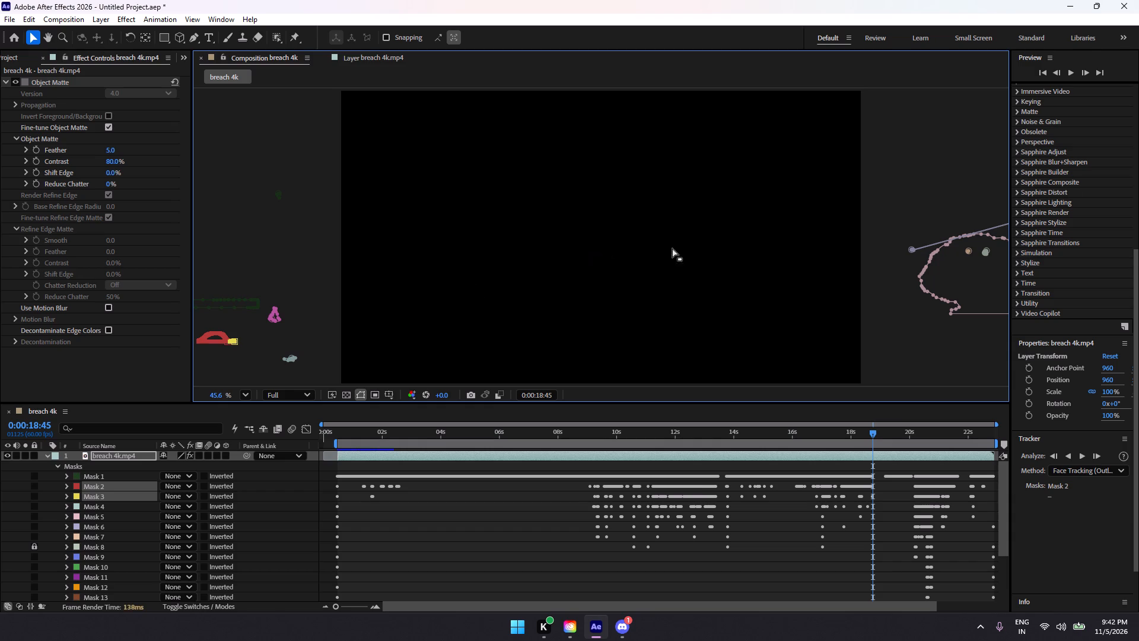
# Step frame by frame from 0:00:18:46 to 0:00:19:10, checking the frame for leftover matte areas.
pyautogui.click(1084, 77)
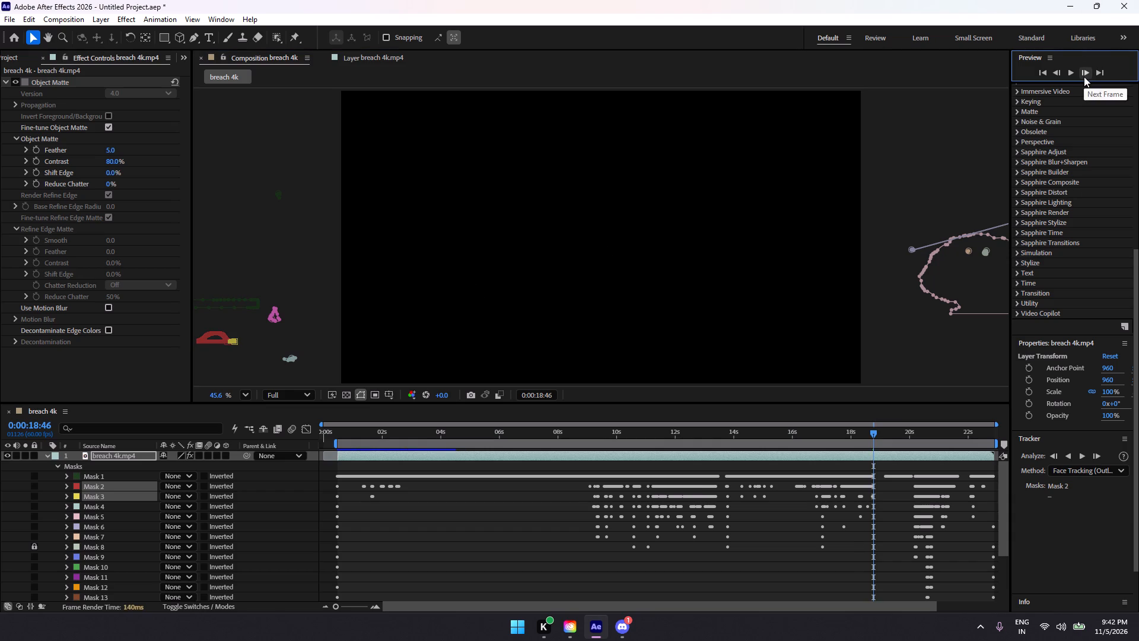
pyautogui.click(1084, 77)
pyautogui.click(1084, 77)
pyautogui.click(1084, 77)
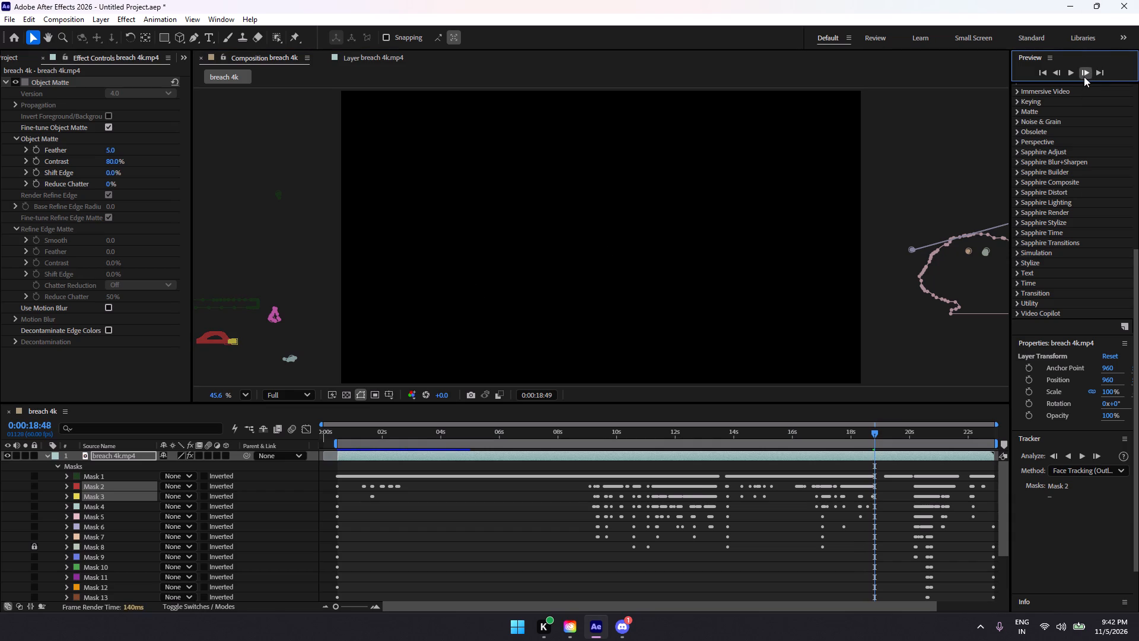
pyautogui.tripleClick(1084, 77)
pyautogui.tripleClick(1084, 77)
pyautogui.tripleClick(1084, 77)
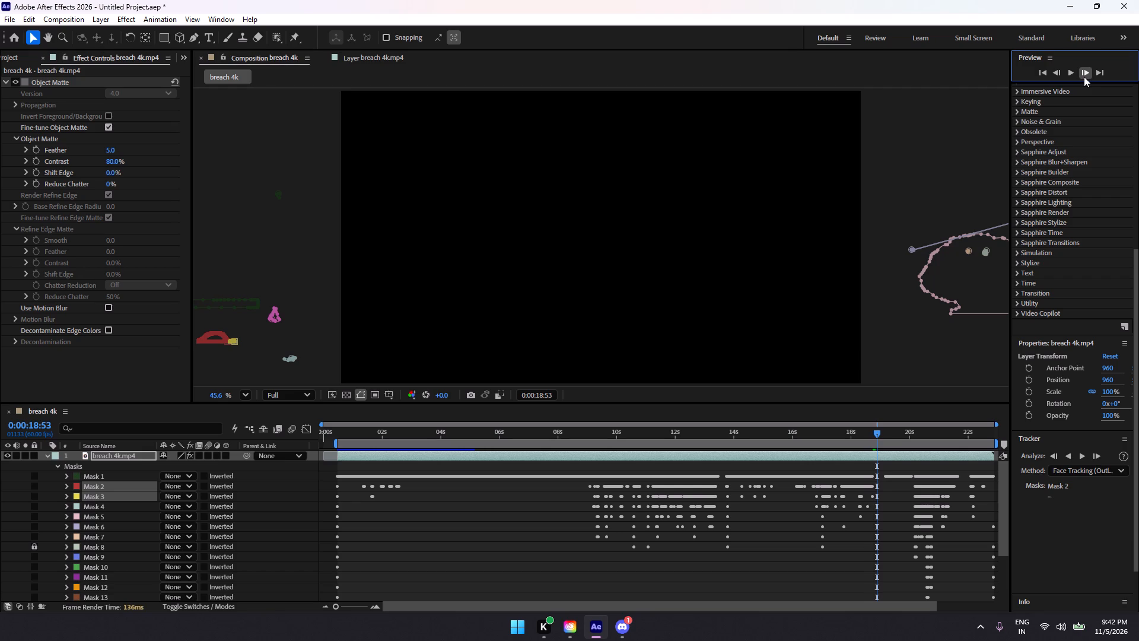
pyautogui.click(1084, 77)
pyautogui.tripleClick(1084, 77)
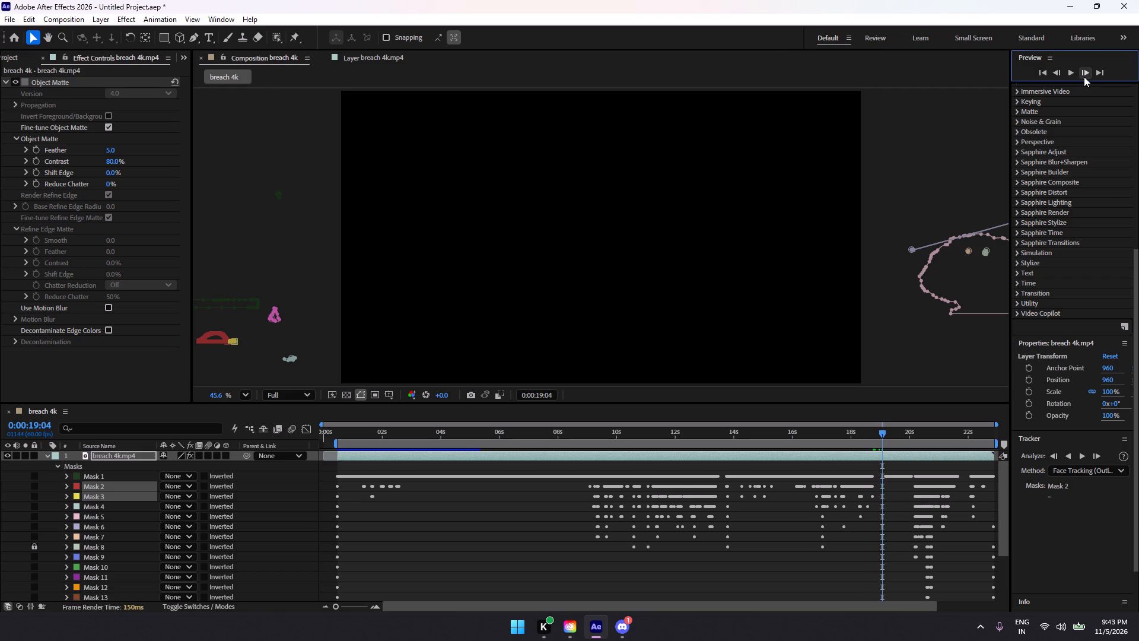
pyautogui.click(1084, 77)
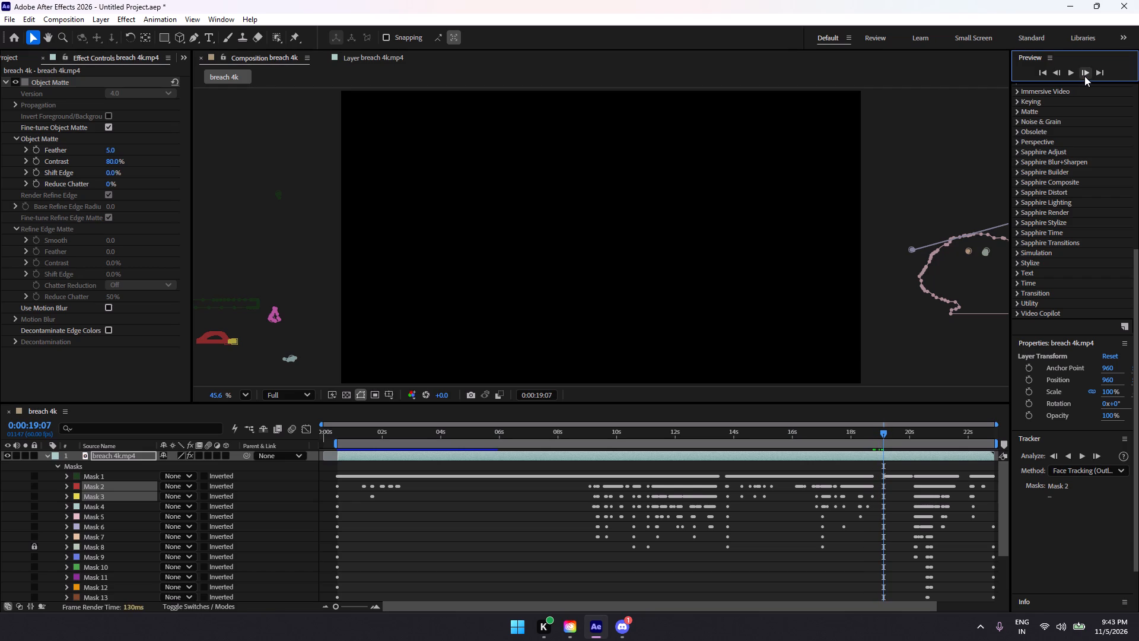
pyautogui.click(1084, 76)
pyautogui.click(1084, 76)
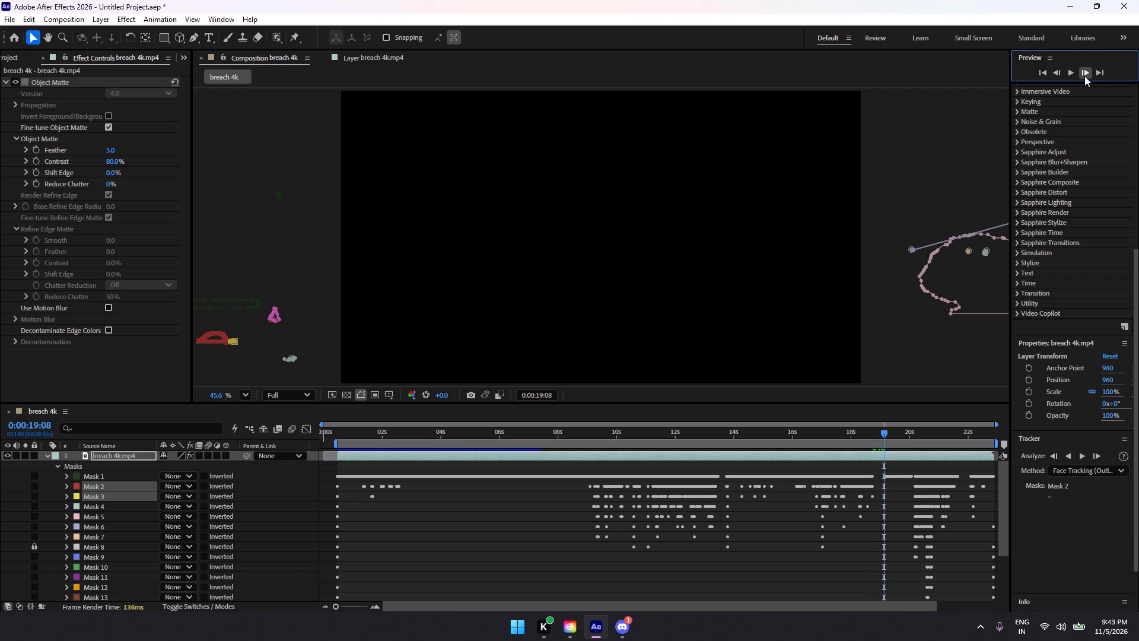
pyautogui.click(1084, 76)
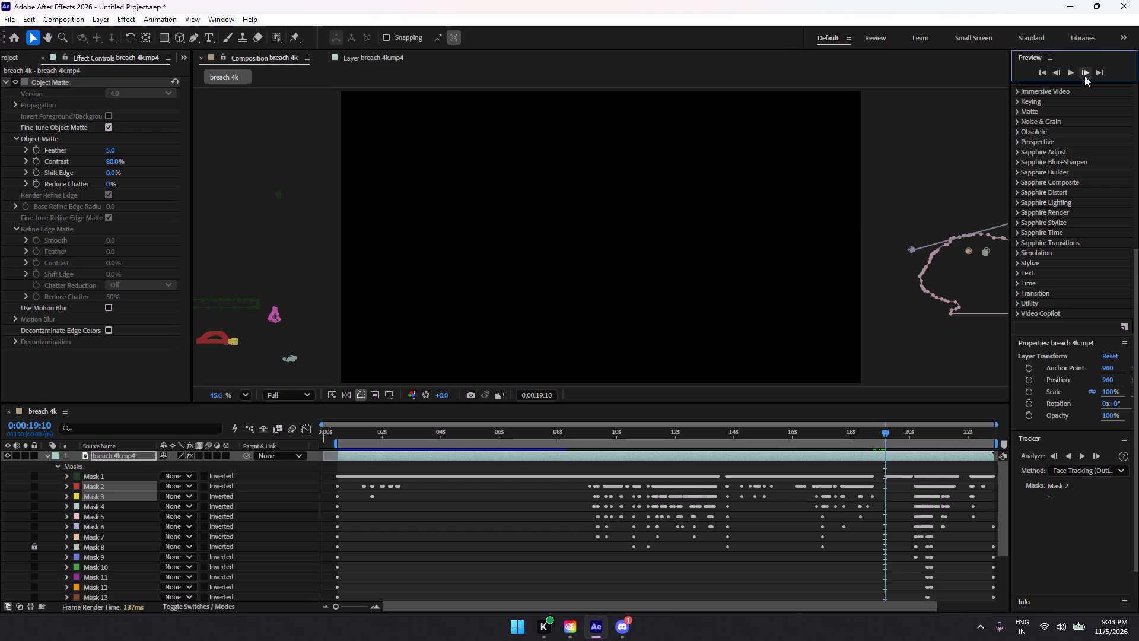
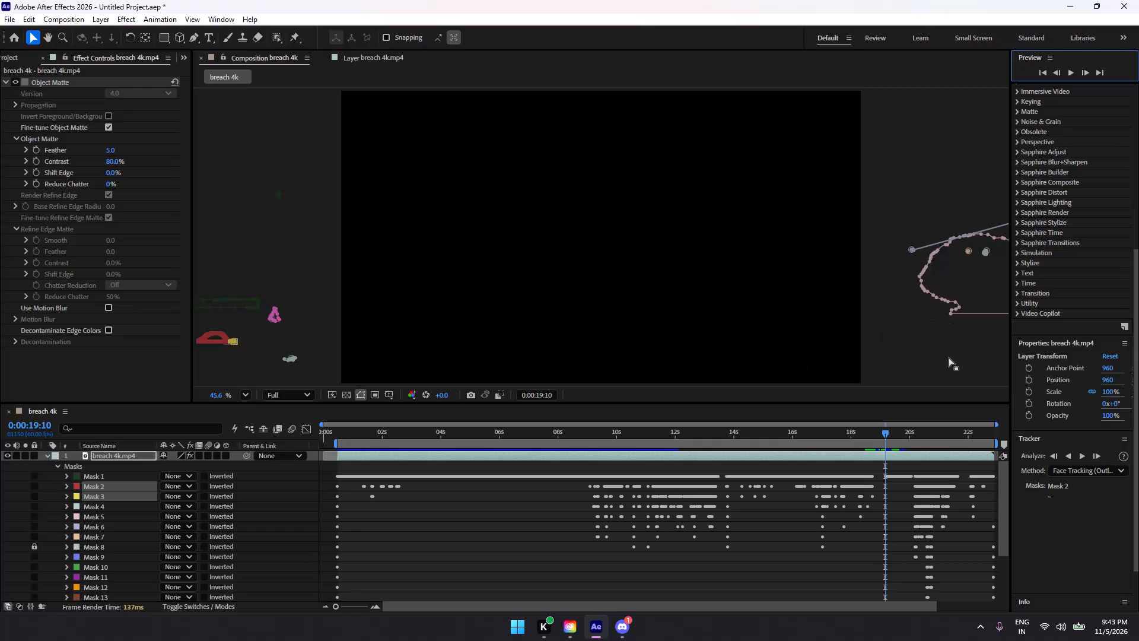
# Step frame by frame from 0:00:19:11 to 0:00:19:56, checking the matte around the gun and gloved hand.
pyautogui.click(1092, 69)
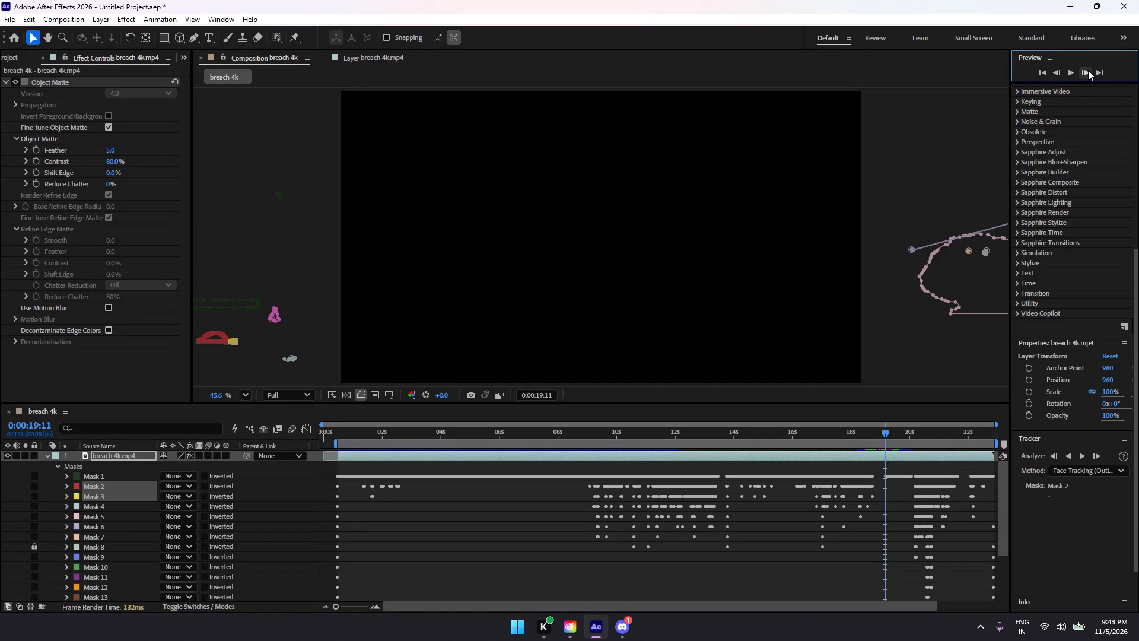
pyautogui.click(1088, 70)
pyautogui.click(1088, 70)
pyautogui.click(1088, 70)
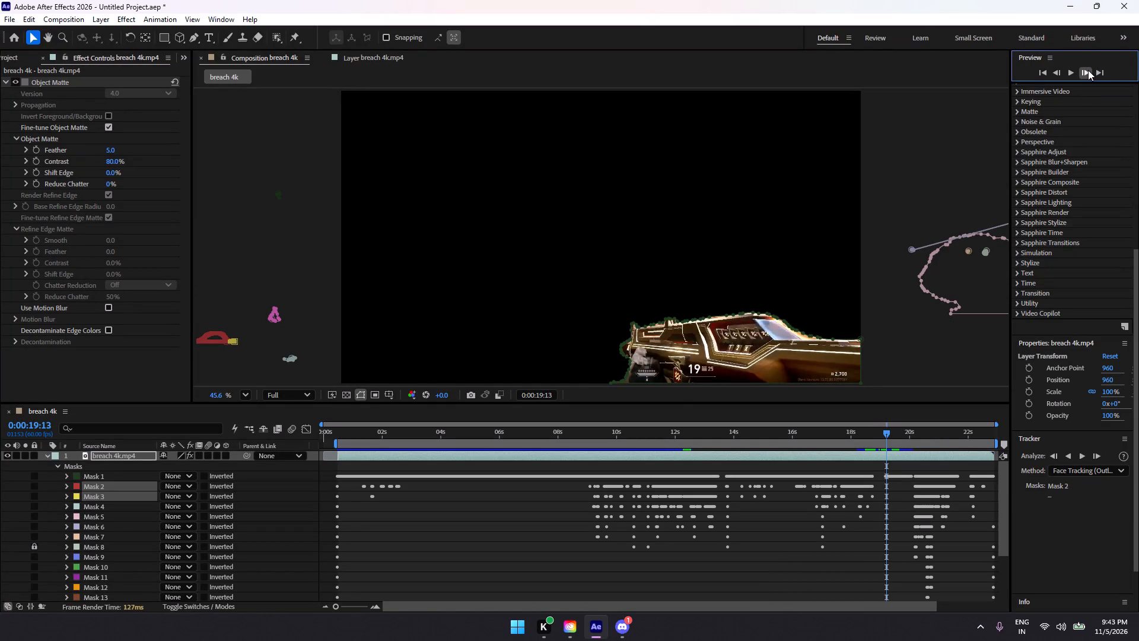
pyautogui.click(1088, 70)
pyautogui.click(1088, 70)
pyautogui.click(1088, 70)
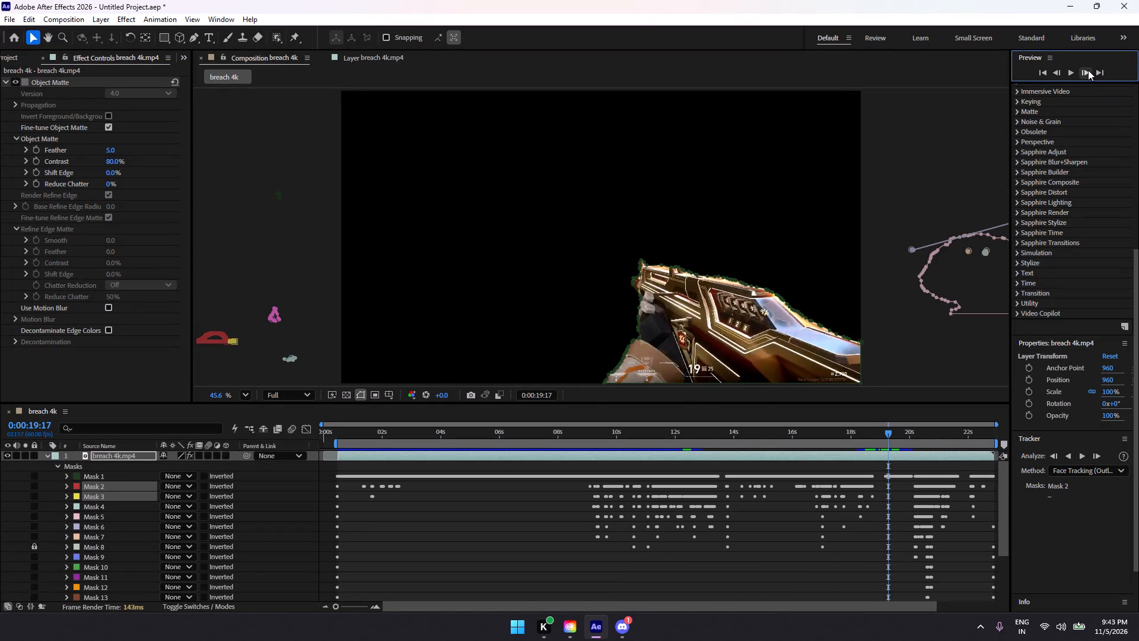
pyautogui.click(1088, 70)
pyautogui.click(1088, 70)
pyautogui.tripleClick(1088, 70)
pyautogui.tripleClick(1088, 70)
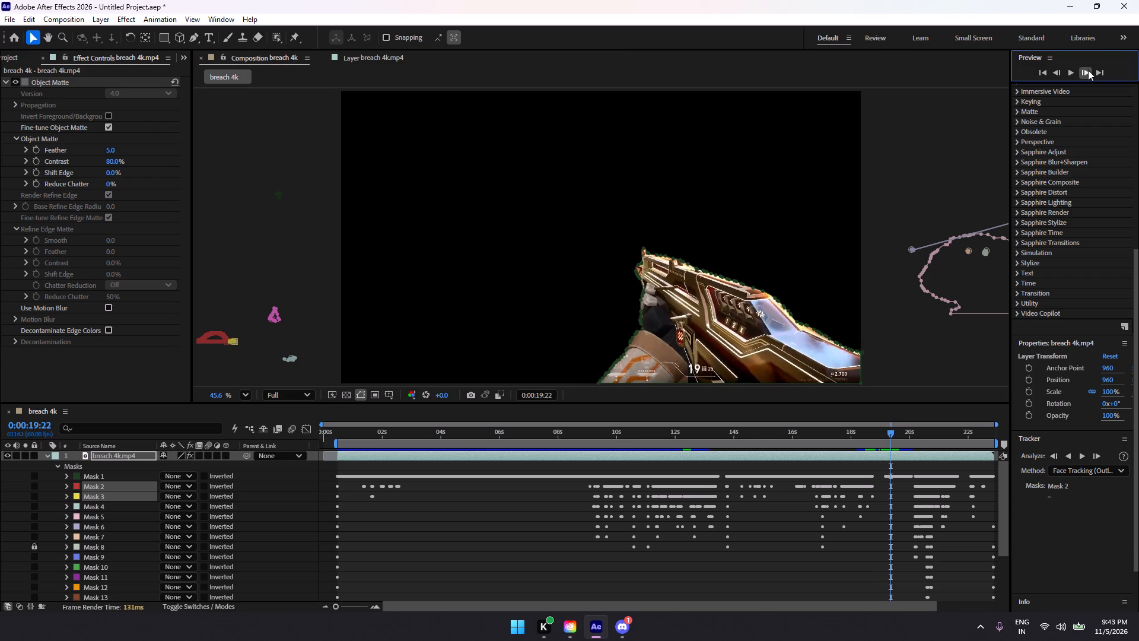
pyautogui.doubleClick(1088, 70)
pyautogui.click(1088, 70)
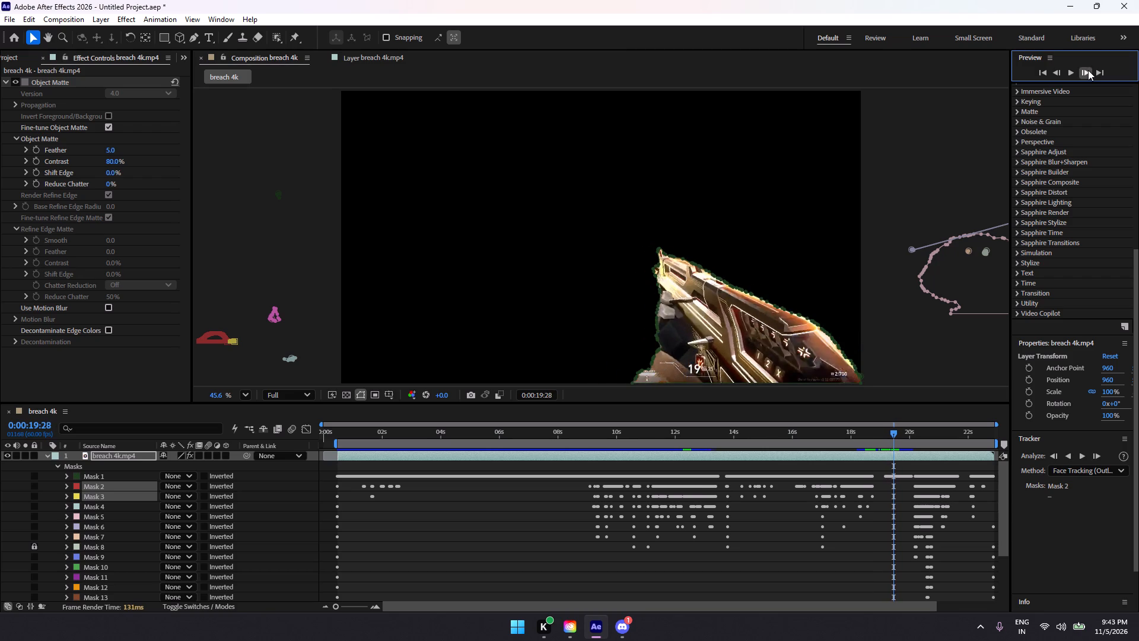
pyautogui.click(1088, 70)
pyautogui.click(1088, 70)
pyautogui.click(1088, 70)
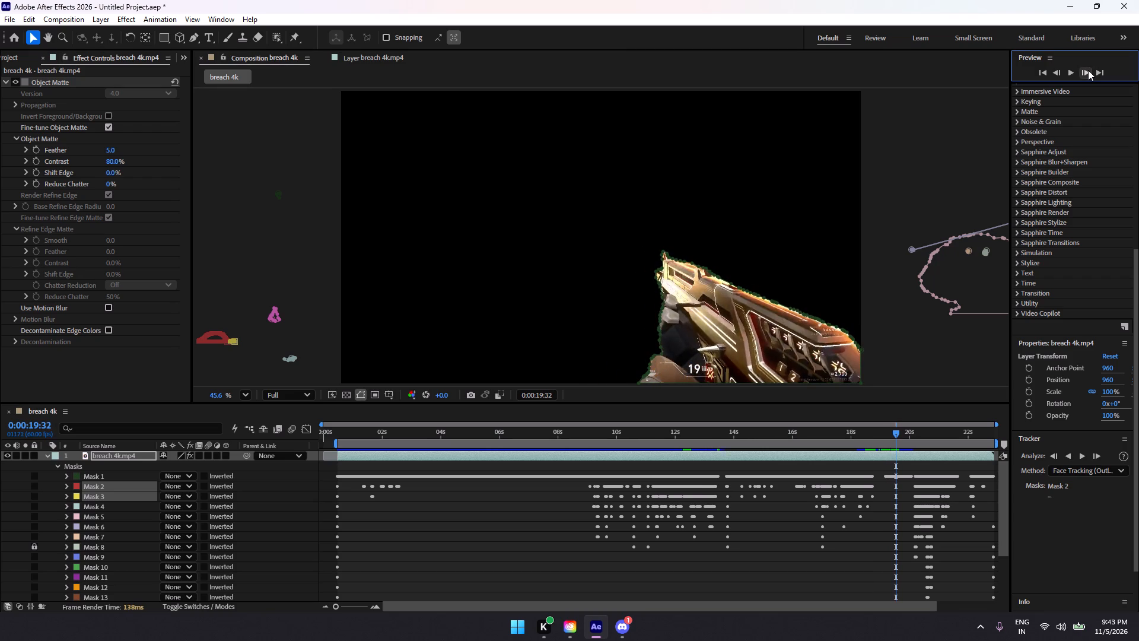
pyautogui.click(1088, 70)
pyautogui.click(1088, 70)
pyautogui.click(1088, 70)
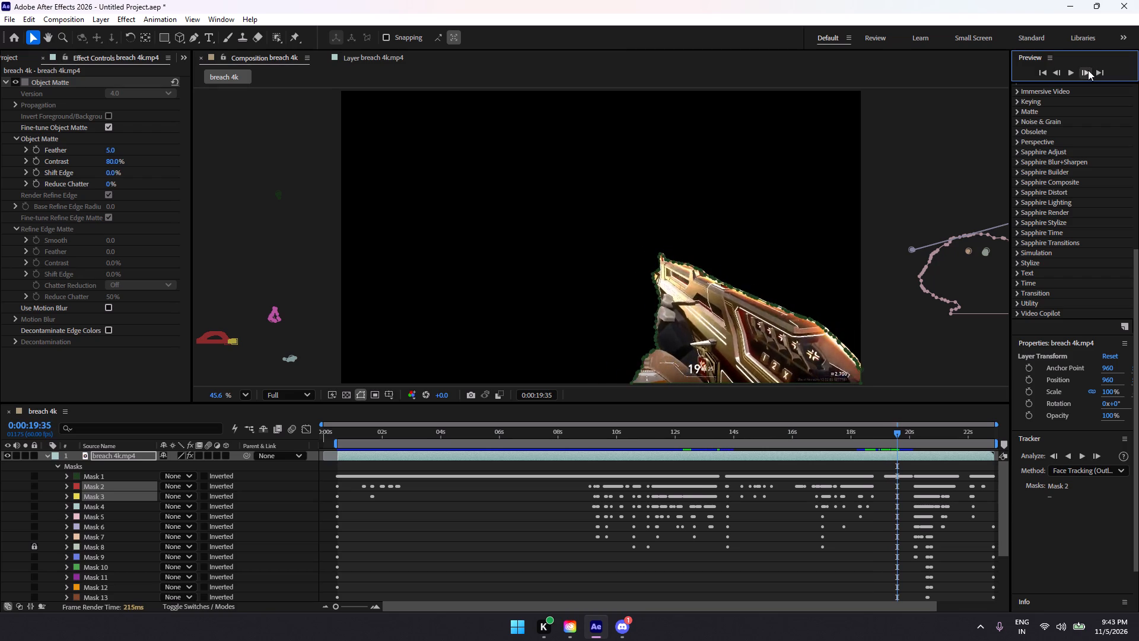
pyautogui.click(1088, 70)
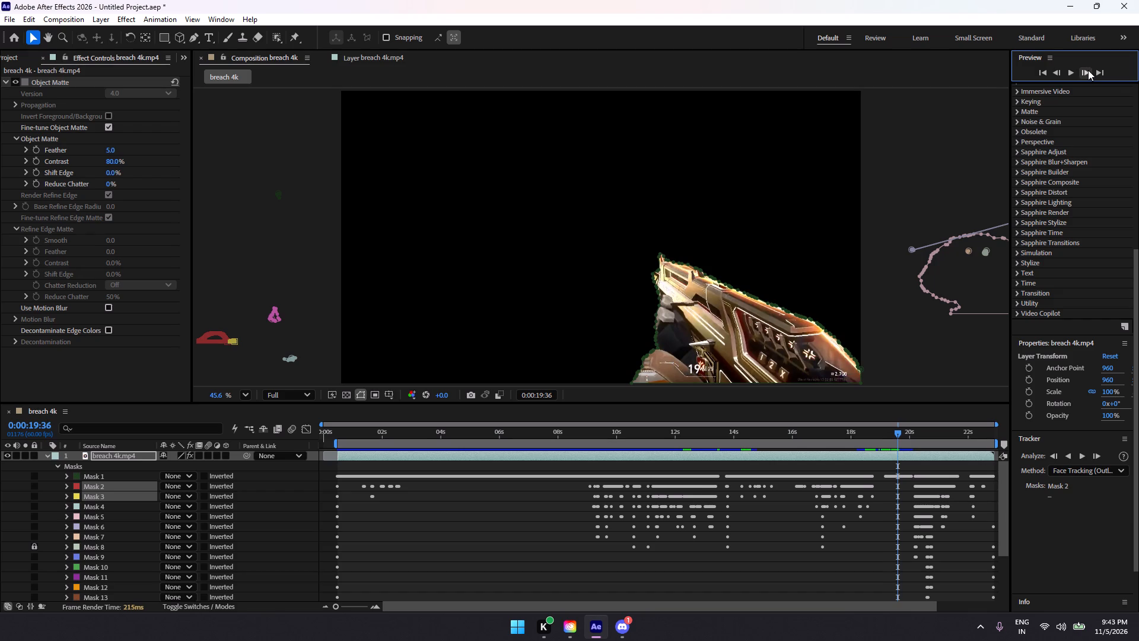
pyautogui.click(1088, 70)
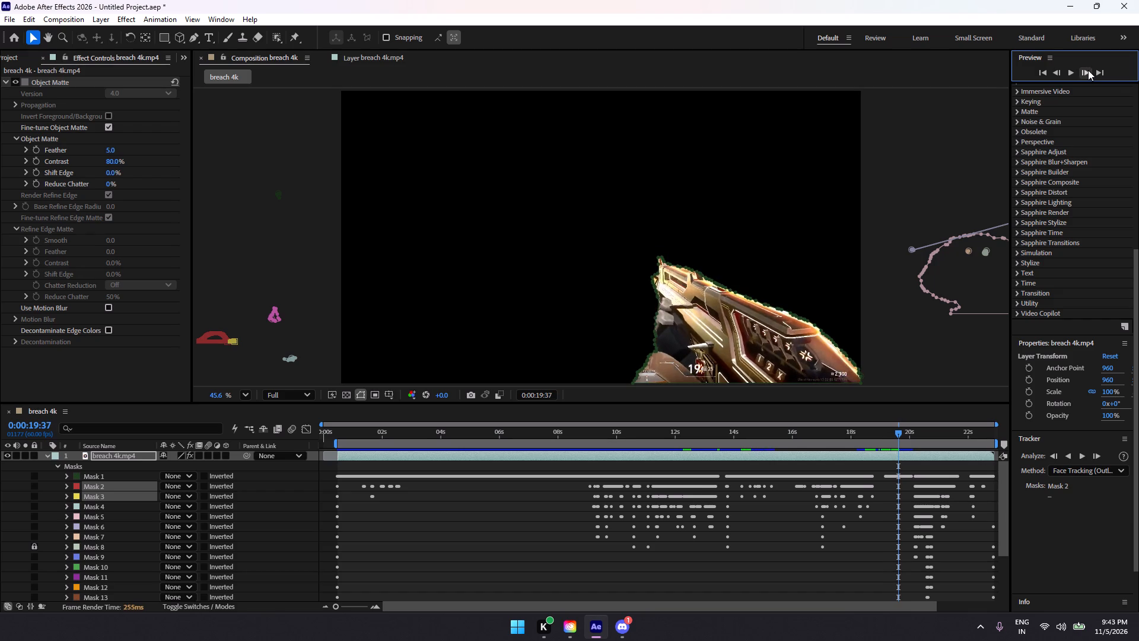
pyautogui.click(1088, 70)
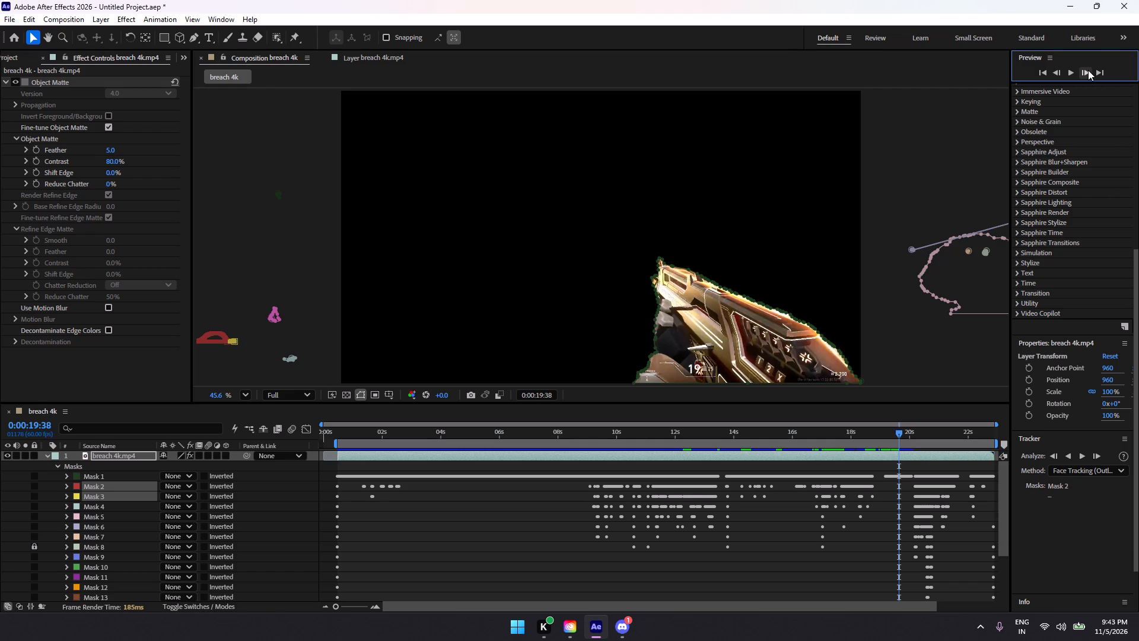
pyautogui.click(1088, 70)
pyautogui.click(1088, 70)
pyautogui.click(1088, 70)
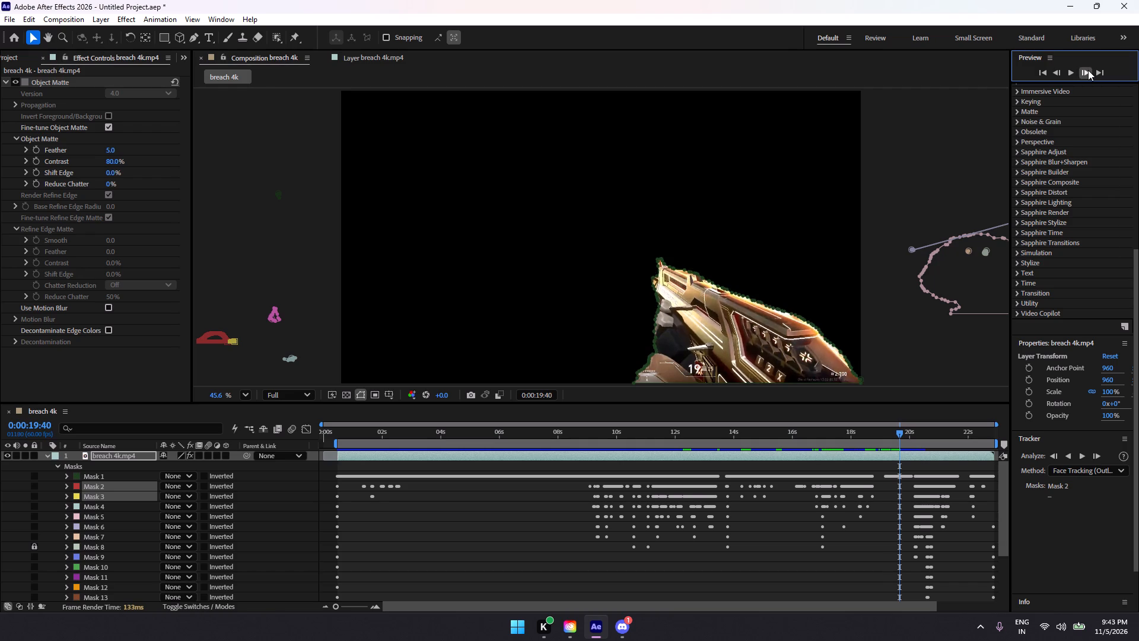
pyautogui.click(1088, 70)
pyautogui.click(1088, 70)
pyautogui.click(1088, 70)
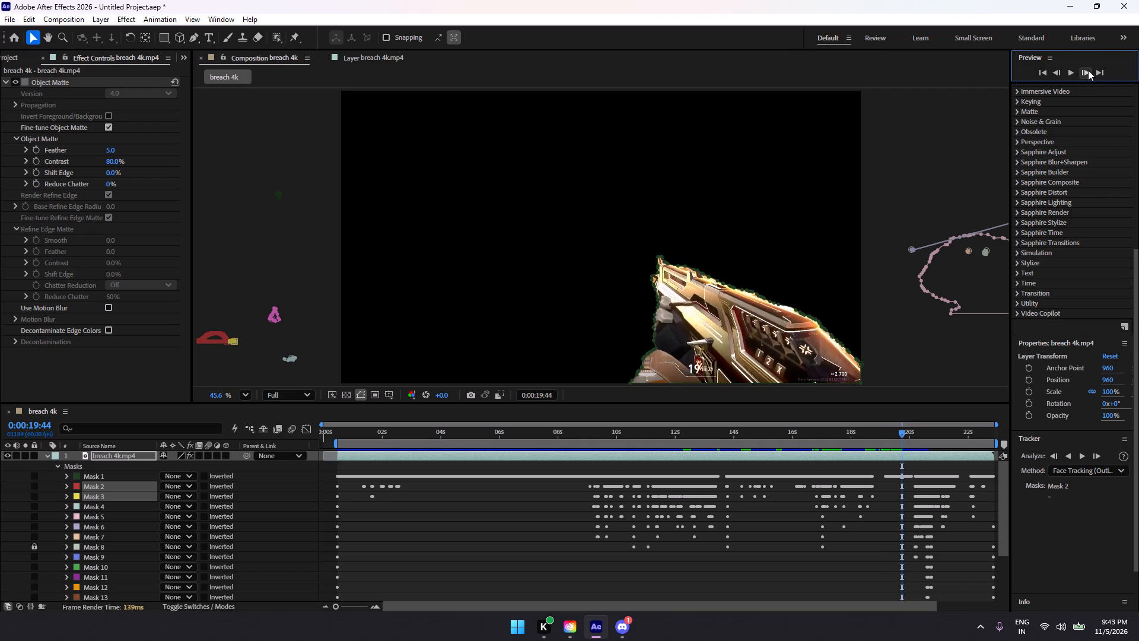
pyautogui.click(1088, 70)
pyautogui.click(1088, 70)
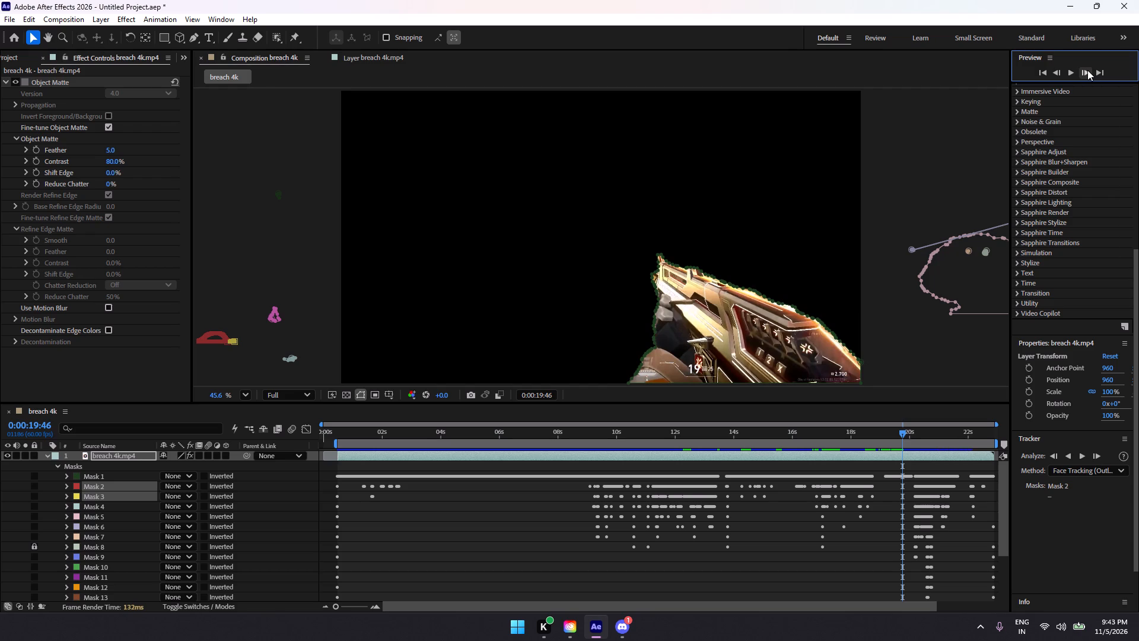
pyautogui.click(1087, 70)
pyautogui.click(1087, 70)
pyautogui.click(1087, 70)
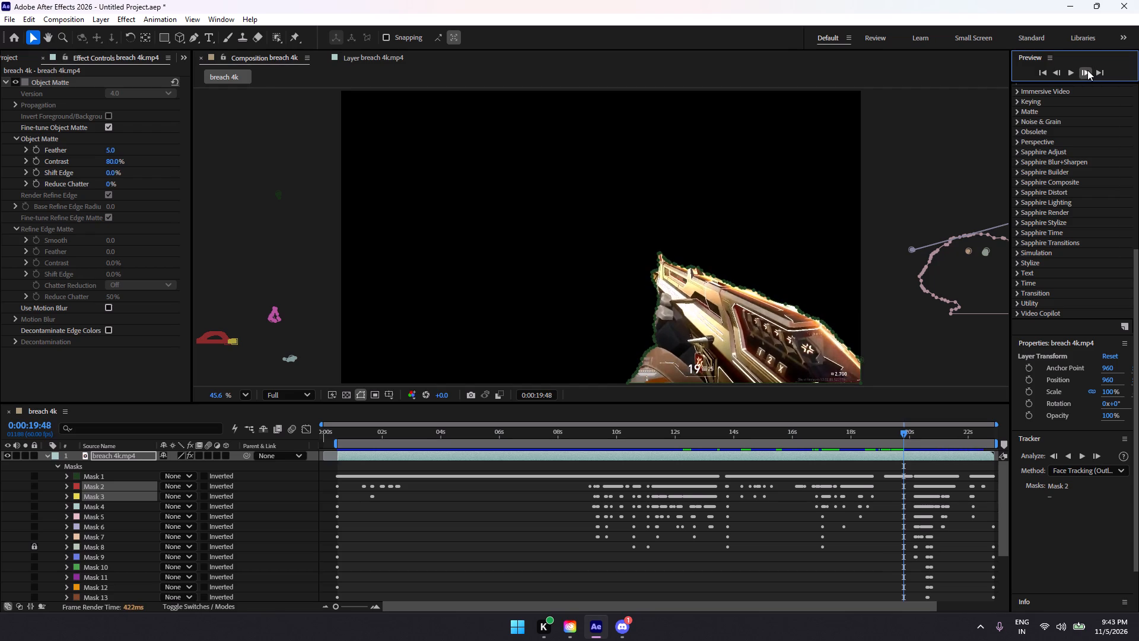
pyautogui.click(1087, 70)
pyautogui.click(1087, 70)
pyautogui.click(1087, 70)
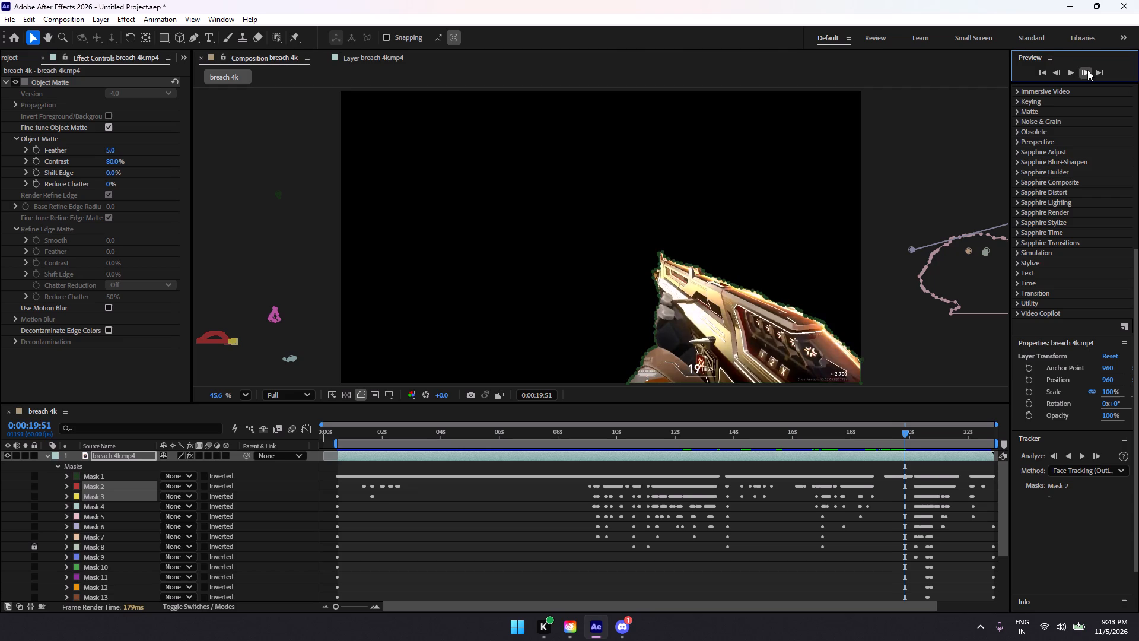
pyautogui.click(1087, 70)
pyautogui.click(1087, 70)
pyautogui.click(1087, 70)
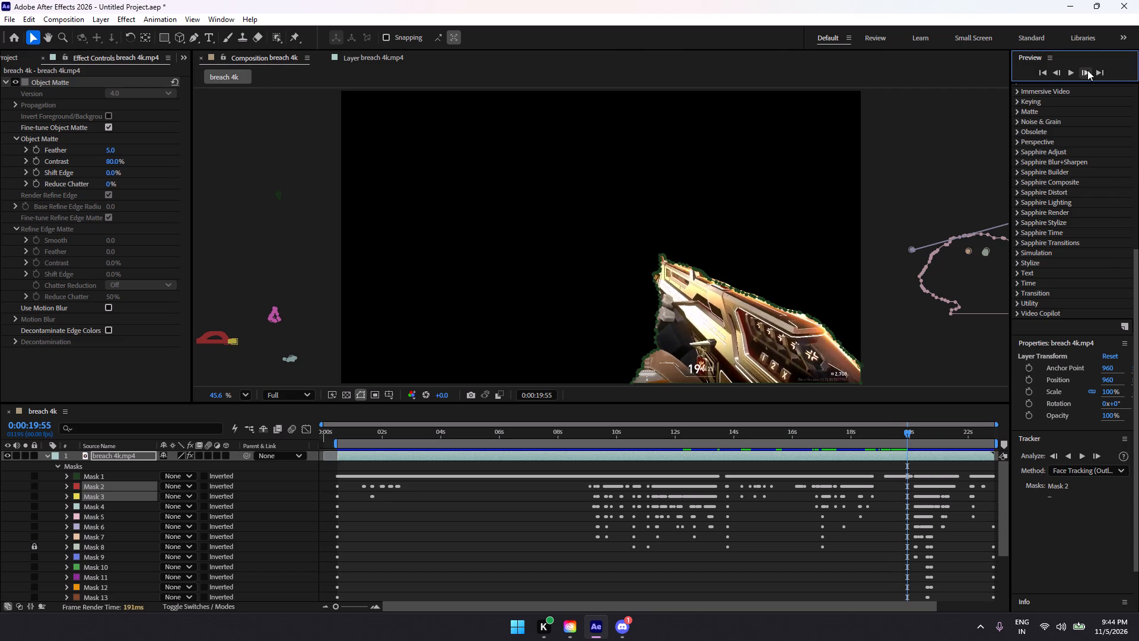
pyautogui.click(1087, 70)
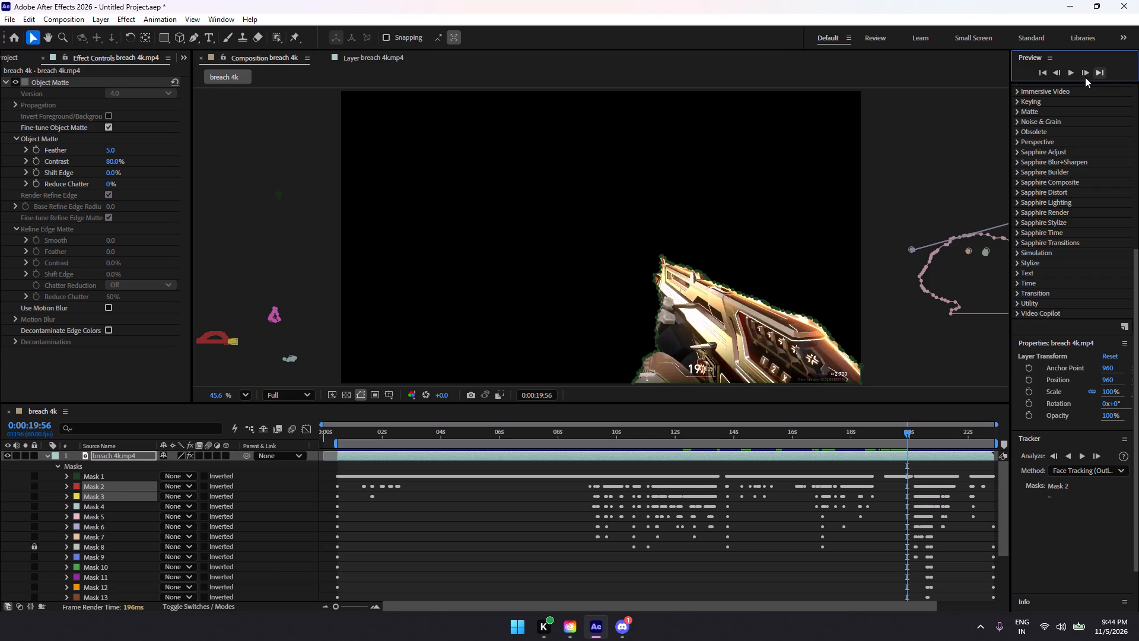
# Continue frame by frame from 0:00:19:57 to 0:00:20:07, checking where Mask 1 still matches the gun.
pyautogui.click(1085, 77)
pyautogui.click(1085, 77)
pyautogui.click(1085, 77)
pyautogui.click(1085, 77)
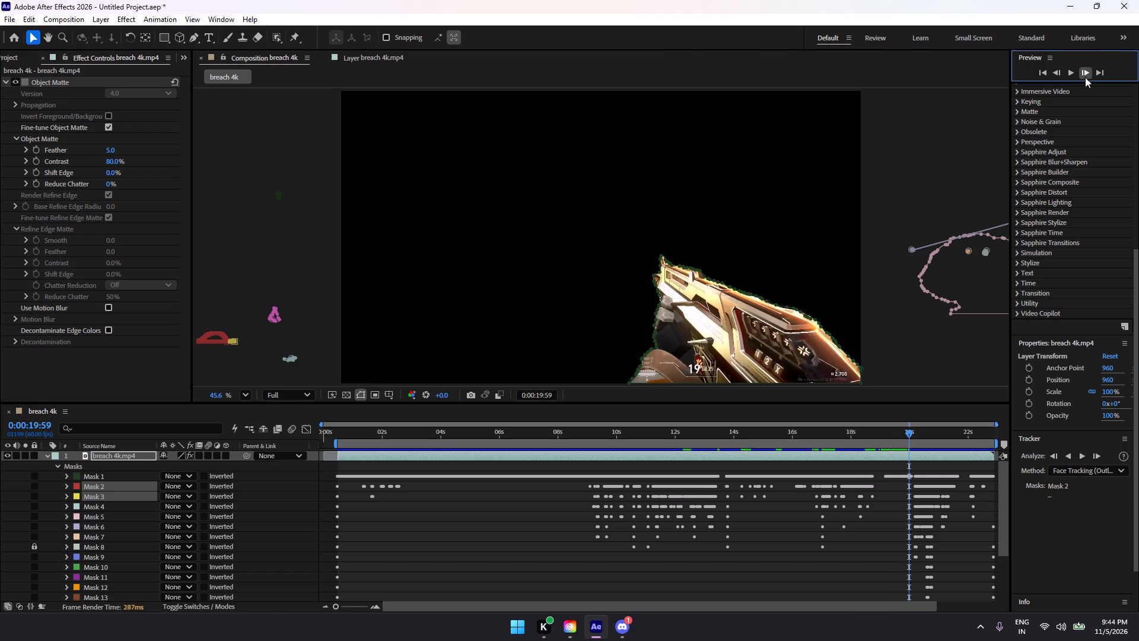
pyautogui.click(1085, 77)
pyautogui.click(1085, 77)
pyautogui.tripleClick(1085, 77)
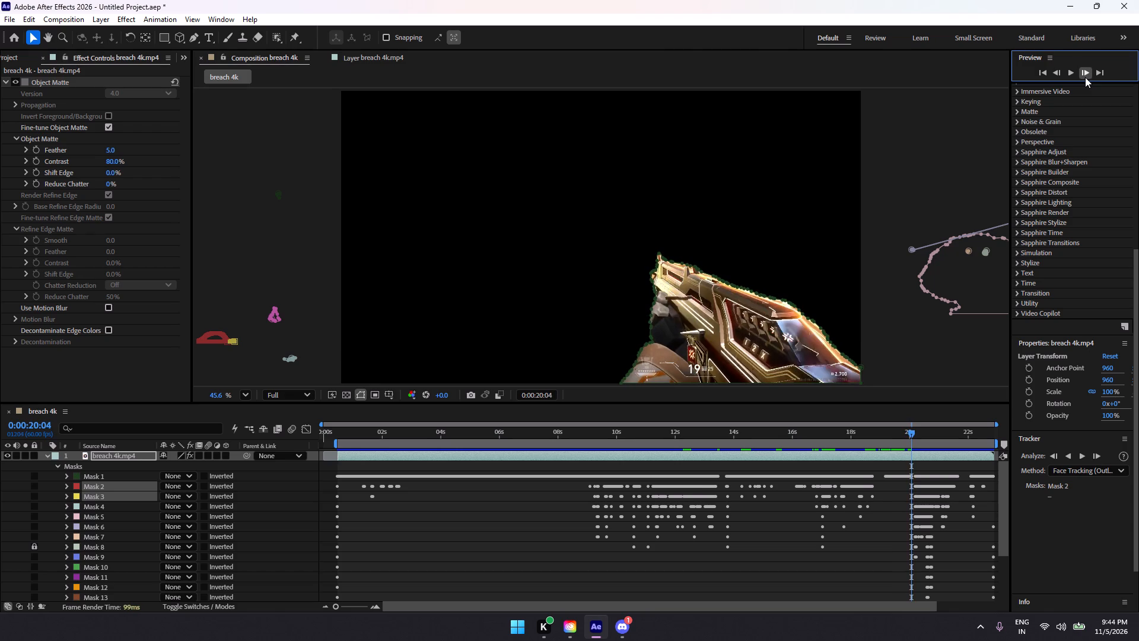
pyautogui.click(1085, 77)
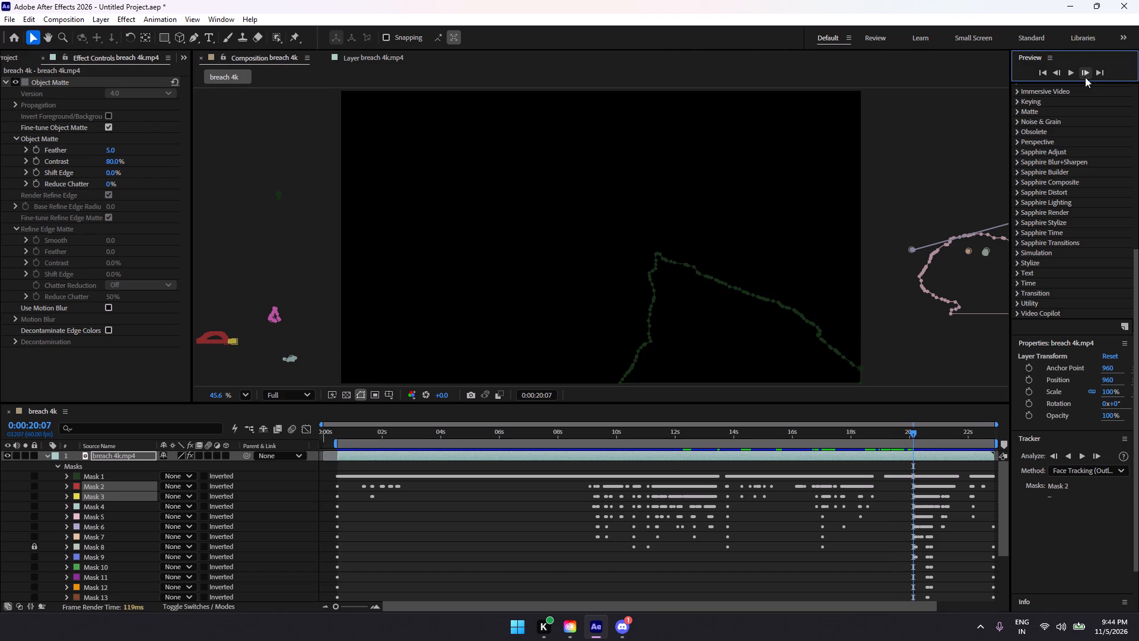
# Go back to 0:00:20:05, the first empty frame after the gun, and move all of Mask 1's gun outline beyond the frame's right edge.
pyautogui.click(1061, 75)
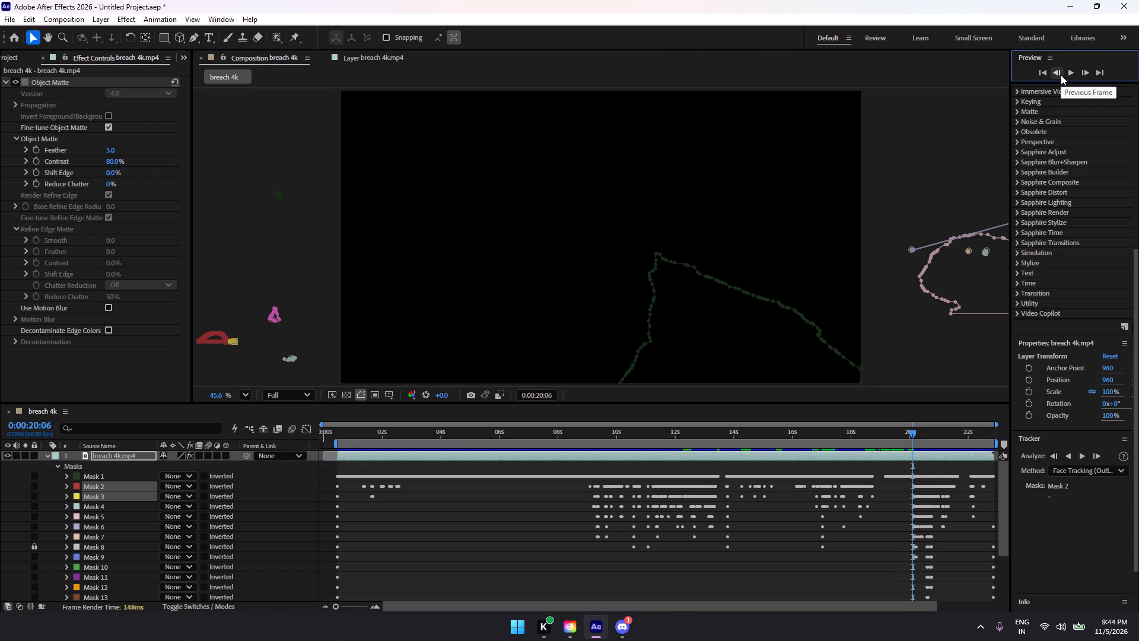
pyautogui.click(1061, 75)
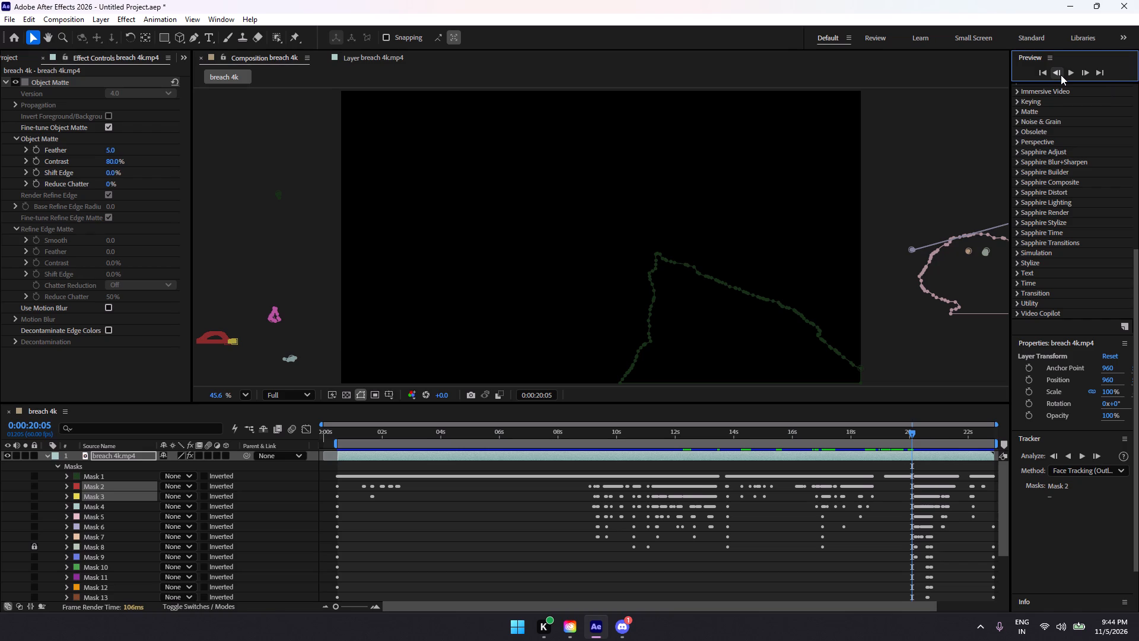
pyautogui.click(1061, 75)
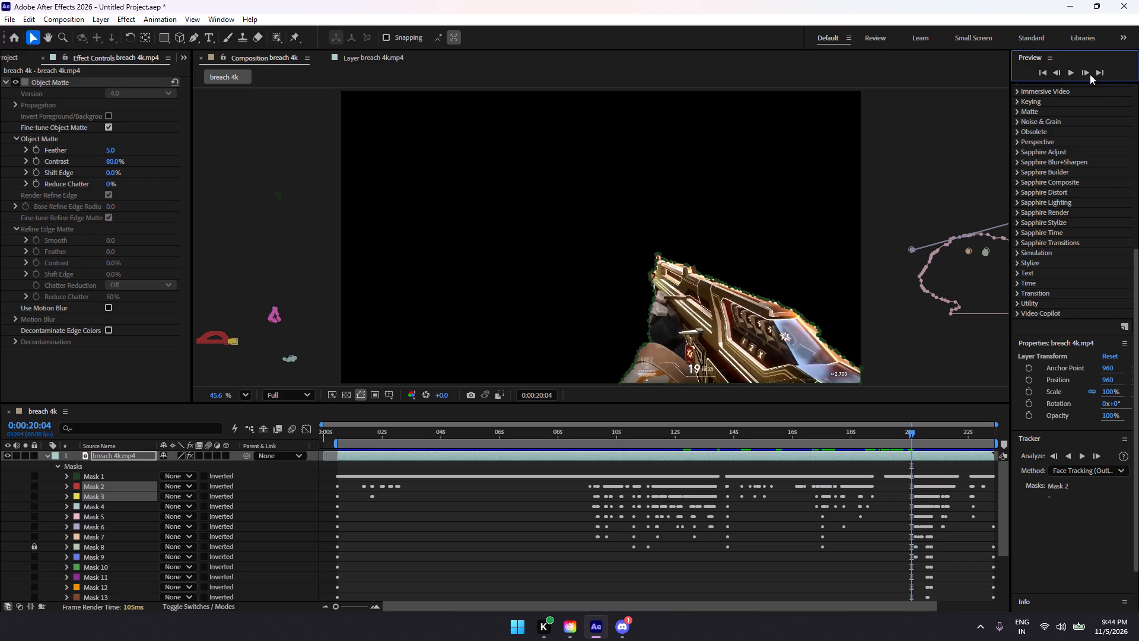
pyautogui.click(1087, 74)
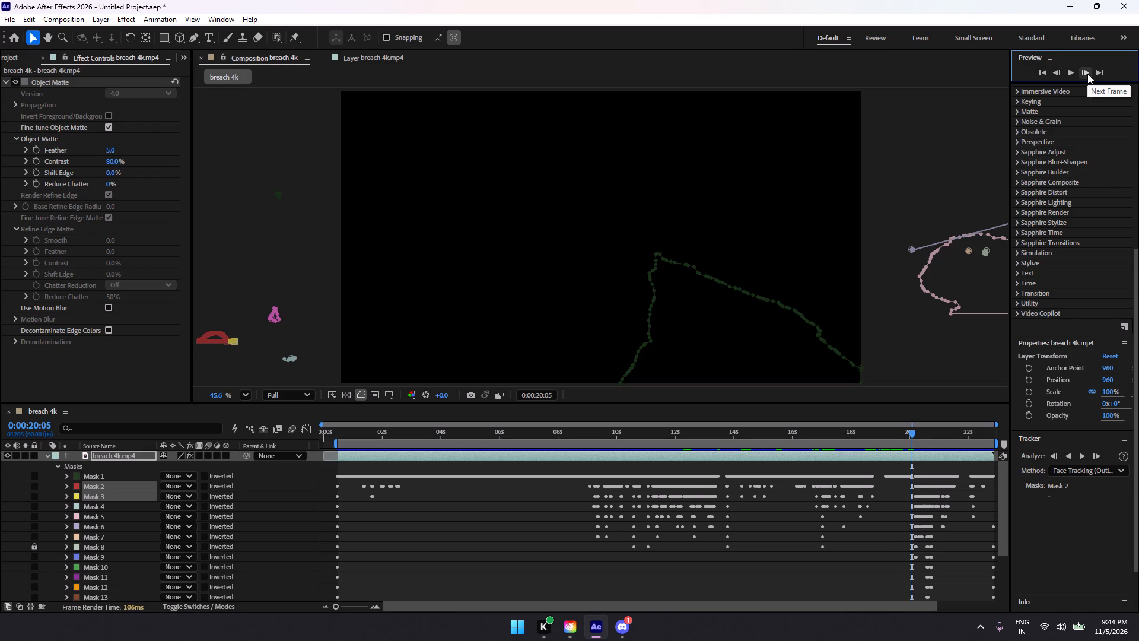
pyautogui.moveTo(1067, 56); pyautogui.dragTo(1025, 64)
pyautogui.click(1056, 77)
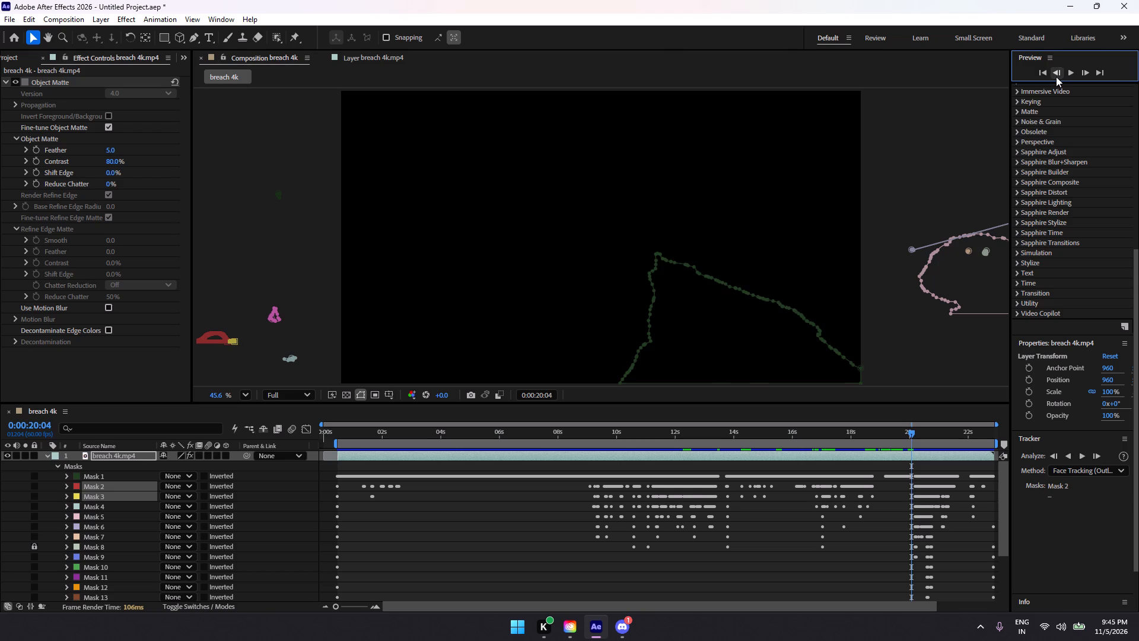
pyautogui.click(1086, 74)
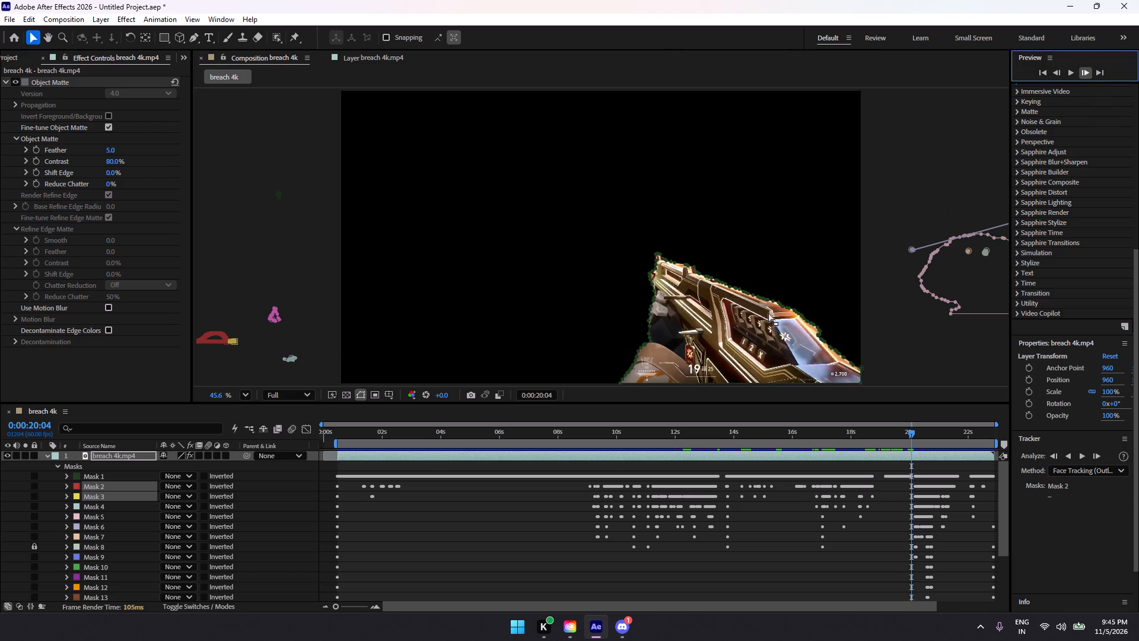
pyautogui.click(750, 294)
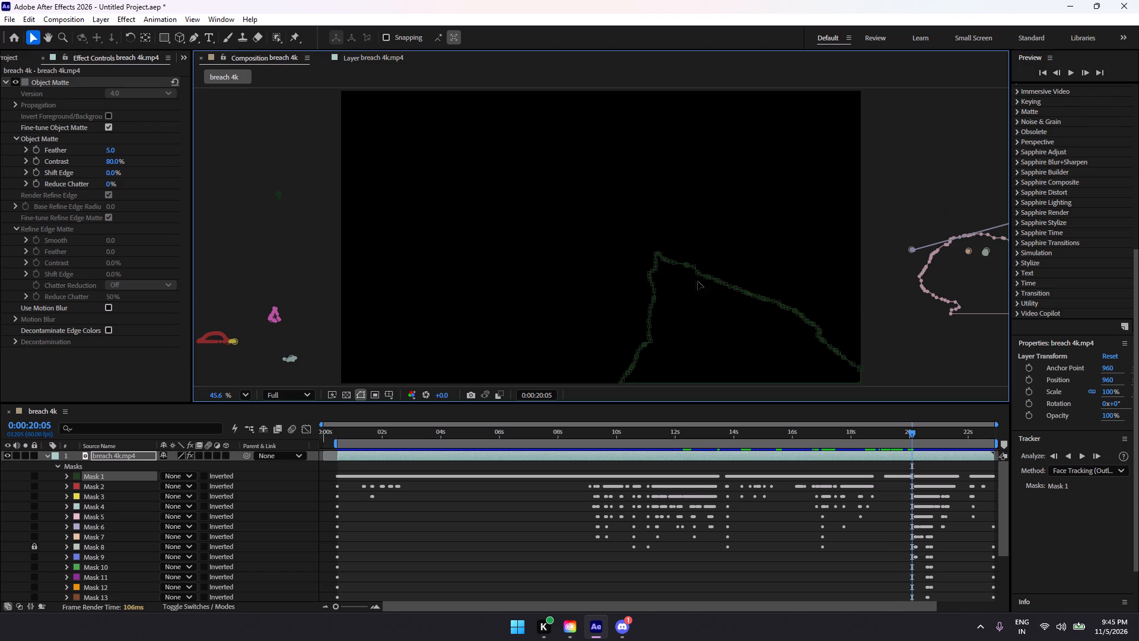
pyautogui.moveTo(616, 223); pyautogui.dragTo(867, 397)
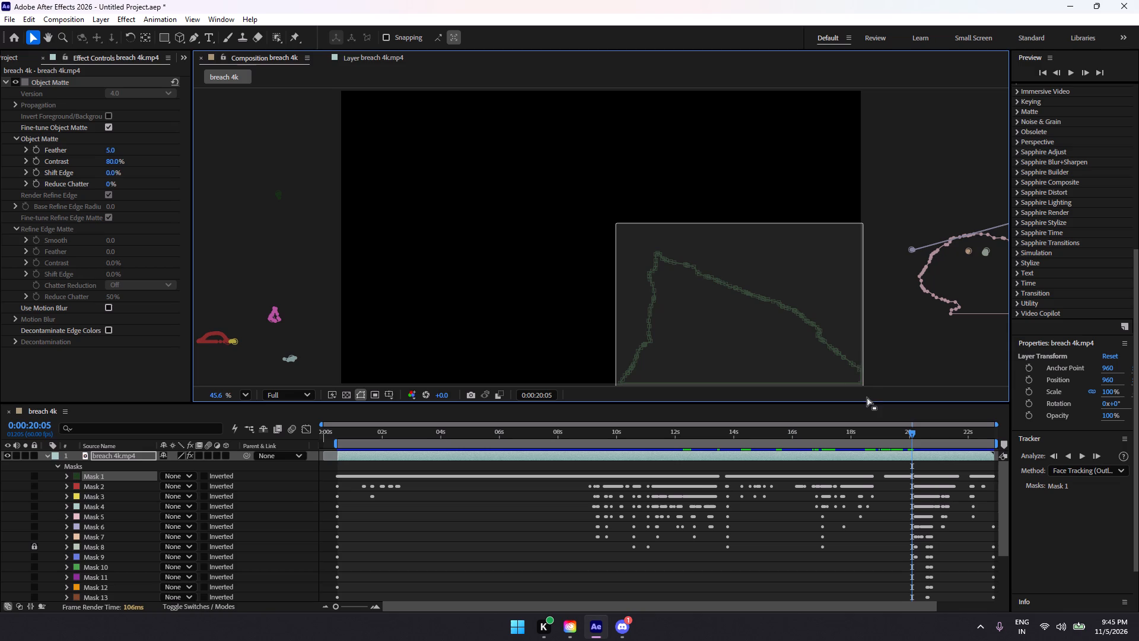
pyautogui.moveTo(867, 397); pyautogui.dragTo(877, 398)
pyautogui.moveTo(732, 286); pyautogui.dragTo(822, 304)
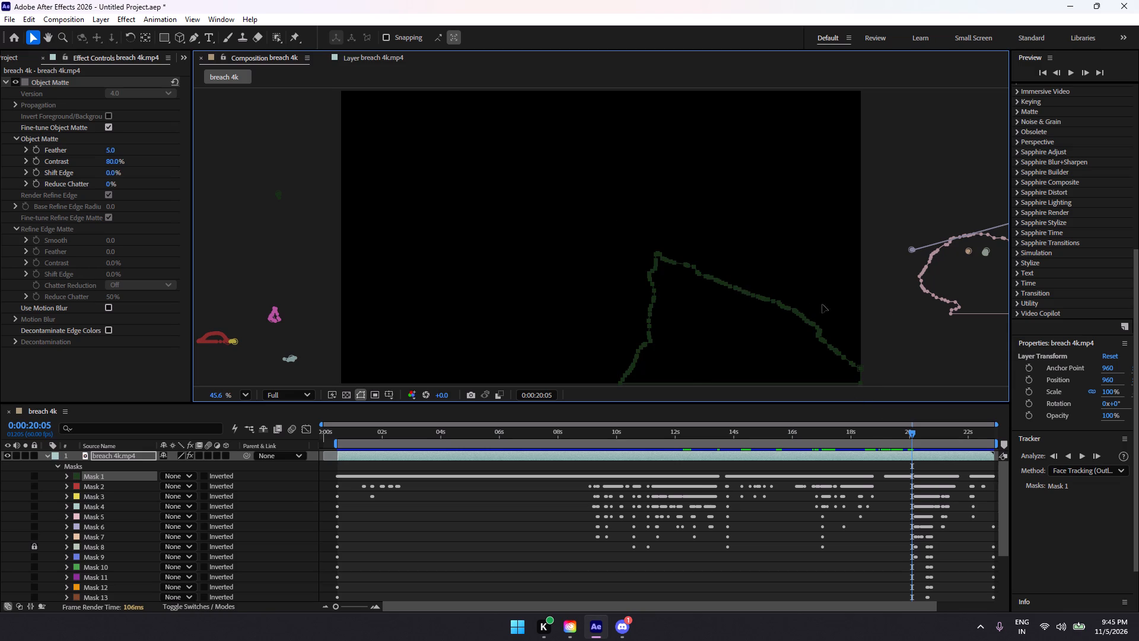
pyautogui.moveTo(822, 304); pyautogui.dragTo(964, 334)
# Step frame by frame from 0:00:20:06 to 0:00:20:16, checking the masks around both gloved hands and the caption strip.
pyautogui.click(1085, 73)
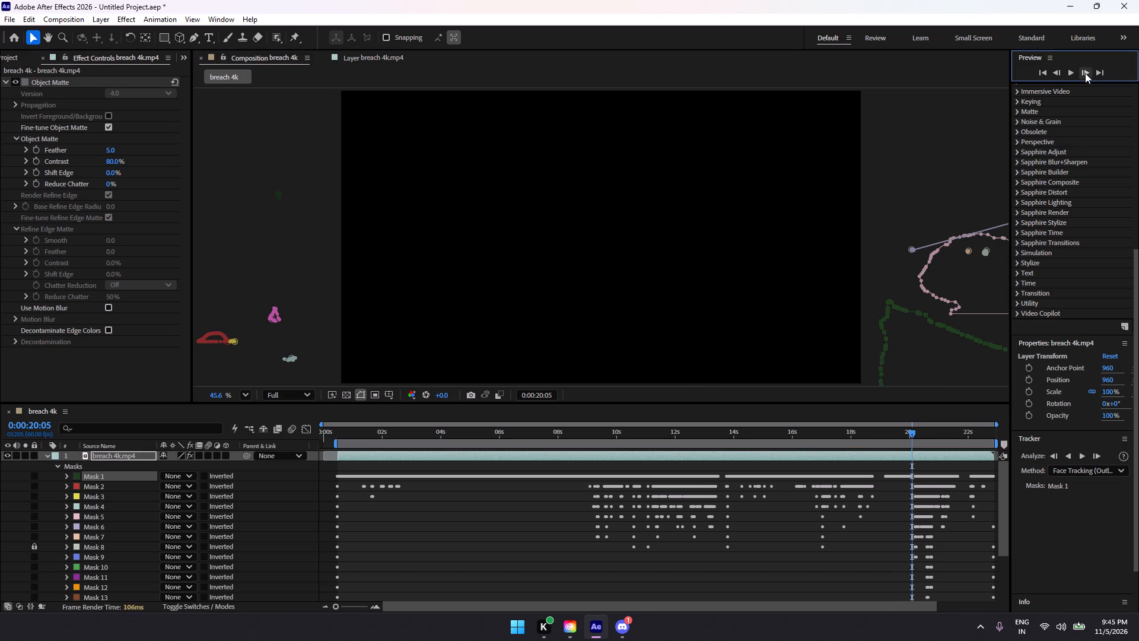
pyautogui.click(1085, 73)
pyautogui.click(1085, 73)
pyautogui.click(1085, 73)
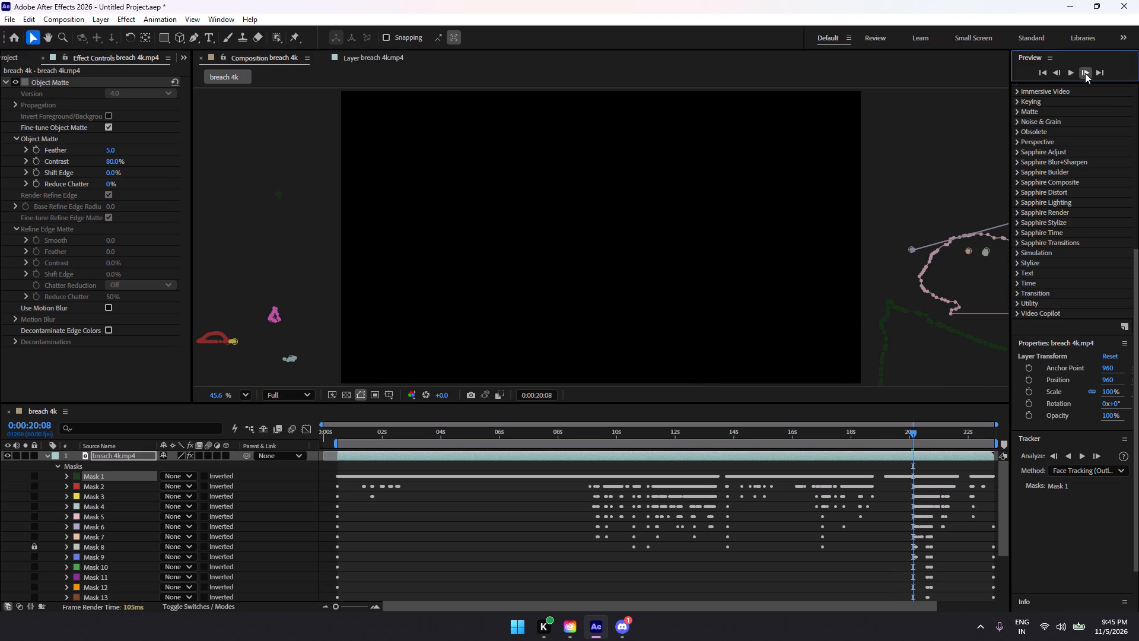
pyautogui.click(1085, 73)
pyautogui.click(1085, 73)
pyautogui.click(1085, 73)
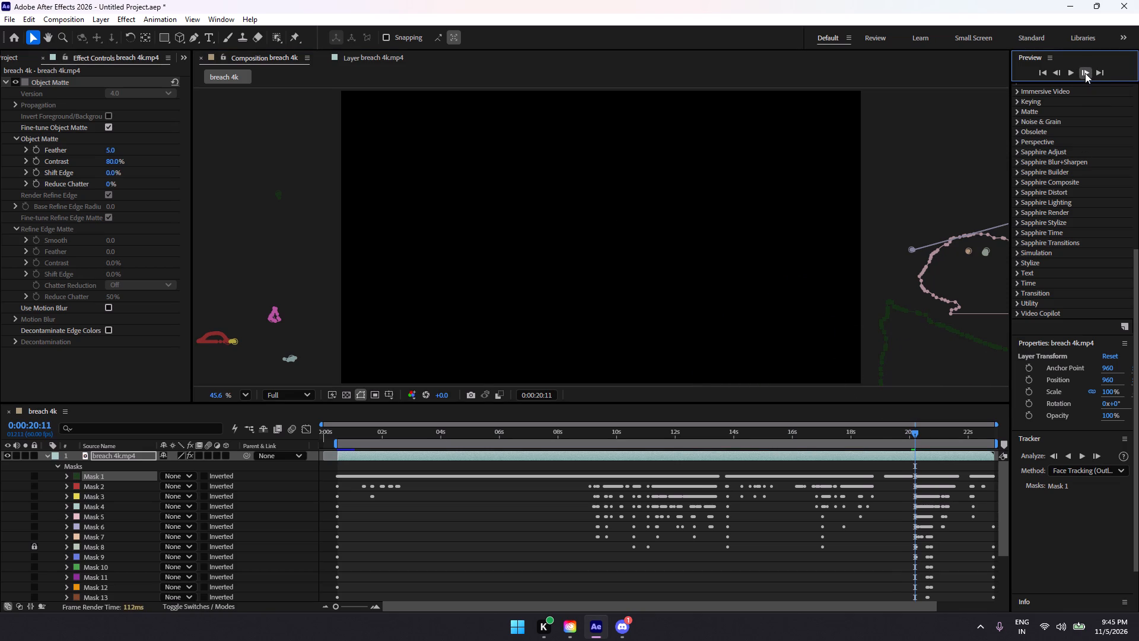
pyautogui.click(1085, 73)
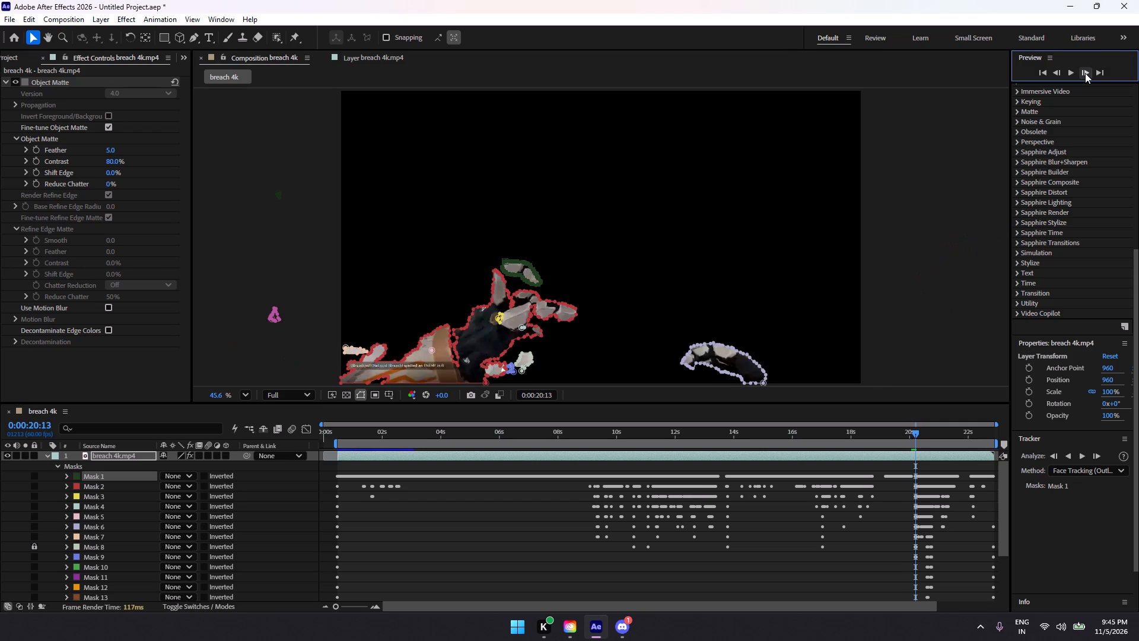
pyautogui.click(1085, 73)
pyautogui.click(1085, 73)
pyautogui.click(1085, 73)
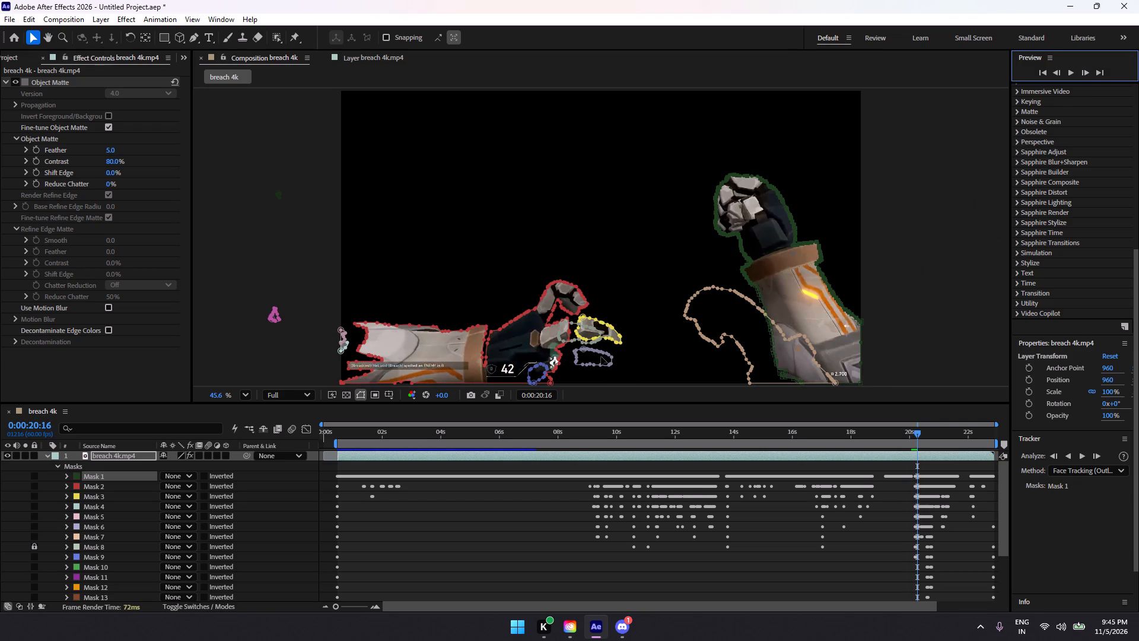
# At 0:00:20:16, move all of Mask 6's small outline below the left glove's fingers beyond the frame's left edge.
pyautogui.click(575, 351)
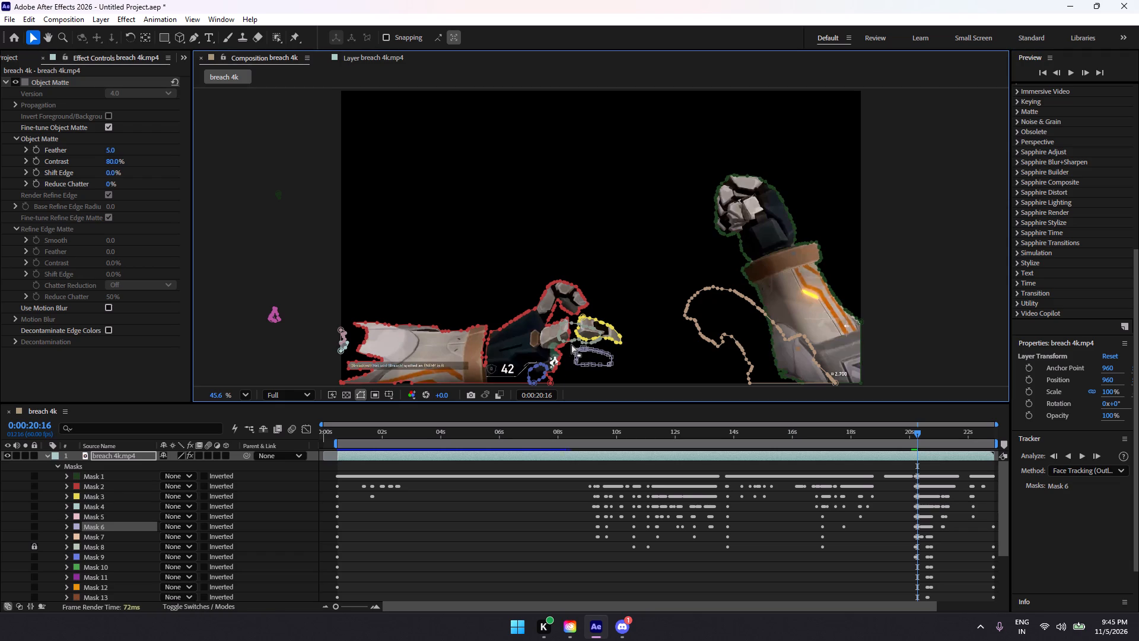
pyautogui.moveTo(571, 345); pyautogui.dragTo(623, 372)
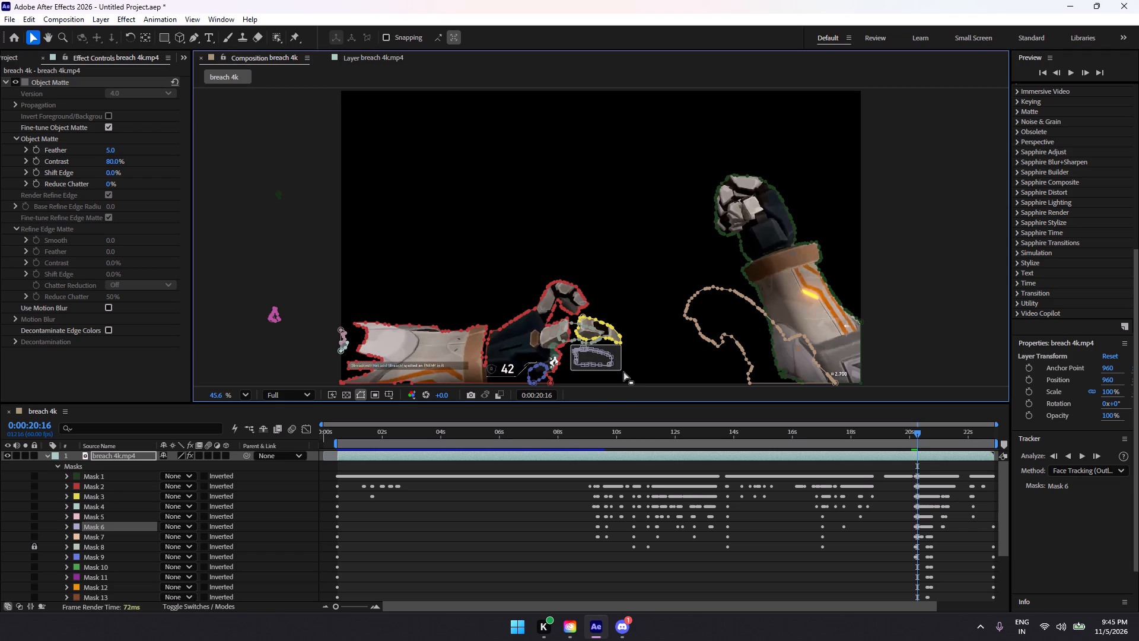
pyautogui.moveTo(623, 372); pyautogui.dragTo(624, 372)
pyautogui.moveTo(599, 351); pyautogui.dragTo(422, 342)
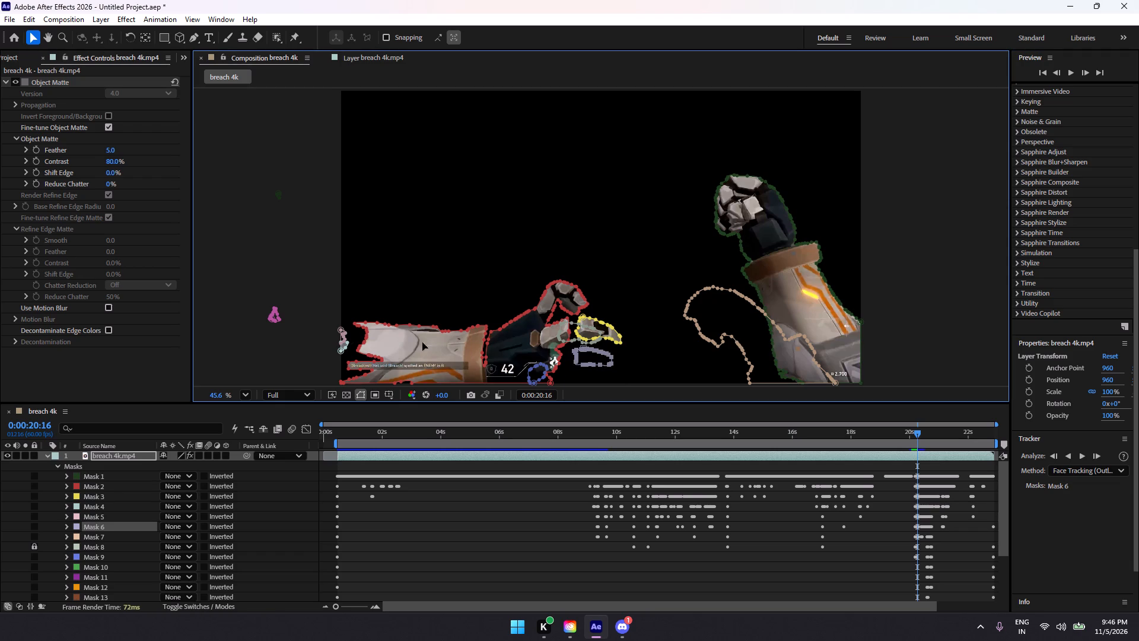
pyautogui.moveTo(422, 342); pyautogui.dragTo(219, 297)
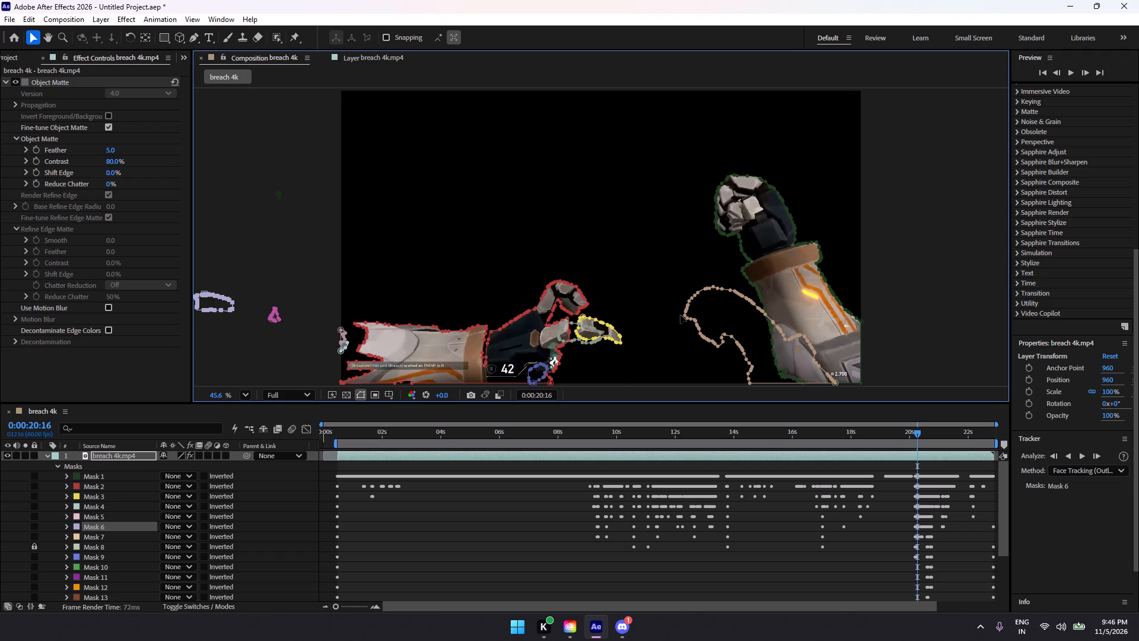
# Lock Mask 1 and unlock Mask 8.
pyautogui.click(34, 473)
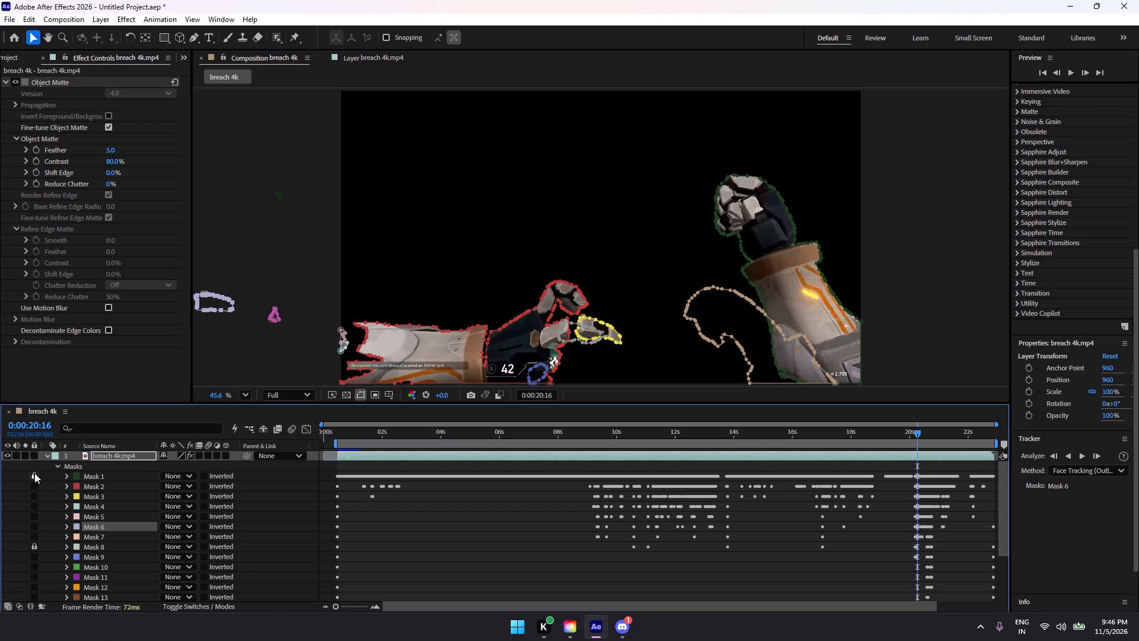
pyautogui.click(33, 547)
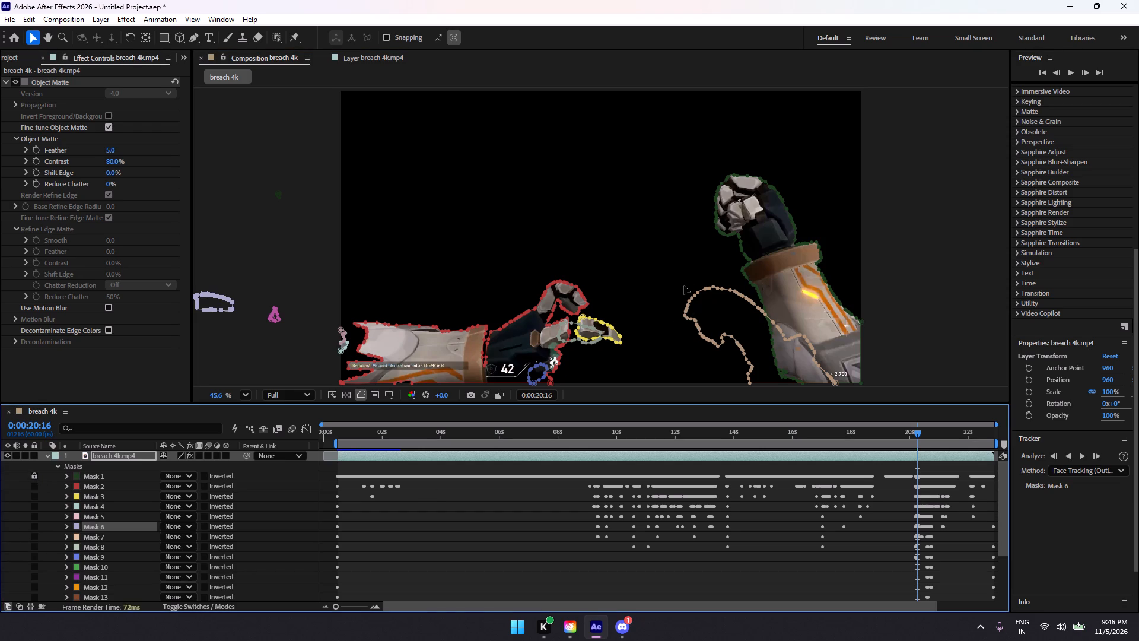
# Select all of Mask 7's stray hand outline, go back to 0:00:20:15, and move it beyond the frame's left edge.
pyautogui.moveTo(652, 241); pyautogui.dragTo(889, 417)
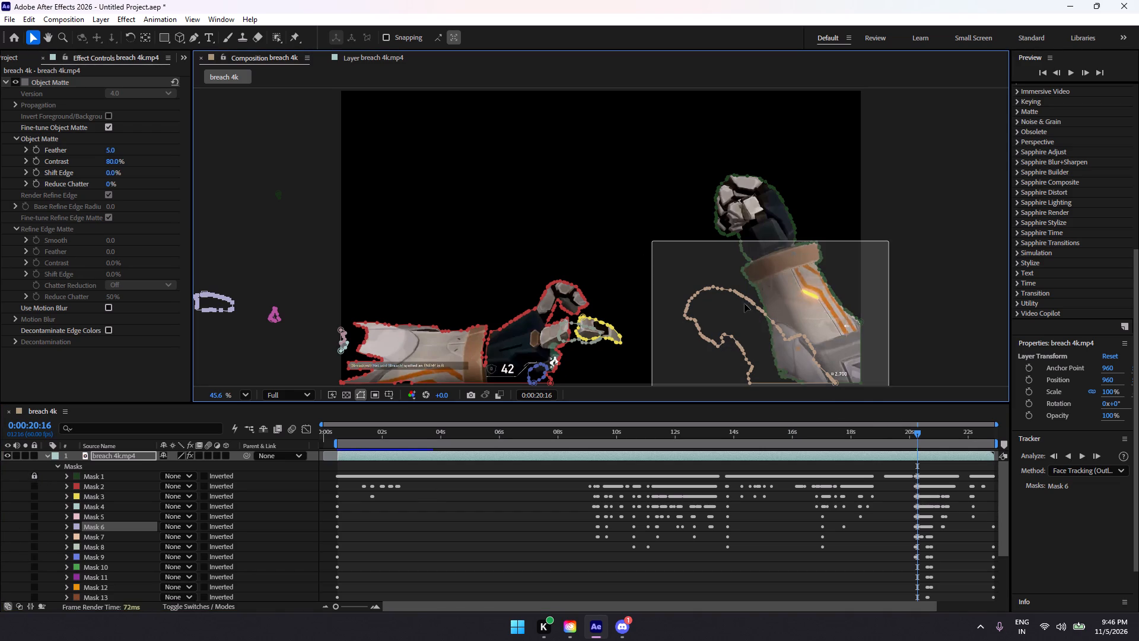
pyautogui.click(1062, 74)
pyautogui.click(1062, 74)
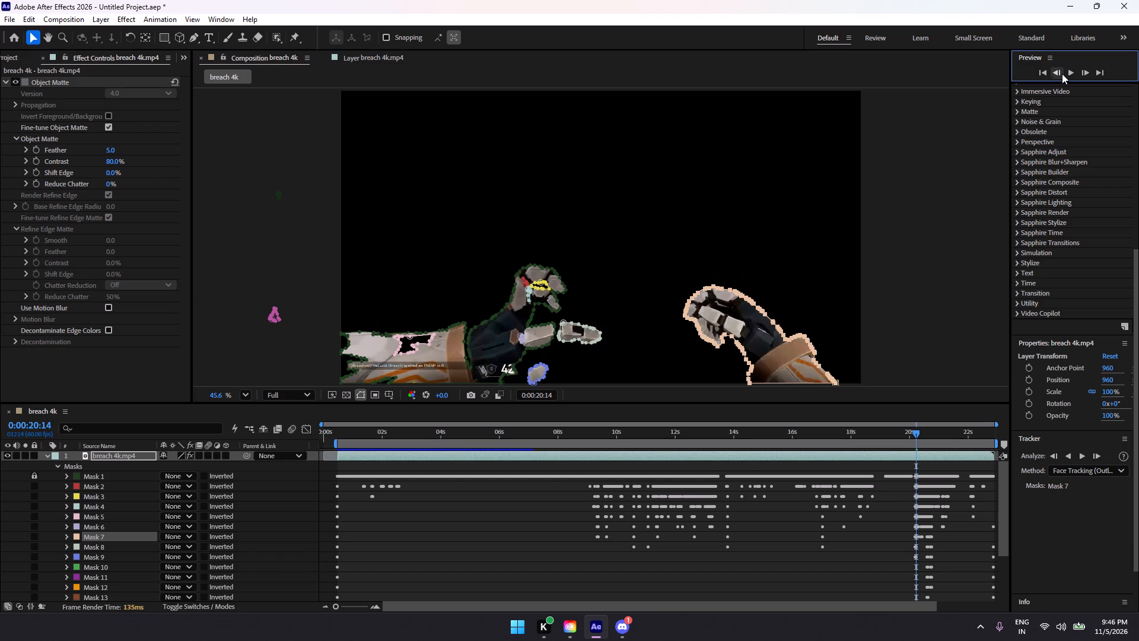
pyautogui.click(1090, 72)
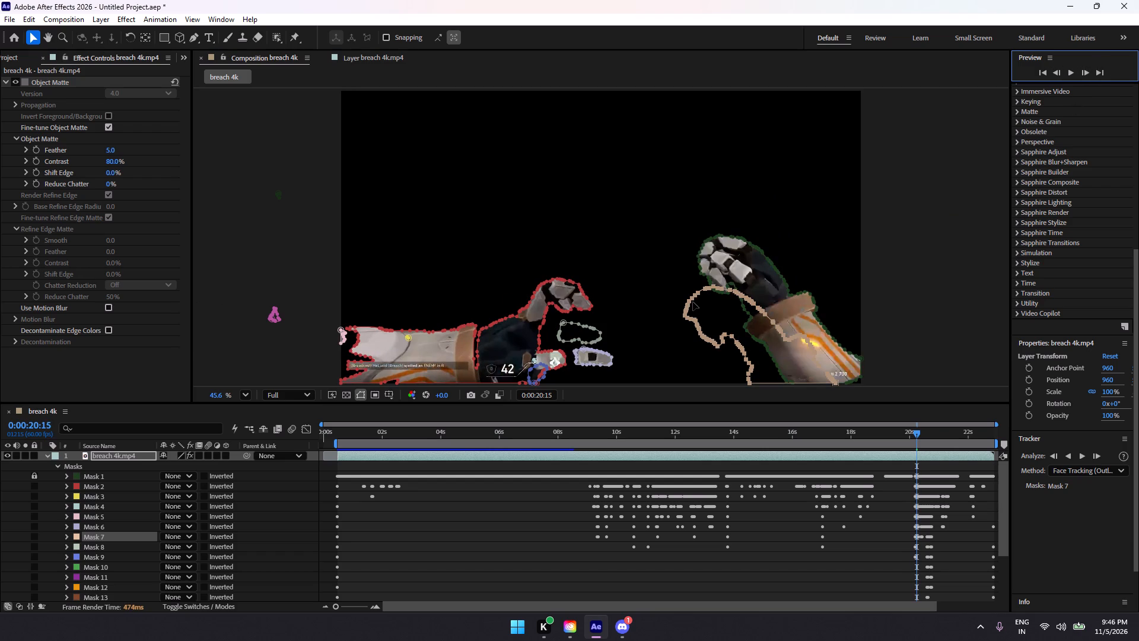
pyautogui.moveTo(690, 299); pyautogui.dragTo(168, 231)
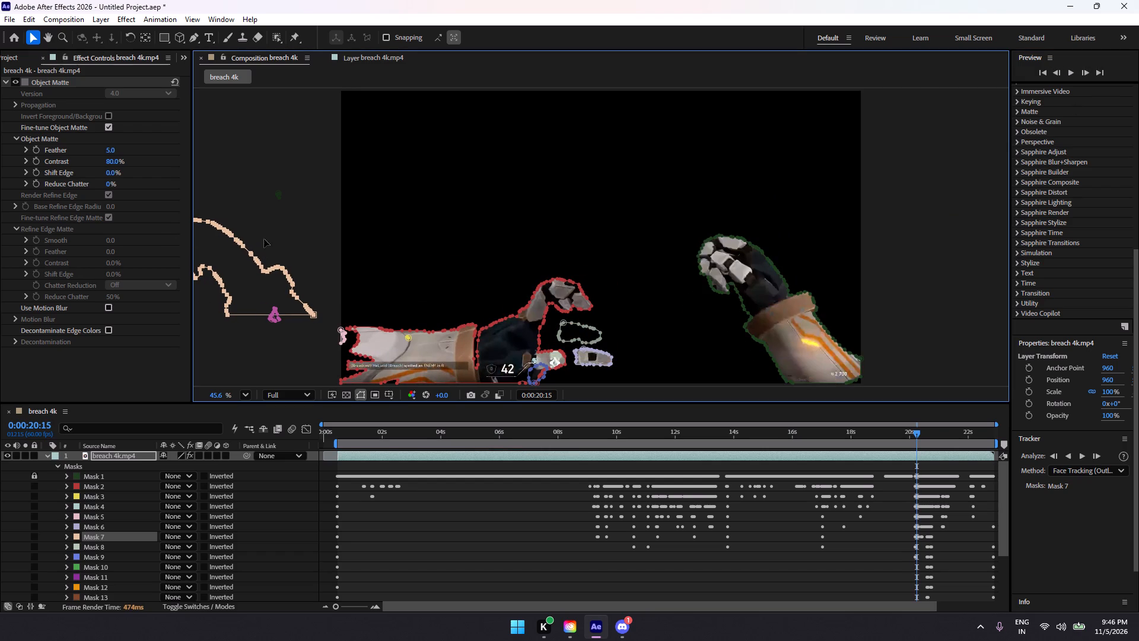
# Advance to 0:00:20:19 and move Mask 5's stray finger outline near the bottom of the frame beyond the left edge.
pyautogui.click(1086, 71)
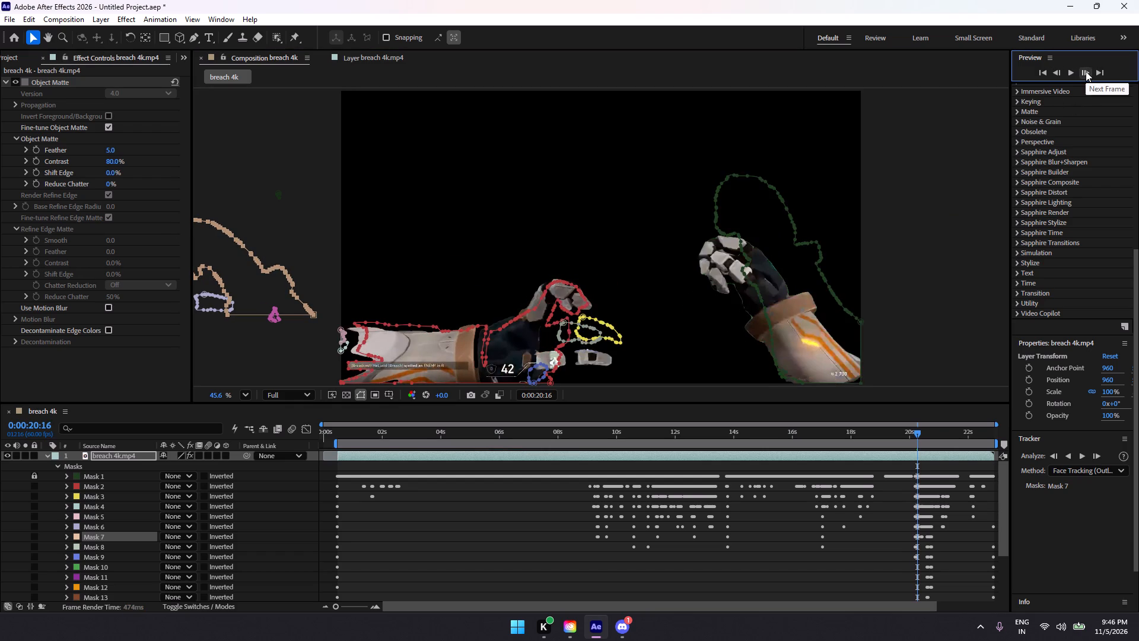
pyautogui.click(1086, 71)
pyautogui.click(1086, 71)
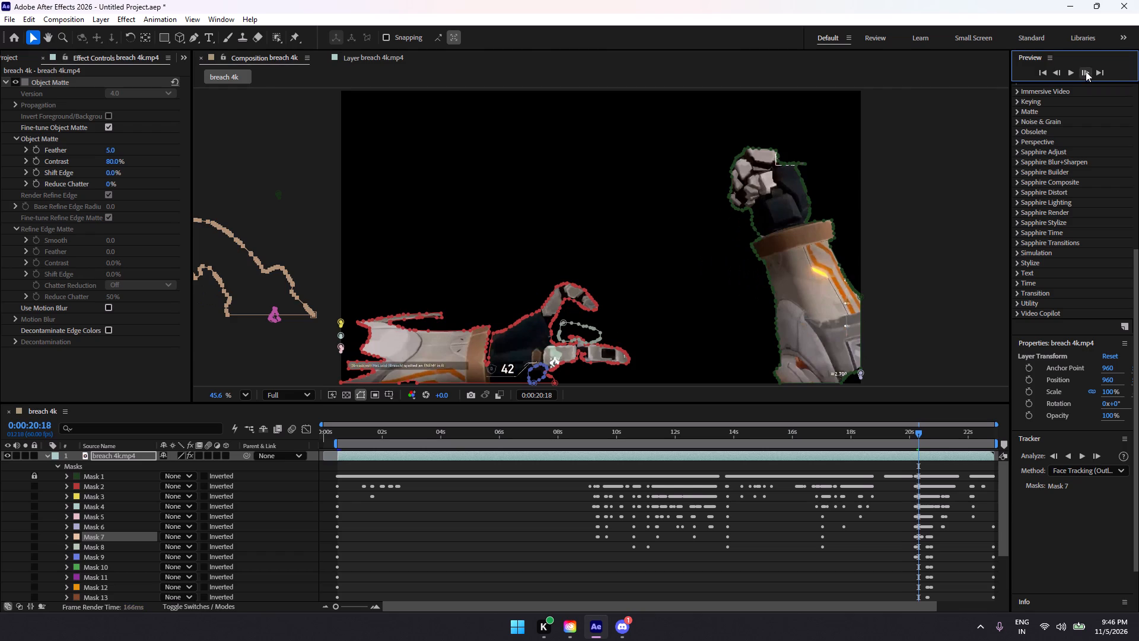
pyautogui.click(1086, 71)
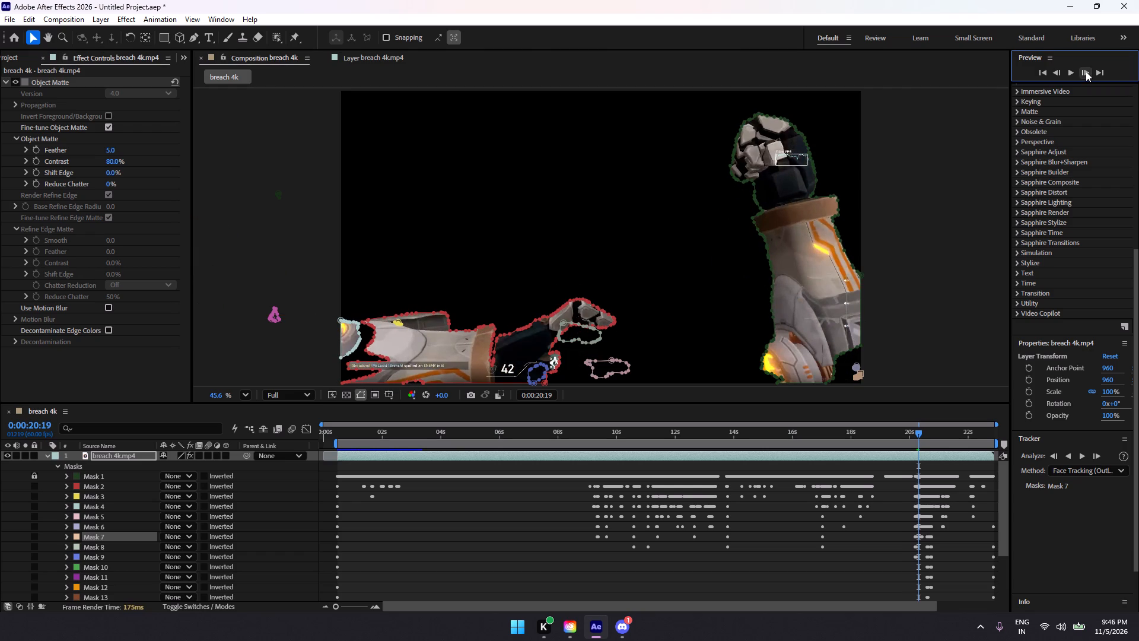
pyautogui.click(587, 362)
pyautogui.moveTo(577, 350); pyautogui.dragTo(650, 387)
pyautogui.moveTo(606, 375); pyautogui.dragTo(173, 306)
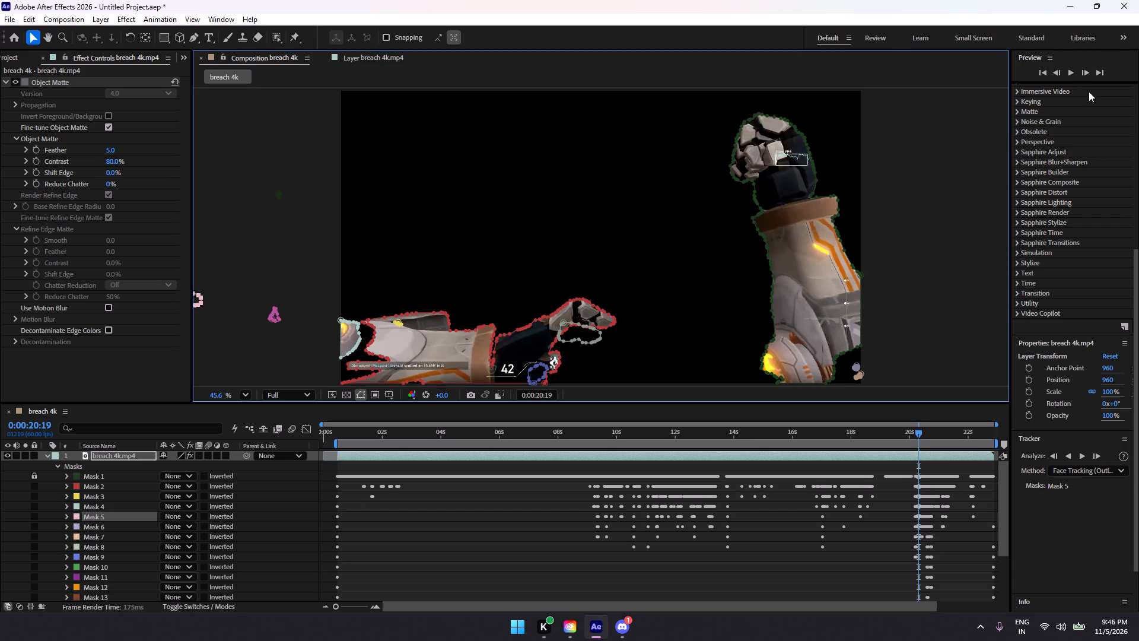
# Step frame by frame from 0:00:20:20 to 0:00:20:45, checking the masks around both arms and gloved hands for stray outlines.
pyautogui.click(1085, 74)
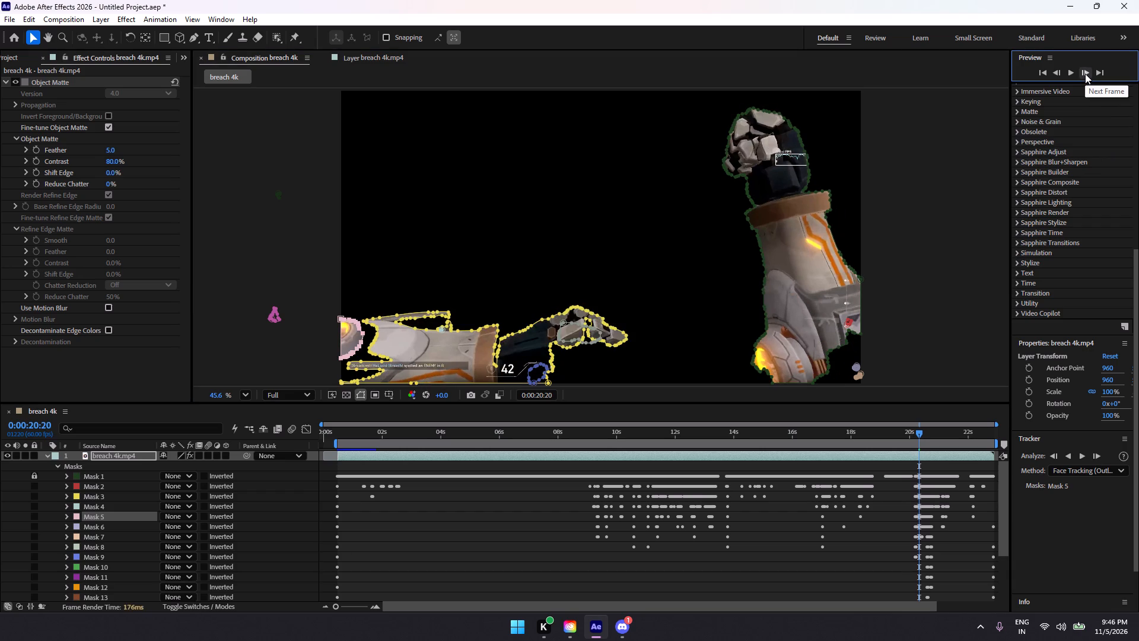
pyautogui.click(1085, 74)
pyautogui.click(1085, 74)
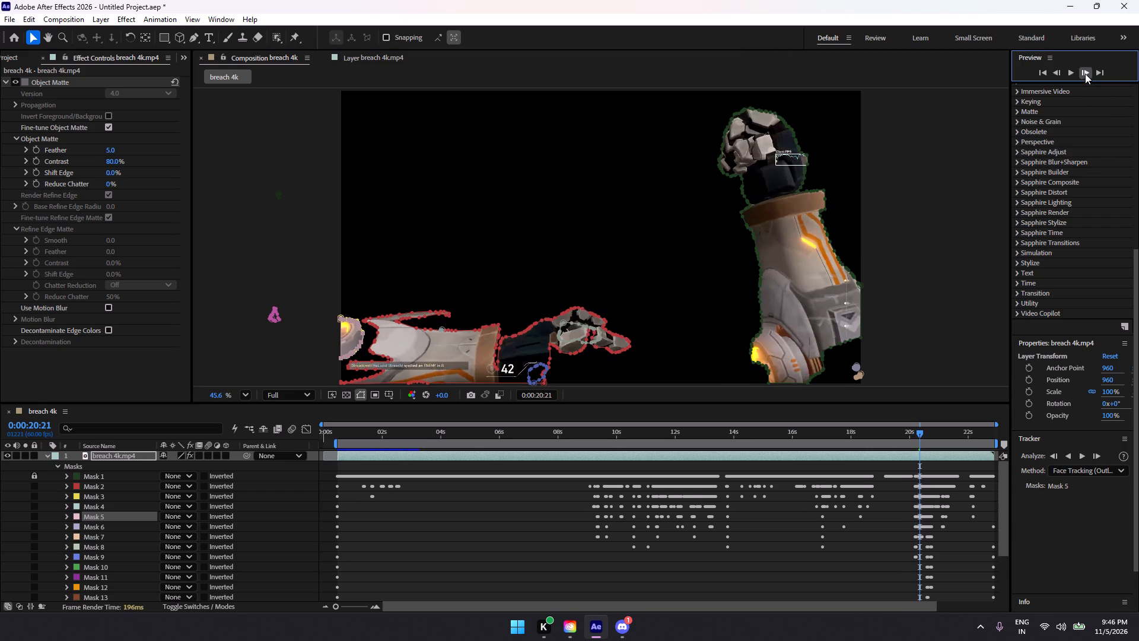
pyautogui.click(1085, 74)
pyautogui.click(1085, 74)
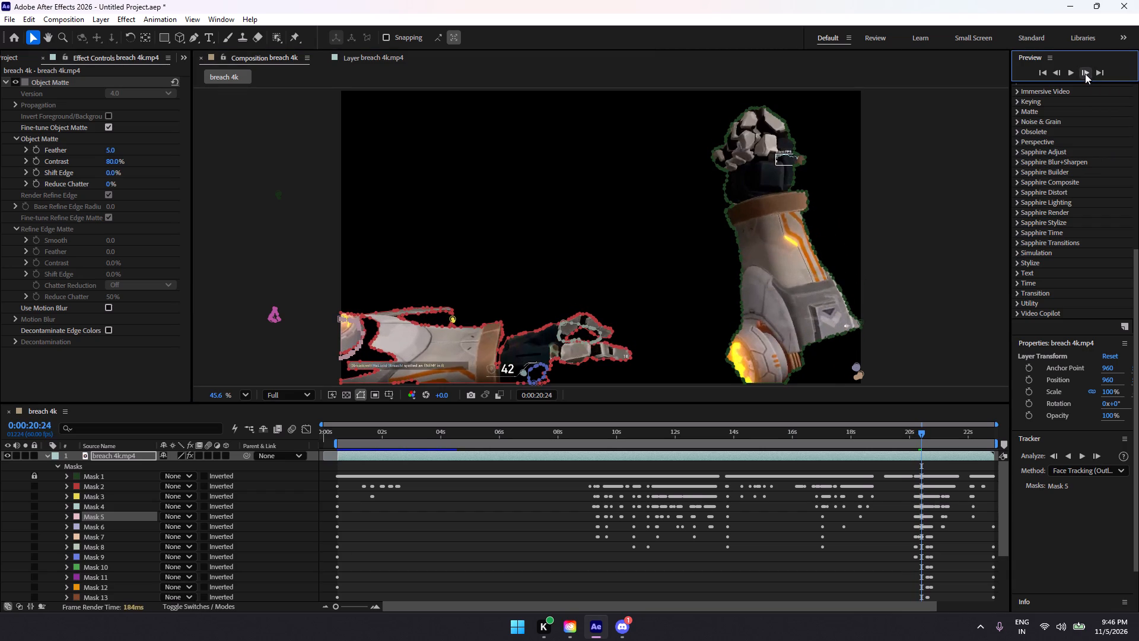
pyautogui.click(1085, 74)
pyautogui.click(1085, 74)
pyautogui.click(1085, 74)
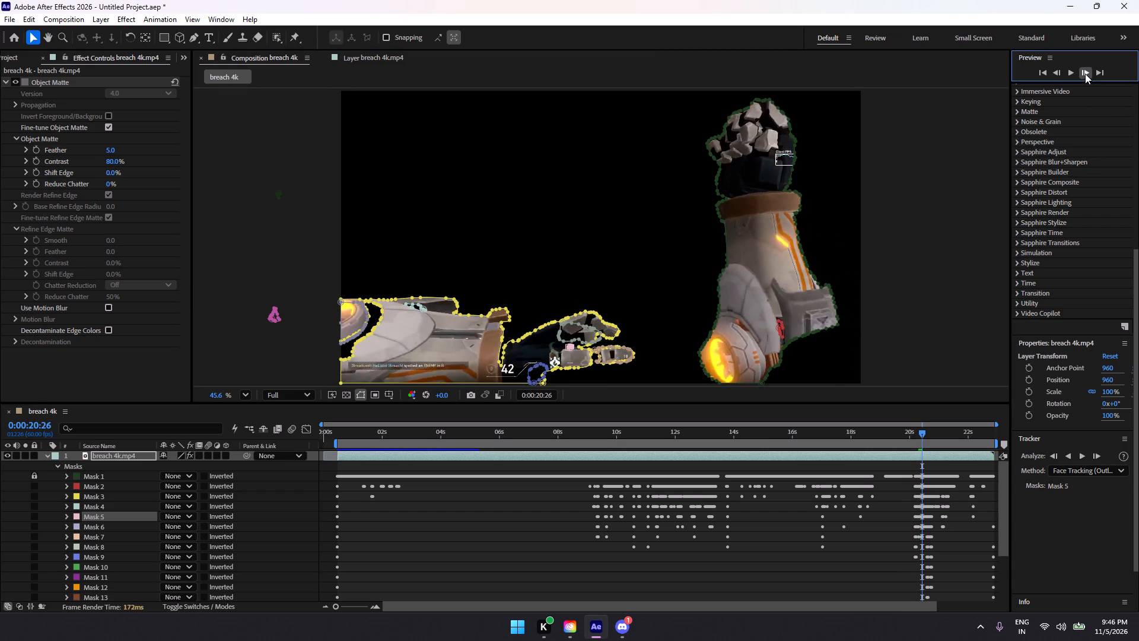
pyautogui.click(1085, 74)
pyautogui.click(1085, 74)
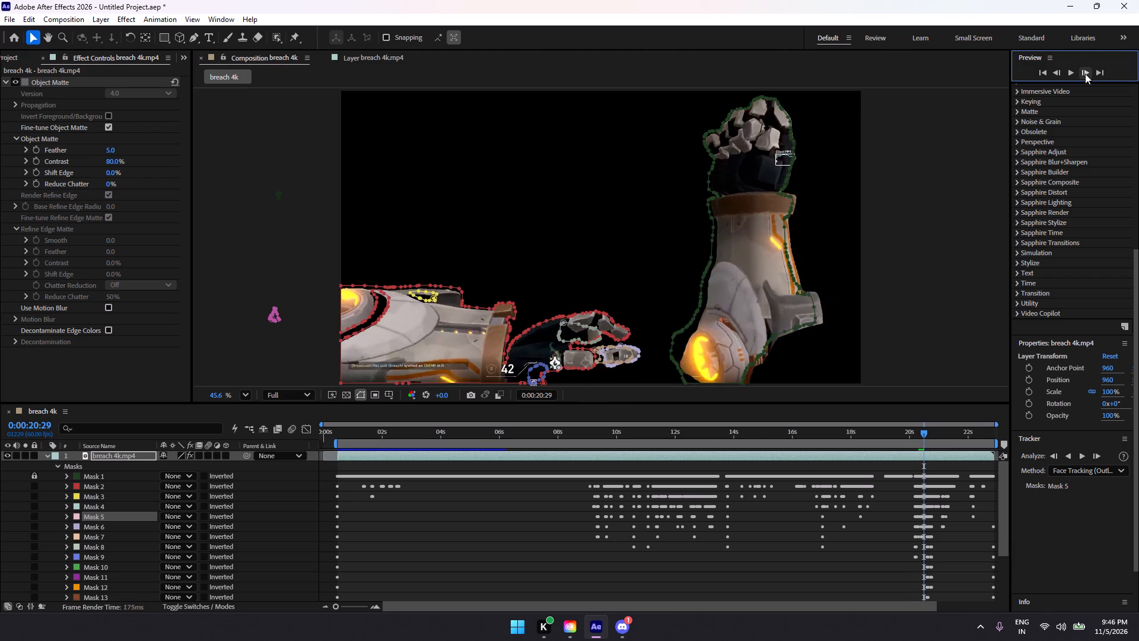
pyautogui.click(1085, 74)
pyautogui.click(1085, 74)
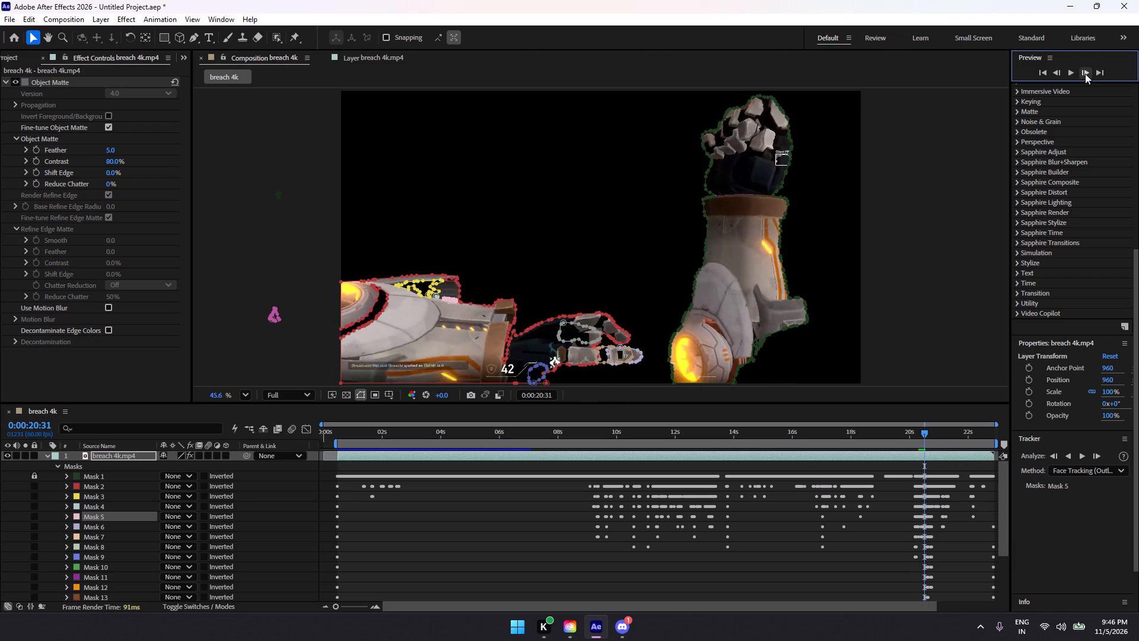
pyautogui.click(1085, 74)
pyautogui.click(1085, 74)
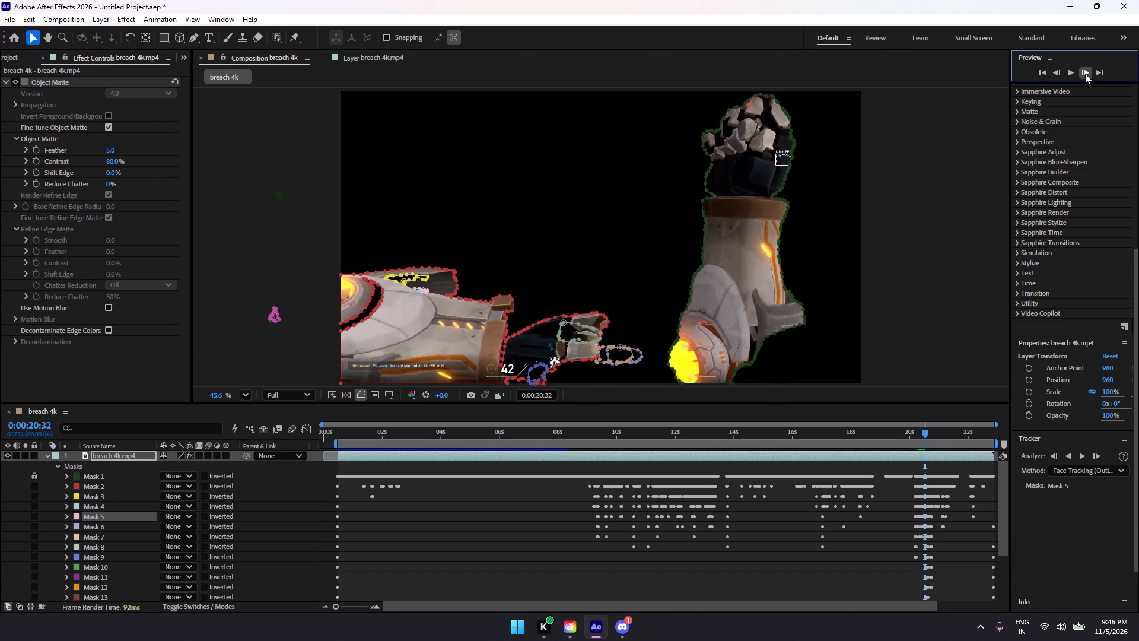
pyautogui.click(1085, 74)
pyautogui.click(1085, 74)
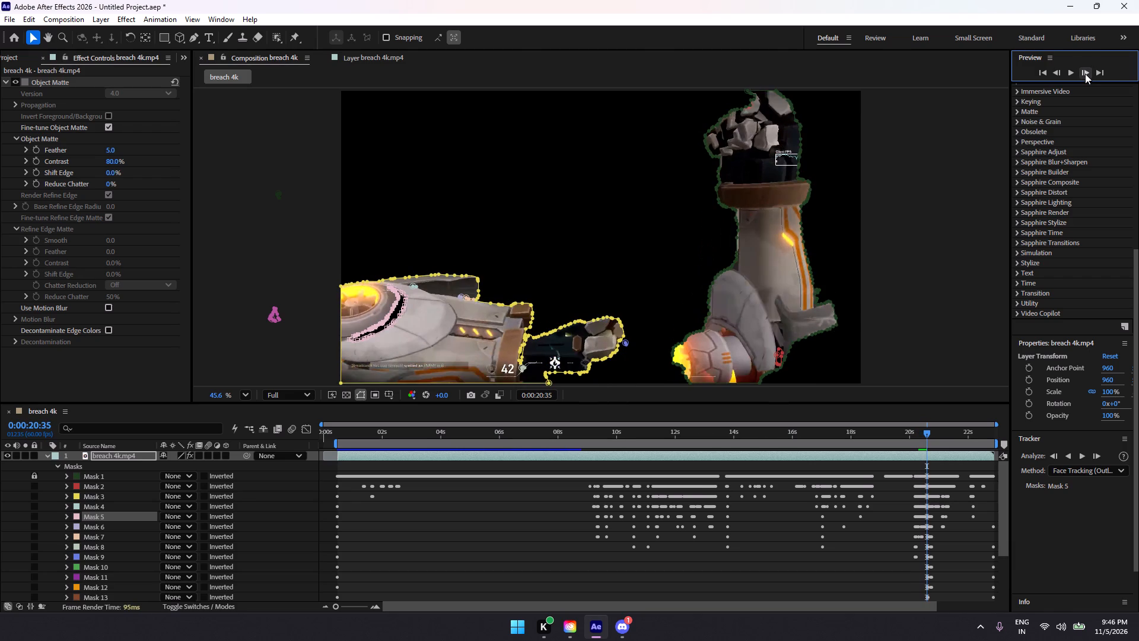
pyautogui.click(1085, 74)
pyautogui.click(1085, 74)
pyautogui.click(1085, 74)
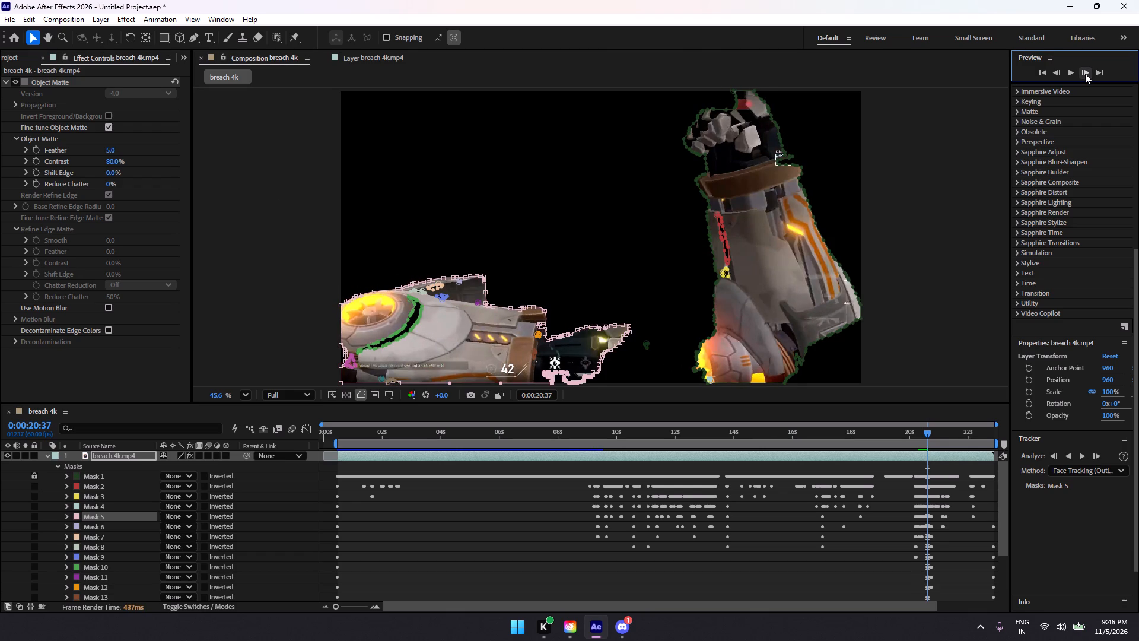
pyautogui.click(1085, 74)
pyautogui.click(1085, 74)
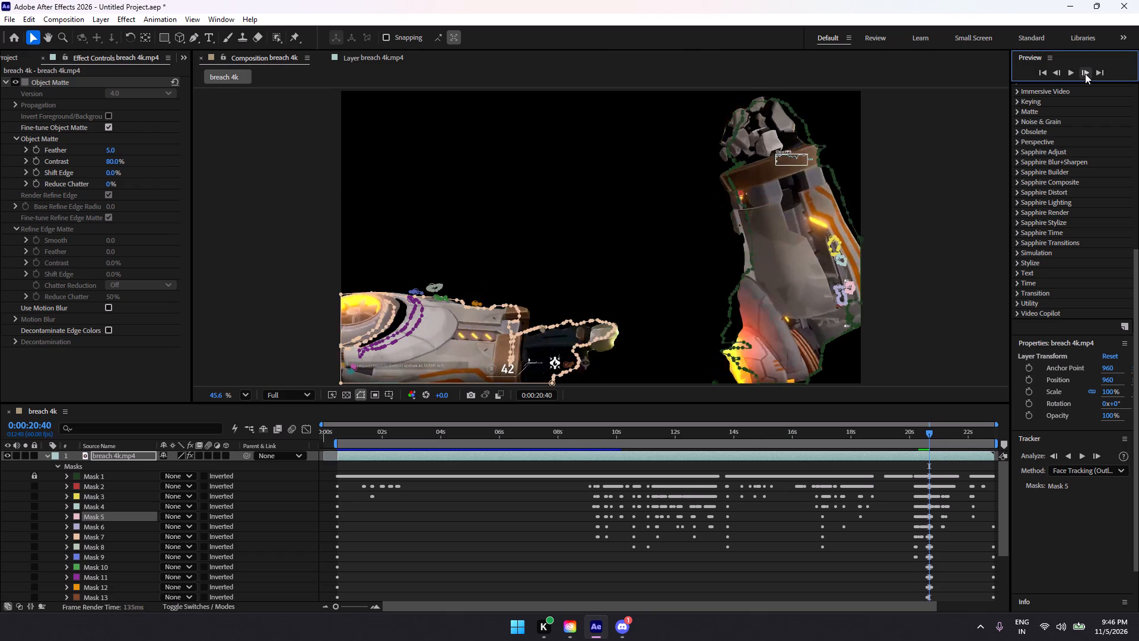
pyautogui.click(1085, 74)
pyautogui.click(1085, 74)
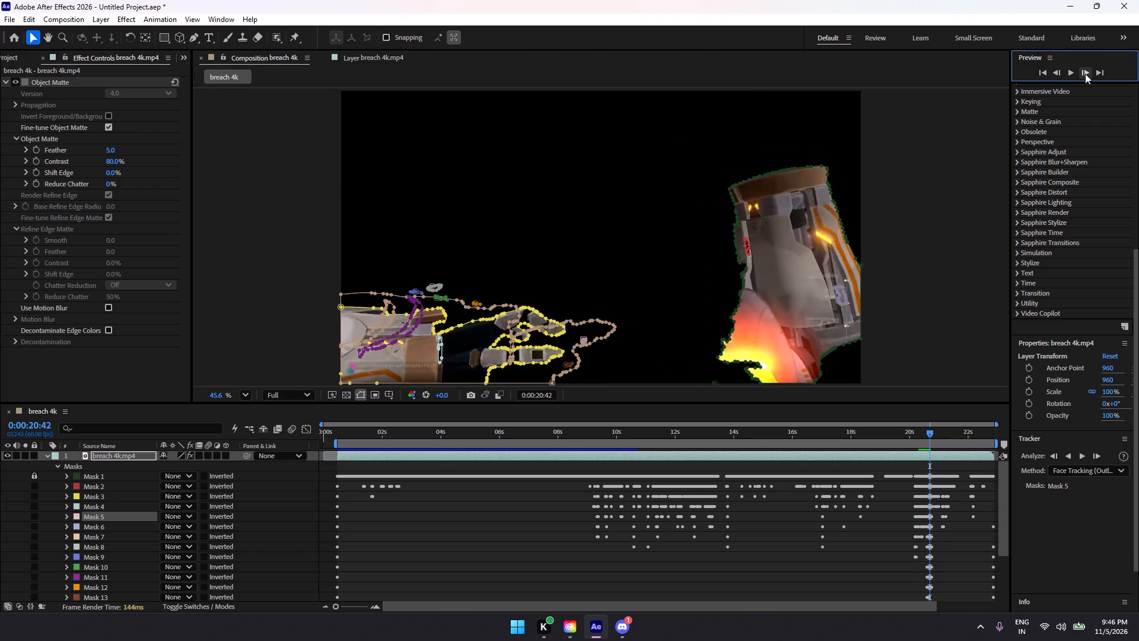
pyautogui.click(1085, 74)
pyautogui.click(1085, 74)
pyautogui.click(1085, 74)
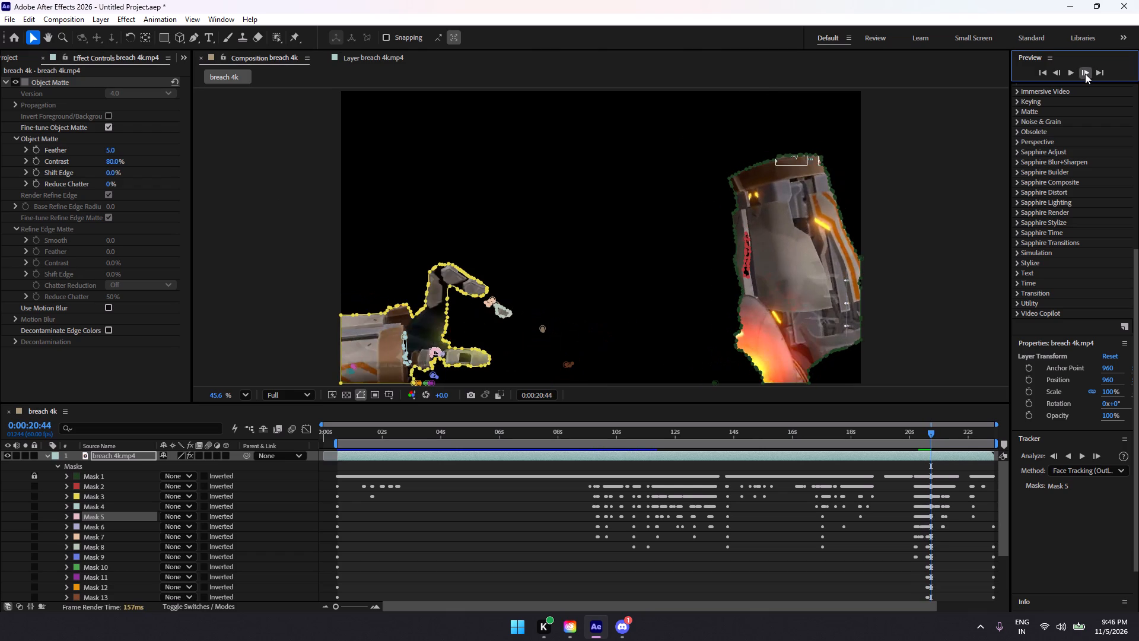
# At 0:00:20:45, move the two small stray masks between the arms, Mask 13 and Mask 16, beyond the frame's left edge.
pyautogui.click(543, 331)
pyautogui.moveTo(532, 320); pyautogui.dragTo(583, 372)
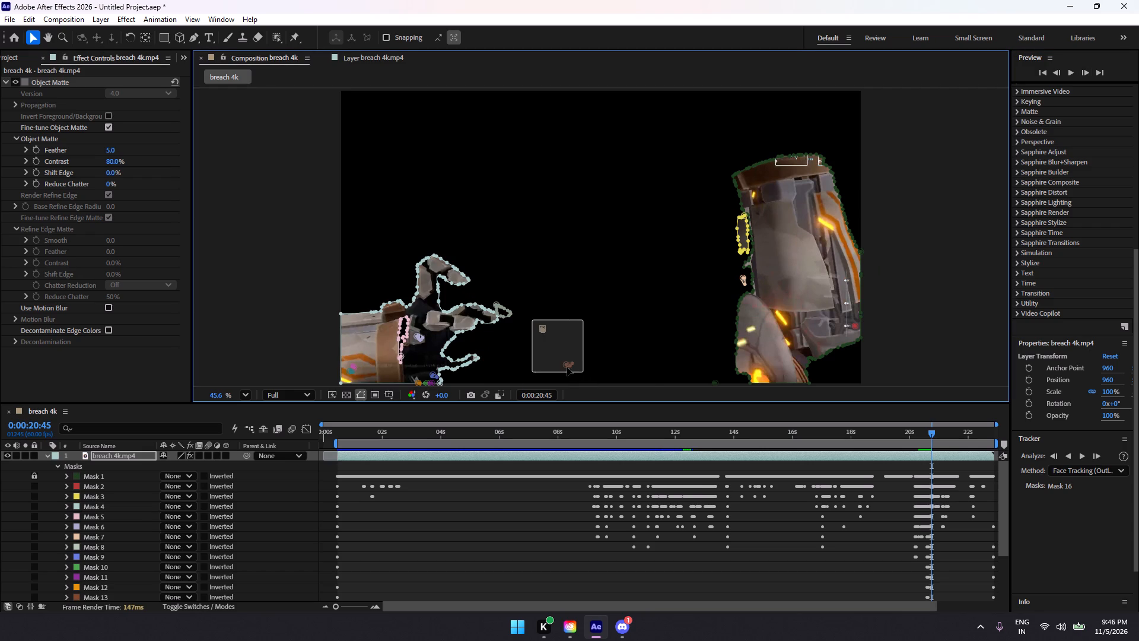
pyautogui.moveTo(567, 367); pyautogui.dragTo(265, 315)
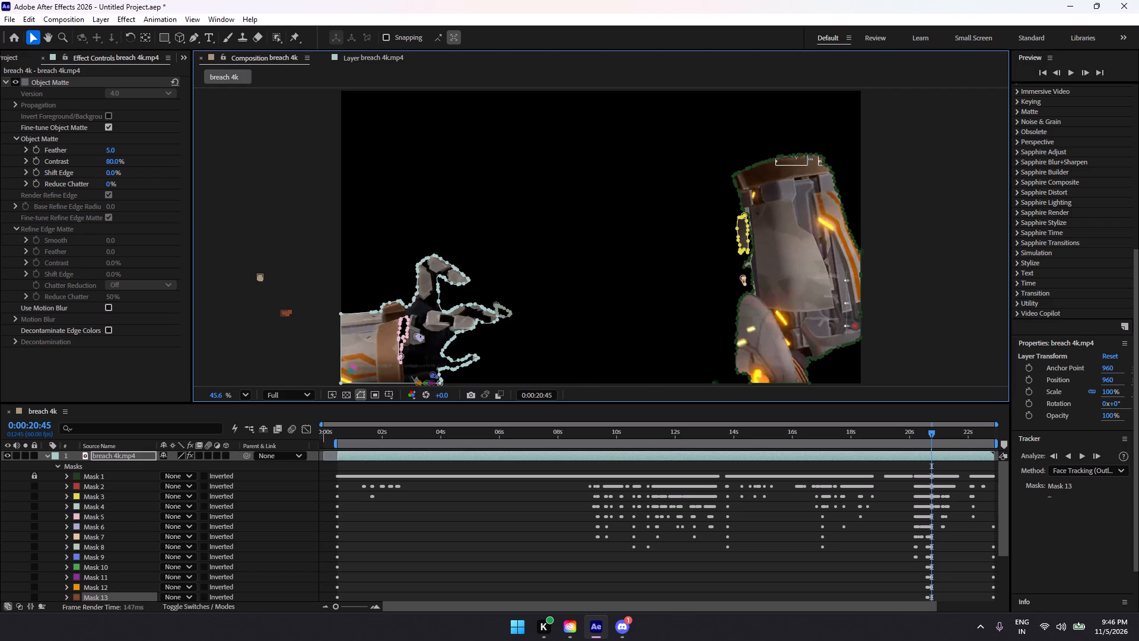
# Step frame by frame from 0:00:20:46 to 0:00:20:56, checking the masks around the gloved hand and the raised arm.
pyautogui.click(1084, 77)
pyautogui.click(1084, 77)
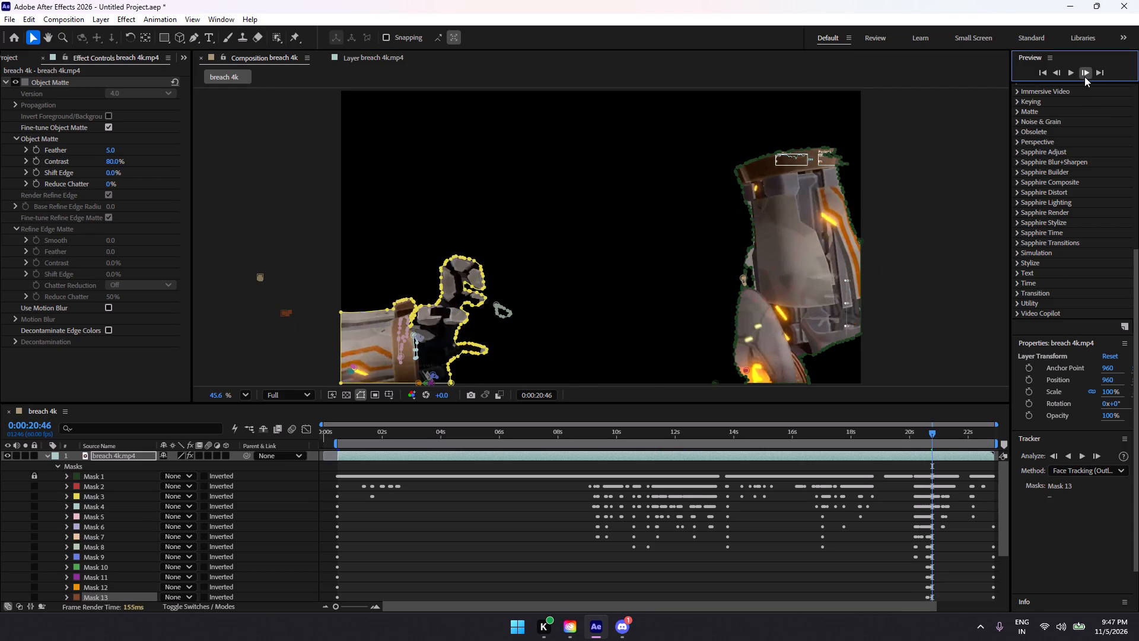
pyautogui.click(1084, 77)
pyautogui.click(1084, 77)
pyautogui.click(1084, 77)
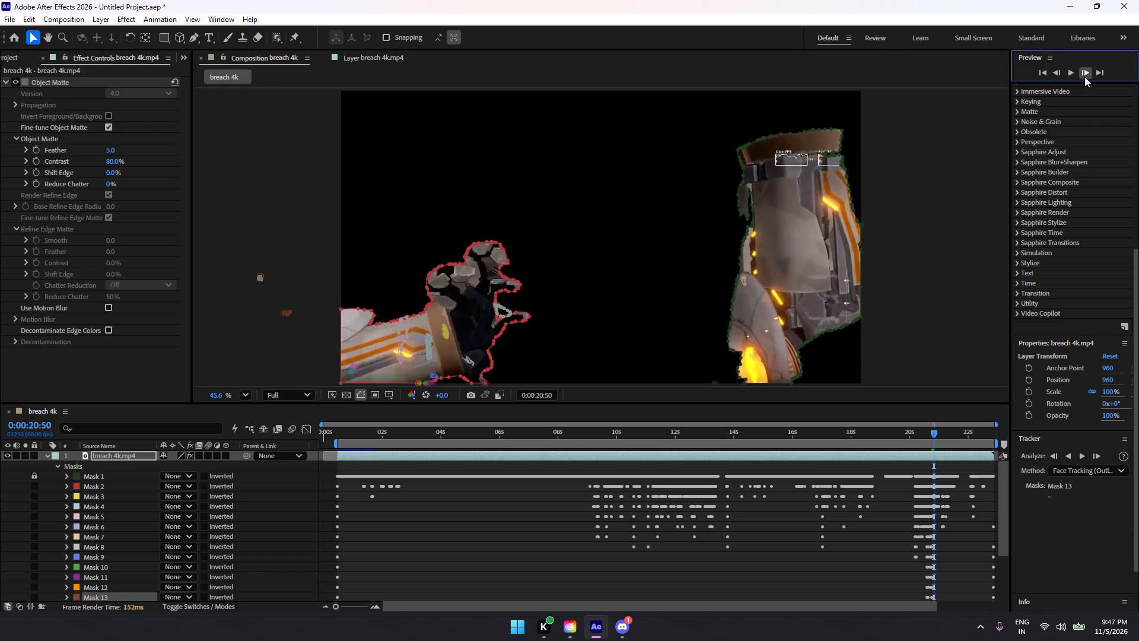
pyautogui.click(1084, 77)
pyautogui.click(1084, 77)
pyautogui.click(1084, 77)
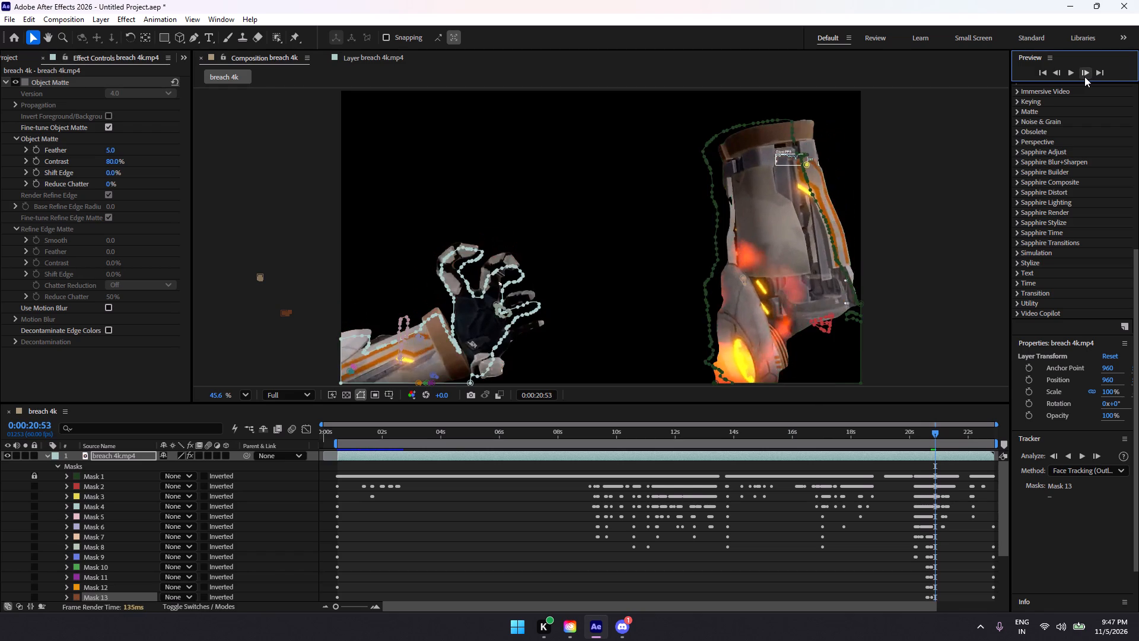
pyautogui.click(1084, 77)
pyautogui.click(1084, 77)
pyautogui.click(1084, 77)
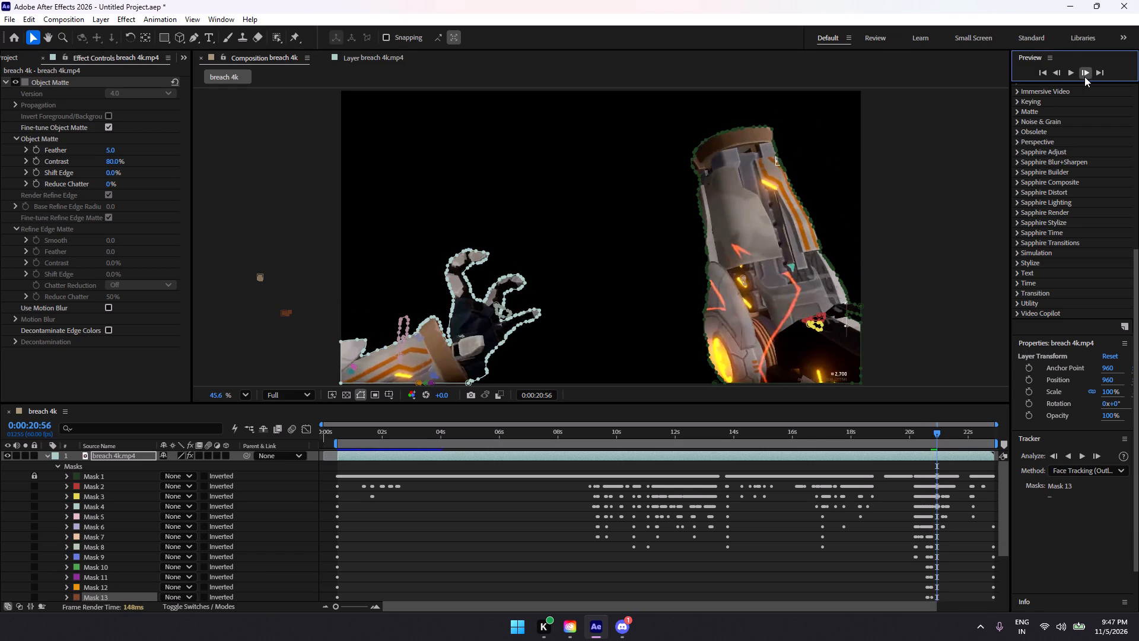
# At 0:00:20:56, move Mask 2's small red outline beside the raised arm beyond the frame's right edge.
pyautogui.click(807, 319)
pyautogui.moveTo(777, 301); pyautogui.dragTo(831, 339)
pyautogui.moveTo(808, 320); pyautogui.dragTo(928, 259)
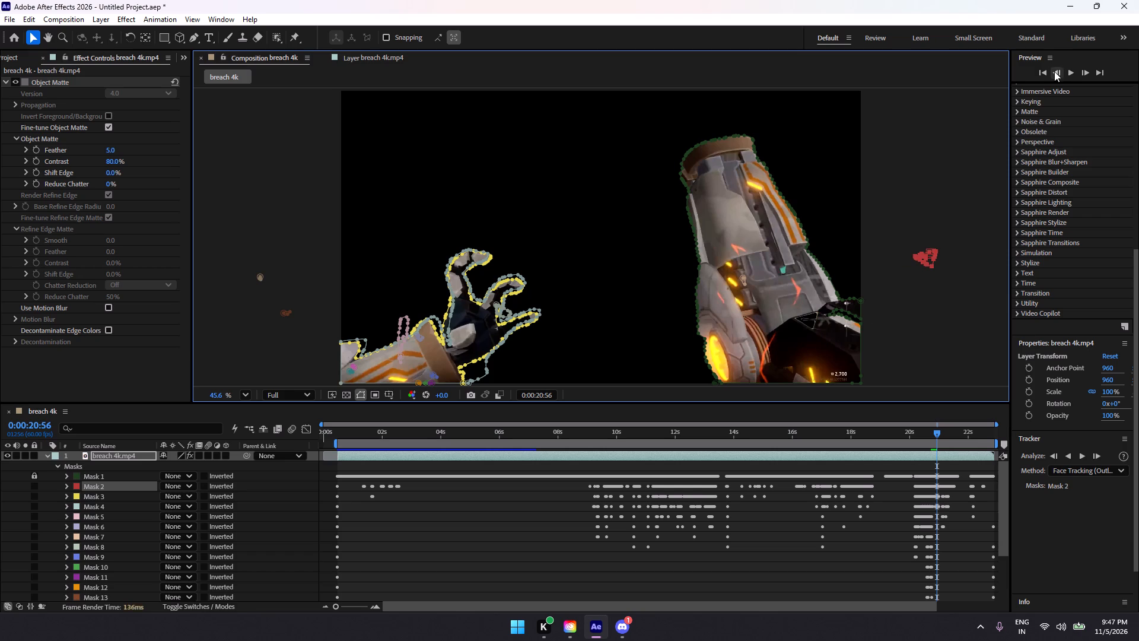
# At 0:00:20:56, lock Mask 3 and move Mask 4 and the other masks overlapping the gloved hand beyond the frame's left edge.
pyautogui.click(1060, 74)
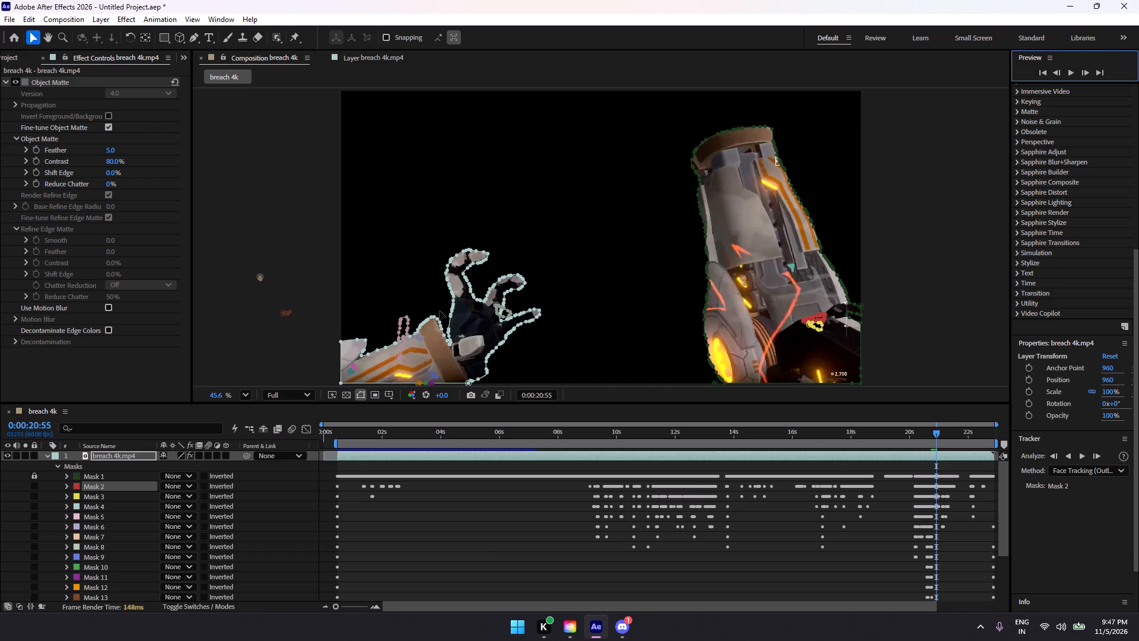
pyautogui.click(480, 299)
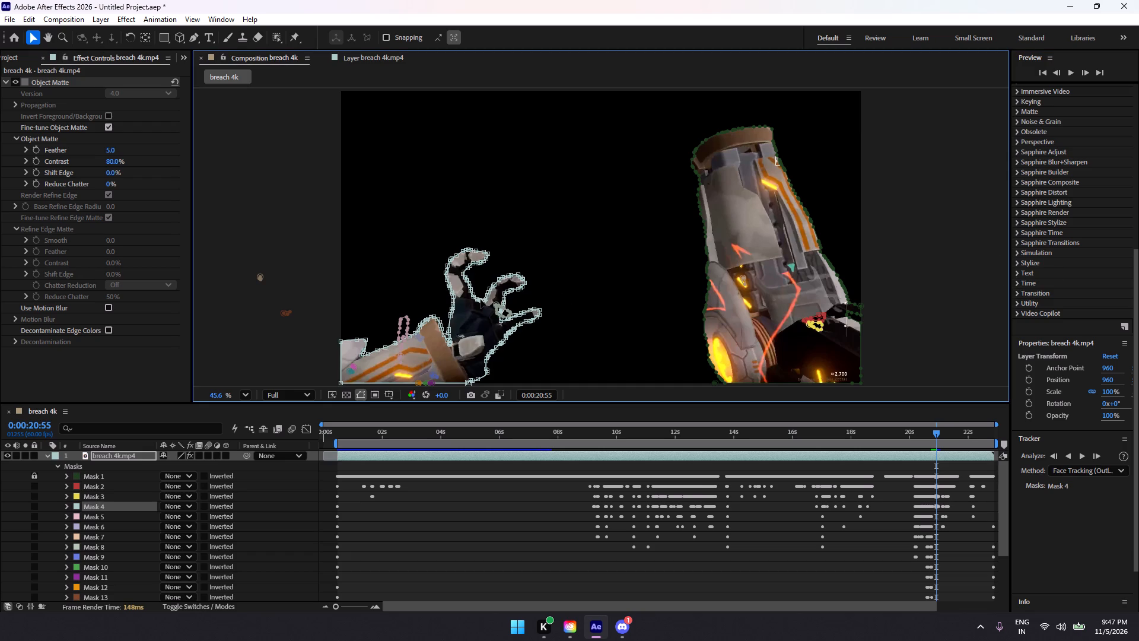
pyautogui.click(1087, 67)
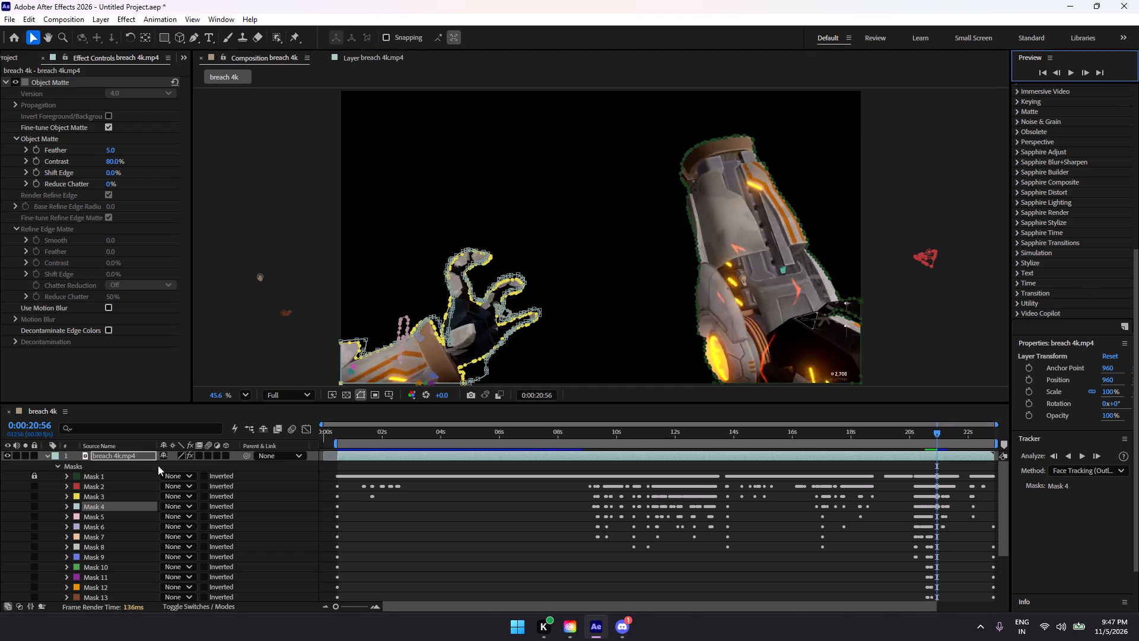
pyautogui.click(33, 494)
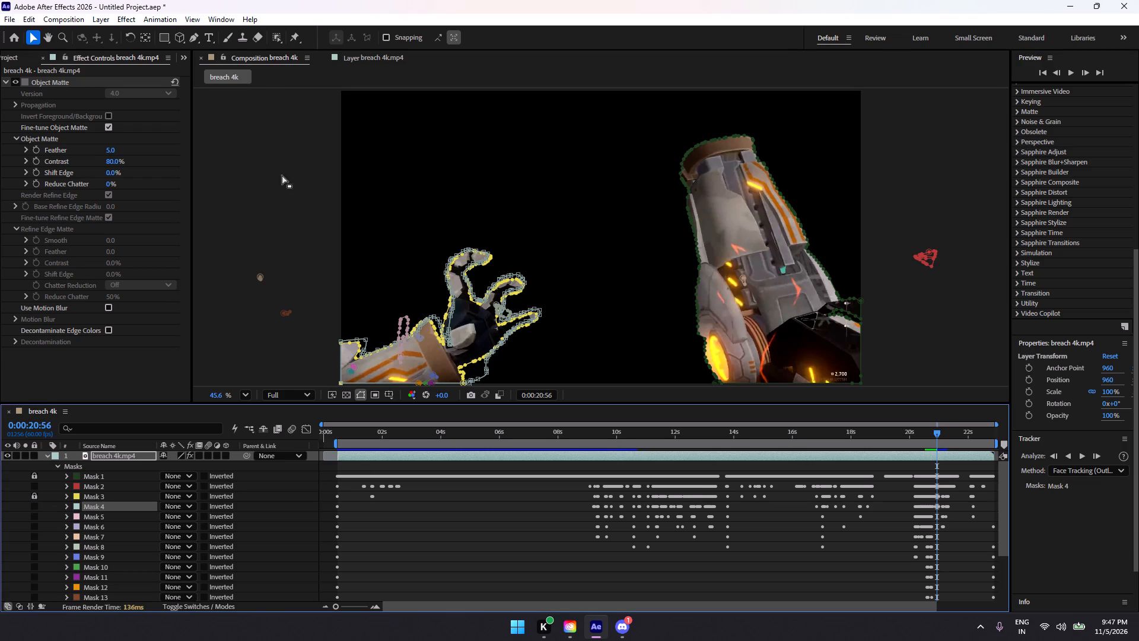
pyautogui.moveTo(322, 179); pyautogui.dragTo(516, 350)
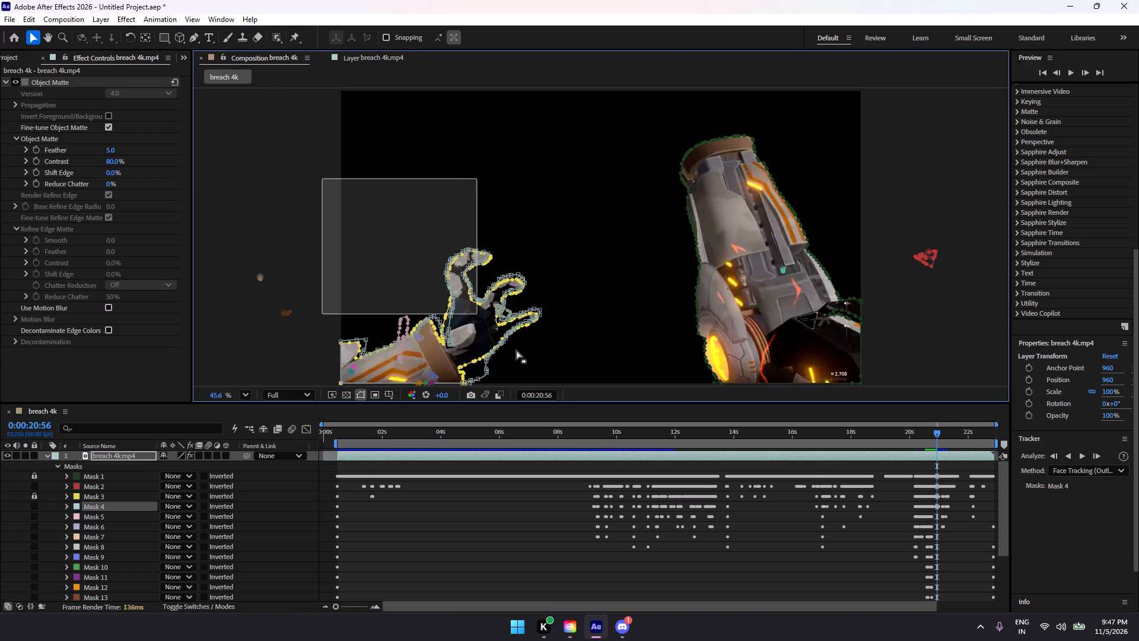
pyautogui.moveTo(516, 350); pyautogui.dragTo(572, 415)
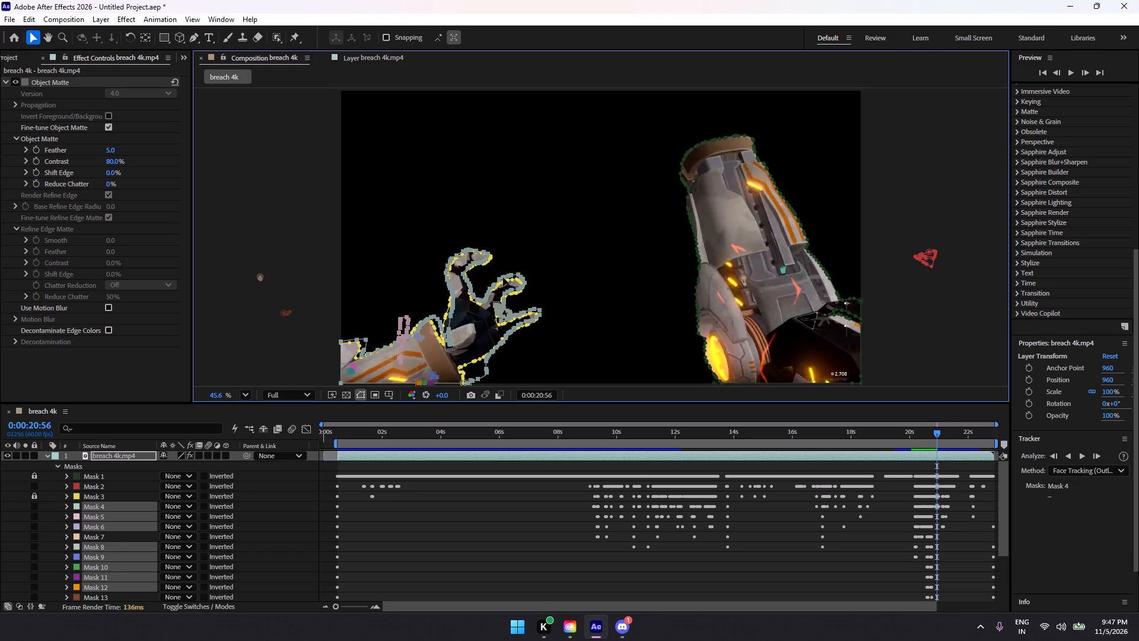
pyautogui.moveTo(503, 278); pyautogui.dragTo(249, 261)
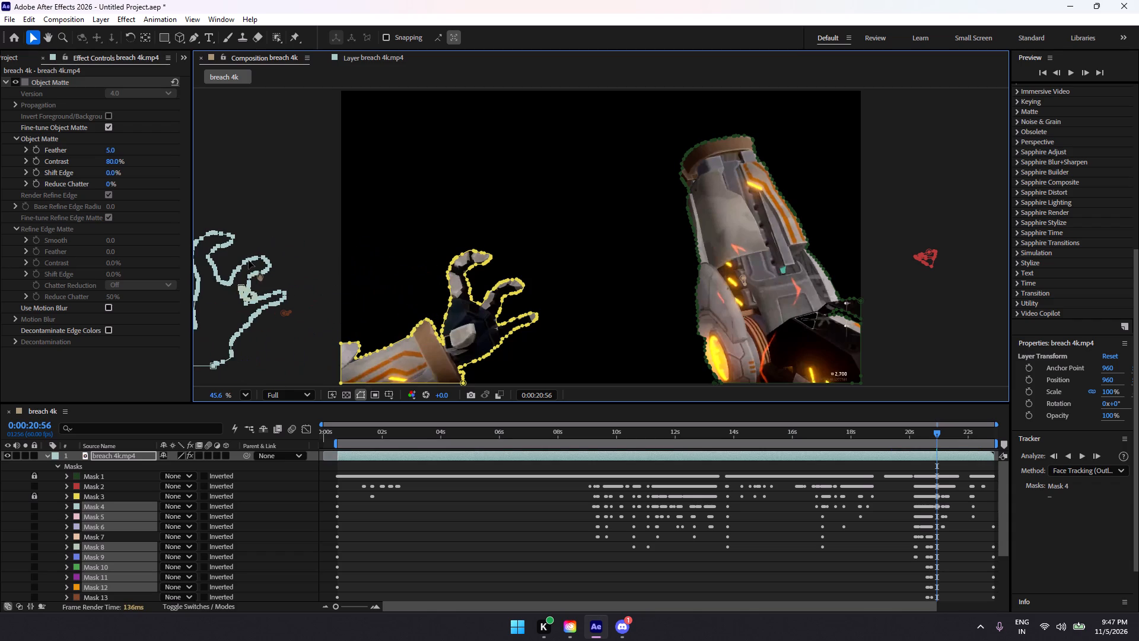
pyautogui.moveTo(249, 261); pyautogui.dragTo(253, 278)
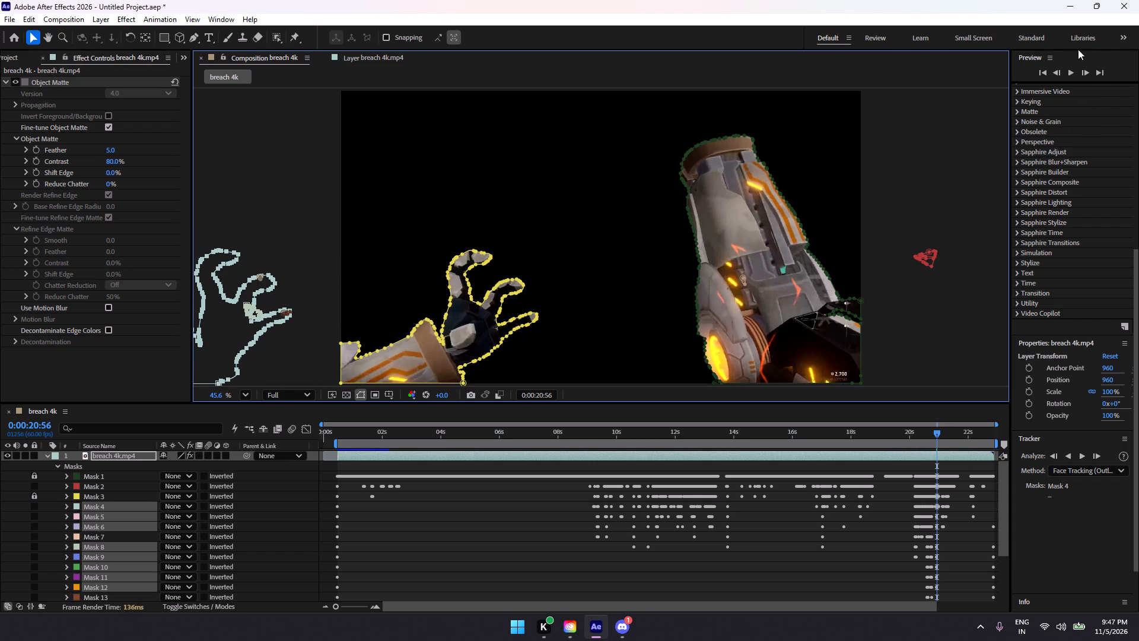
# At 0:00:20:57, move Mask 4's small outline beside the raised arm beyond the frame's right edge.
pyautogui.click(1081, 75)
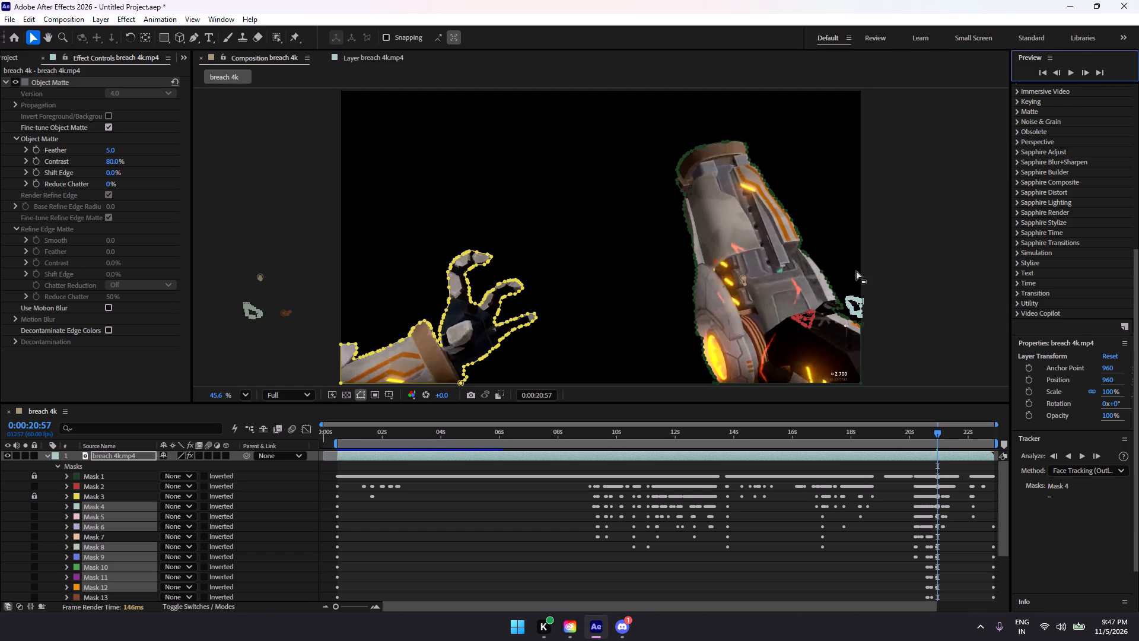
pyautogui.click(851, 299)
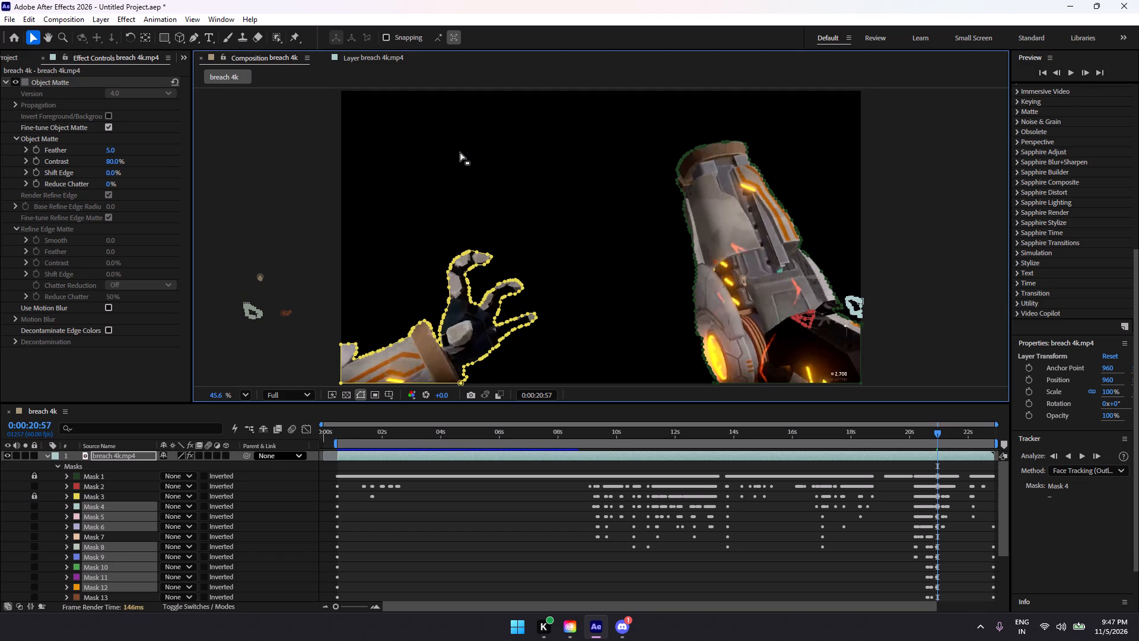
pyautogui.click(317, 169)
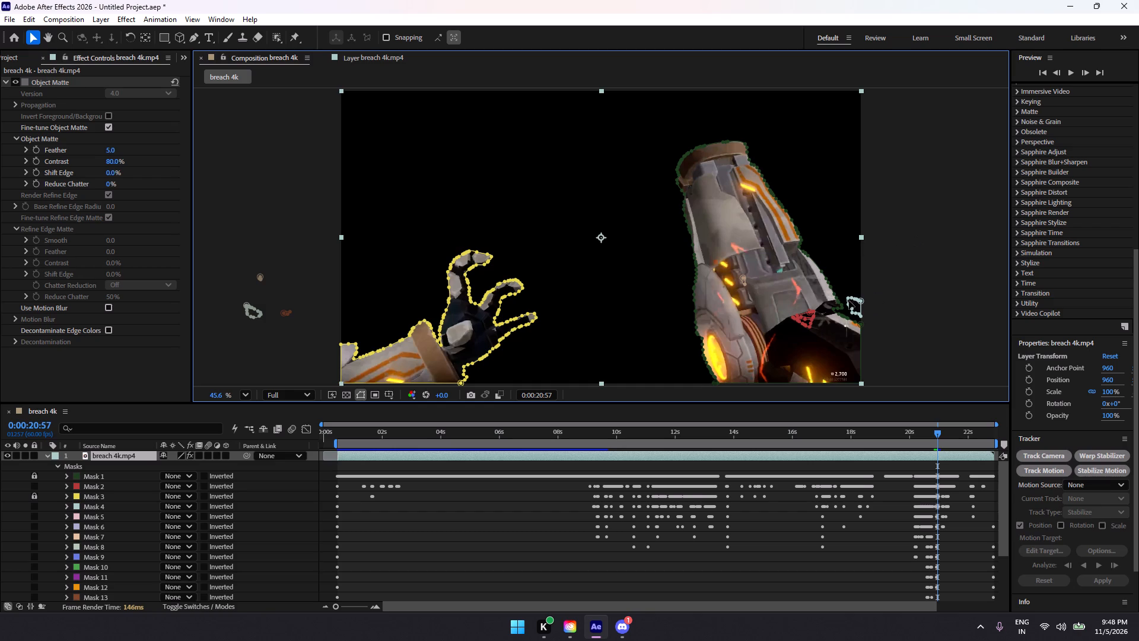
pyautogui.click(849, 301)
pyautogui.moveTo(841, 290); pyautogui.dragTo(877, 317)
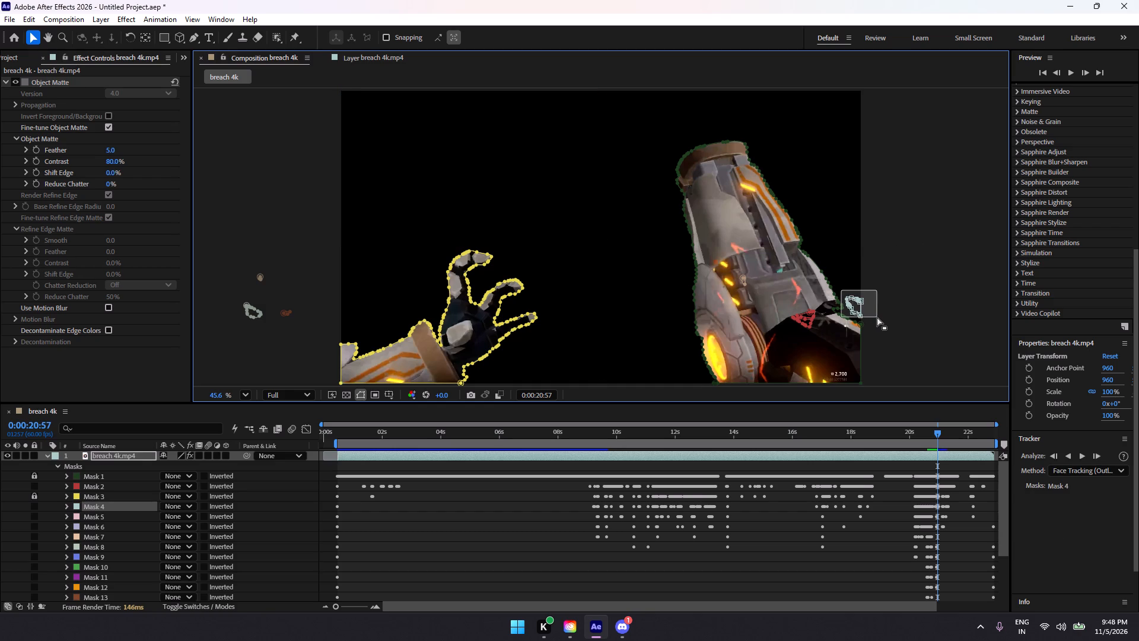
pyautogui.moveTo(877, 317); pyautogui.dragTo(842, 279)
pyautogui.moveTo(870, 318); pyautogui.dragTo(869, 318)
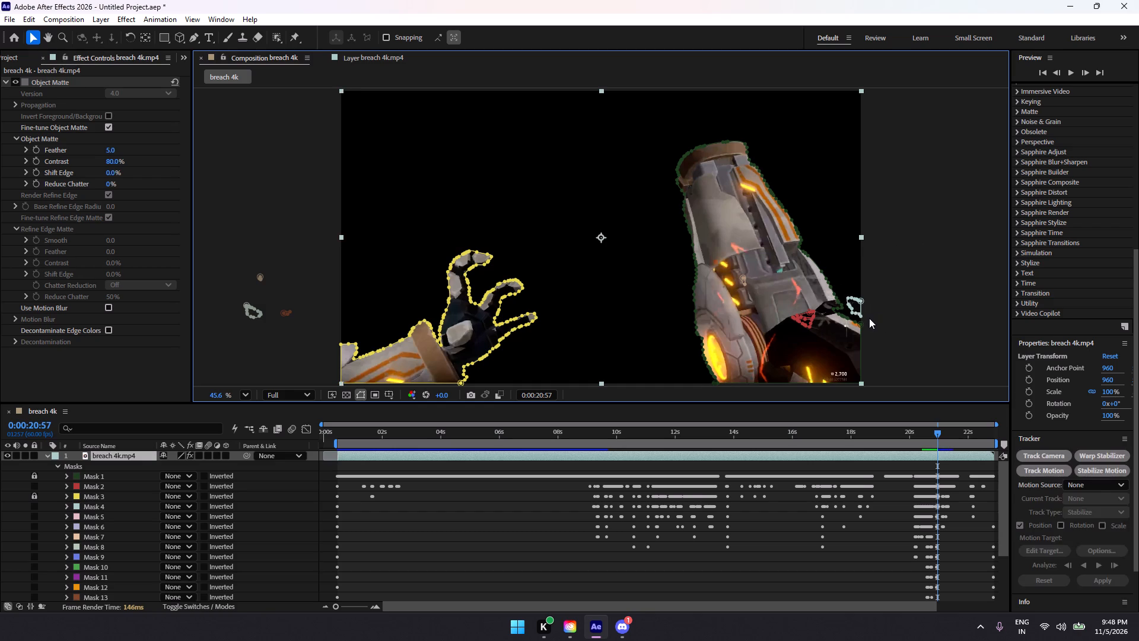
pyautogui.moveTo(869, 318); pyautogui.dragTo(855, 313)
pyautogui.click(825, 293)
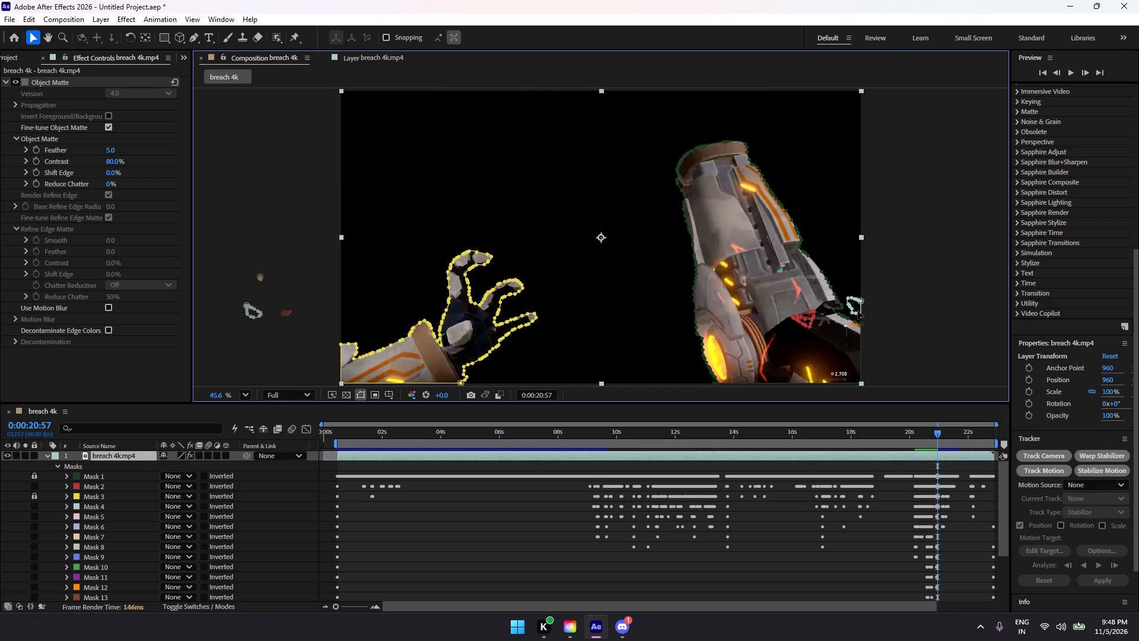
pyautogui.click(856, 312)
pyautogui.moveTo(870, 318); pyautogui.dragTo(850, 295)
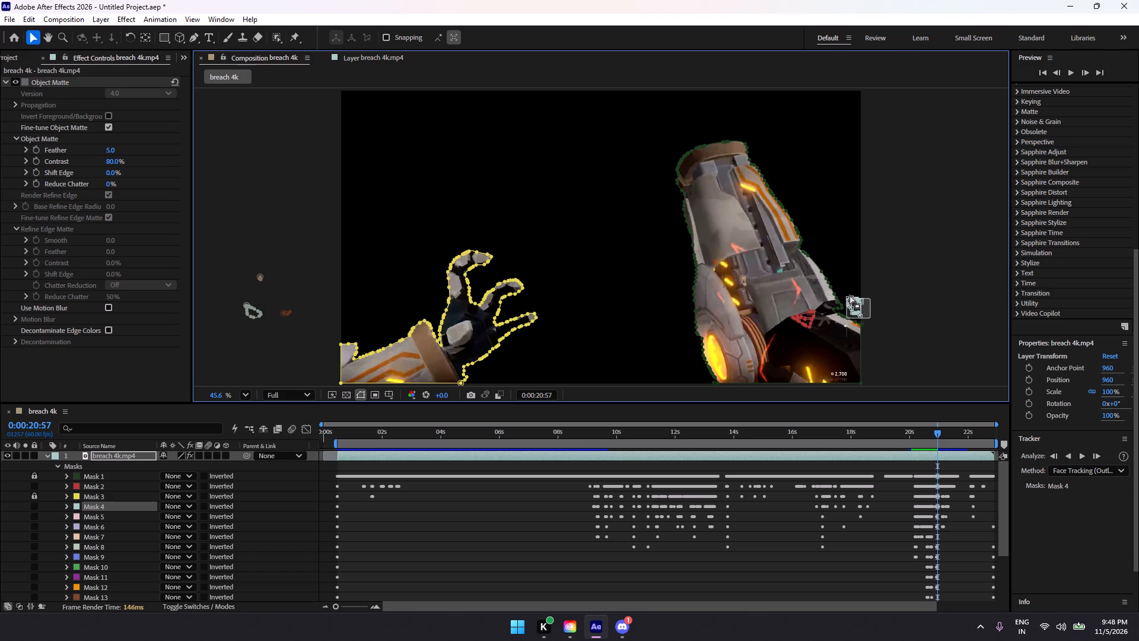
pyautogui.moveTo(850, 295); pyautogui.dragTo(847, 288)
pyautogui.moveTo(852, 303); pyautogui.dragTo(915, 297)
# At 0:00:20:57, move Mask 2's red outline and the small Mask 7 on the raised arm beyond the frame's right edge.
pyautogui.click(801, 322)
pyautogui.moveTo(777, 290); pyautogui.dragTo(816, 326)
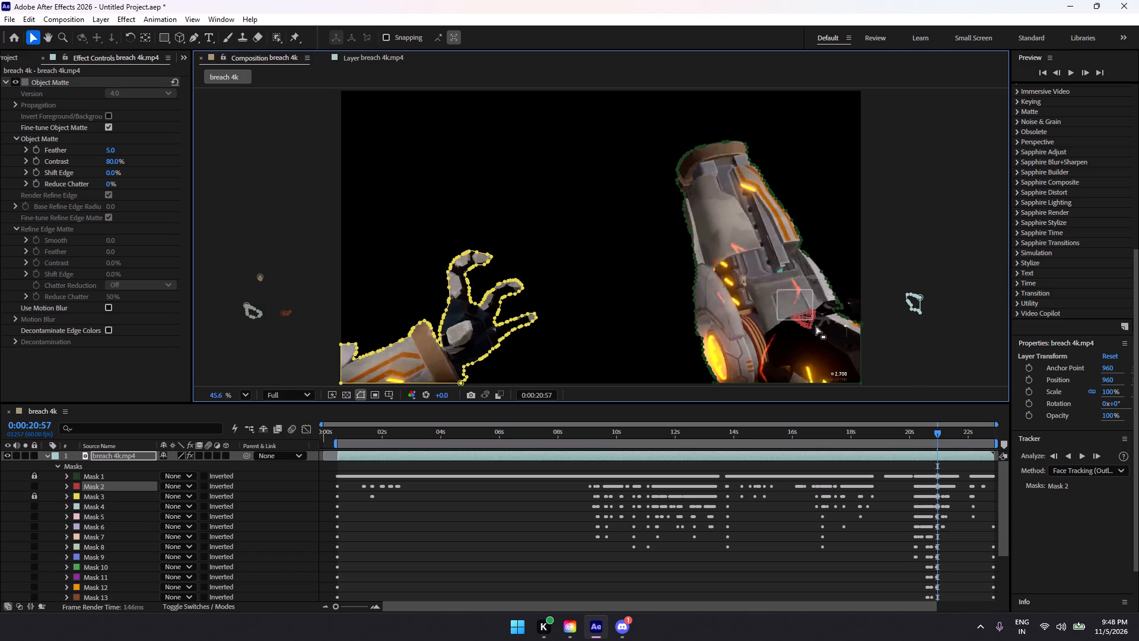
pyautogui.moveTo(816, 326); pyautogui.dragTo(819, 331)
pyautogui.moveTo(800, 316); pyautogui.dragTo(933, 271)
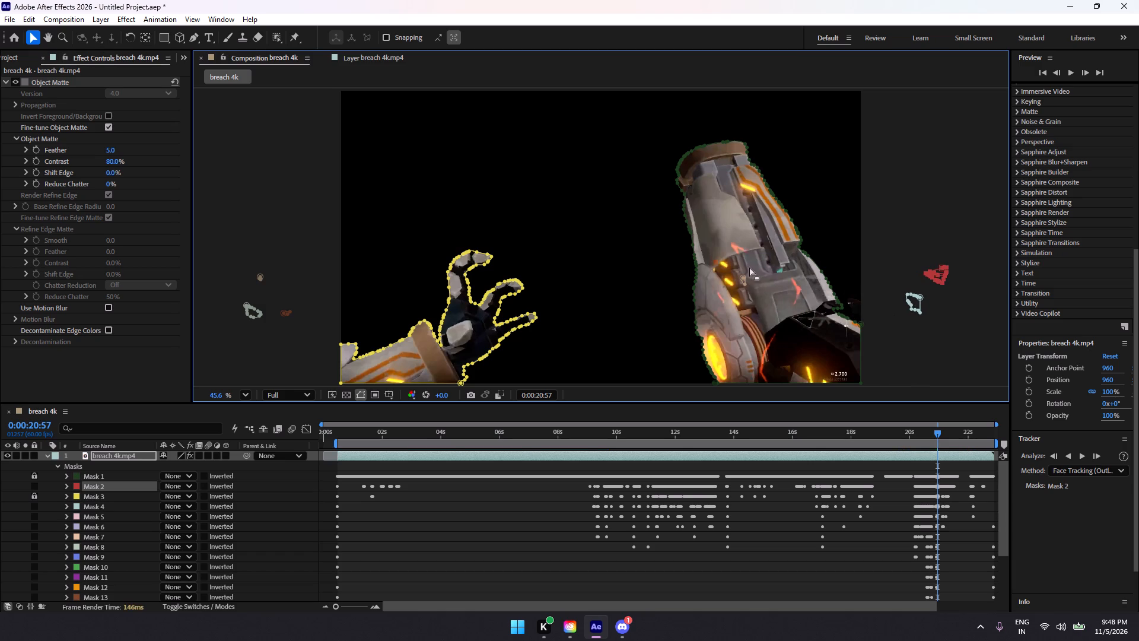
pyautogui.moveTo(752, 262); pyautogui.dragTo(739, 291)
pyautogui.moveTo(745, 281); pyautogui.dragTo(913, 216)
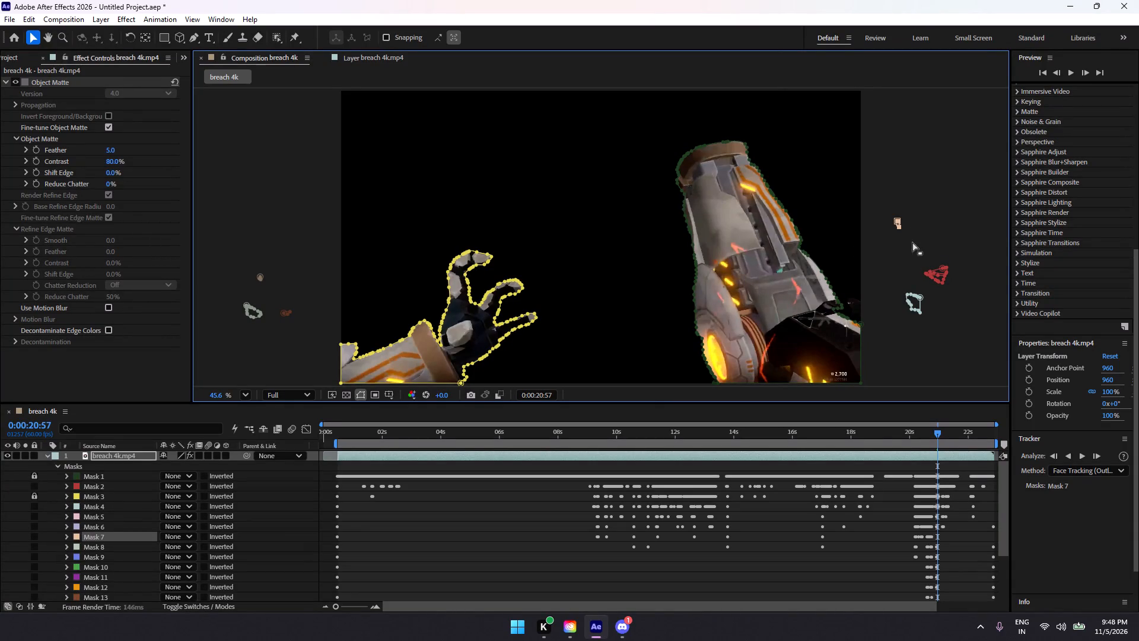
# At 0:00:20:58, move Mask 2's red outline below the raised arm beyond the frame's right edge.
pyautogui.click(1083, 77)
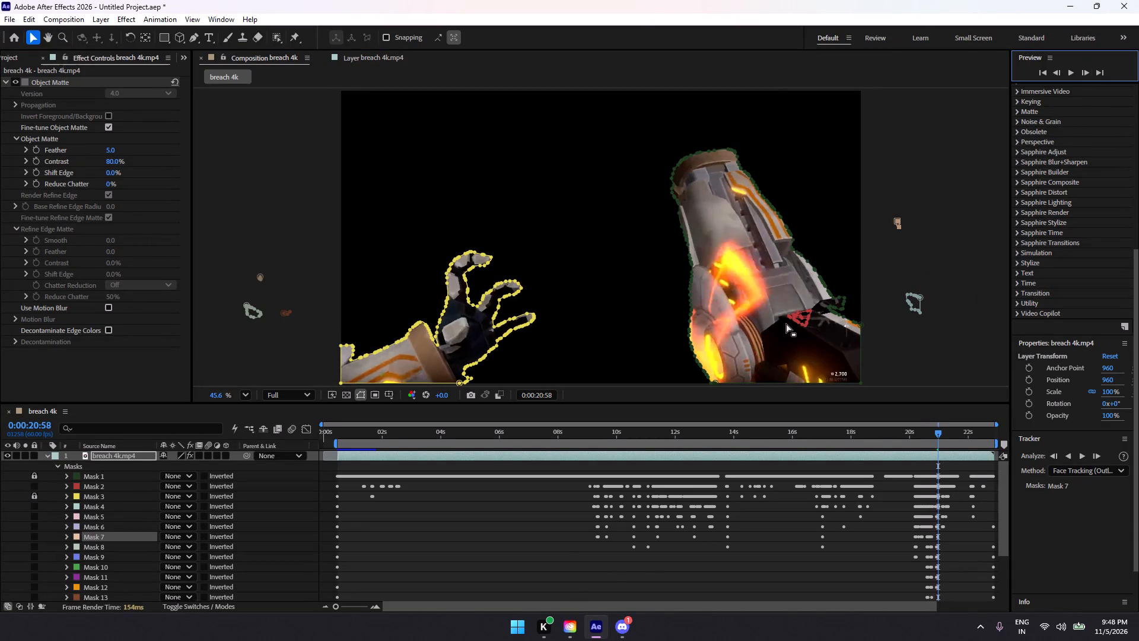
pyautogui.click(796, 318)
pyautogui.moveTo(768, 297); pyautogui.dragTo(813, 326)
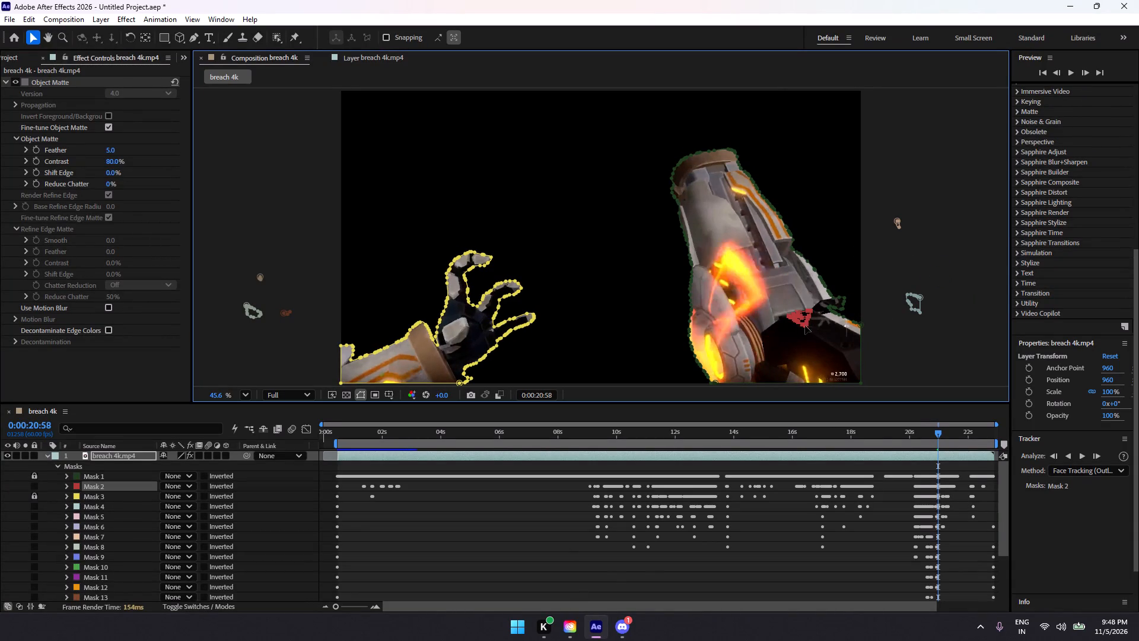
pyautogui.moveTo(797, 321); pyautogui.dragTo(946, 232)
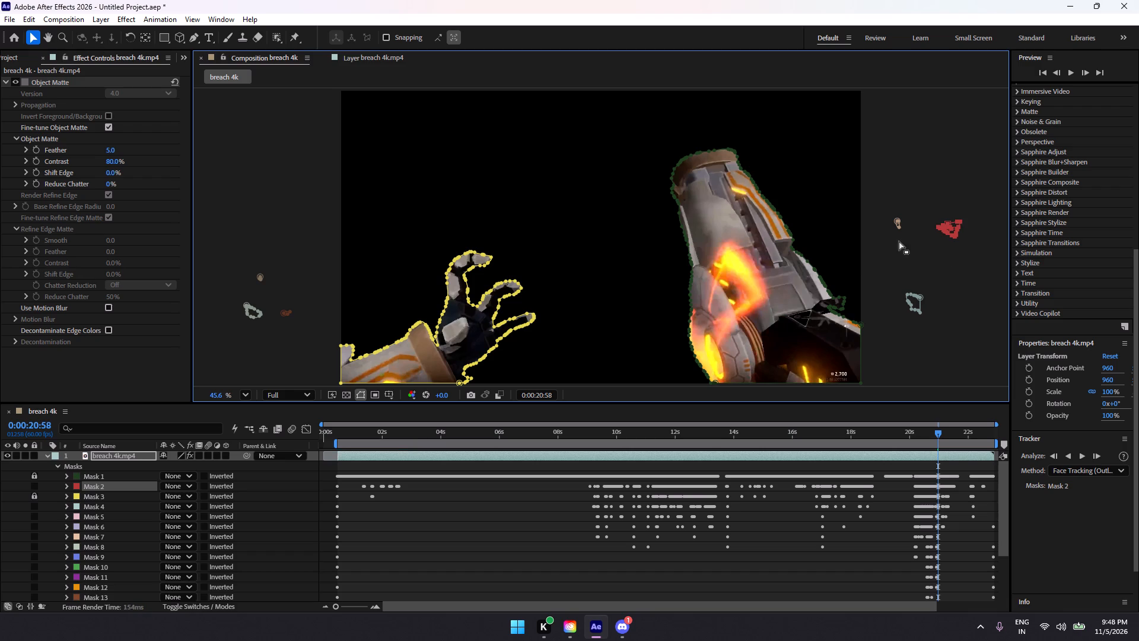
# At 0:00:20:59, move Mask 2's red outline below the raised arm beyond the frame's right edge.
pyautogui.click(1080, 73)
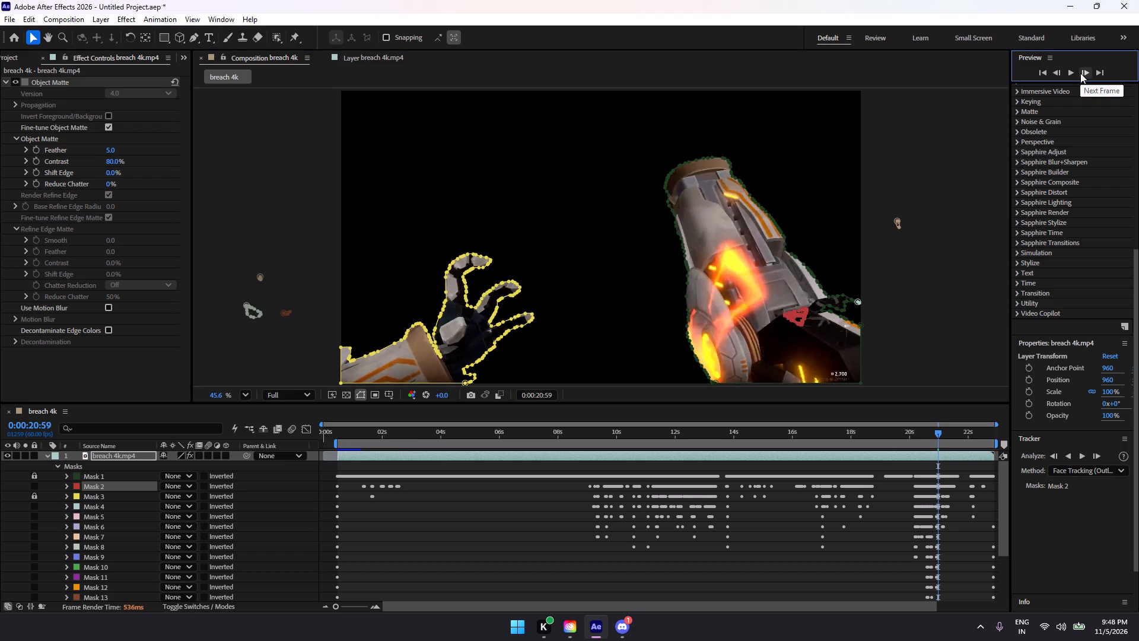
pyautogui.click(798, 315)
pyautogui.click(787, 317)
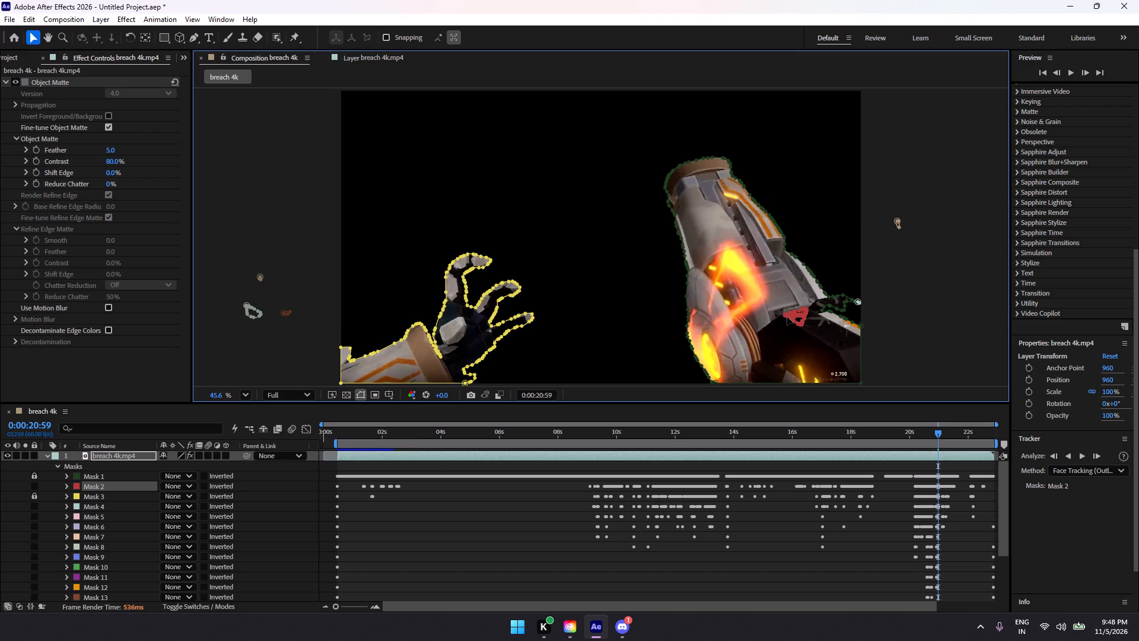
pyautogui.moveTo(775, 291); pyautogui.dragTo(813, 329)
pyautogui.moveTo(791, 315); pyautogui.dragTo(962, 215)
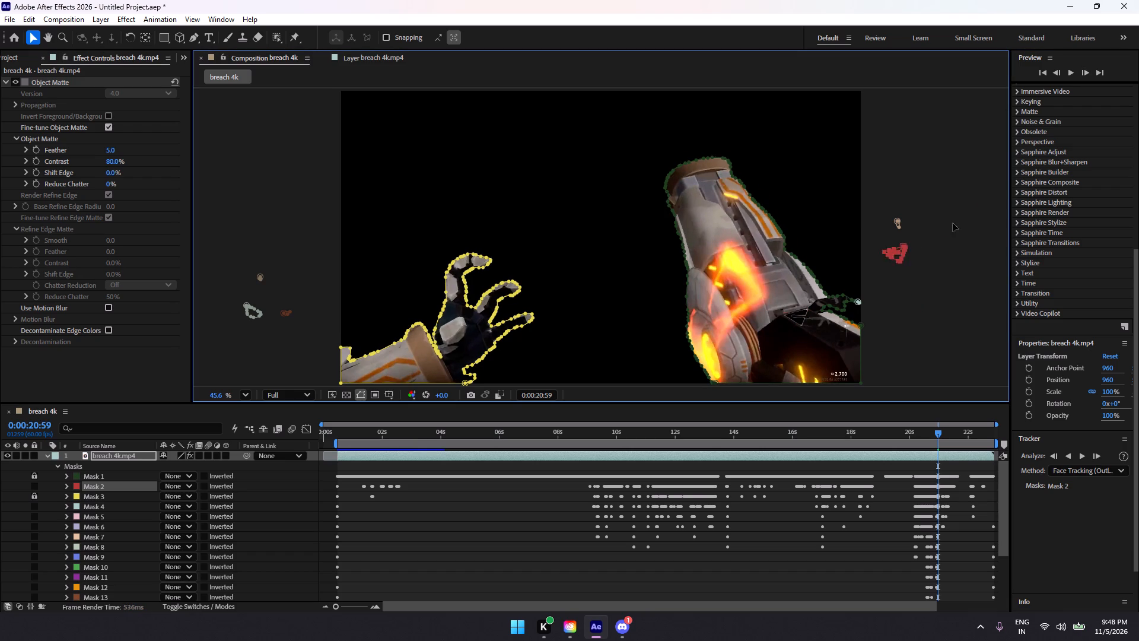
# At 0:00:21:00, move Mask 2's duplicate outline around the gloved hand, together with Mask 13's points there, beyond the frame's left edge.
pyautogui.click(1081, 74)
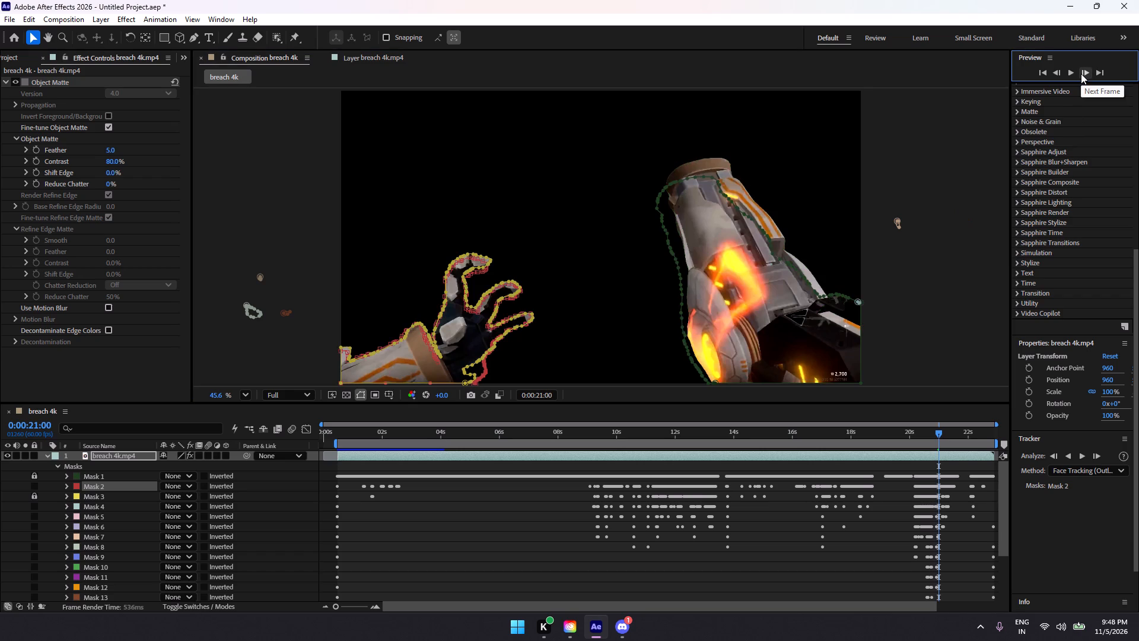
pyautogui.click(1081, 73)
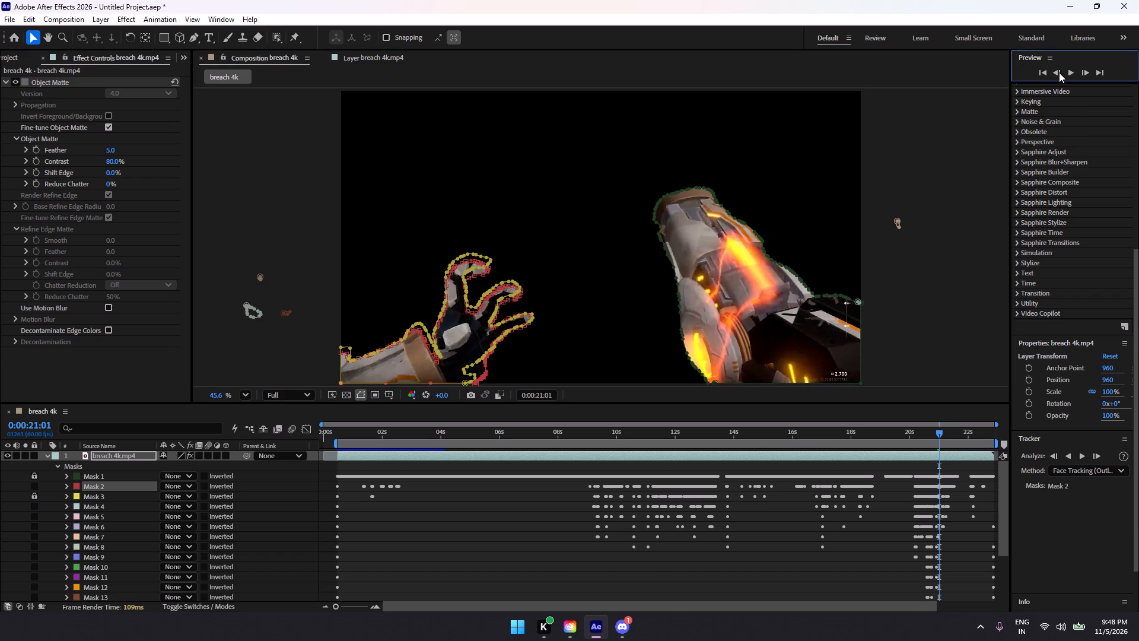
pyautogui.click(1054, 72)
pyautogui.click(1054, 72)
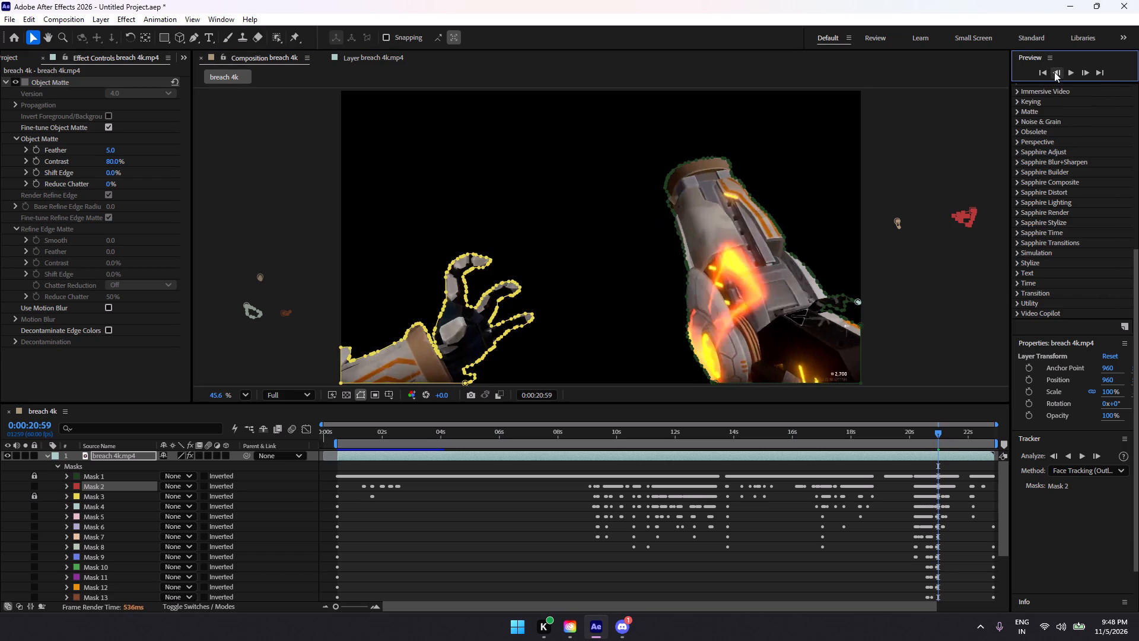
pyautogui.click(1088, 69)
pyautogui.moveTo(591, 251); pyautogui.dragTo(590, 251)
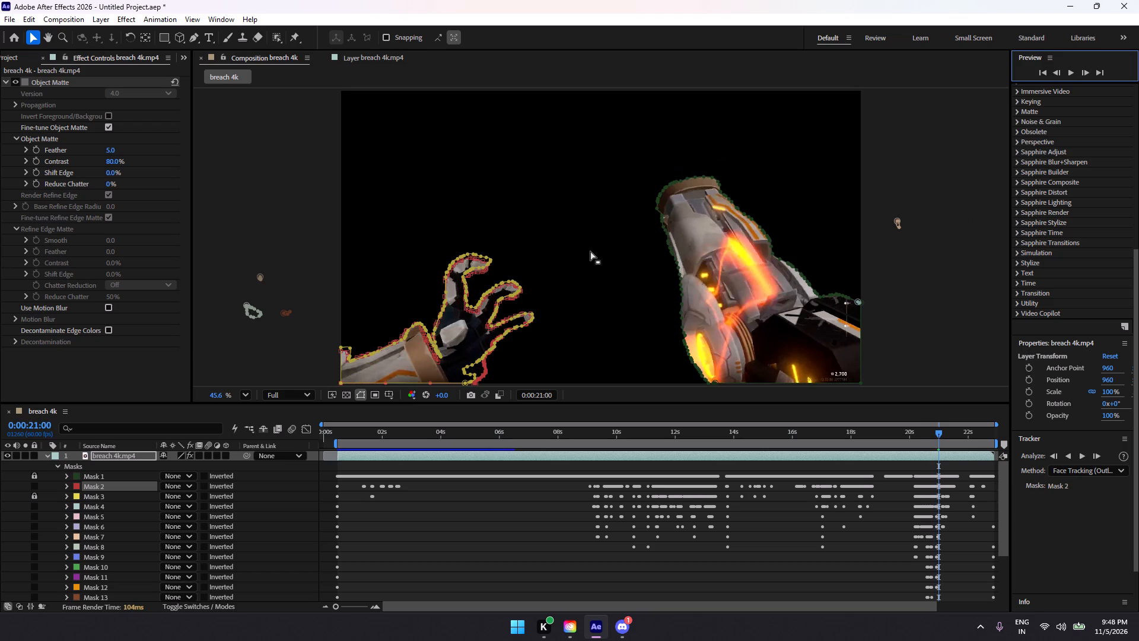
pyautogui.moveTo(590, 251); pyautogui.dragTo(288, 410)
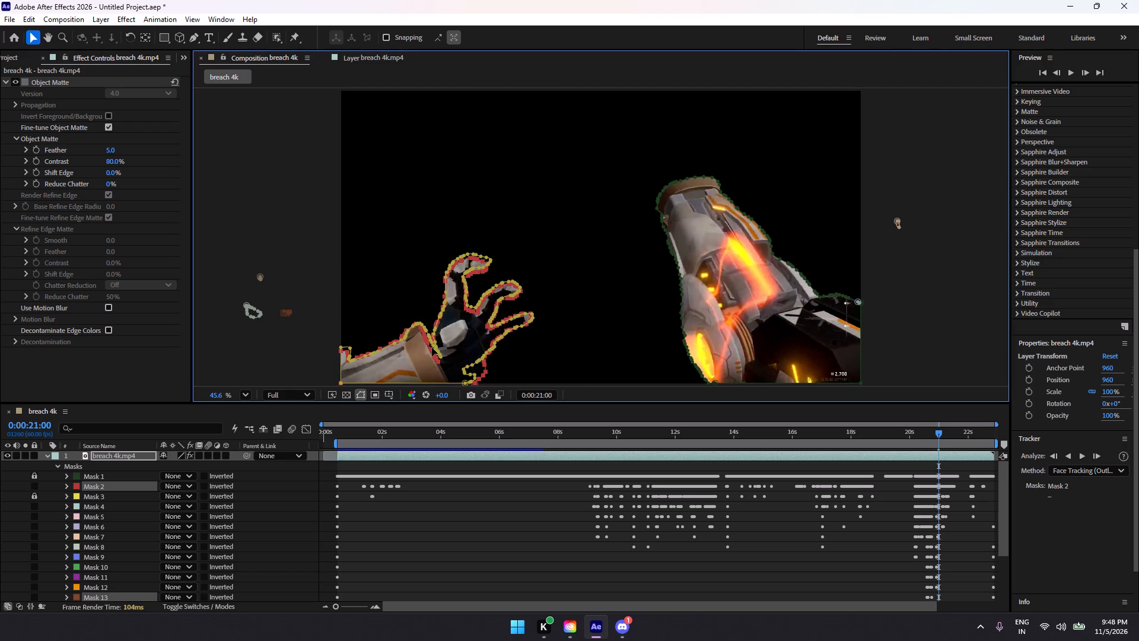
pyautogui.moveTo(431, 348); pyautogui.dragTo(191, 285)
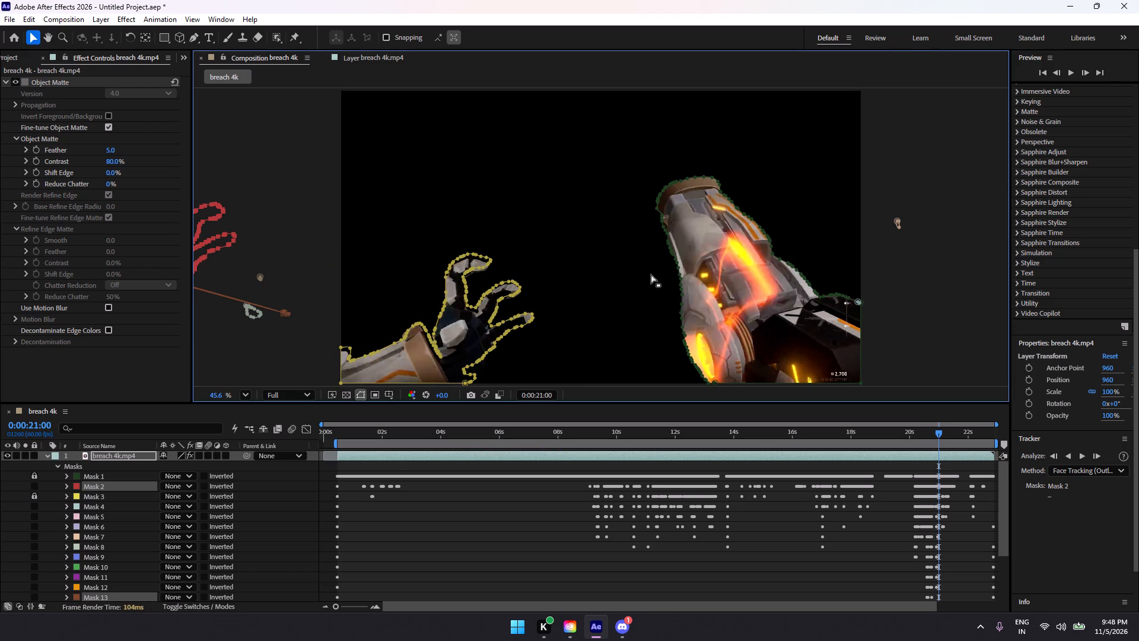
# At 0:00:21:01, lock Masks 2 and 13, unlock Mask 3, and move its yellow duplicate hand outline beyond the frame's left edge.
pyautogui.click(1081, 71)
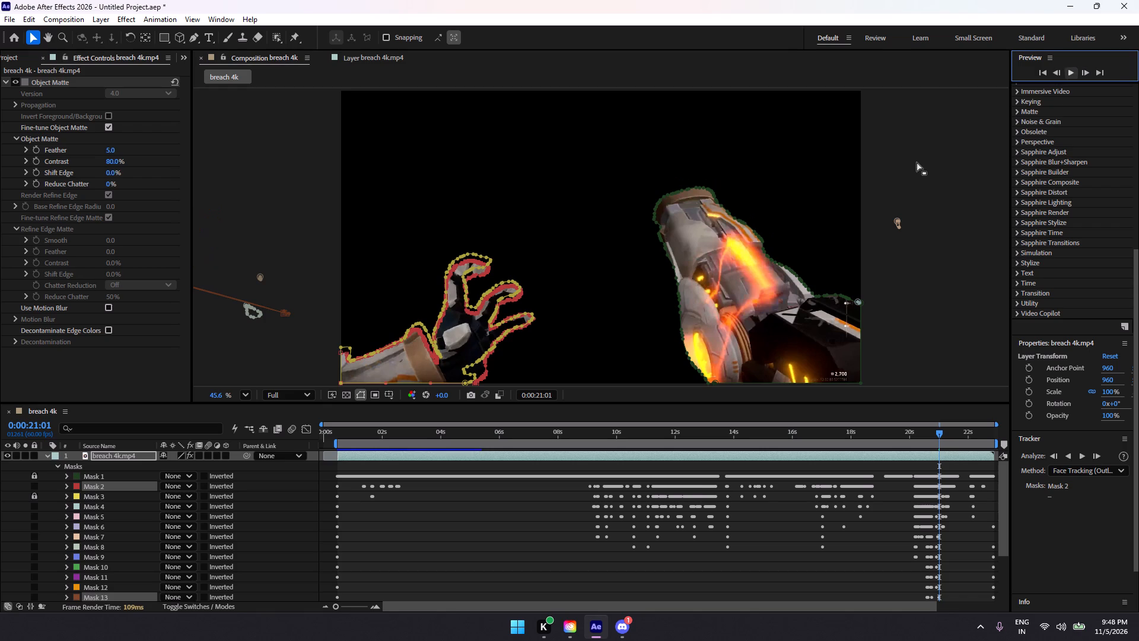
pyautogui.click(34, 484)
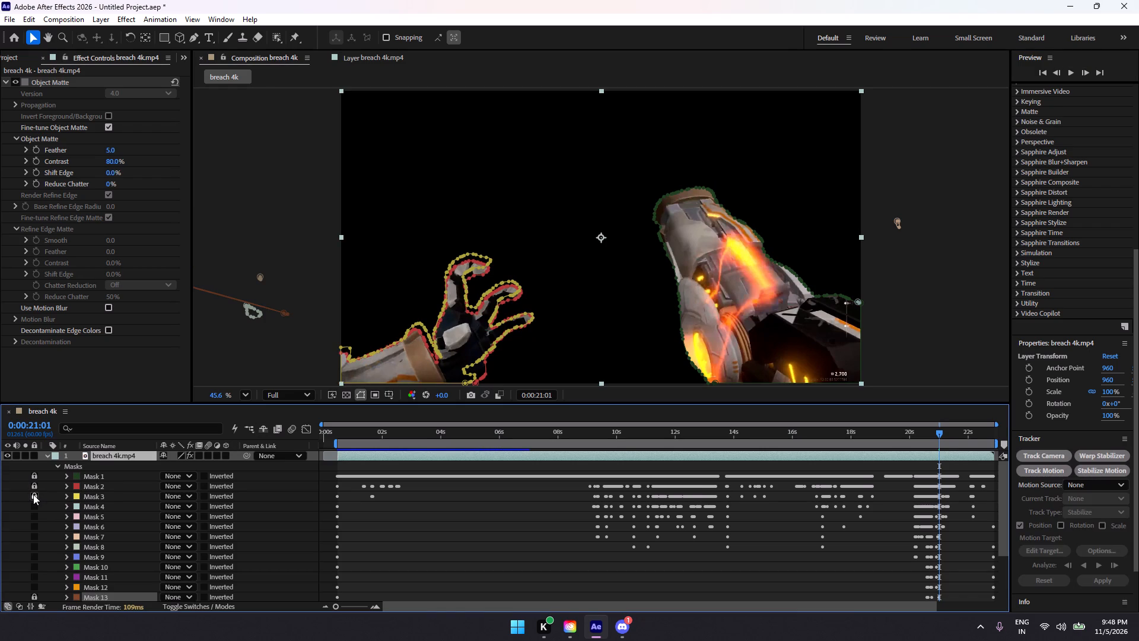
pyautogui.click(33, 494)
pyautogui.click(491, 259)
pyautogui.moveTo(599, 216); pyautogui.dragTo(307, 389)
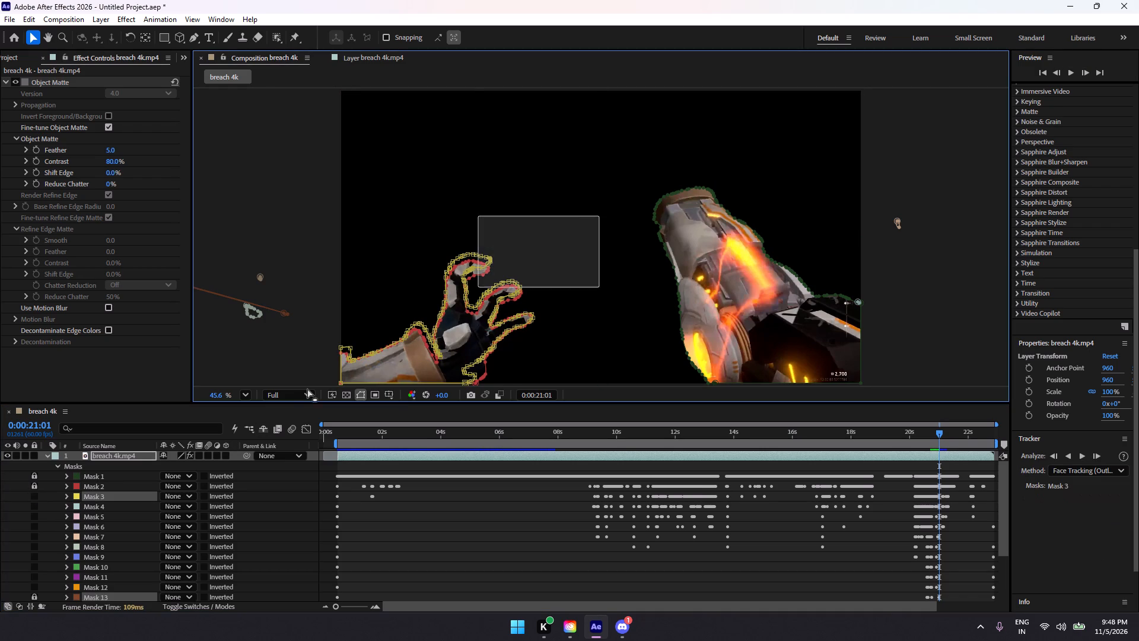
pyautogui.moveTo(307, 389); pyautogui.dragTo(253, 411)
pyautogui.moveTo(467, 290); pyautogui.dragTo(362, 268)
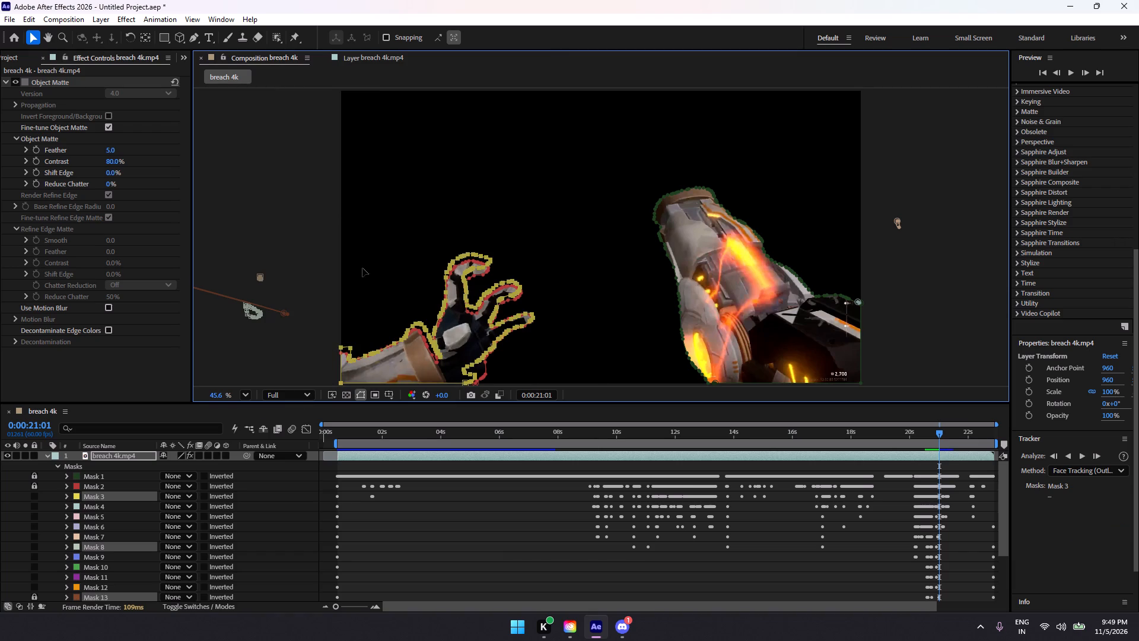
pyautogui.moveTo(362, 268); pyautogui.dragTo(214, 256)
# At 0:00:21:10, unlock Masks 2 and 13 and move the leftover hand outlines of Masks 2 through 6 beyond the frame's left edge.
pyautogui.click(1083, 72)
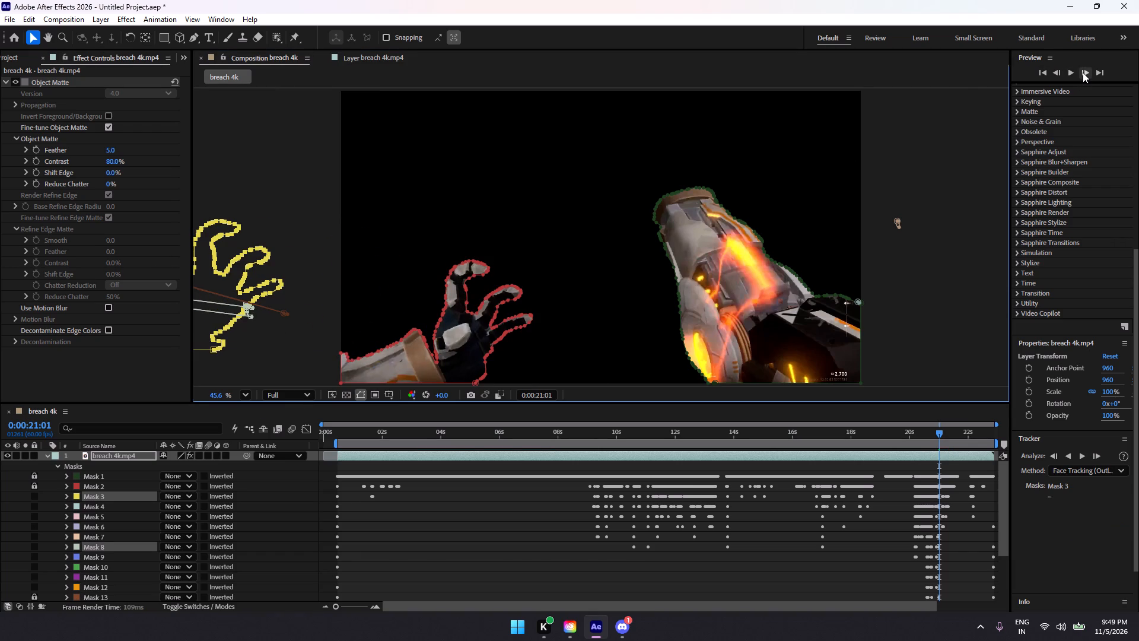
pyautogui.click(1083, 72)
pyautogui.click(1083, 72)
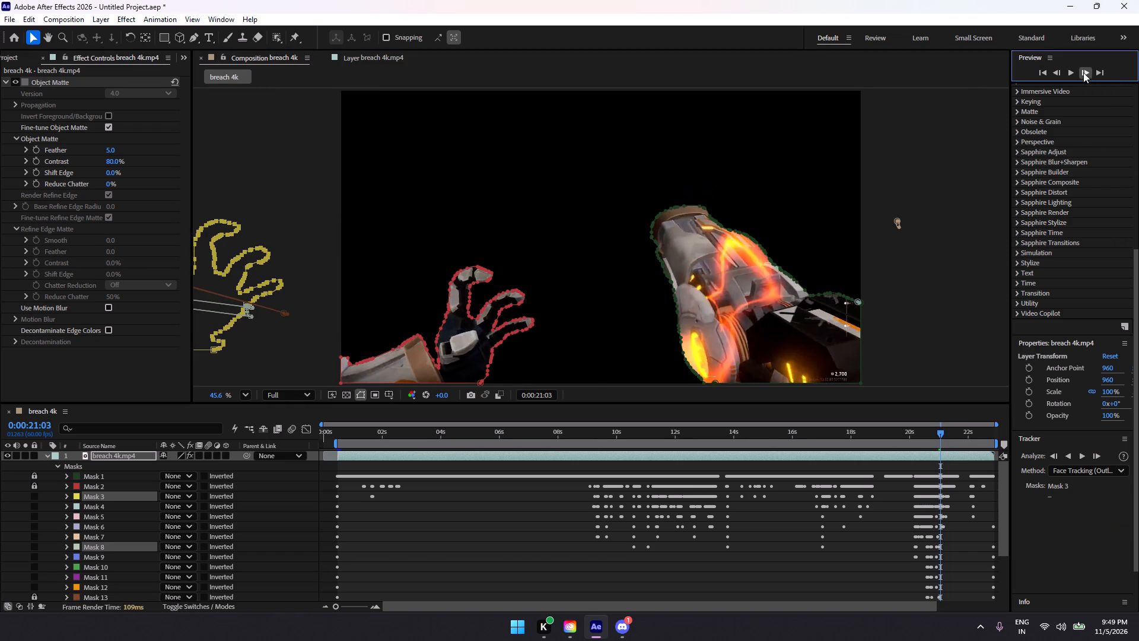
pyautogui.click(1083, 72)
pyautogui.click(1083, 72)
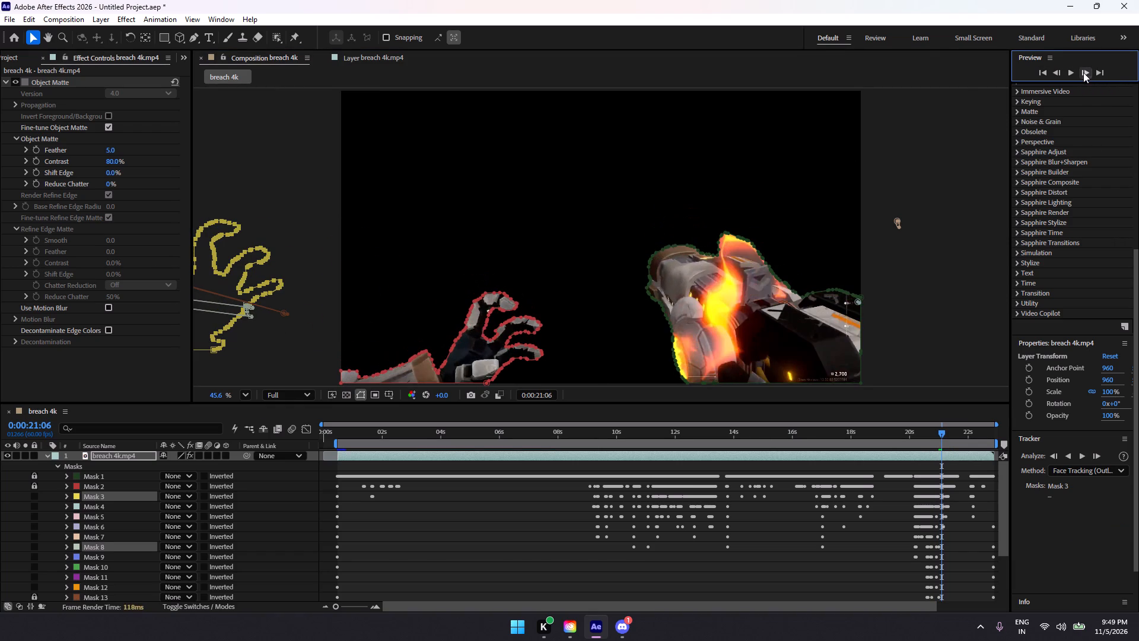
pyautogui.click(1083, 72)
pyautogui.click(1083, 72)
pyautogui.click(1083, 72)
pyautogui.click(1084, 72)
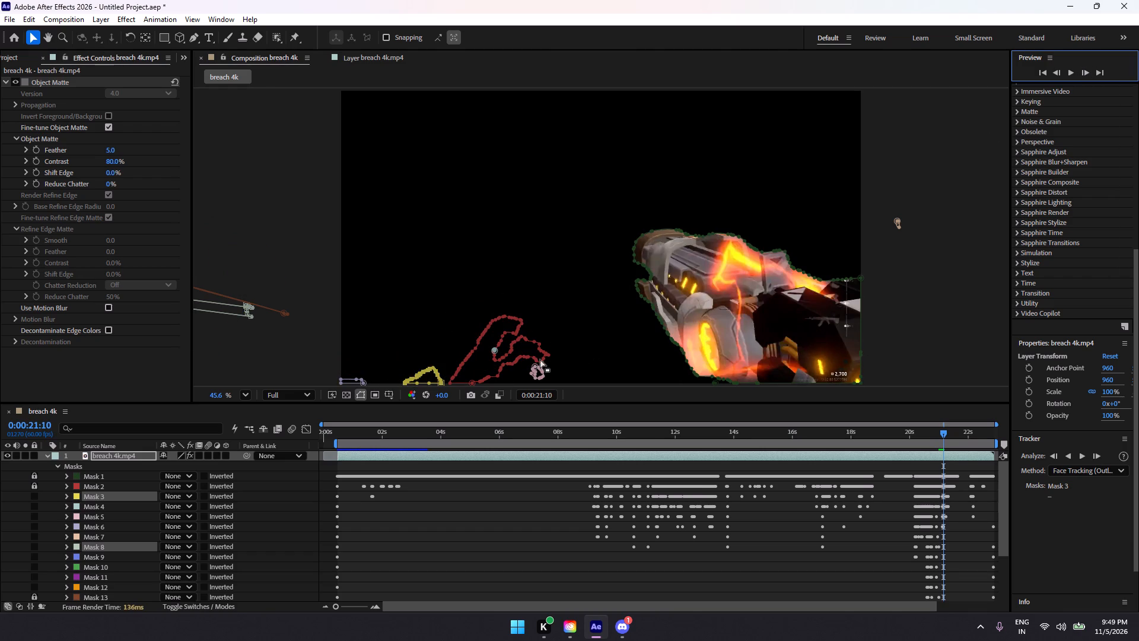
pyautogui.click(30, 485)
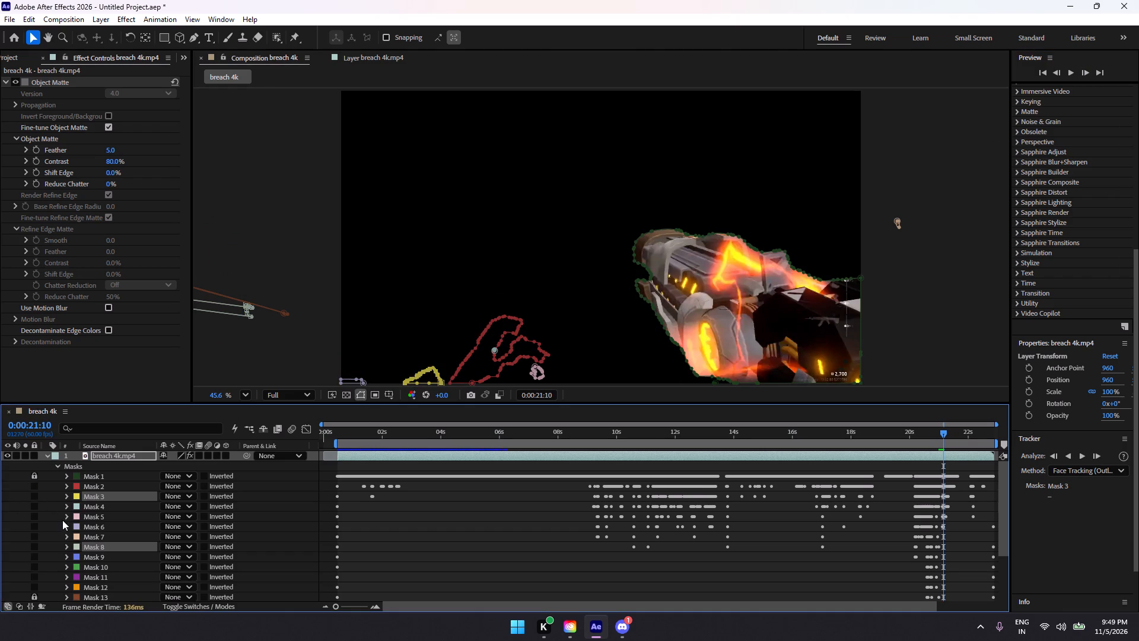
pyautogui.click(33, 595)
pyautogui.moveTo(578, 312); pyautogui.dragTo(257, 401)
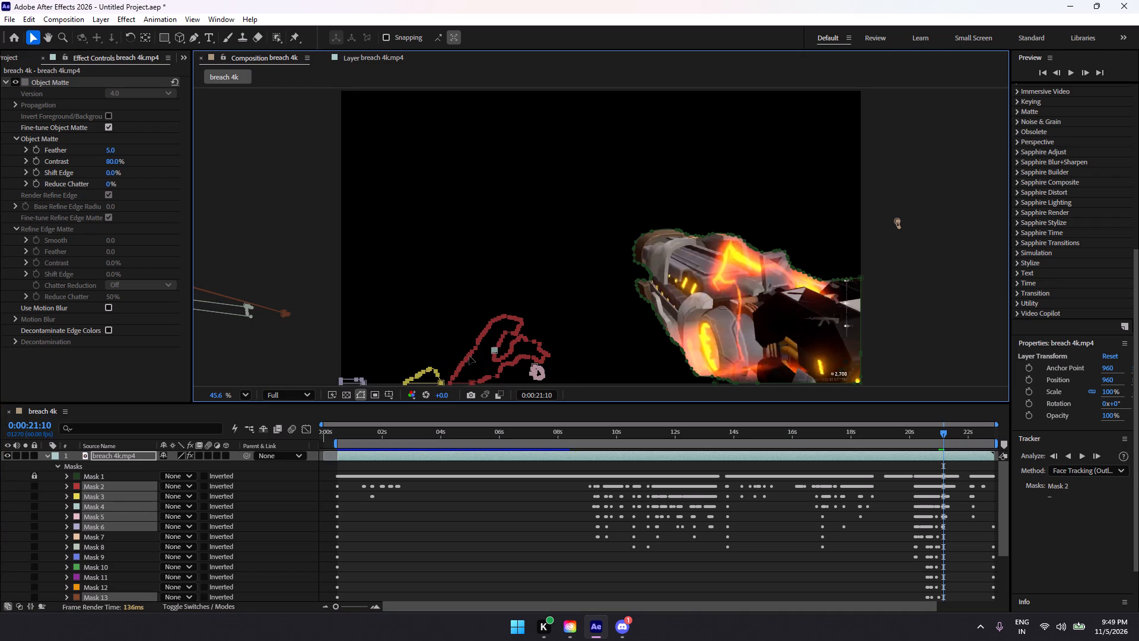
pyautogui.moveTo(469, 356); pyautogui.dragTo(148, 294)
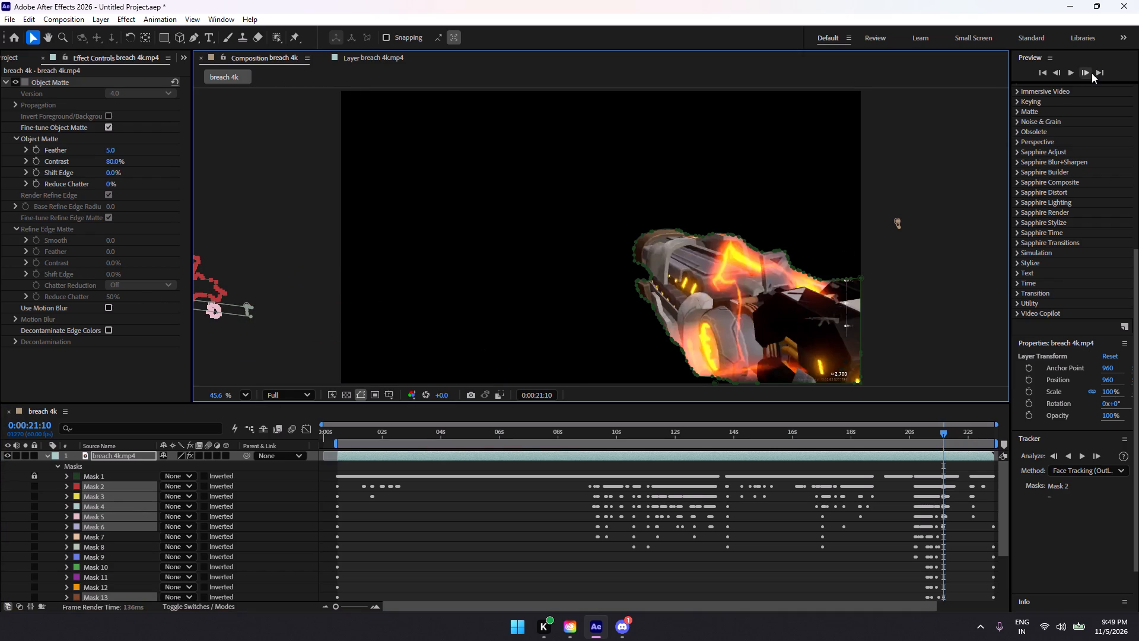
# At 0:00:21:16, move Mask 2's red outline and the small Masks 3, 4 and 5 on the gun beyond the frame's right edge.
pyautogui.click(1087, 73)
pyautogui.click(1087, 73)
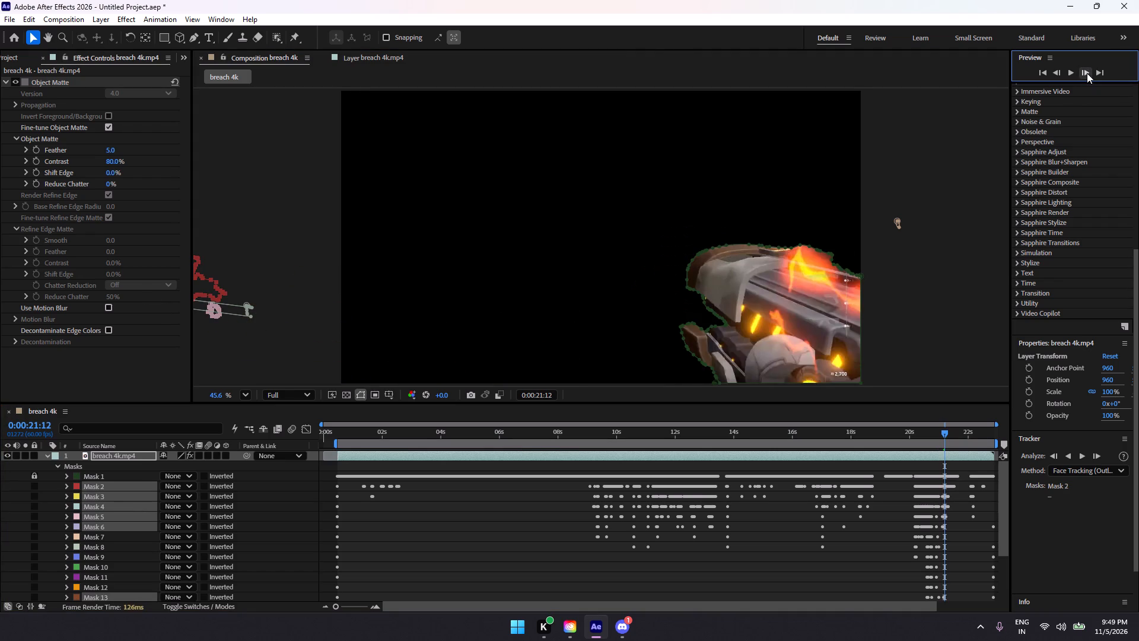
pyautogui.click(1087, 73)
pyautogui.click(1087, 73)
pyautogui.click(1087, 73)
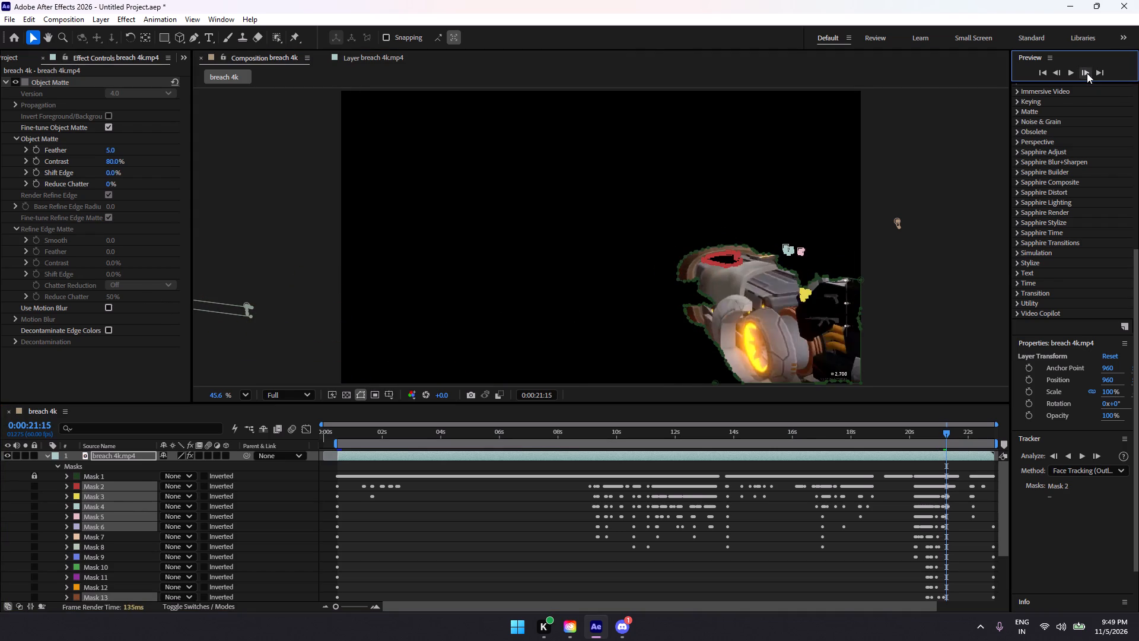
pyautogui.click(1087, 73)
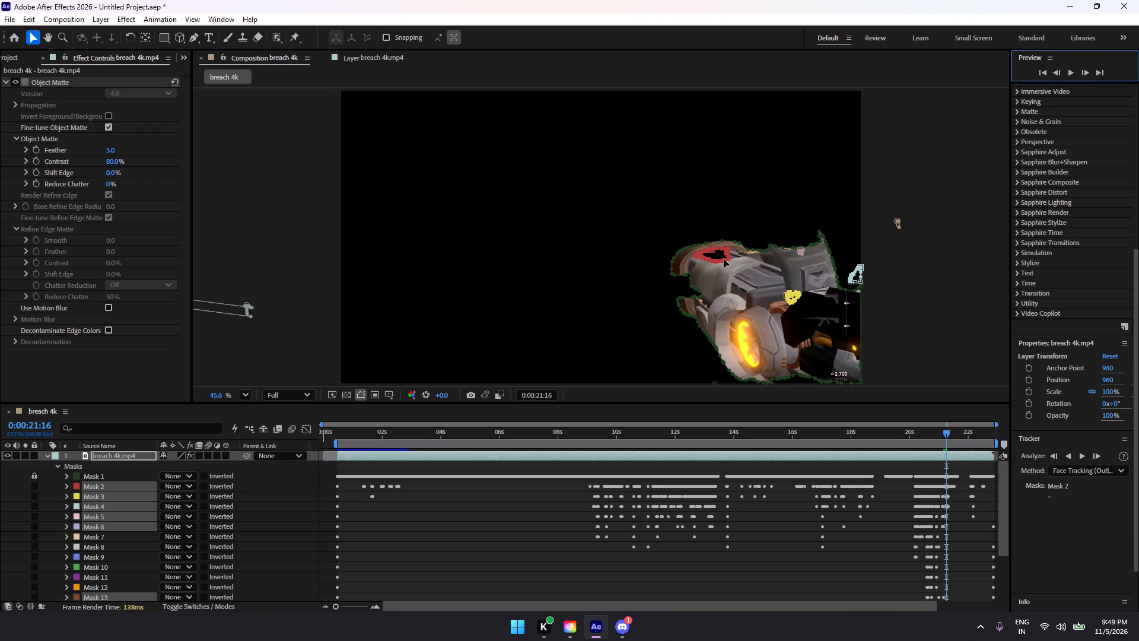
pyautogui.click(724, 259)
pyautogui.moveTo(749, 268); pyautogui.dragTo(688, 247)
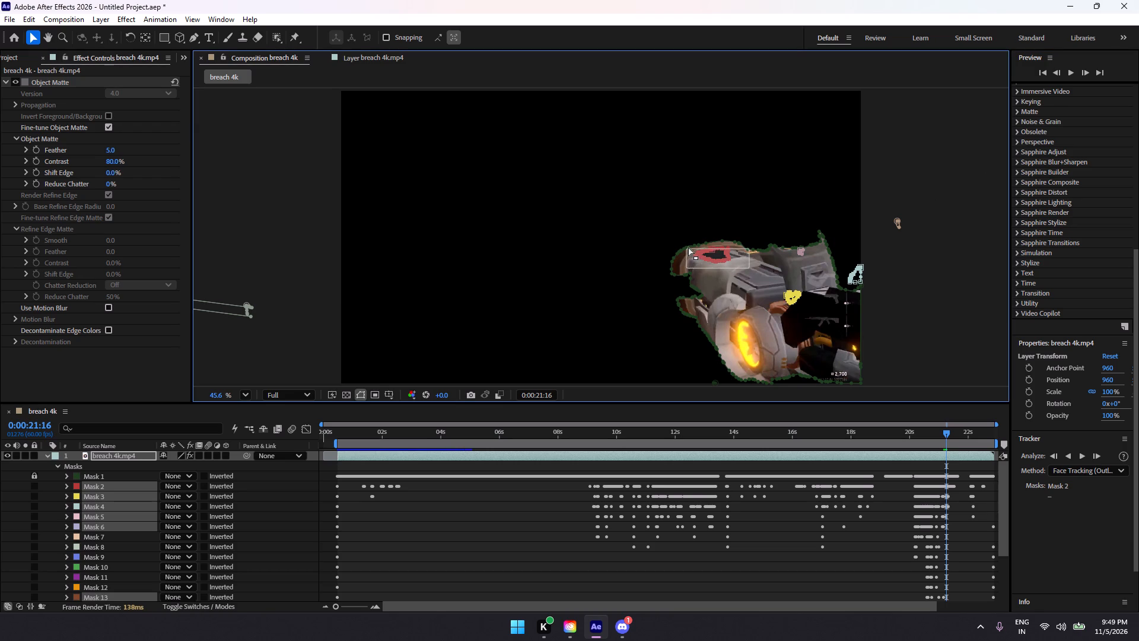
pyautogui.moveTo(688, 247); pyautogui.dragTo(689, 246)
pyautogui.moveTo(723, 260); pyautogui.dragTo(985, 214)
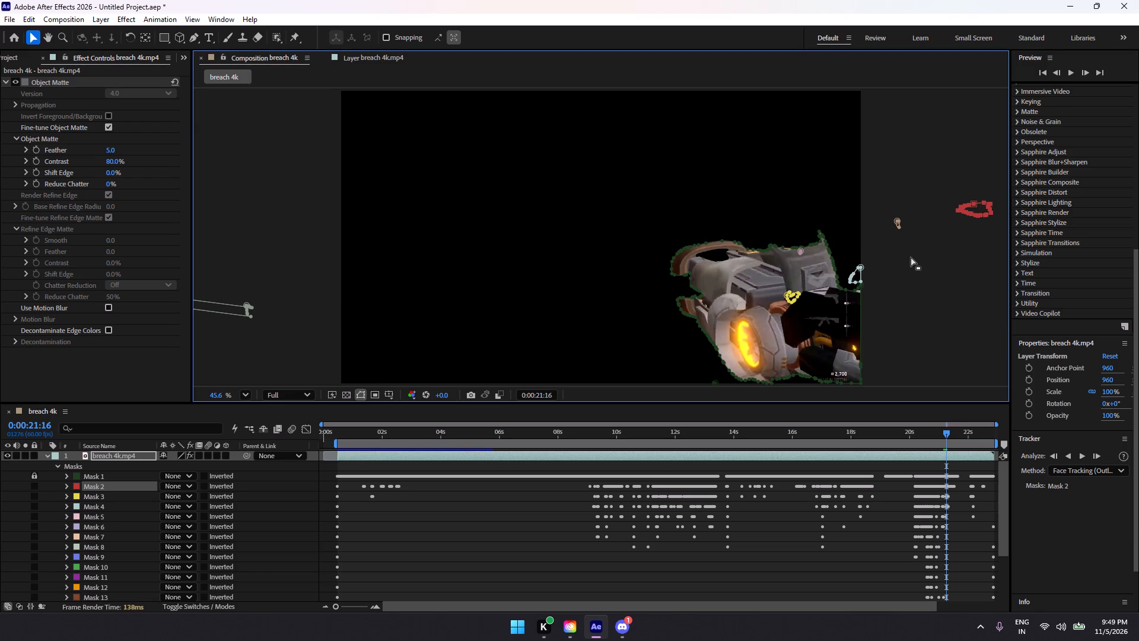
pyautogui.moveTo(911, 251); pyautogui.dragTo(766, 311)
pyautogui.moveTo(786, 297); pyautogui.dragTo(922, 266)
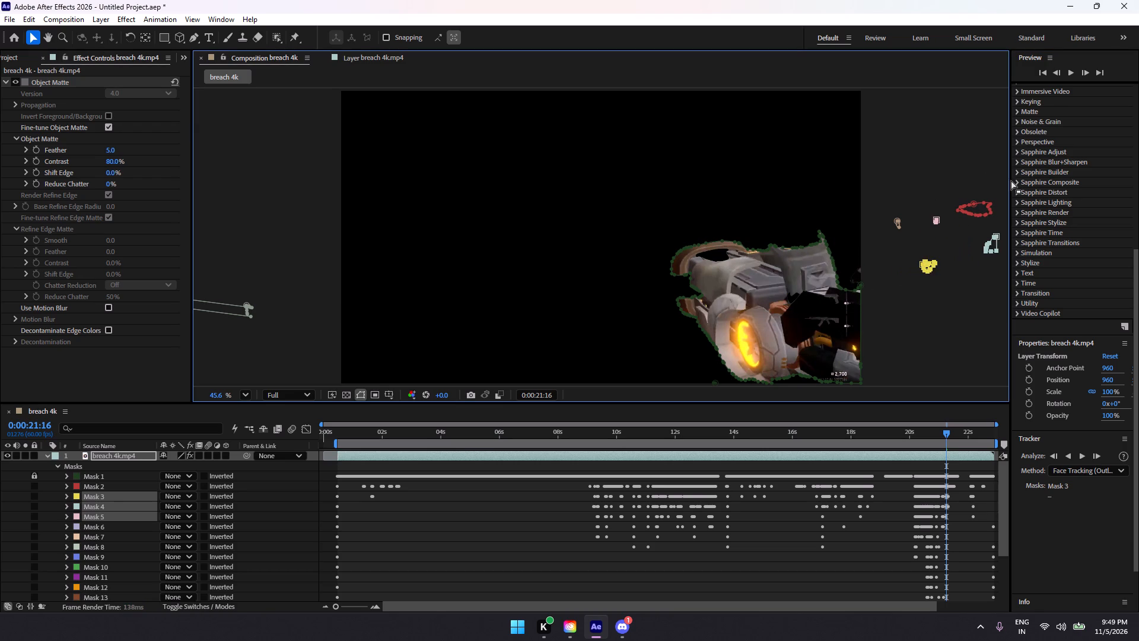
# At 0:00:21:17, move Mask 2's red outline on the gun's front rim beyond the frame's right edge.
pyautogui.click(1083, 74)
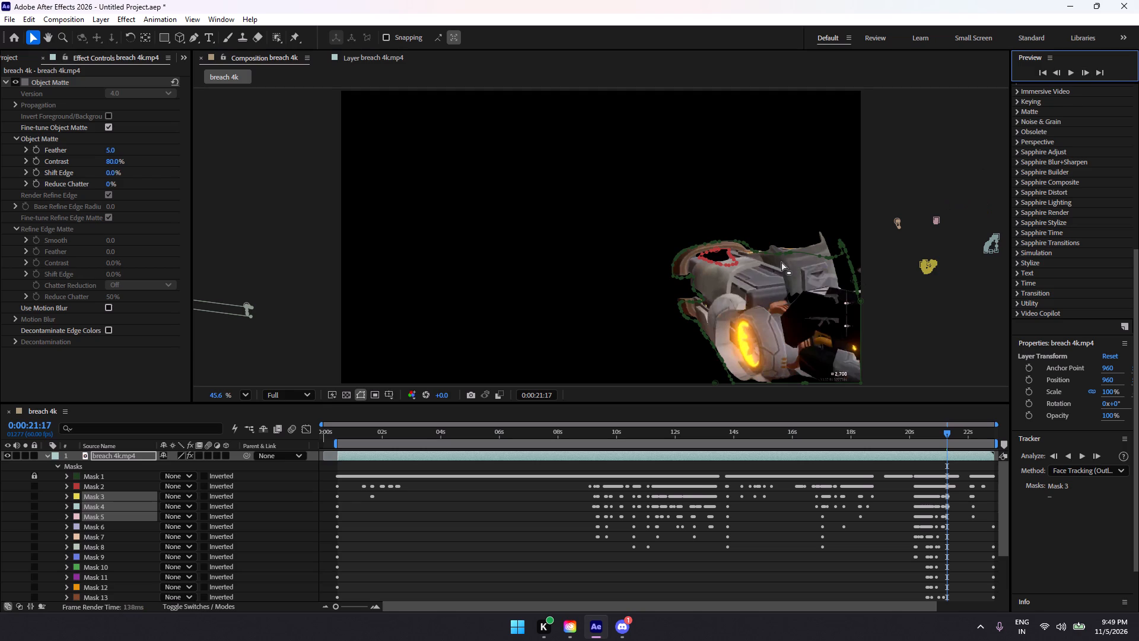
pyautogui.click(730, 269)
pyautogui.moveTo(754, 272); pyautogui.dragTo(753, 272)
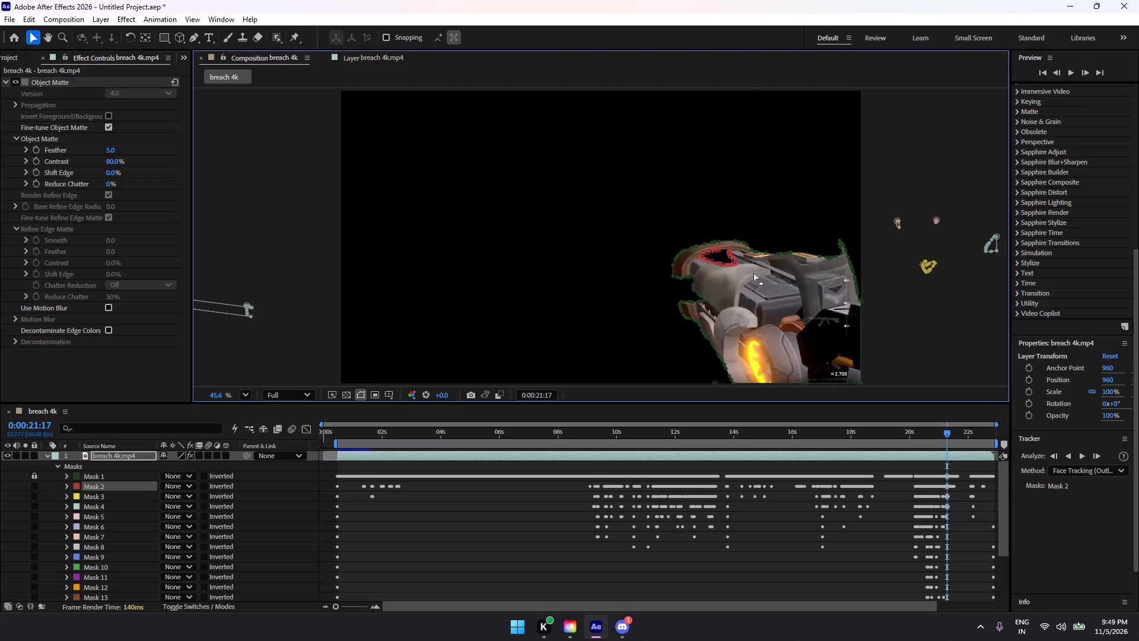
pyautogui.moveTo(753, 272); pyautogui.dragTo(699, 244)
pyautogui.moveTo(711, 259); pyautogui.dragTo(901, 248)
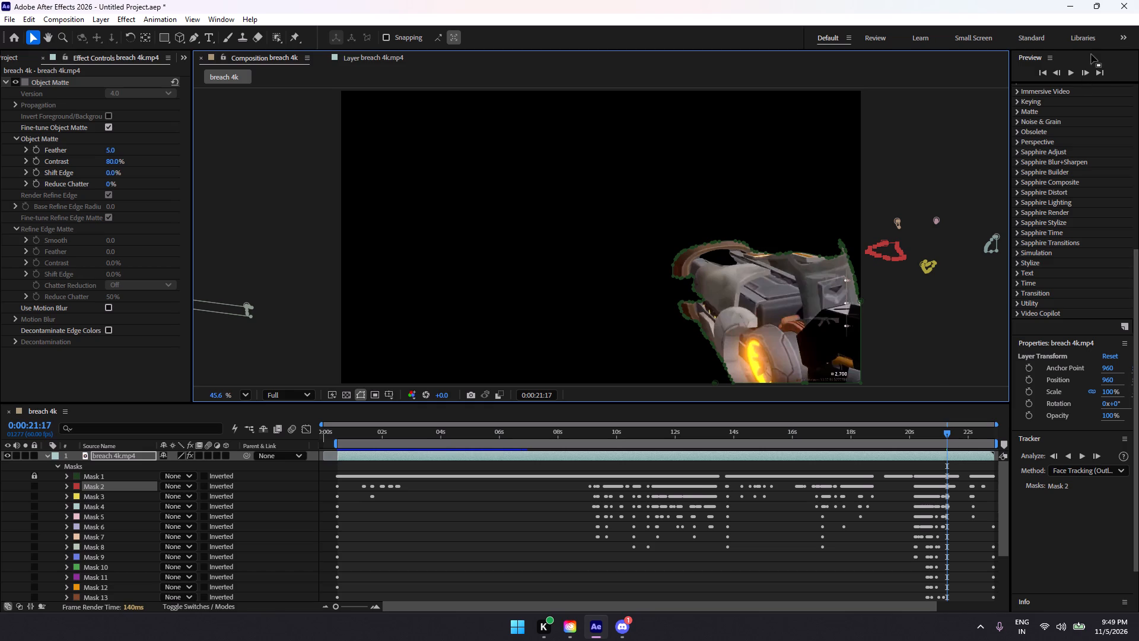
# At 0:00:21:18, move the stray outlines of Masks 2, 3 and 4 on the gun together beyond the frame's right edge.
pyautogui.click(1086, 75)
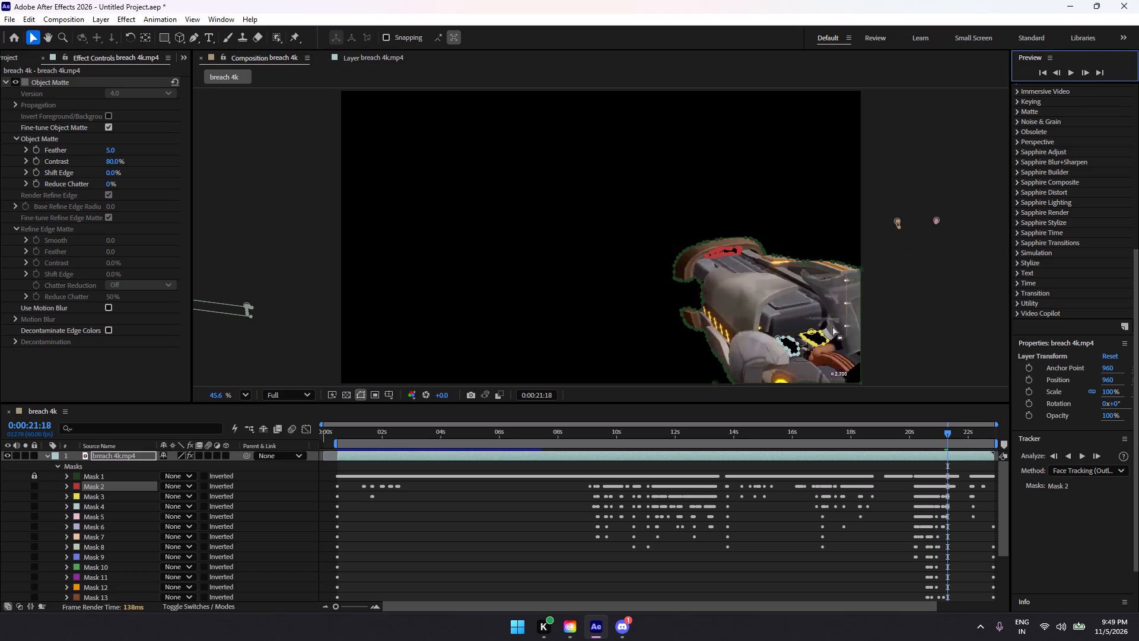
pyautogui.moveTo(880, 359); pyautogui.dragTo(700, 236)
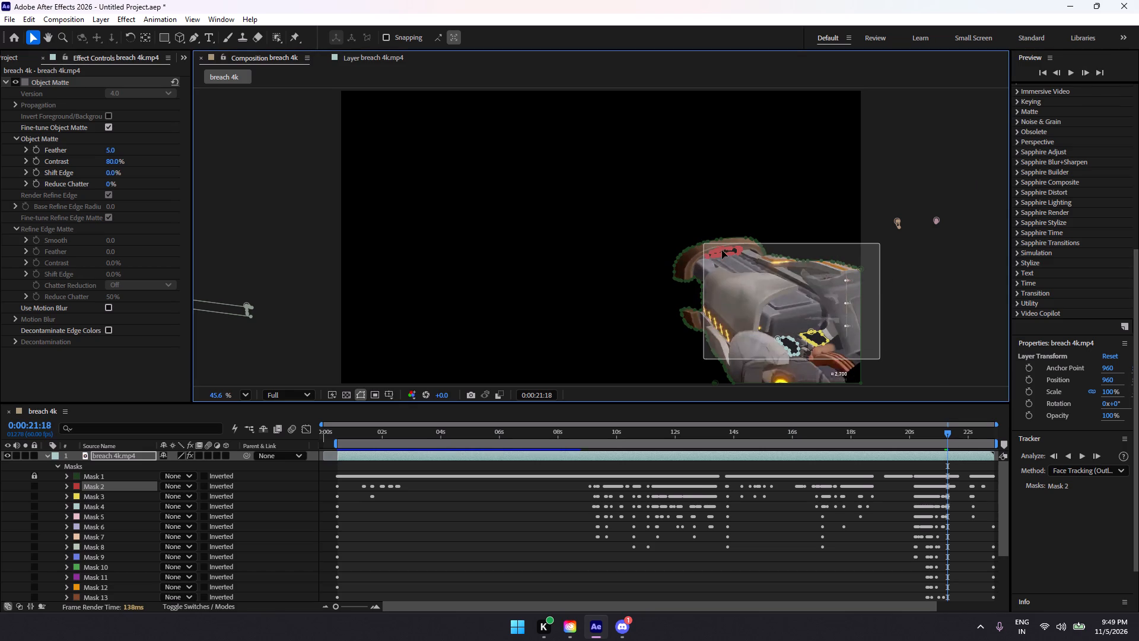
pyautogui.moveTo(719, 251); pyautogui.dragTo(945, 247)
# At 0:00:21:19, move Mask 2's small red outline on the gun's front rim beyond the frame's right edge.
pyautogui.click(1083, 74)
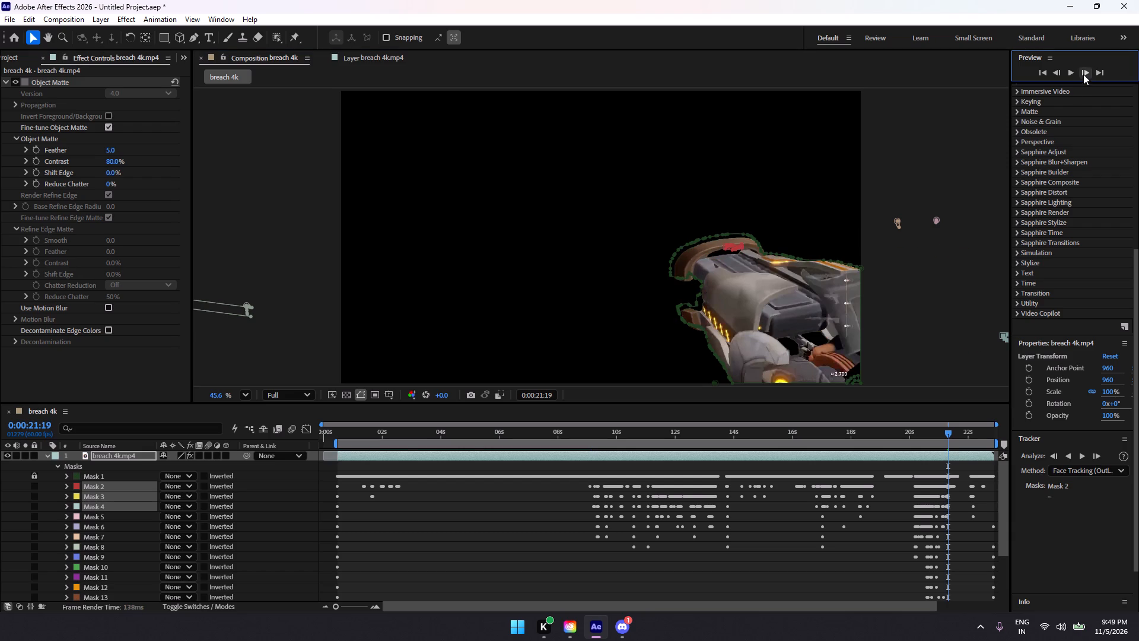
pyautogui.moveTo(720, 242); pyautogui.dragTo(755, 252)
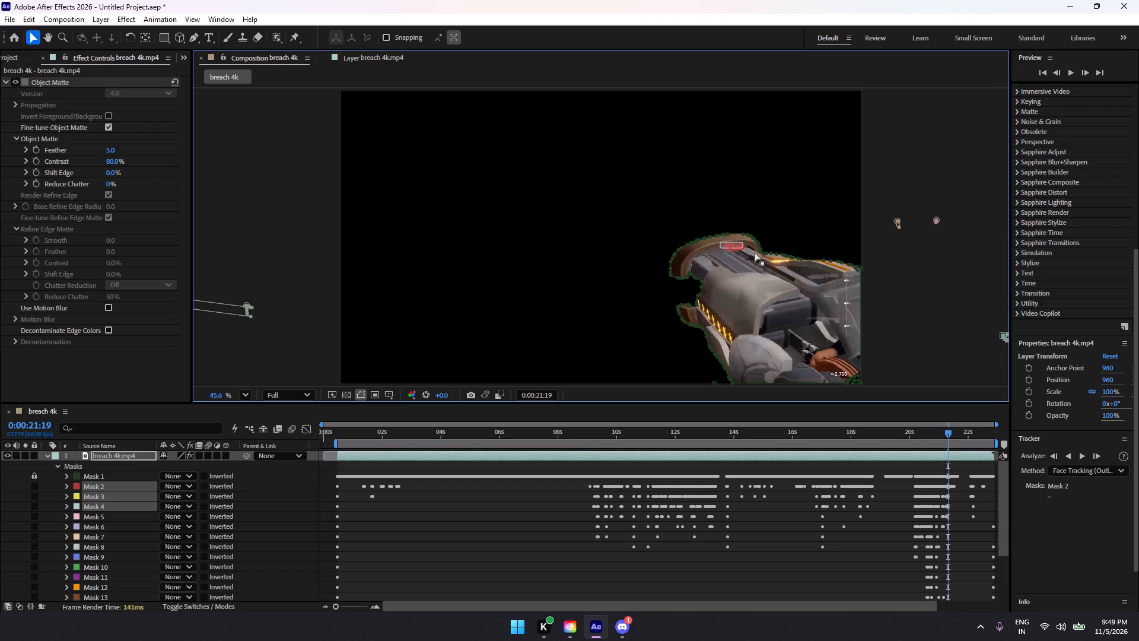
pyautogui.moveTo(755, 252); pyautogui.dragTo(756, 254)
pyautogui.moveTo(734, 245); pyautogui.dragTo(950, 238)
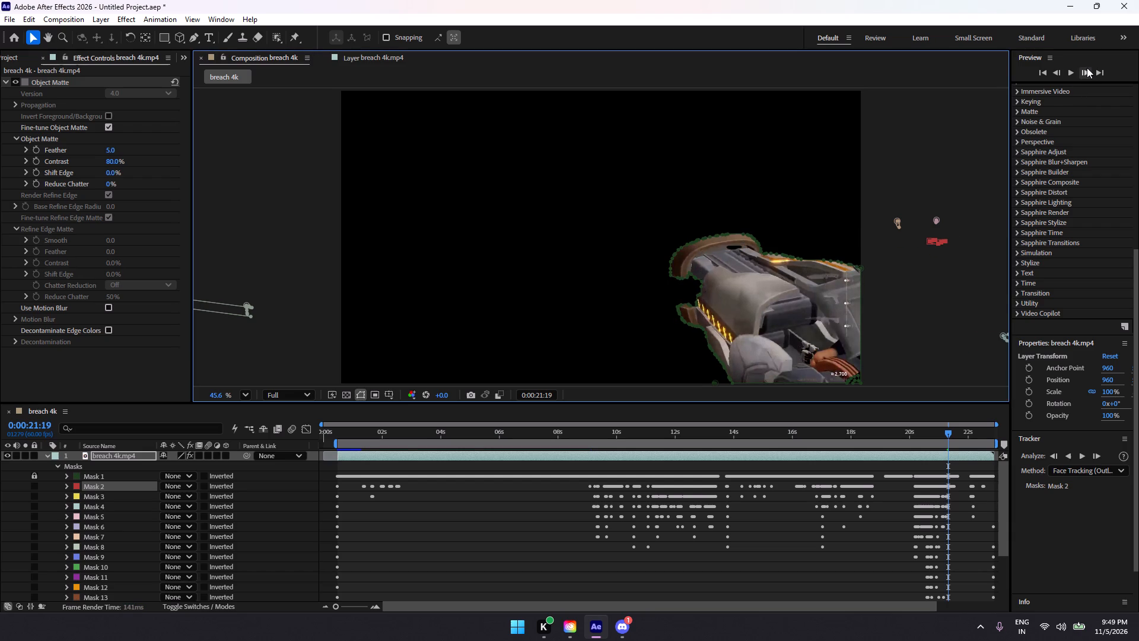
# At 0:00:21:20, move Mask 2's small red outline on the gun's front rim beyond the frame's right edge.
pyautogui.click(1087, 68)
pyautogui.click(721, 247)
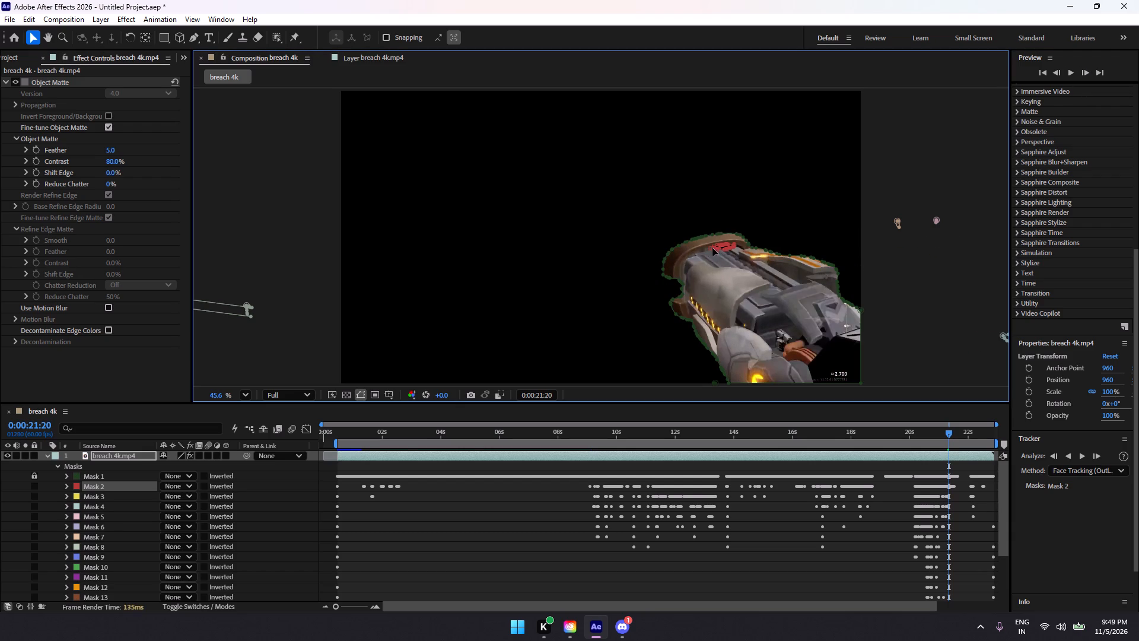
pyautogui.moveTo(705, 243); pyautogui.dragTo(740, 250)
pyautogui.moveTo(716, 248); pyautogui.dragTo(918, 216)
# At 0:00:21:21, move all of Mask 2's red points on the top of the gun beyond the frame's right edge.
pyautogui.click(1080, 72)
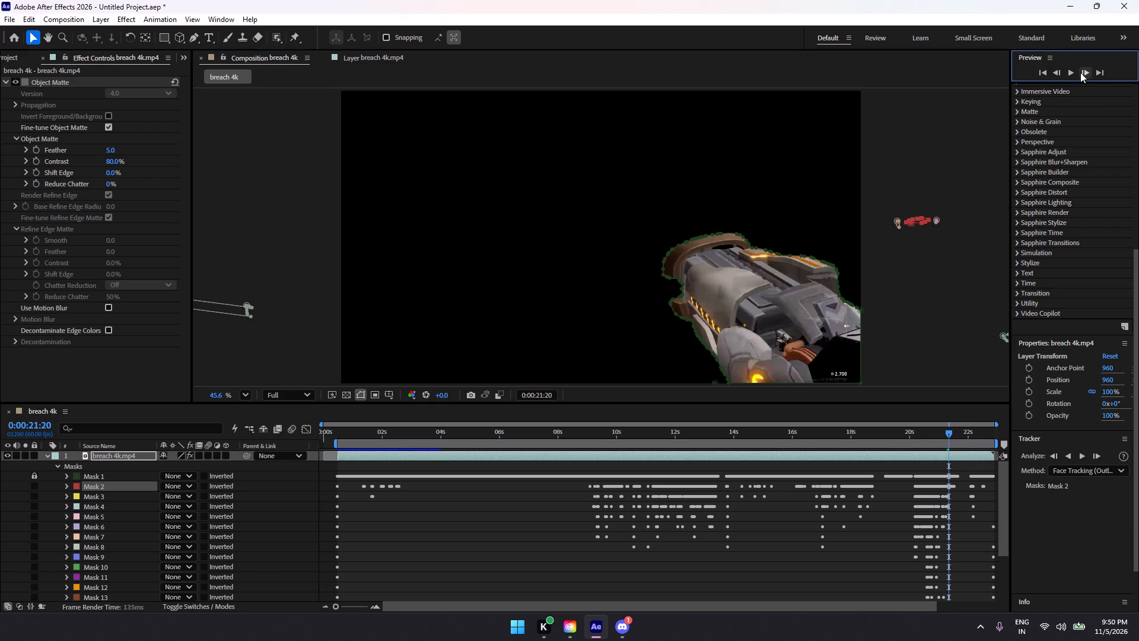
pyautogui.click(721, 248)
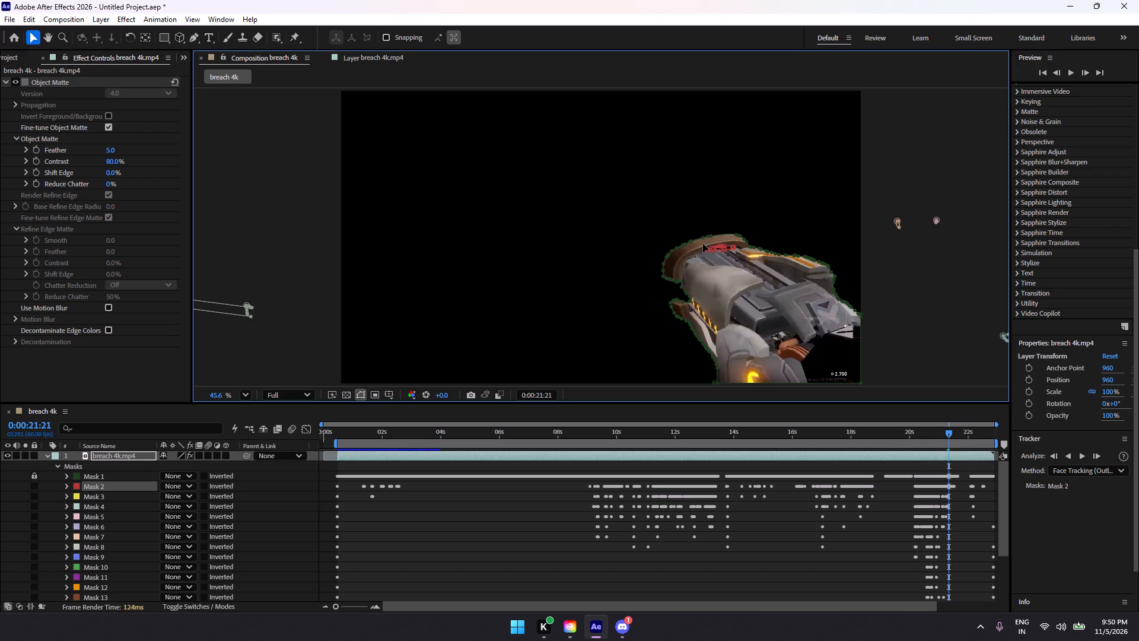
pyautogui.moveTo(703, 243); pyautogui.dragTo(744, 264)
pyautogui.moveTo(709, 242); pyautogui.dragTo(747, 283)
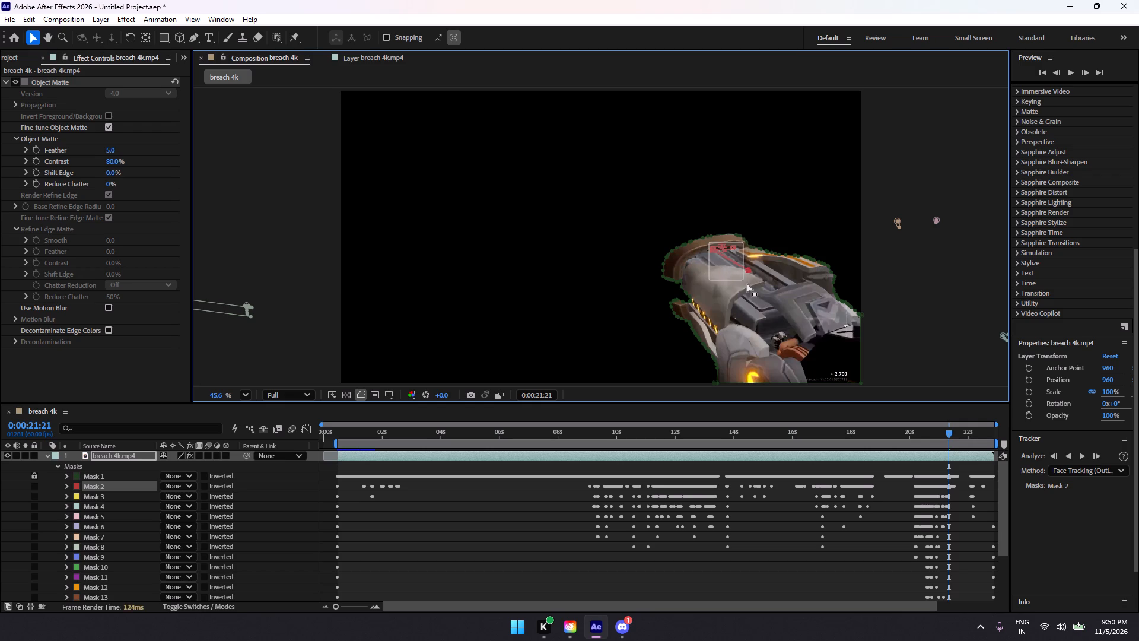
pyautogui.moveTo(747, 283); pyautogui.dragTo(749, 288)
pyautogui.moveTo(715, 251); pyautogui.dragTo(772, 249)
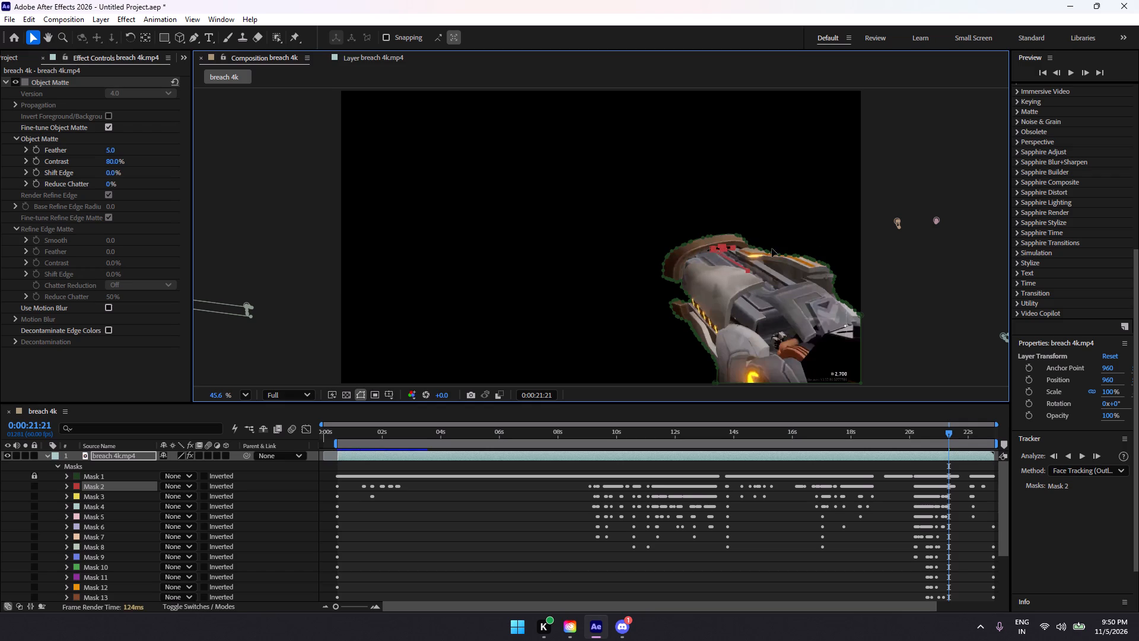
pyautogui.moveTo(772, 249); pyautogui.dragTo(933, 202)
# At 0:00:21:22, move all of Mask 2's red points on the top of the gun beyond the frame's right edge.
pyautogui.click(1081, 74)
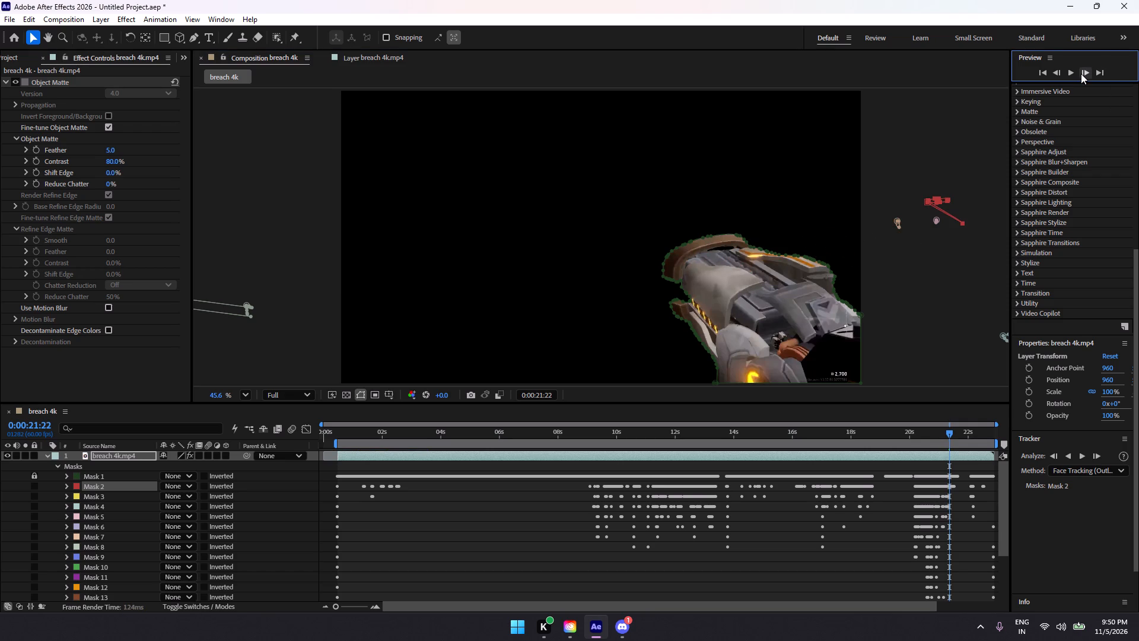
pyautogui.click(702, 259)
pyautogui.moveTo(694, 249); pyautogui.dragTo(695, 249)
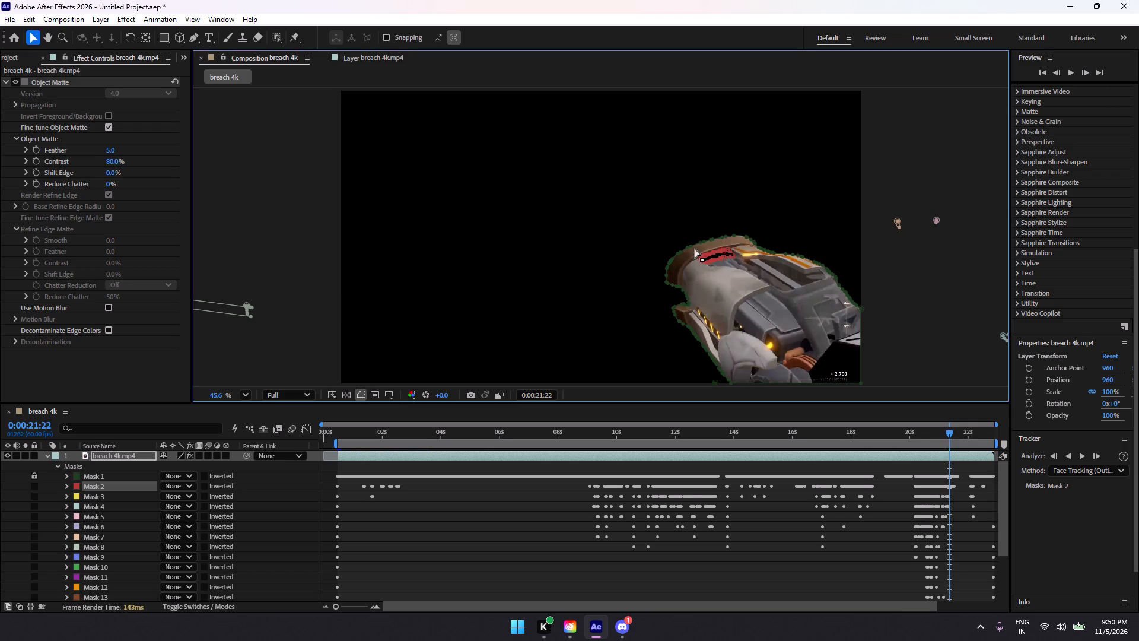
pyautogui.moveTo(695, 249); pyautogui.dragTo(752, 264)
pyautogui.moveTo(706, 259); pyautogui.dragTo(828, 252)
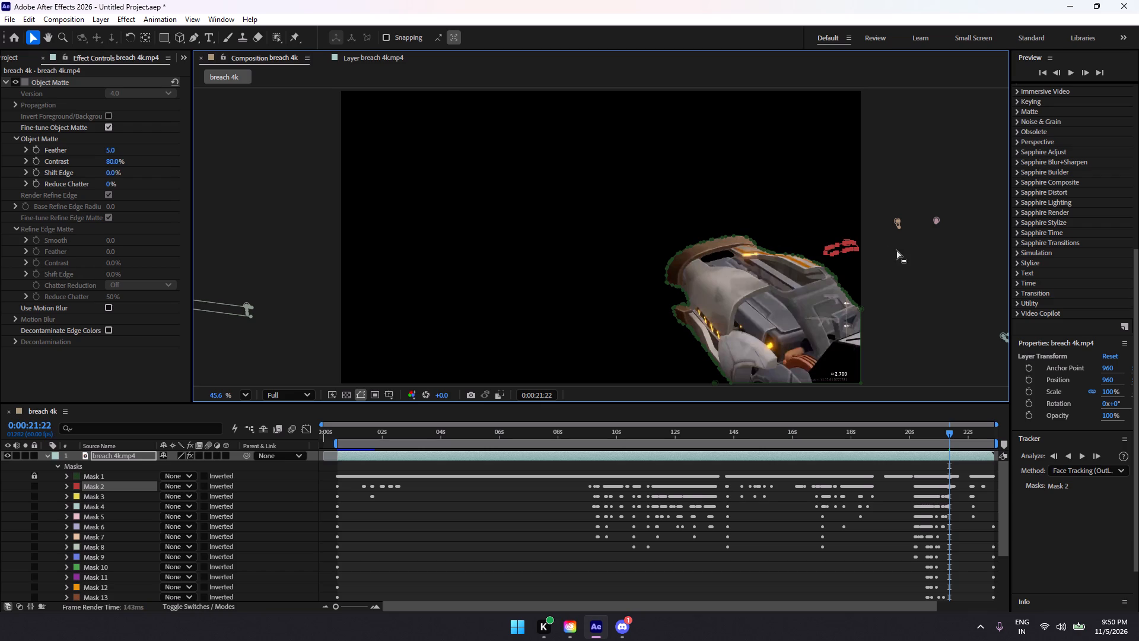
pyautogui.moveTo(838, 250); pyautogui.dragTo(893, 237)
# At 0:00:21:23, move Mask 2's small red outline behind the gun's front rim beyond the frame's right edge.
pyautogui.click(1084, 71)
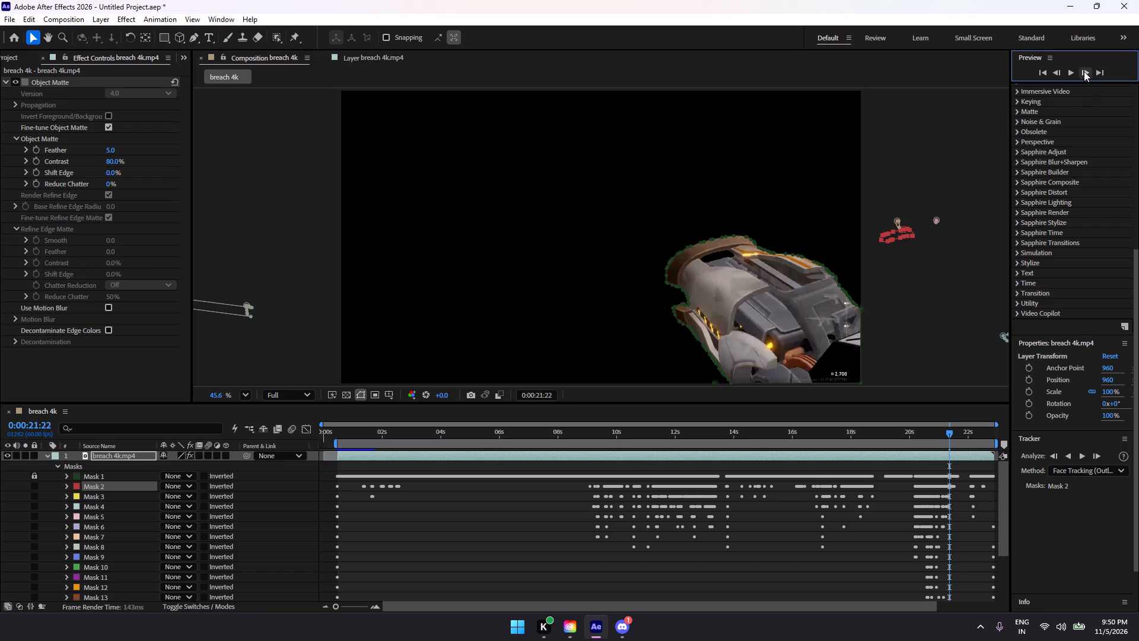
pyautogui.click(716, 259)
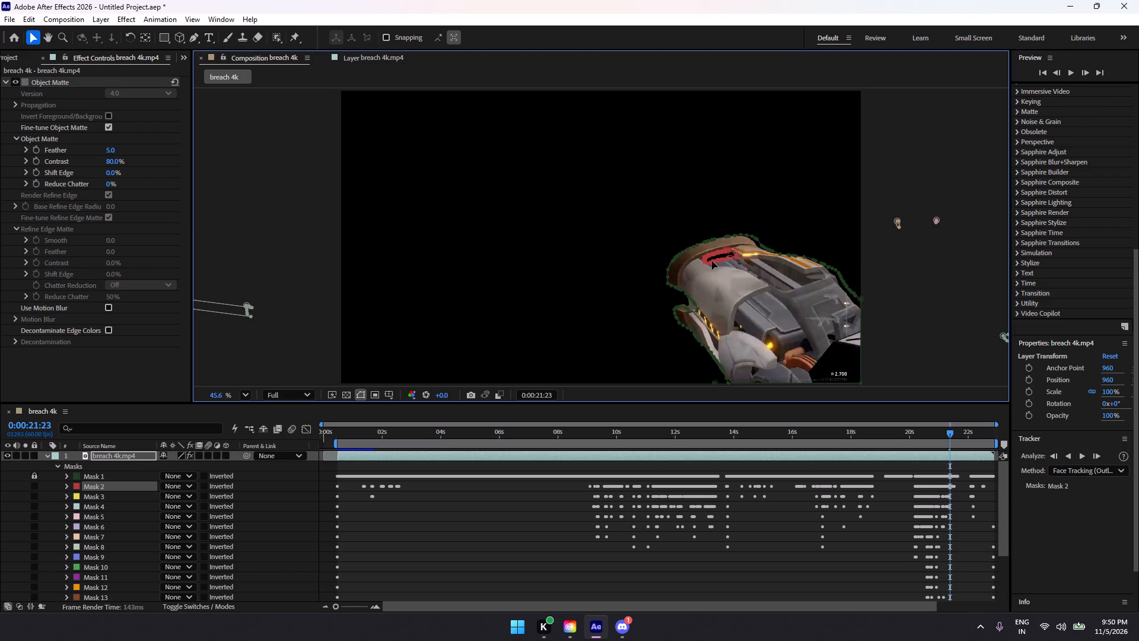
pyautogui.moveTo(696, 253); pyautogui.dragTo(749, 269)
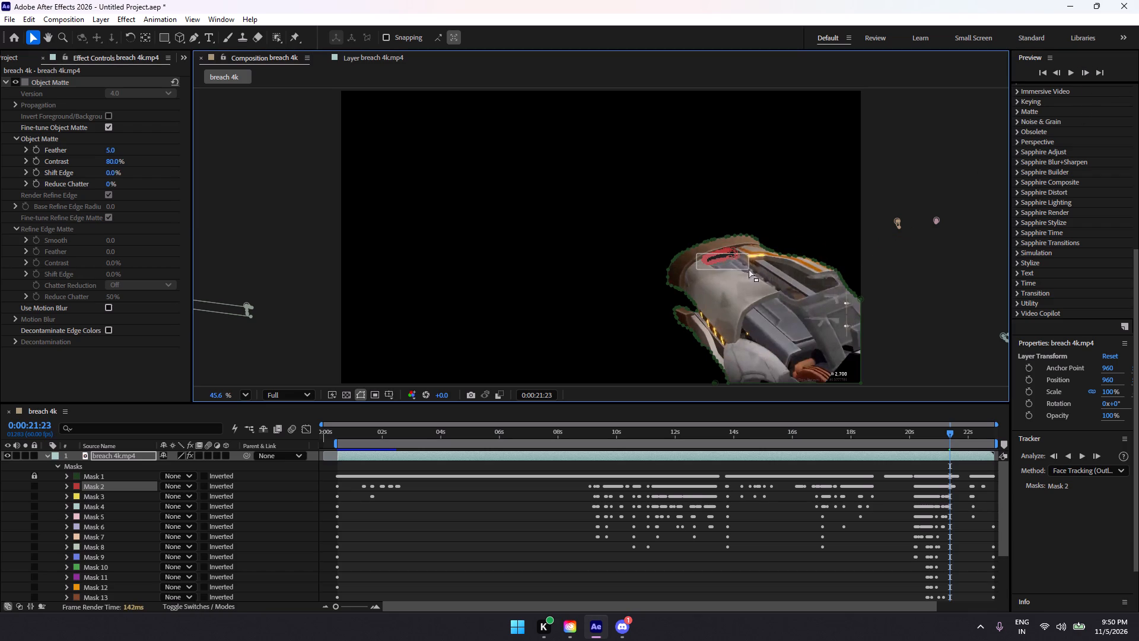
pyautogui.moveTo(749, 244); pyautogui.dragTo(708, 284)
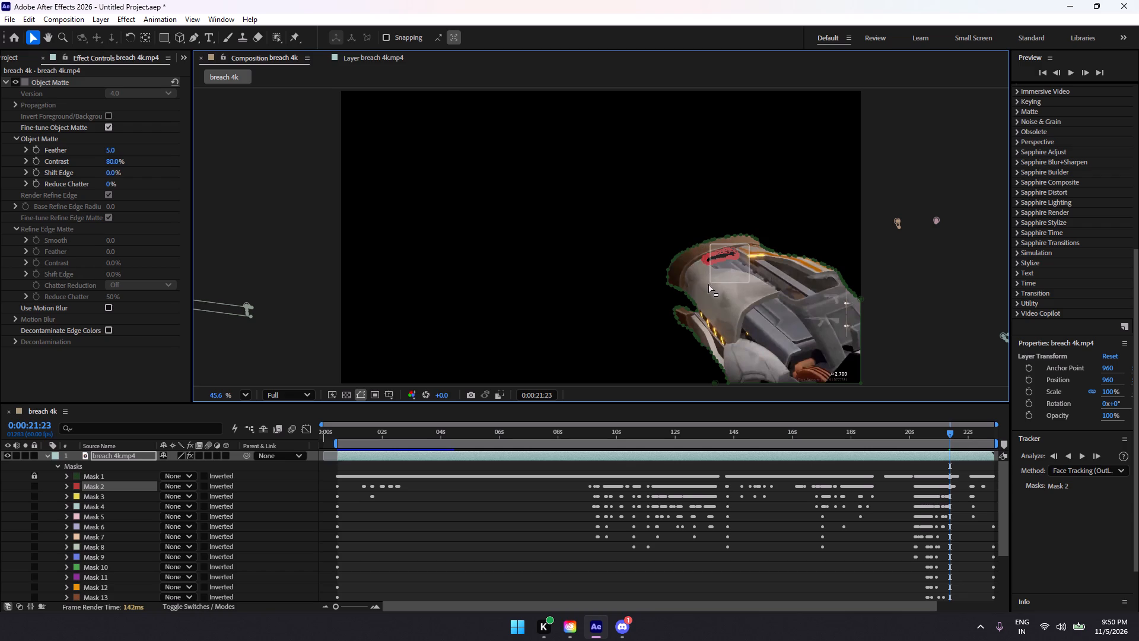
pyautogui.moveTo(708, 284); pyautogui.dragTo(702, 292)
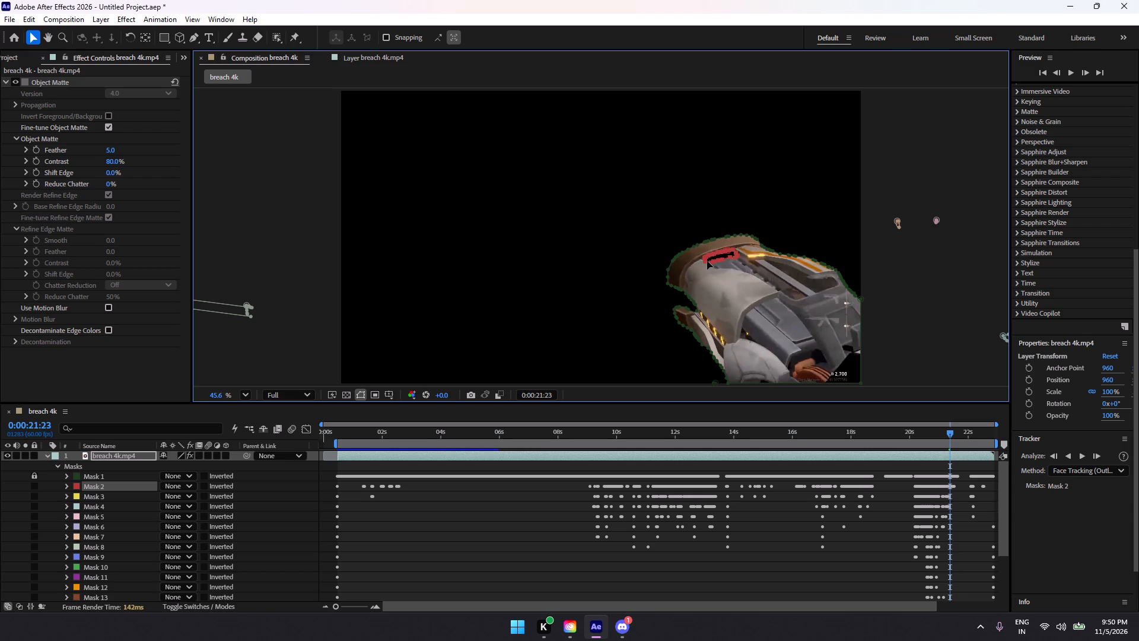
pyautogui.moveTo(707, 261); pyautogui.dragTo(919, 193)
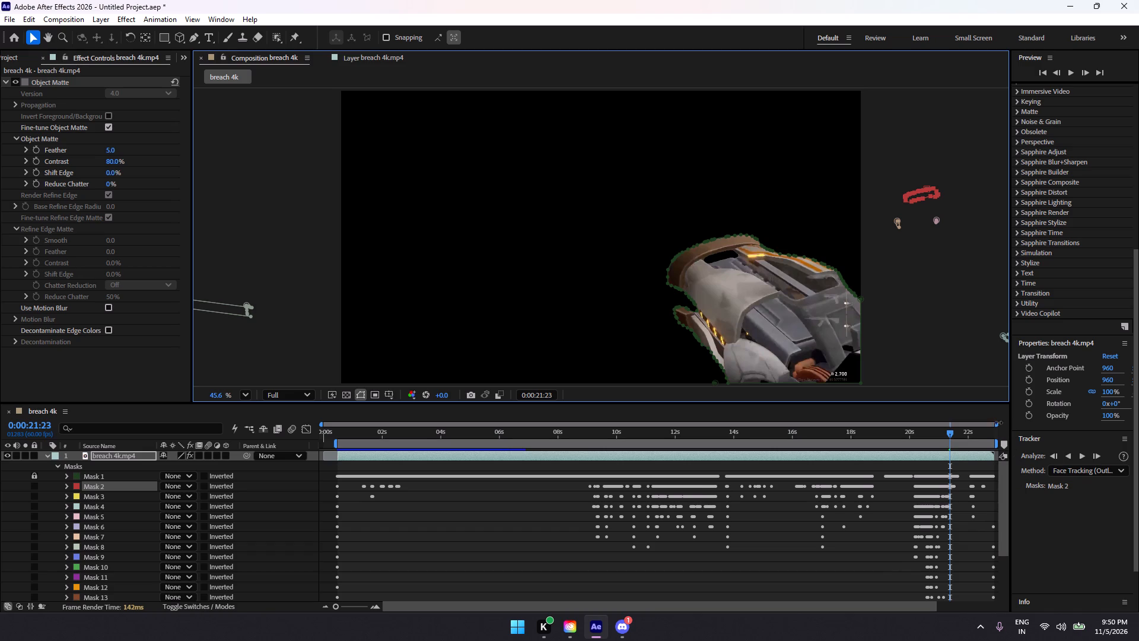
# At 0:00:21:24, move Mask 2's small red outline behind the gun's front rim beyond the frame's right edge.
pyautogui.click(1089, 71)
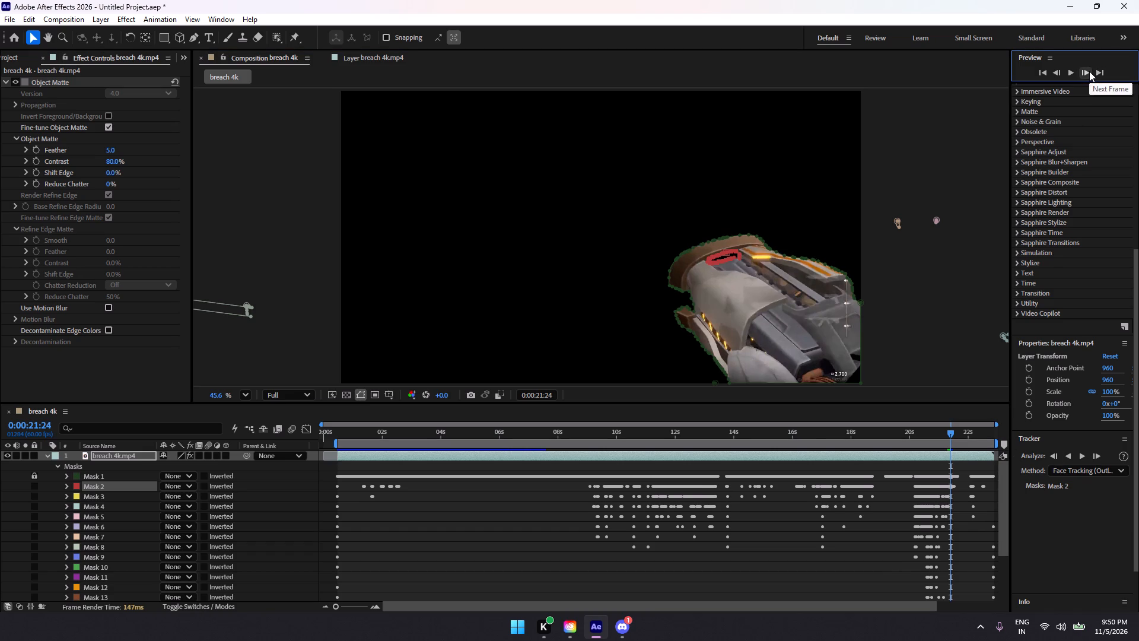
pyautogui.click(727, 259)
pyautogui.moveTo(752, 250); pyautogui.dragTo(708, 263)
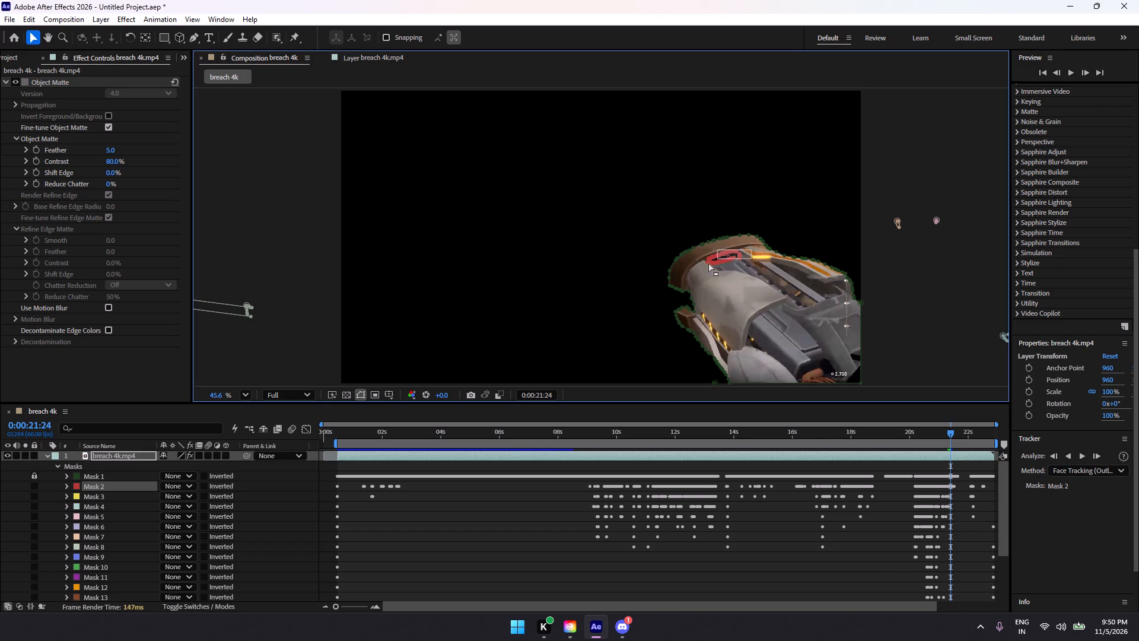
pyautogui.moveTo(708, 263); pyautogui.dragTo(700, 267)
pyautogui.moveTo(717, 263); pyautogui.dragTo(956, 222)
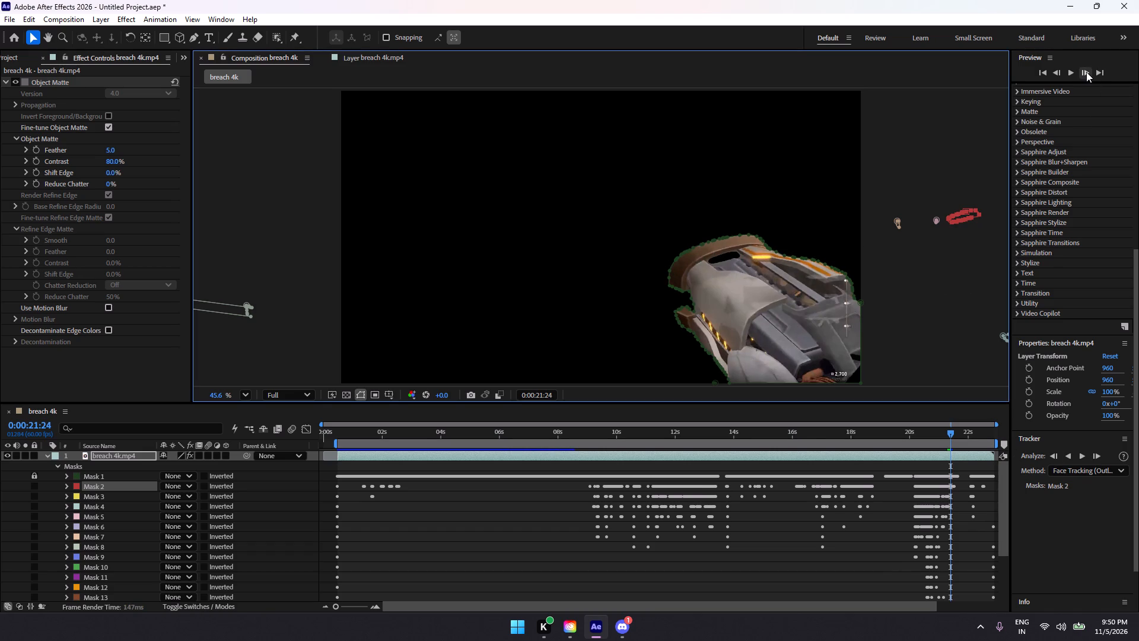
# At 0:00:21:25, move Mask 2's red outline around the gun's dark slot beyond the frame's right edge.
pyautogui.click(1086, 72)
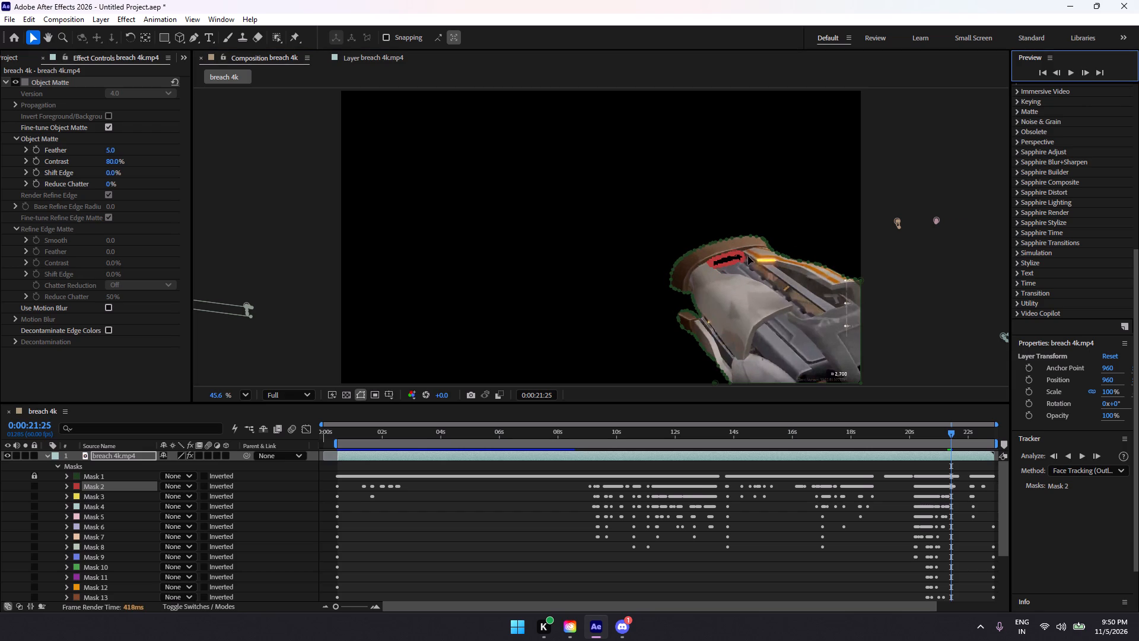
pyautogui.moveTo(747, 250); pyautogui.dragTo(991, 256)
# At 0:00:21:26, move Mask 2's red outline around the gun's dark slot beyond the frame's right edge.
pyautogui.click(1084, 75)
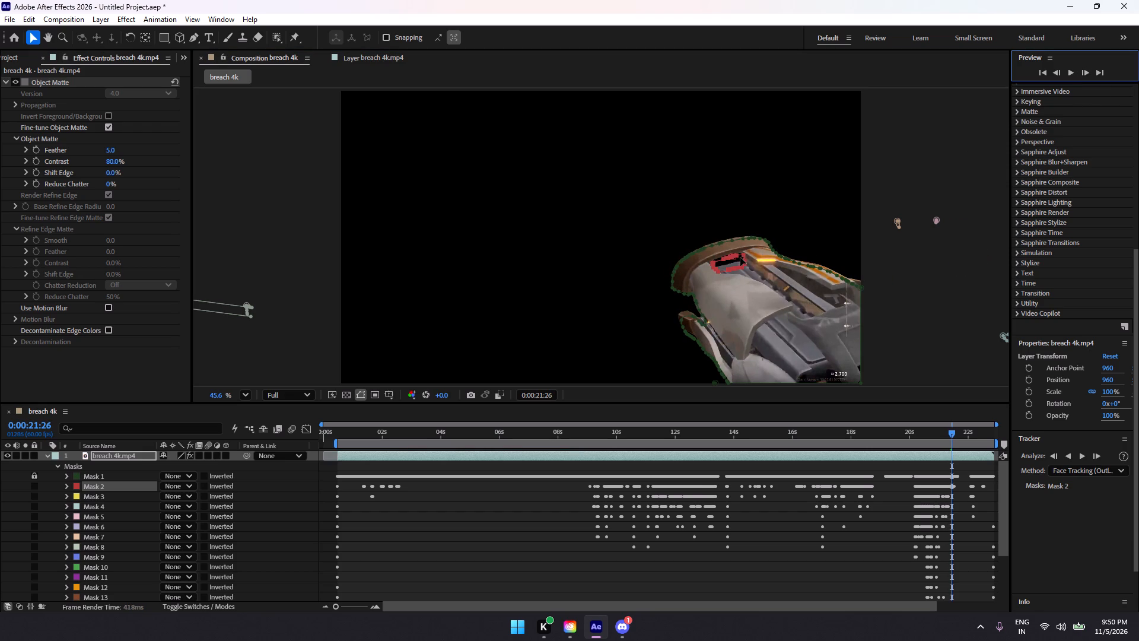
pyautogui.moveTo(731, 258); pyautogui.dragTo(917, 234)
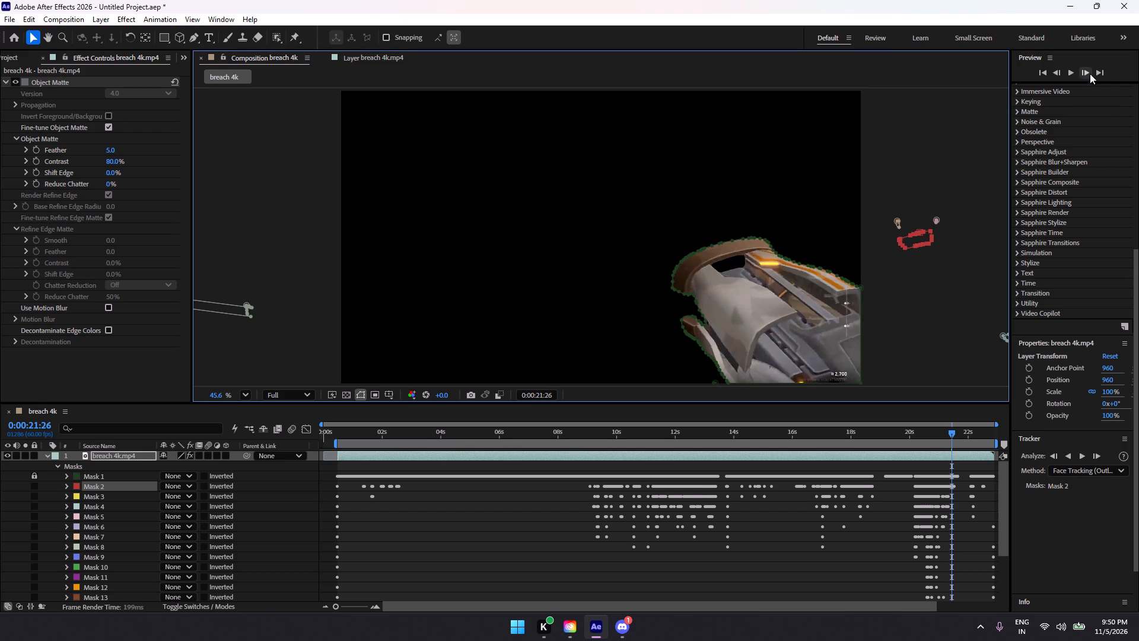
# At 0:00:21:27, move Mask 2's outline around the gun's dark slot, including its leftover corner points, beyond the frame's right edge.
pyautogui.click(1084, 71)
pyautogui.moveTo(726, 264); pyautogui.dragTo(909, 239)
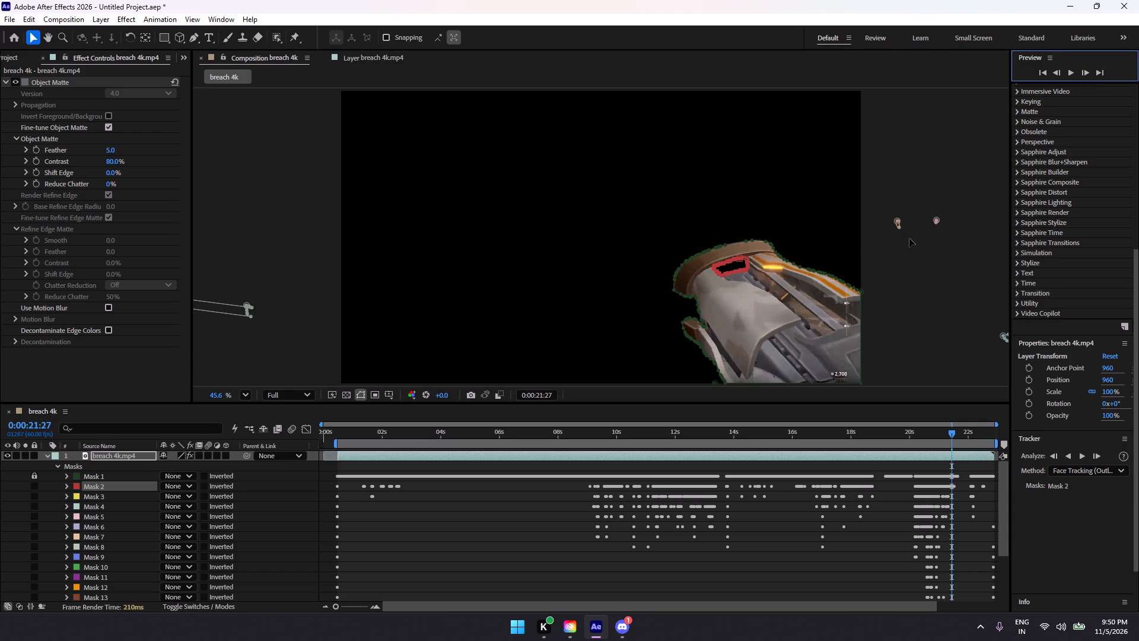
pyautogui.moveTo(746, 258); pyautogui.dragTo(797, 252)
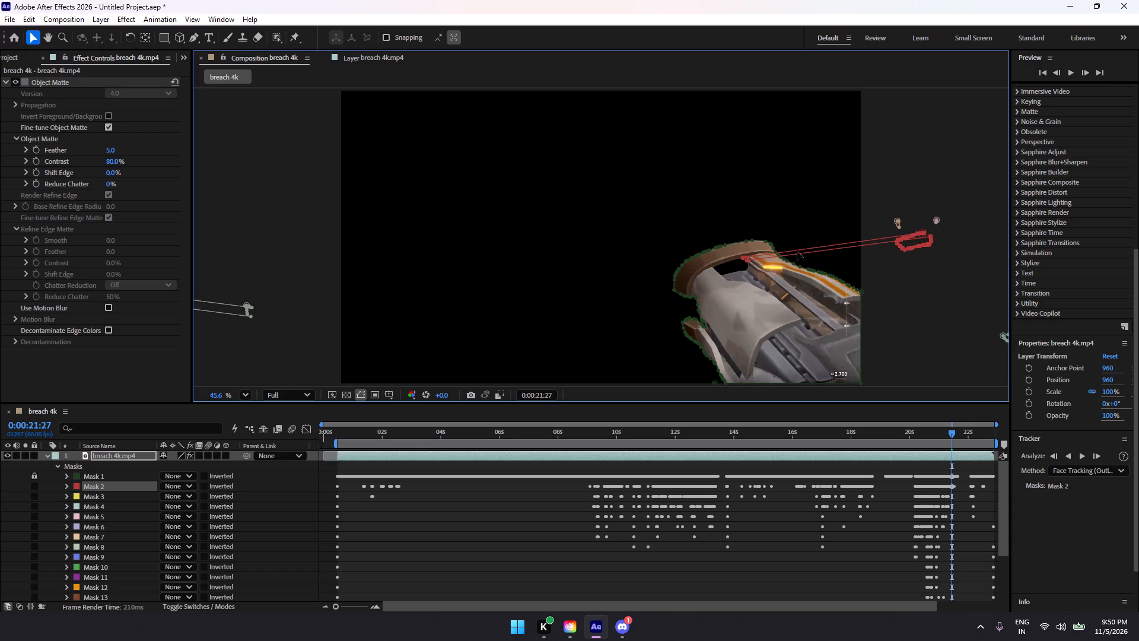
pyautogui.moveTo(797, 252); pyautogui.dragTo(937, 233)
pyautogui.moveTo(747, 262); pyautogui.dragTo(911, 236)
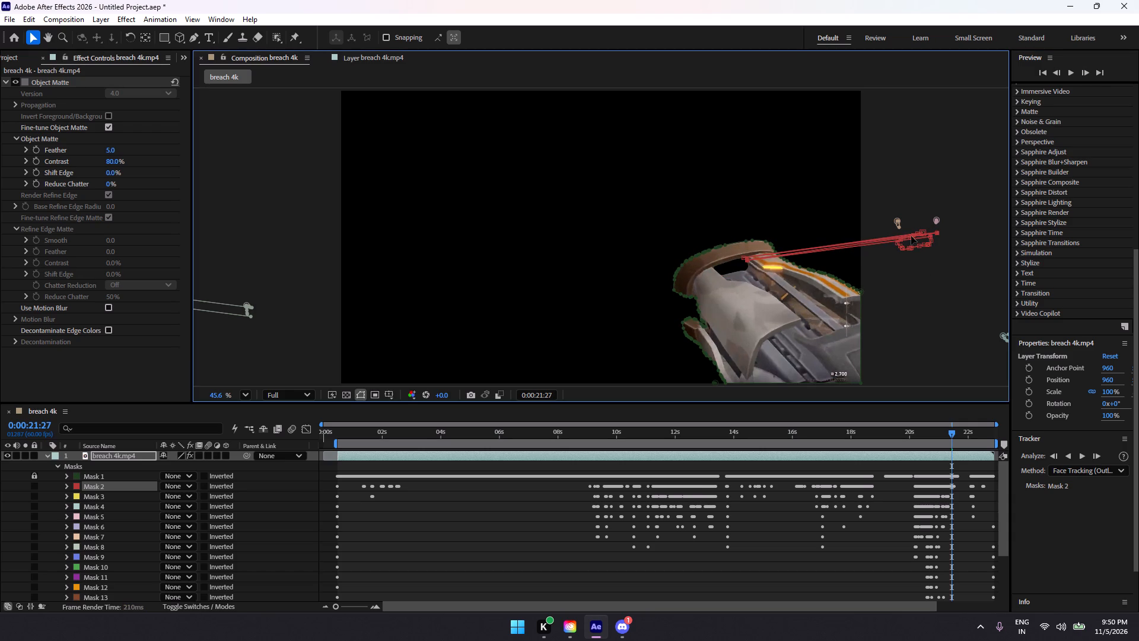
pyautogui.moveTo(911, 236); pyautogui.dragTo(920, 235)
pyautogui.moveTo(744, 257); pyautogui.dragTo(892, 233)
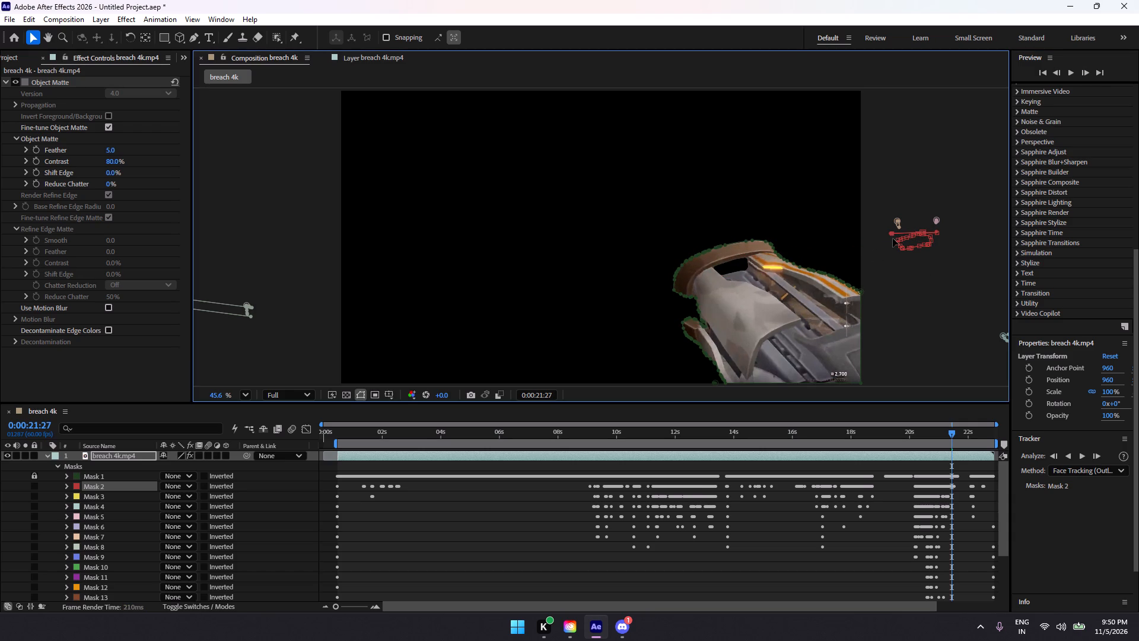
pyautogui.moveTo(892, 241); pyautogui.dragTo(887, 244)
# At 0:00:21:28, move all of Mask 2's red points behind the gun's front rim beyond the frame's right edge.
pyautogui.click(1082, 76)
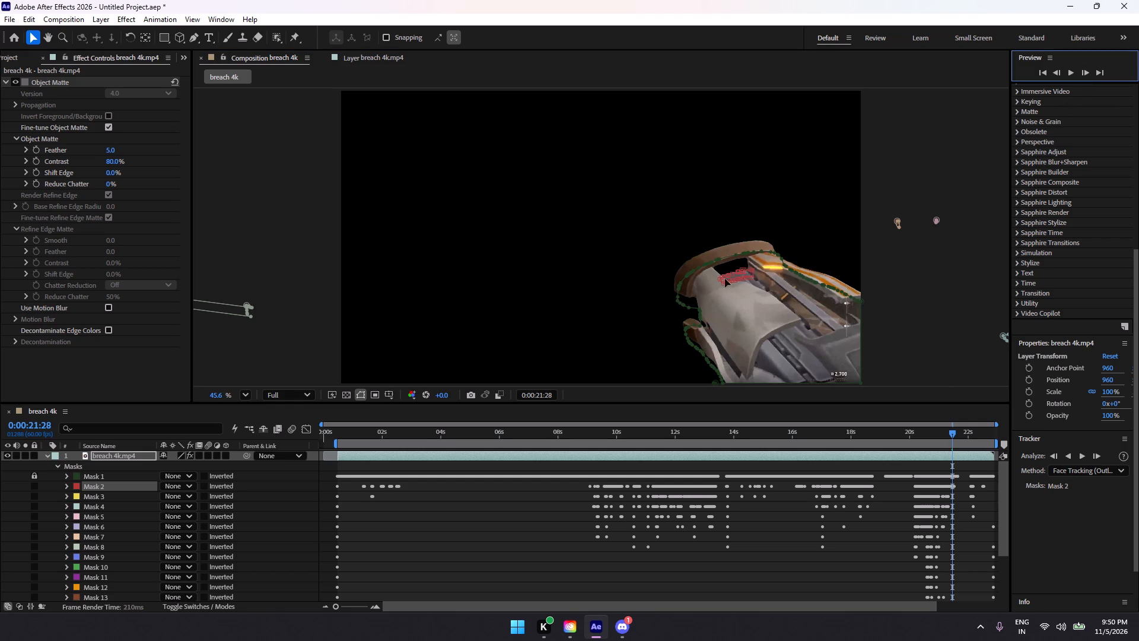
pyautogui.click(724, 279)
pyautogui.moveTo(719, 270); pyautogui.dragTo(790, 290)
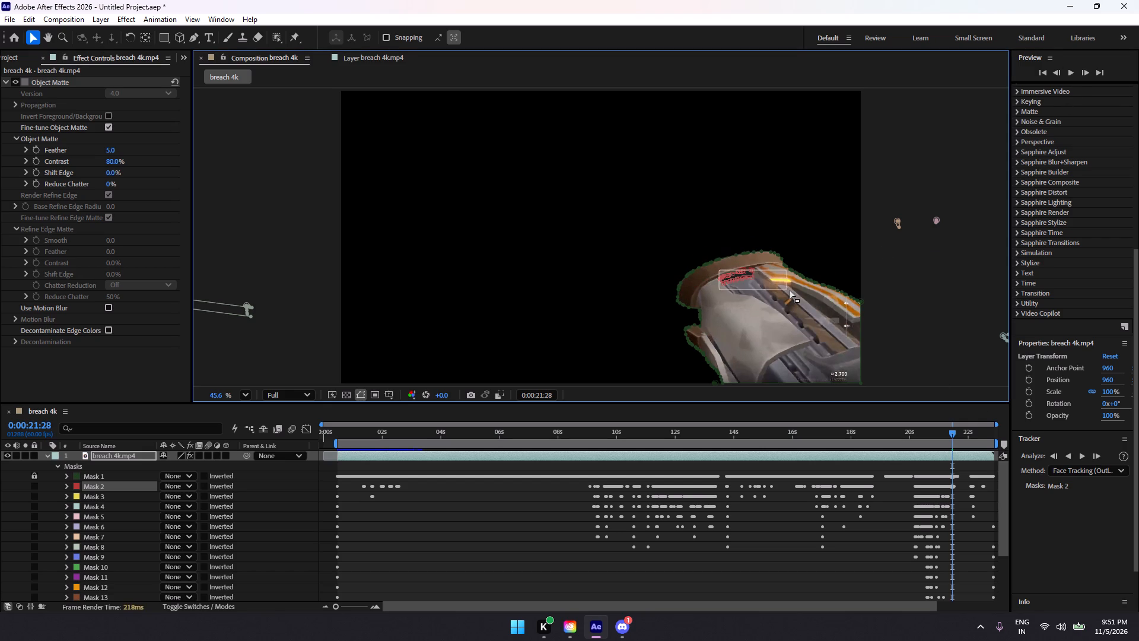
pyautogui.moveTo(790, 290); pyautogui.dragTo(753, 288)
pyautogui.moveTo(726, 278); pyautogui.dragTo(893, 242)
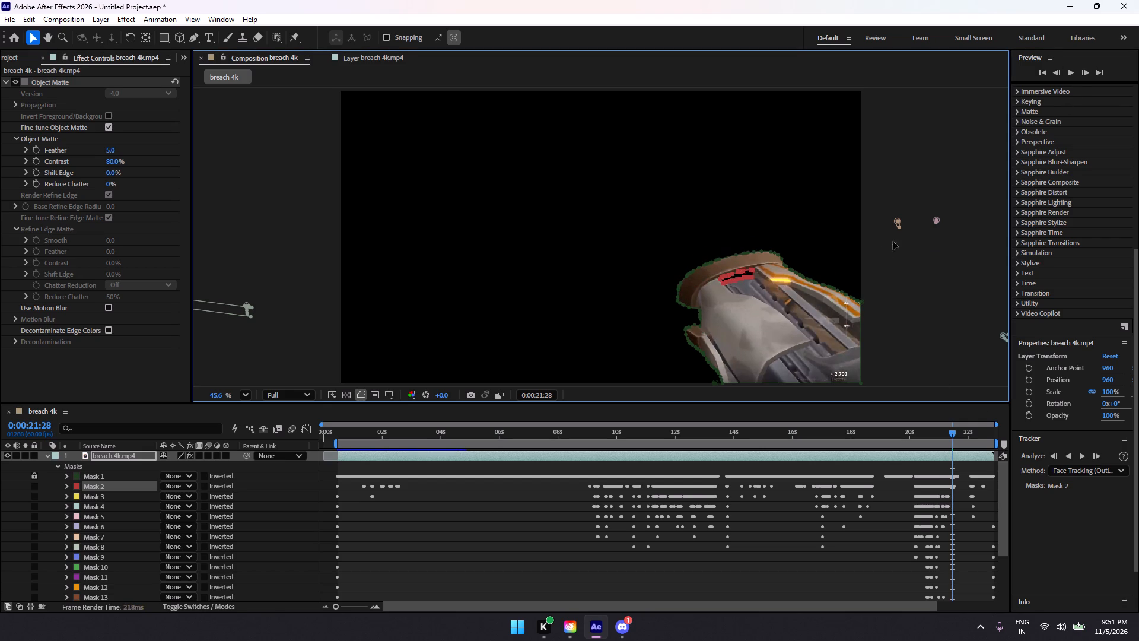
pyautogui.moveTo(893, 242); pyautogui.dragTo(905, 235)
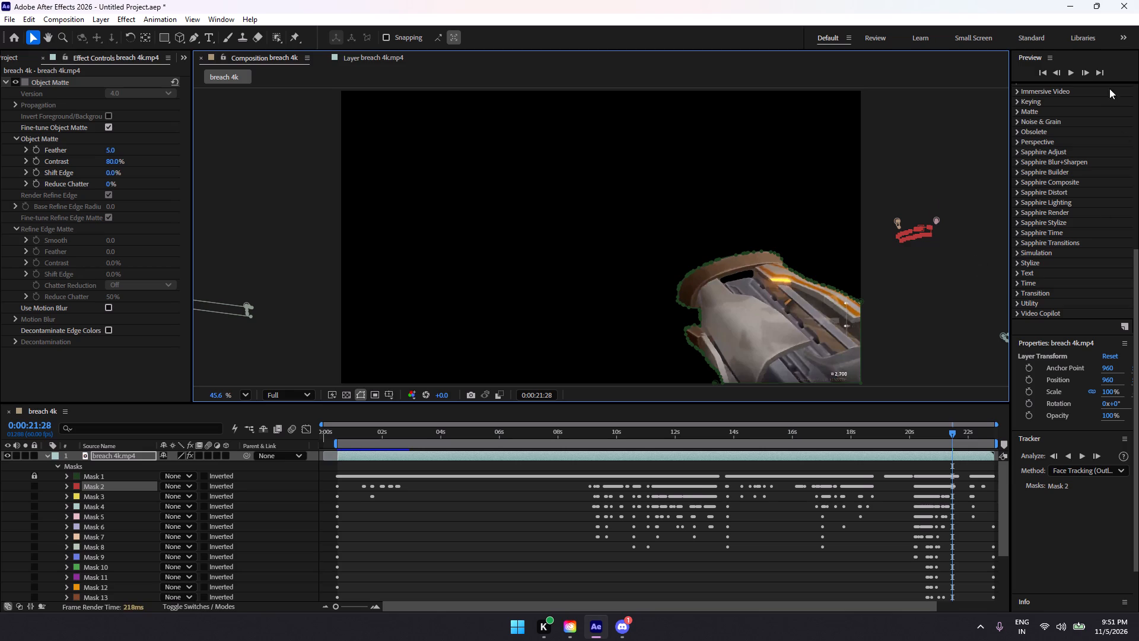
# At 0:00:21:30, move Mask 2's tiny red outline behind the gun's front rim beyond the frame's right edge, keeping the layer in place.
pyautogui.click(1084, 70)
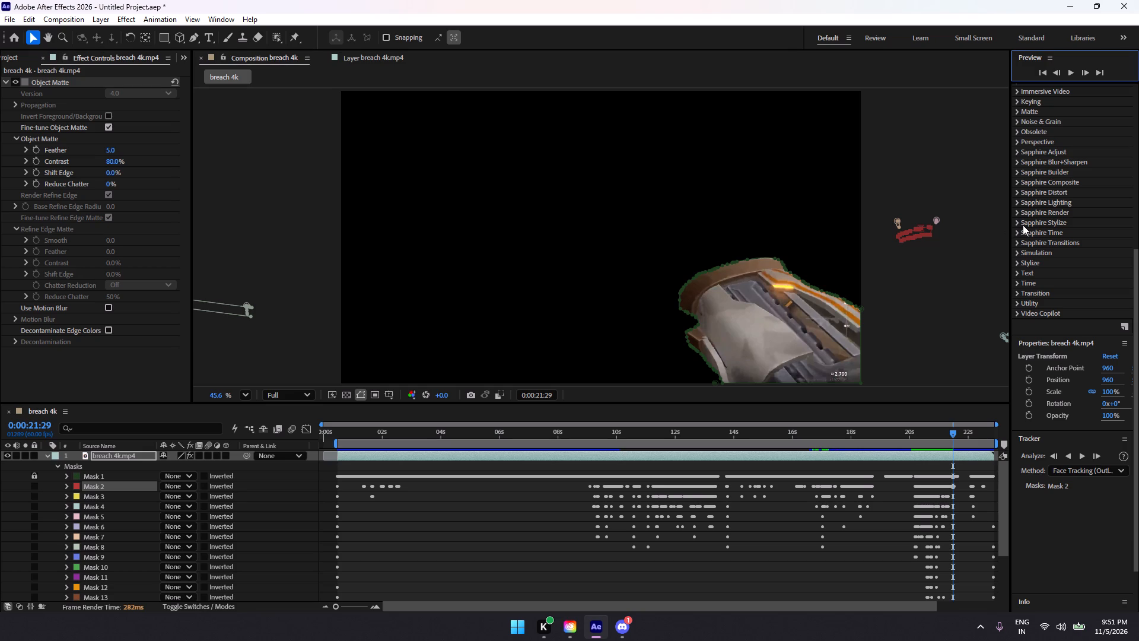
pyautogui.click(1090, 71)
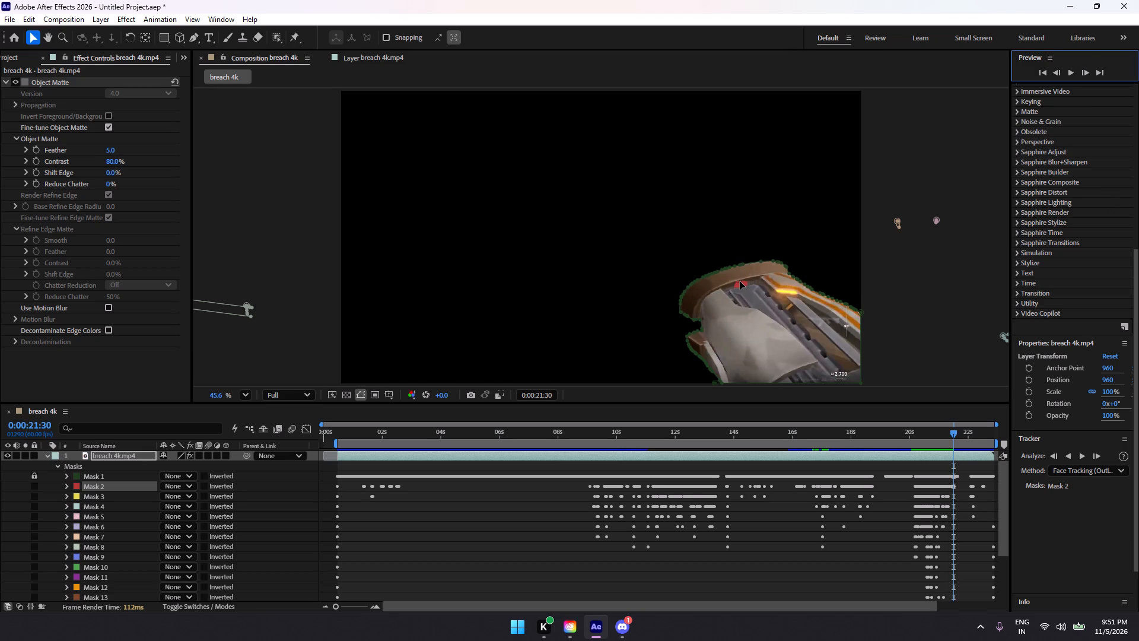
pyautogui.moveTo(739, 283); pyautogui.dragTo(940, 249)
pyautogui.moveTo(731, 280); pyautogui.dragTo(796, 288)
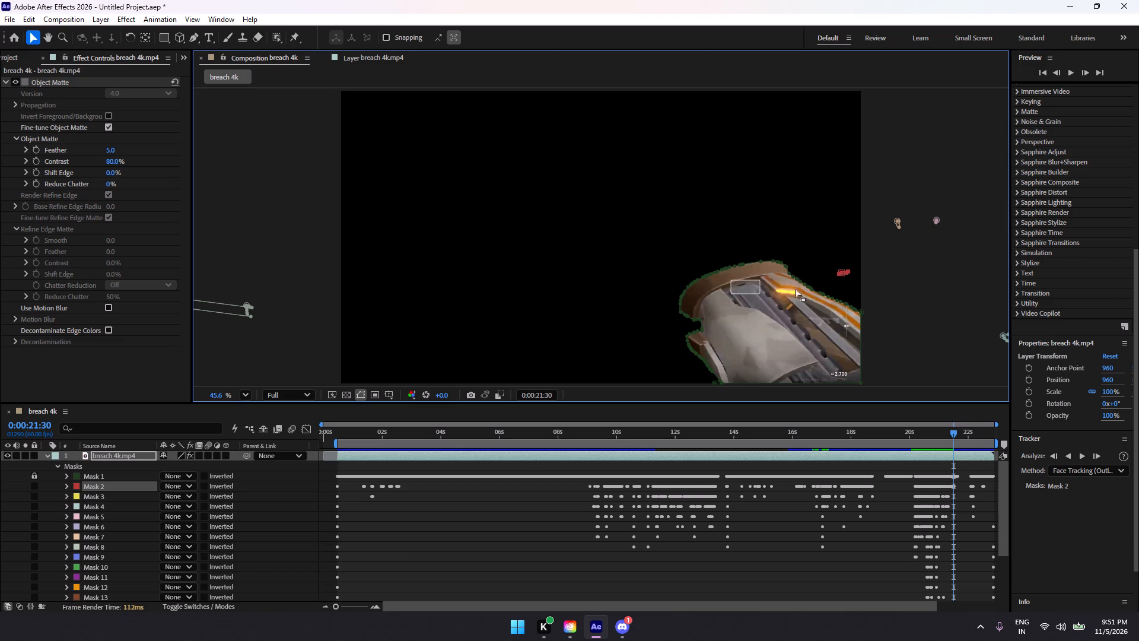
pyautogui.moveTo(796, 288); pyautogui.dragTo(756, 316)
pyautogui.moveTo(828, 261); pyautogui.dragTo(864, 279)
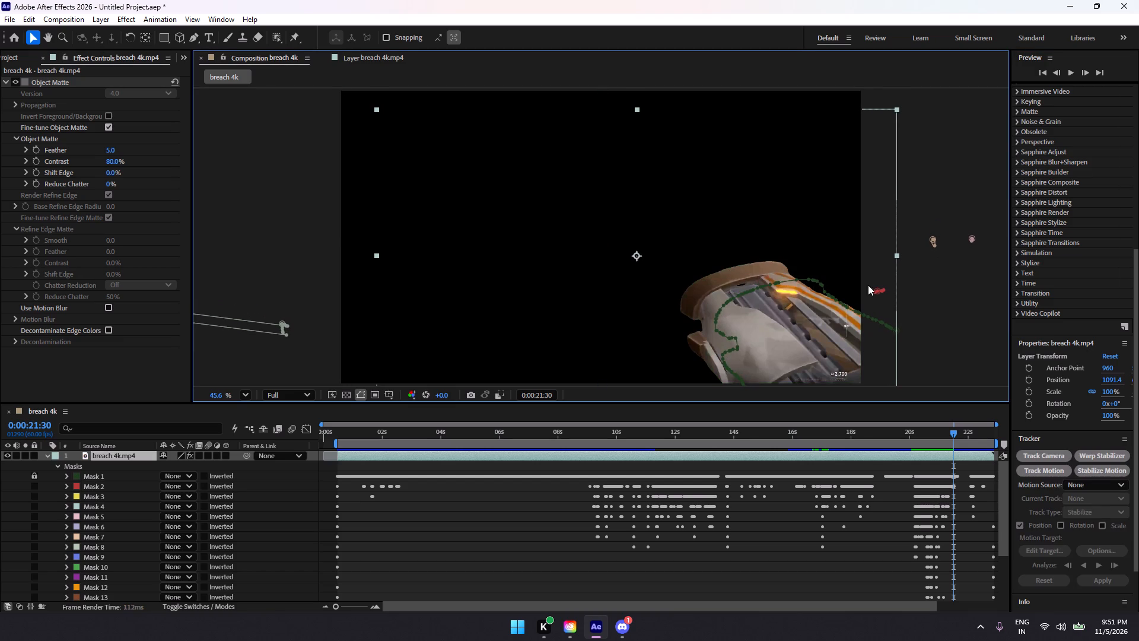
pyautogui.hotkey('ctrl', 'z')
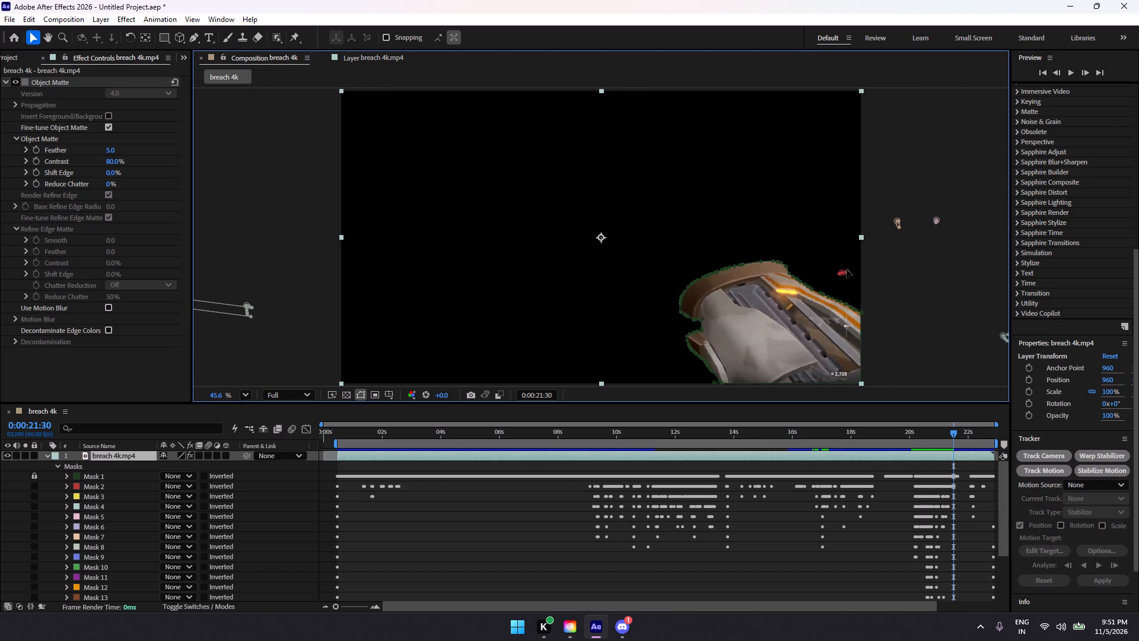
pyautogui.click(843, 271)
pyautogui.moveTo(825, 261); pyautogui.dragTo(858, 279)
pyautogui.moveTo(843, 272); pyautogui.dragTo(943, 266)
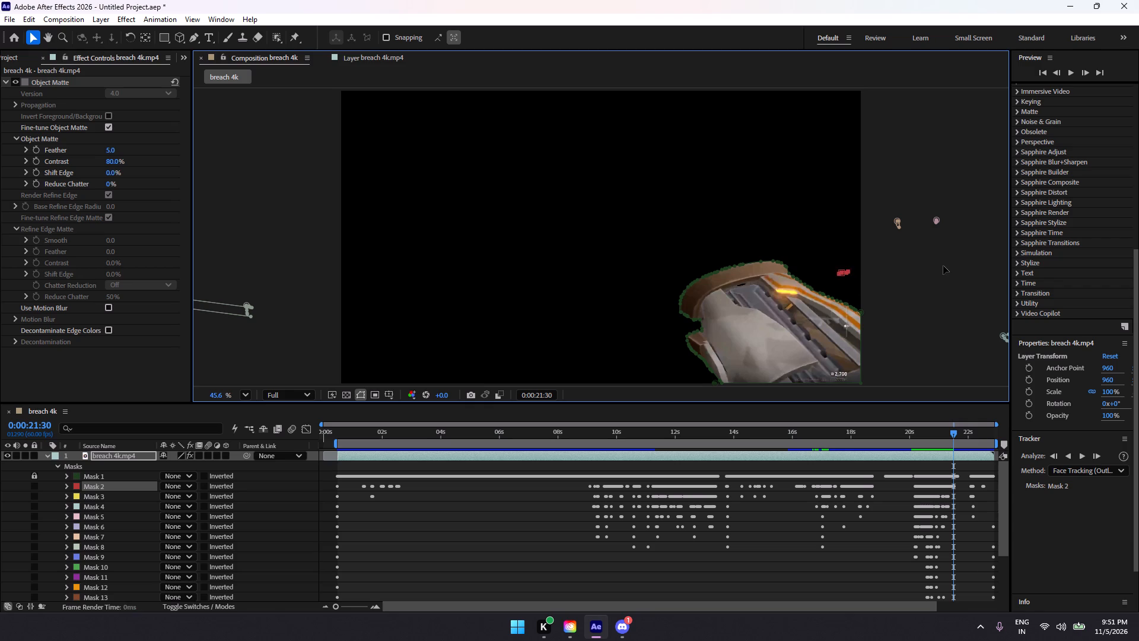
# At 0:00:21:31, move all of Mask 2's red points behind the gun's front rim beyond the frame's right edge.
pyautogui.click(1081, 71)
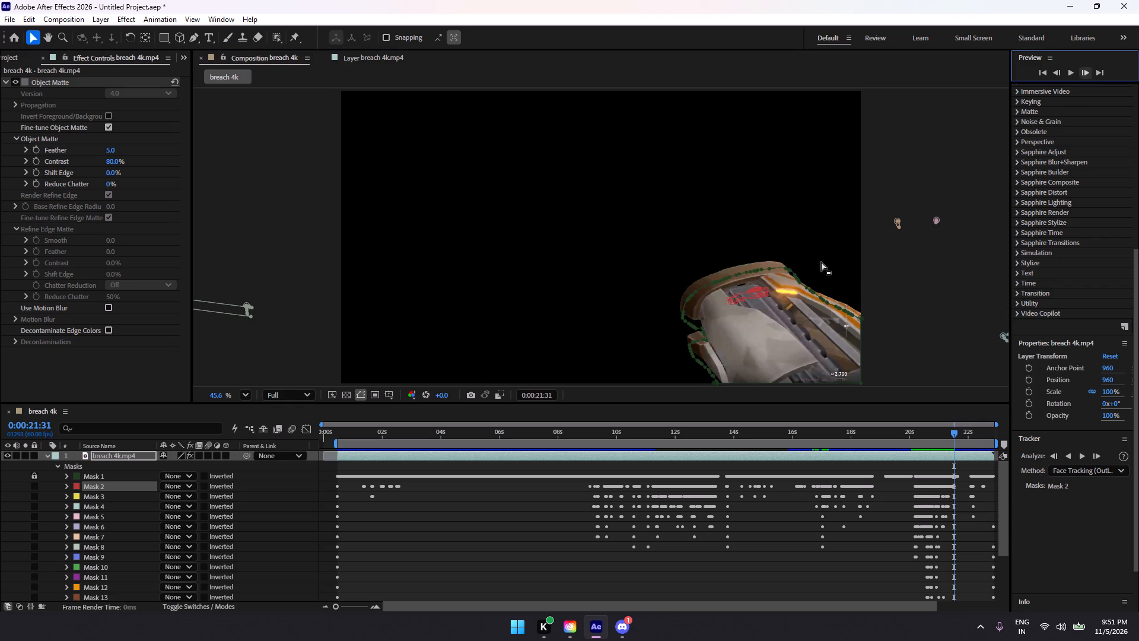
pyautogui.moveTo(731, 299); pyautogui.dragTo(750, 294)
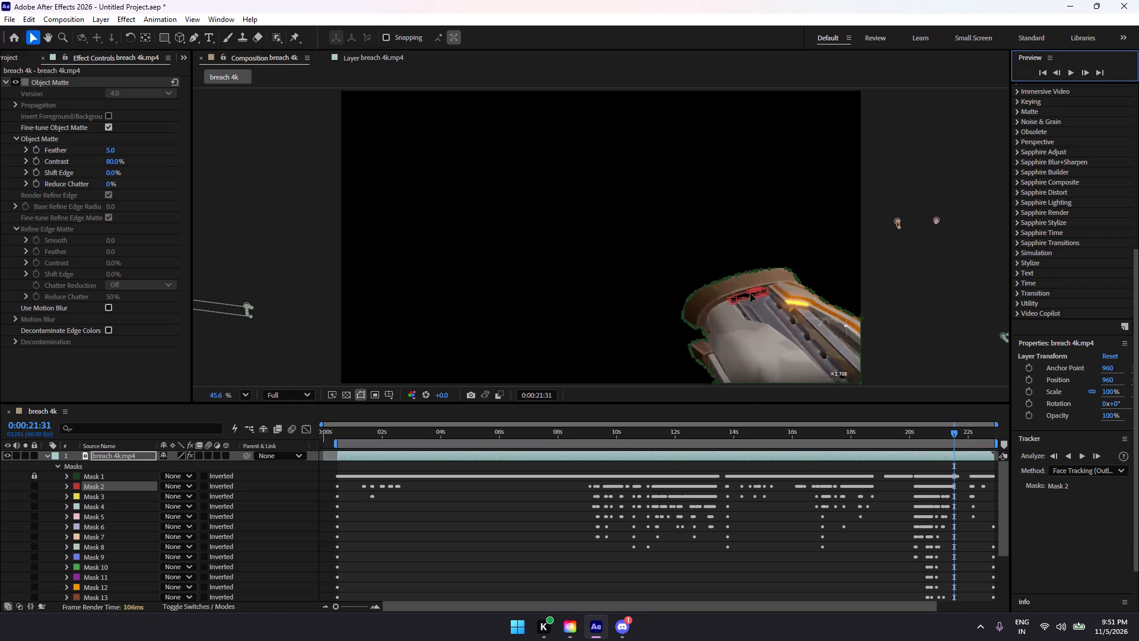
pyautogui.moveTo(750, 294); pyautogui.dragTo(745, 294)
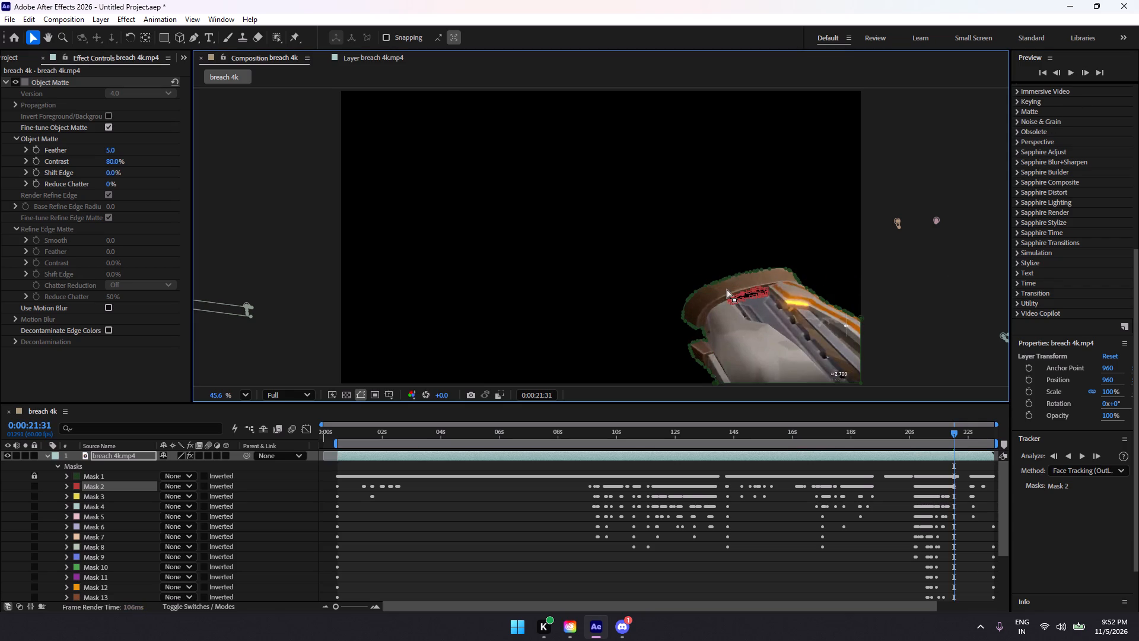
pyautogui.moveTo(727, 289); pyautogui.dragTo(777, 304)
pyautogui.moveTo(740, 299); pyautogui.dragTo(894, 253)
# At 0:00:21:31, finish moving Mask 2's red points beyond the frame's right edge.
pyautogui.moveTo(949, 365); pyautogui.dragTo(981, 386)
pyautogui.click(976, 383)
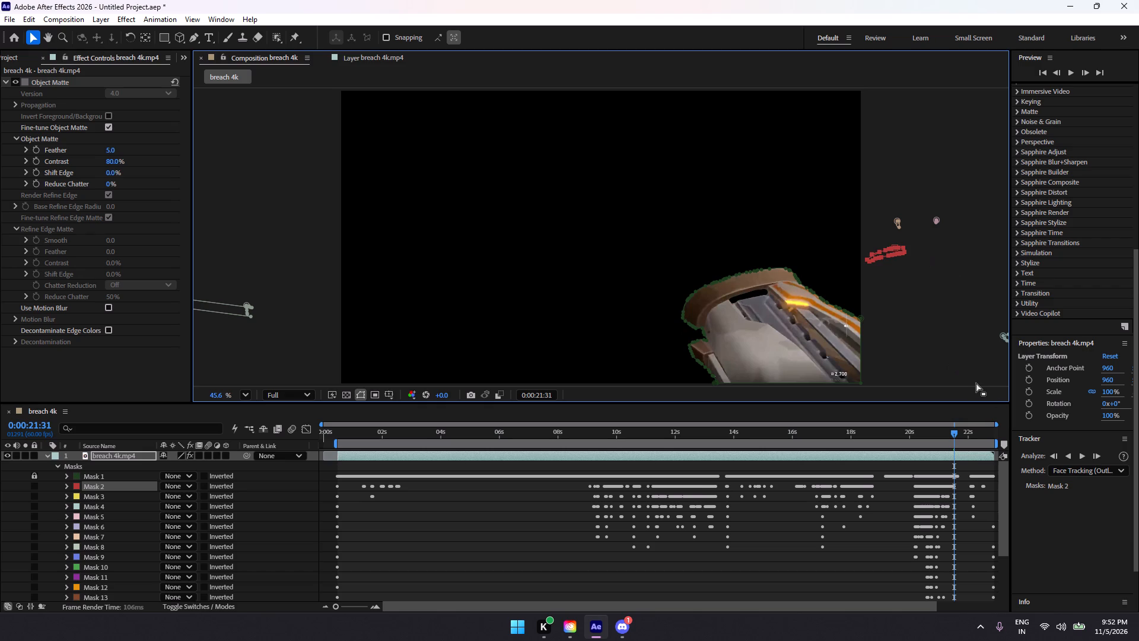
pyautogui.click(981, 455)
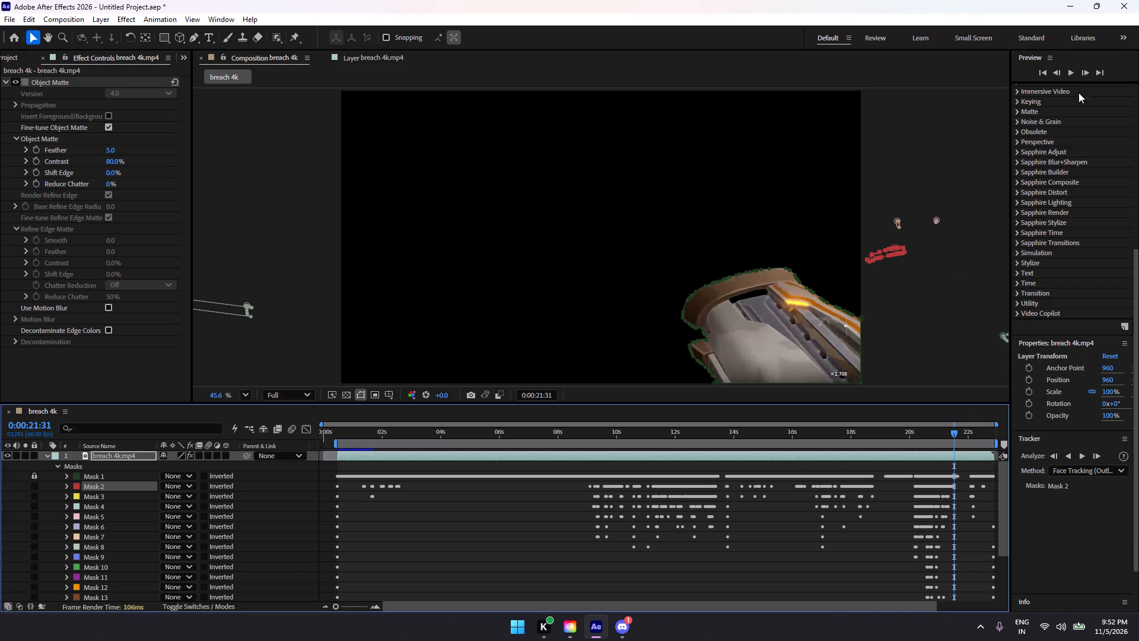
# At 0:00:21:32, move all of Mask 2's red points behind the gun's front rim beyond the frame's right edge.
pyautogui.click(1086, 77)
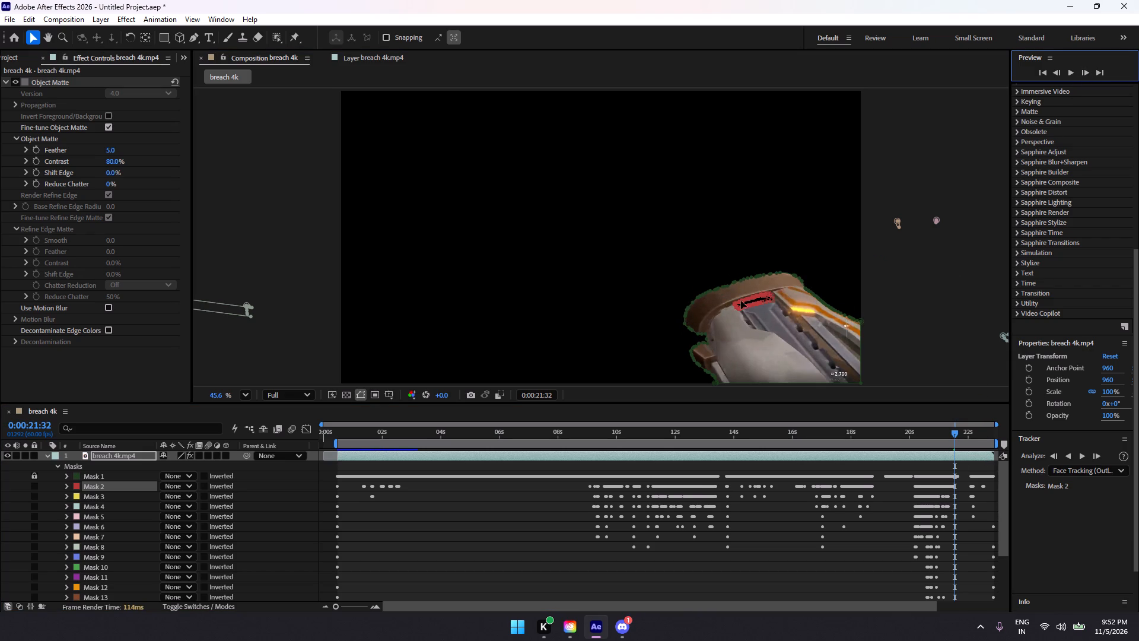
pyautogui.moveTo(740, 303); pyautogui.dragTo(751, 301)
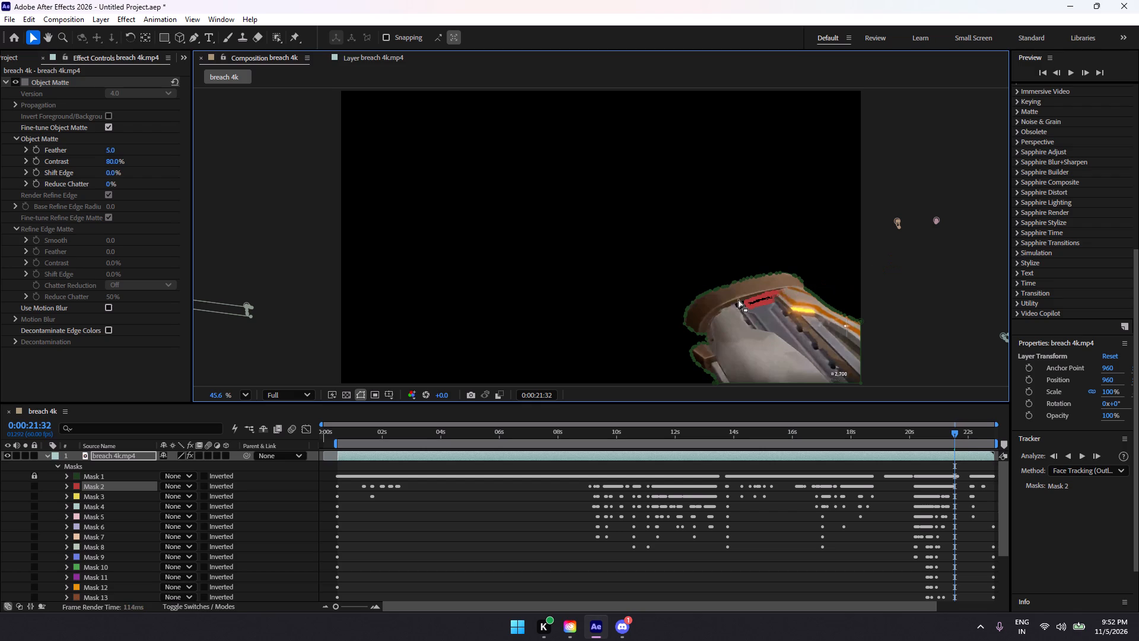
pyautogui.moveTo(731, 291); pyautogui.dragTo(787, 311)
pyautogui.moveTo(744, 306); pyautogui.dragTo(903, 257)
# Check the matte frame by frame from 0:00:21:32 to 0:00:21:40 for stray masks as the gun leaves the frame.
pyautogui.click(1083, 72)
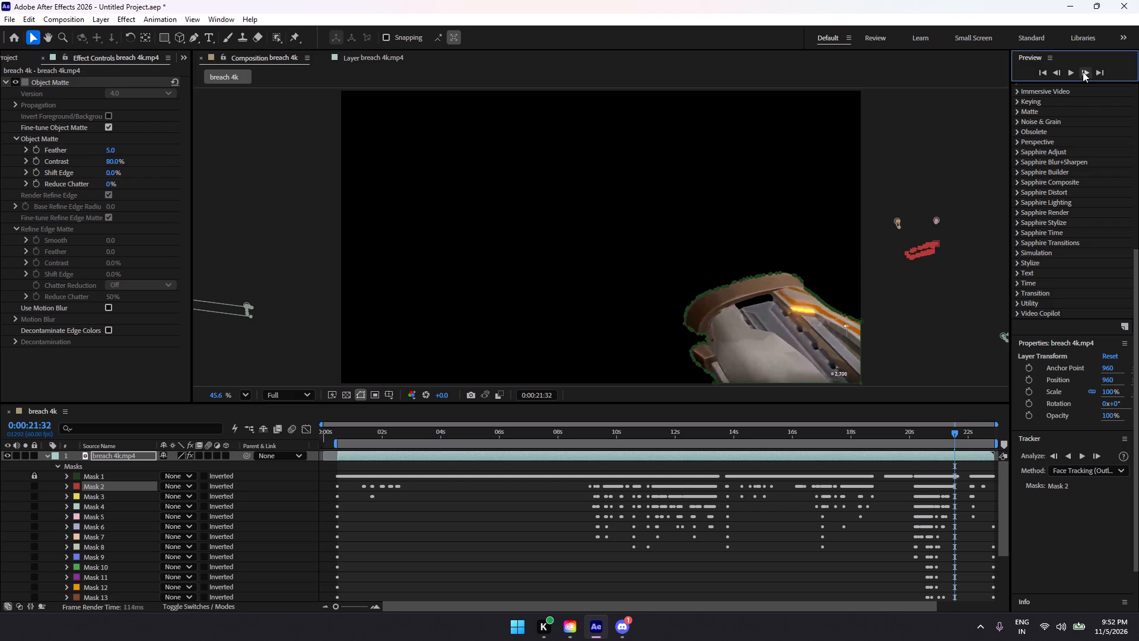
pyautogui.click(1083, 71)
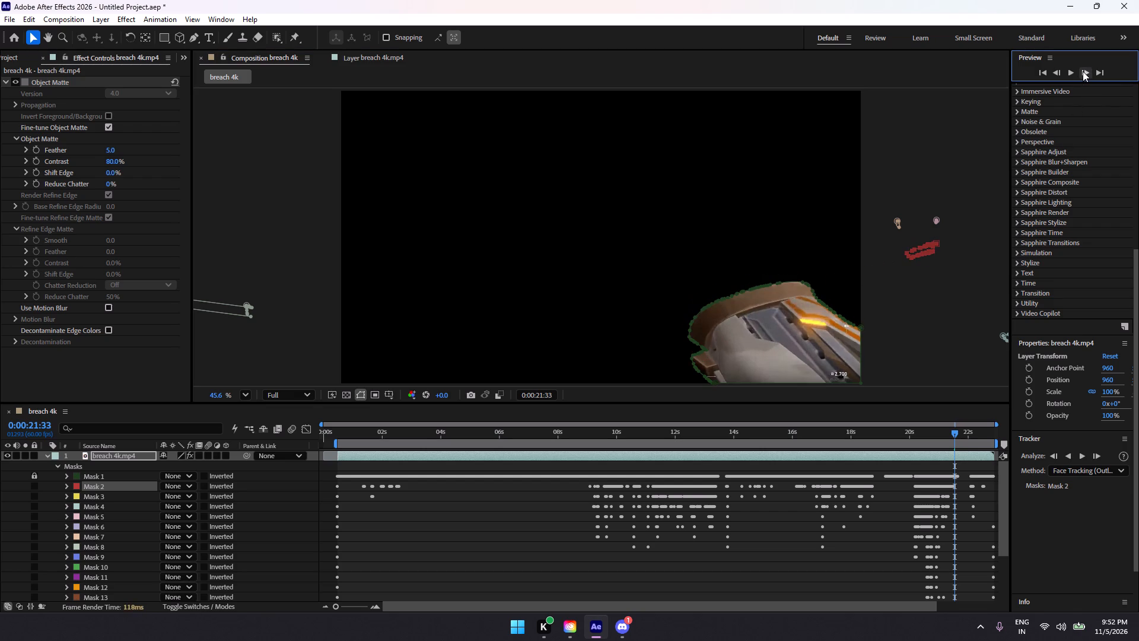
pyautogui.click(1083, 71)
pyautogui.click(1083, 71)
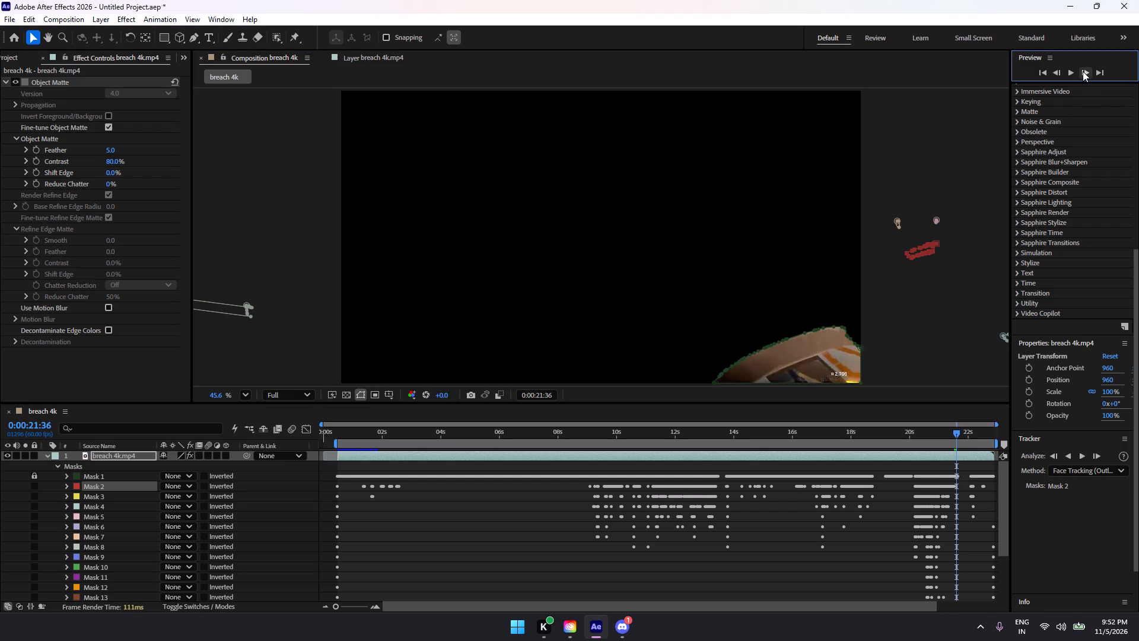
pyautogui.click(1083, 71)
pyautogui.click(1083, 71)
pyautogui.click(1083, 71)
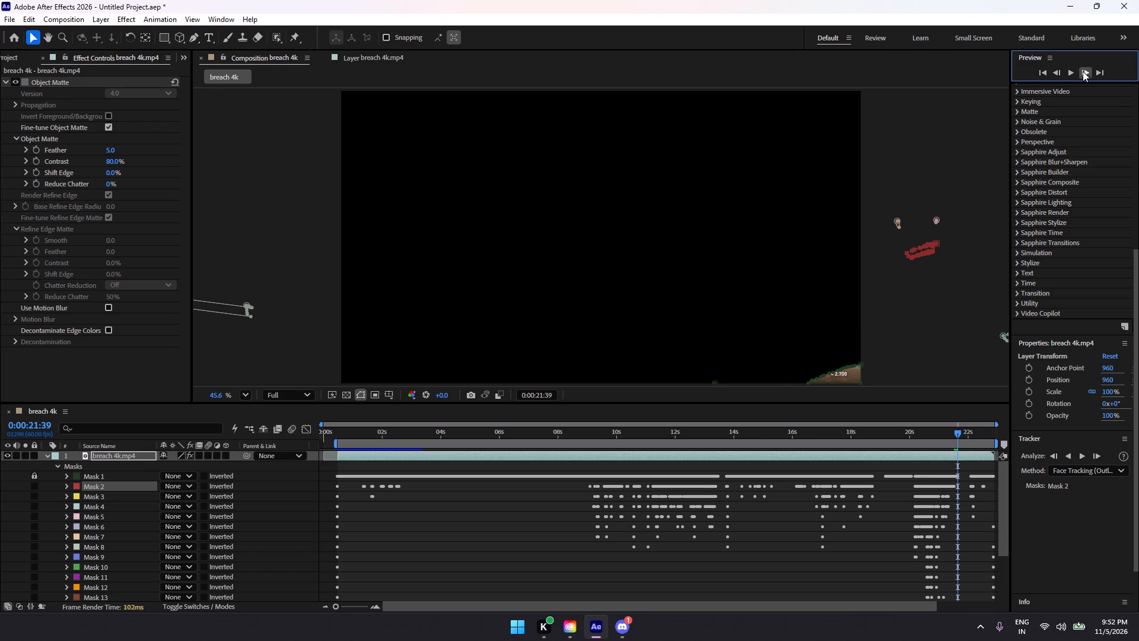
pyautogui.click(1083, 71)
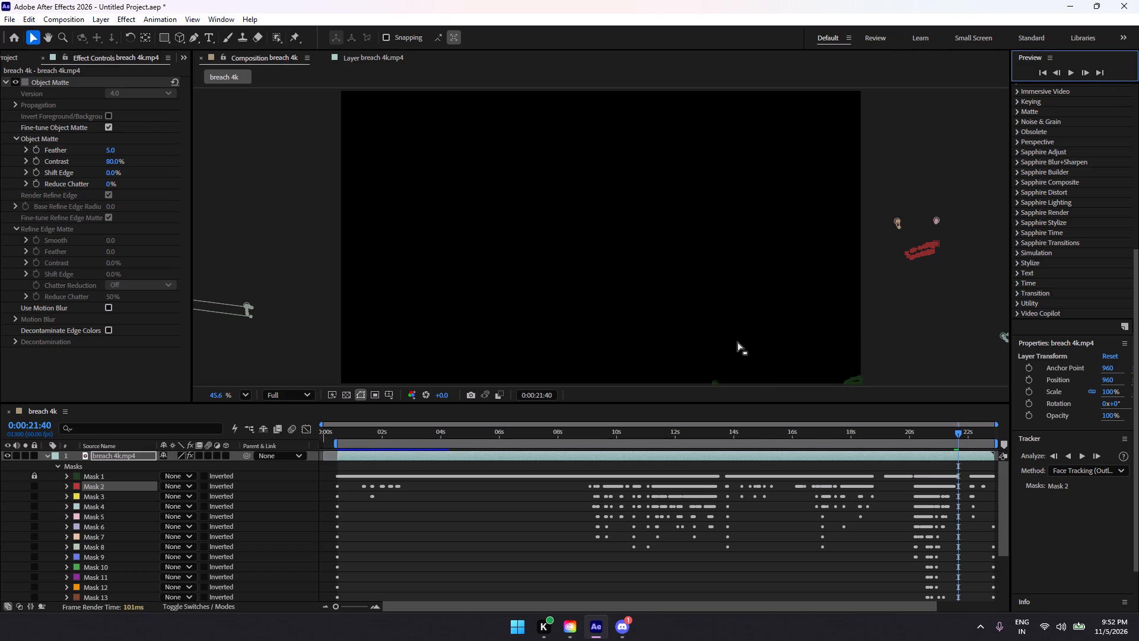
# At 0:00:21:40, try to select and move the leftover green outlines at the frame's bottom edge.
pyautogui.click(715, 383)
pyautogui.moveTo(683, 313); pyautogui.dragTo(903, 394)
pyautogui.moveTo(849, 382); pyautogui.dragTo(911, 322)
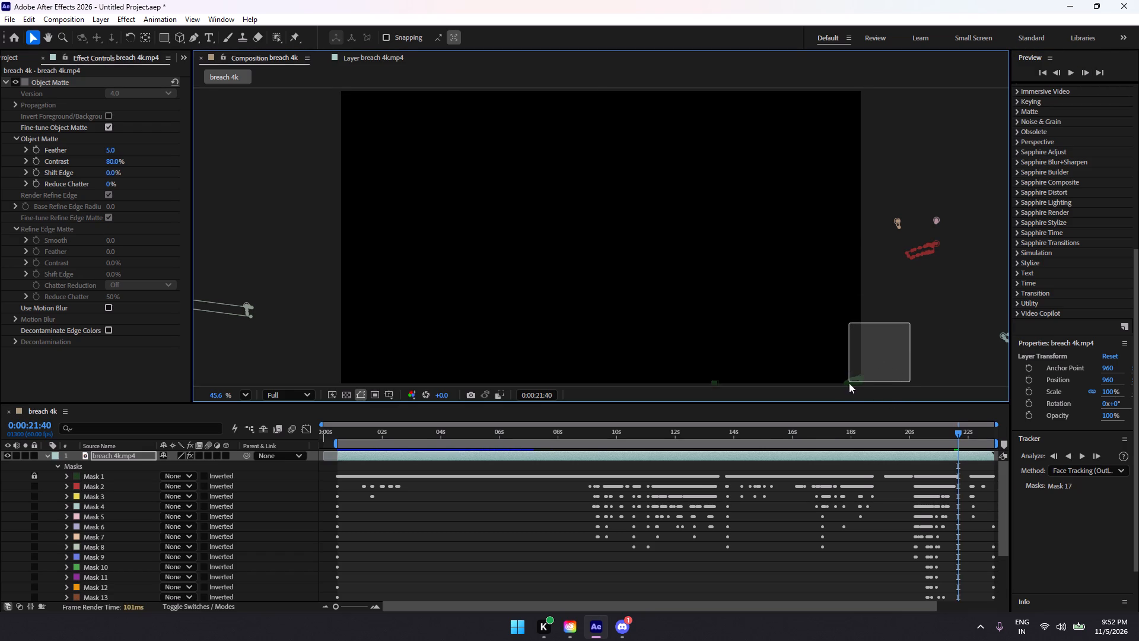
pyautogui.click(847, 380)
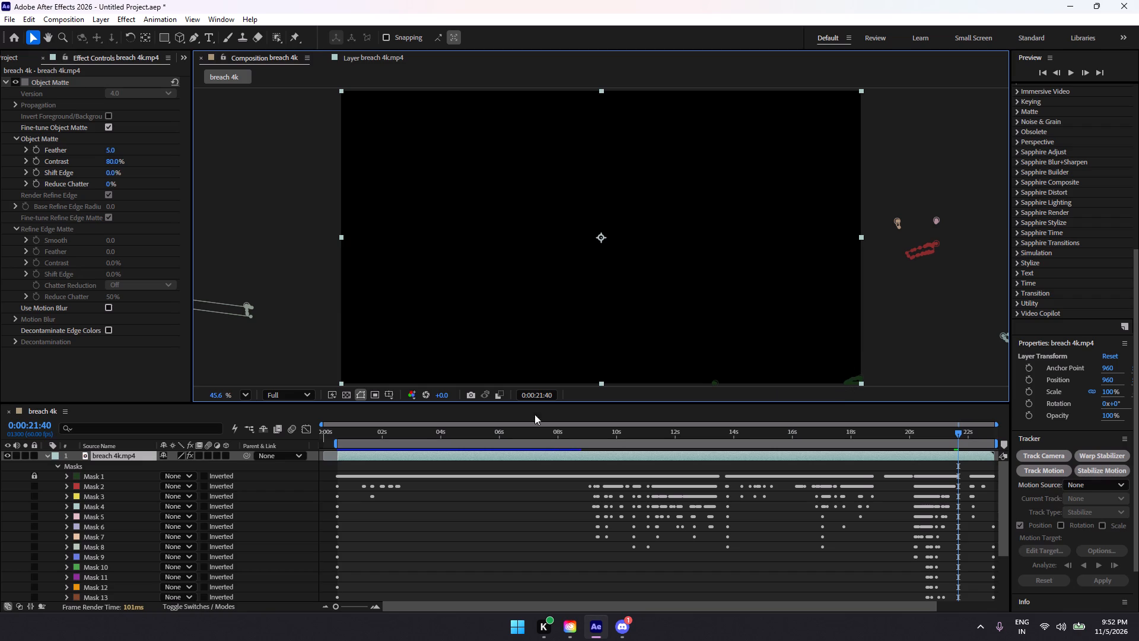
# Unlock Mask 1 and move its leftover green outlines at 0:00:21:40 from the frame's bottom edge beyond its right edge.
pyautogui.click(30, 473)
pyautogui.click(33, 473)
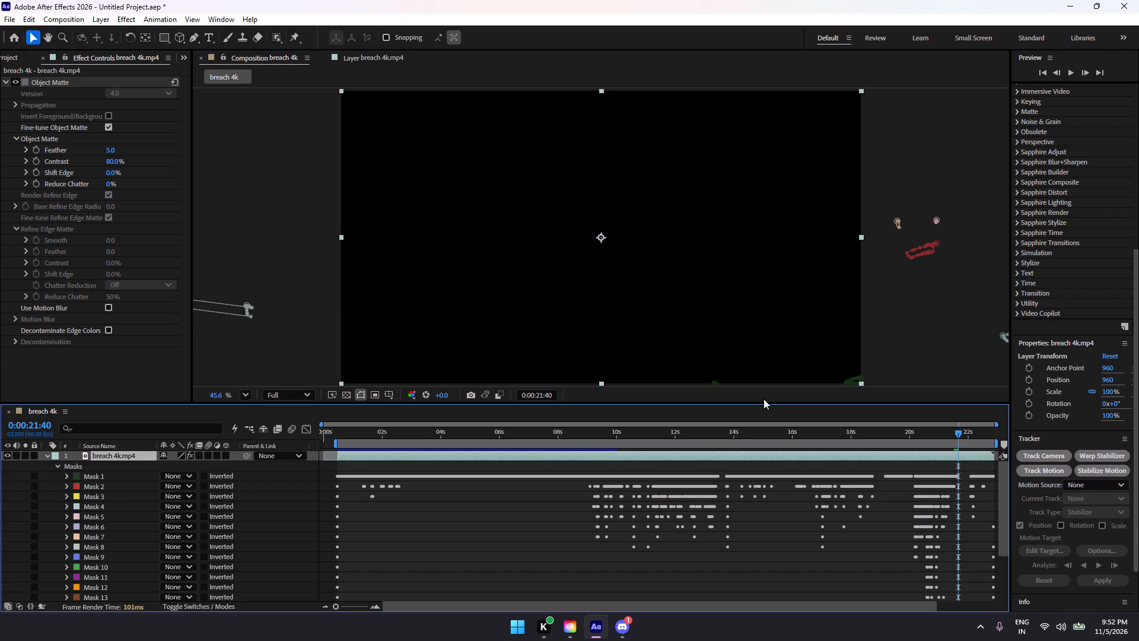
pyautogui.click(847, 383)
pyautogui.moveTo(685, 359); pyautogui.dragTo(889, 399)
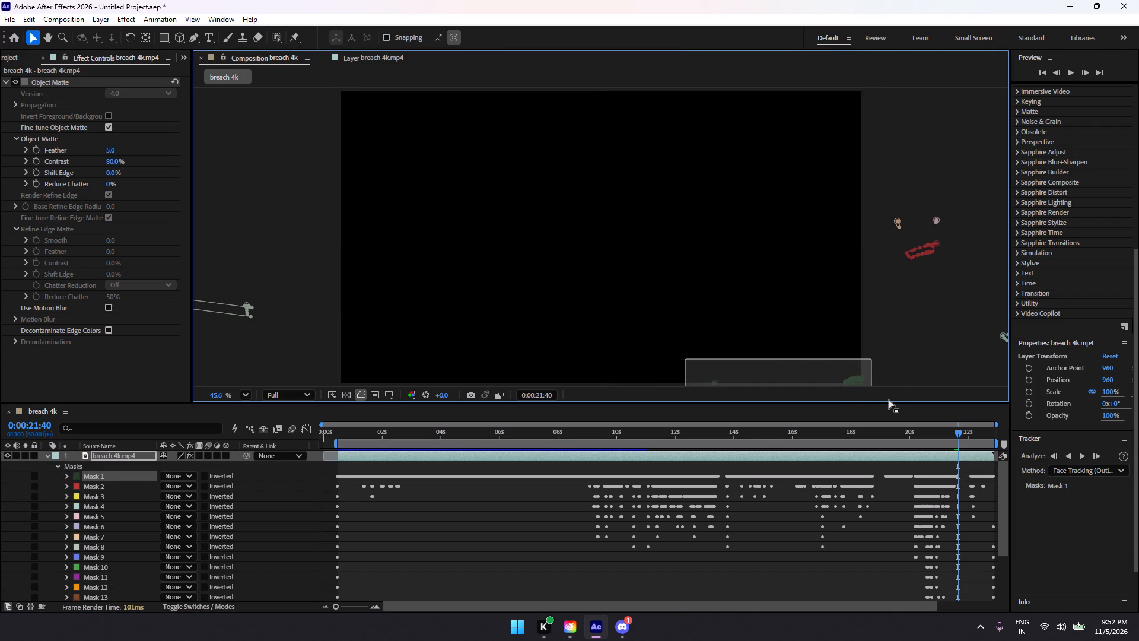
pyautogui.moveTo(889, 399); pyautogui.dragTo(889, 399)
pyautogui.moveTo(845, 385); pyautogui.dragTo(995, 354)
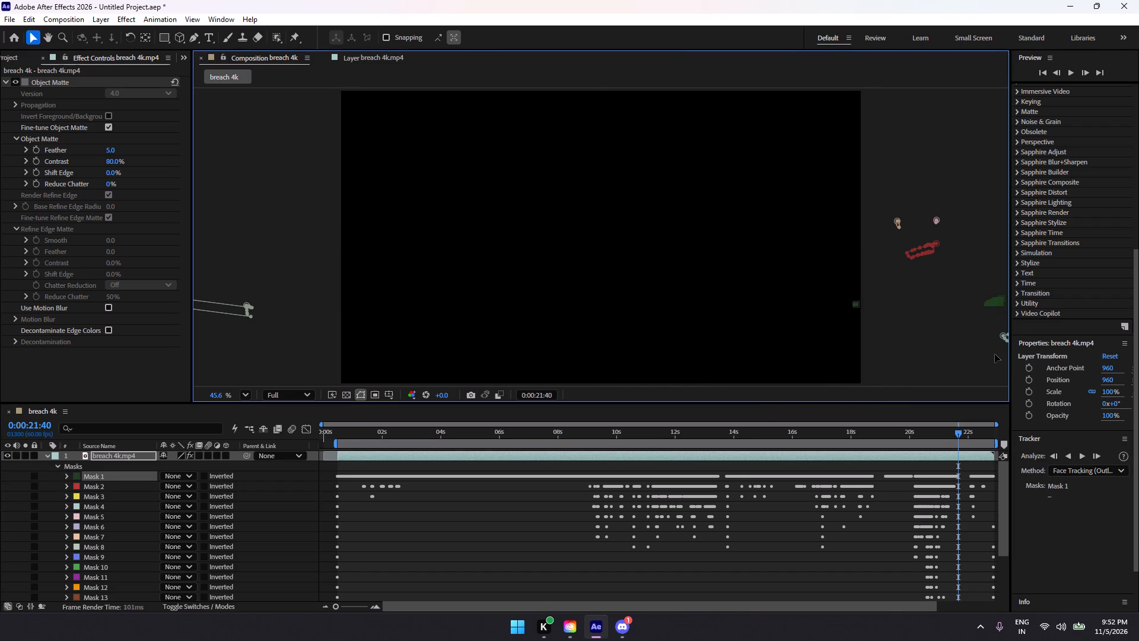
pyautogui.moveTo(995, 354); pyautogui.dragTo(1004, 377)
# Check the matte frame by frame up to 0:00:22:12, looking for stray masks as the golden gun enters.
pyautogui.click(1082, 75)
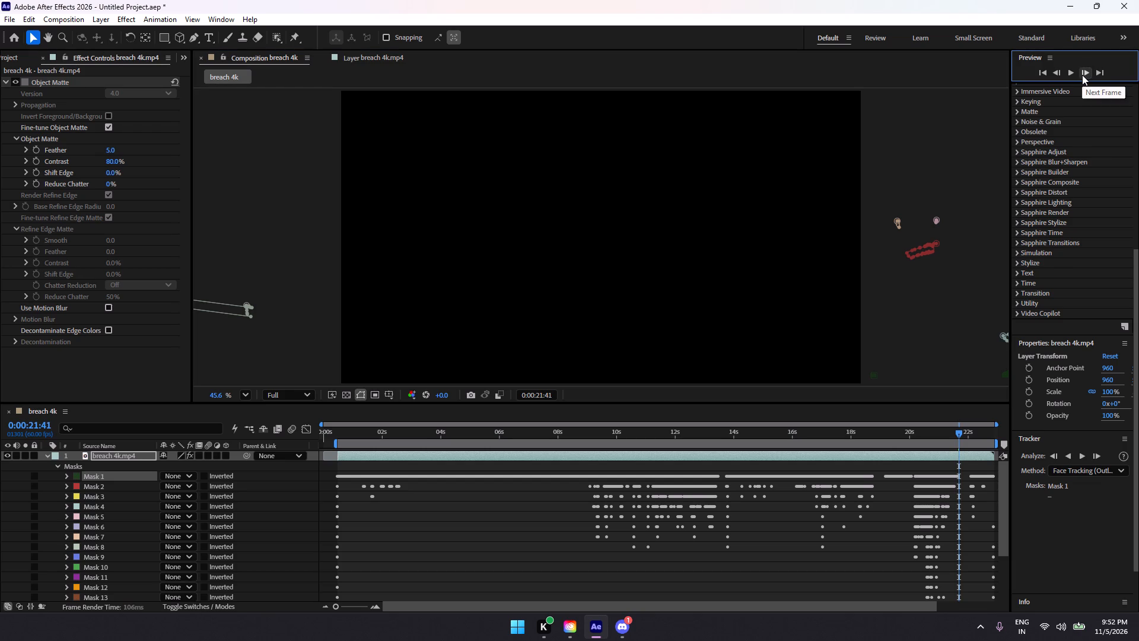
pyautogui.click(1082, 75)
pyautogui.click(1082, 75)
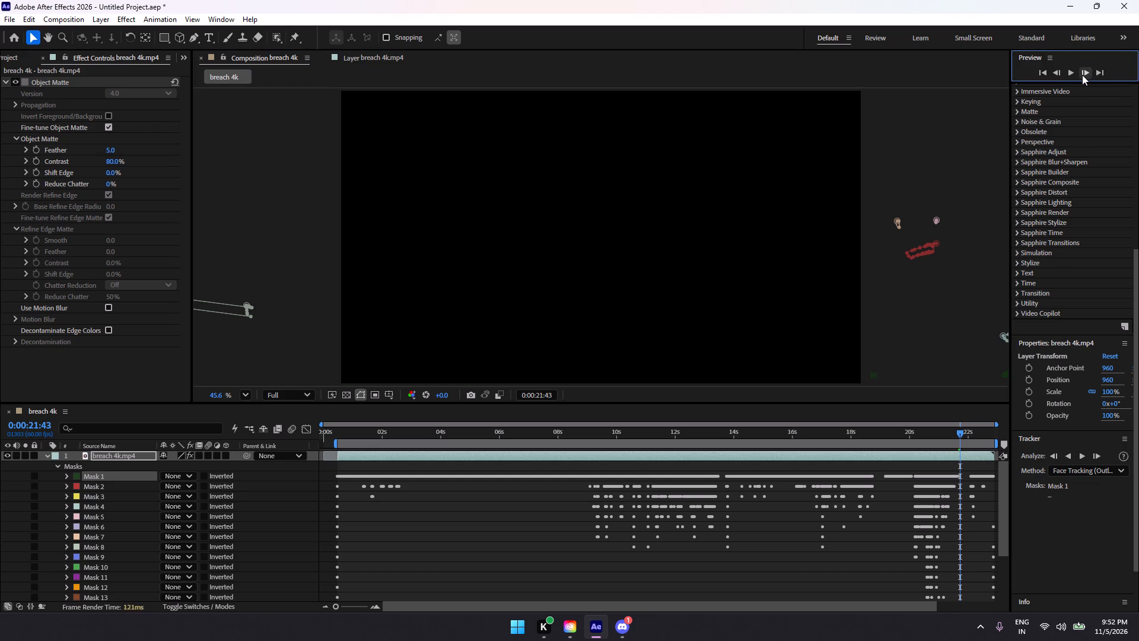
pyautogui.click(1082, 75)
pyautogui.click(1082, 75)
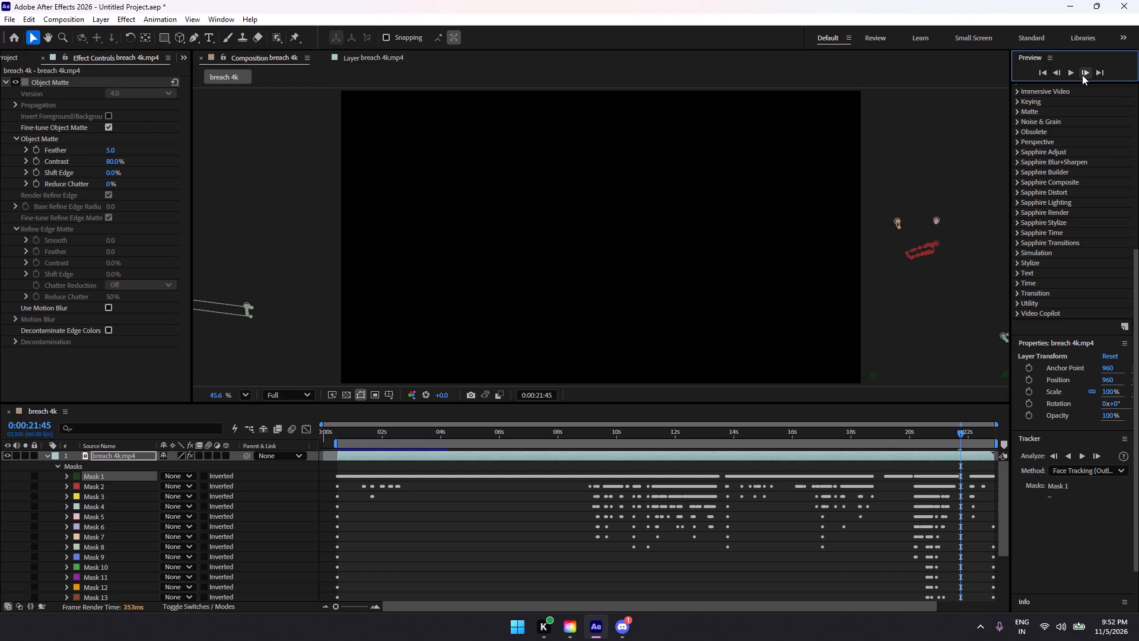
pyautogui.click(1082, 75)
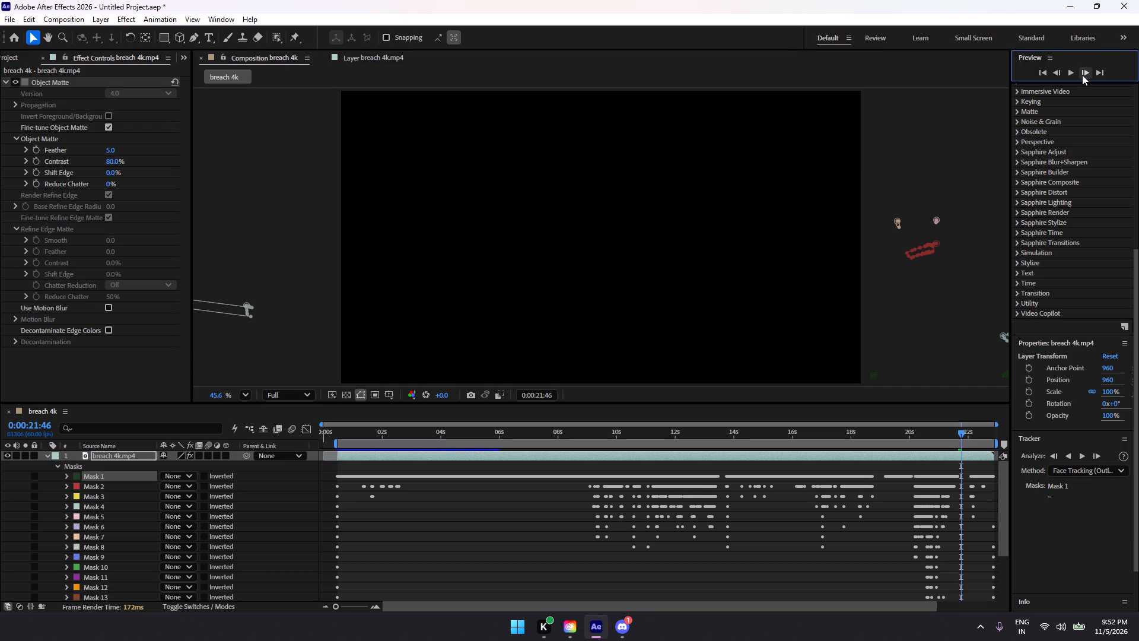
pyautogui.click(1082, 75)
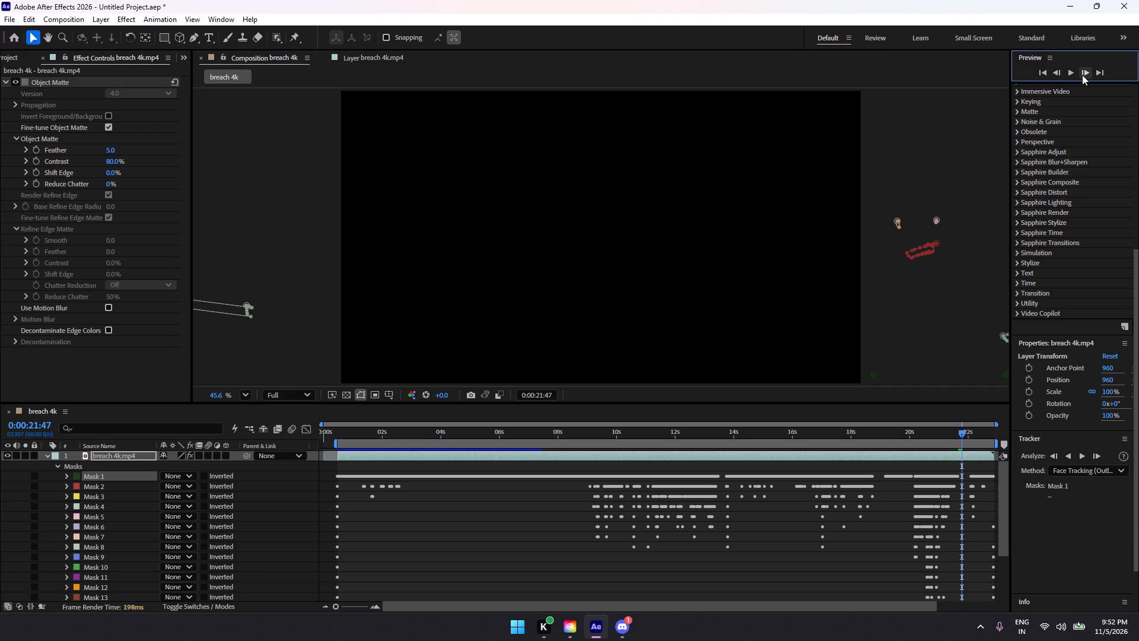
pyautogui.click(1082, 75)
pyautogui.click(1082, 75)
pyautogui.click(1082, 75)
pyautogui.tripleClick(1082, 75)
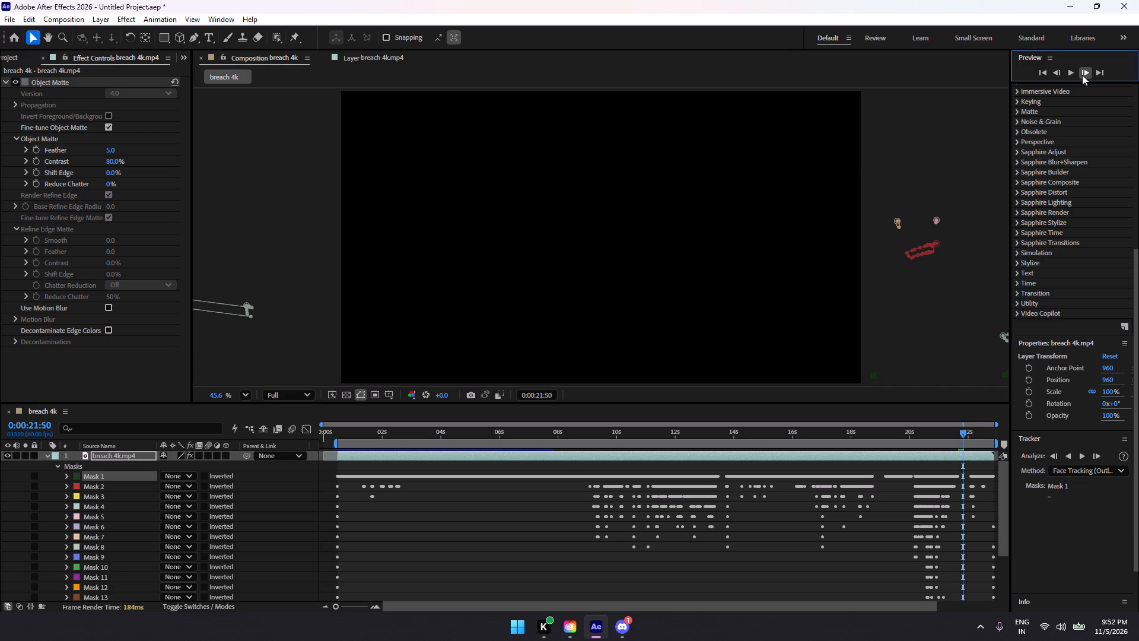
pyautogui.tripleClick(1082, 75)
pyautogui.tripleClick(1082, 75)
pyautogui.doubleClick(1082, 75)
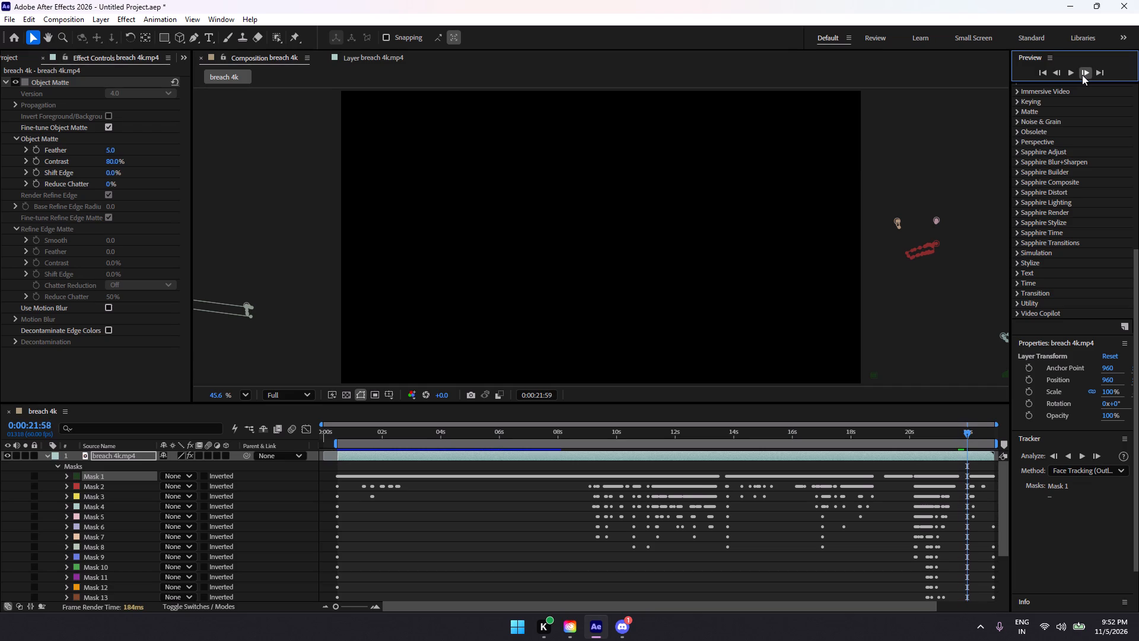
pyautogui.click(1082, 75)
pyautogui.click(1082, 75)
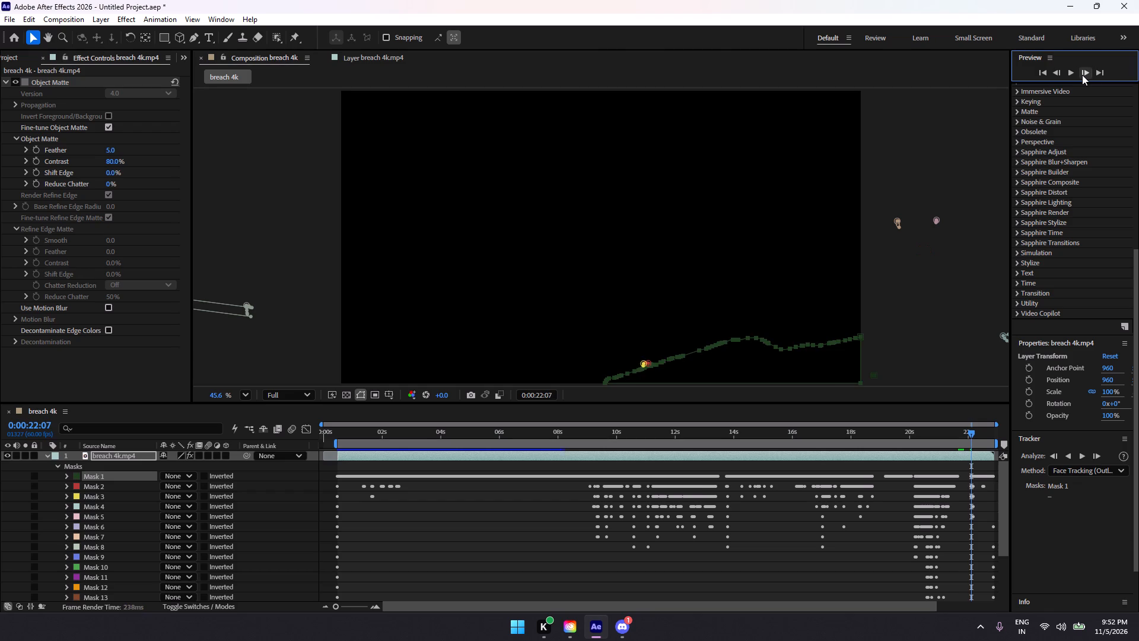
pyautogui.click(1082, 75)
pyautogui.click(1082, 75)
pyautogui.click(1082, 75)
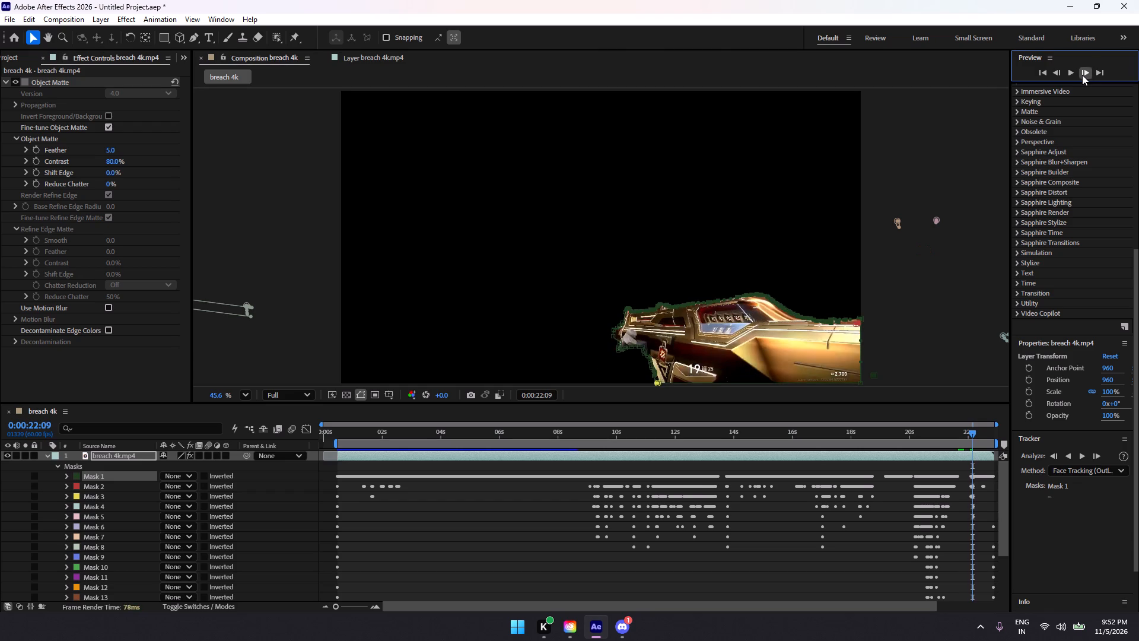
pyautogui.click(1082, 75)
pyautogui.click(1082, 75)
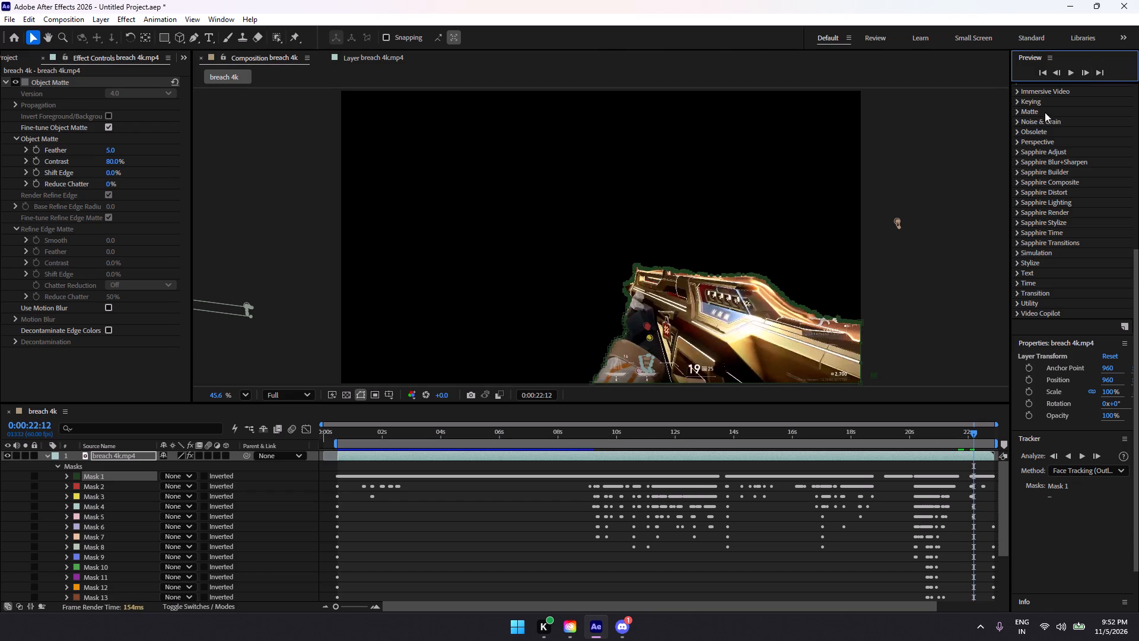
# Lock Mask 1 and, at 0:00:22:12, move Masks 2 to 5 around the gloved hand and sleeve beyond the frame's right edge.
pyautogui.click(32, 477)
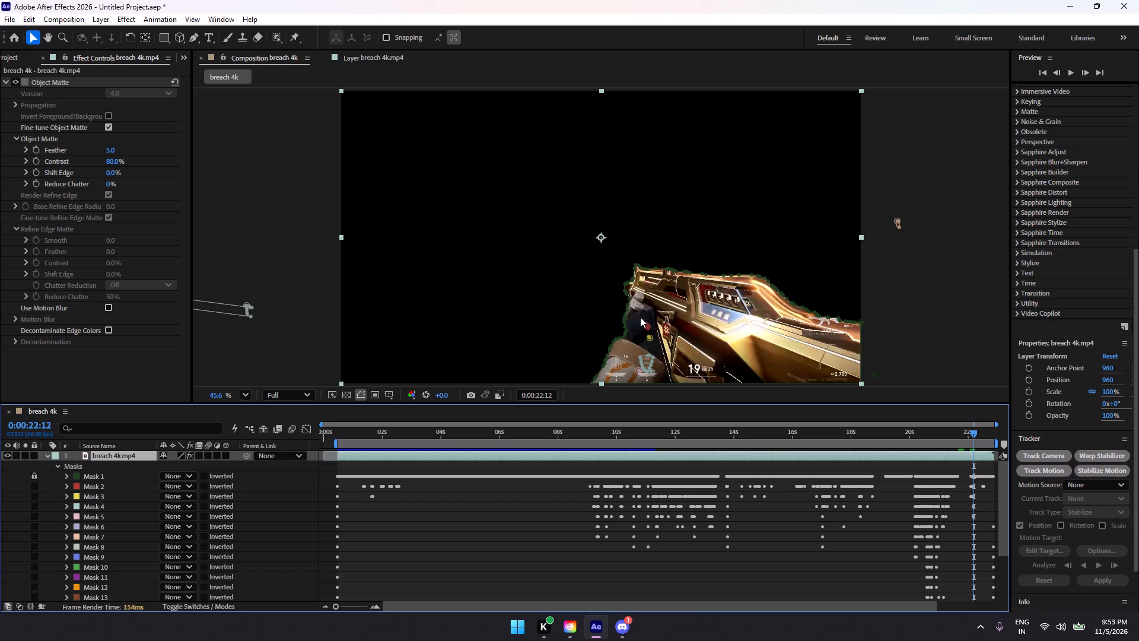
pyautogui.moveTo(695, 316); pyautogui.dragTo(657, 353)
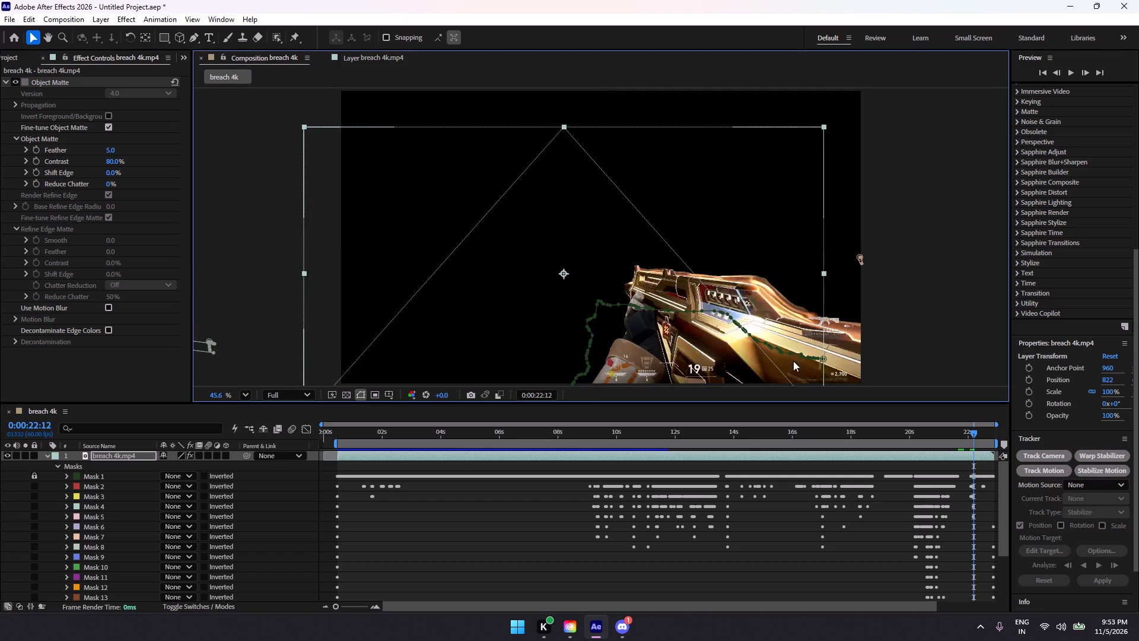
pyautogui.hotkey('ctrl', 'z')
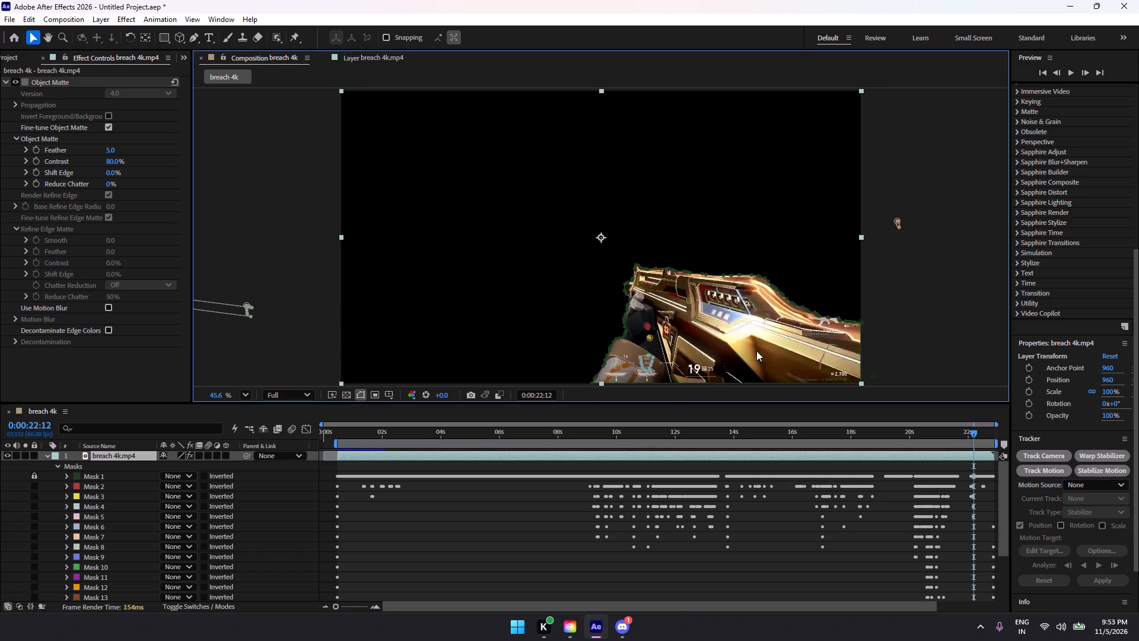
pyautogui.click(652, 338)
pyautogui.moveTo(691, 310); pyautogui.dragTo(636, 370)
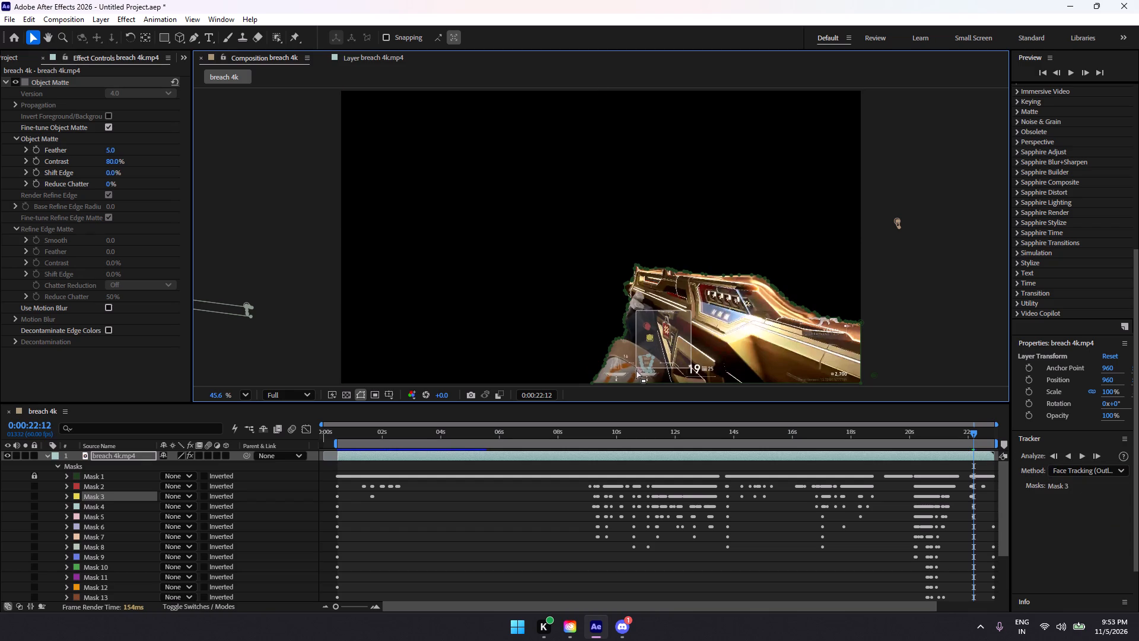
pyautogui.moveTo(636, 370); pyautogui.dragTo(633, 375)
pyautogui.moveTo(647, 366); pyautogui.dragTo(825, 338)
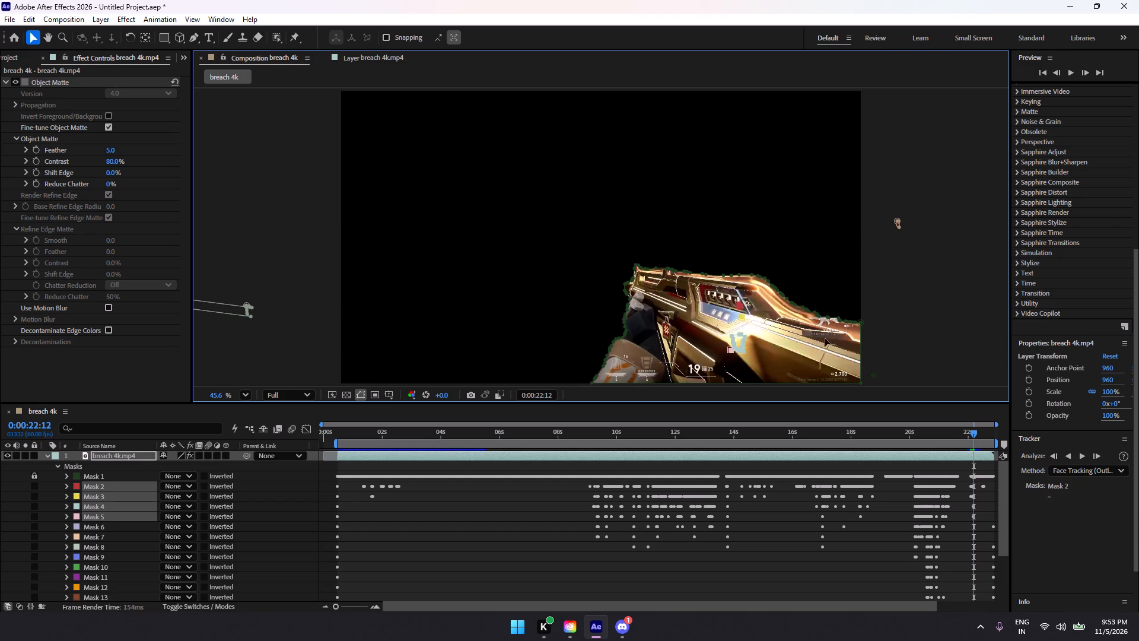
pyautogui.moveTo(825, 338); pyautogui.dragTo(937, 307)
pyautogui.click(1086, 70)
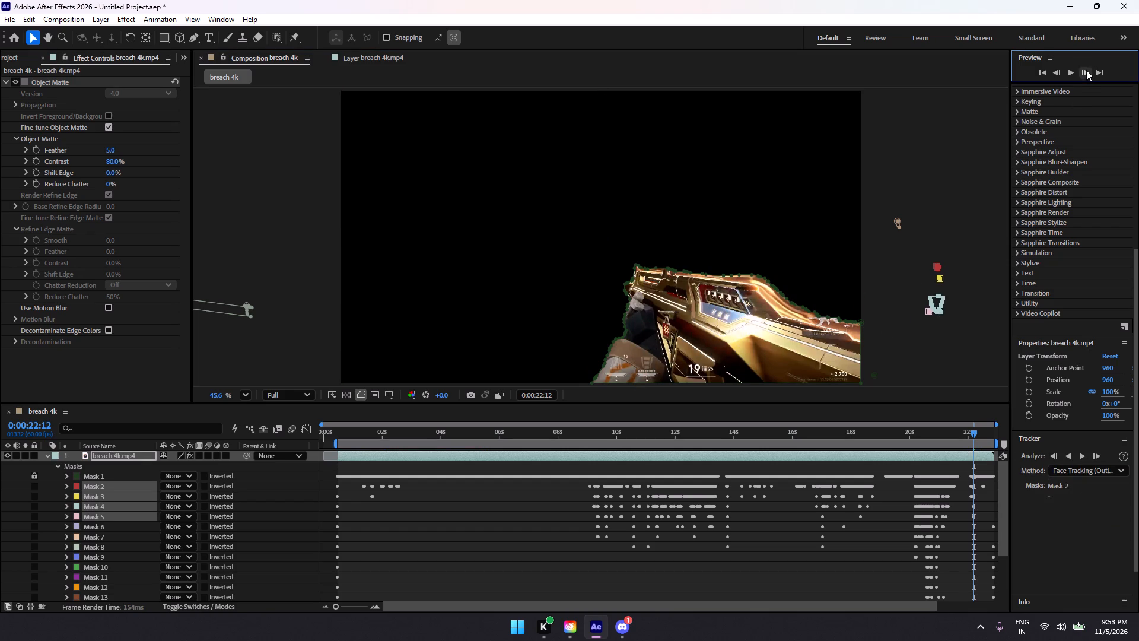
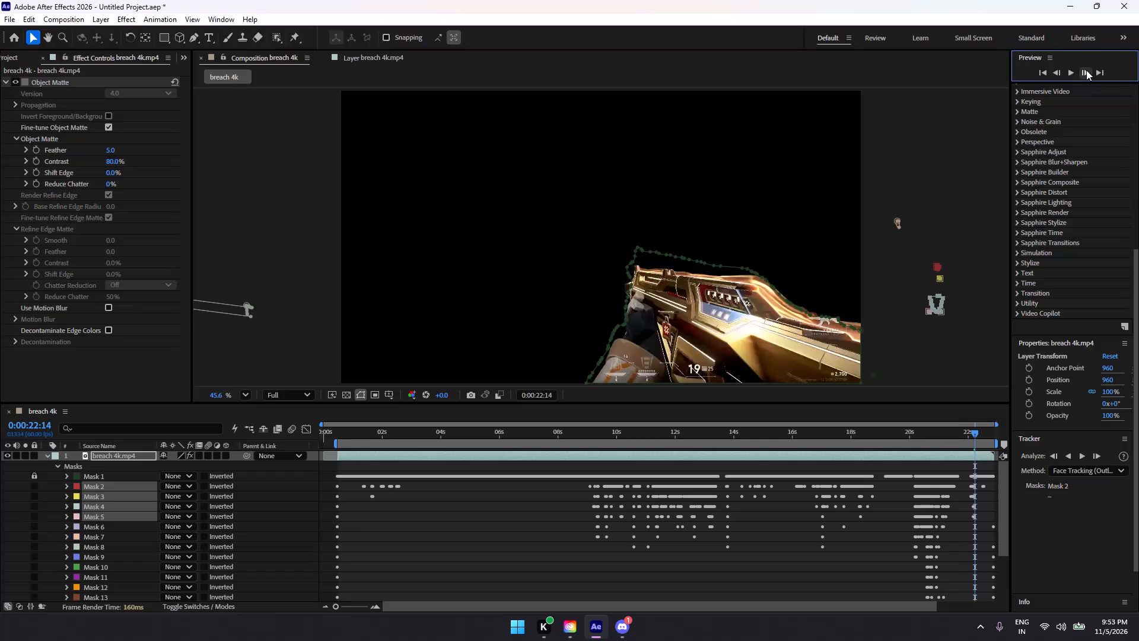
# Check the golden gun and gloved hand's matte frame by frame up to the clip's last frame, 0:00:22:53, looking for stray masks.
pyautogui.click(1086, 70)
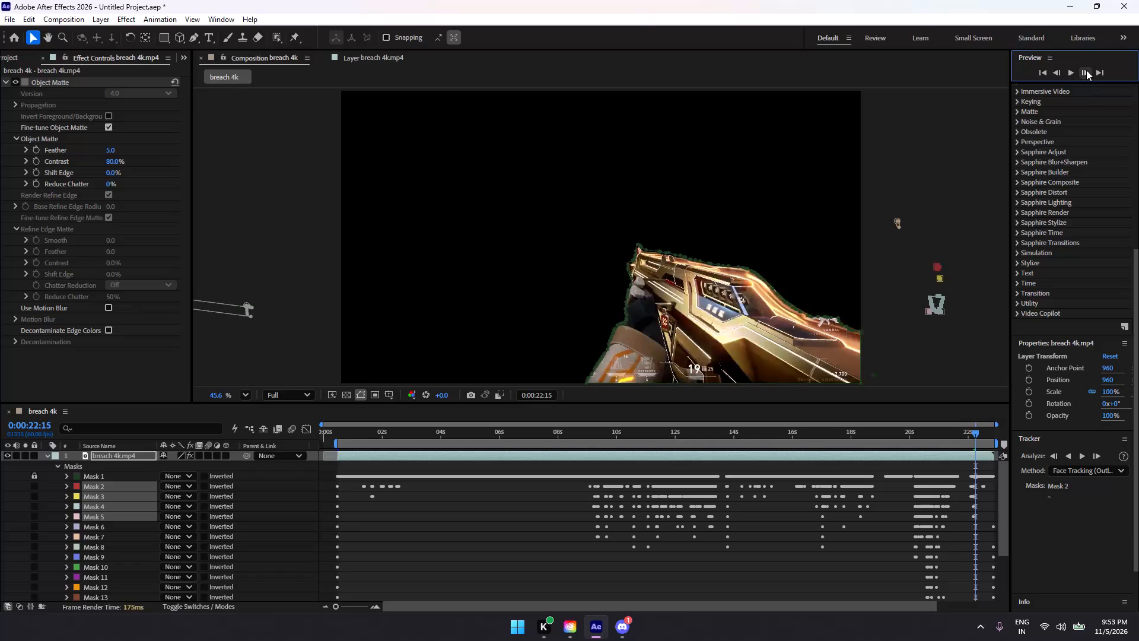
pyautogui.click(1086, 70)
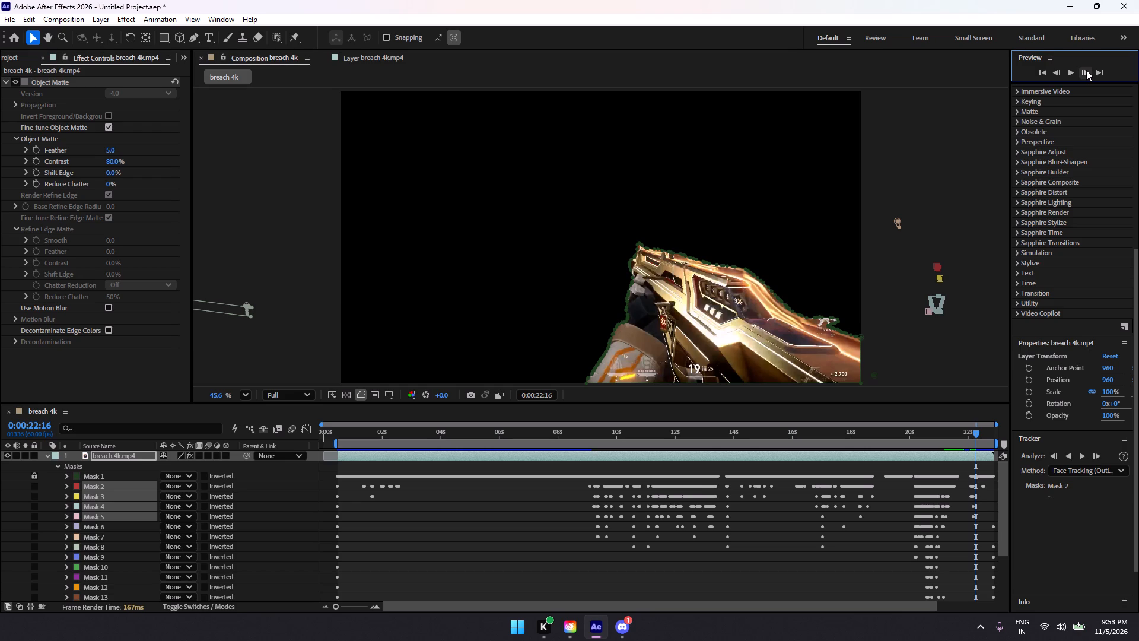
pyautogui.click(1086, 70)
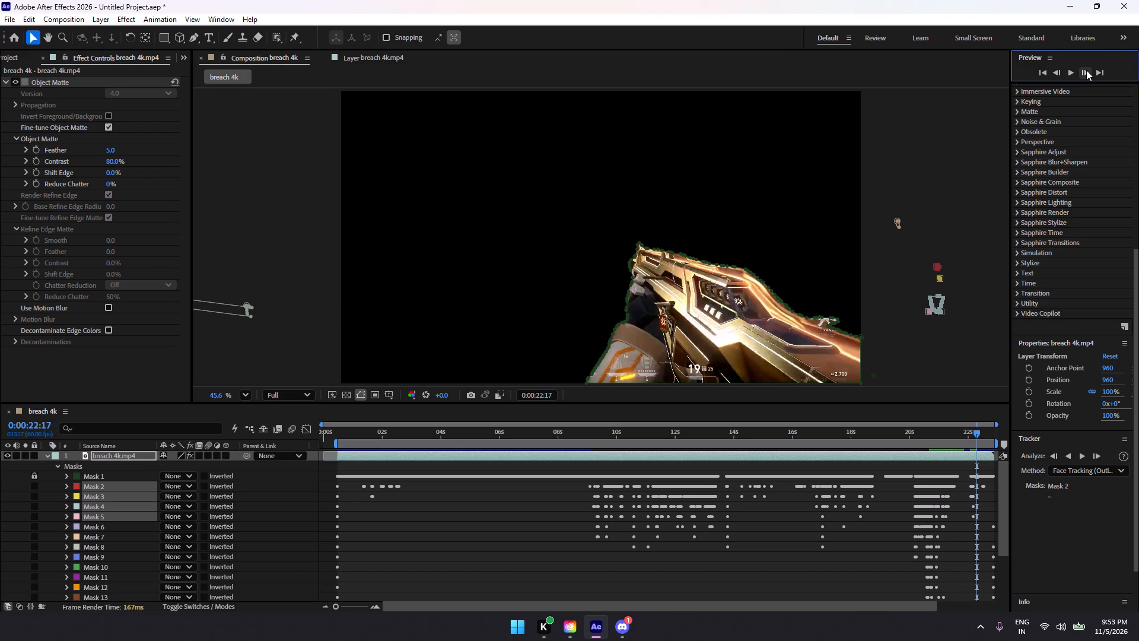
pyautogui.click(1086, 70)
pyautogui.click(1086, 70)
pyautogui.click(1086, 70)
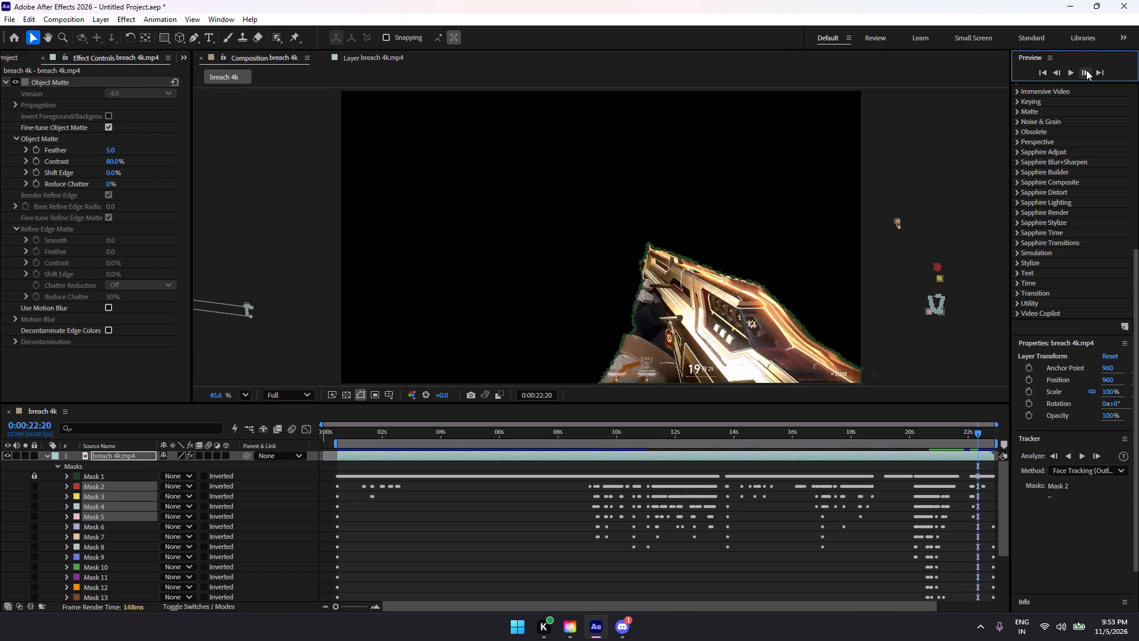
pyautogui.click(1086, 70)
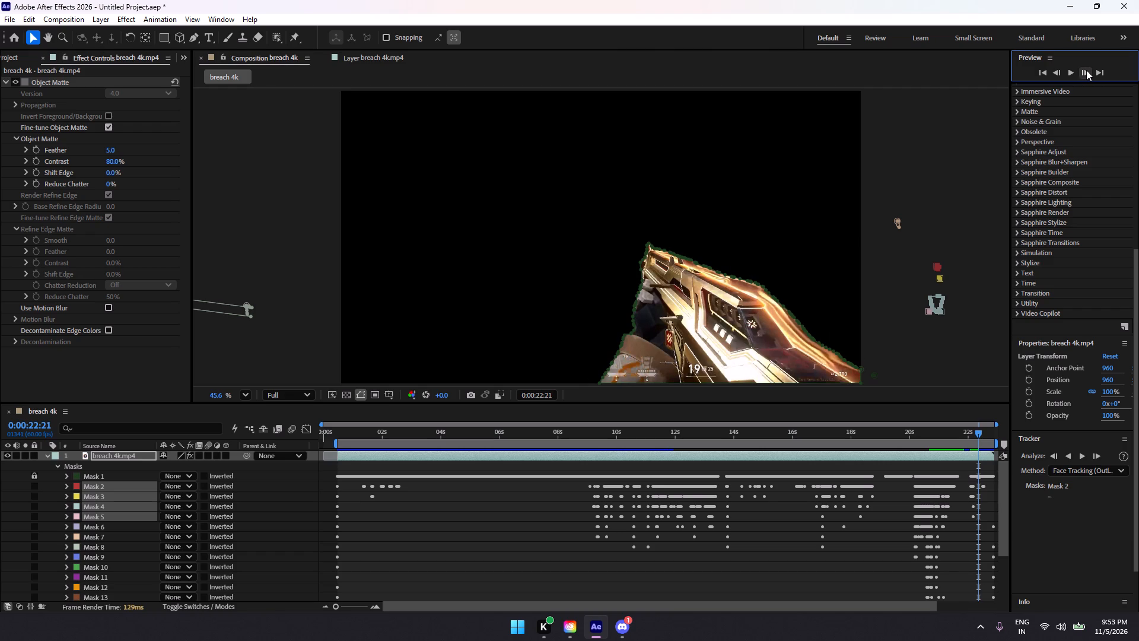
pyautogui.click(1086, 70)
pyautogui.click(1086, 70)
pyautogui.click(1086, 70)
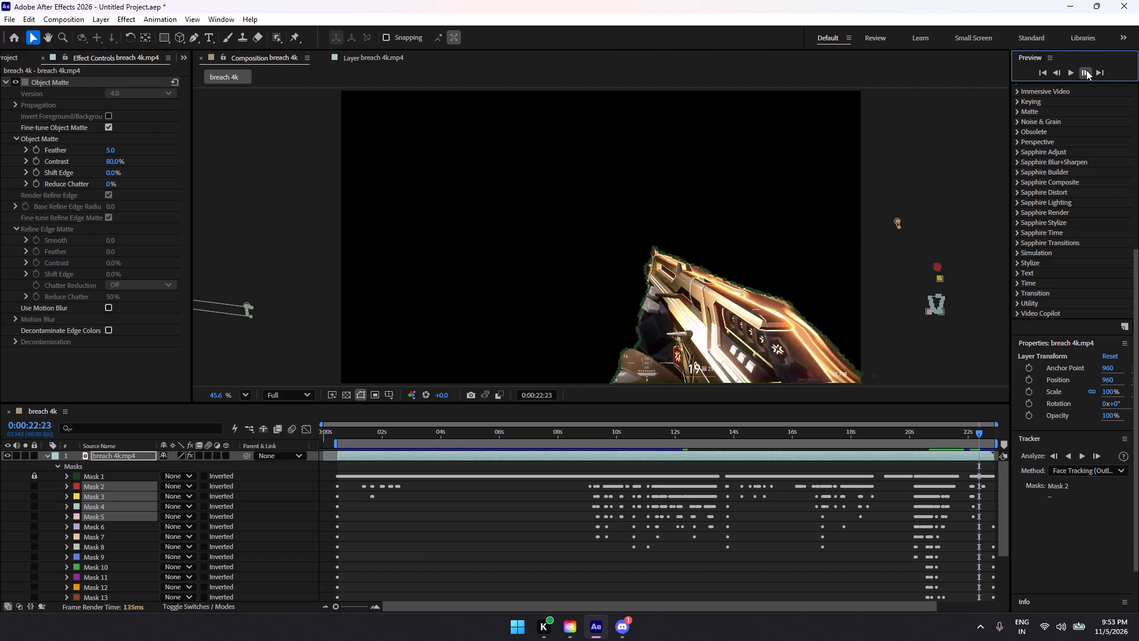
pyautogui.click(1086, 70)
pyautogui.click(1086, 70)
pyautogui.click(1086, 70)
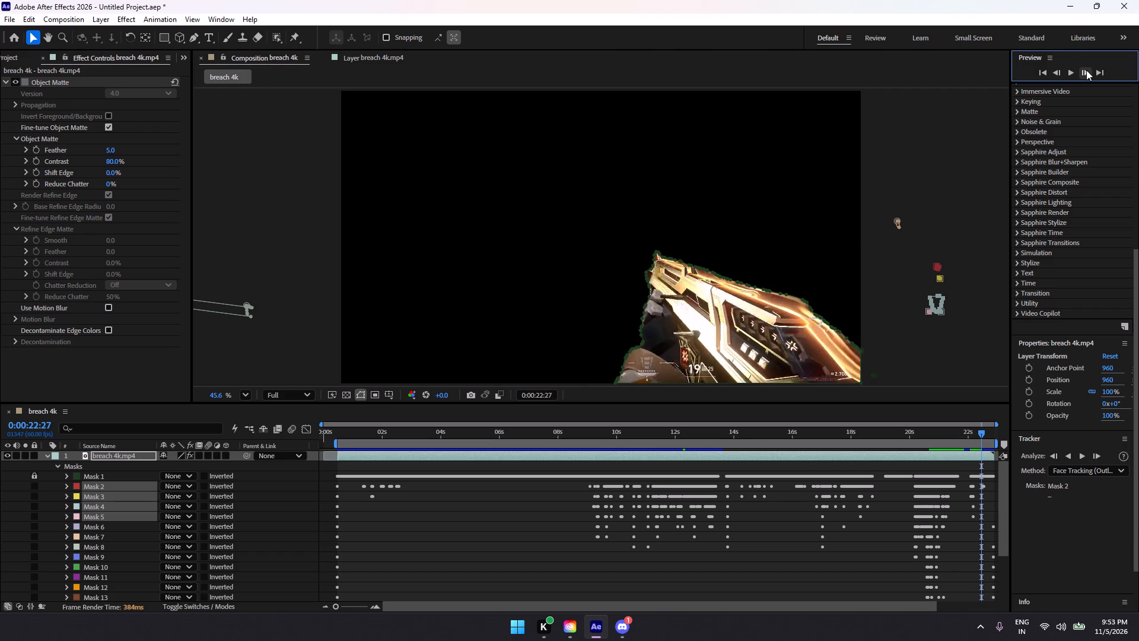
pyautogui.click(1086, 70)
pyautogui.click(1086, 70)
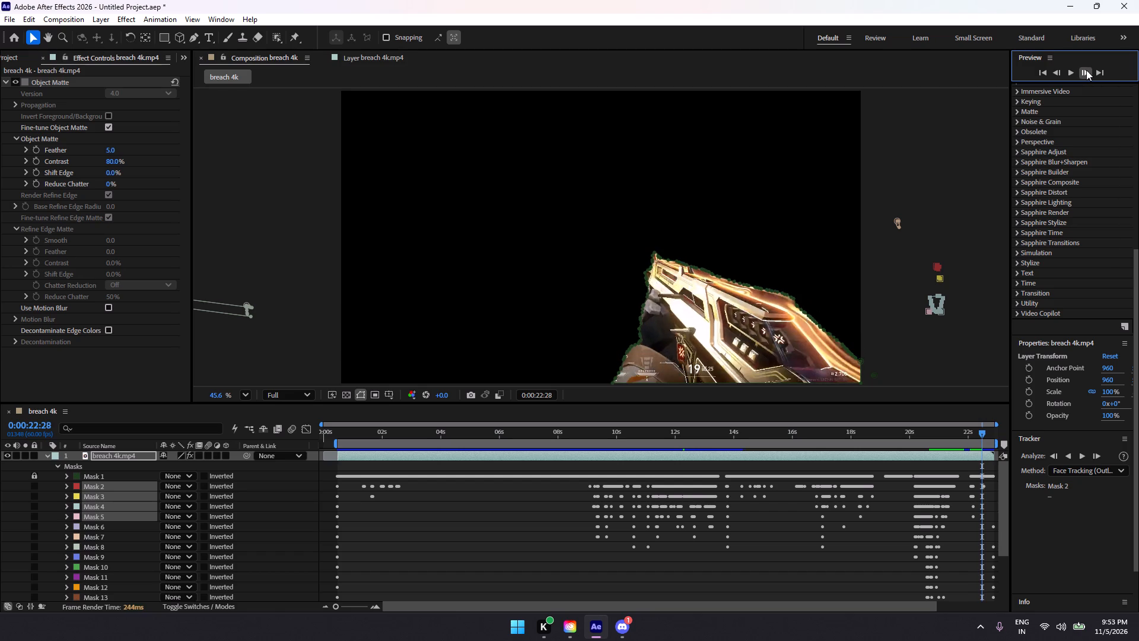
pyautogui.click(1086, 70)
pyautogui.click(1086, 70)
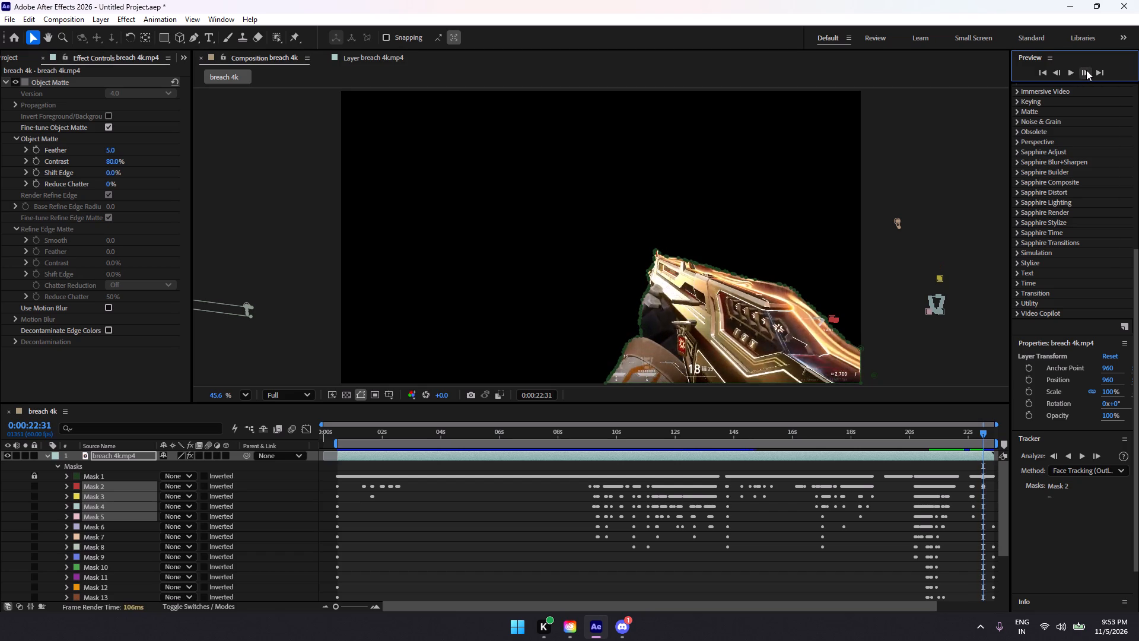
pyautogui.click(1086, 70)
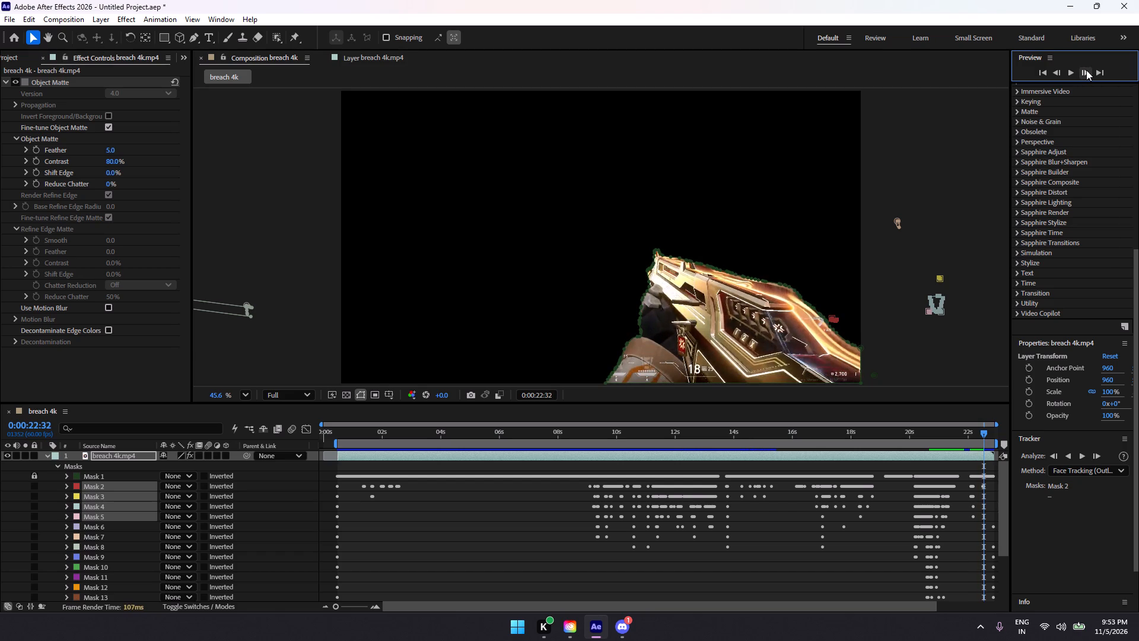
pyautogui.click(1086, 70)
pyautogui.click(1086, 70)
pyautogui.click(1086, 70)
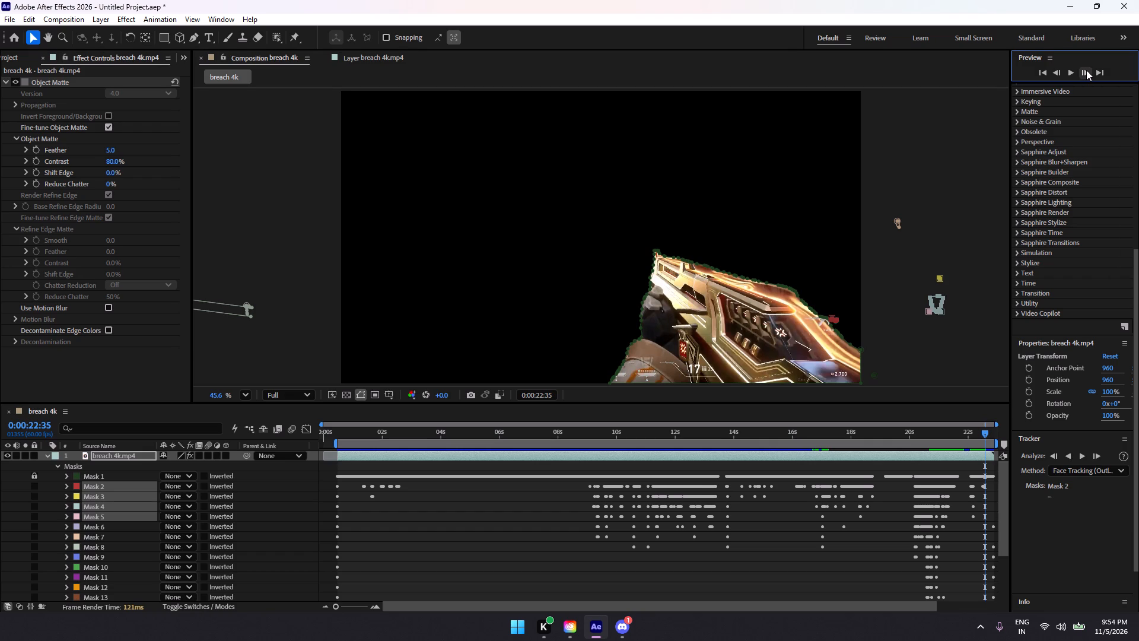
pyautogui.click(1086, 70)
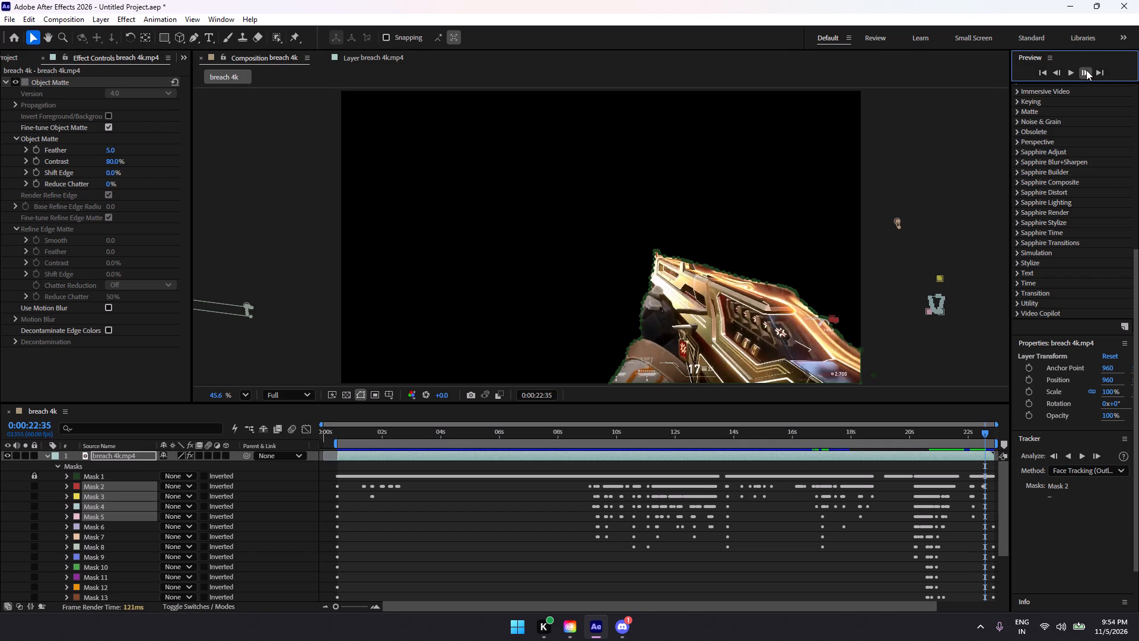
pyautogui.click(1086, 70)
pyautogui.click(1086, 70)
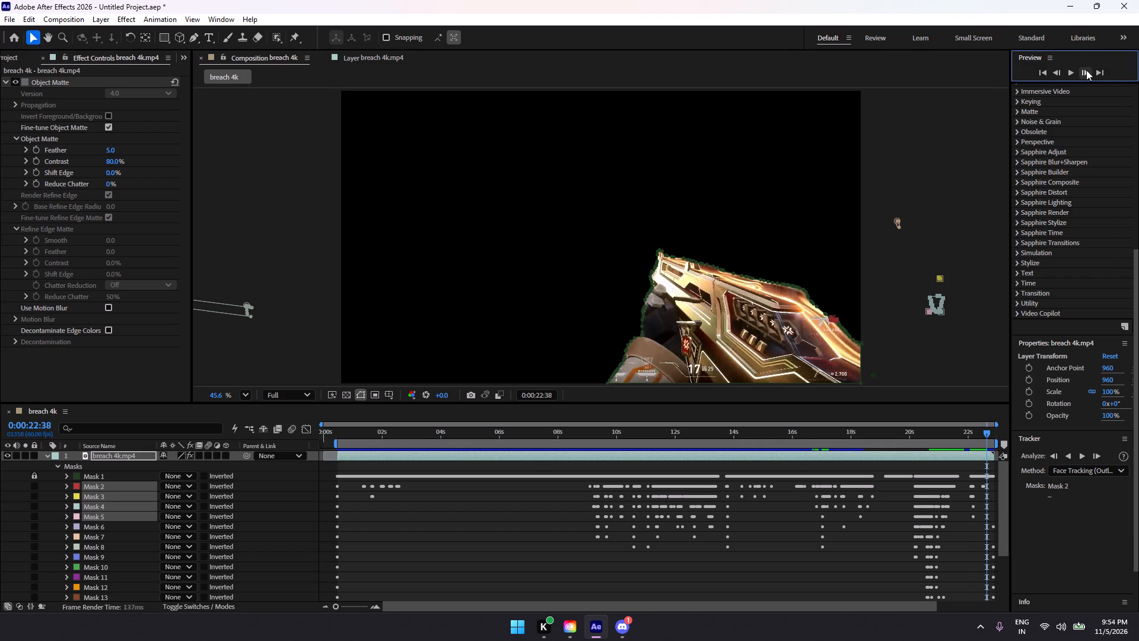
pyautogui.click(1086, 70)
pyautogui.click(1086, 70)
pyautogui.click(1086, 70)
pyautogui.click(1086, 70)
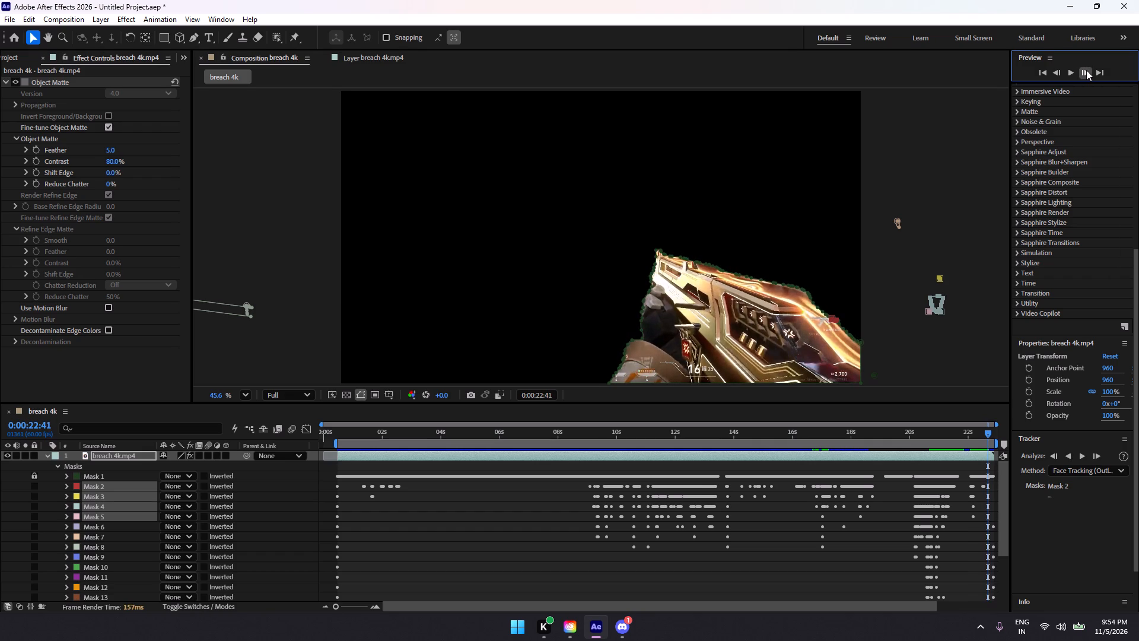
pyautogui.click(1086, 70)
pyautogui.click(1086, 70)
pyautogui.click(1086, 70)
pyautogui.tripleClick(1086, 70)
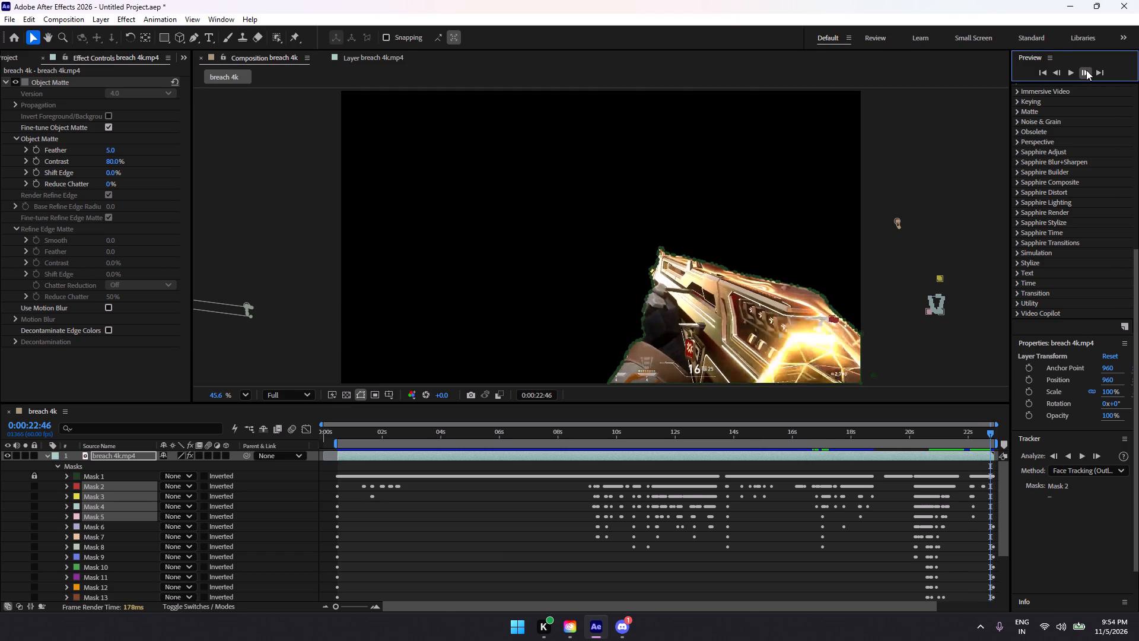
pyautogui.tripleClick(1086, 70)
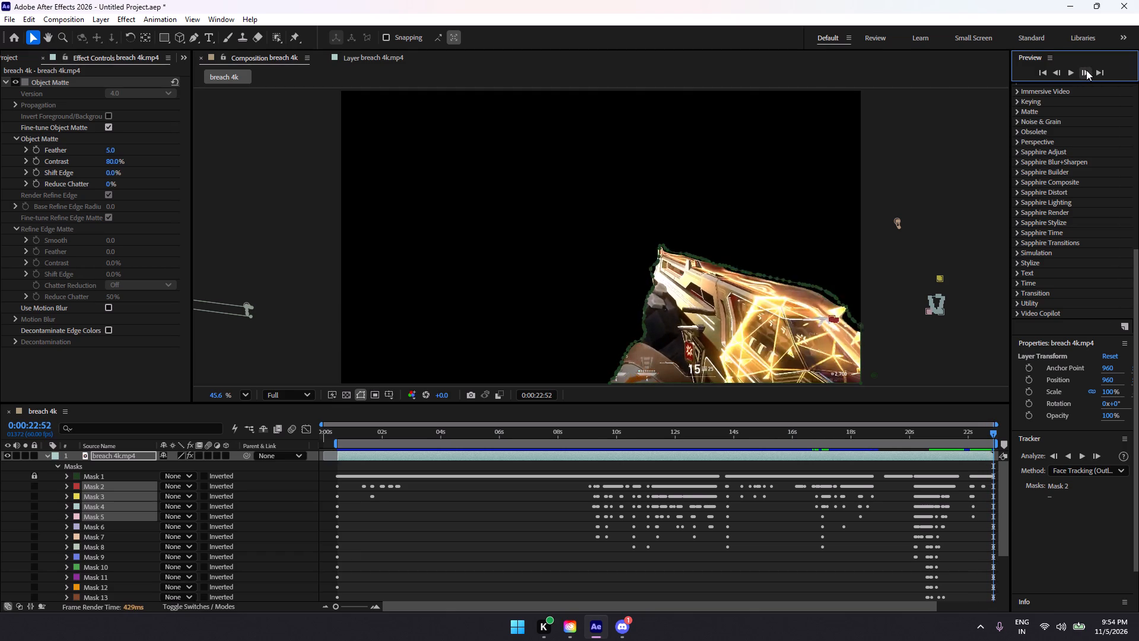
pyautogui.click(1086, 70)
pyautogui.click(1086, 70)
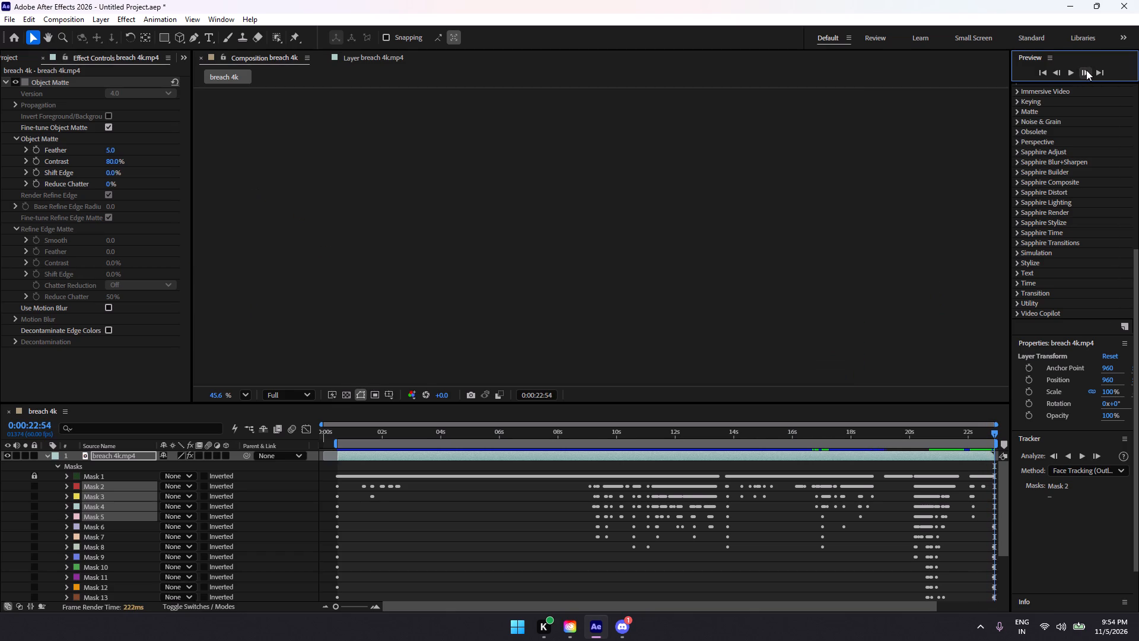
pyautogui.click(1053, 71)
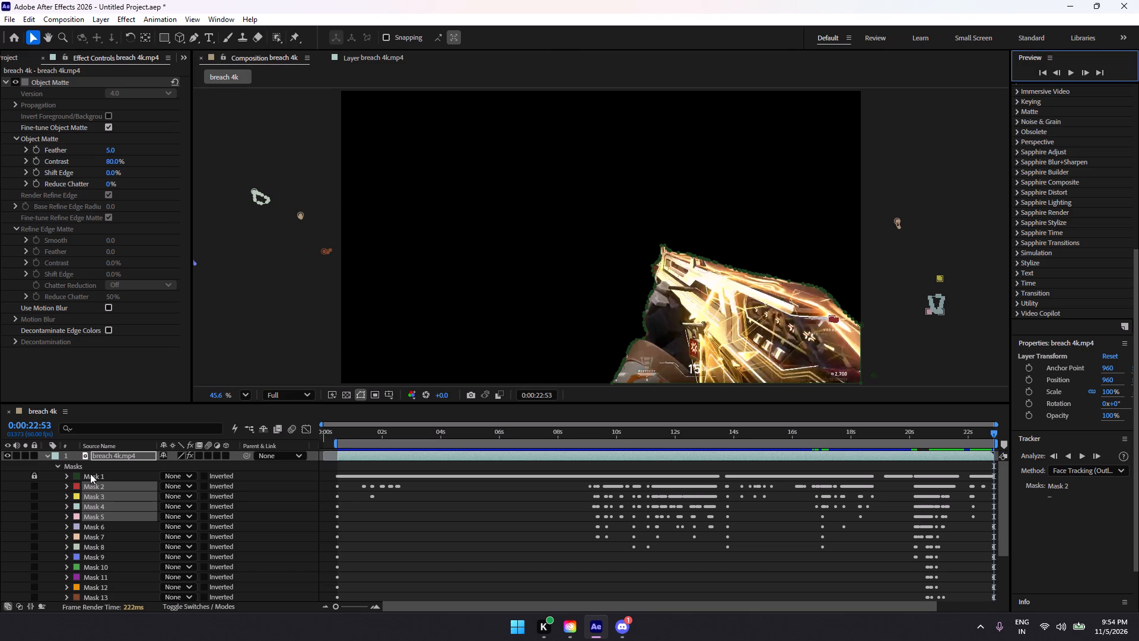
# Collapse the breach 4k.mp4 layer's properties in the timeline to hide its mask list.
pyautogui.click(46, 456)
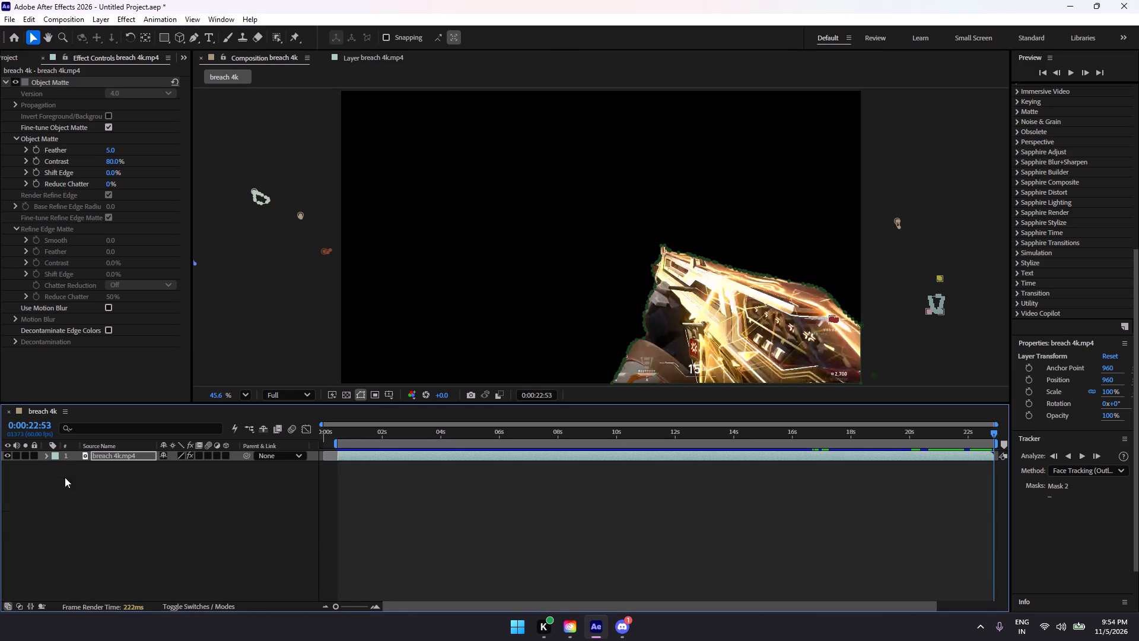
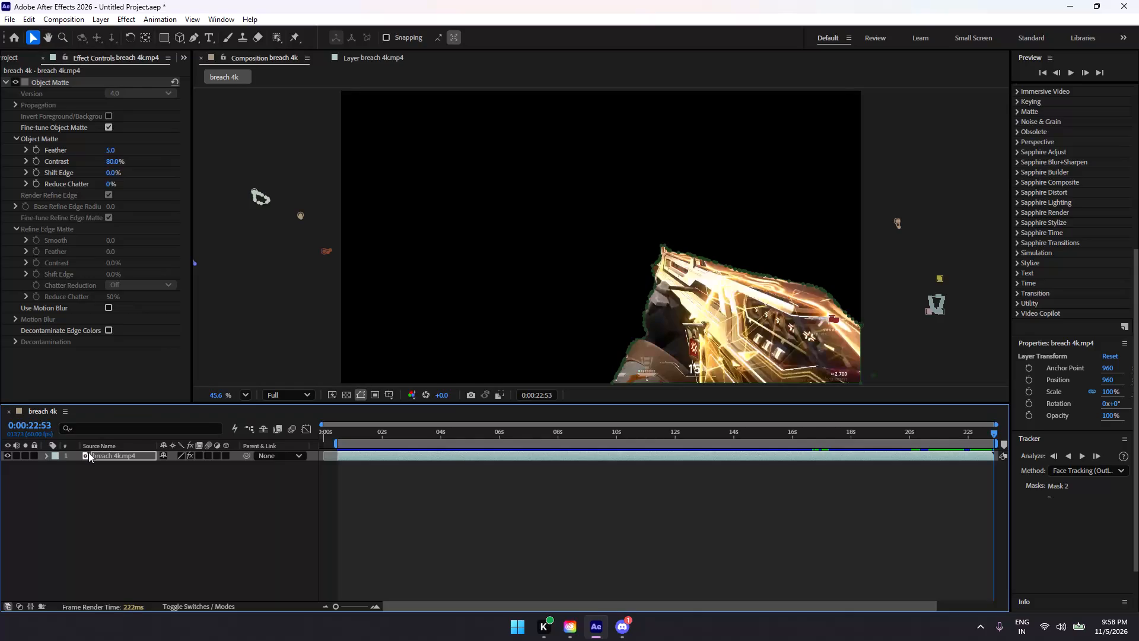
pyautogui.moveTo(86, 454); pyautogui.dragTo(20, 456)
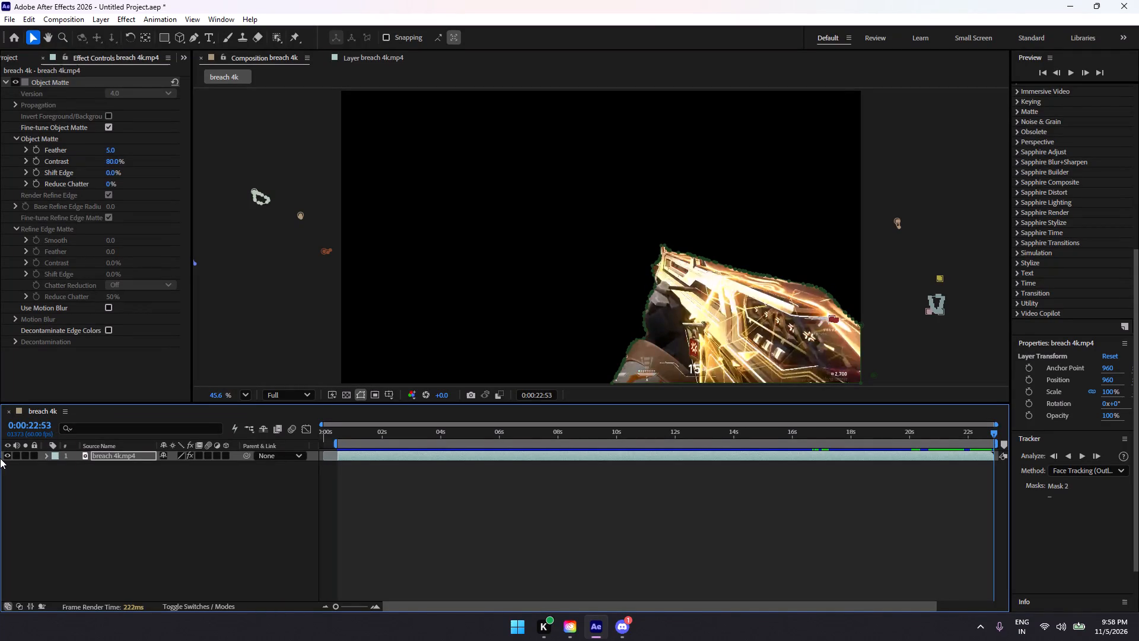
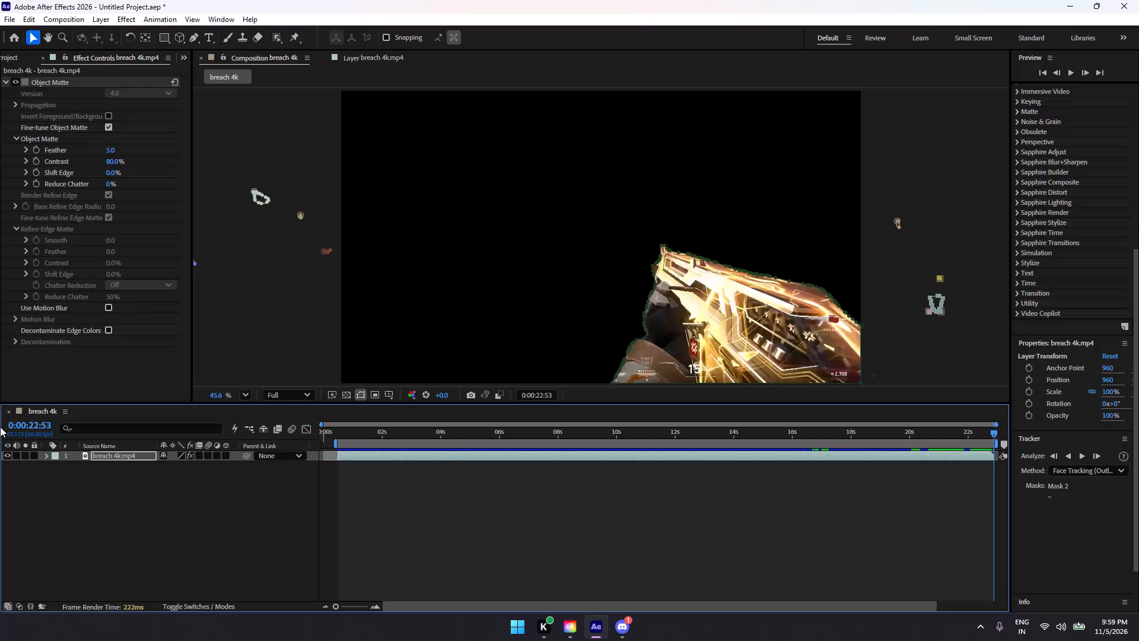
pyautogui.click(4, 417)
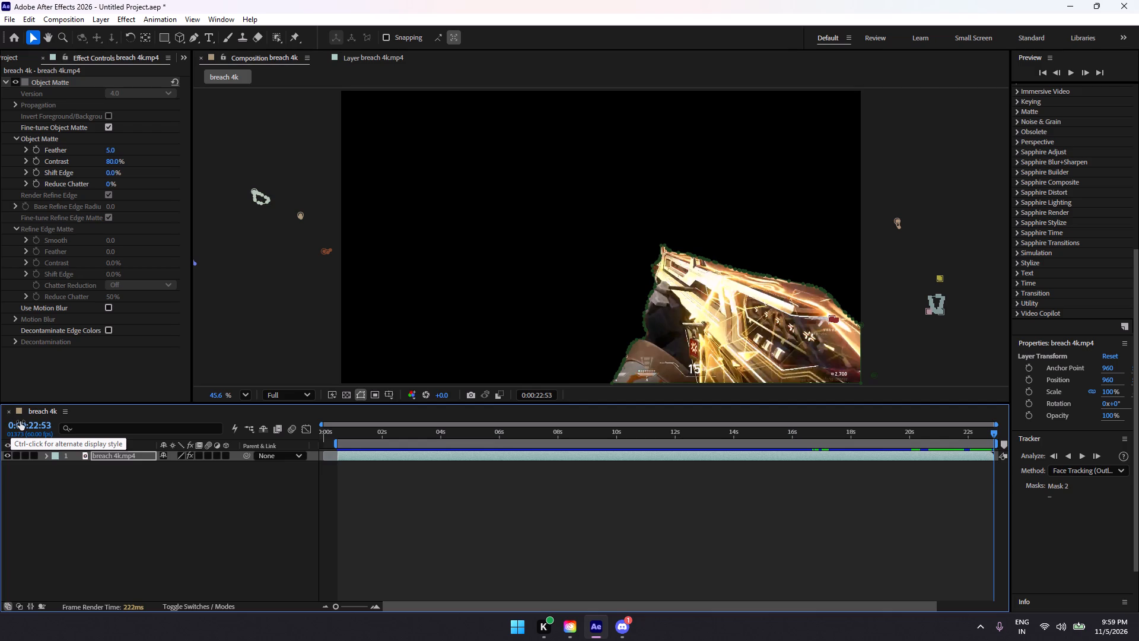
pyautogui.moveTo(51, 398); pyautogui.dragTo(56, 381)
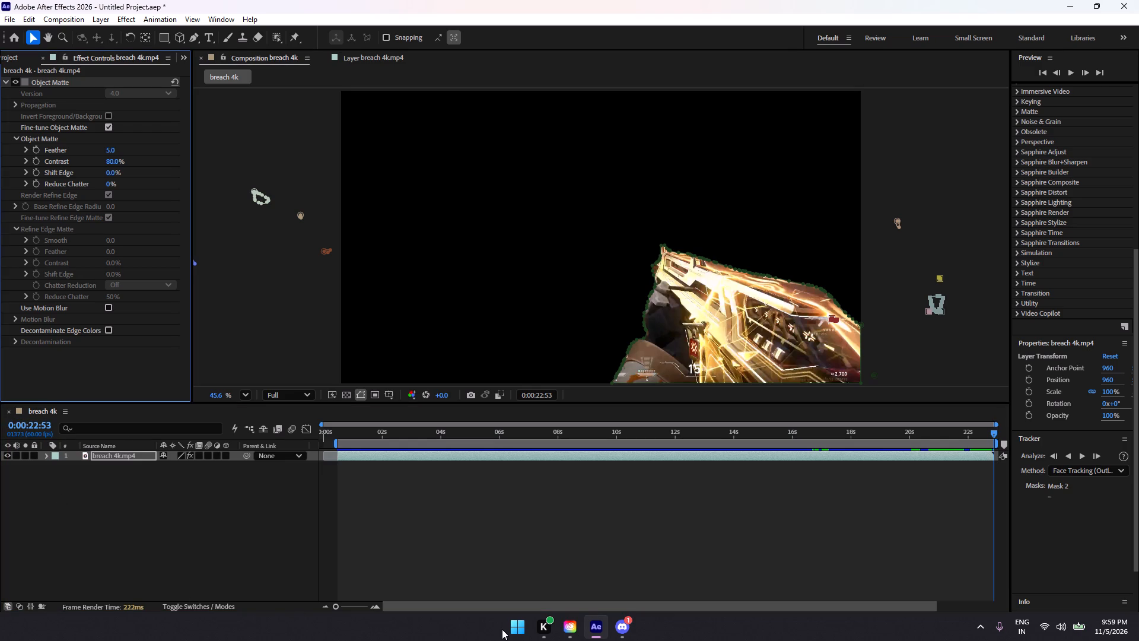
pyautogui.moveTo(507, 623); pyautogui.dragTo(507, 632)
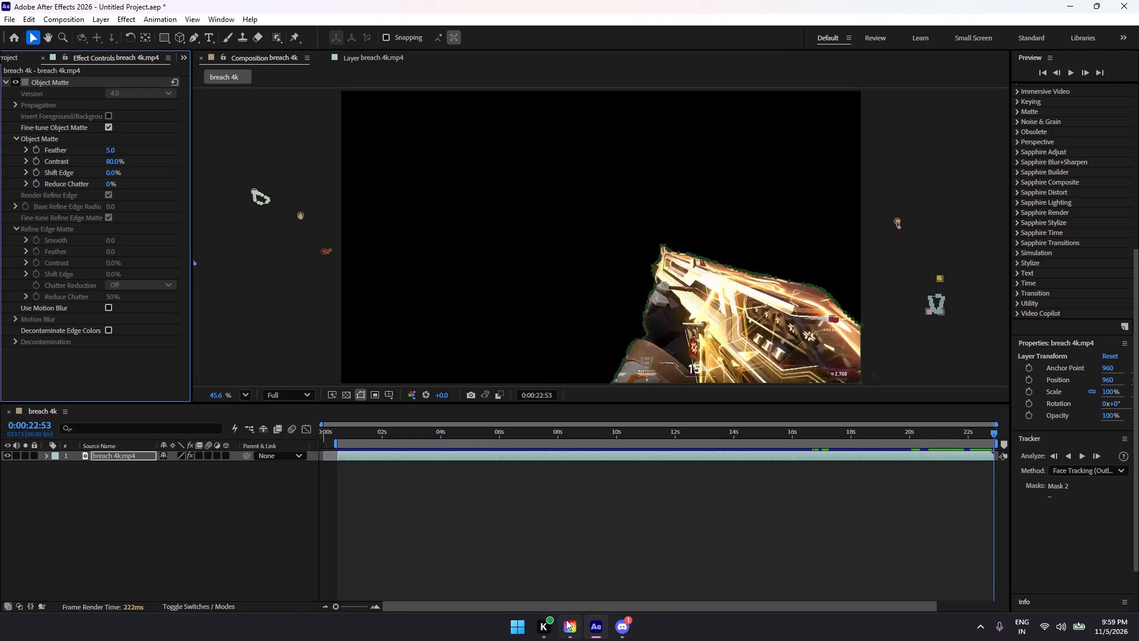
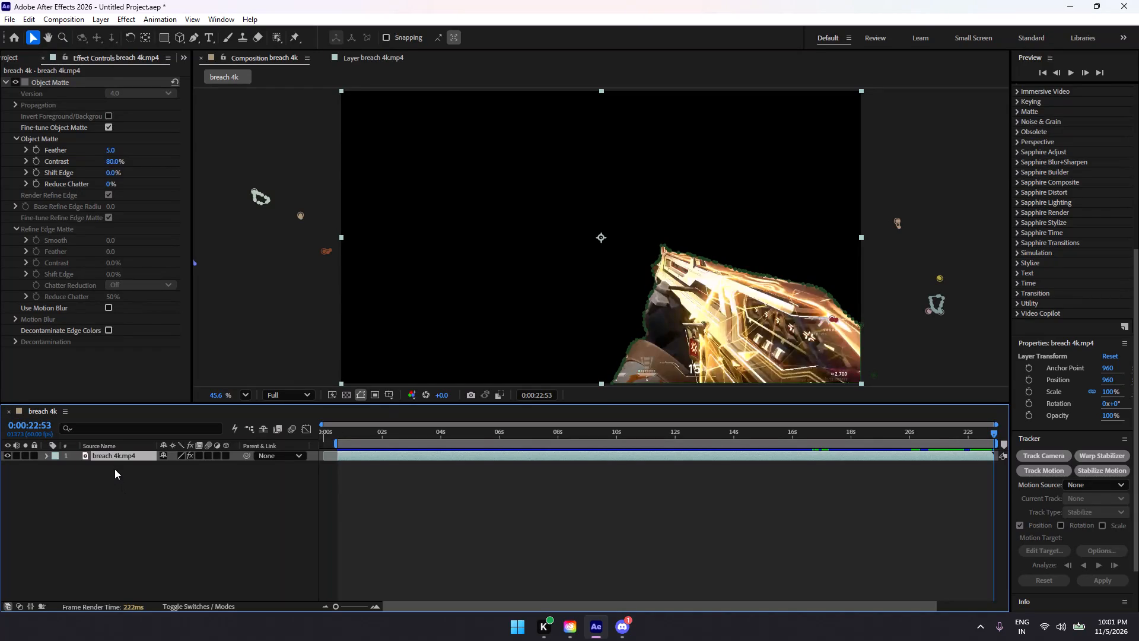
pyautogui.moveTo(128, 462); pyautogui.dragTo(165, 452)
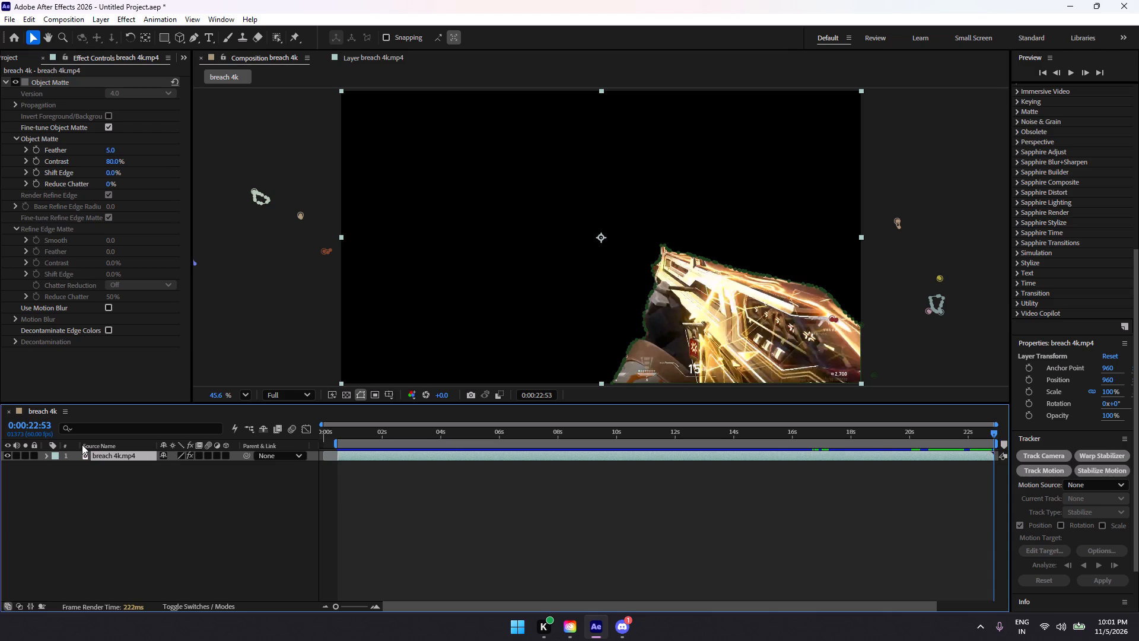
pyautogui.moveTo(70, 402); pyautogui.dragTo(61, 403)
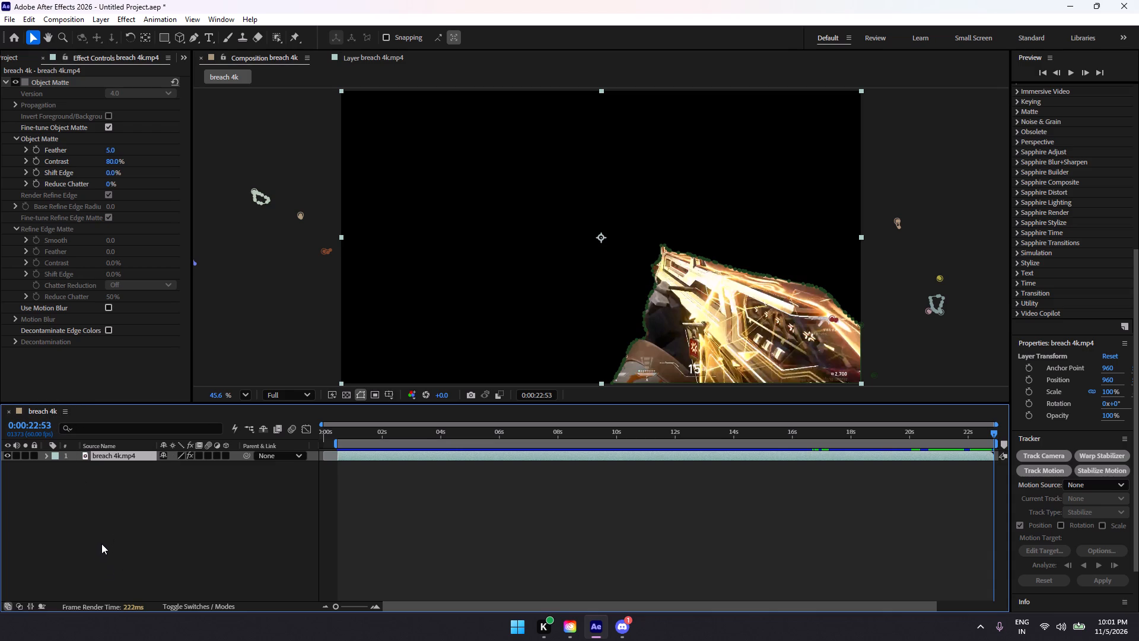
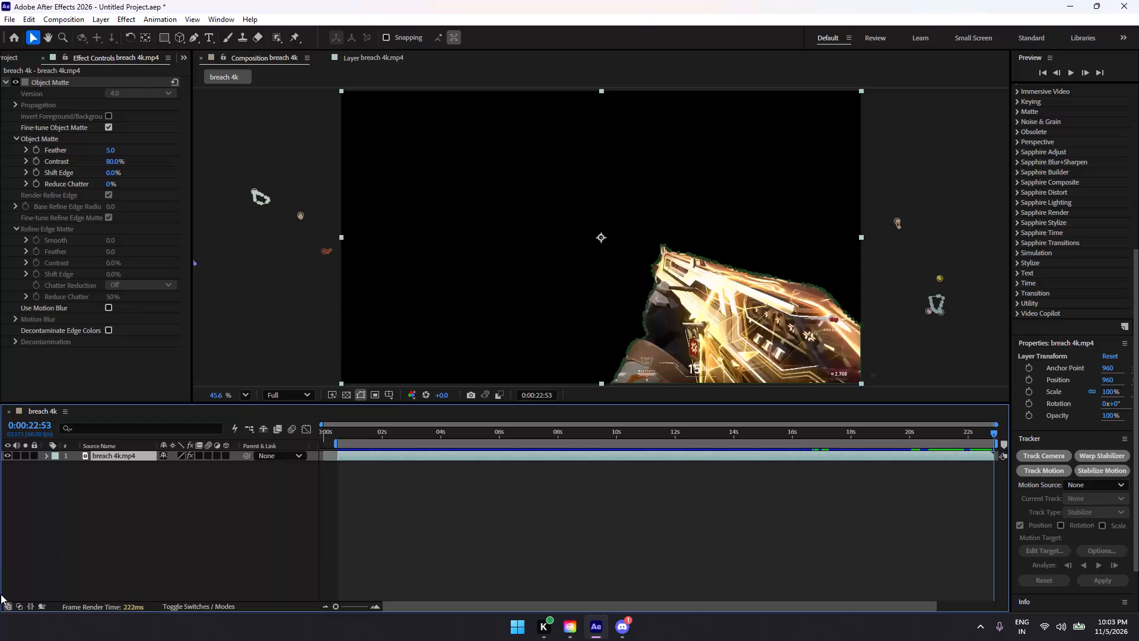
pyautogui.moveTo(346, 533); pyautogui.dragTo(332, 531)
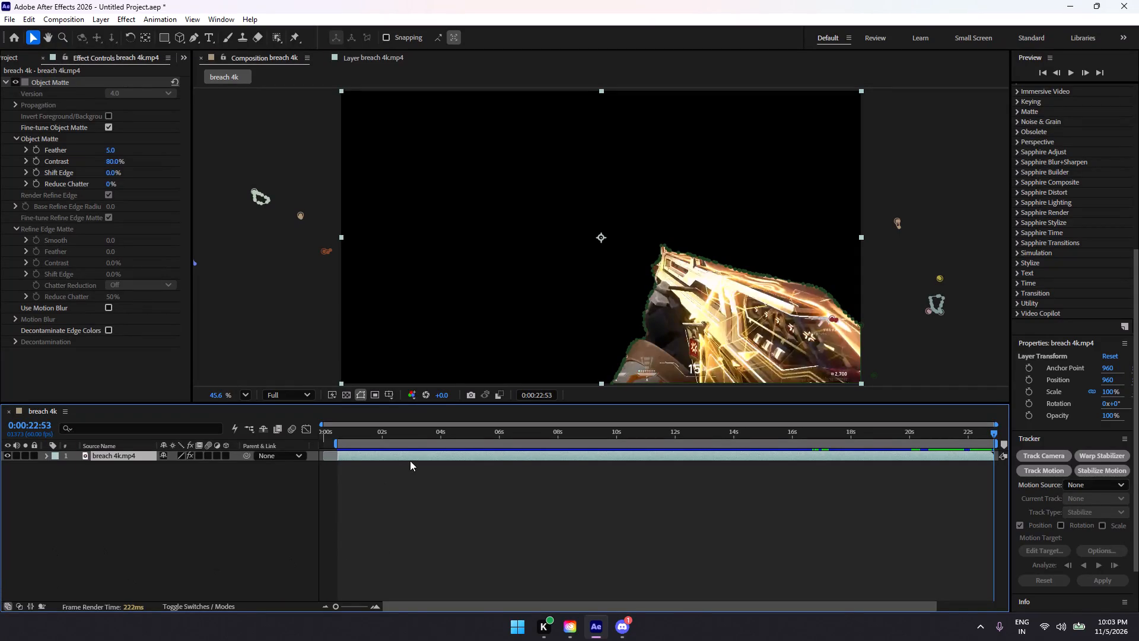
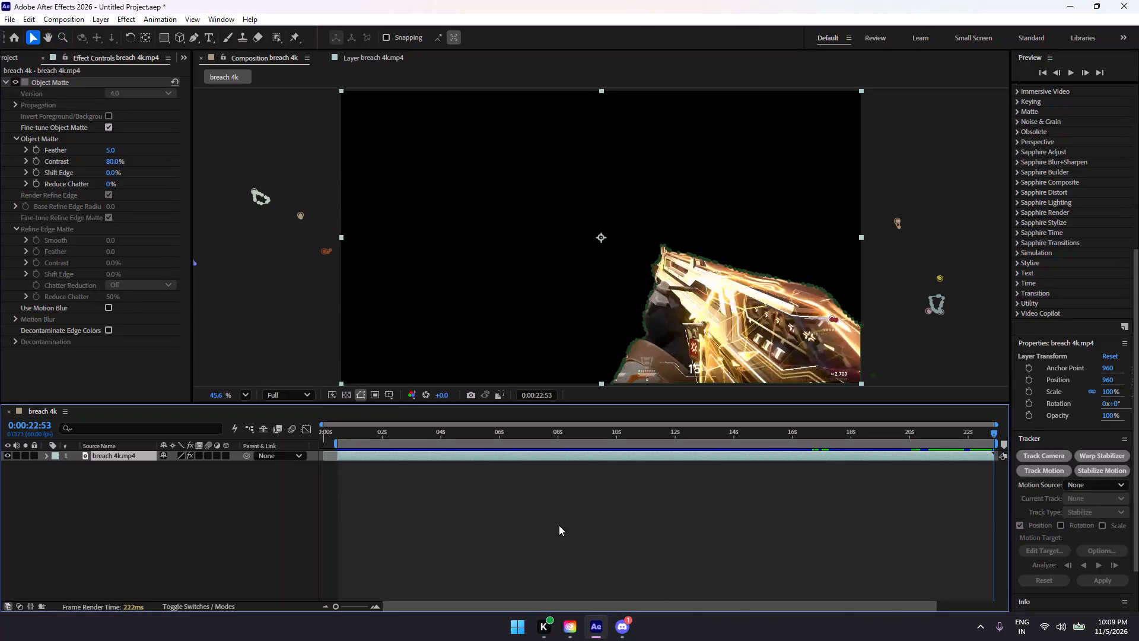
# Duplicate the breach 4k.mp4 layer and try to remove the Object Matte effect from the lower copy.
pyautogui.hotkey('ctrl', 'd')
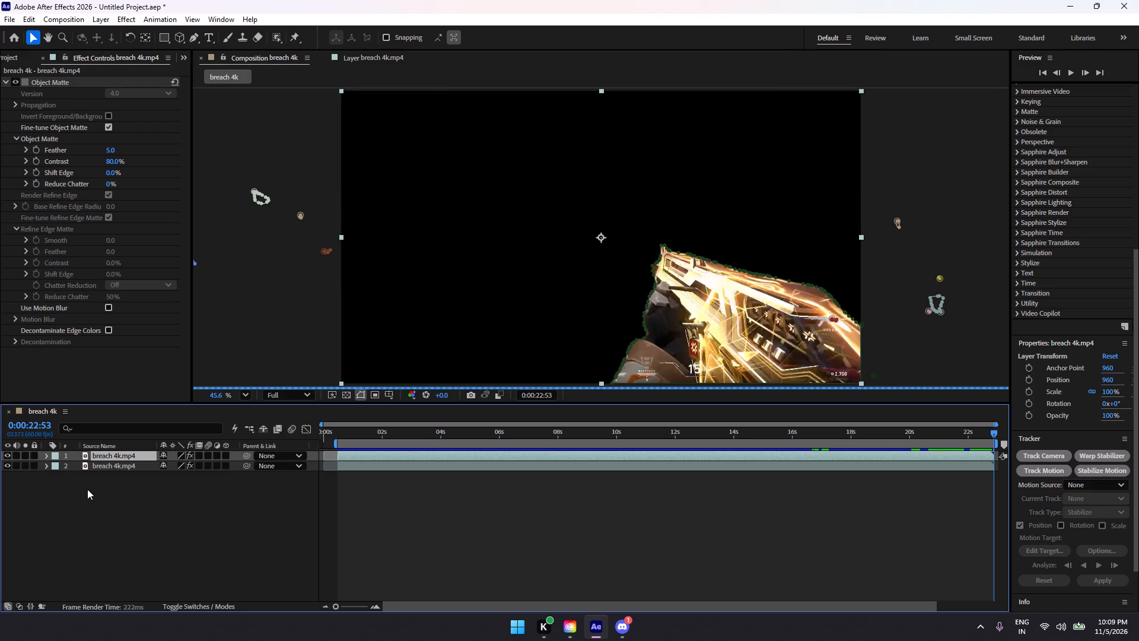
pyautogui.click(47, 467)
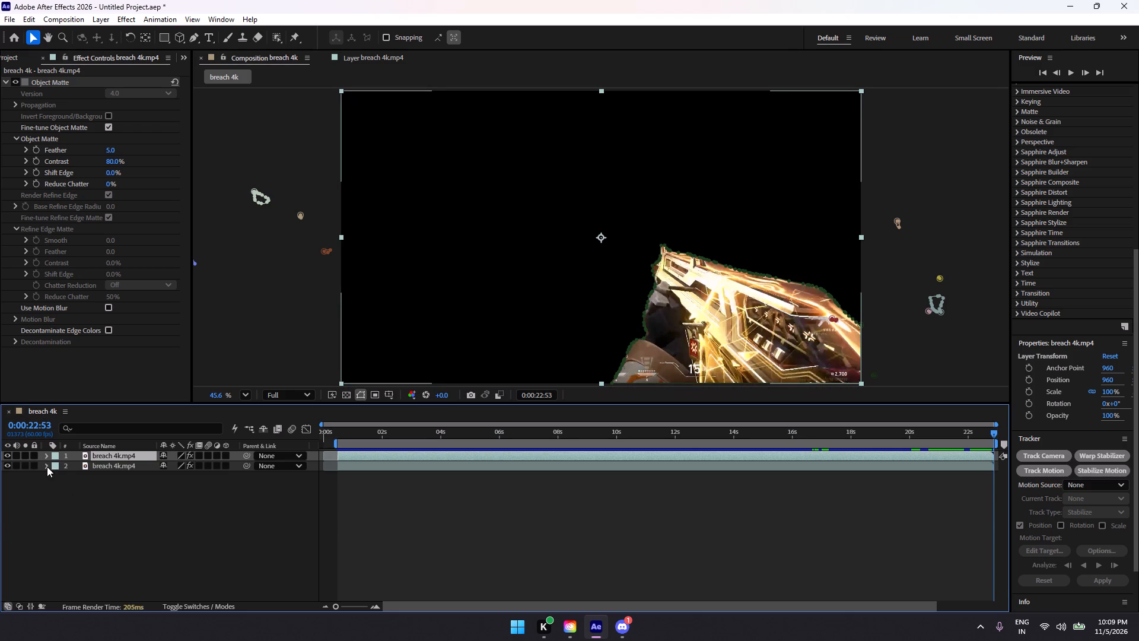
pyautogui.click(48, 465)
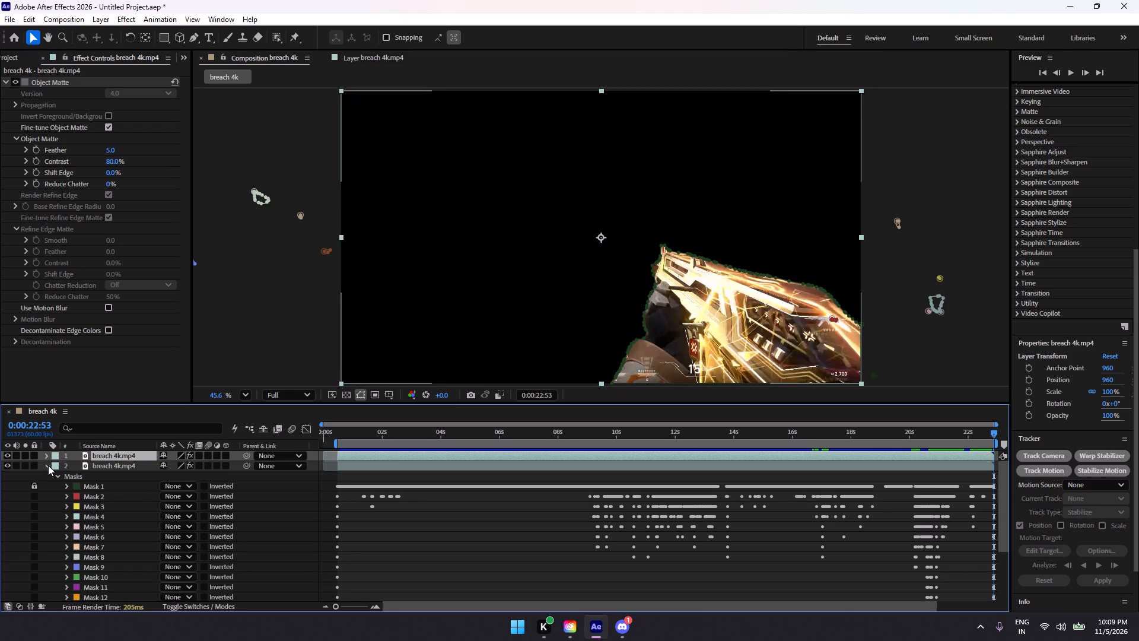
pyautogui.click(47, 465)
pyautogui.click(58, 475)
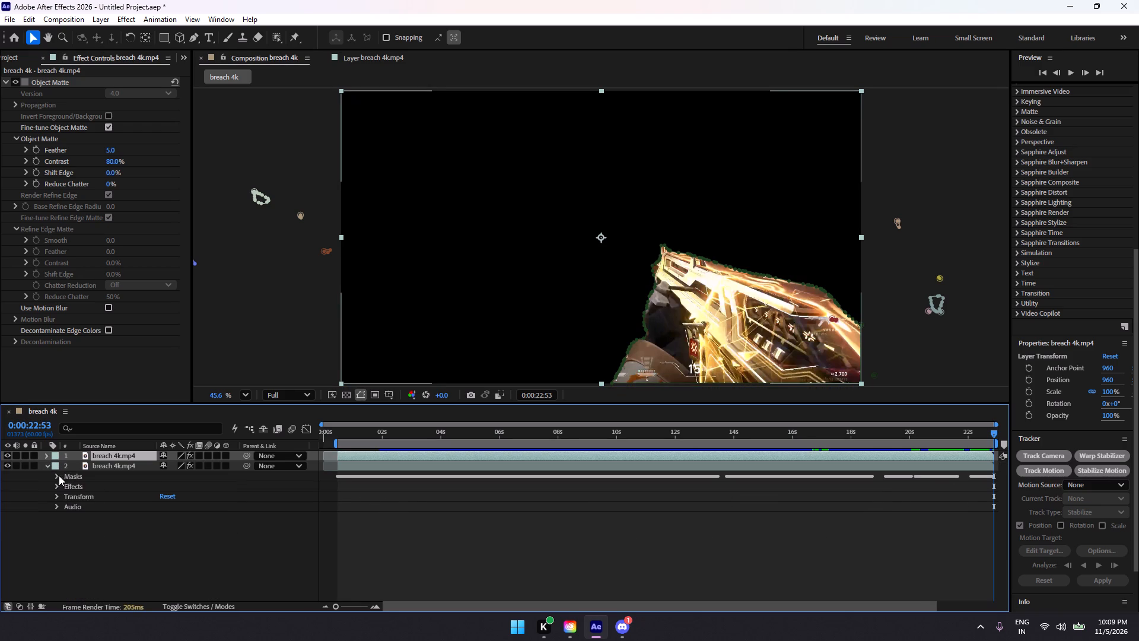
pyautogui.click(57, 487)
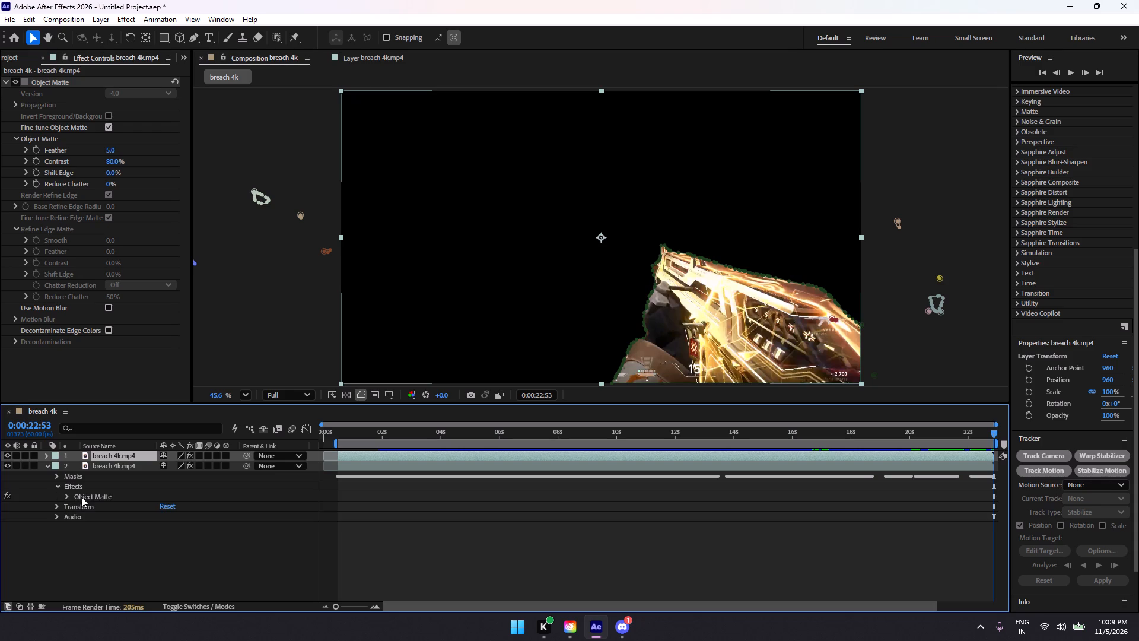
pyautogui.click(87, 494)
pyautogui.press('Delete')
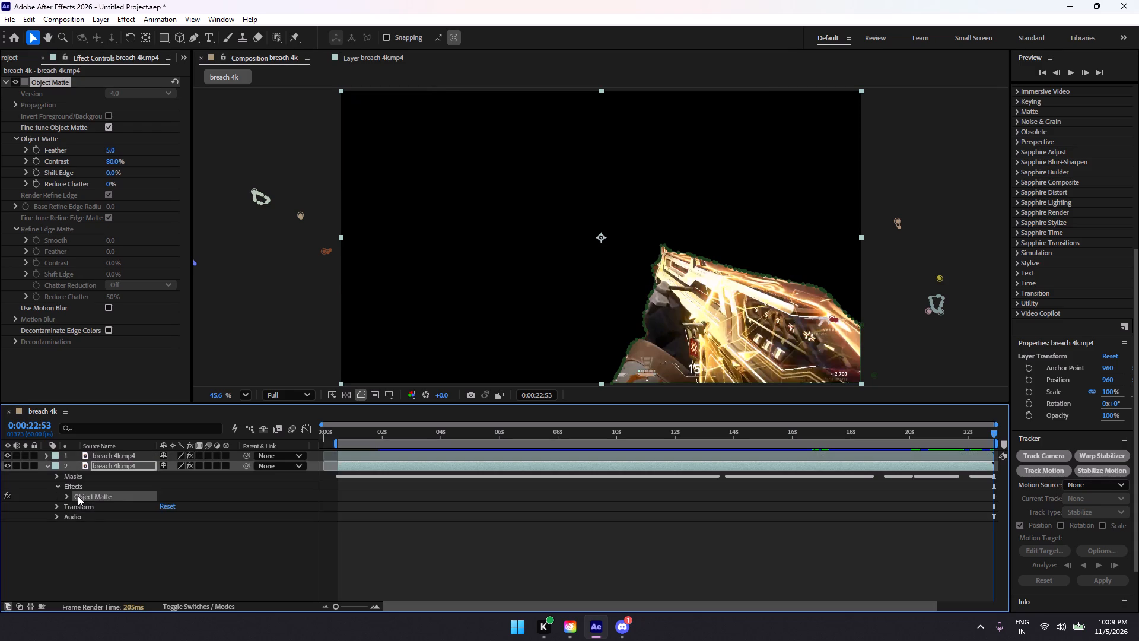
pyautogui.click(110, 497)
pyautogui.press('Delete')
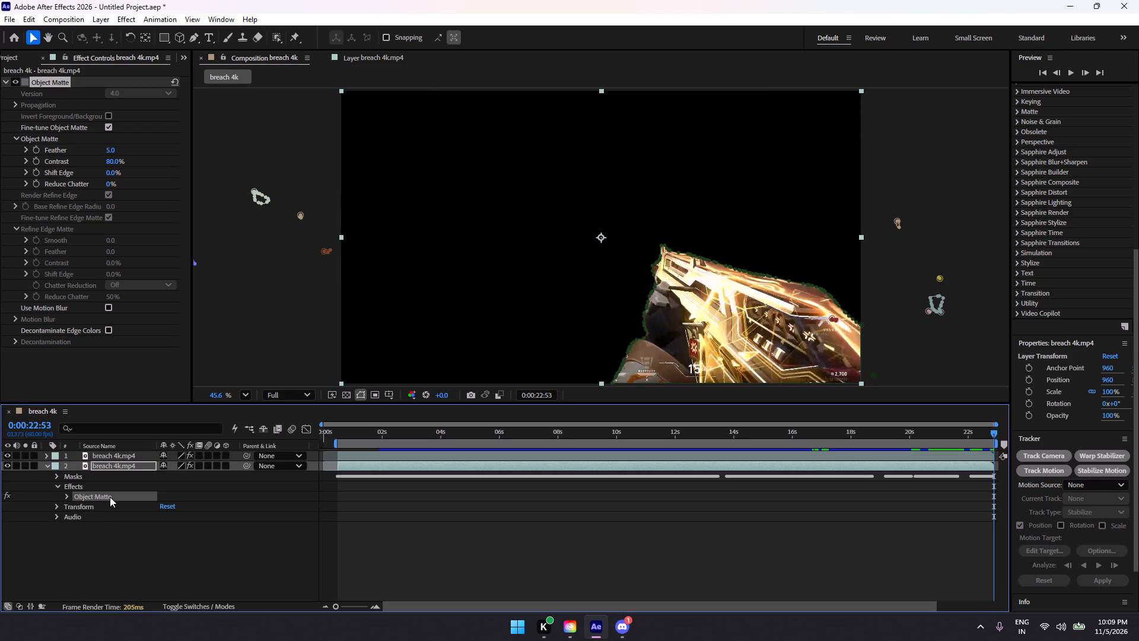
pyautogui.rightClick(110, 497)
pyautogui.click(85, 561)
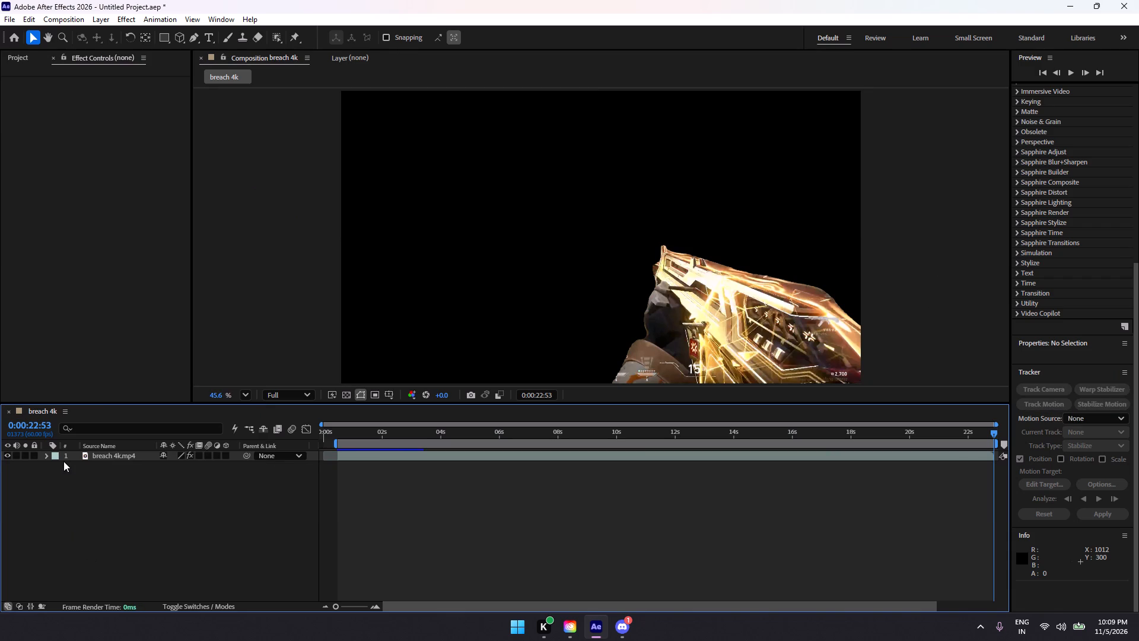
# Duplicate the remaining breach 4k.mp4 layer that carries the Object Matte.
pyautogui.click(119, 456)
pyautogui.click(47, 455)
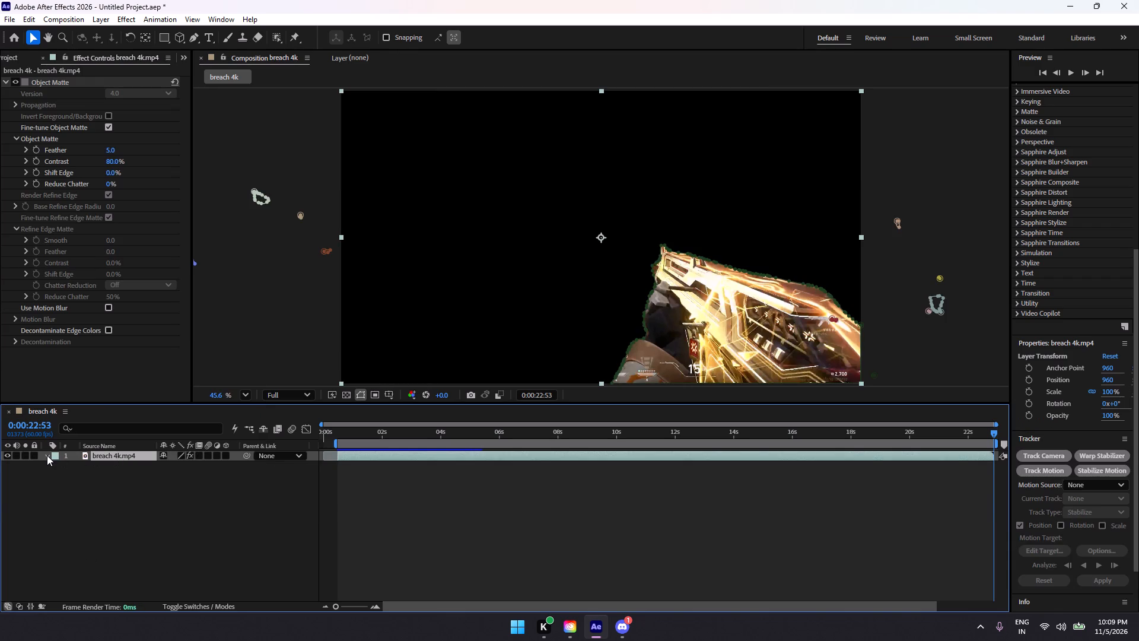
pyautogui.click(53, 474)
pyautogui.click(55, 474)
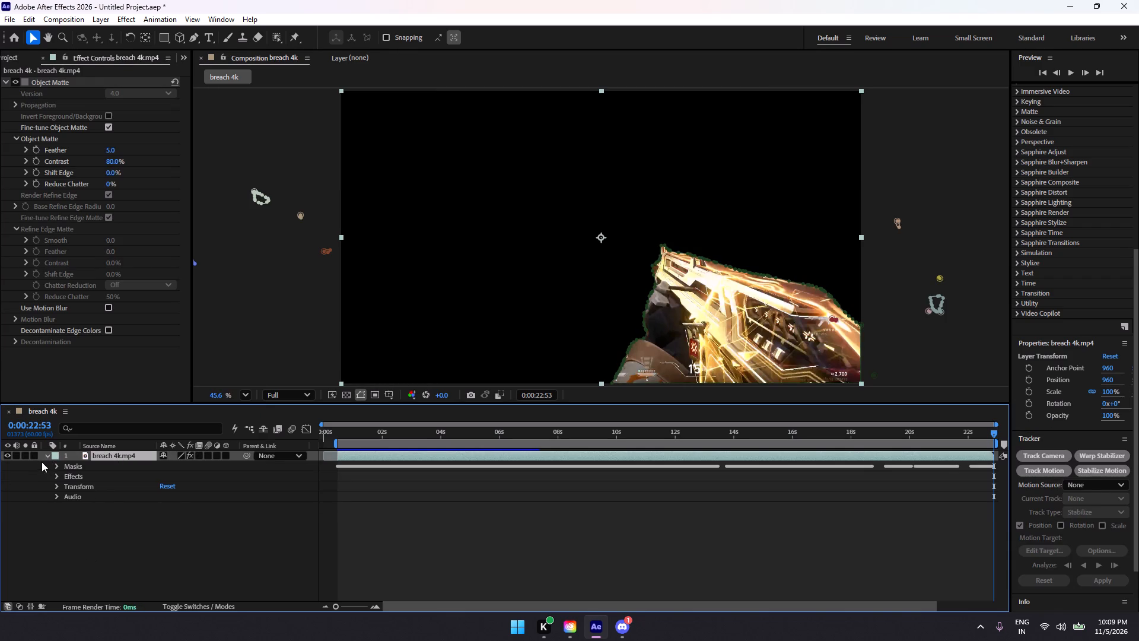
pyautogui.click(44, 455)
pyautogui.click(109, 453)
pyautogui.hotkey('ctrl', 'd')
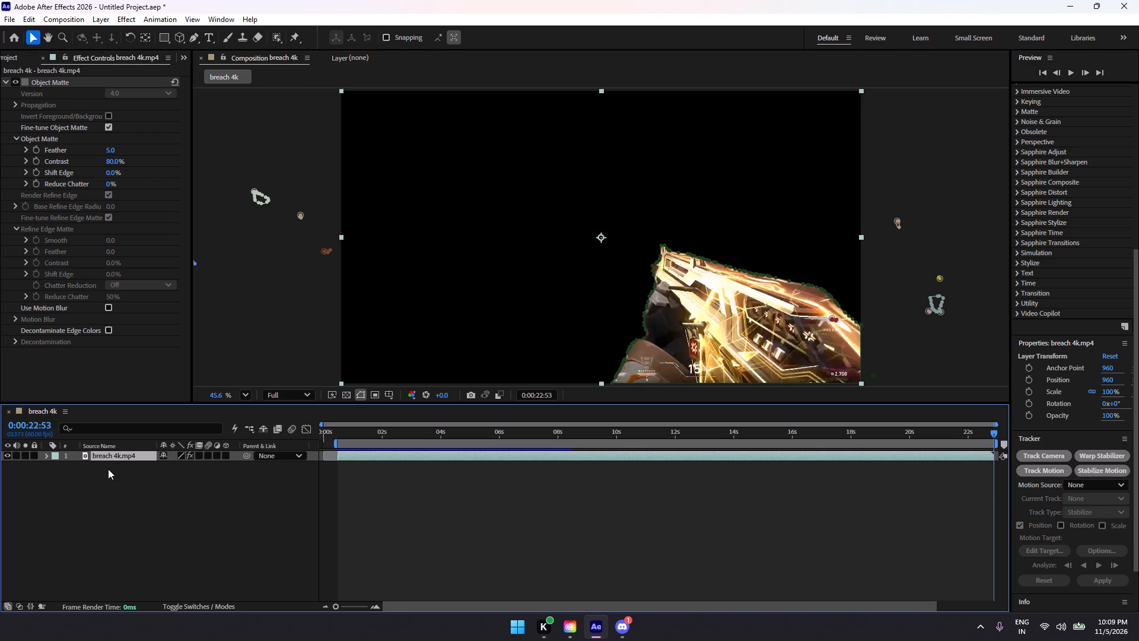
# Delete the Object Matte effect from the lower breach 4k.mp4 layer.
pyautogui.click(47, 464)
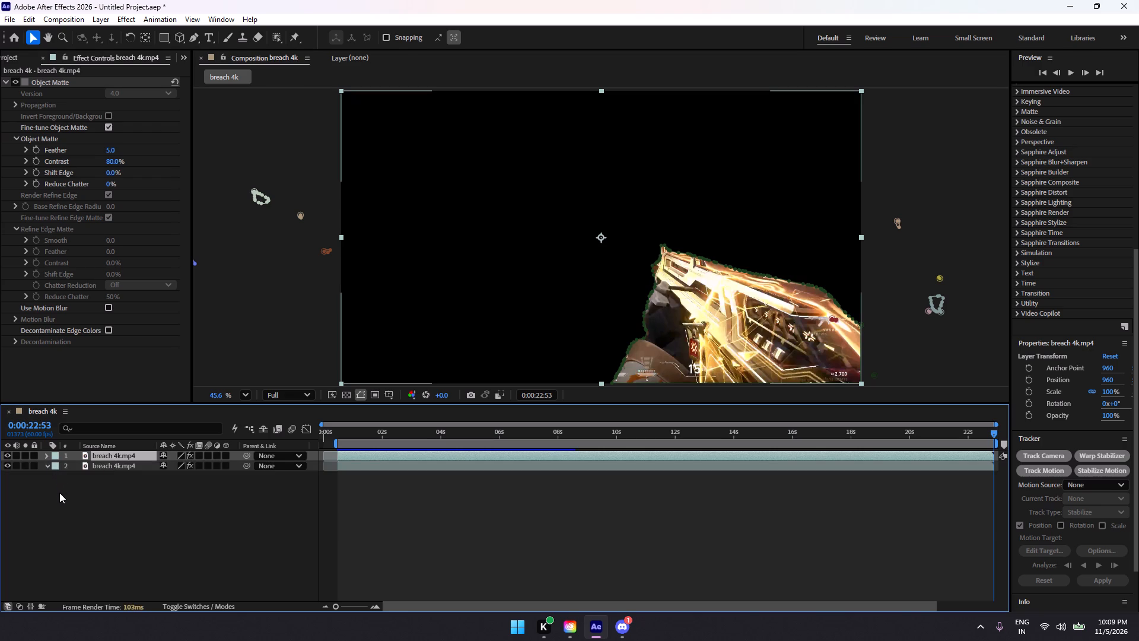
pyautogui.click(59, 485)
pyautogui.click(83, 496)
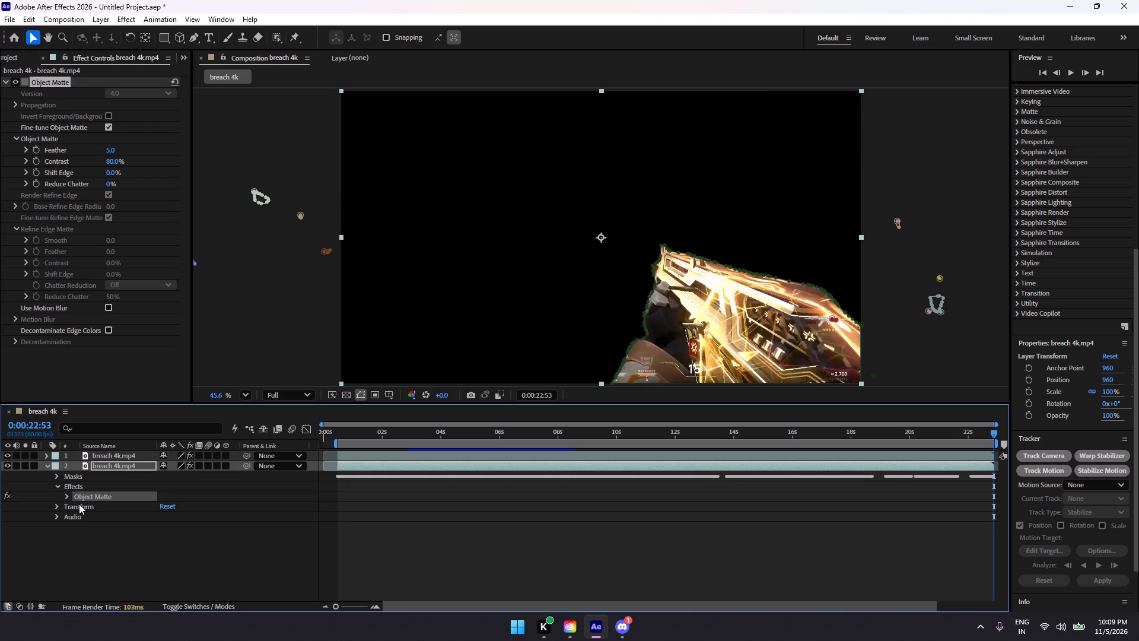
pyautogui.press('Delete')
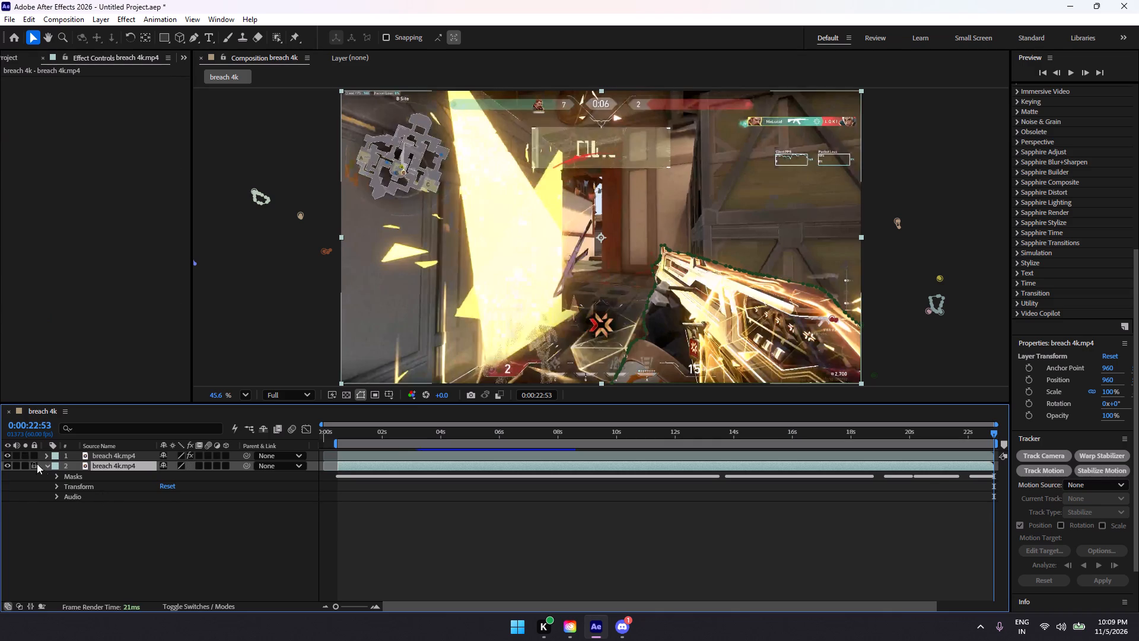
pyautogui.click(48, 467)
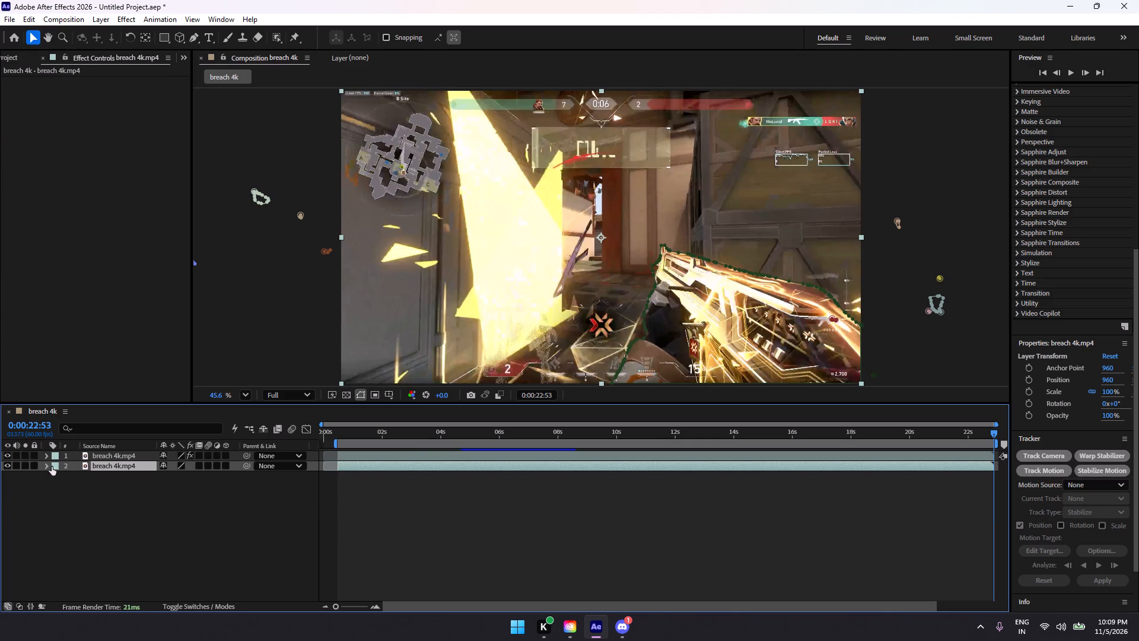
# Delete the Object Matte effect from the upper breach 4k.mp4 layer, keeping its masks.
pyautogui.click(110, 452)
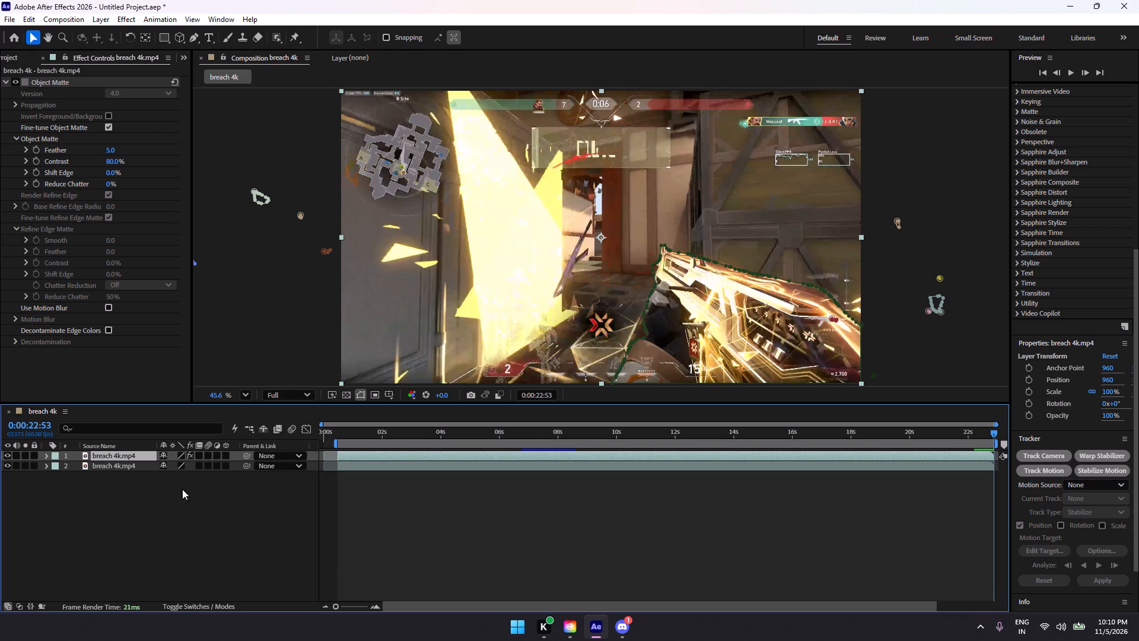
pyautogui.click(47, 454)
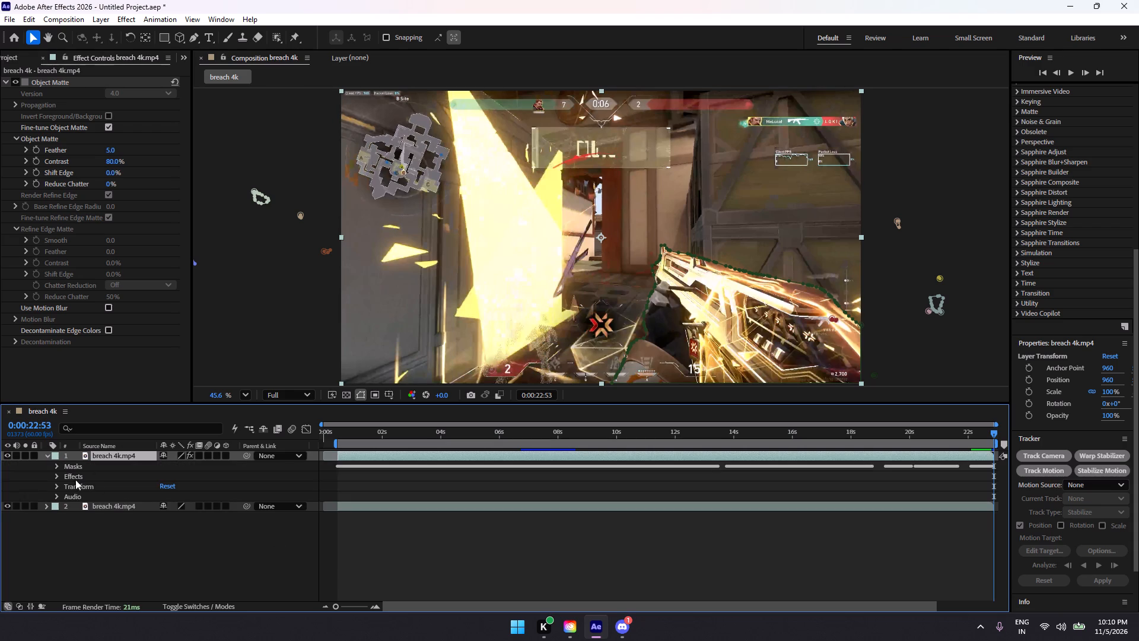
pyautogui.click(57, 475)
pyautogui.click(80, 483)
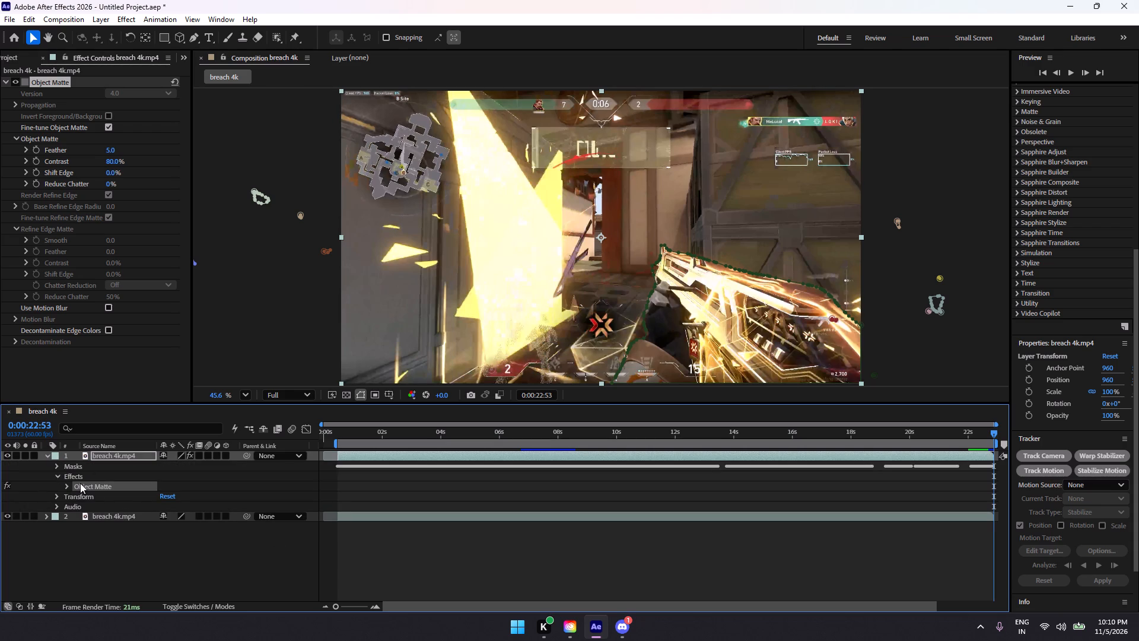
pyautogui.press('Delete')
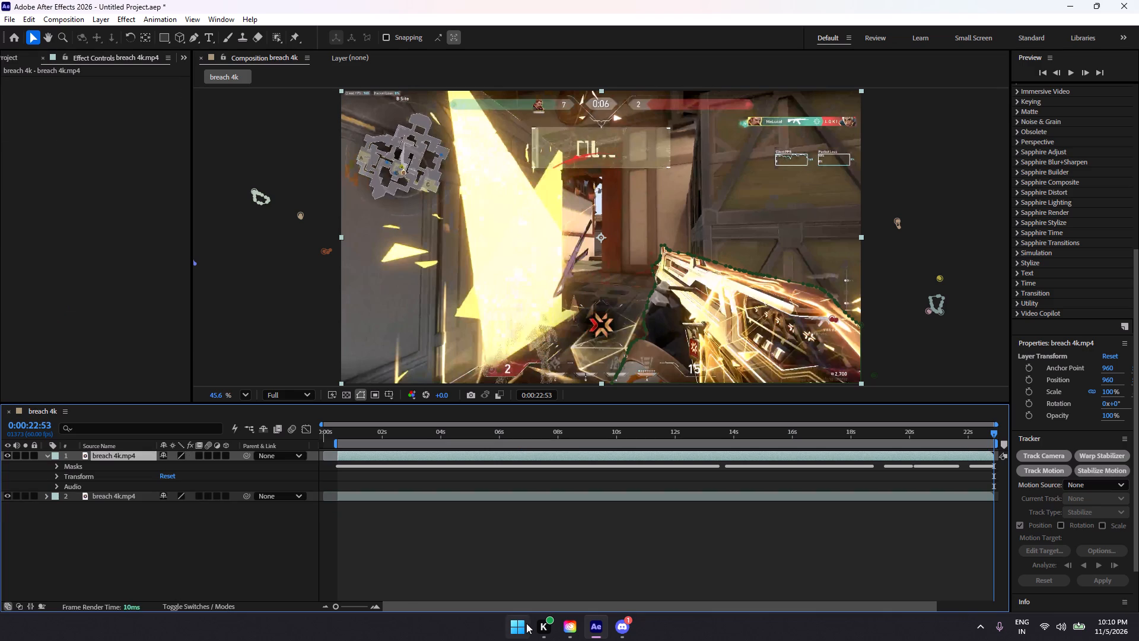
pyautogui.click(47, 455)
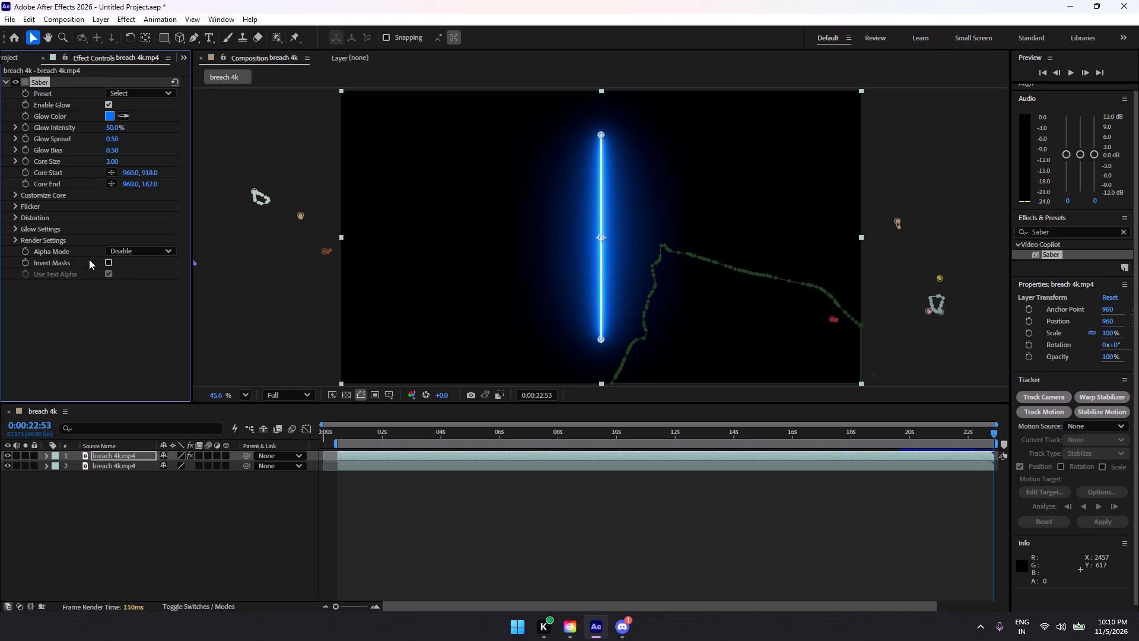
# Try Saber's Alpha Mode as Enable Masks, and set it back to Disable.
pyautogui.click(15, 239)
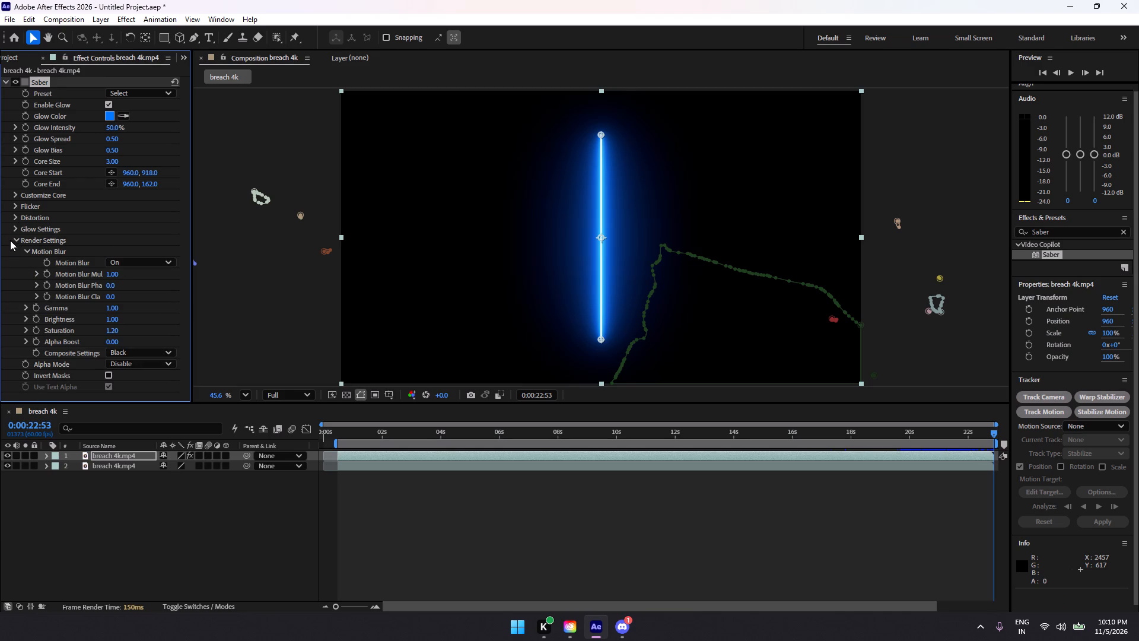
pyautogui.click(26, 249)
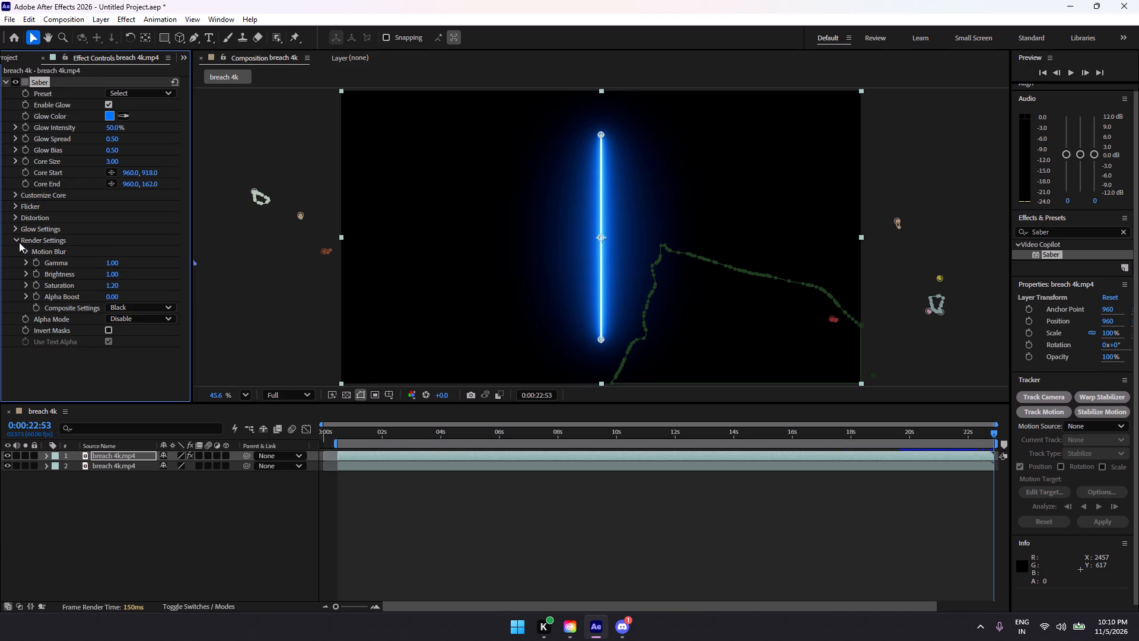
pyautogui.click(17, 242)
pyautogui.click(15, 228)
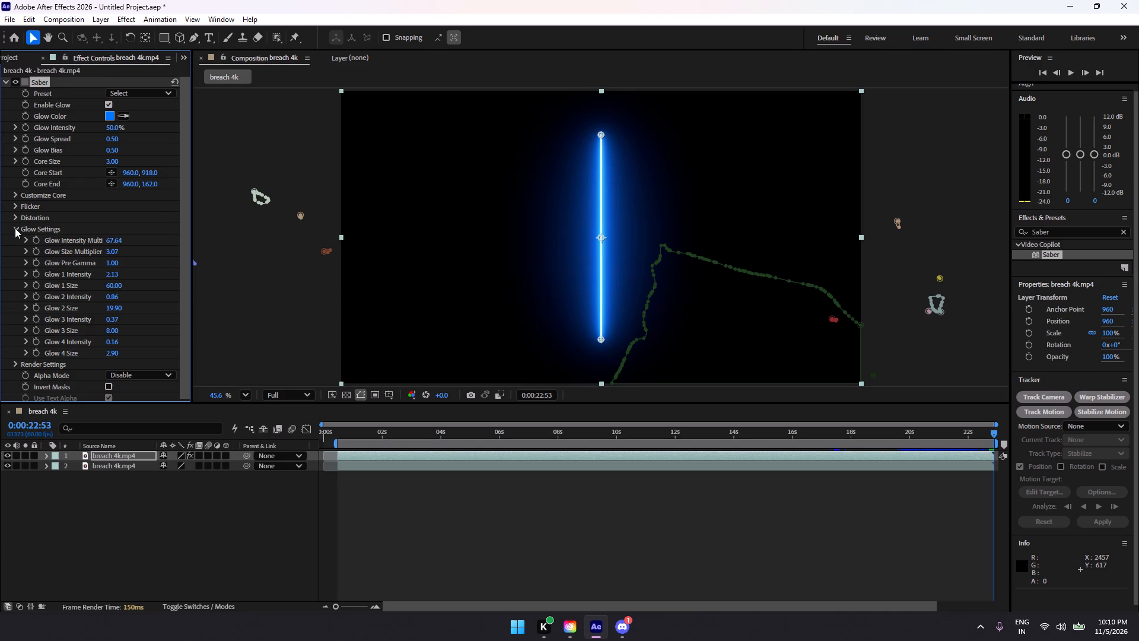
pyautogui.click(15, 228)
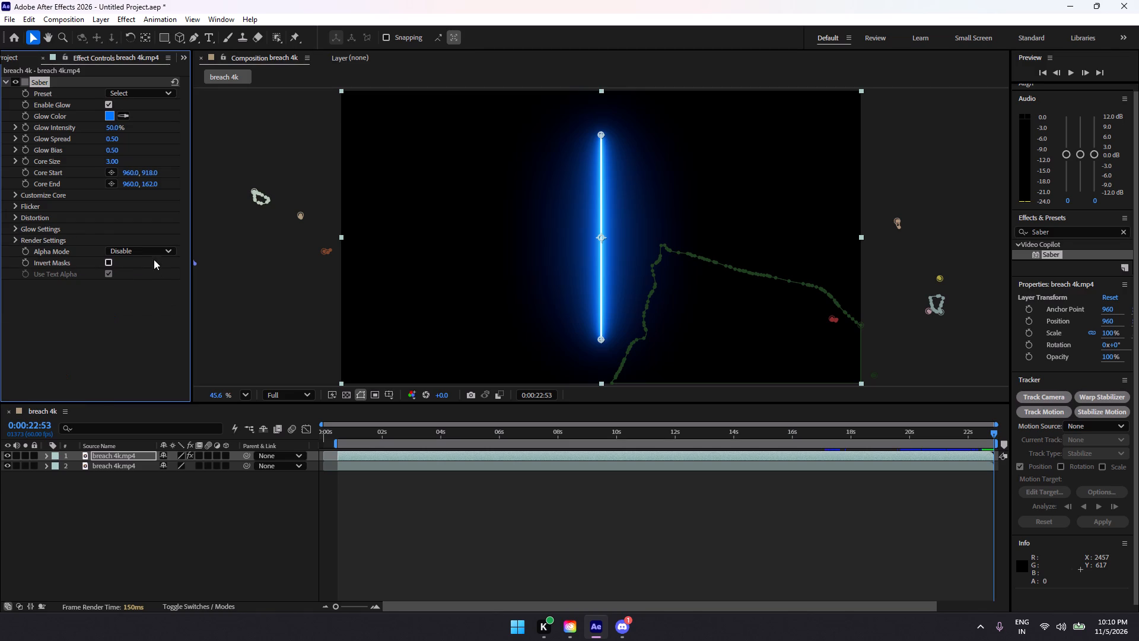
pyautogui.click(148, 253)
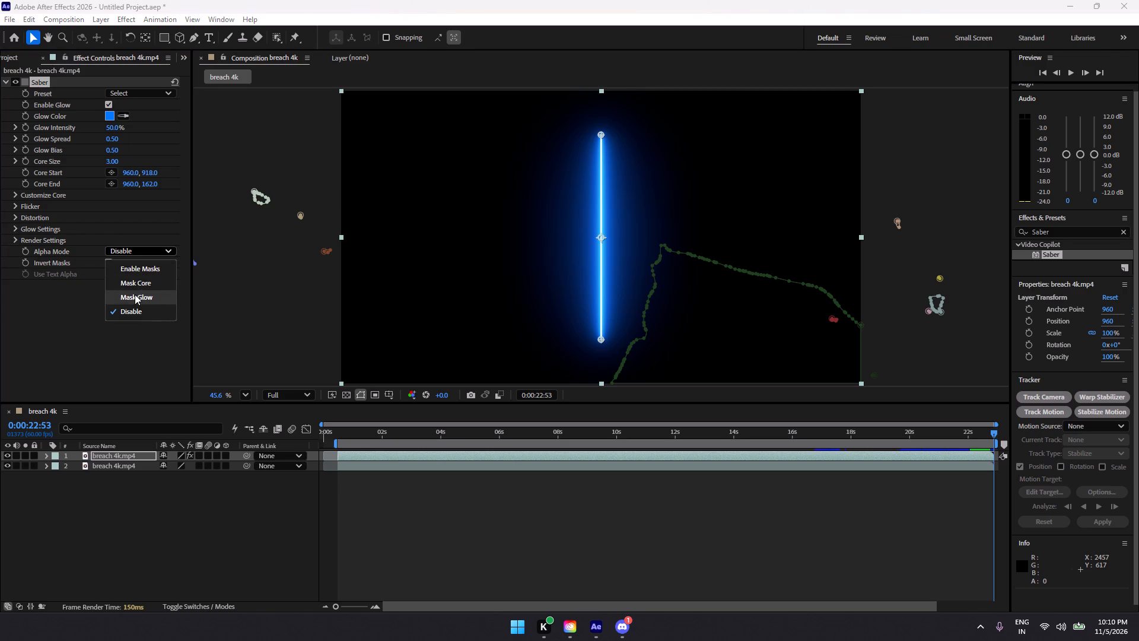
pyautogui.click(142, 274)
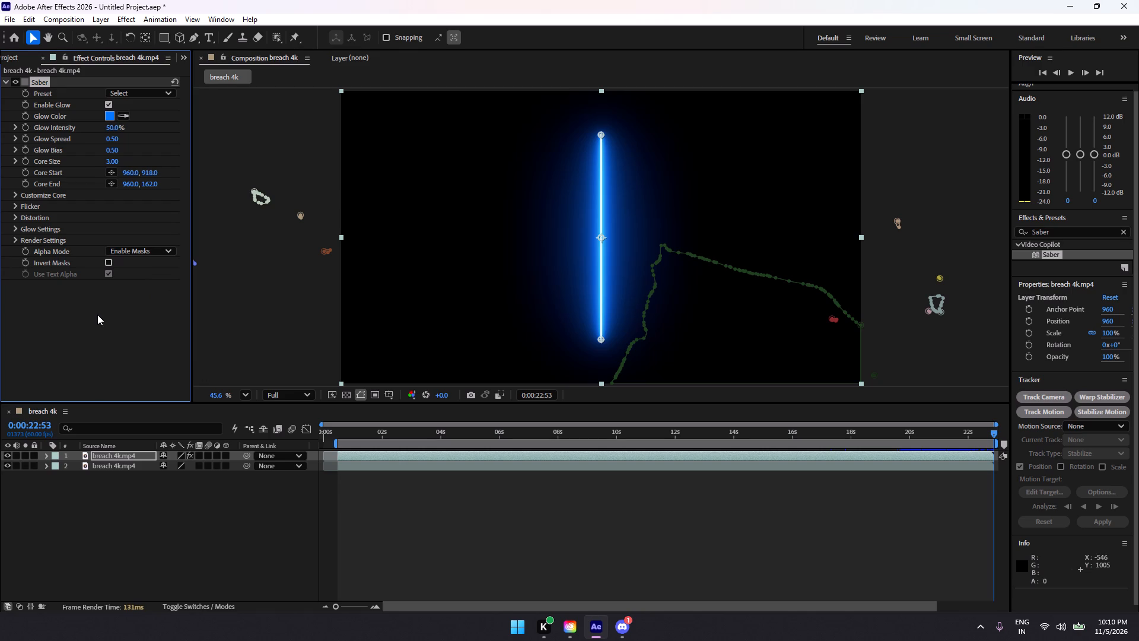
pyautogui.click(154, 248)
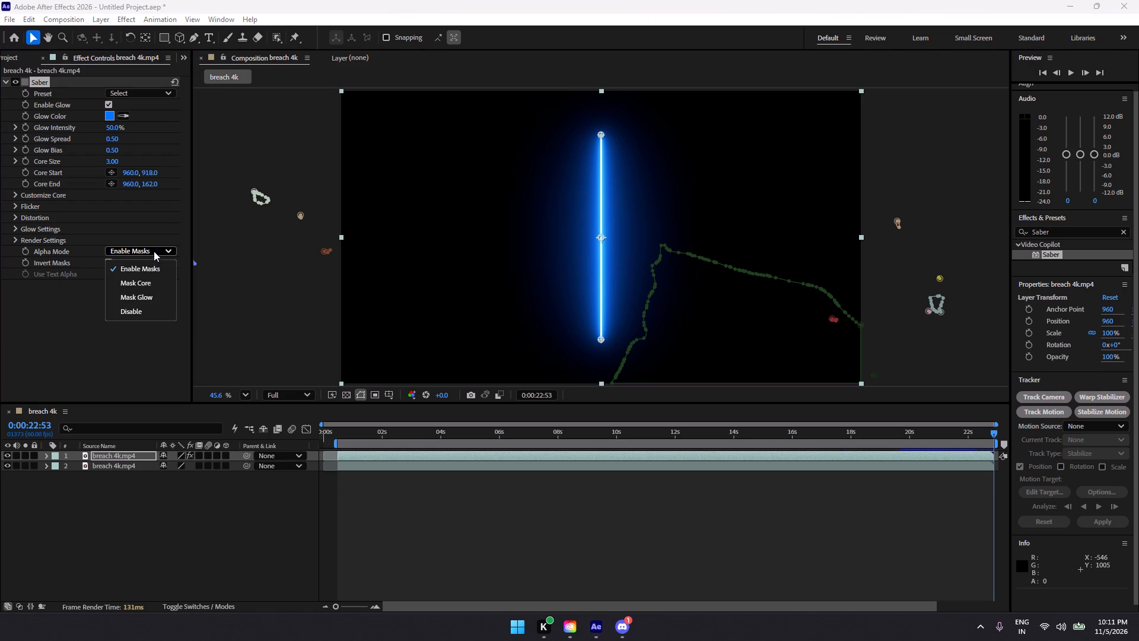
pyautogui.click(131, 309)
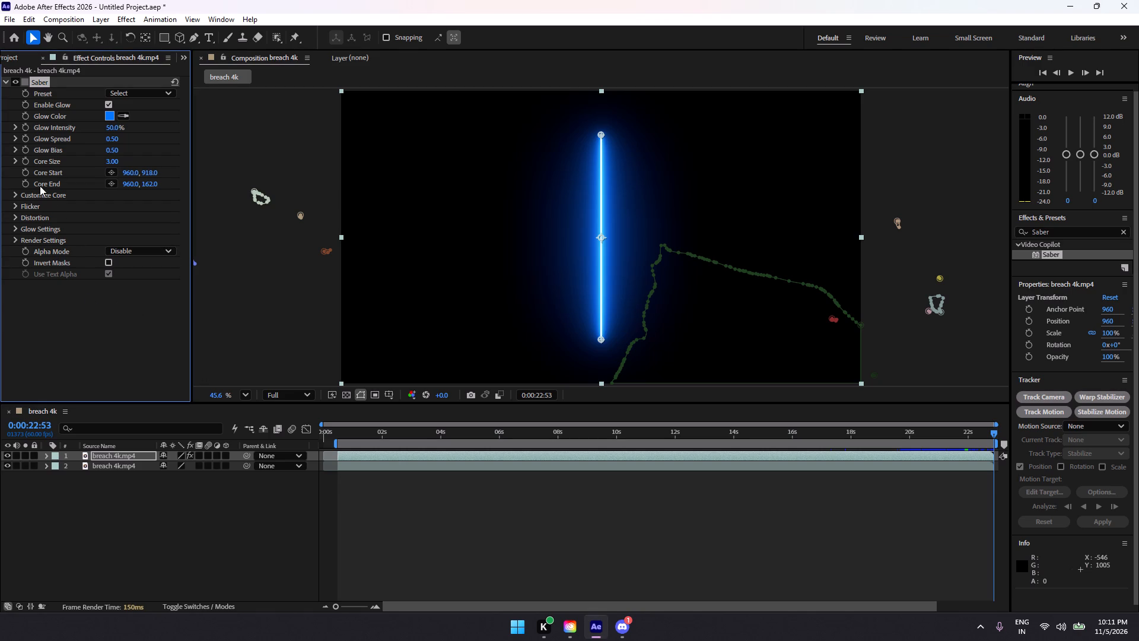
# Set Saber's Core Type to Layer Masks so the glow follows the gun and arm masks.
pyautogui.click(14, 196)
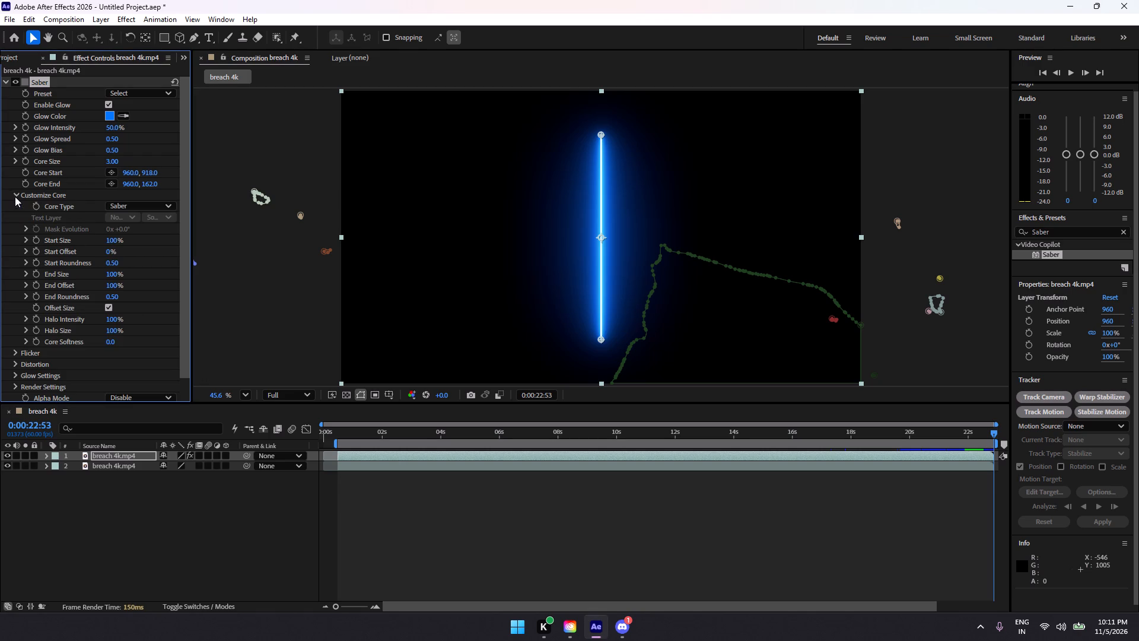
pyautogui.click(131, 201)
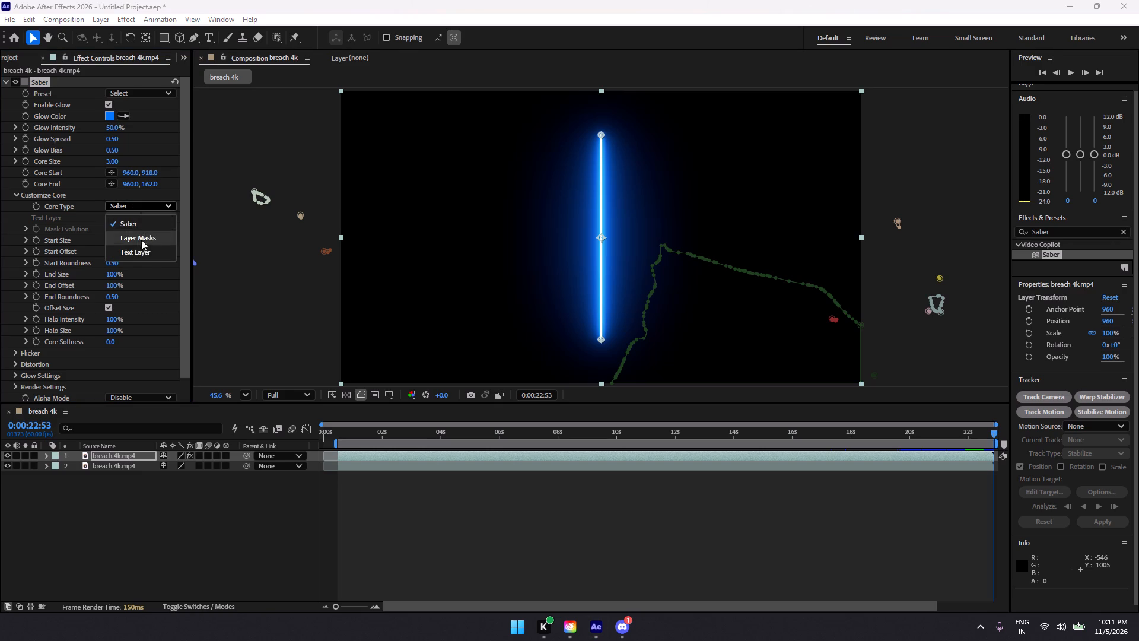
pyautogui.click(140, 243)
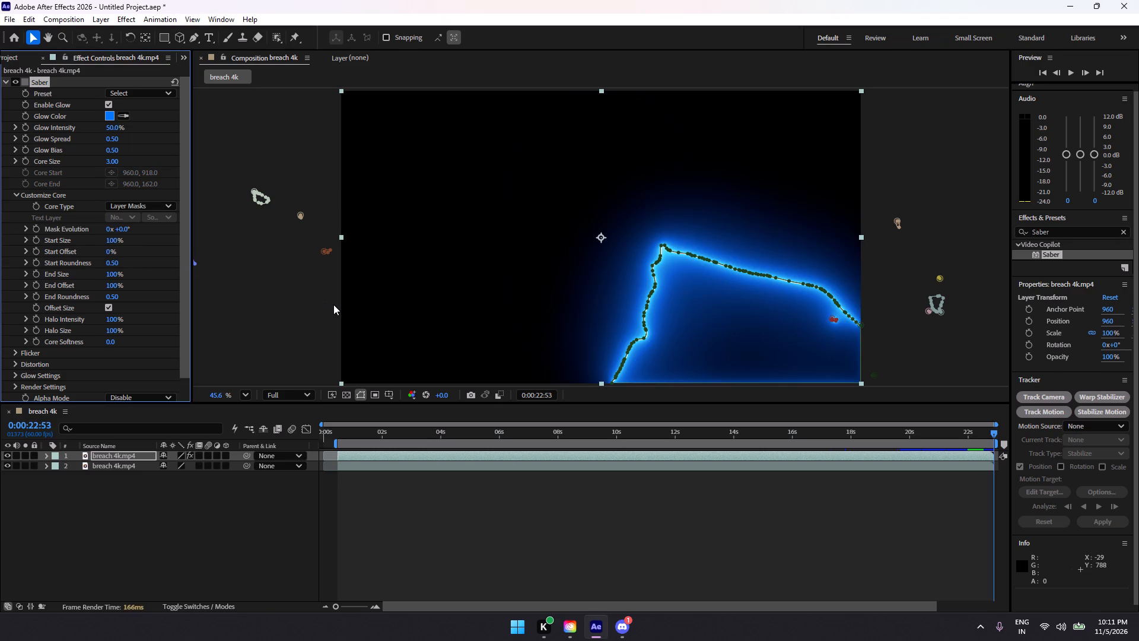
pyautogui.click(18, 191)
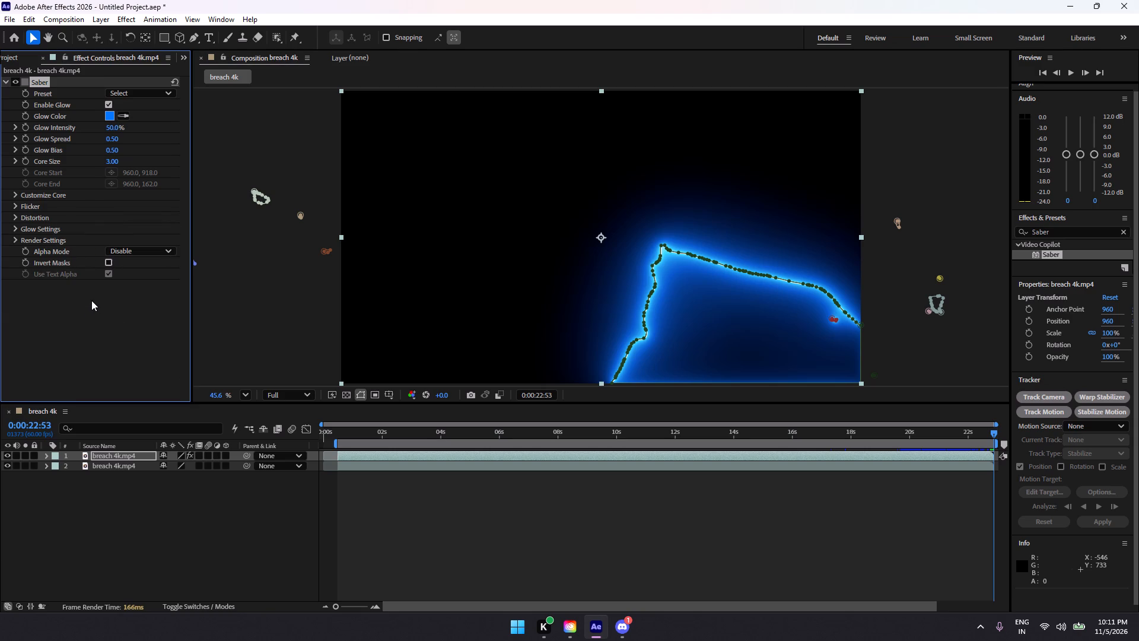
# Look through Saber's Customize Core and Render Settings, and set its Alpha Mode to Enable Masks.
pyautogui.click(15, 195)
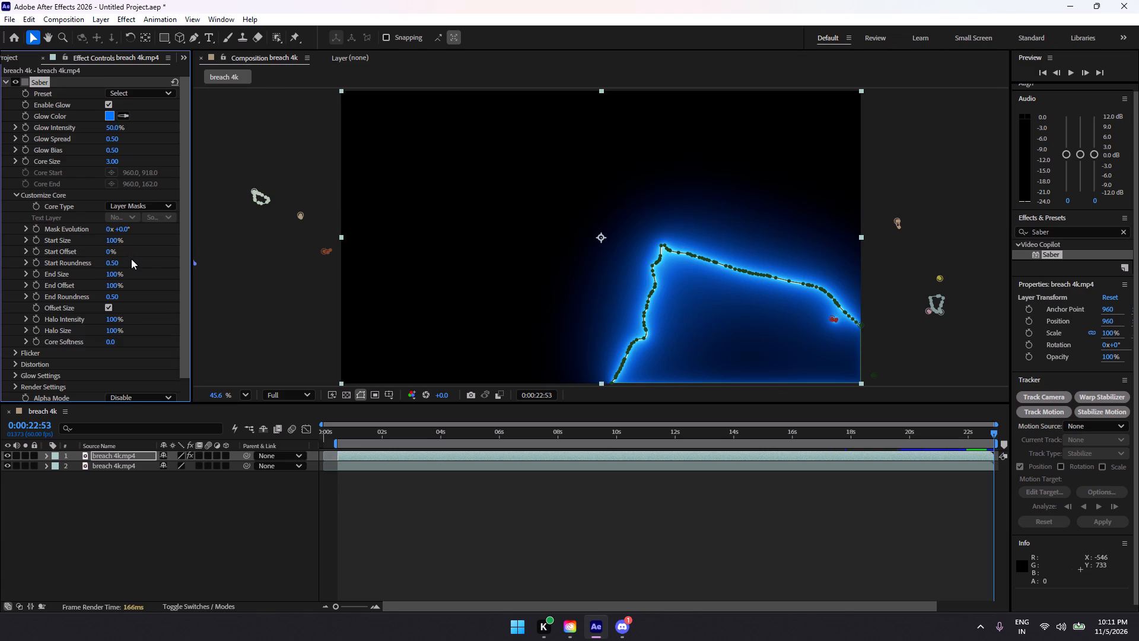
pyautogui.scroll(-2, 130, 259)
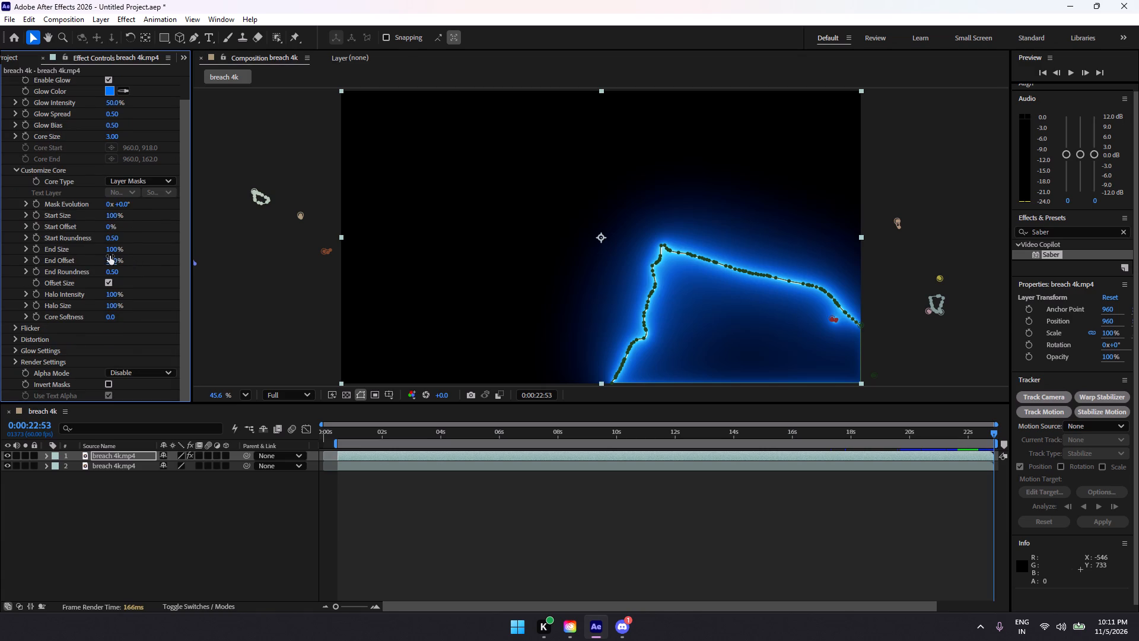
pyautogui.click(14, 170)
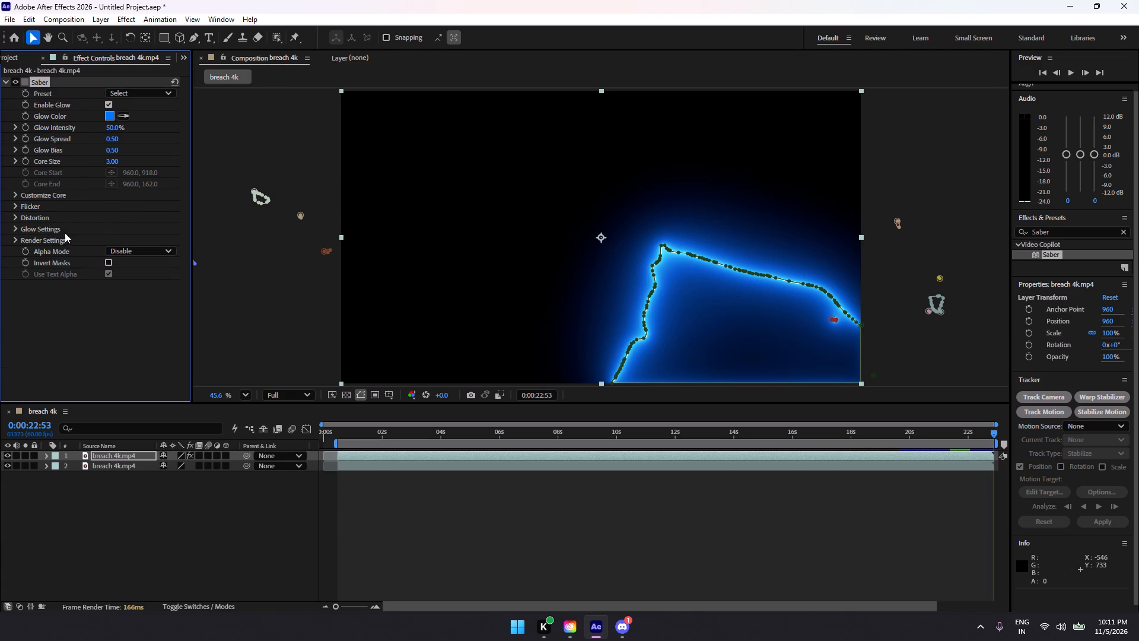
pyautogui.click(16, 239)
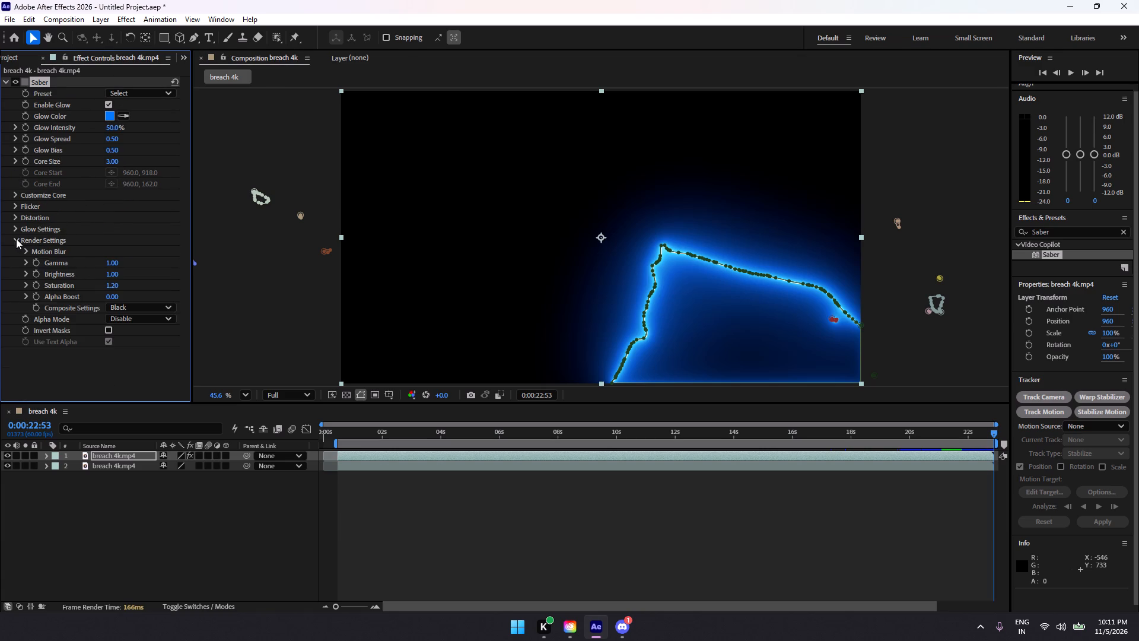
pyautogui.click(16, 239)
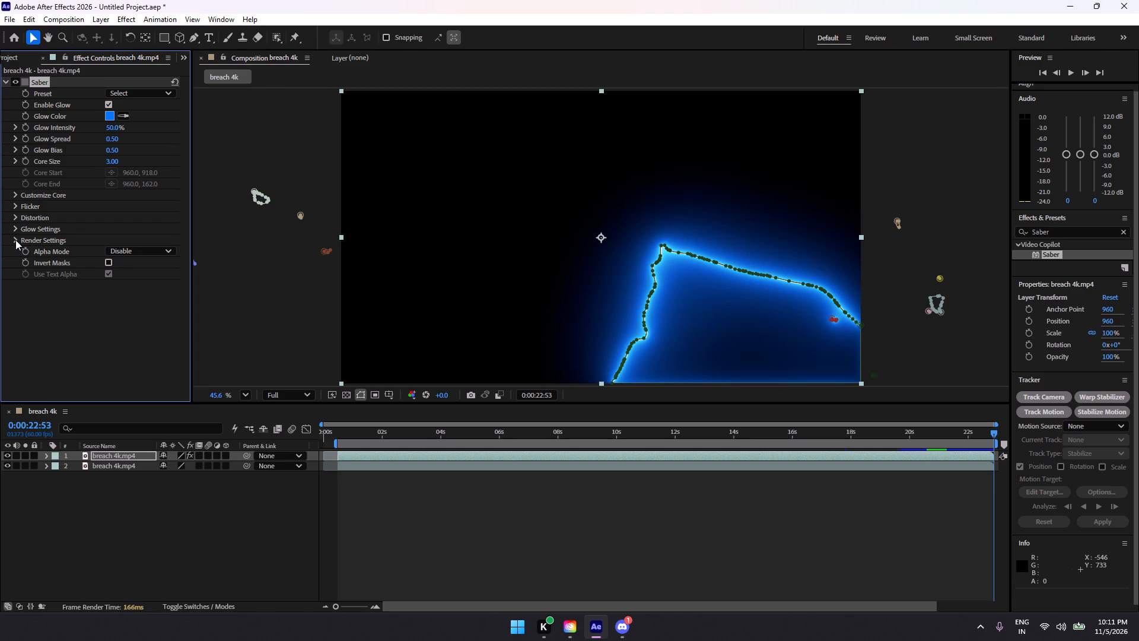
pyautogui.click(147, 249)
pyautogui.click(145, 271)
# Examine Saber's Glow Settings, Distortion, Flicker and Customize Core parameters for a way to show the footage behind the glow.
pyautogui.click(14, 226)
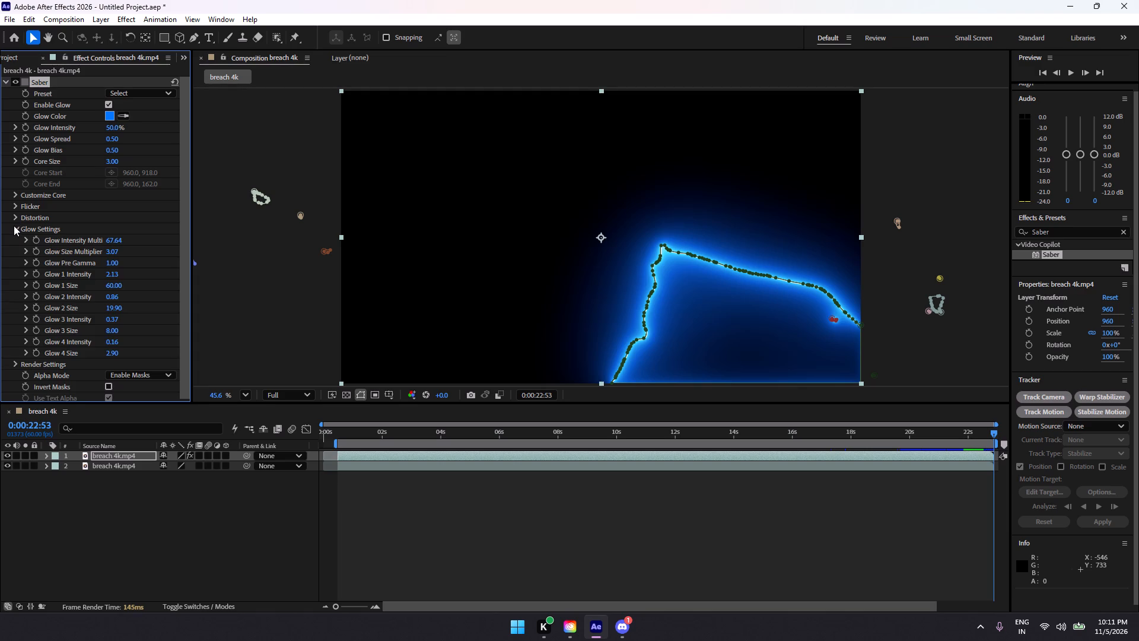
pyautogui.click(14, 226)
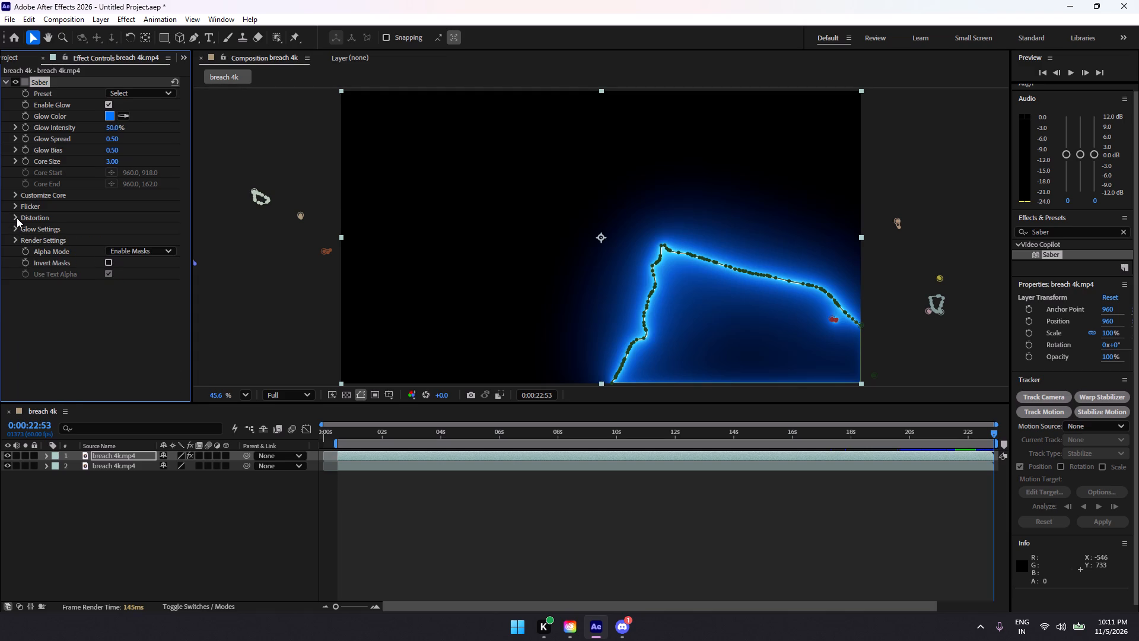
pyautogui.click(17, 218)
pyautogui.click(17, 218)
pyautogui.click(18, 207)
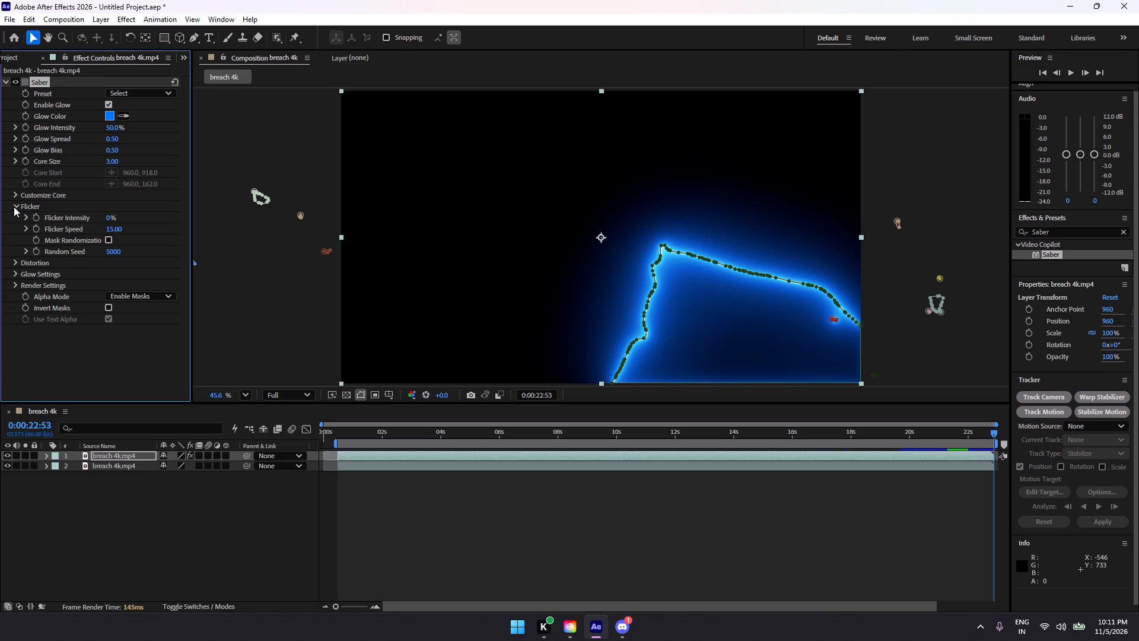
pyautogui.click(14, 207)
pyautogui.click(16, 193)
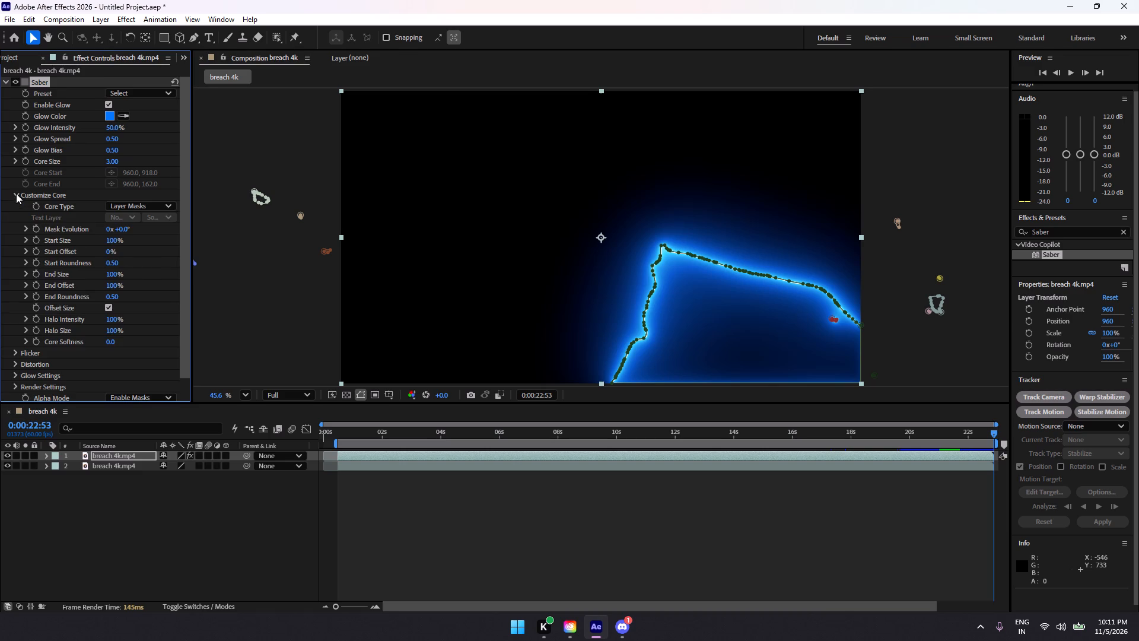
pyautogui.click(16, 193)
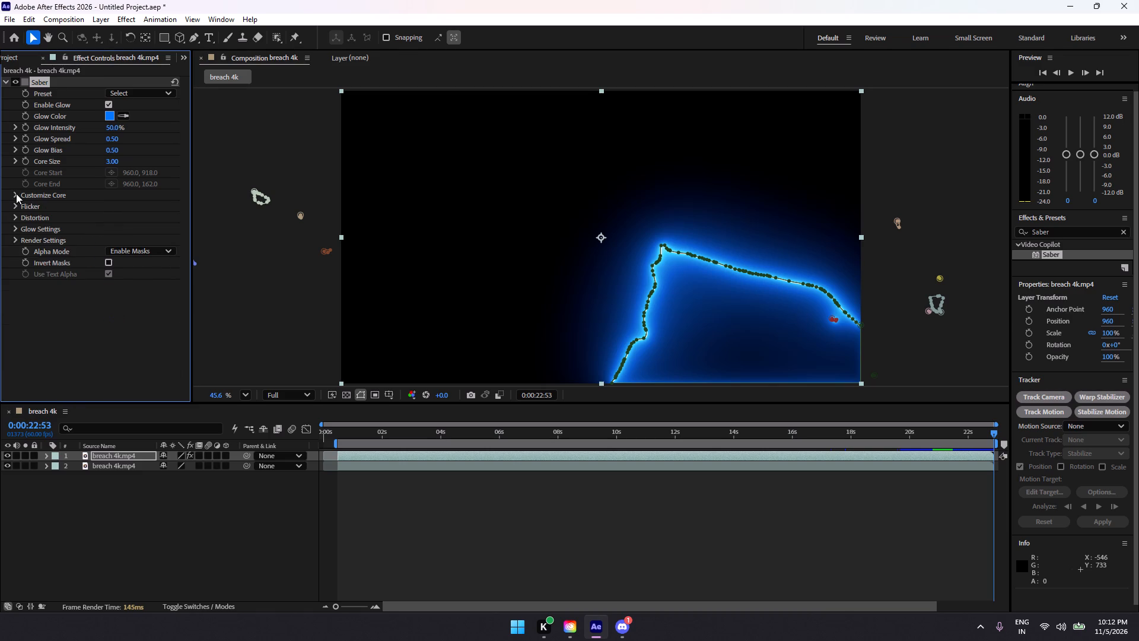
pyautogui.scroll(4, 50, 145)
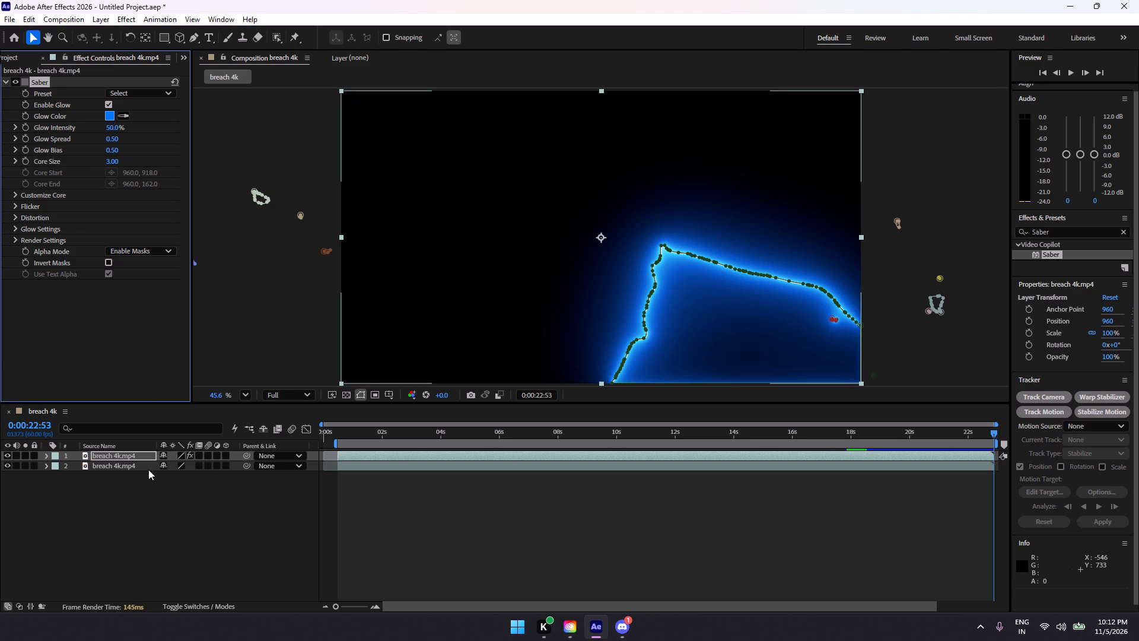
# Set the upper breach 4k.mp4 layer's blending mode to Add so the glow blends over the original footage.
pyautogui.rightClick(127, 452)
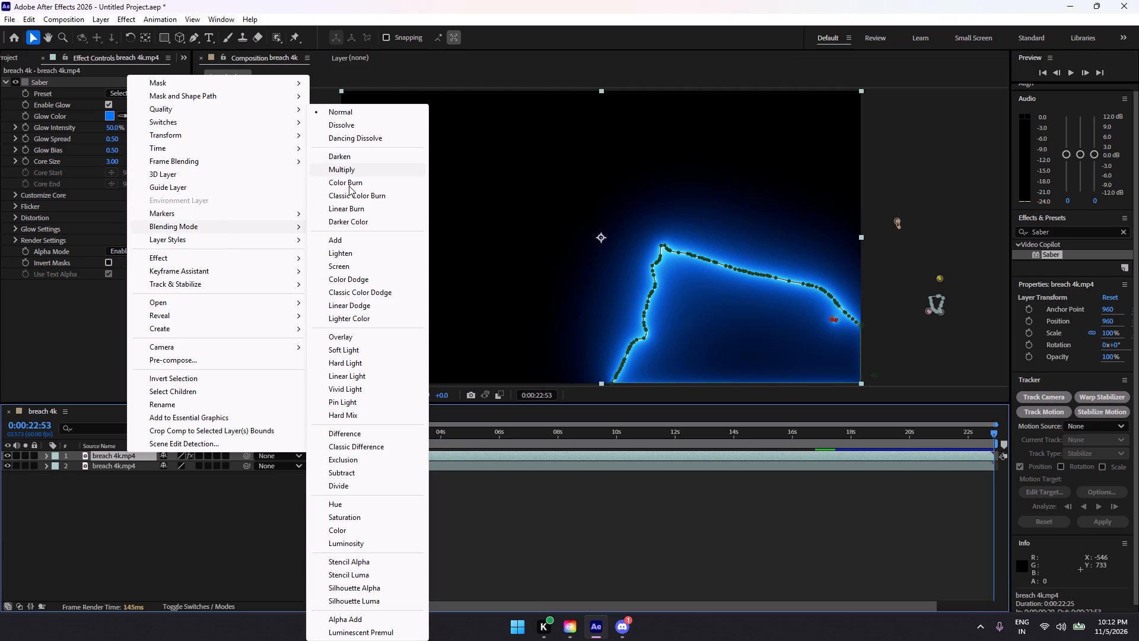
pyautogui.click(351, 239)
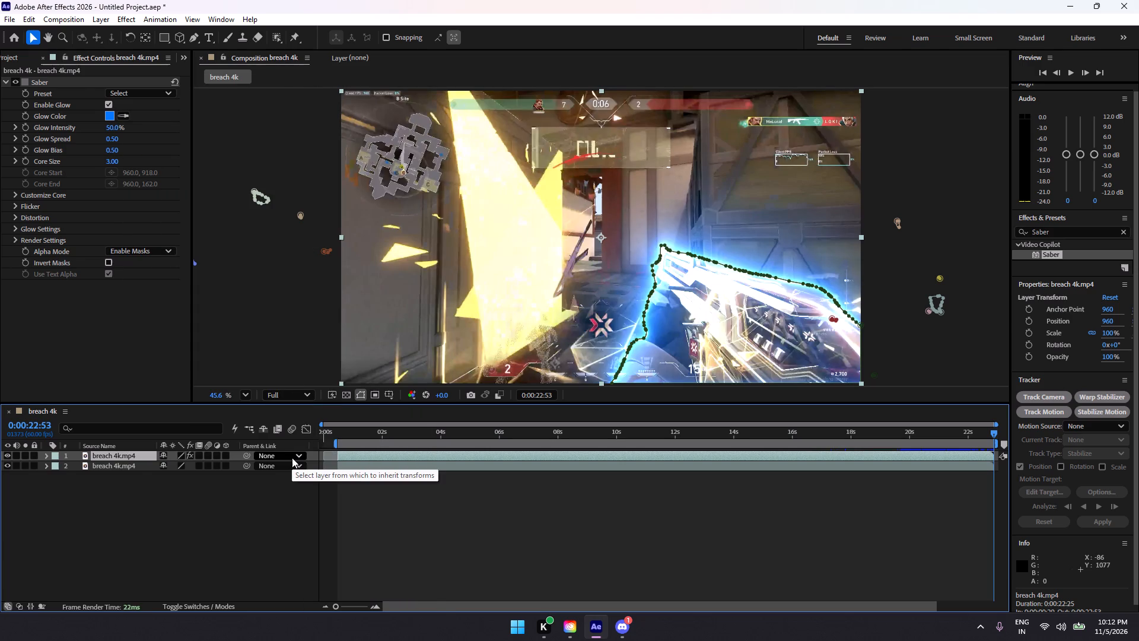
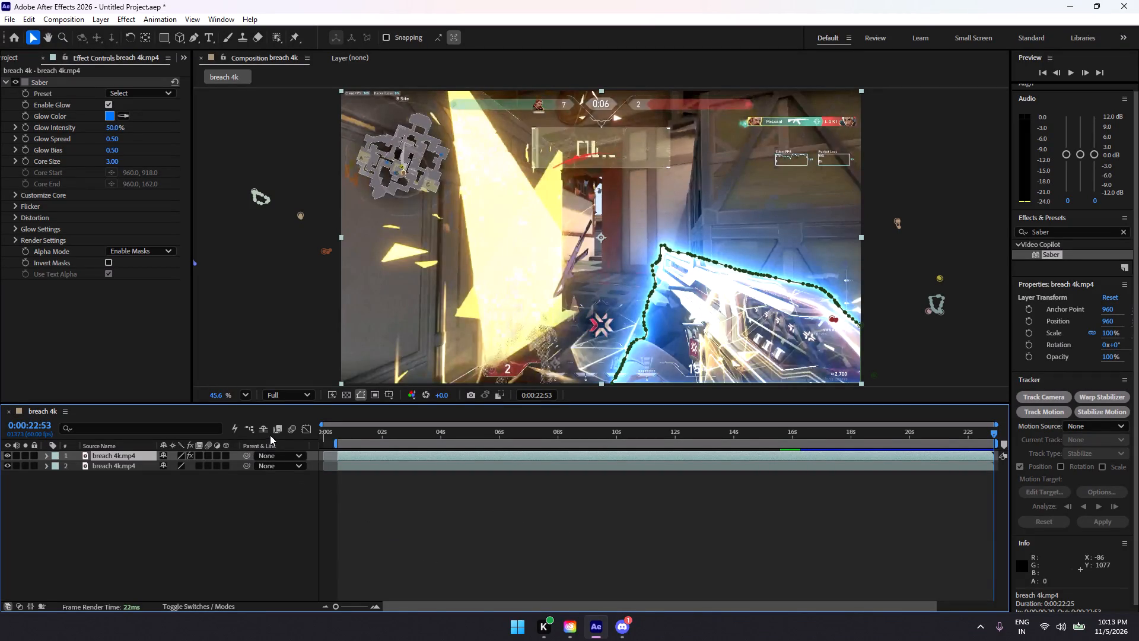
# Apply the Fire preset to the Saber effect on the upper breach 4k.mp4 layer.
pyautogui.click(150, 91)
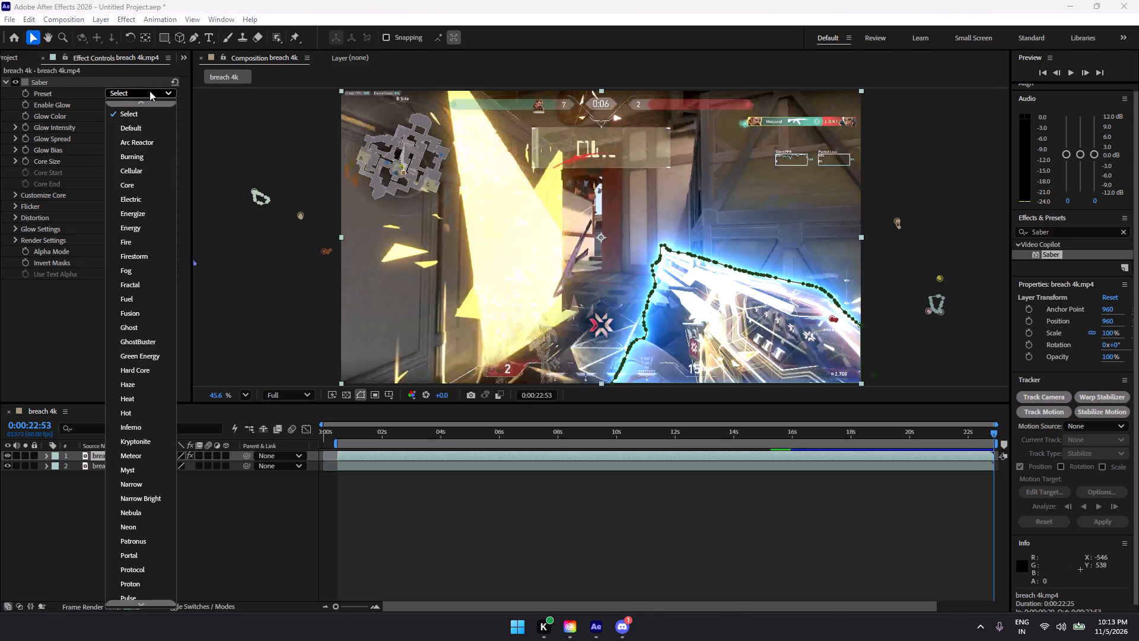
pyautogui.click(134, 239)
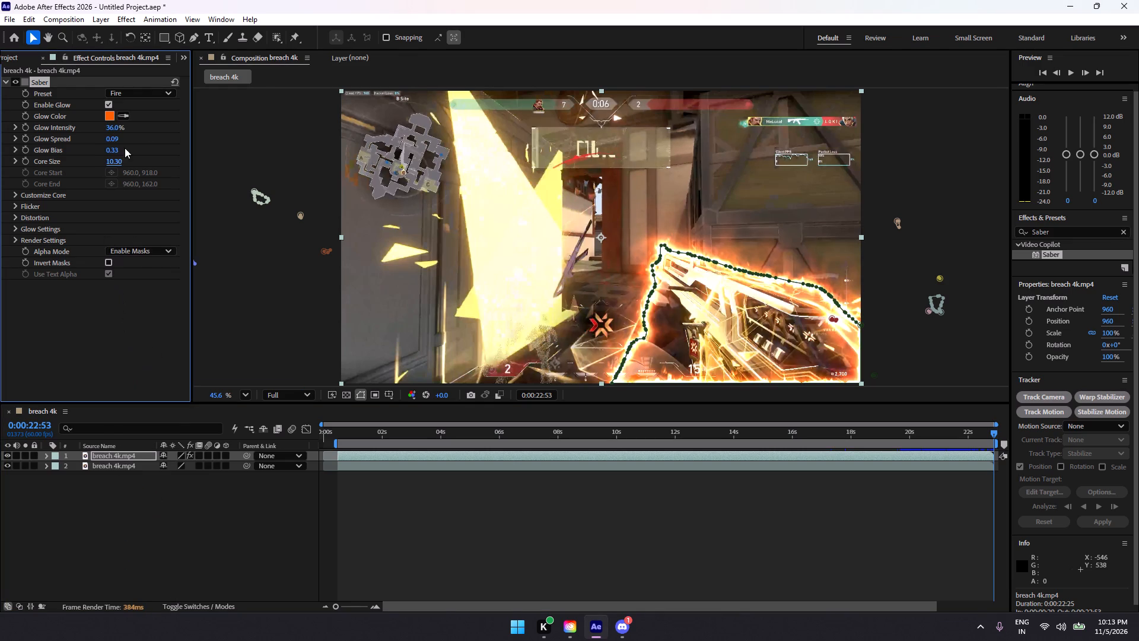
# Reduce Saber's Glow Spread to 0.01 to tighten the fire glow around the gun outline.
pyautogui.moveTo(114, 139); pyautogui.dragTo(113, 139)
pyautogui.moveTo(113, 139); pyautogui.dragTo(88, 139)
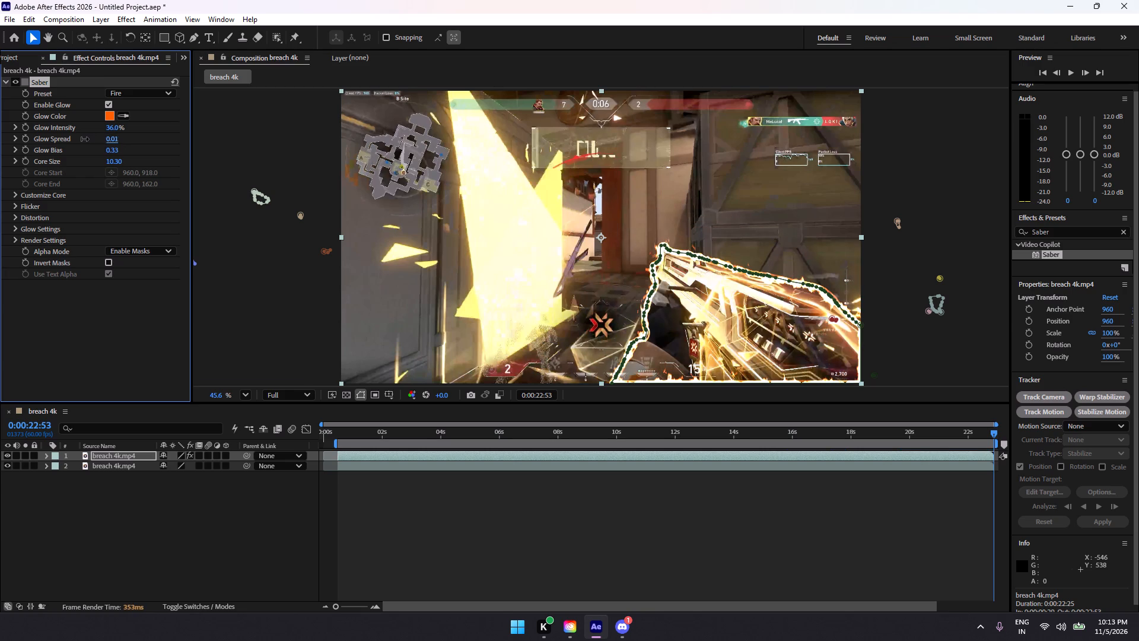
pyautogui.moveTo(88, 139); pyautogui.dragTo(90, 139)
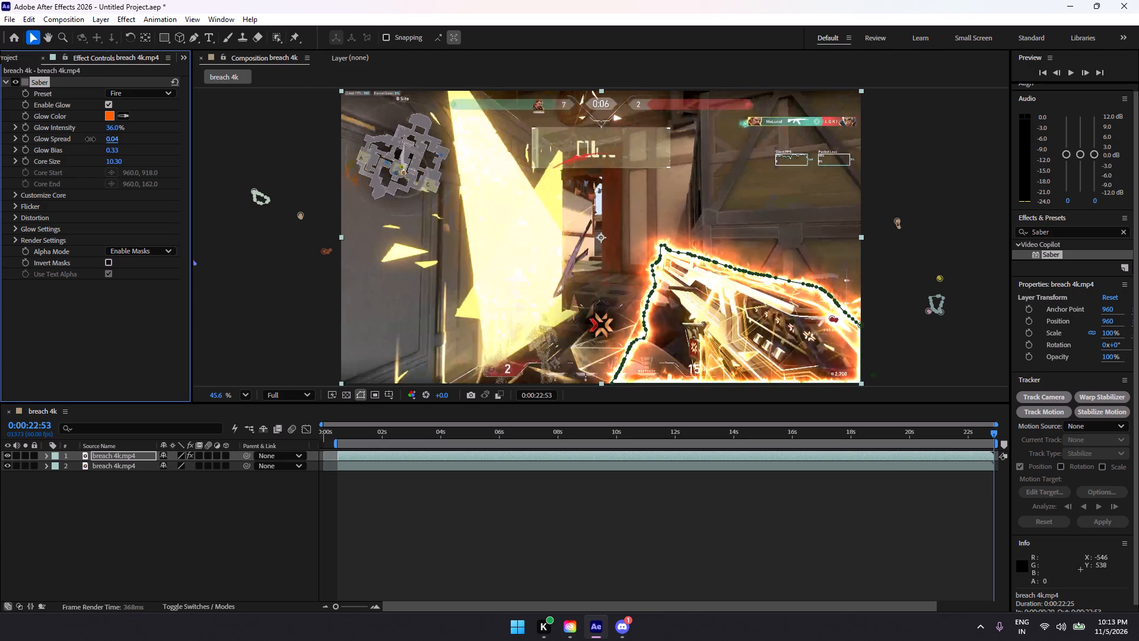
pyautogui.moveTo(90, 139); pyautogui.dragTo(88, 139)
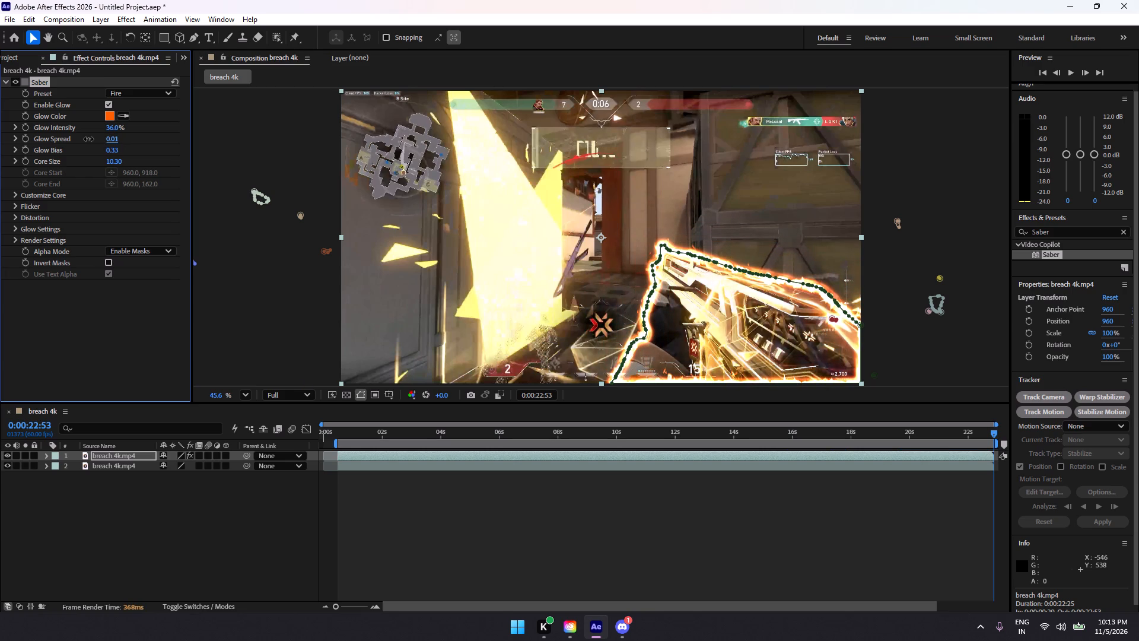
pyautogui.moveTo(88, 139); pyautogui.dragTo(88, 138)
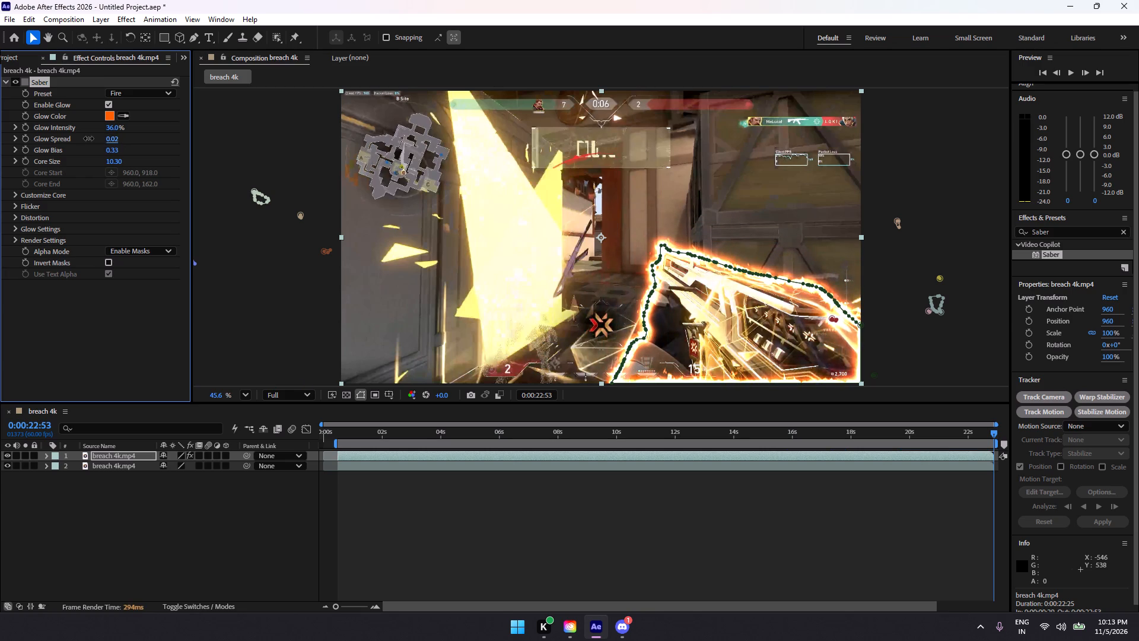
pyautogui.moveTo(88, 138); pyautogui.dragTo(88, 138)
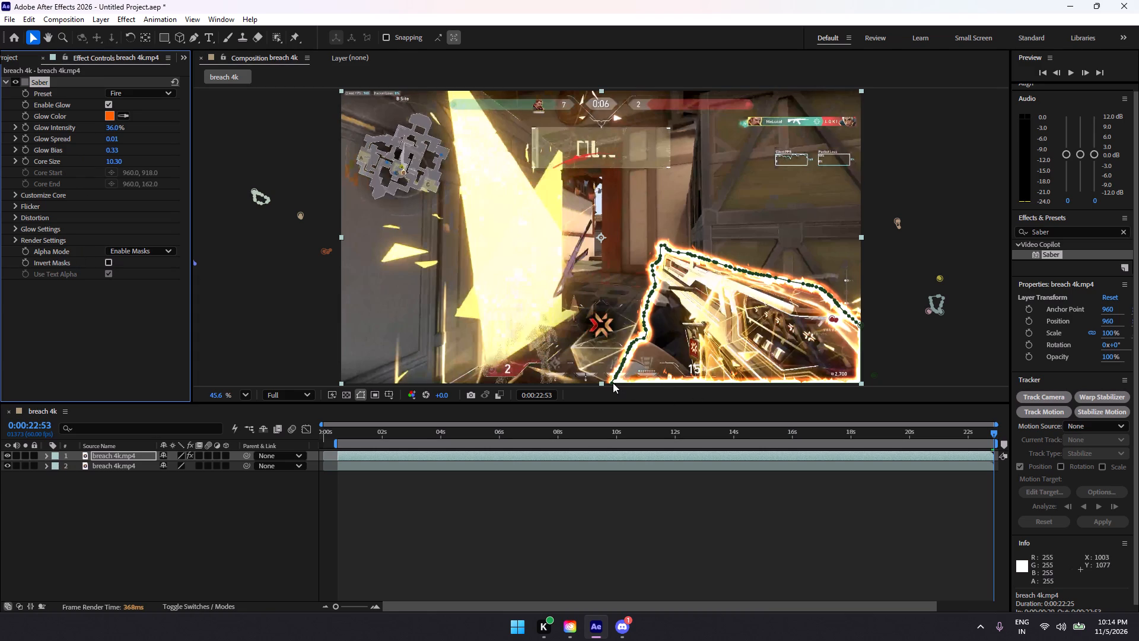
# At 0:00:22:53, move Mask 1's lower points and lower-right corner outside the frame so the glow skips the frame edges.
pyautogui.moveTo(612, 383); pyautogui.dragTo(612, 388)
pyautogui.hotkey('ctrl', 'z')
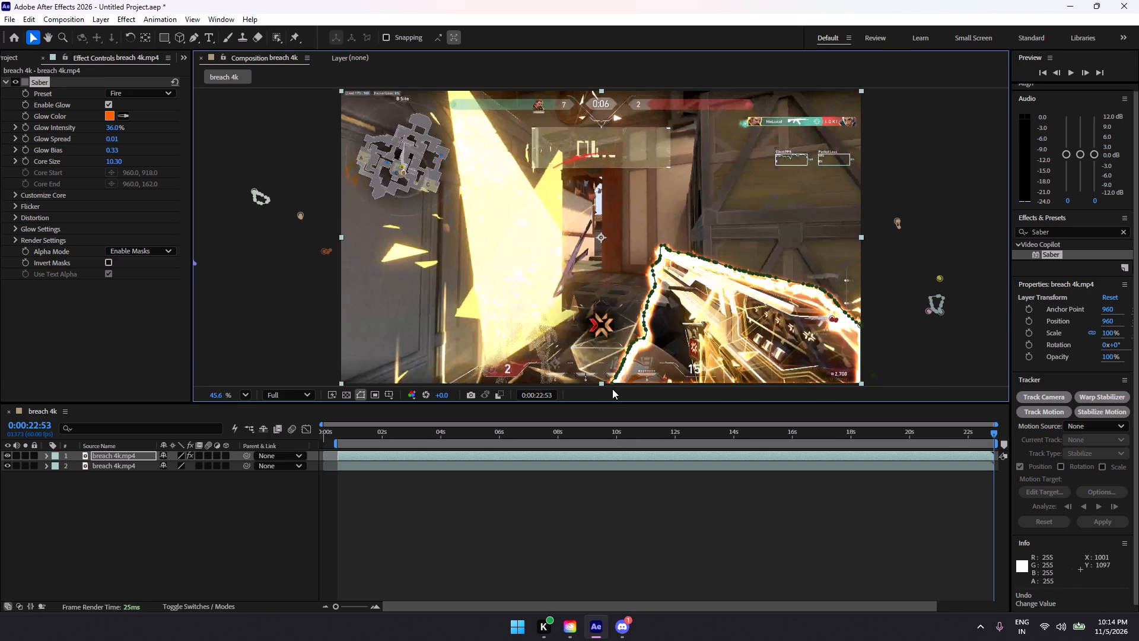
pyautogui.click(612, 382)
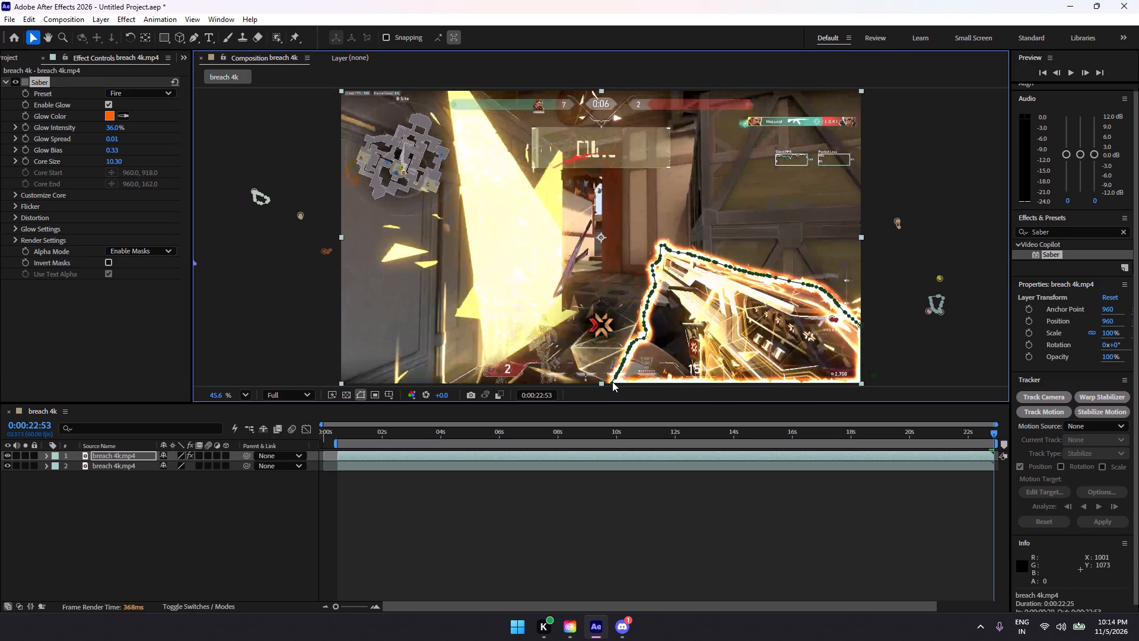
pyautogui.click(46, 453)
pyautogui.click(59, 475)
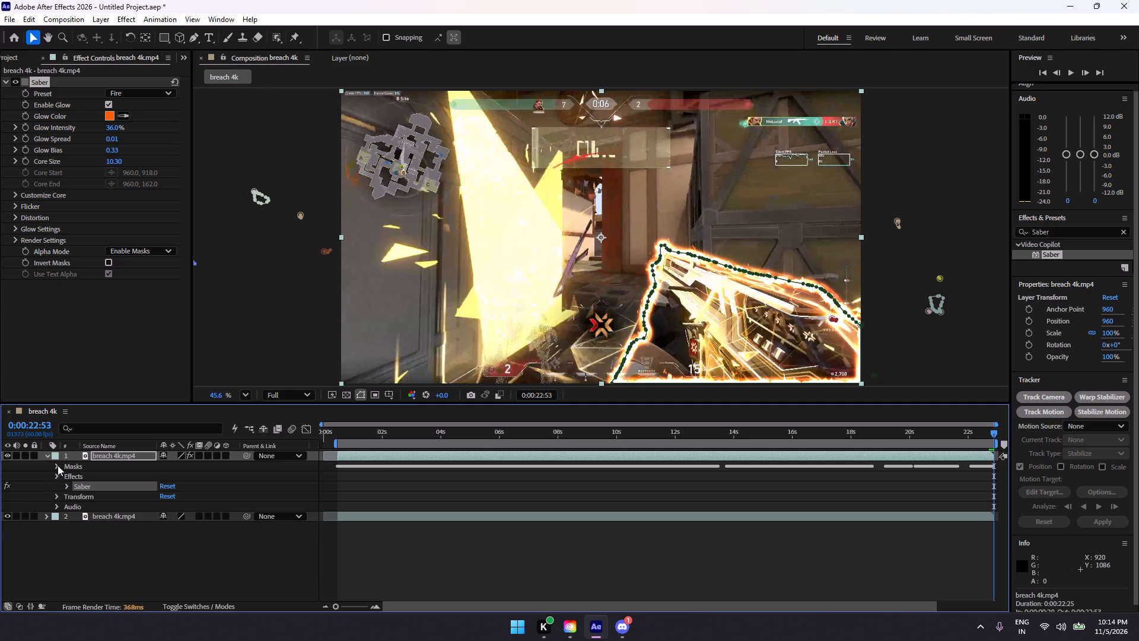
pyautogui.click(57, 465)
pyautogui.click(31, 472)
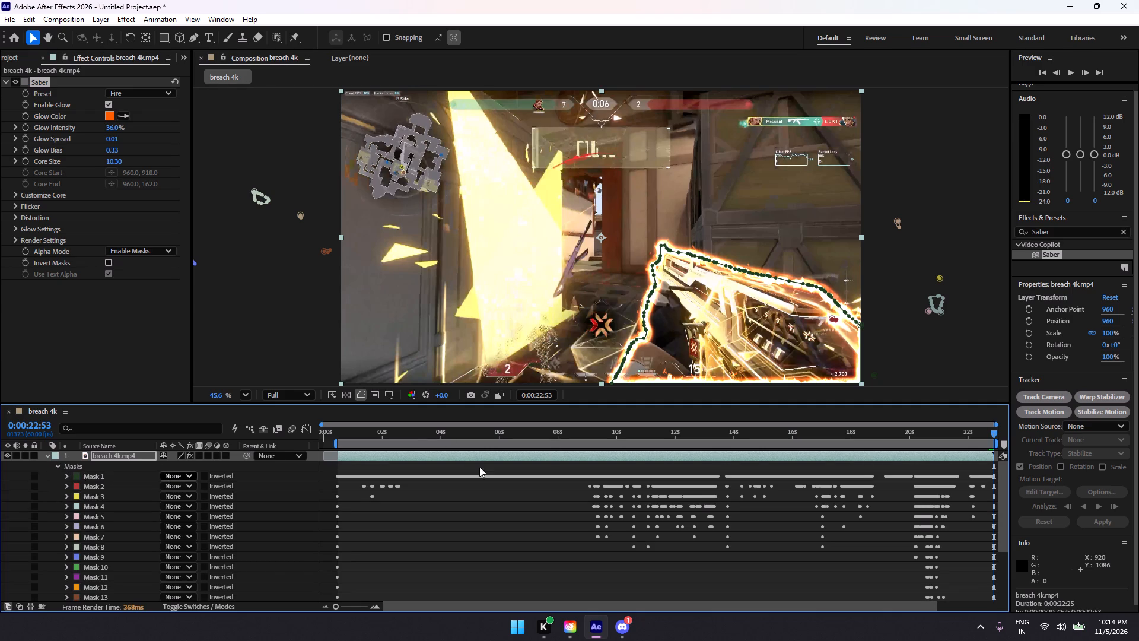
pyautogui.click(611, 382)
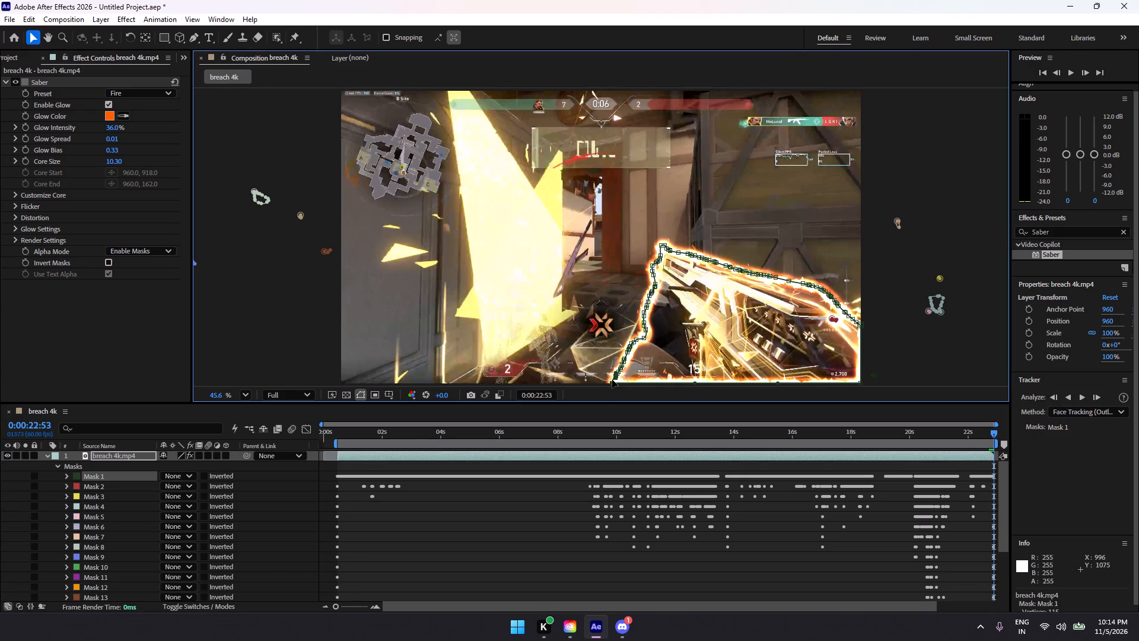
pyautogui.moveTo(612, 382); pyautogui.dragTo(613, 385)
pyautogui.moveTo(613, 385); pyautogui.dragTo(602, 398)
pyautogui.moveTo(778, 384); pyautogui.dragTo(784, 388)
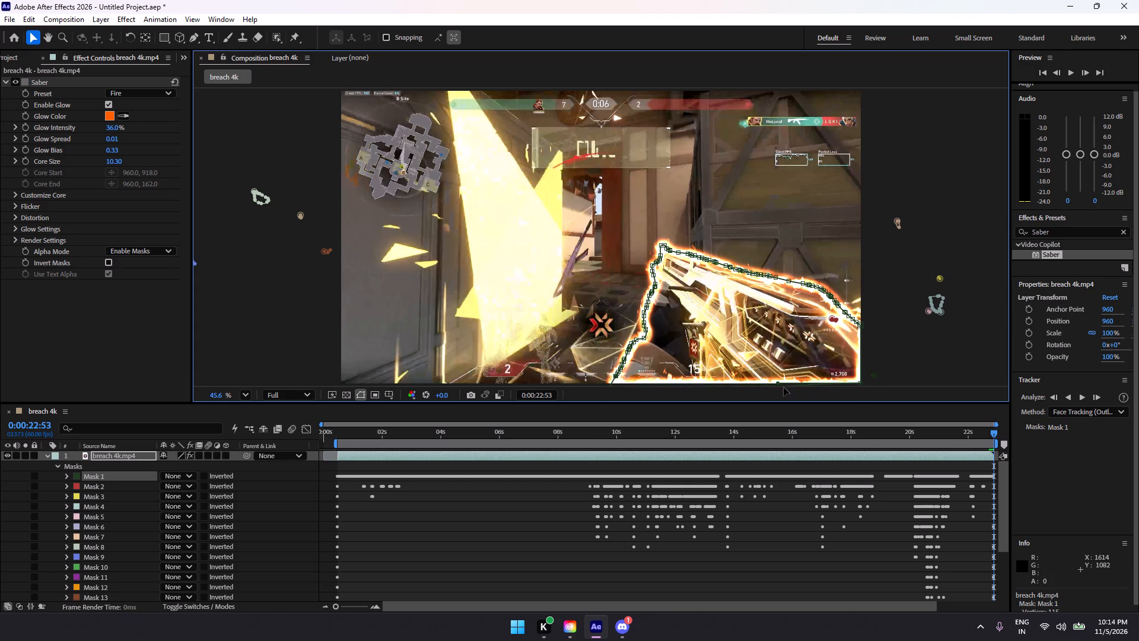
pyautogui.moveTo(784, 388); pyautogui.dragTo(789, 393)
pyautogui.moveTo(860, 384); pyautogui.dragTo(878, 393)
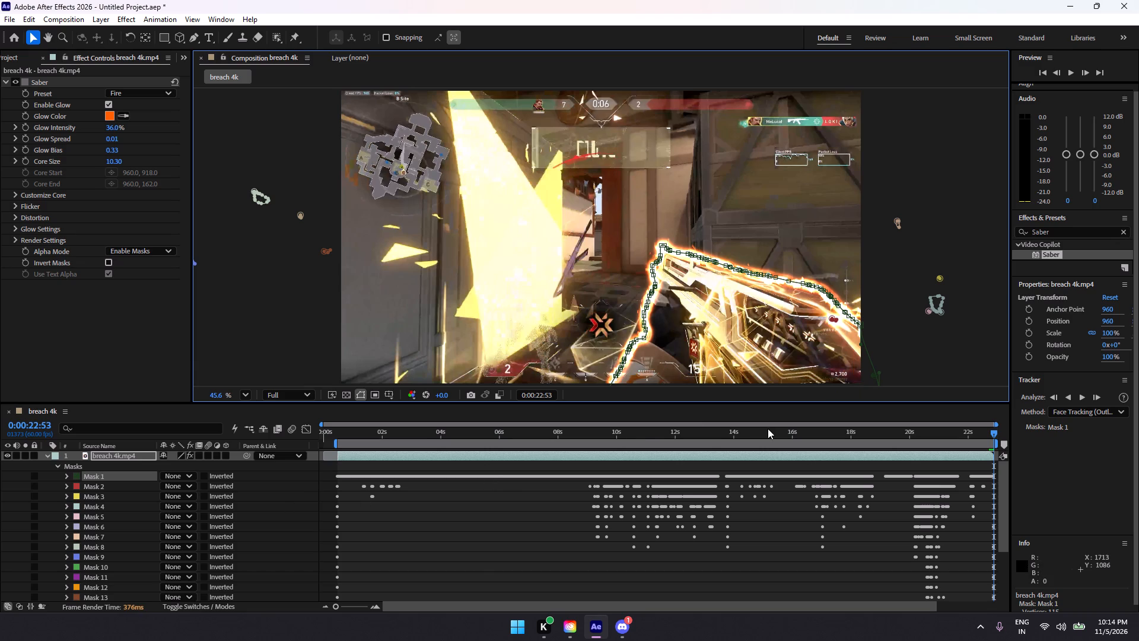
# Scrub back through the clip and preview the fire outline from 0:00:00:29.
pyautogui.moveTo(990, 435); pyautogui.dragTo(953, 434)
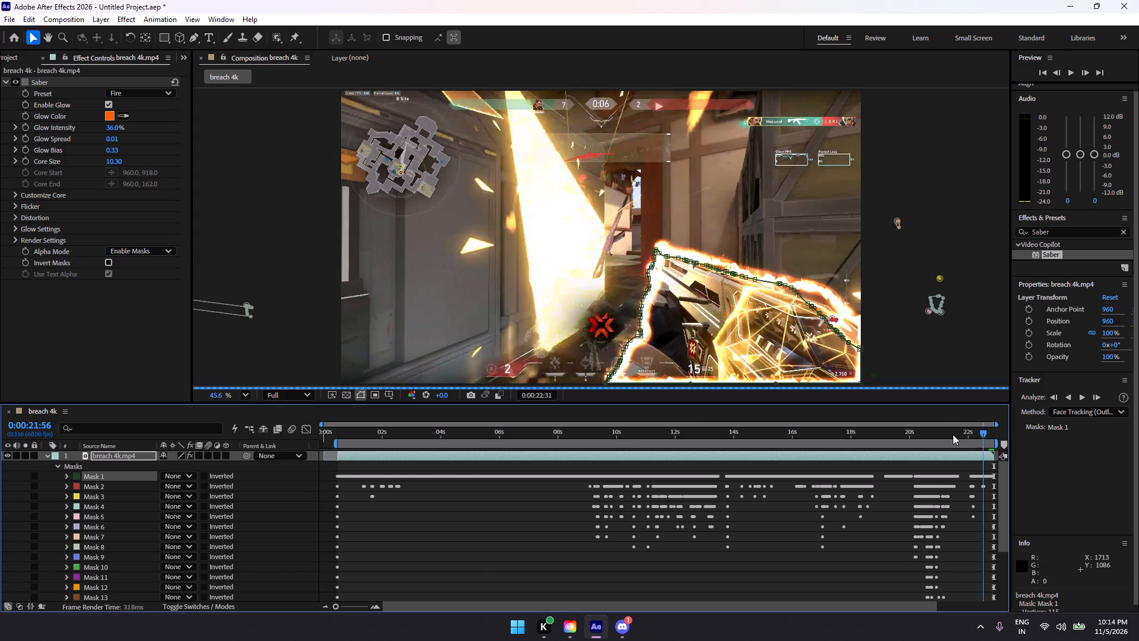
pyautogui.moveTo(953, 434); pyautogui.dragTo(403, 447)
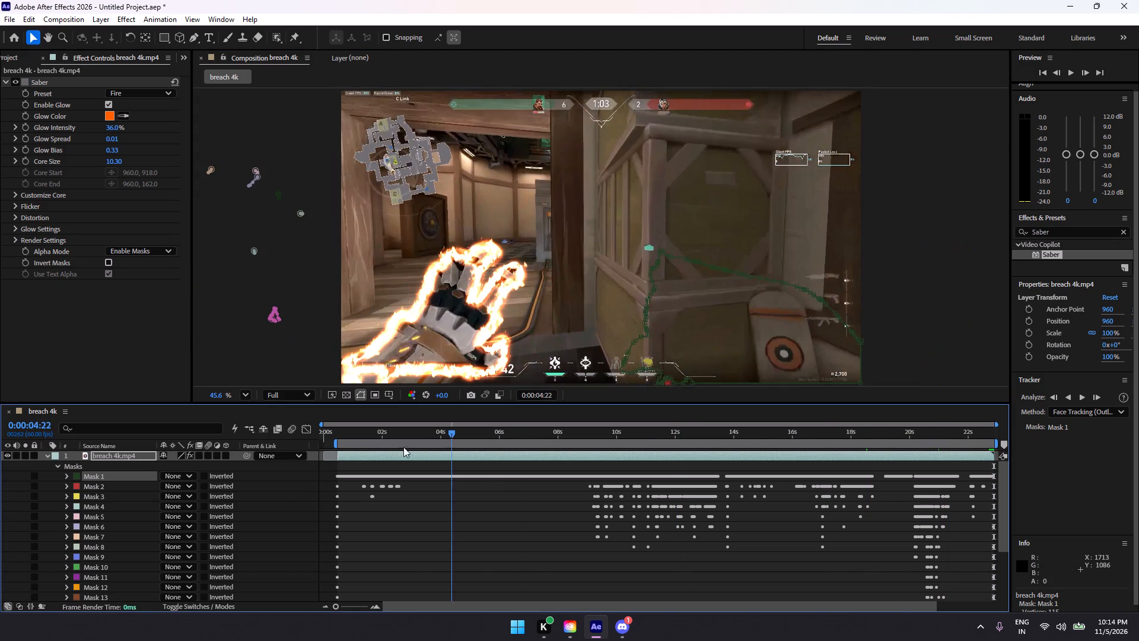
pyautogui.moveTo(403, 447); pyautogui.dragTo(334, 445)
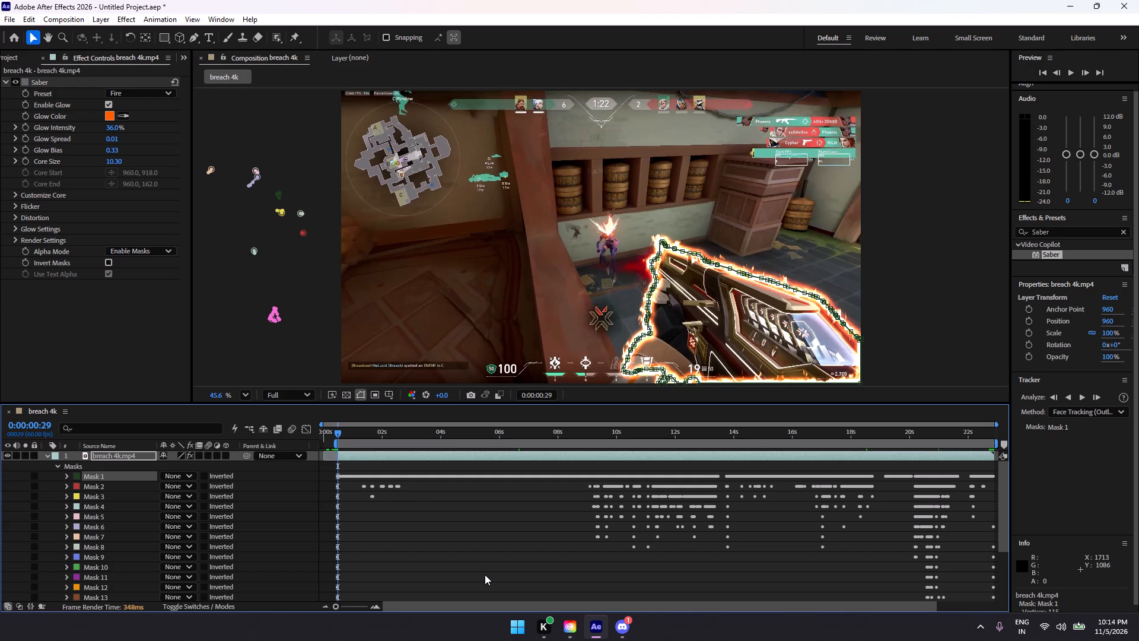
pyautogui.press('space')
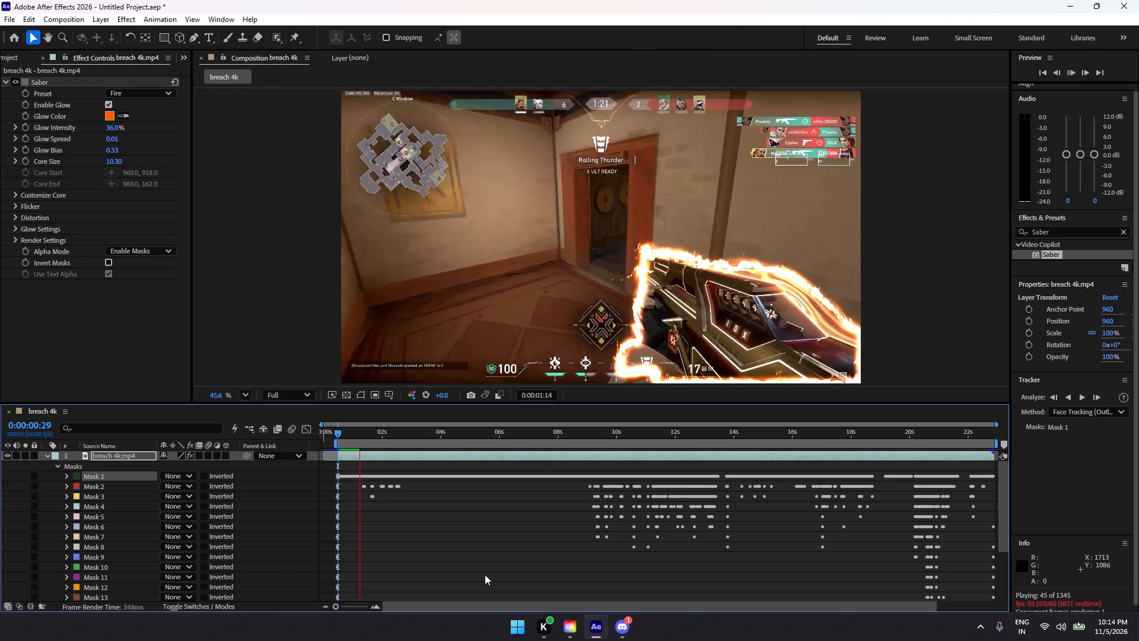
pyautogui.press('space')
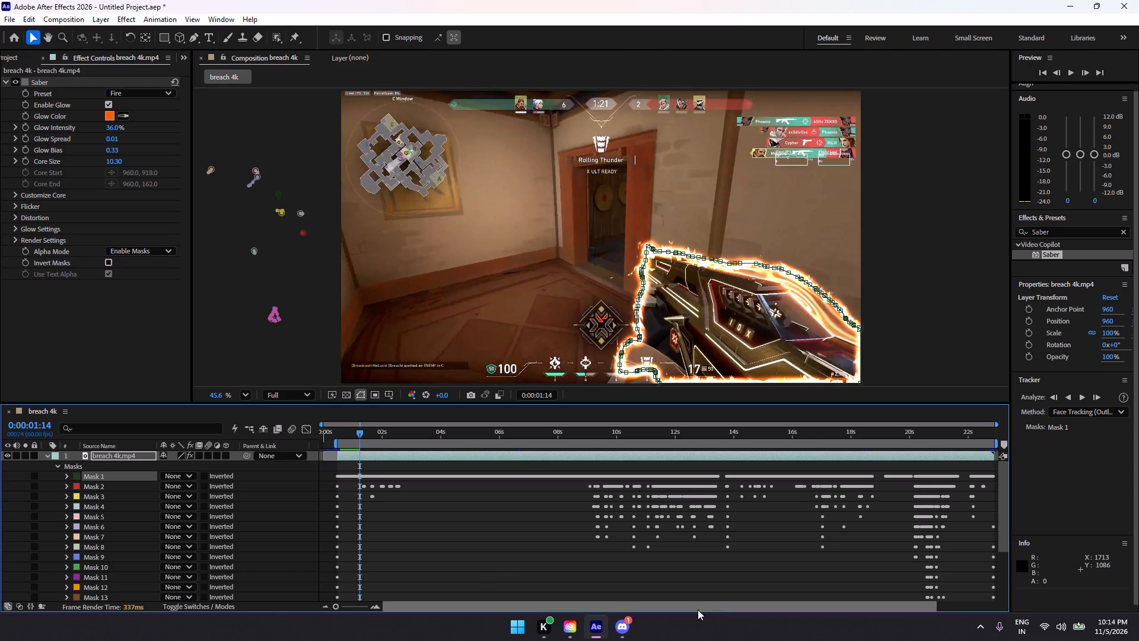
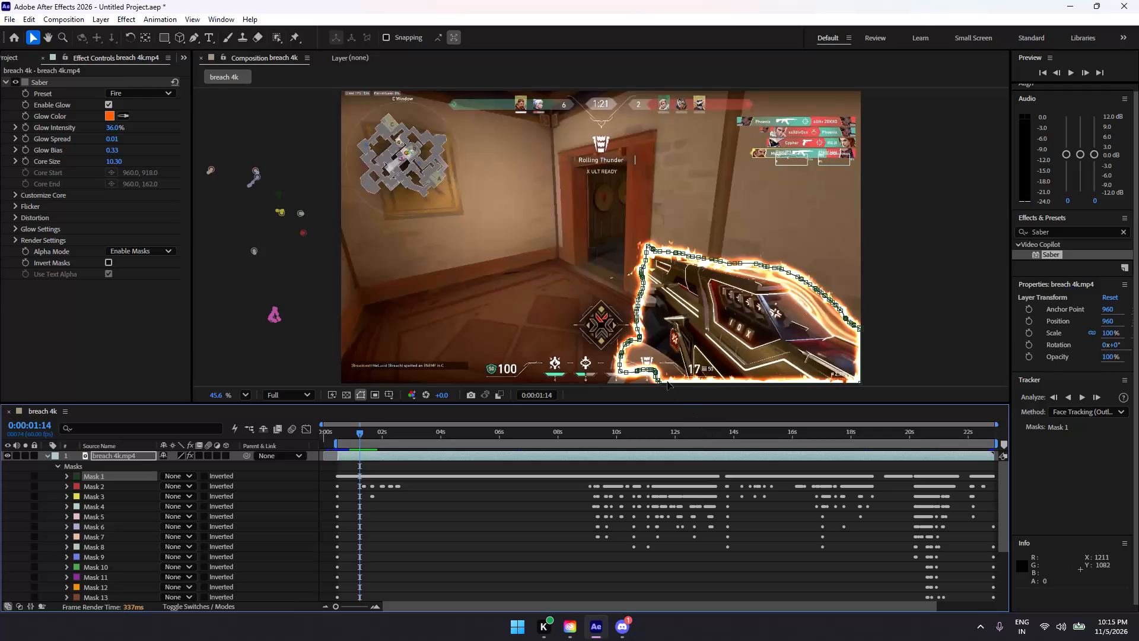
# At 0:00:01:14, move Mask 1's bottom-edge point and lower-right corner point outside the frame.
pyautogui.moveTo(660, 382); pyautogui.dragTo(655, 397)
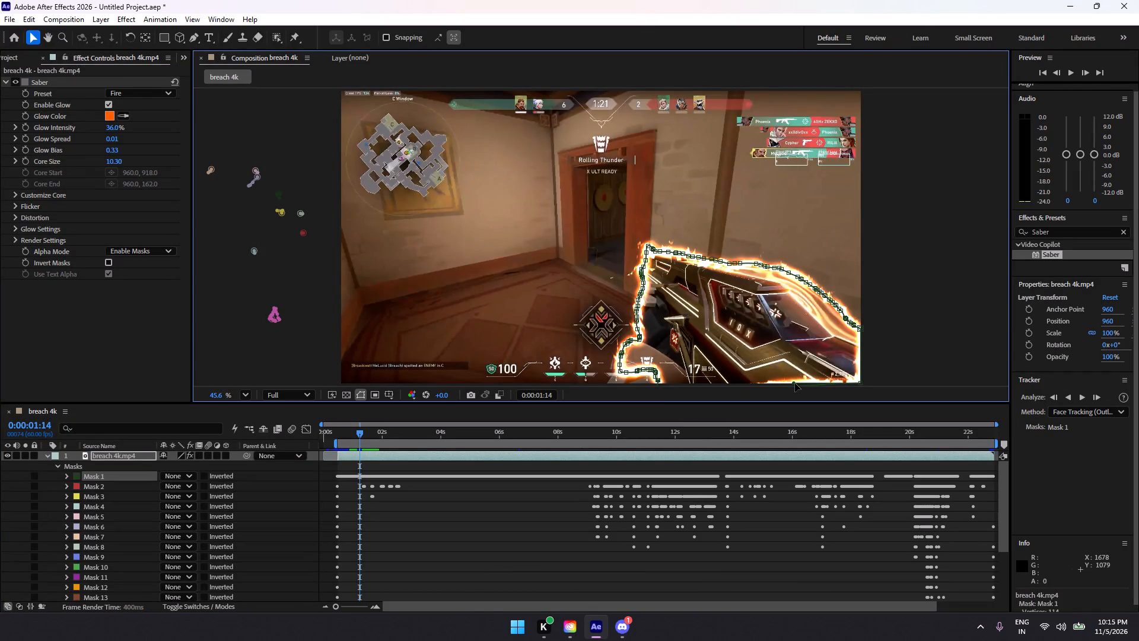
pyautogui.moveTo(861, 383); pyautogui.dragTo(878, 391)
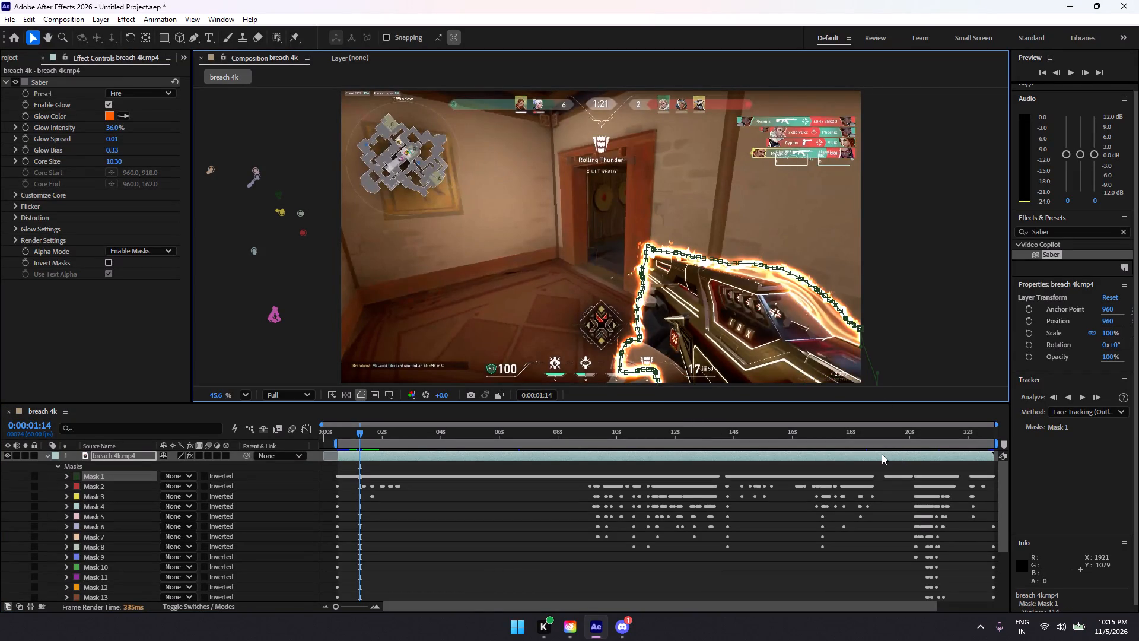
# Nudge Mask 1's off-frame lower-right corner point 13 increments left, toward the frame edge.
pyautogui.press('Left')
pyautogui.press('Left')
pyautogui.press('Left')
pyautogui.press('Left')
pyautogui.press('Left')
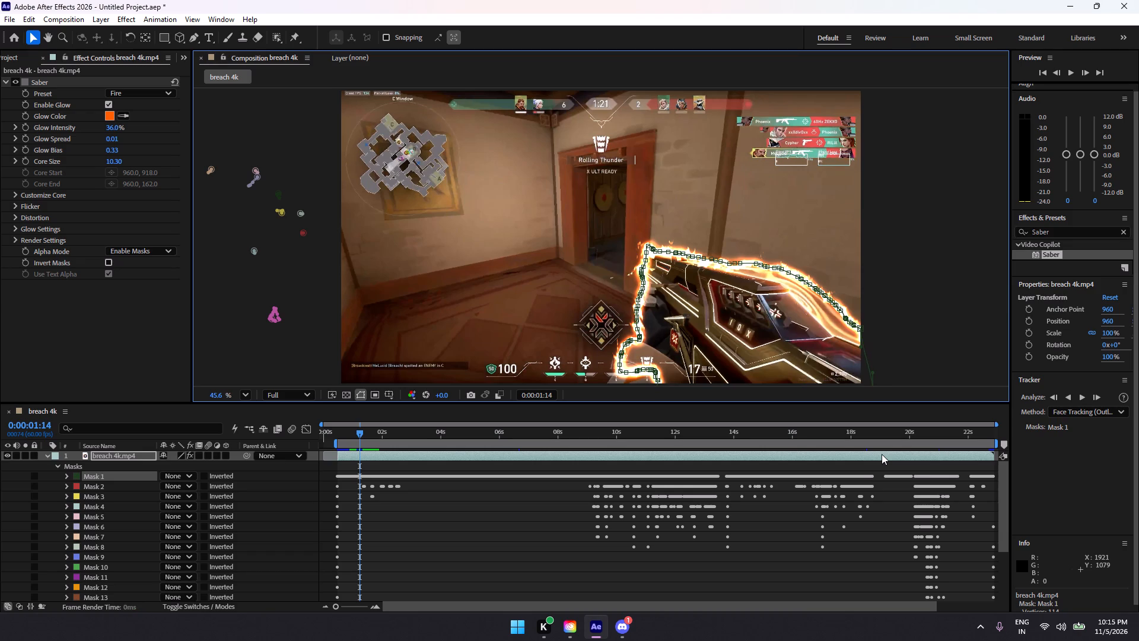
pyautogui.press('Left')
pyautogui.press('Left')
pyautogui.press('Left')
pyautogui.press('Left')
pyautogui.press('Left')
pyautogui.press('Left')
pyautogui.press('Left')
pyautogui.press('Left')
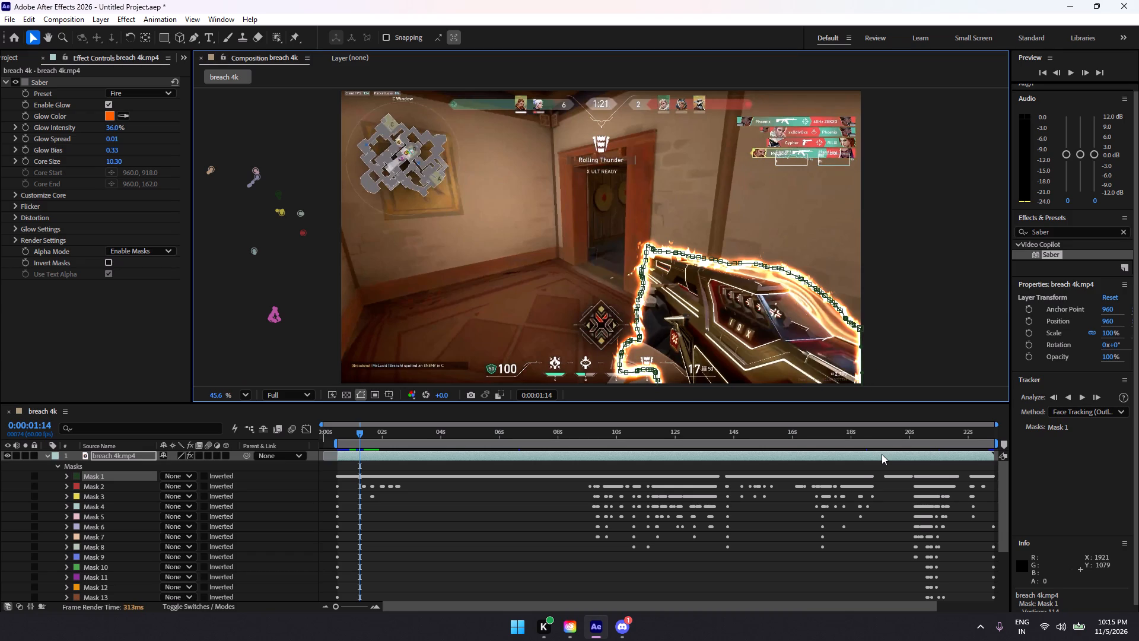
# At 0:00:00:36, move Mask 1's bottom-edge point and lower-right corner point outside the frame.
pyautogui.moveTo(358, 431); pyautogui.dragTo(339, 434)
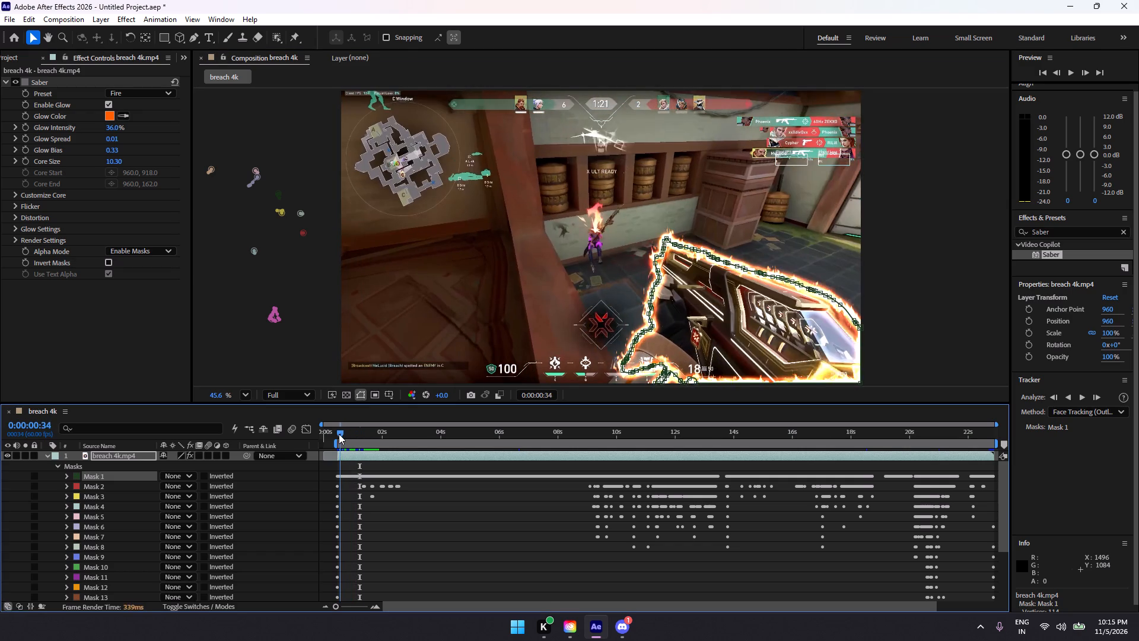
pyautogui.moveTo(339, 434); pyautogui.dragTo(340, 433)
pyautogui.moveTo(701, 383); pyautogui.dragTo(689, 396)
pyautogui.moveTo(861, 383); pyautogui.dragTo(877, 388)
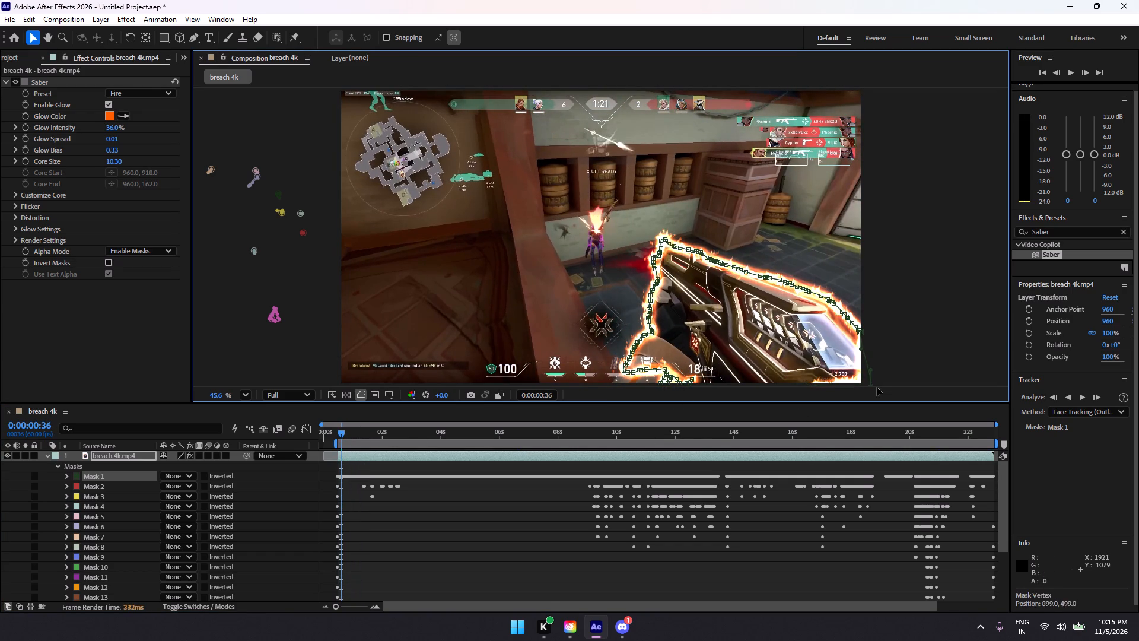
pyautogui.moveTo(877, 388); pyautogui.dragTo(880, 390)
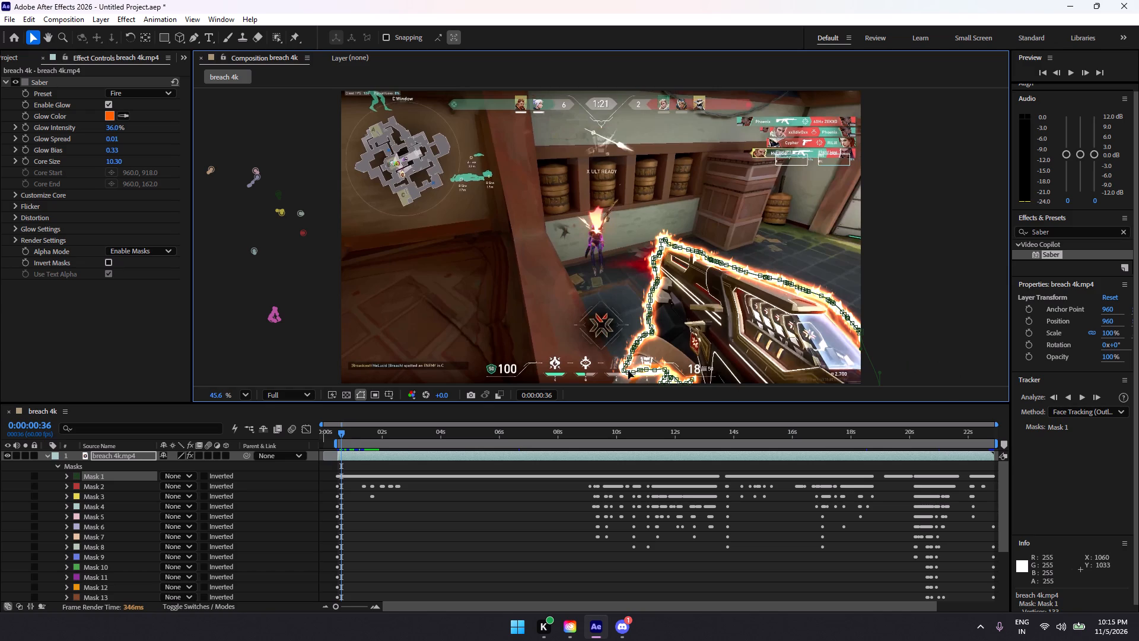
# At 0:00:00:36, pull Mask 1's lower-left points around the hand down past the frame's bottom edge.
pyautogui.moveTo(628, 371); pyautogui.dragTo(616, 382)
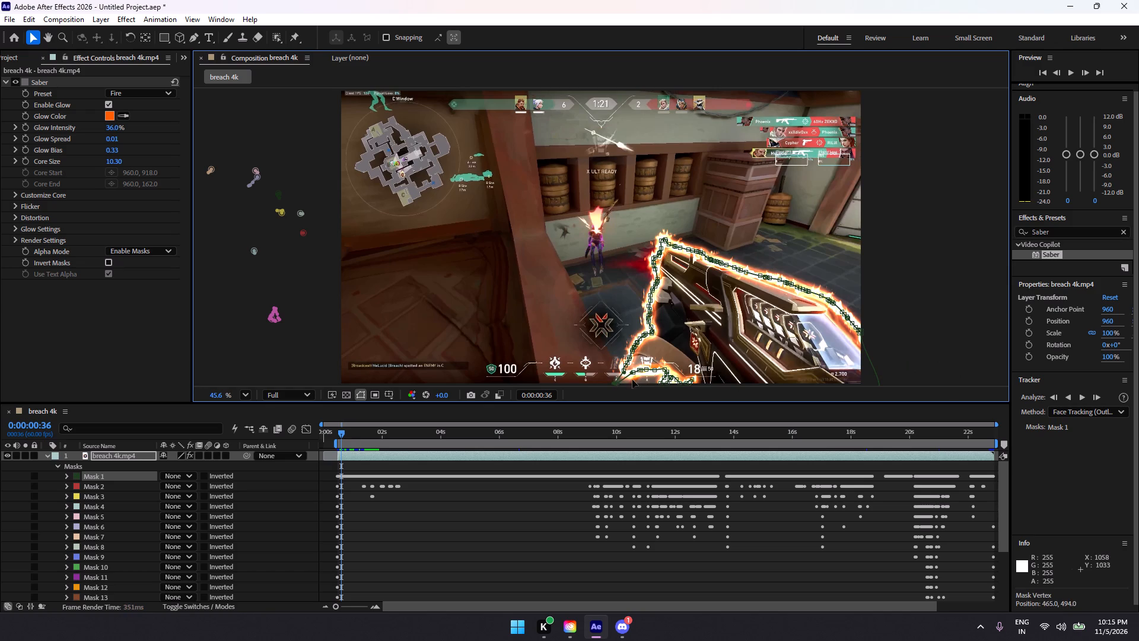
pyautogui.moveTo(640, 370); pyautogui.dragTo(632, 411)
pyautogui.moveTo(634, 370); pyautogui.dragTo(634, 370)
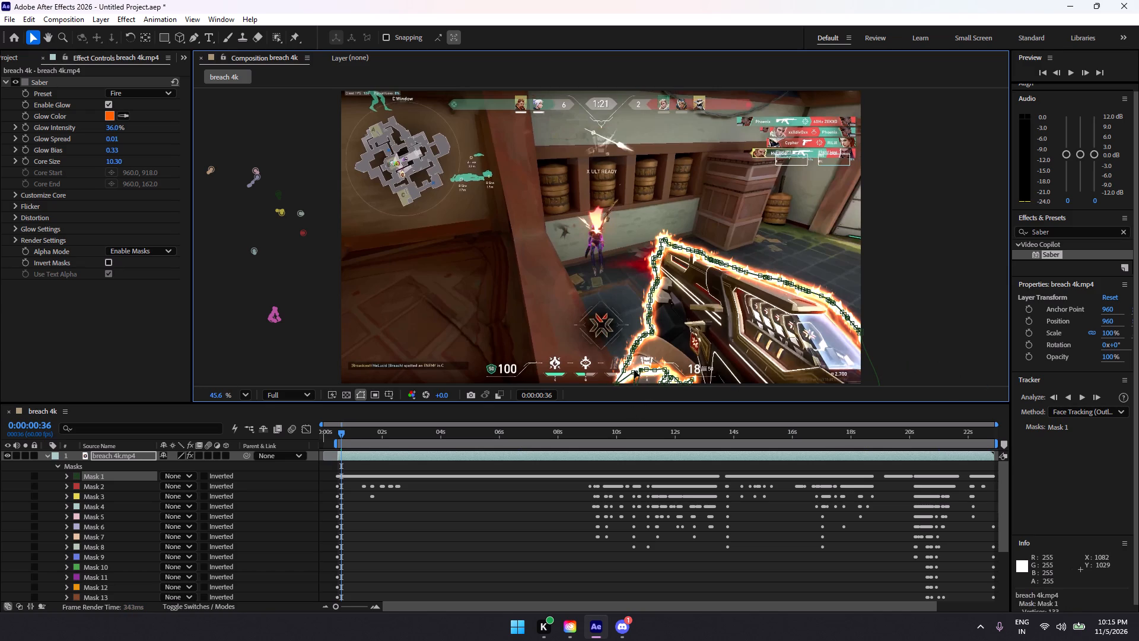
pyautogui.moveTo(634, 370); pyautogui.dragTo(629, 400)
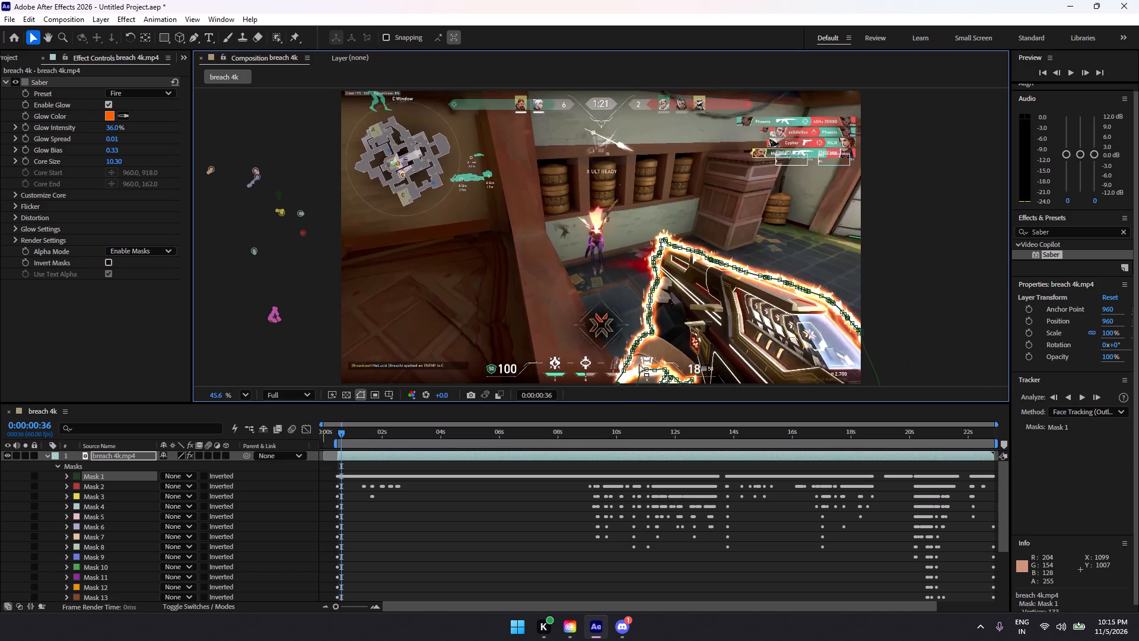
pyautogui.moveTo(639, 364); pyautogui.dragTo(698, 385)
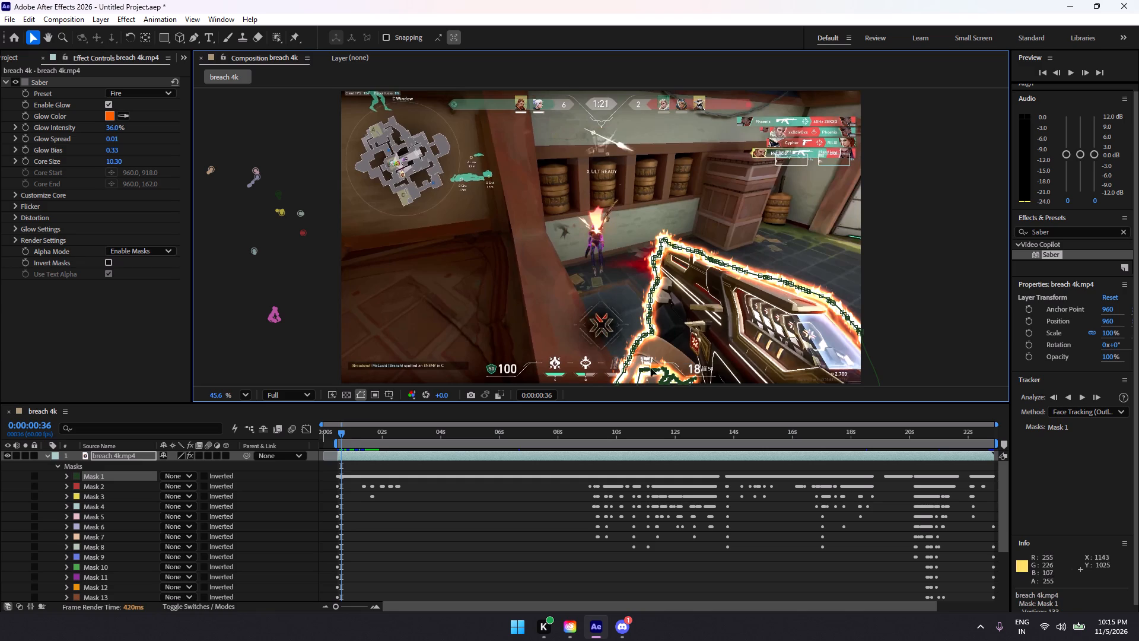
pyautogui.moveTo(659, 367); pyautogui.dragTo(667, 387)
pyautogui.moveTo(661, 367); pyautogui.dragTo(678, 405)
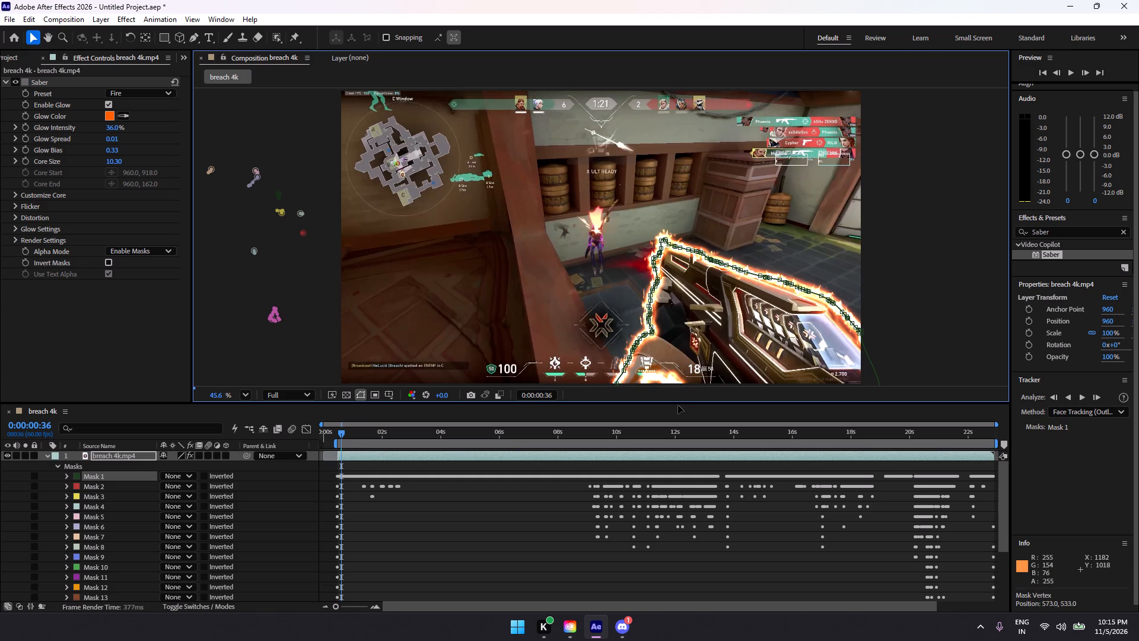
pyautogui.moveTo(678, 405); pyautogui.dragTo(676, 415)
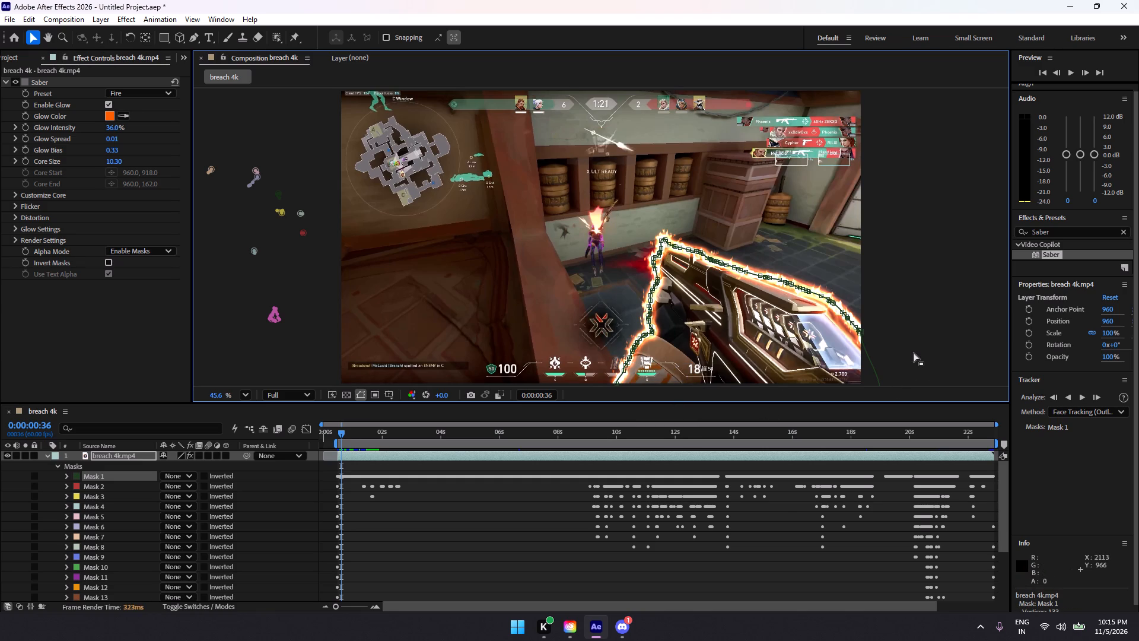
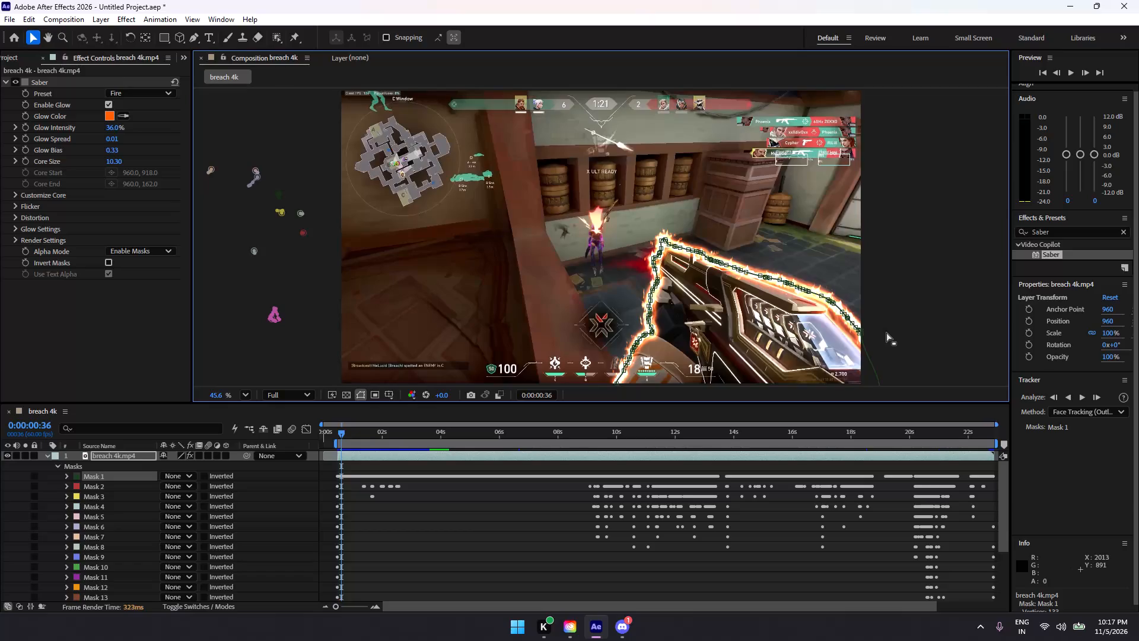
# Play and scrub the footage between 0:00:00:33 and 0:00:01:38 to examine Mask 1's glow outline along the frame edges.
pyautogui.press('space')
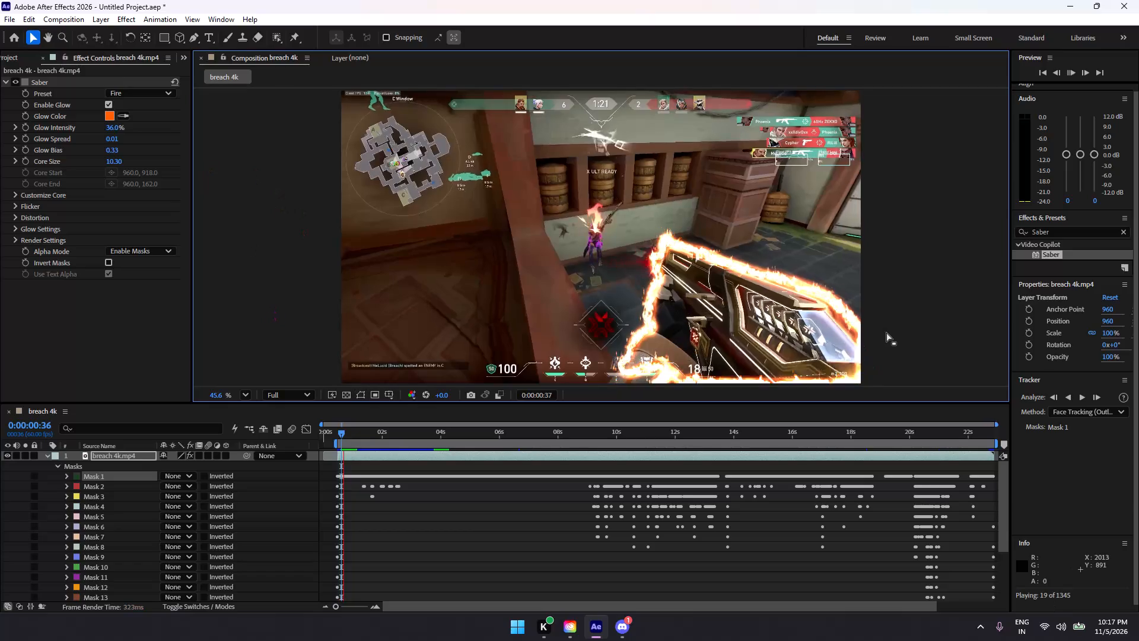
pyautogui.press('space')
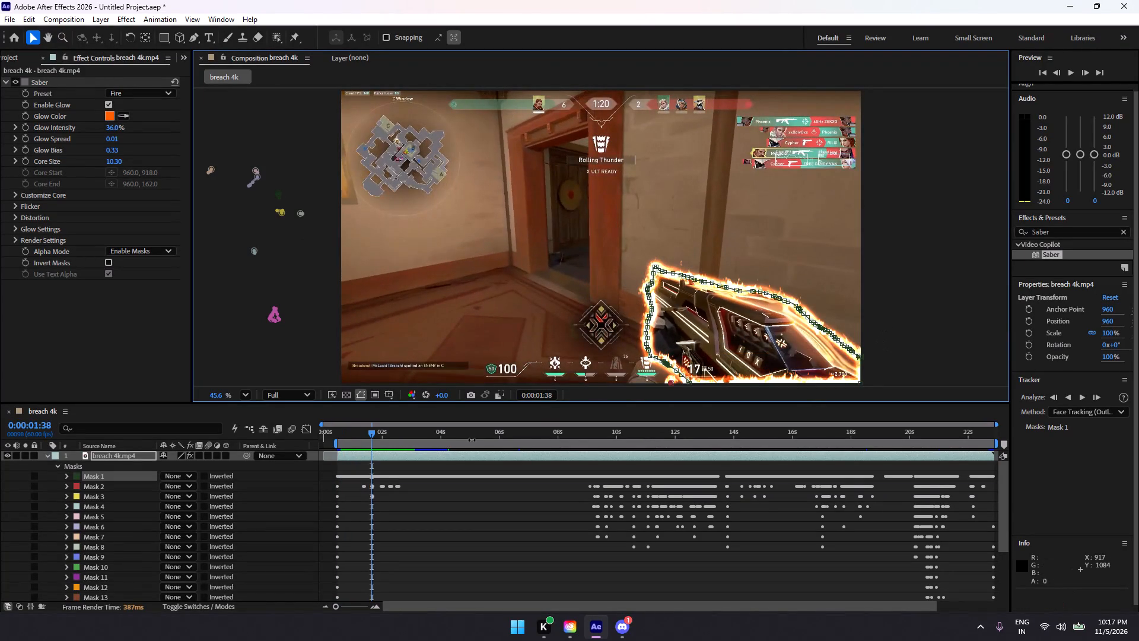
pyautogui.moveTo(371, 433); pyautogui.dragTo(348, 432)
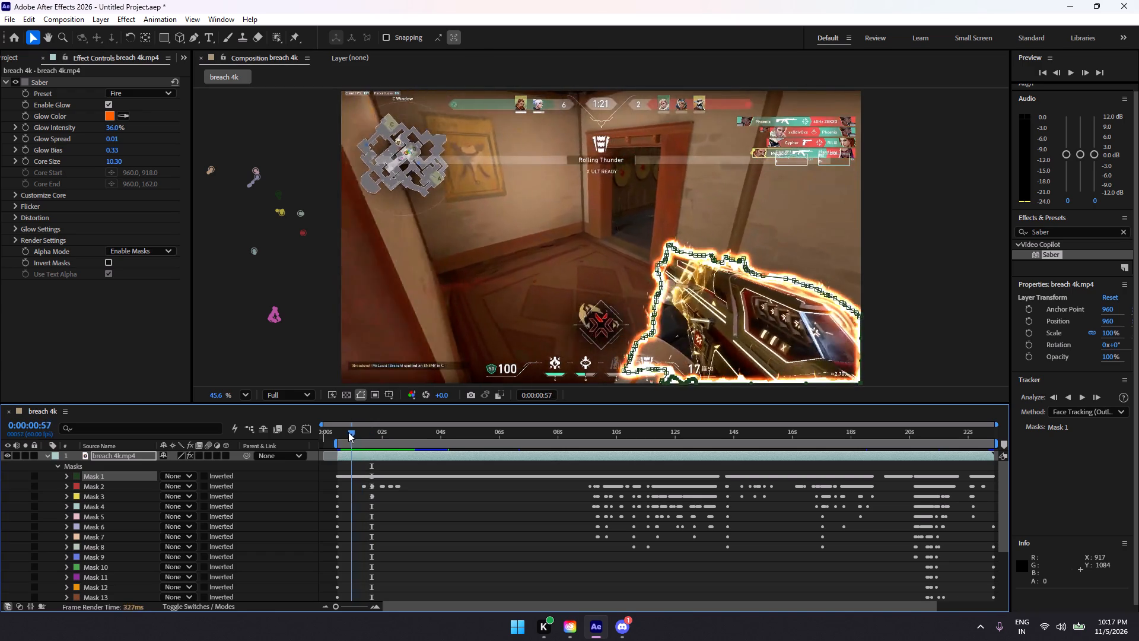
pyautogui.moveTo(348, 432); pyautogui.dragTo(342, 432)
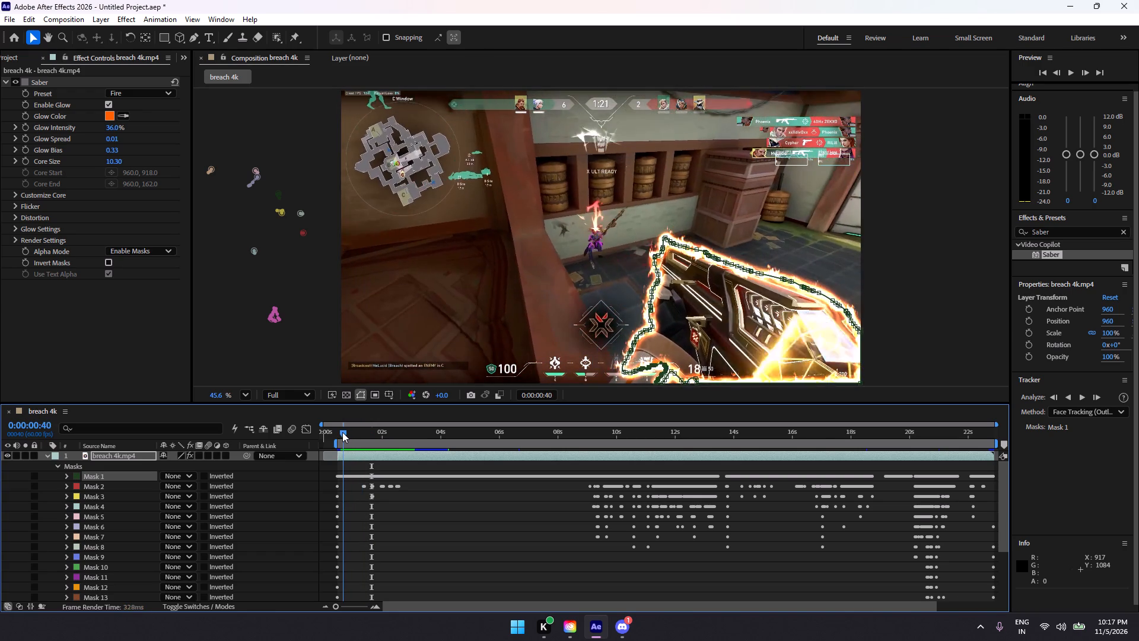
pyautogui.moveTo(342, 432); pyautogui.dragTo(338, 433)
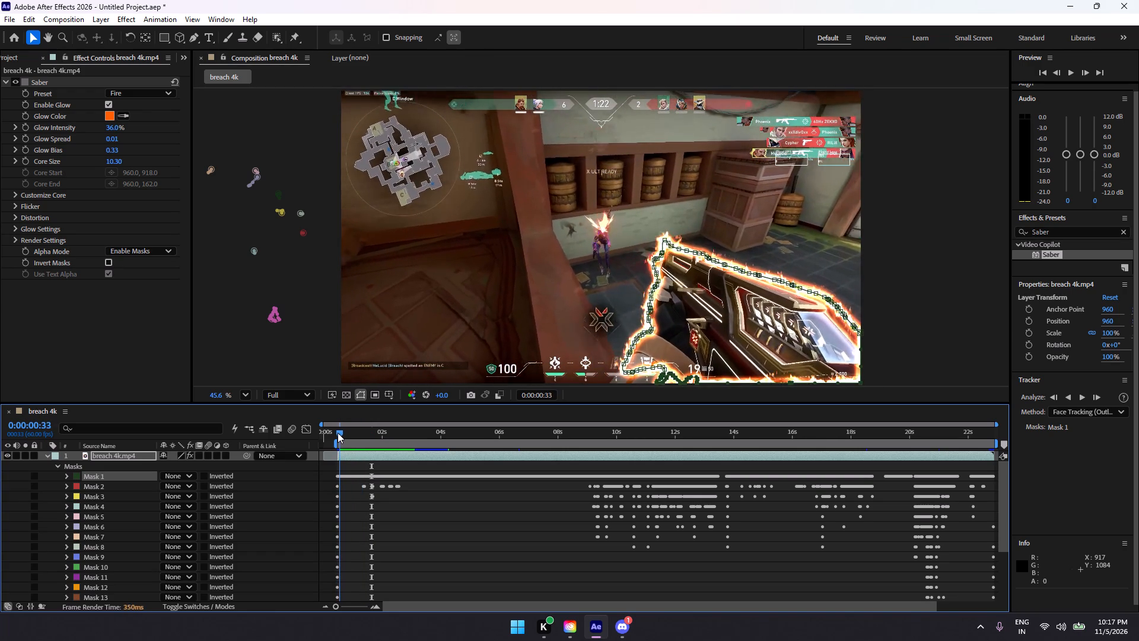
pyautogui.moveTo(338, 433); pyautogui.dragTo(350, 433)
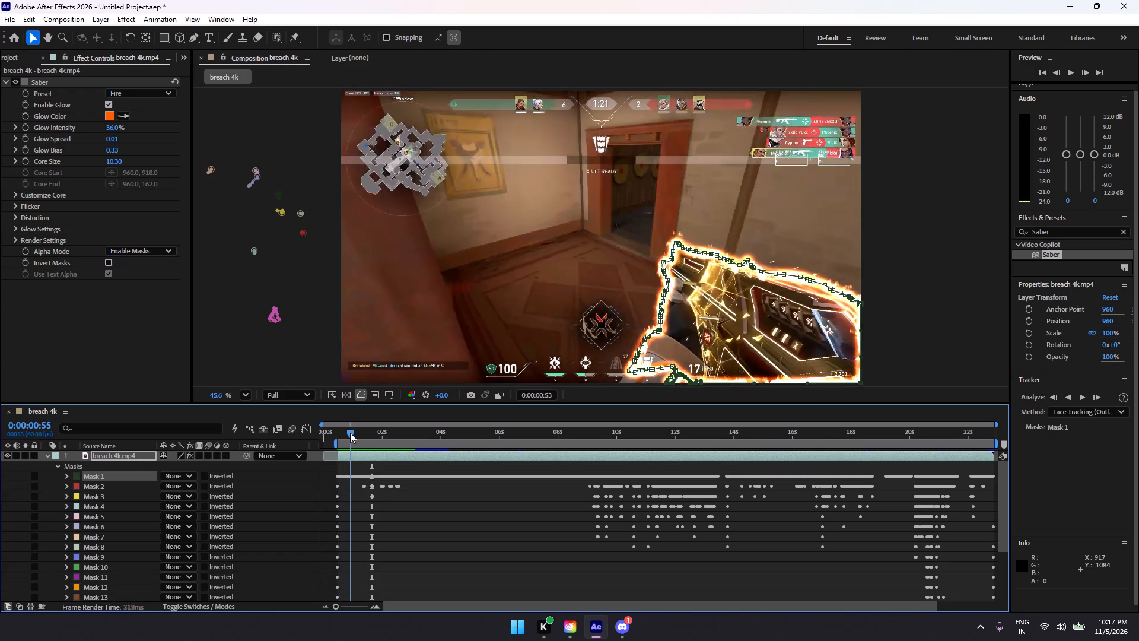
pyautogui.moveTo(350, 433); pyautogui.dragTo(357, 433)
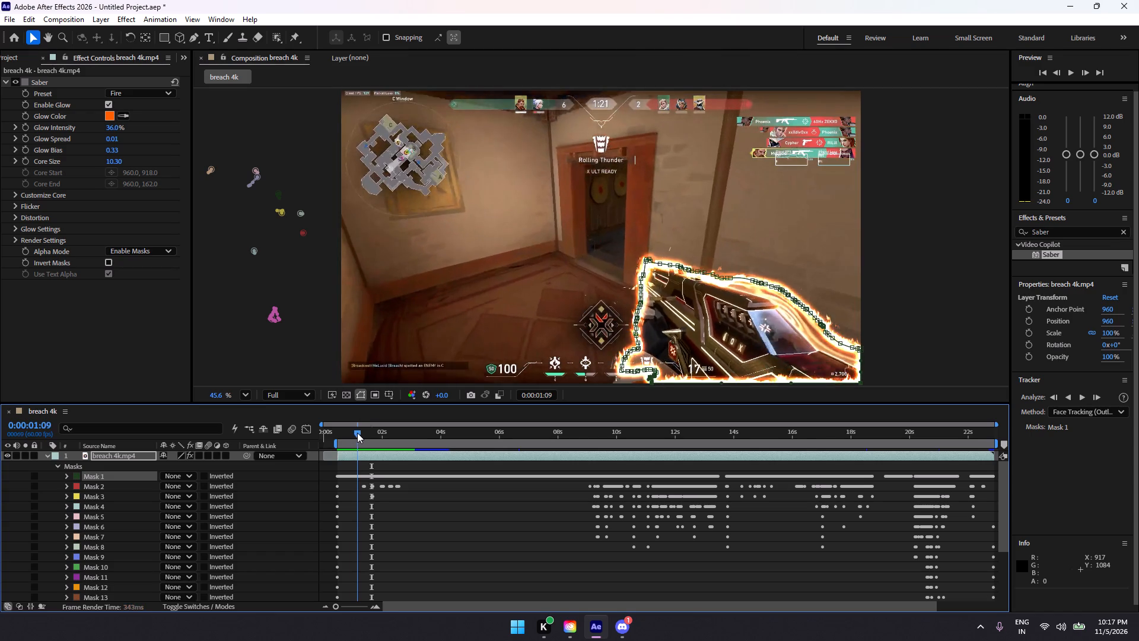
pyautogui.moveTo(357, 433); pyautogui.dragTo(359, 433)
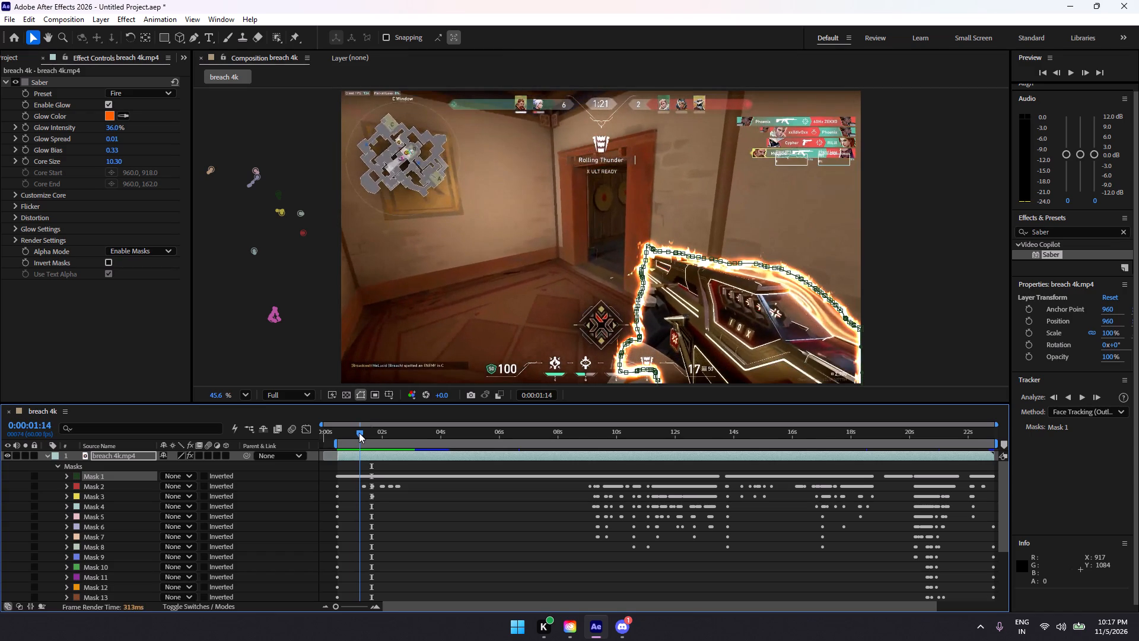
pyautogui.moveTo(359, 433); pyautogui.dragTo(355, 433)
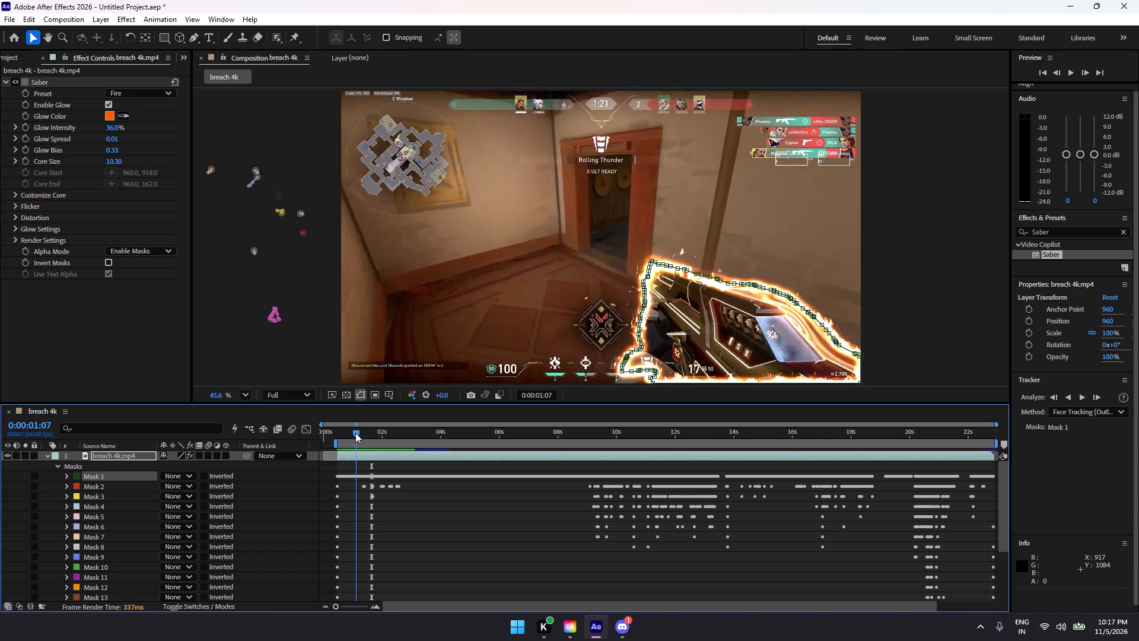
pyautogui.moveTo(355, 433); pyautogui.dragTo(356, 433)
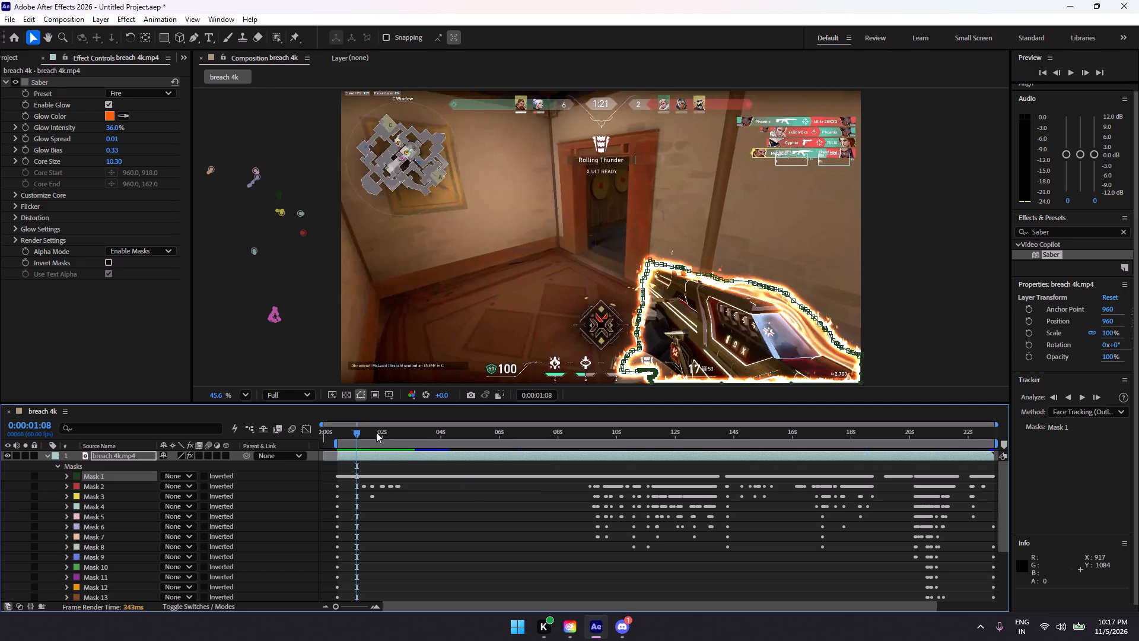
pyautogui.moveTo(358, 431); pyautogui.dragTo(358, 431)
pyautogui.moveTo(358, 431); pyautogui.dragTo(354, 431)
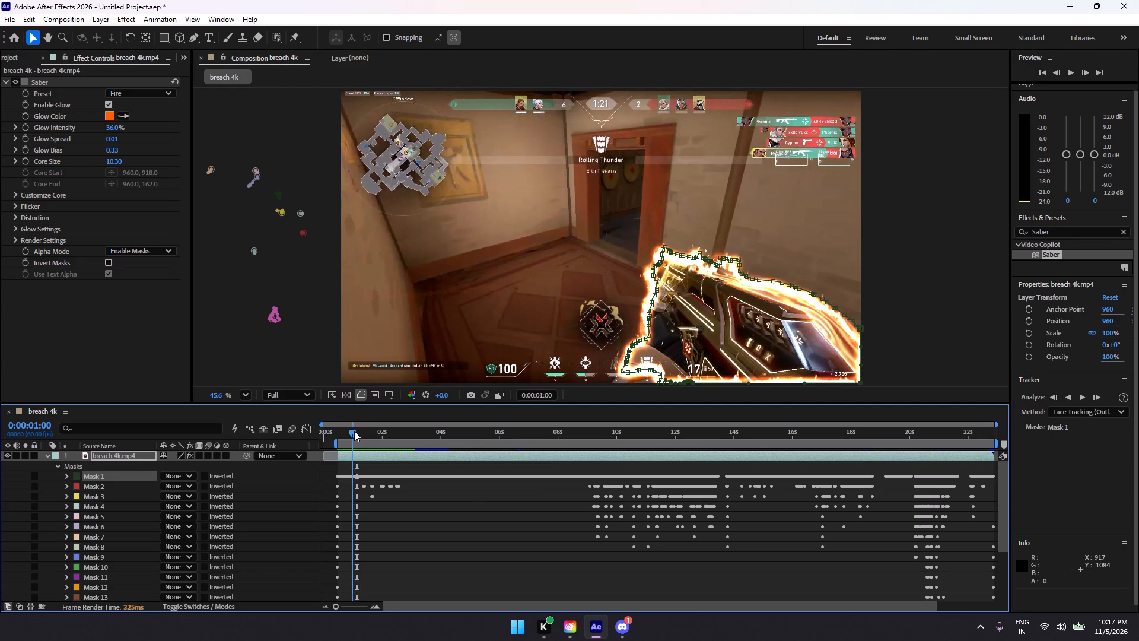
pyautogui.moveTo(354, 431); pyautogui.dragTo(351, 431)
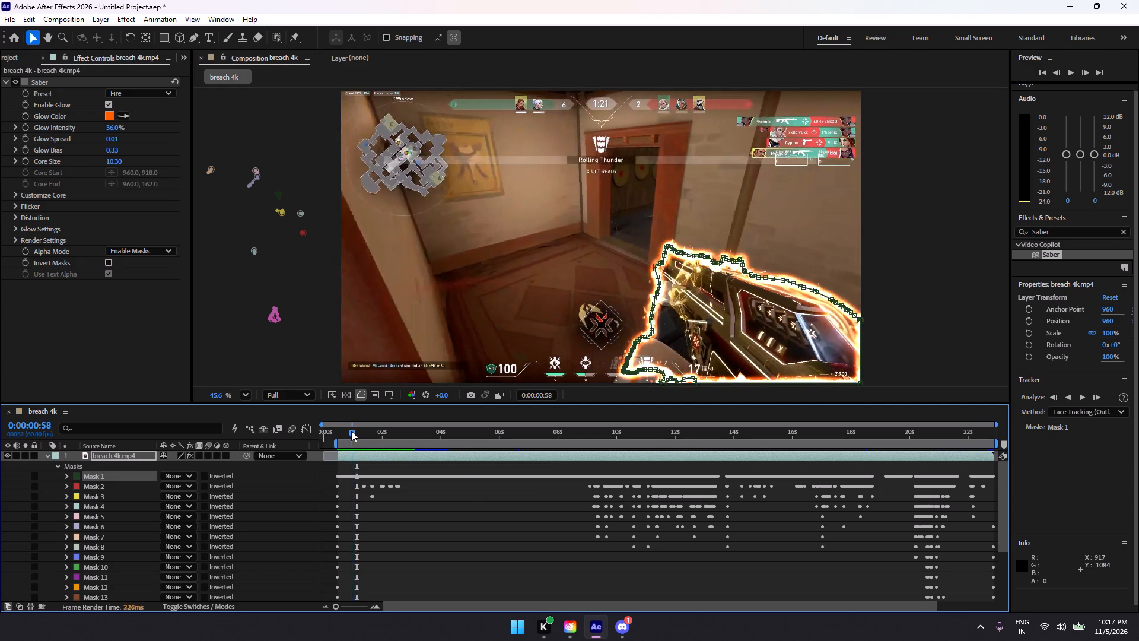
pyautogui.moveTo(351, 431); pyautogui.dragTo(342, 430)
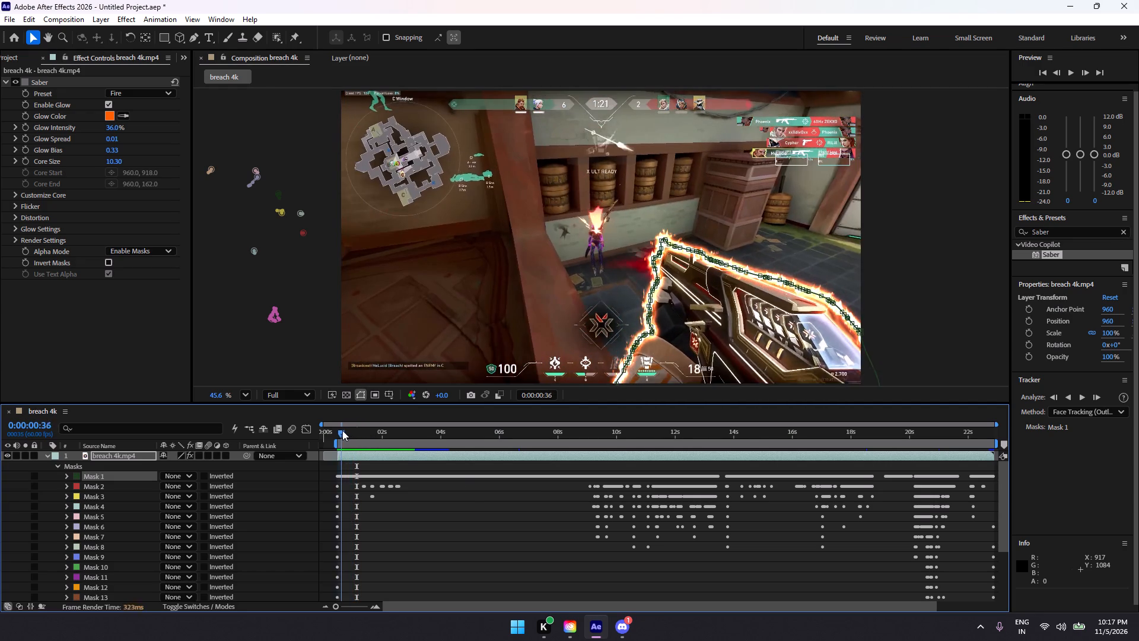
# At 0:00:00:29, pull Mask 1's lower-left points around the hand down past the frame's bottom edge.
pyautogui.moveTo(342, 430); pyautogui.dragTo(339, 430)
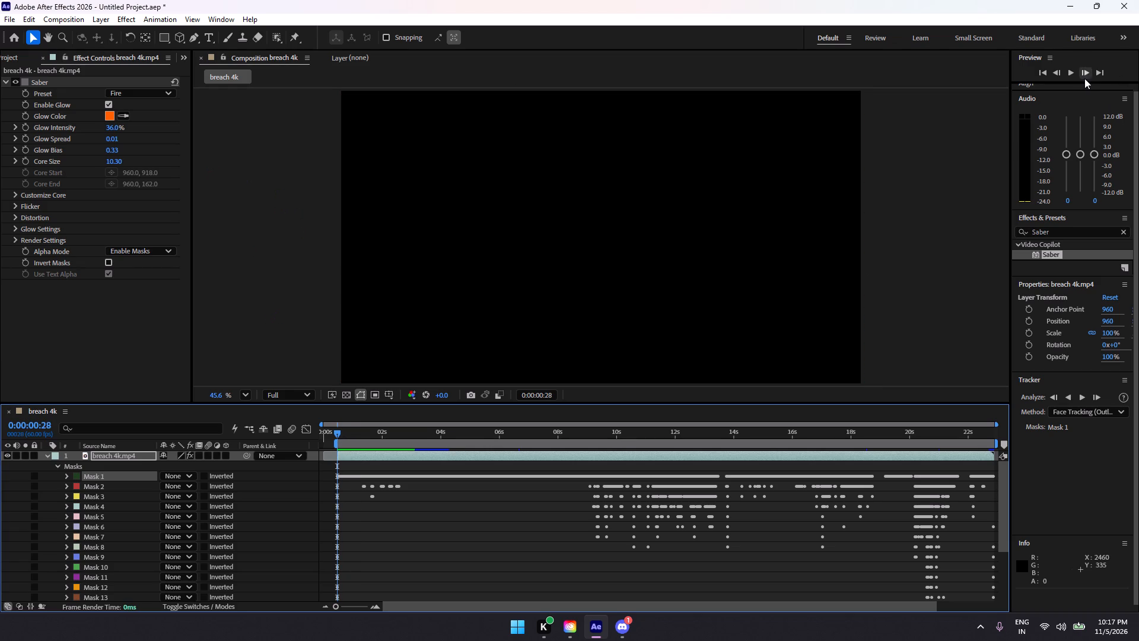
pyautogui.click(1084, 78)
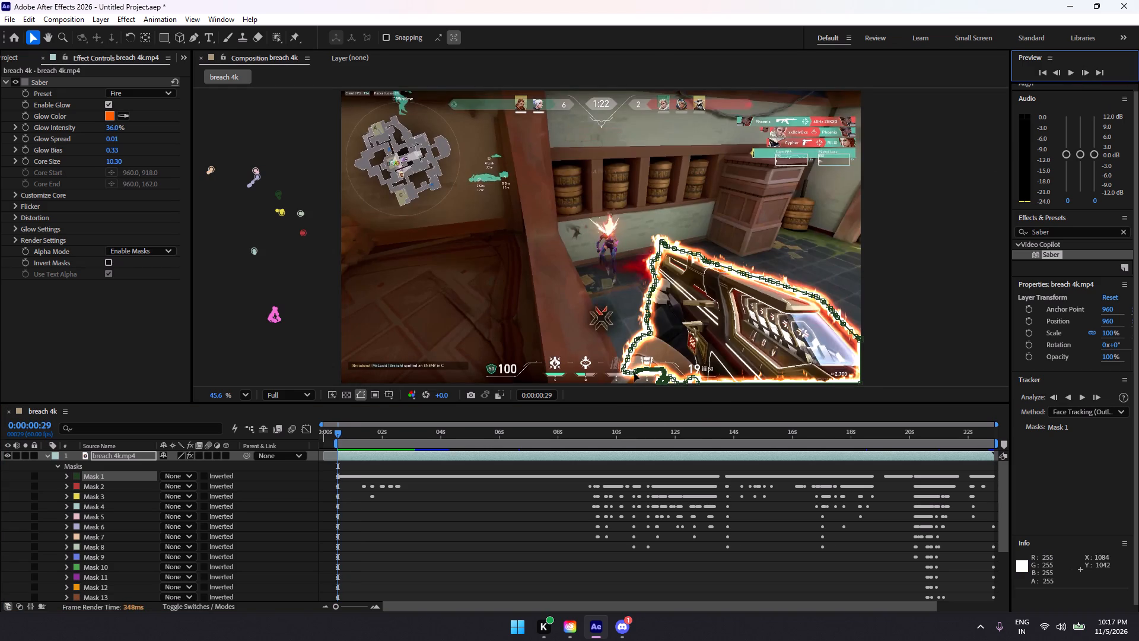
pyautogui.moveTo(645, 370); pyautogui.dragTo(639, 402)
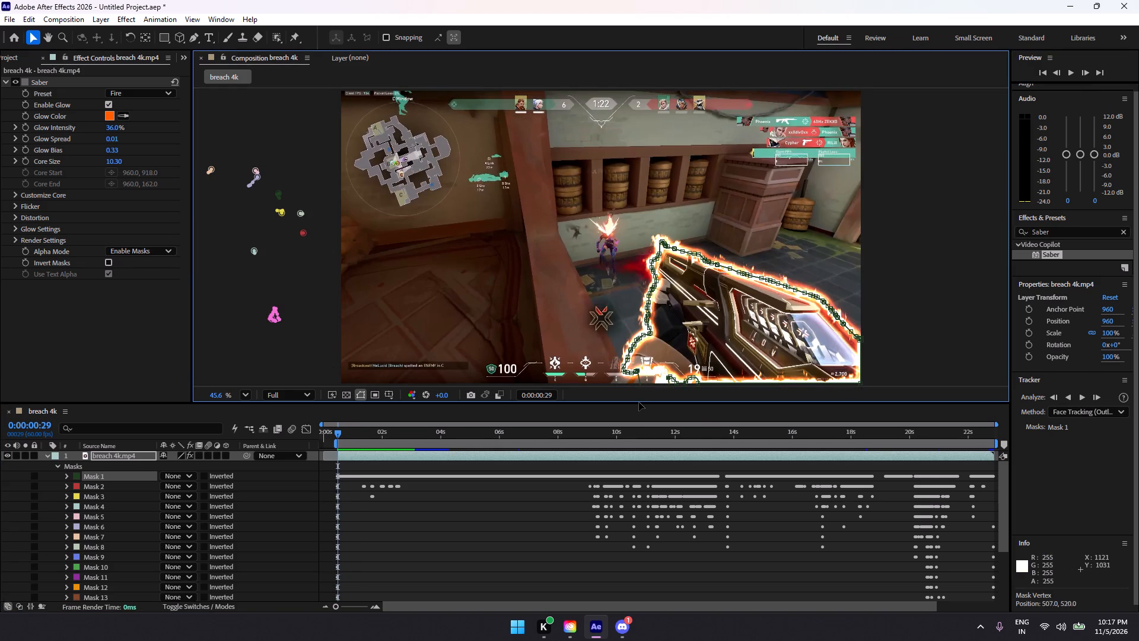
pyautogui.moveTo(639, 402); pyautogui.dragTo(639, 402)
pyautogui.moveTo(637, 373); pyautogui.dragTo(615, 385)
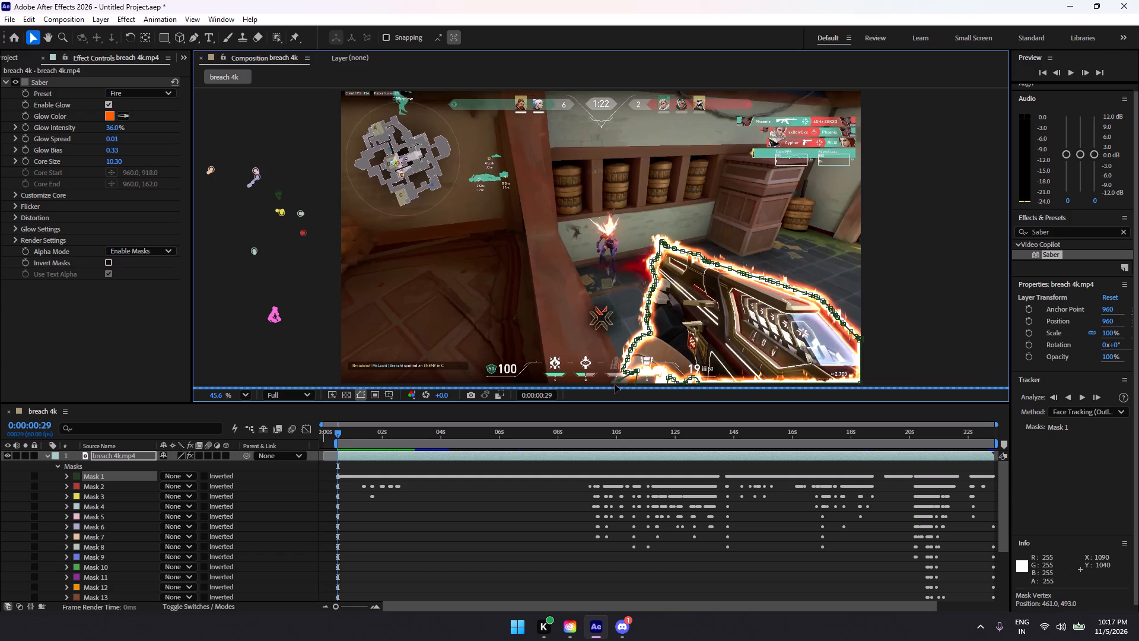
pyautogui.moveTo(615, 385); pyautogui.dragTo(613, 386)
pyautogui.moveTo(634, 373); pyautogui.dragTo(615, 377)
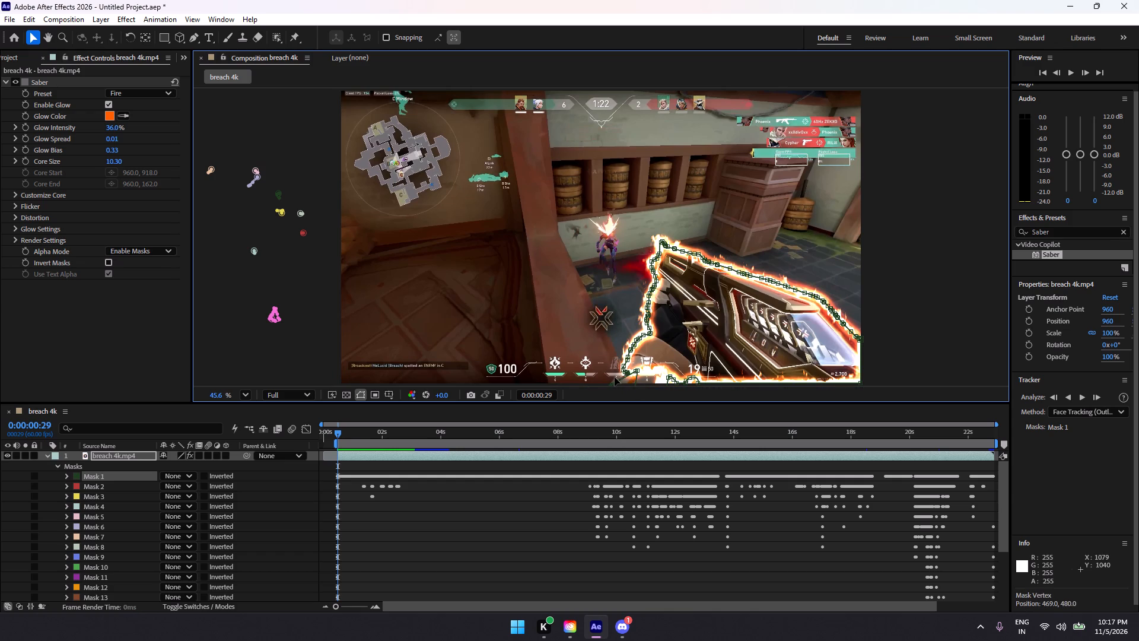
pyautogui.moveTo(615, 377); pyautogui.dragTo(611, 380)
pyautogui.moveTo(638, 371); pyautogui.dragTo(626, 393)
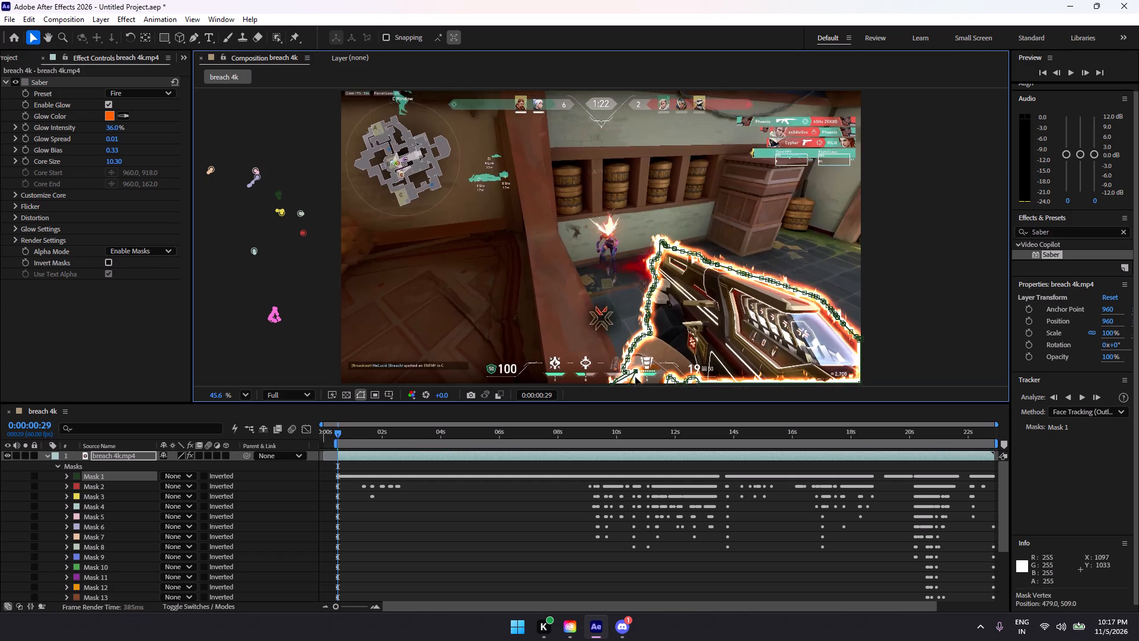
pyautogui.moveTo(636, 372); pyautogui.dragTo(627, 388)
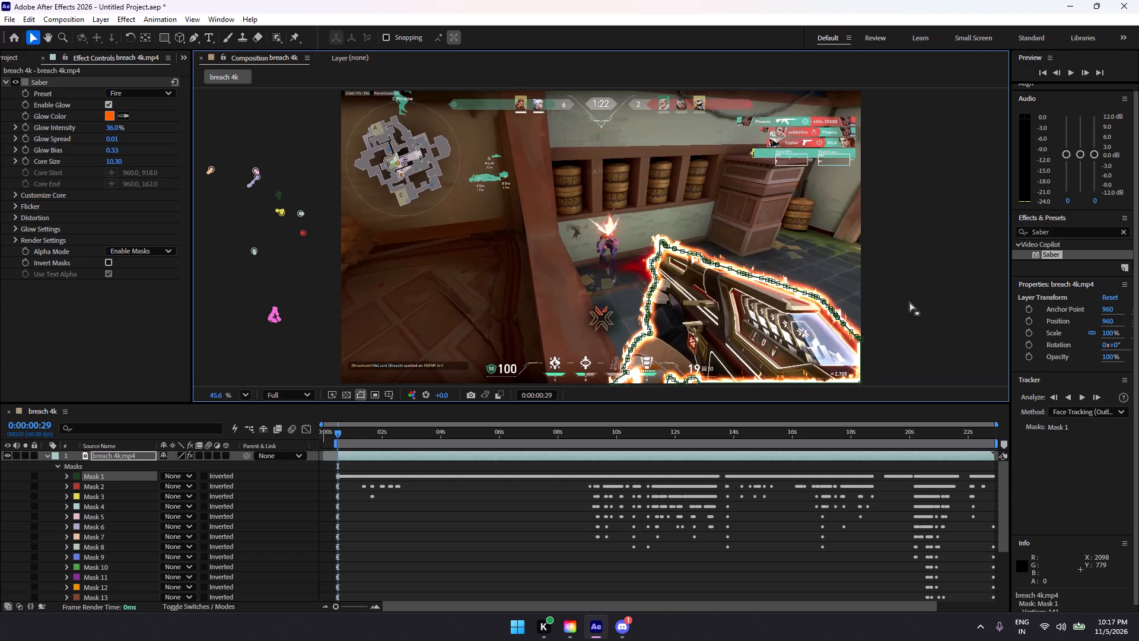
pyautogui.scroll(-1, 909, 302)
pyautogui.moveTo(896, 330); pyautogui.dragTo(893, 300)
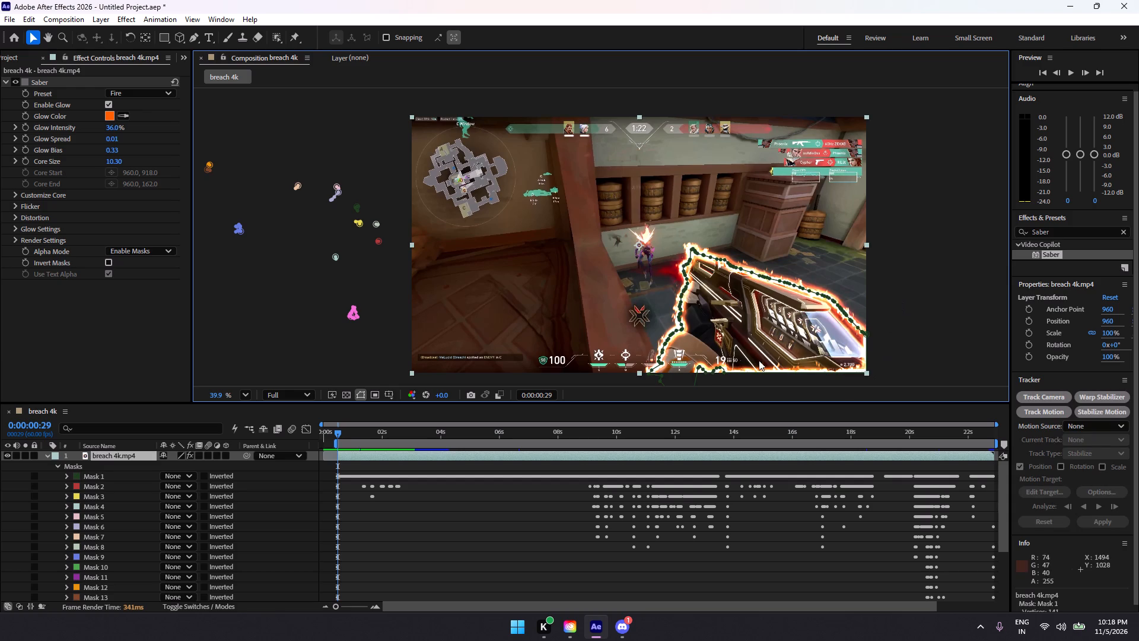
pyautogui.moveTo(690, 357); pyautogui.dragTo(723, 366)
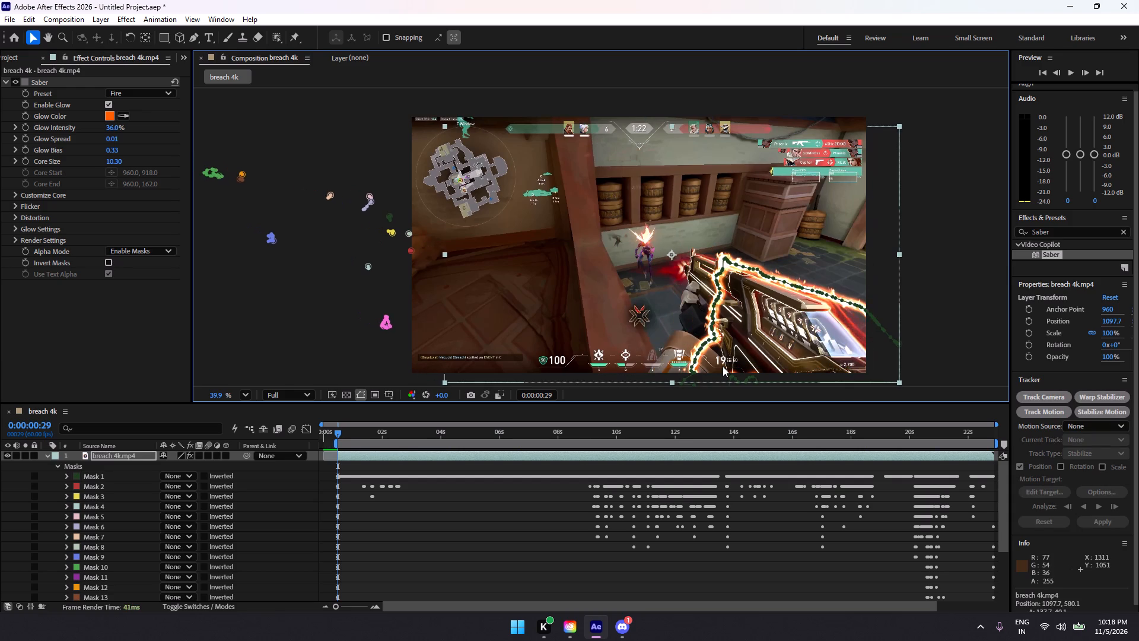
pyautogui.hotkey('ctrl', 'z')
# At 0:00:00:29, move Mask 1's remaining bottom-edge points below the frame and its lower-right corner outside the frame.
pyautogui.click(698, 366)
pyautogui.moveTo(692, 360); pyautogui.dragTo(696, 361)
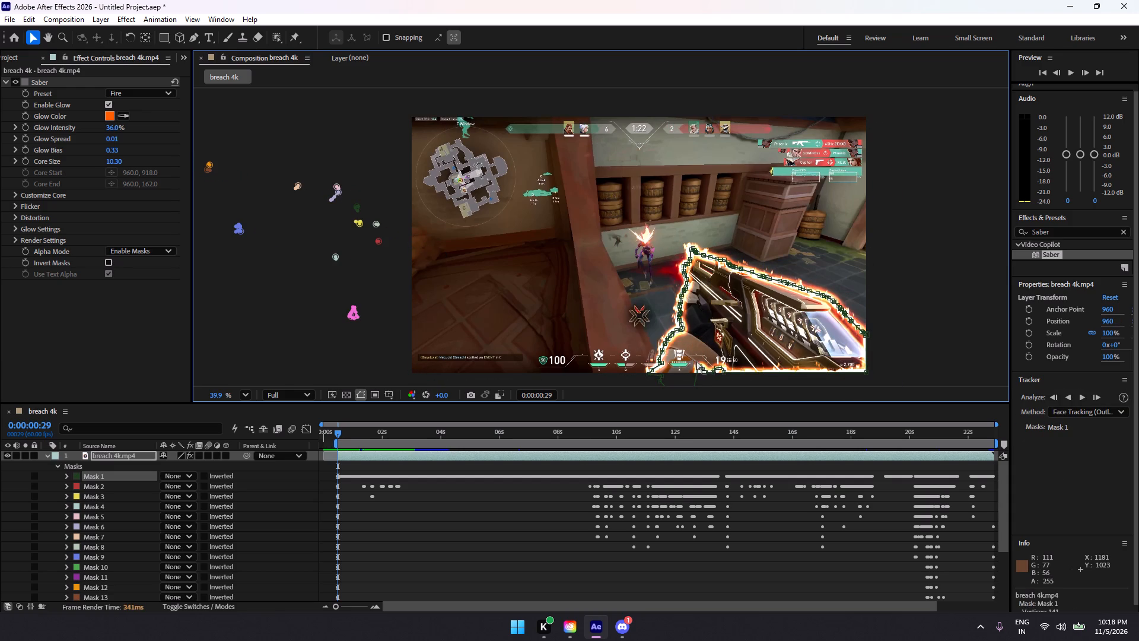
pyautogui.moveTo(696, 361); pyautogui.dragTo(891, 368)
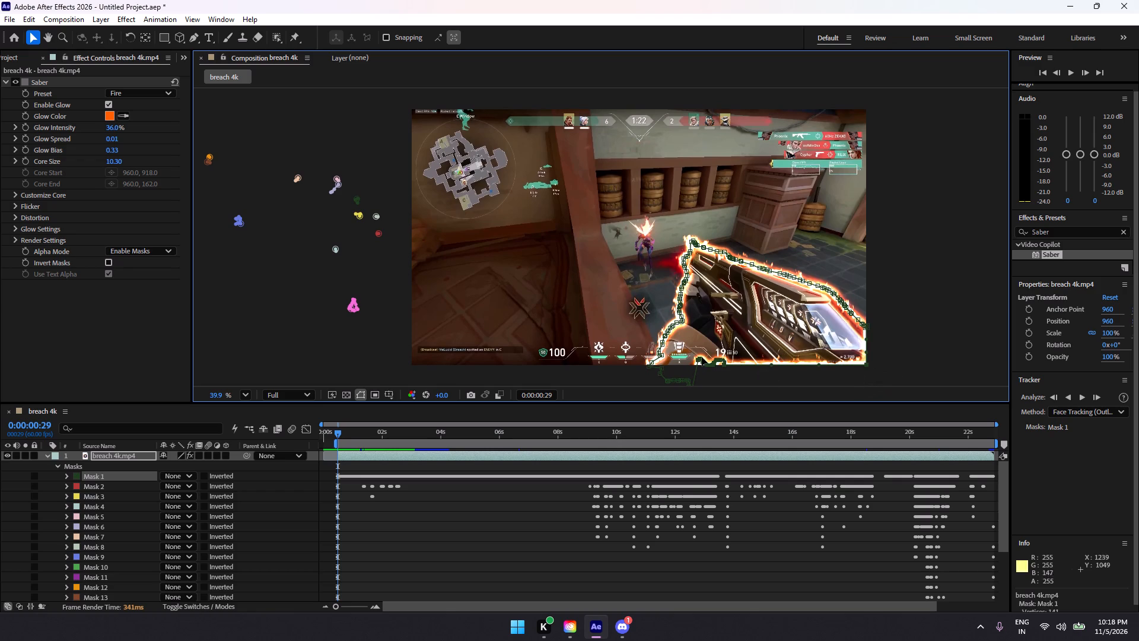
pyautogui.moveTo(699, 358); pyautogui.dragTo(715, 376)
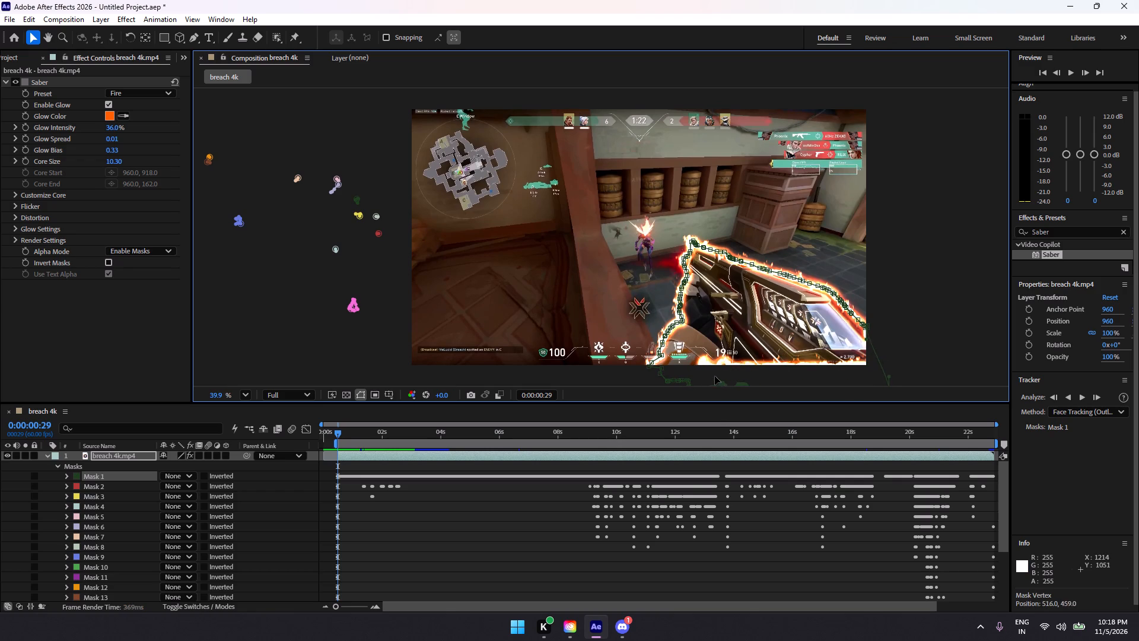
pyautogui.moveTo(715, 376); pyautogui.dragTo(714, 376)
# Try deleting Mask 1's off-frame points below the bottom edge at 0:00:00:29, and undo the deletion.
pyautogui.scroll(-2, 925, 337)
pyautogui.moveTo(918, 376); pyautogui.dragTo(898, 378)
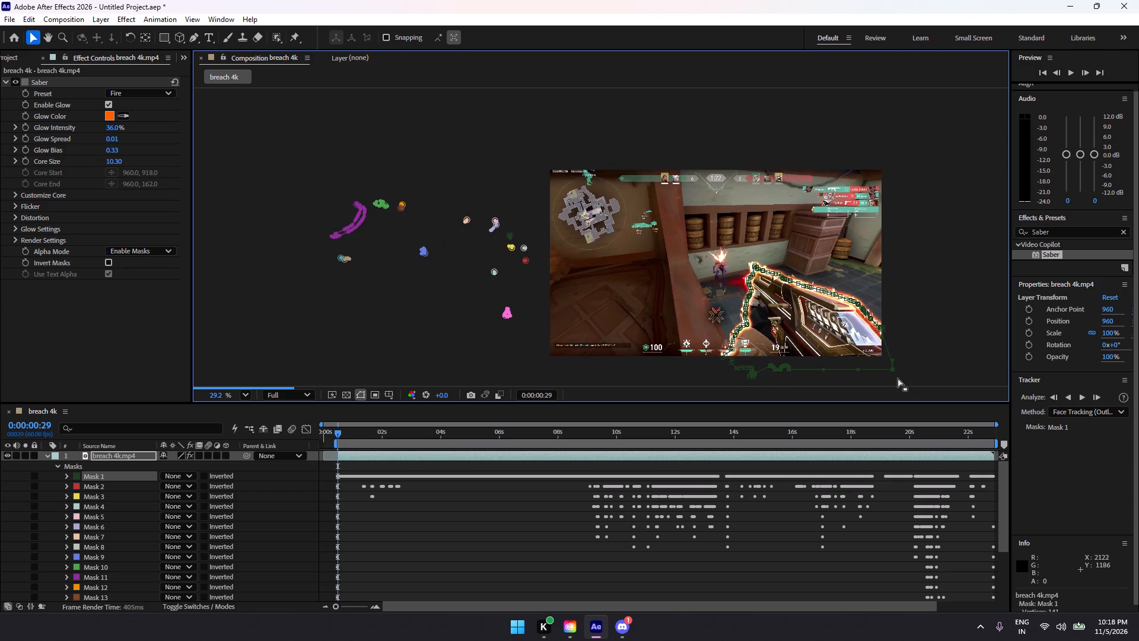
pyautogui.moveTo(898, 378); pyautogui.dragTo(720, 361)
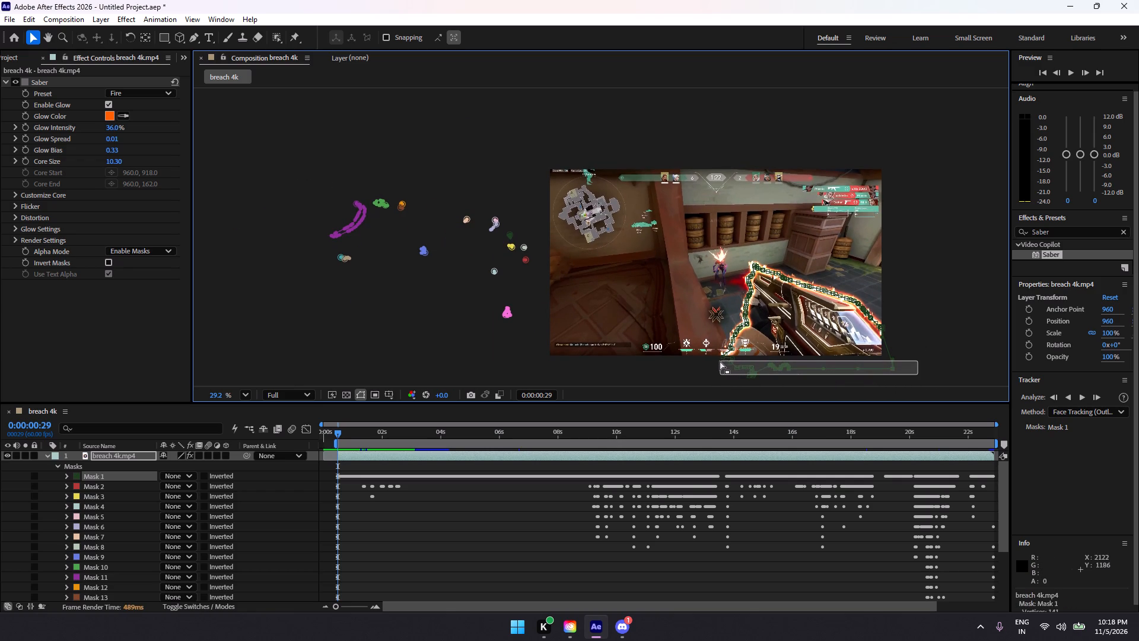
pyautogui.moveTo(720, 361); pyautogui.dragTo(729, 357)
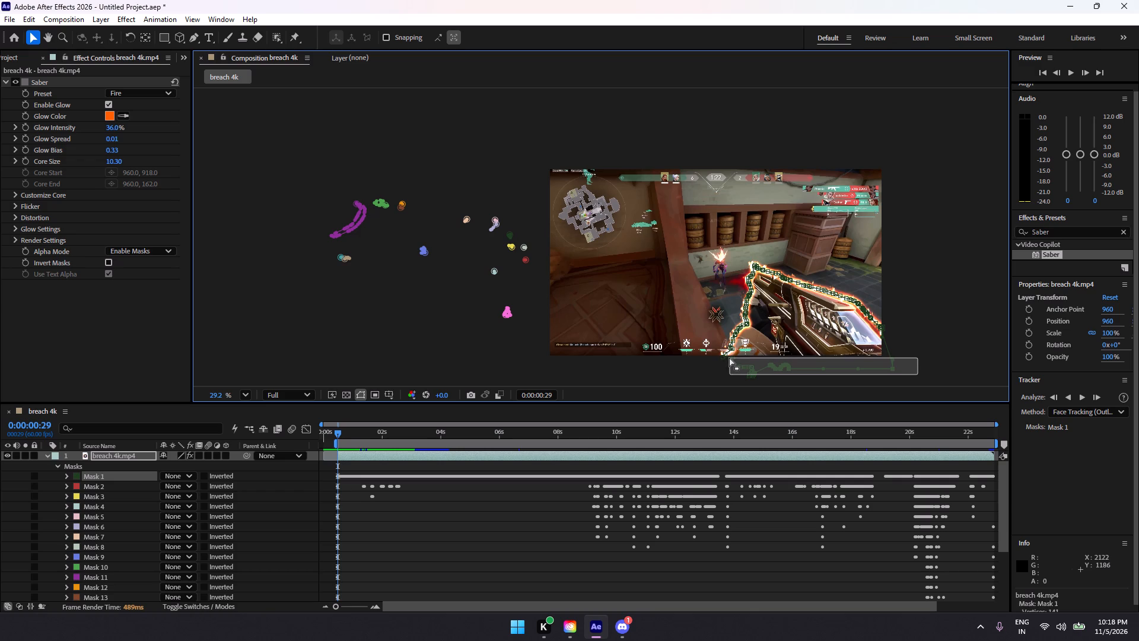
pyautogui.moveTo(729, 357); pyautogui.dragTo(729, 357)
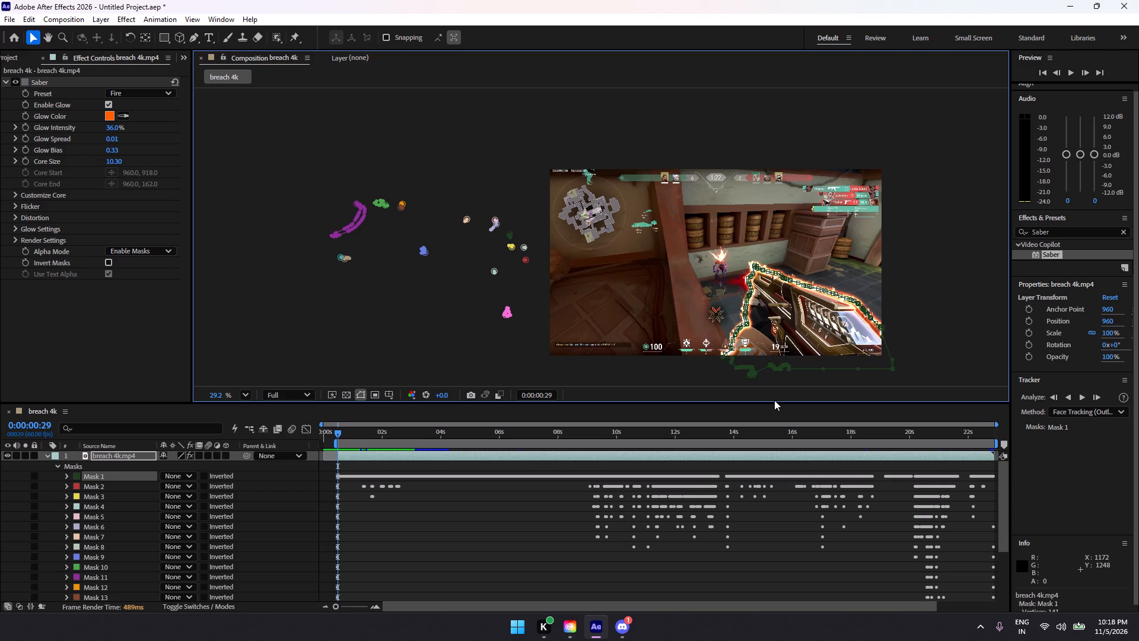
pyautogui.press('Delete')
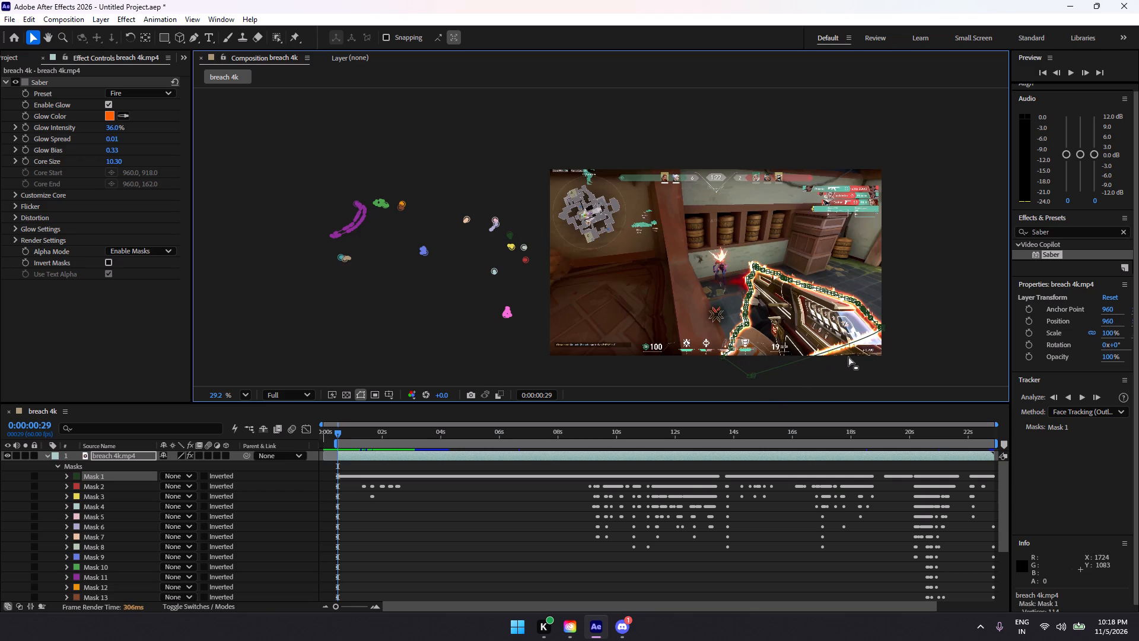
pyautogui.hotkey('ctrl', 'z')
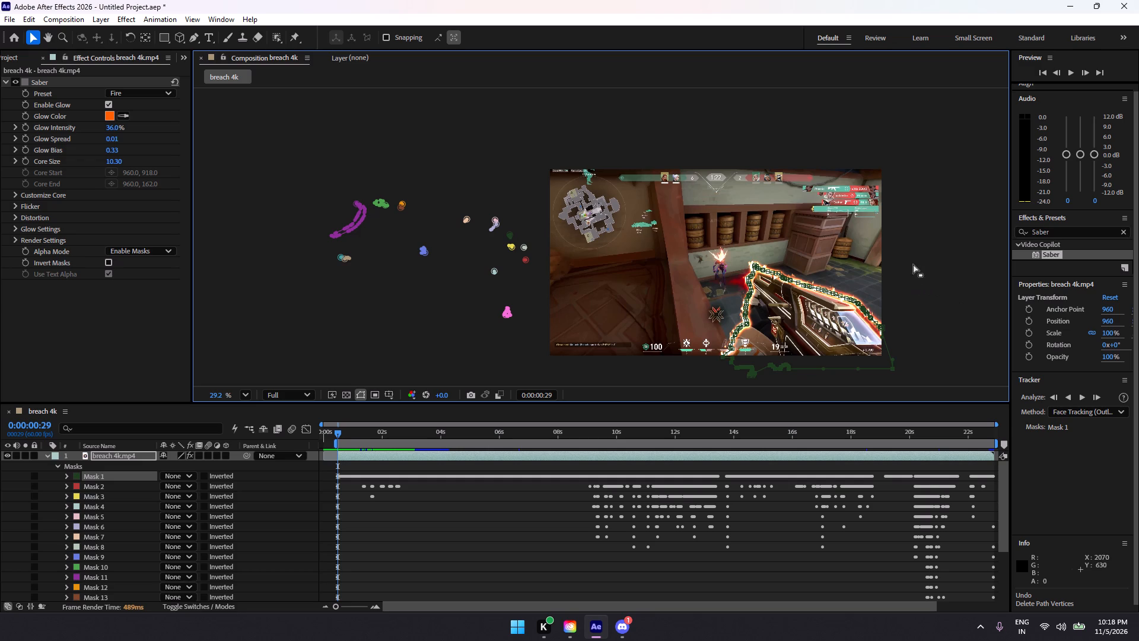
# Step frame by frame from 0:00:00:29 to 0:00:00:38 to check Mask 1's outline along the frame's bottom edge.
pyautogui.click(1088, 70)
pyautogui.click(1086, 75)
pyautogui.click(1086, 75)
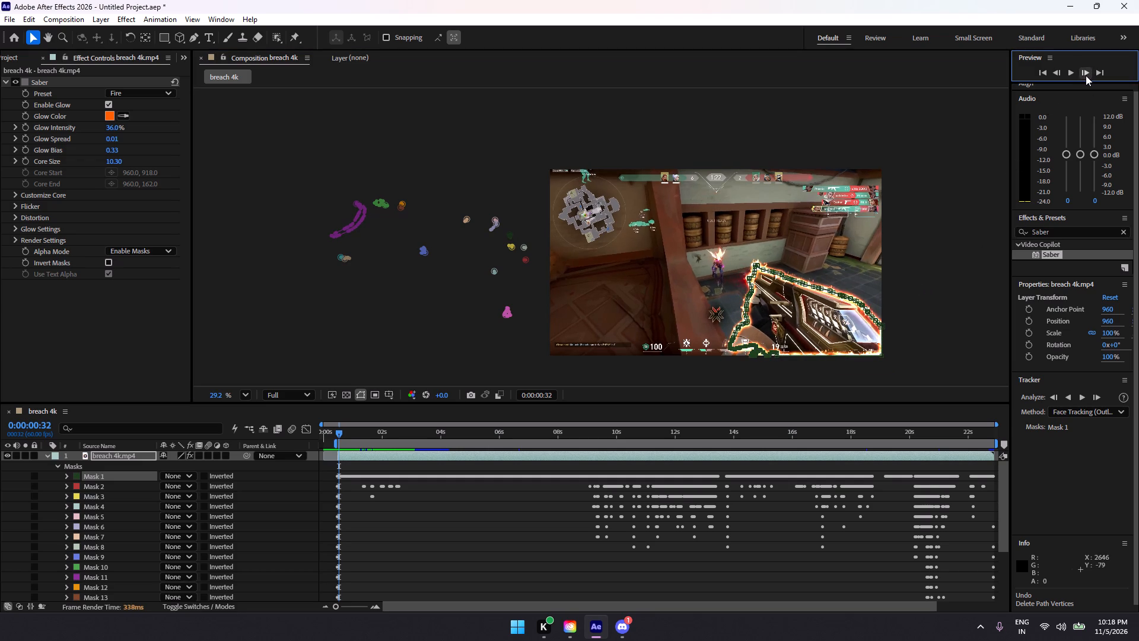
pyautogui.click(1086, 75)
pyautogui.click(1086, 75)
pyautogui.click(1086, 76)
pyautogui.click(1086, 76)
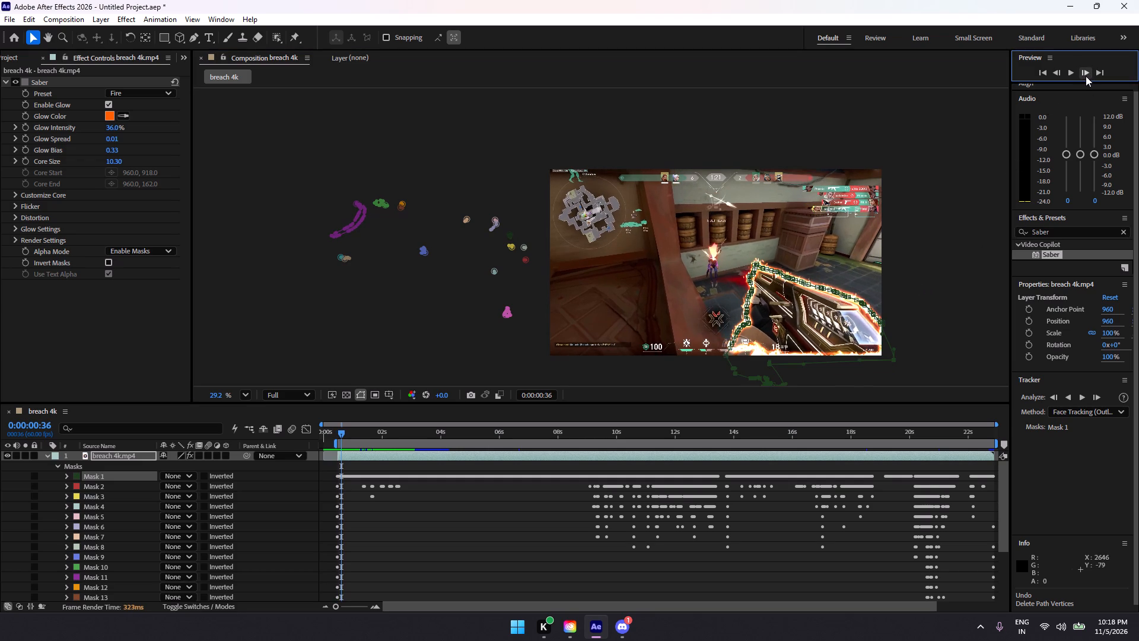
pyautogui.click(1086, 76)
pyautogui.click(1086, 76)
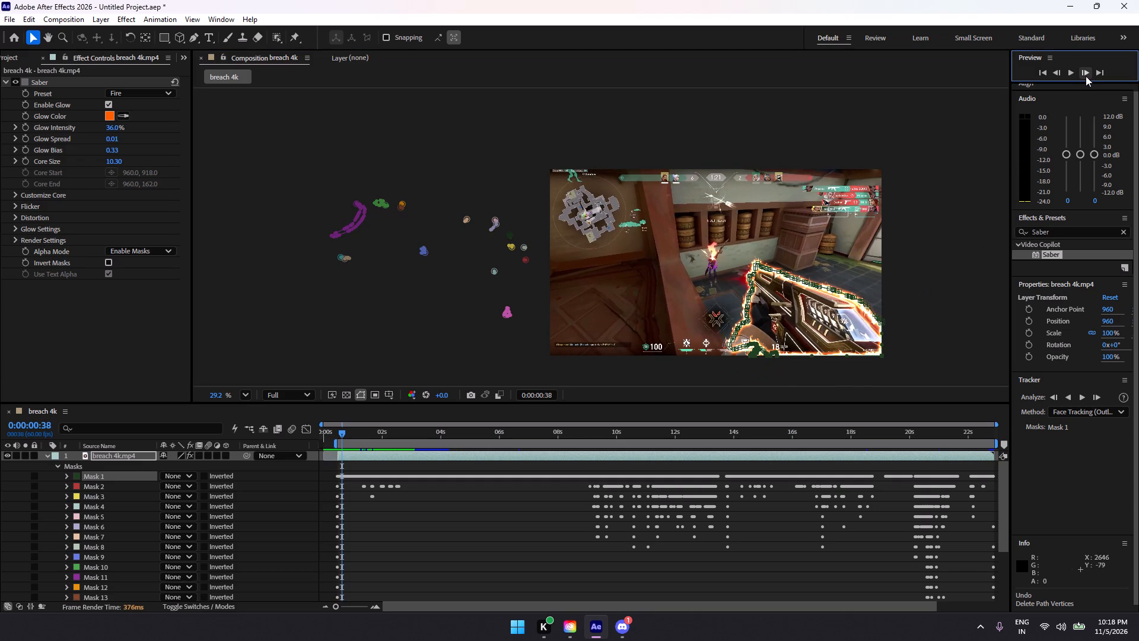
# Step frame by frame from 0:00:00:38 to 0:00:01:33 to check Mask 1's outline around the gun and arms.
pyautogui.click(1086, 76)
pyautogui.click(1086, 76)
pyautogui.tripleClick(1086, 76)
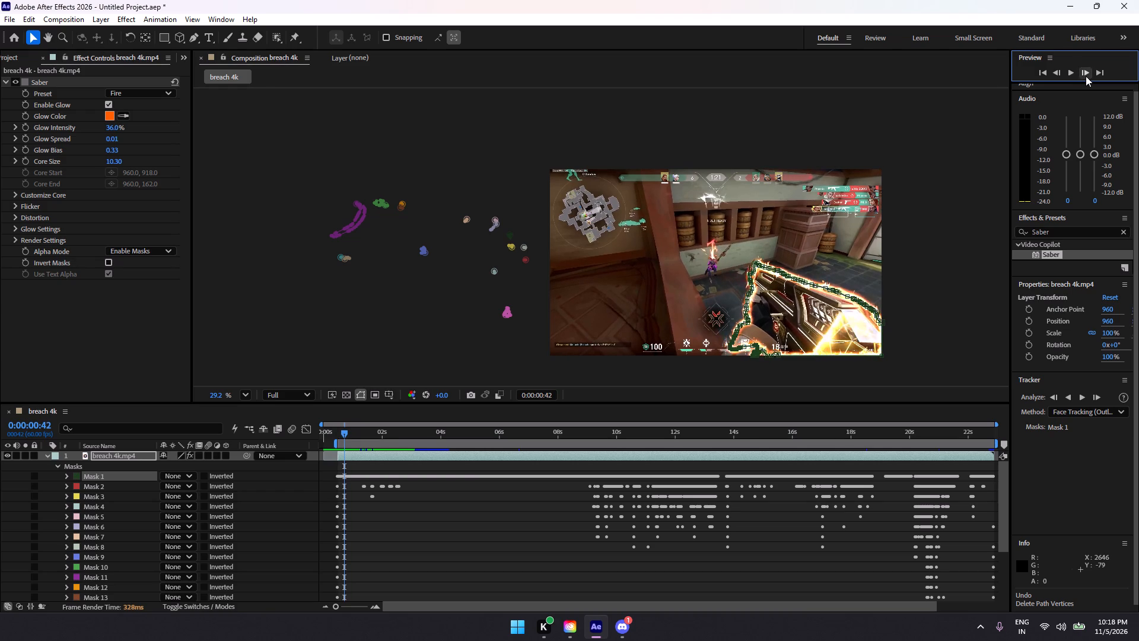
pyautogui.tripleClick(1086, 76)
pyautogui.tripleClick(1086, 76)
pyautogui.tripleClick(1086, 76)
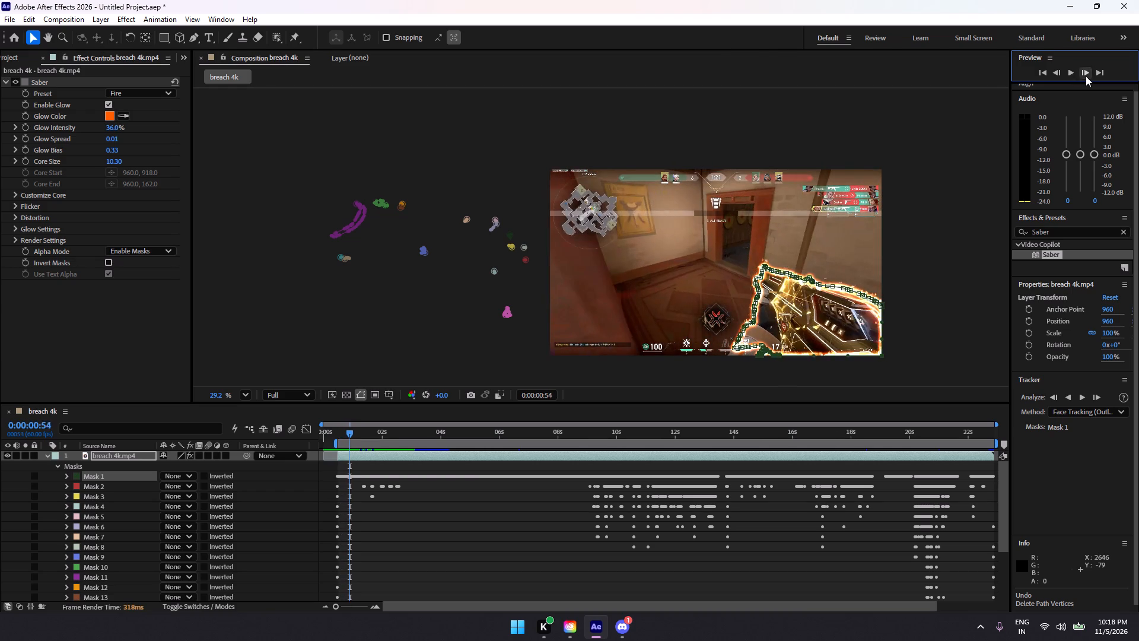
pyautogui.tripleClick(1086, 76)
pyautogui.tripleClick(1086, 76)
pyautogui.tripleClick(1086, 76)
pyautogui.tripleClick(1086, 76)
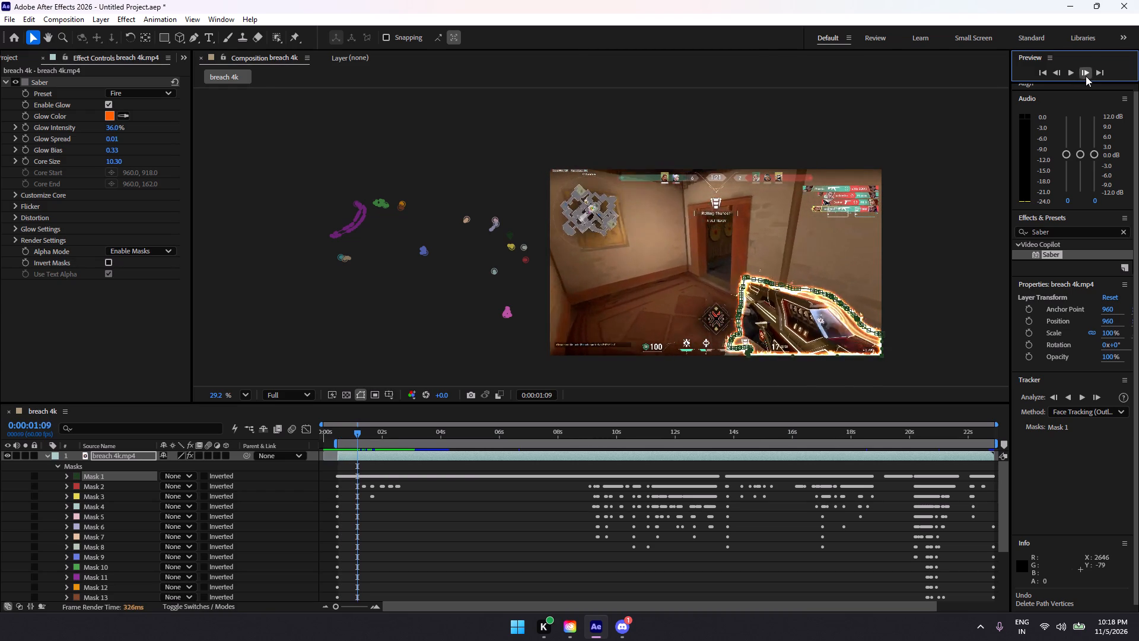
pyautogui.tripleClick(1086, 76)
pyautogui.tripleClick(1086, 76)
pyautogui.tripleClick(1086, 76)
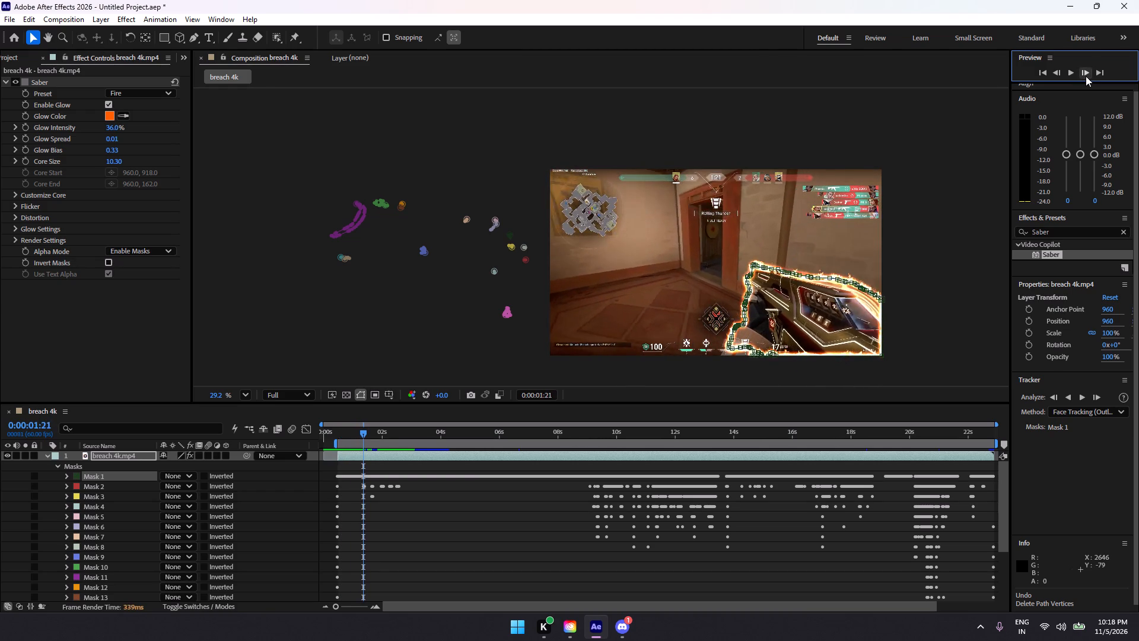
pyautogui.tripleClick(1086, 76)
pyautogui.tripleClick(1086, 76)
pyautogui.doubleClick(1086, 76)
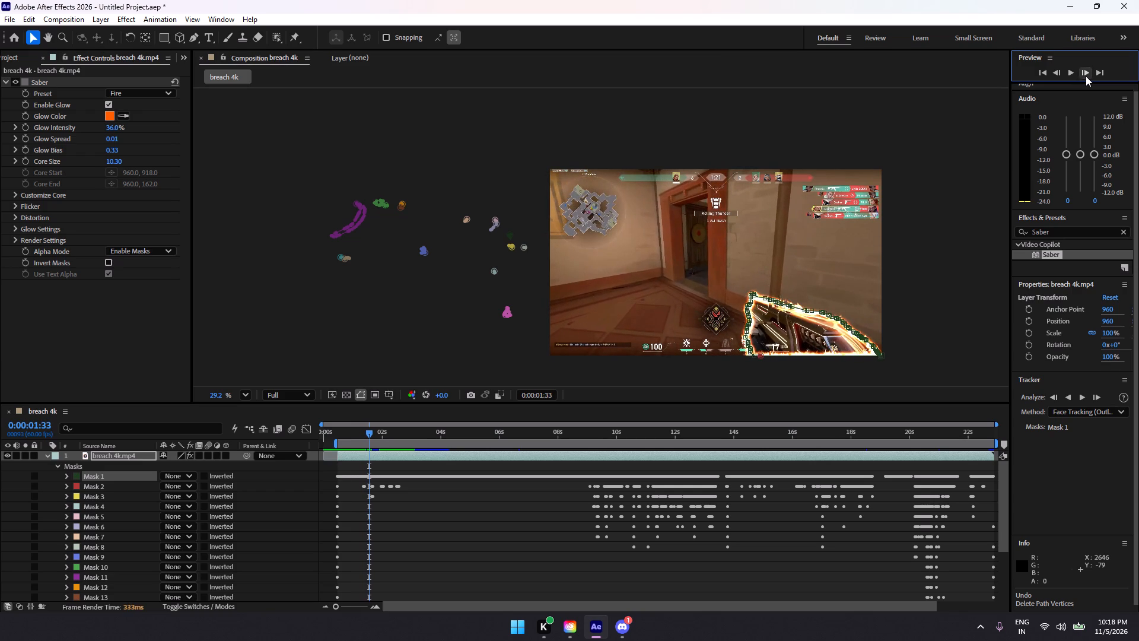
# Play the composition from 0:00:01:33 and stop at 0:00:04:22 to review the Saber glow around the gun and arms.
pyautogui.press('space')
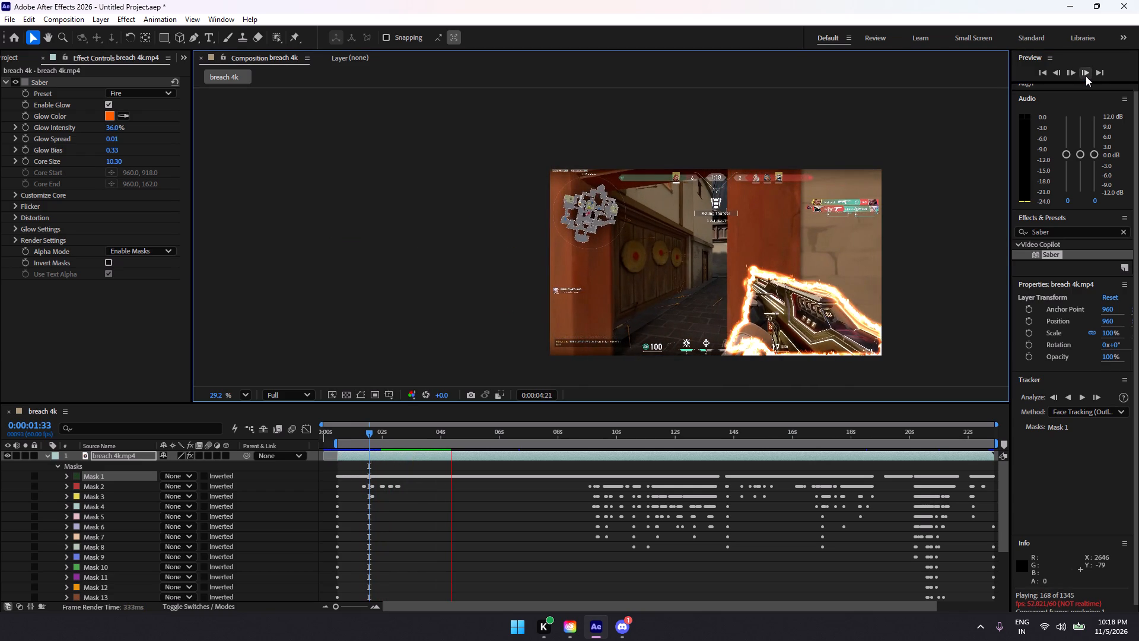
pyautogui.press('space')
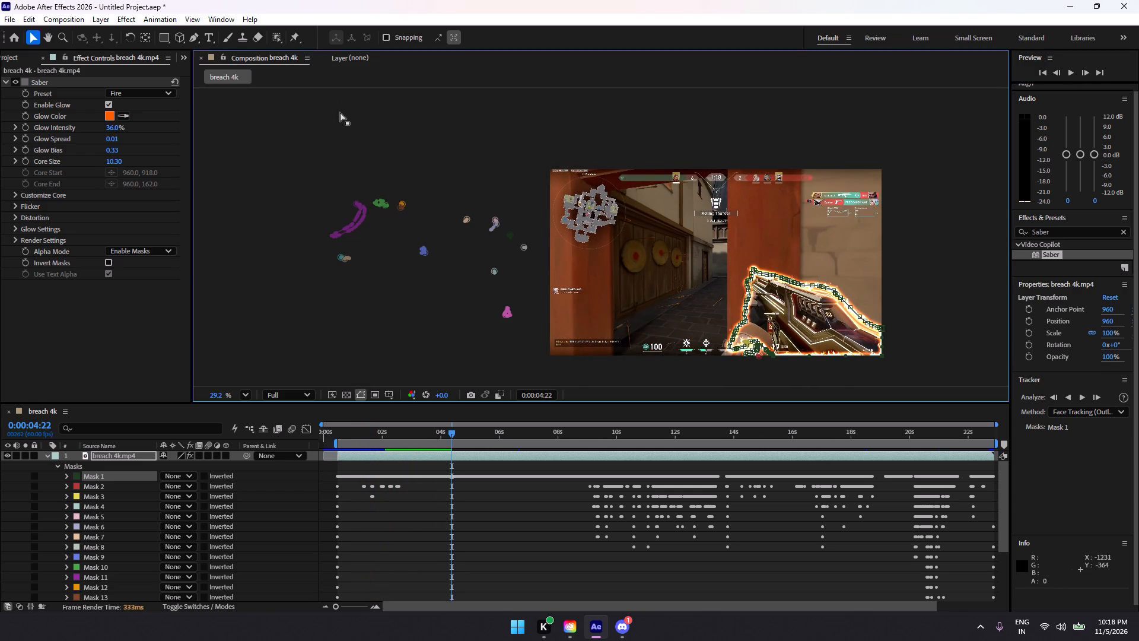
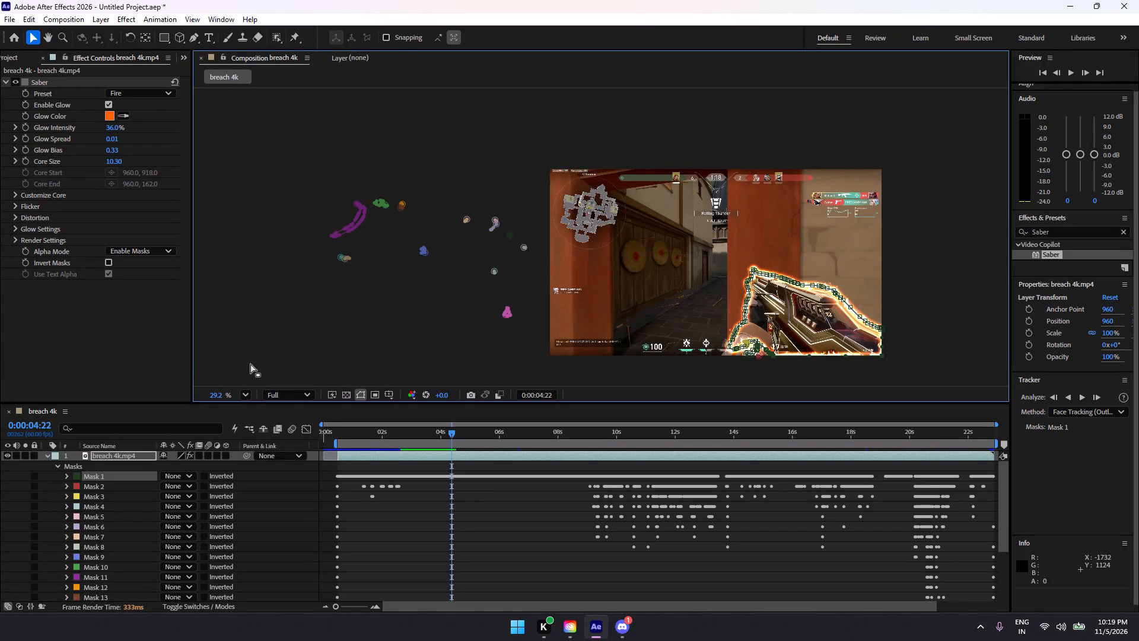
# Set the Saber effect's Core Size to 9.90.
pyautogui.click(112, 164)
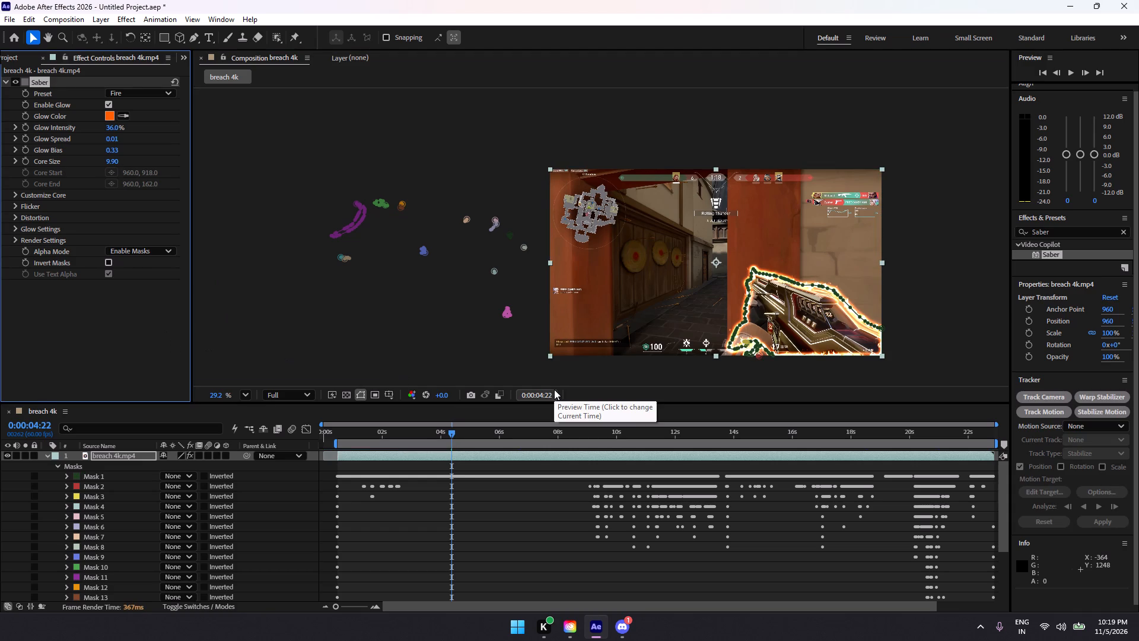
# Send the breach 4k composition to the Adobe Media Encoder queue.
pyautogui.click(13, 17)
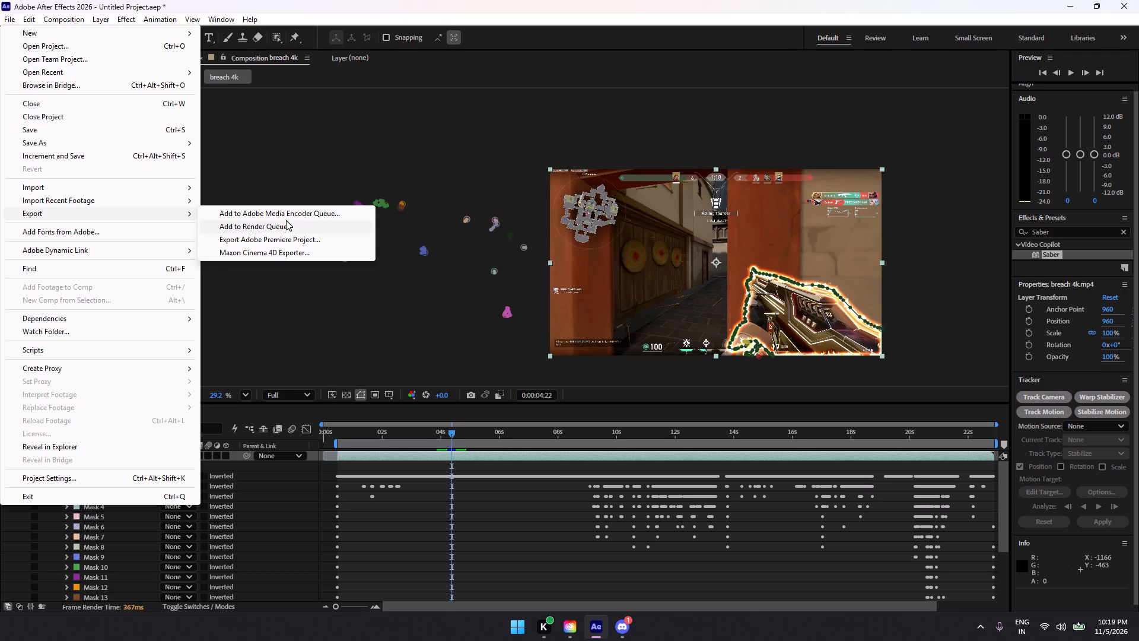
pyautogui.click(286, 210)
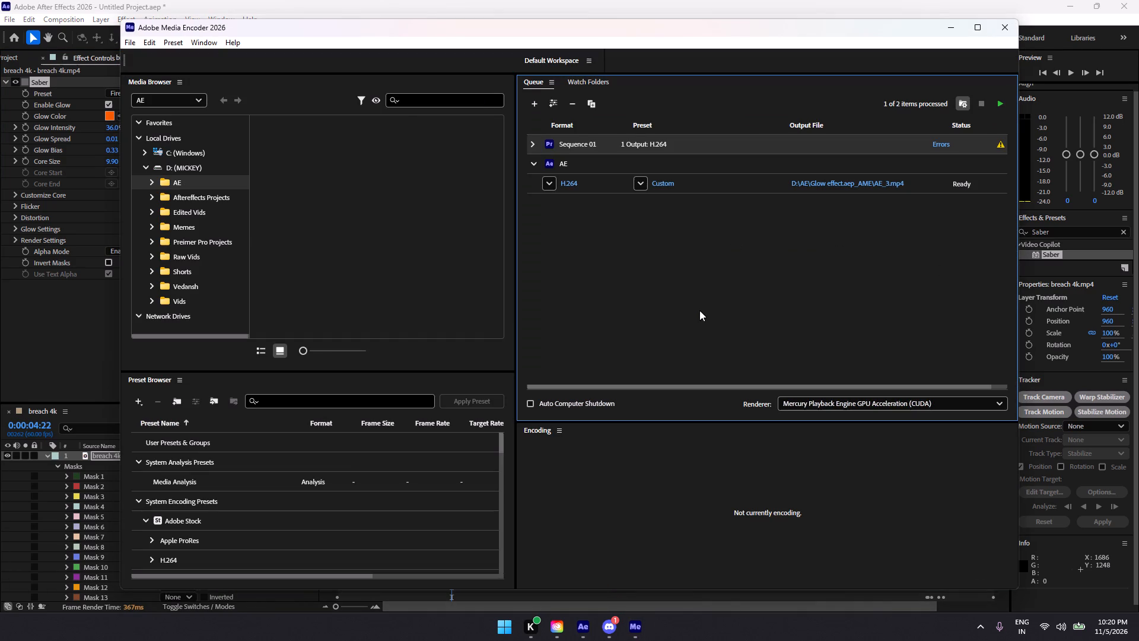
# Return to After Effects and collapse the mask list of the top breach 4k.mp4 layer in the timeline.
pyautogui.click(946, 28)
pyautogui.scroll(-1, 2, 430)
pyautogui.scroll(-1, 71, 529)
pyautogui.scroll(1, 67, 530)
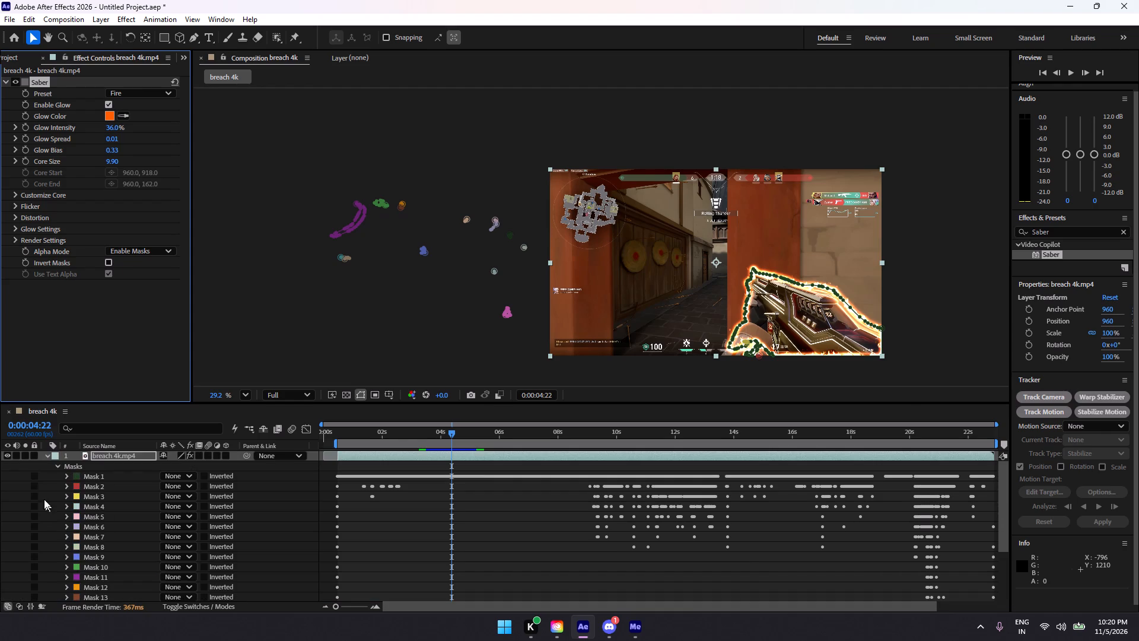
pyautogui.click(47, 453)
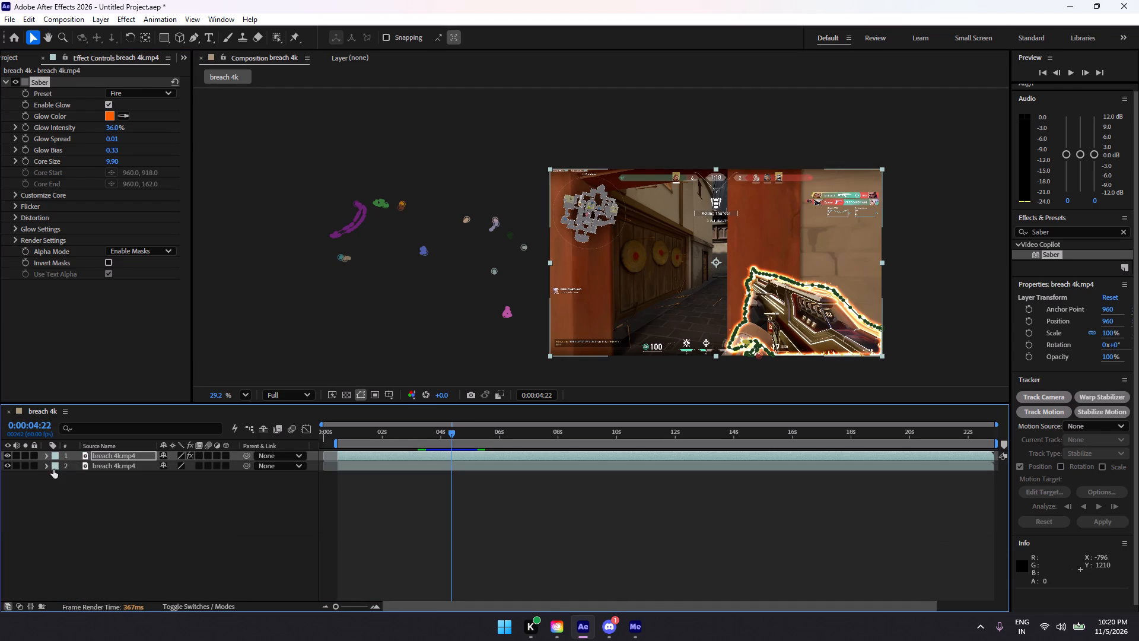
# Switch to Adobe Media Encoder and open the export settings of the AE item's H.264 output with the Custom preset.
pyautogui.click(634, 632)
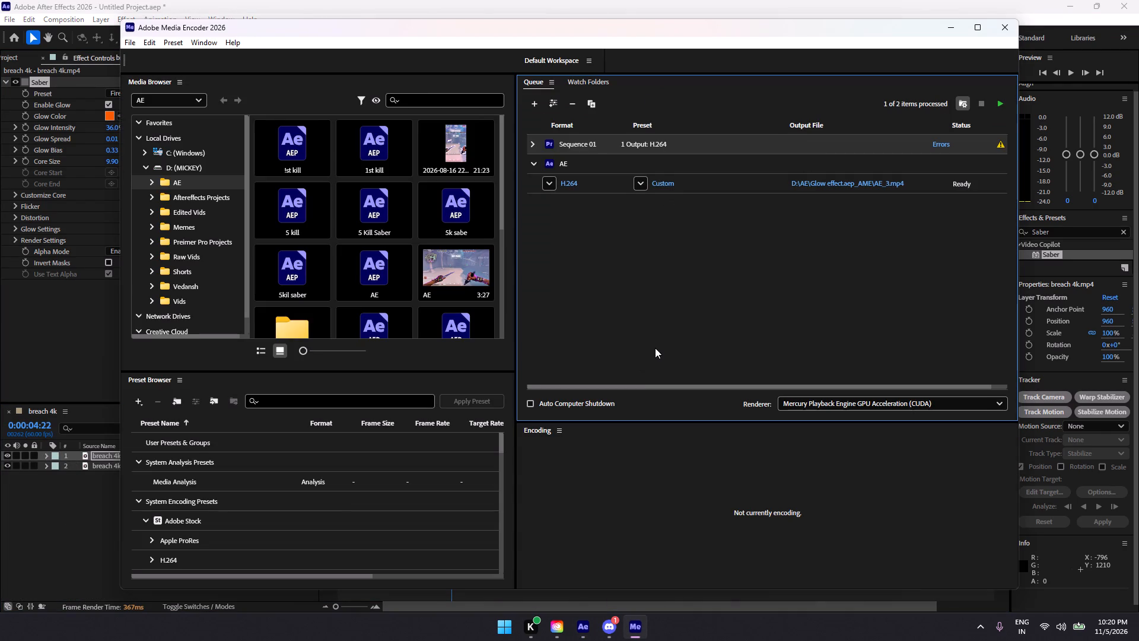
pyautogui.click(640, 188)
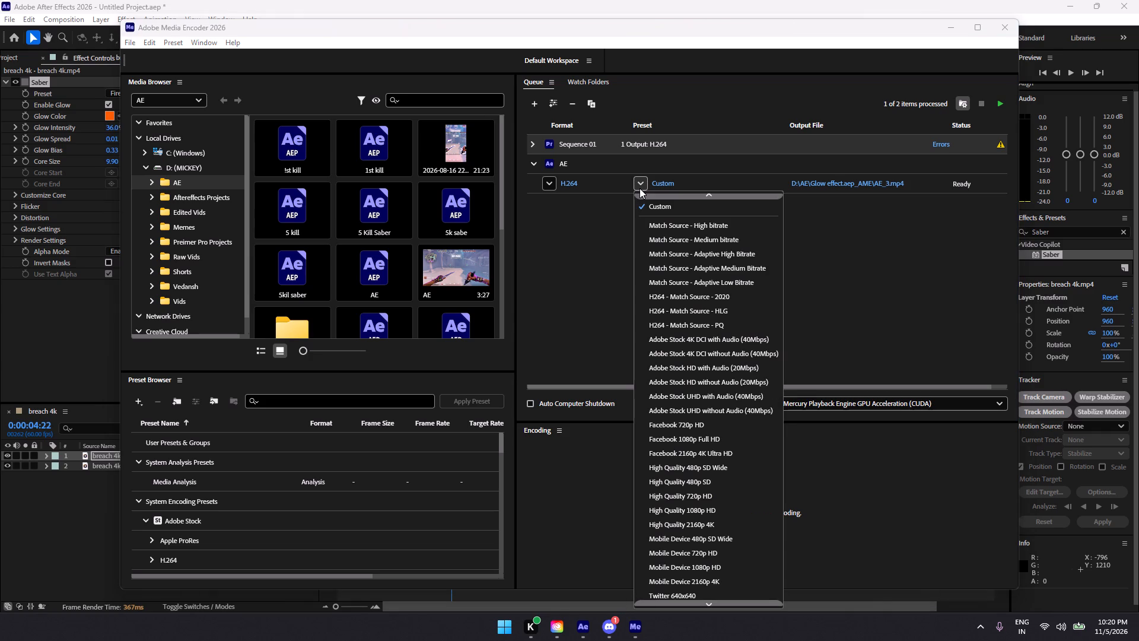
pyautogui.click(640, 186)
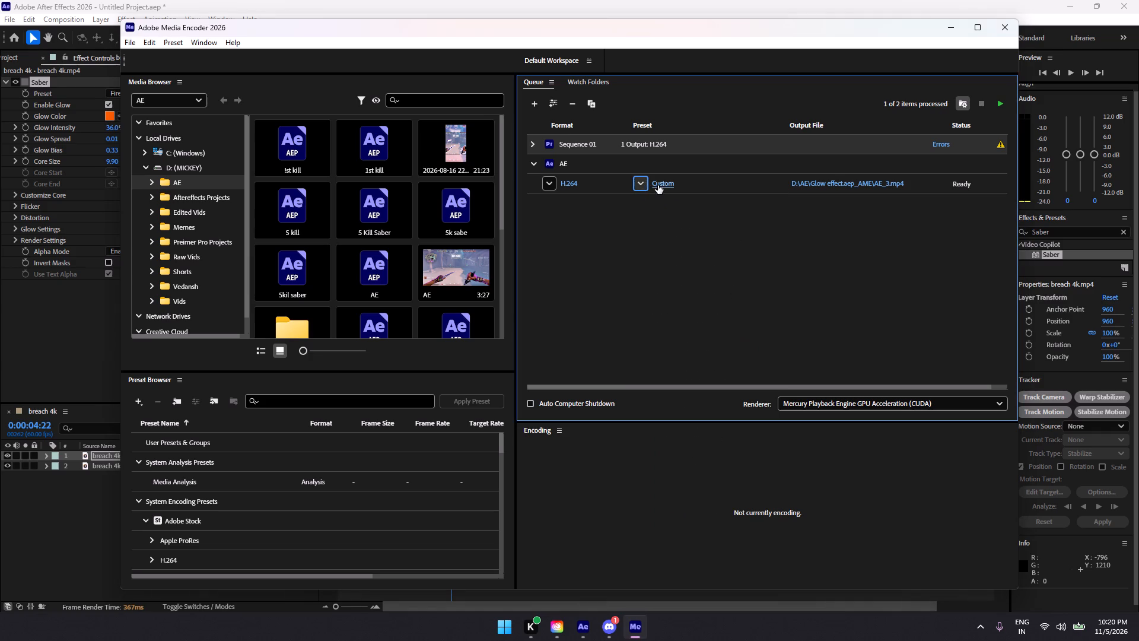
pyautogui.click(658, 185)
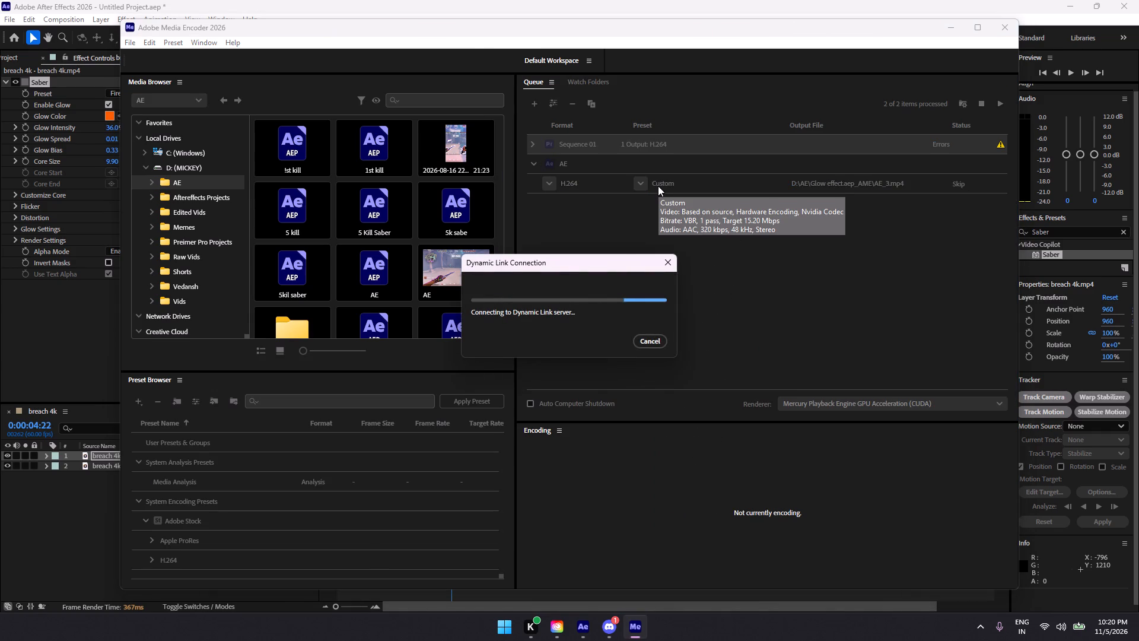
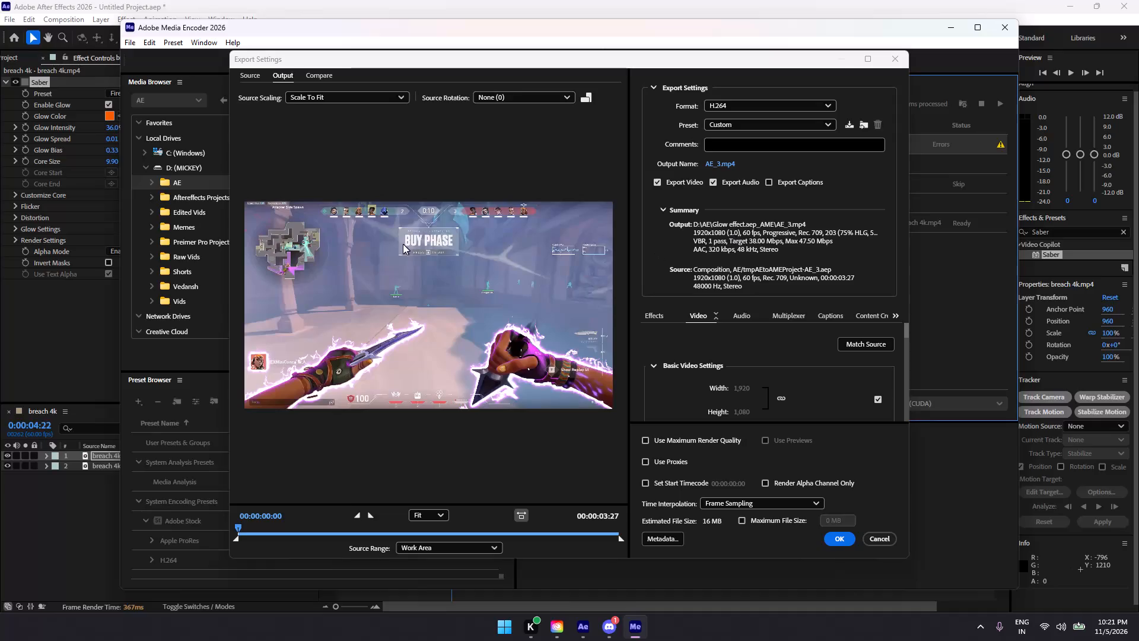
# Scrub through the first part of the AE item's export preview to examine the glow outline around the hands and knives.
pyautogui.scroll(1, 493, 330)
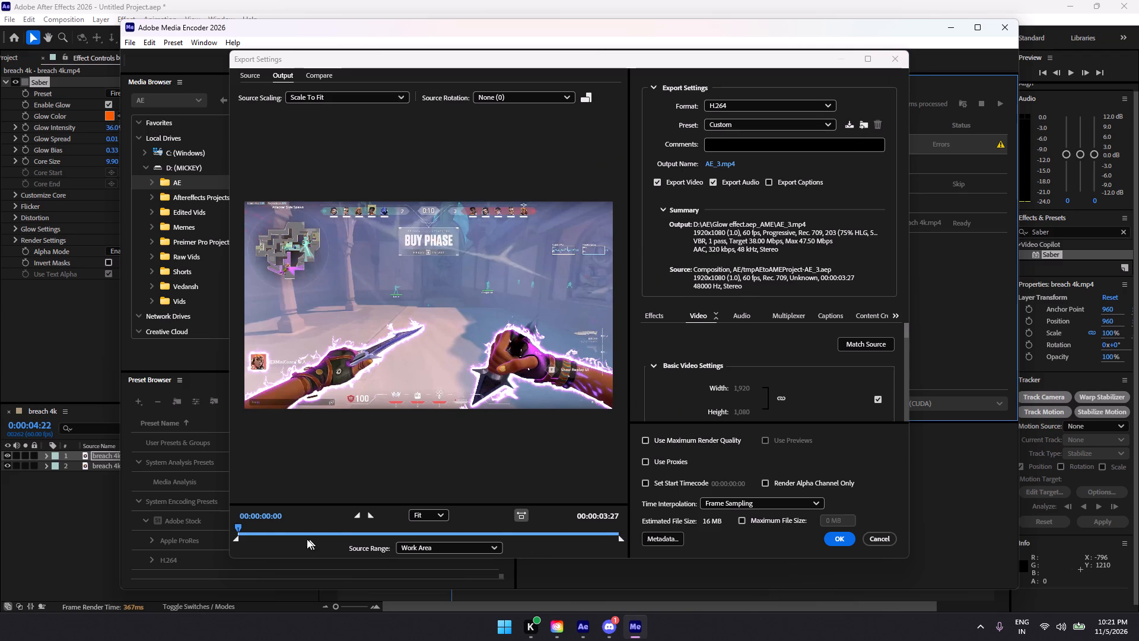
pyautogui.moveTo(237, 540); pyautogui.dragTo(214, 540)
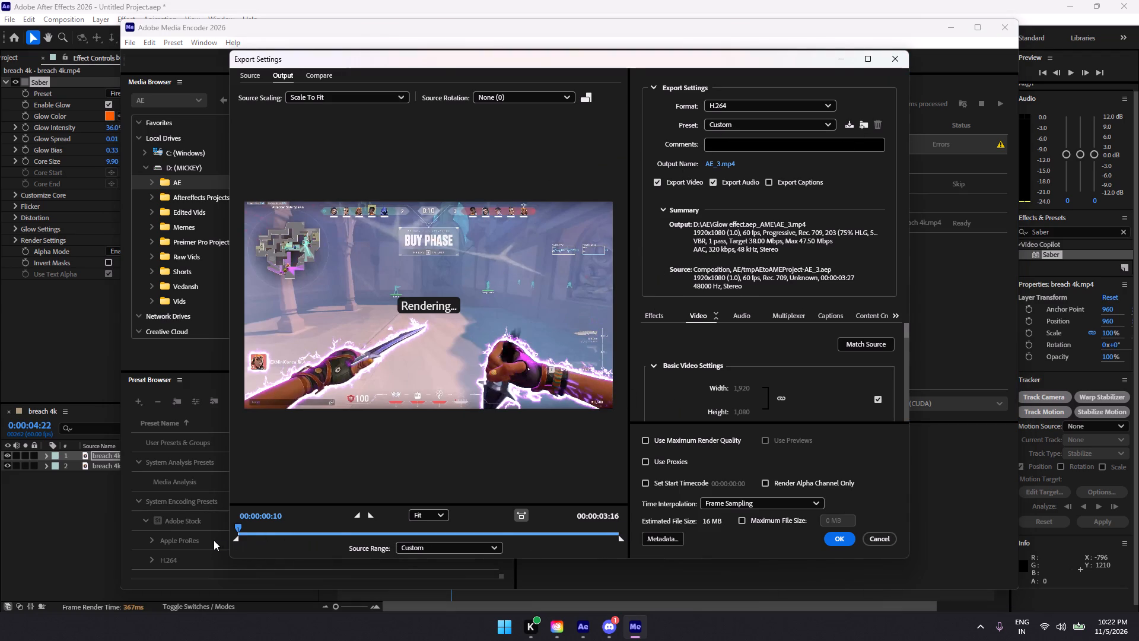
pyautogui.moveTo(214, 540); pyautogui.dragTo(215, 540)
pyautogui.moveTo(239, 529); pyautogui.dragTo(311, 522)
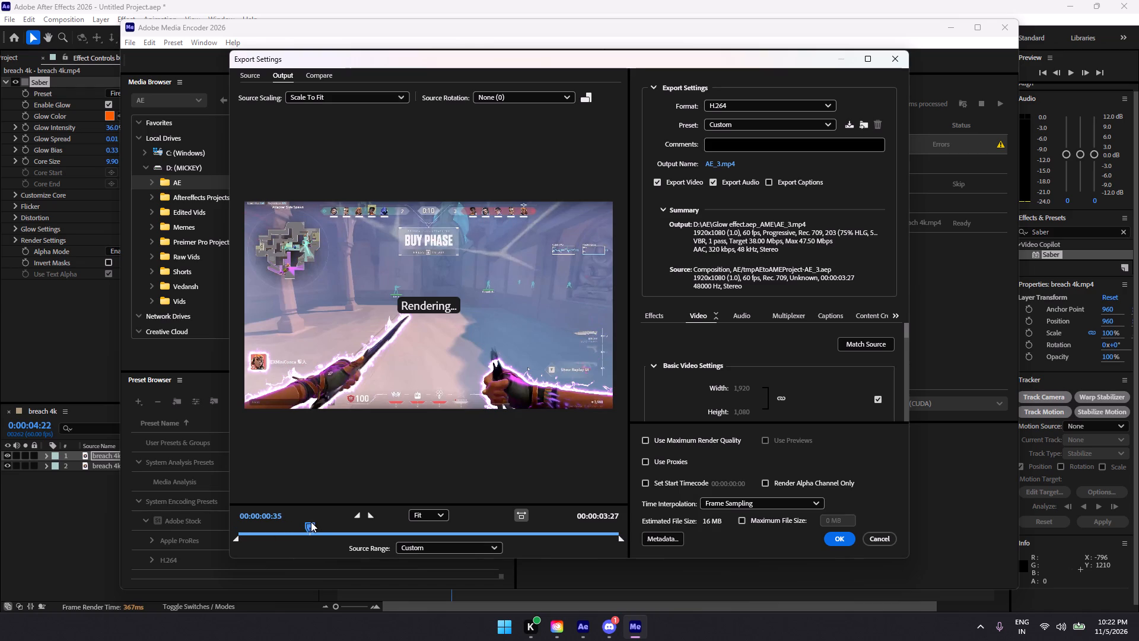
pyautogui.moveTo(311, 522); pyautogui.dragTo(399, 522)
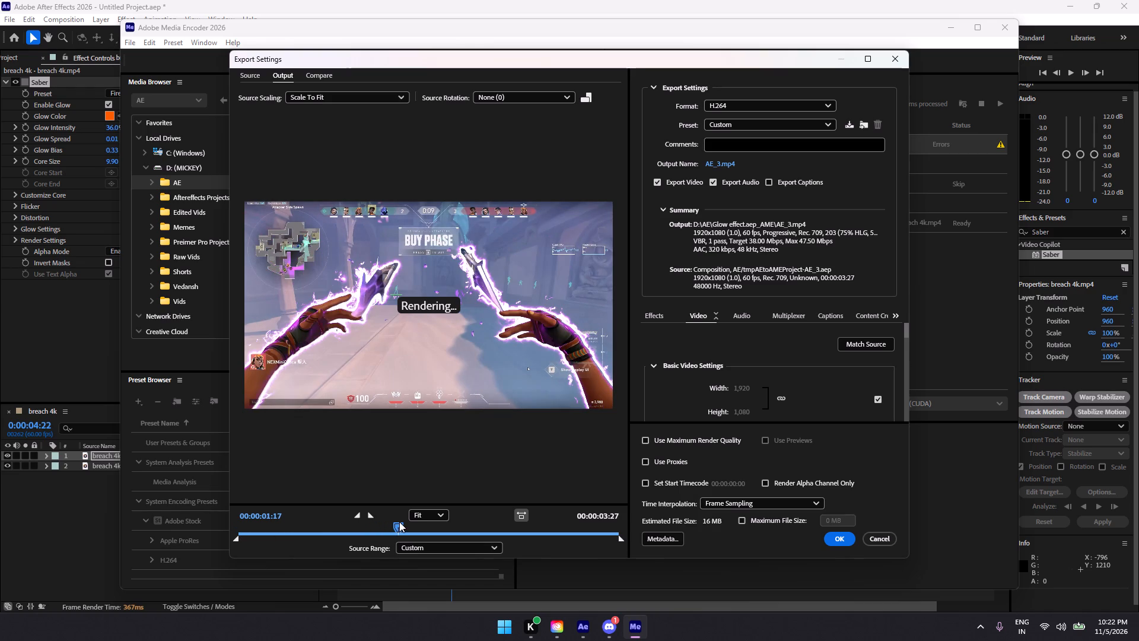
pyautogui.moveTo(399, 522); pyautogui.dragTo(405, 522)
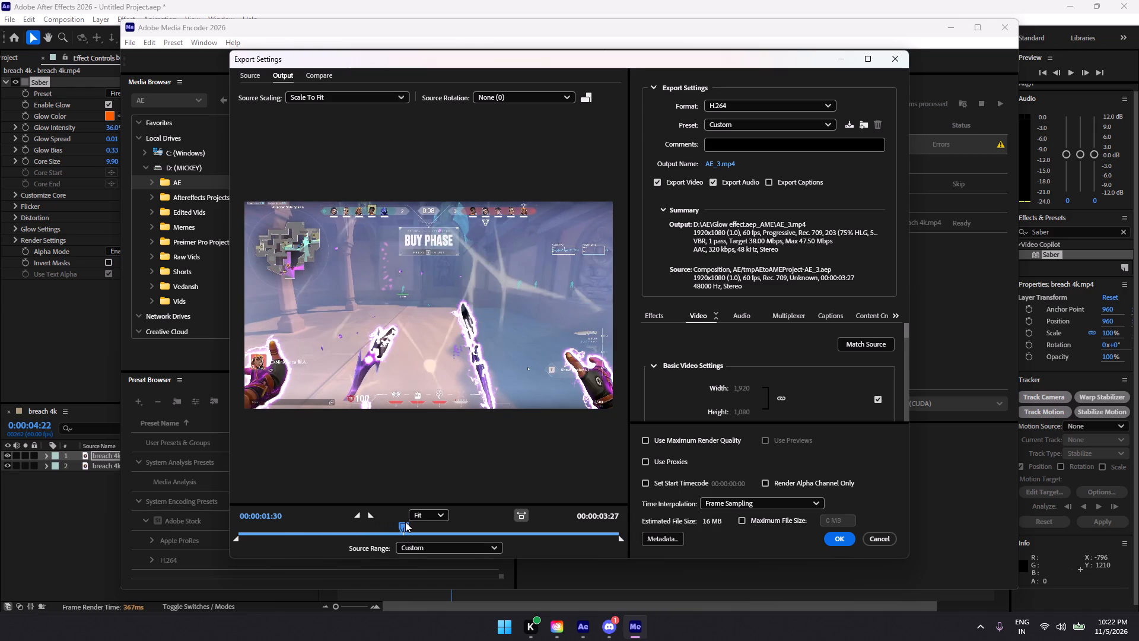
pyautogui.moveTo(405, 522); pyautogui.dragTo(419, 522)
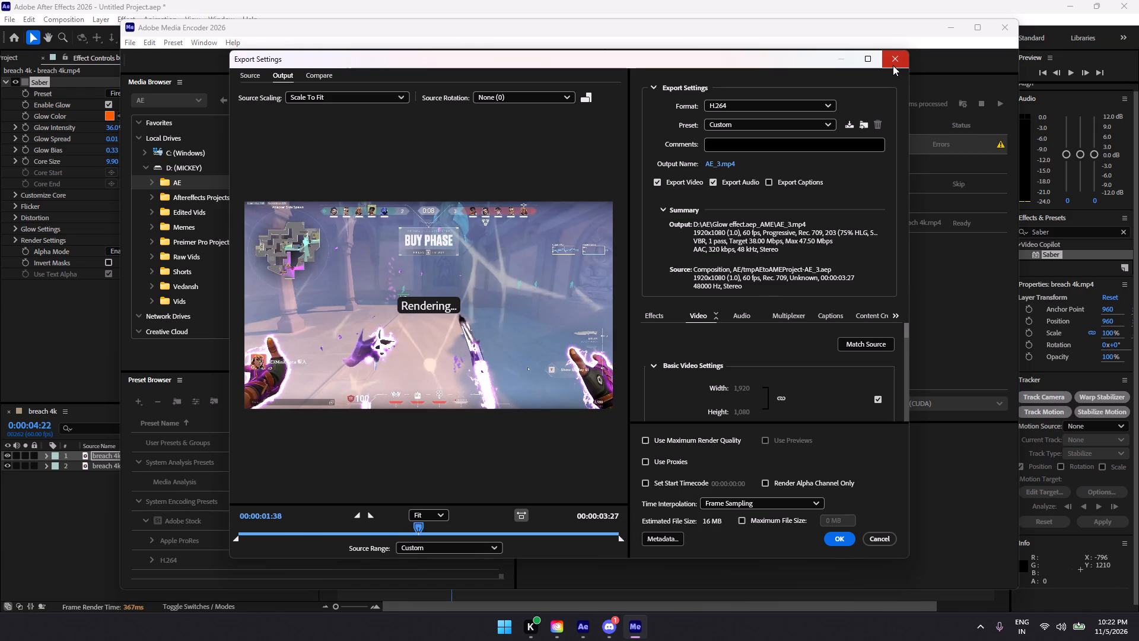
# Close the export settings and quit Adobe Media Encoder to return to After Effects.
pyautogui.click(893, 65)
pyautogui.click(1006, 33)
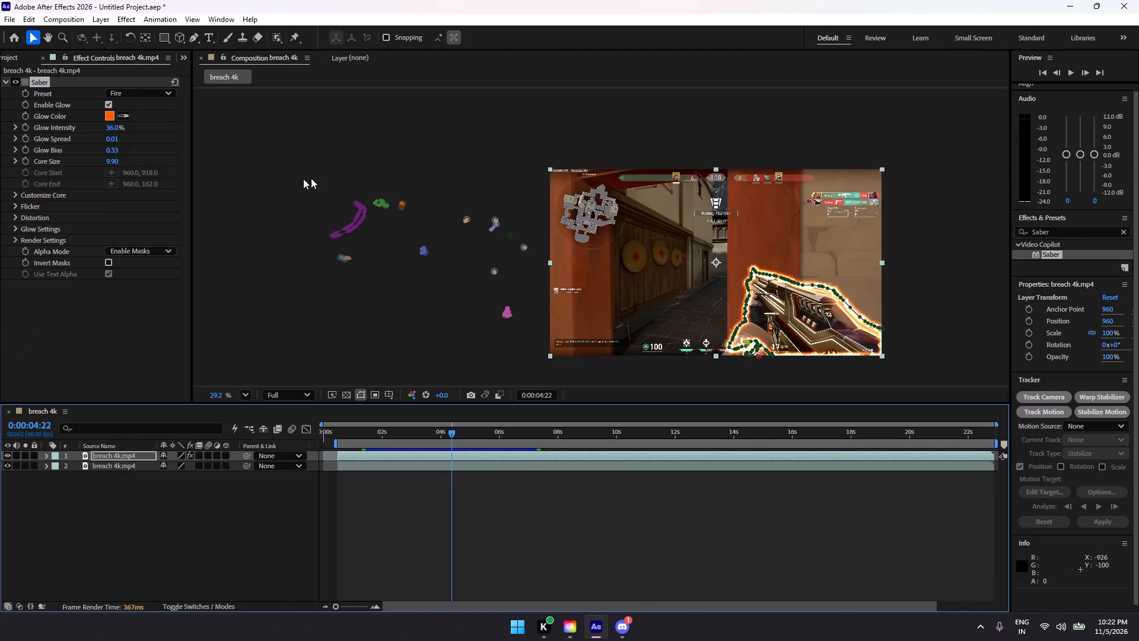
# Add the breach 4k composition to the After Effects Render Queue.
pyautogui.click(5, 18)
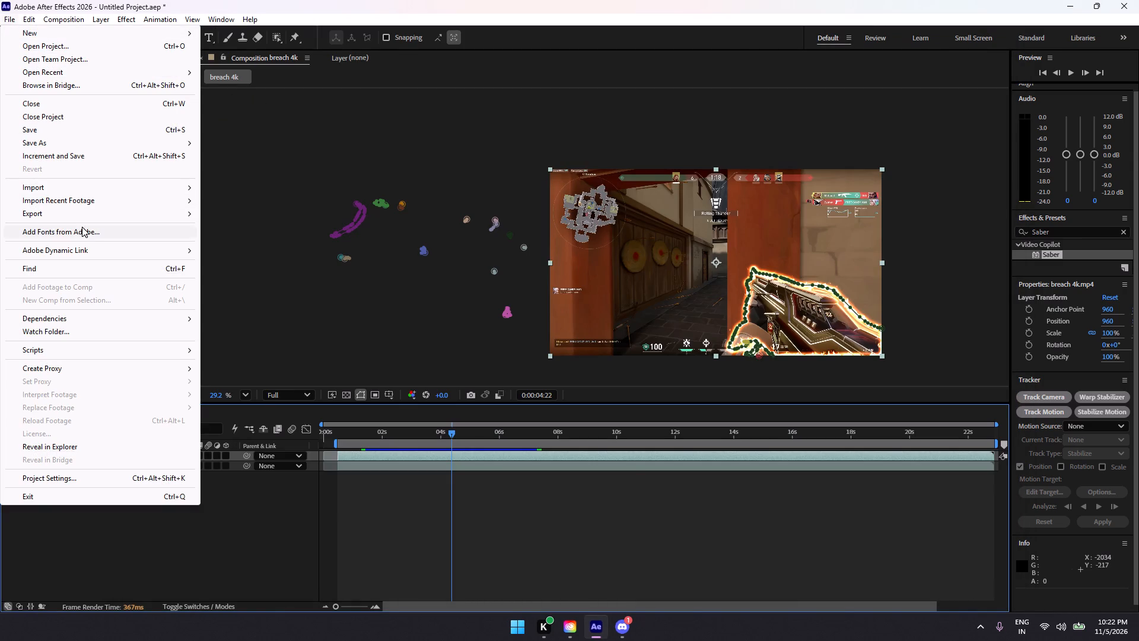
pyautogui.click(241, 220)
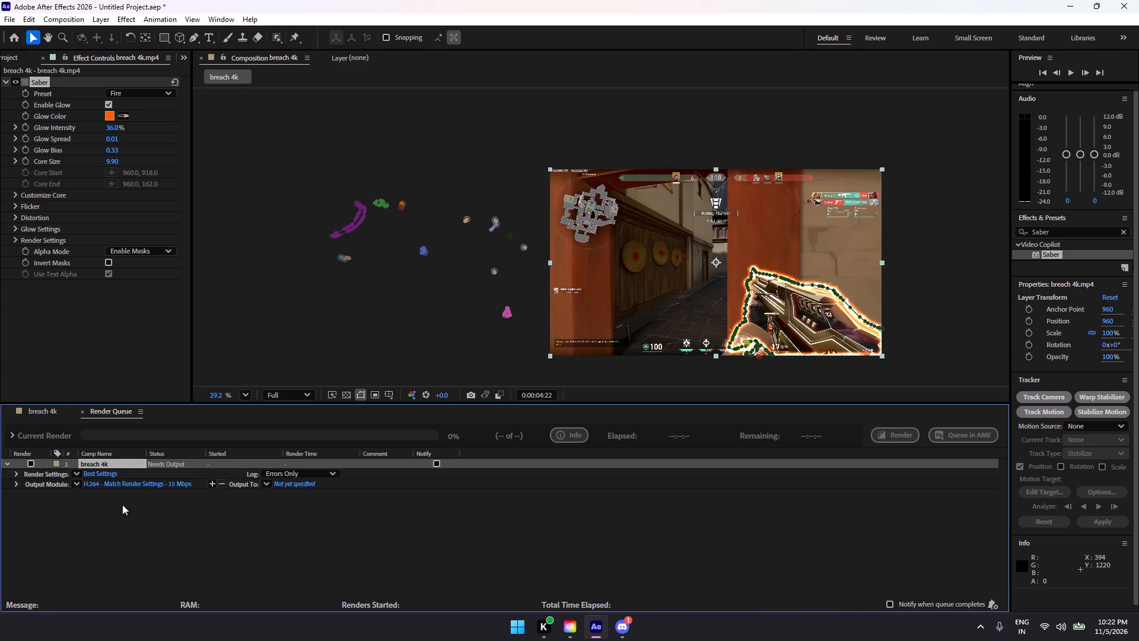
# In the H.264 format options of breach 4k's output module, set the video target bitrate to 20 Mbps.
pyautogui.click(79, 483)
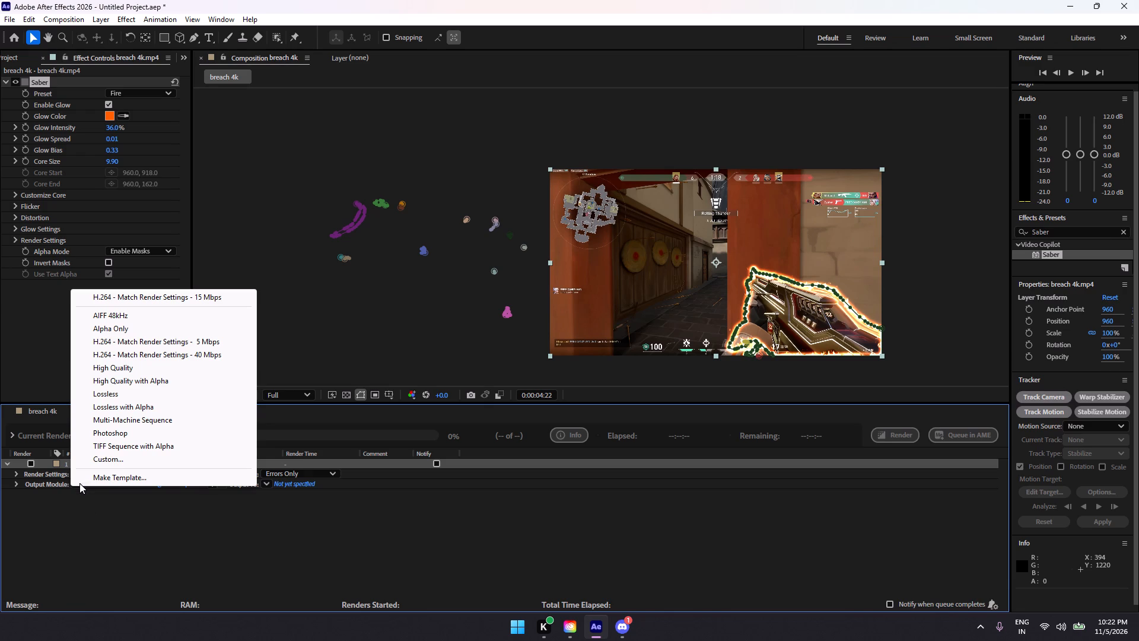
pyautogui.click(102, 518)
pyautogui.click(123, 485)
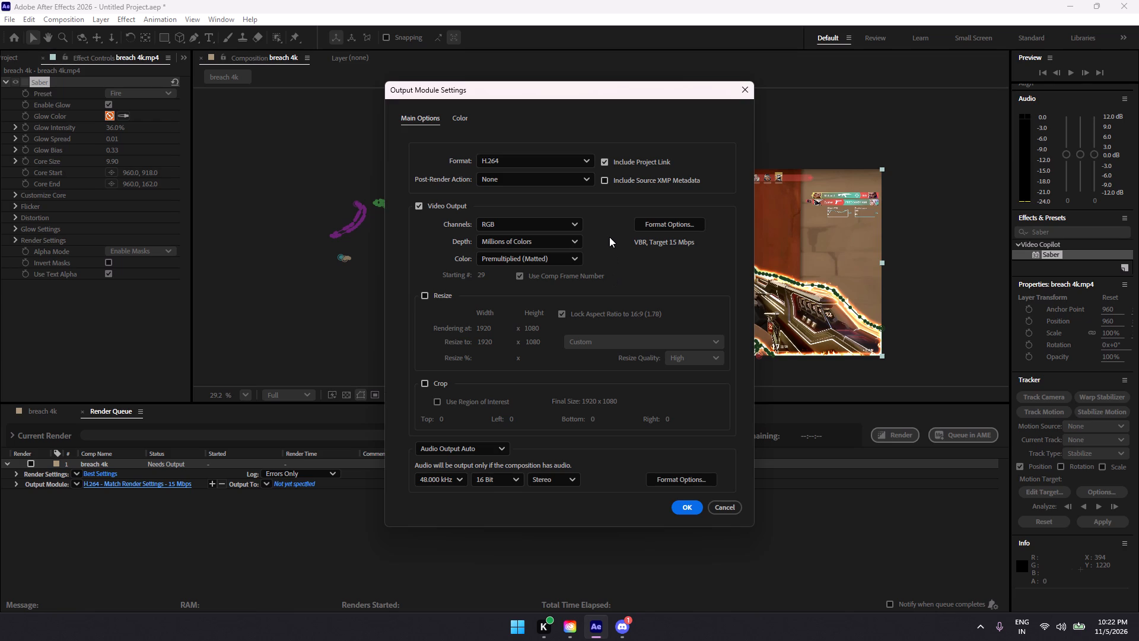
pyautogui.click(670, 226)
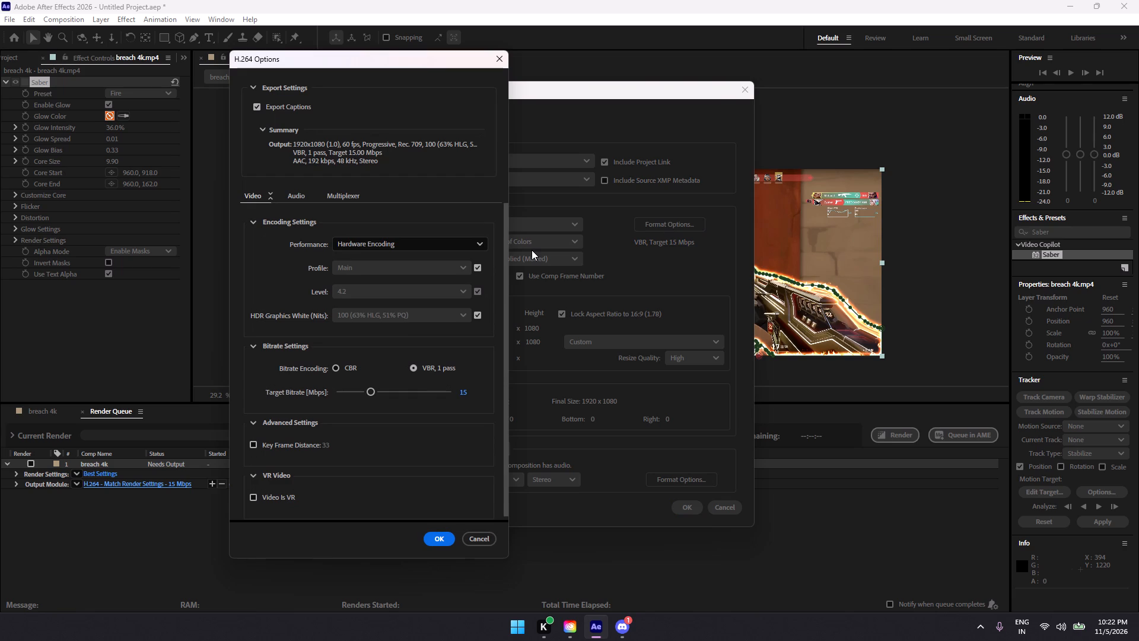
pyautogui.moveTo(370, 391); pyautogui.dragTo(382, 391)
pyautogui.moveTo(382, 391); pyautogui.dragTo(382, 392)
pyautogui.click(466, 392)
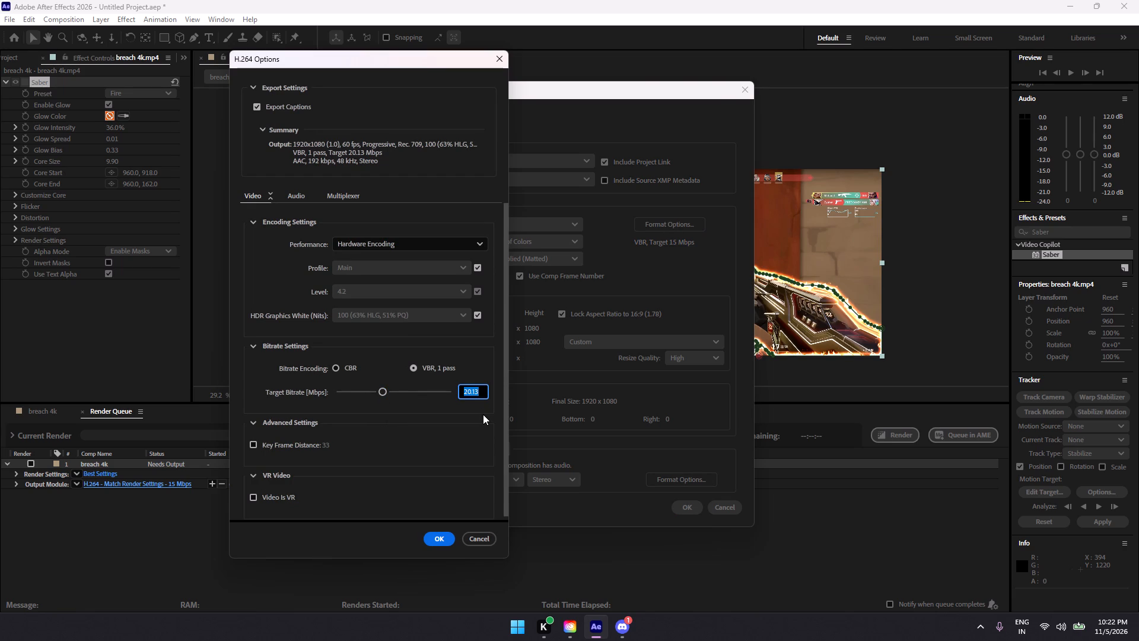
pyautogui.write('20')
pyautogui.press('Return')
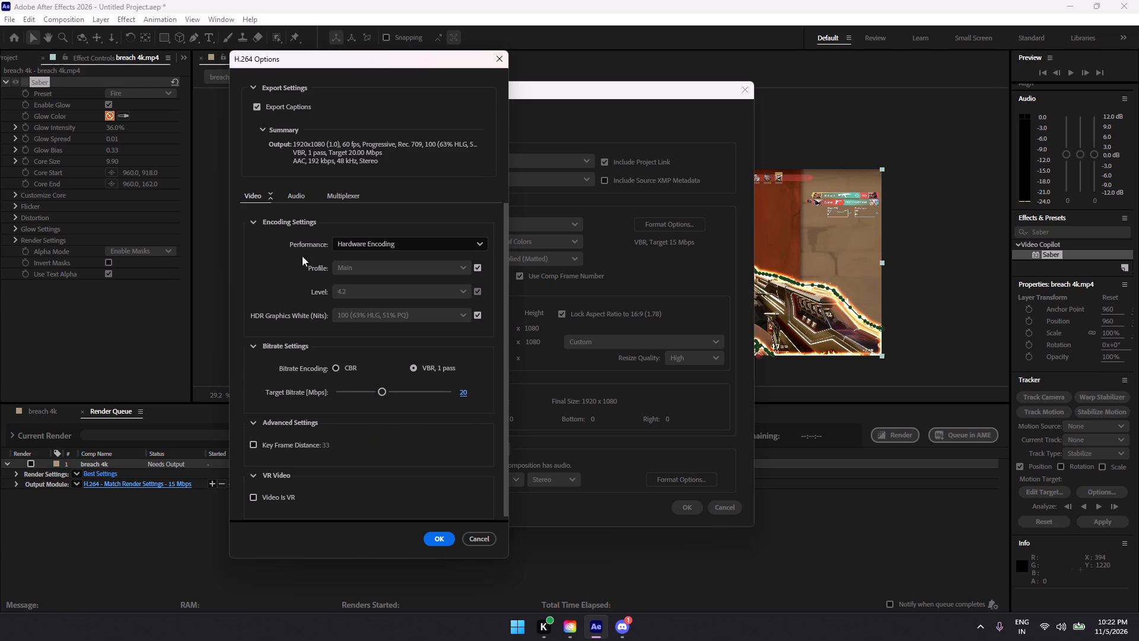
# Set the AAC audio bitrate of the H.264 output to 320 kbps.
pyautogui.click(298, 196)
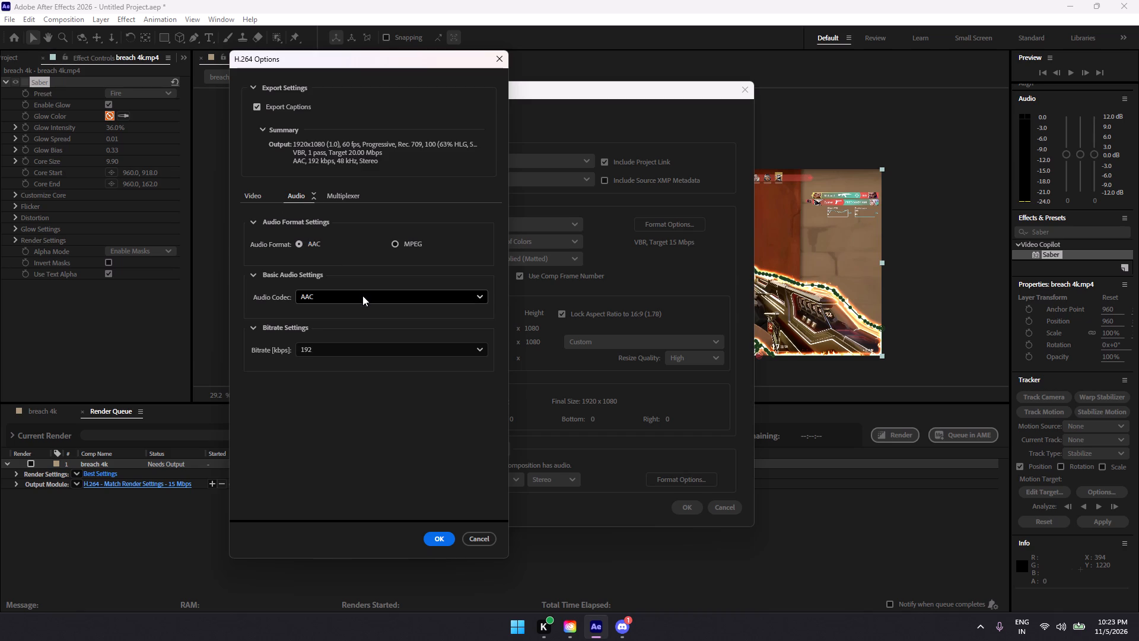
pyautogui.click(373, 355)
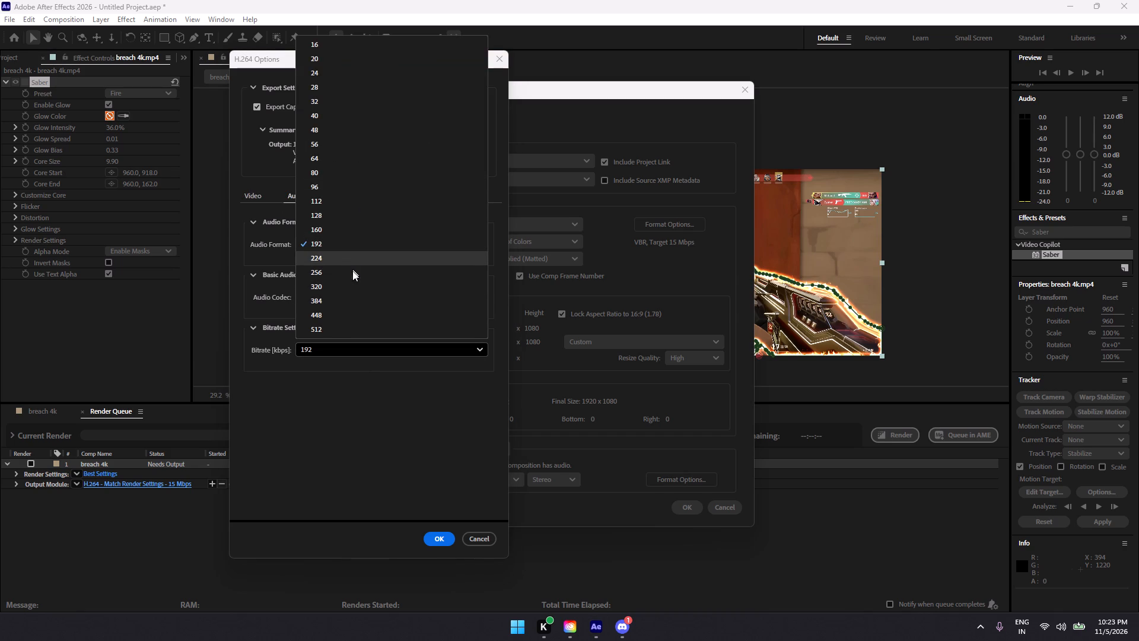
pyautogui.click(351, 286)
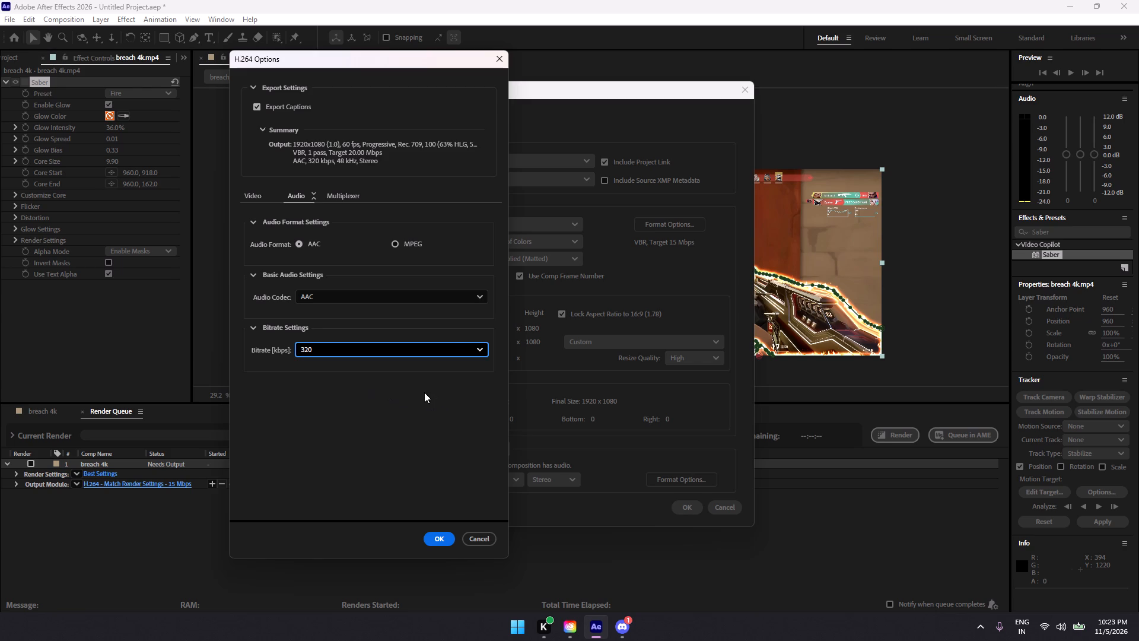
# Unlock the video encoding profile from its automatic setting and change it to High, after trying High10.
pyautogui.click(248, 191)
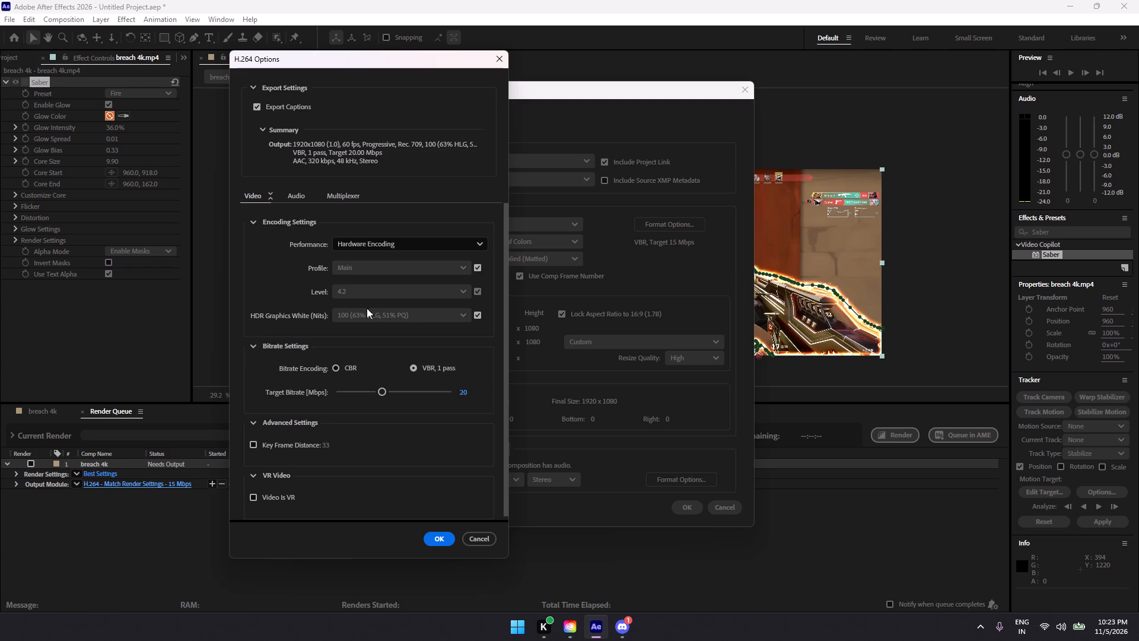
pyautogui.click(481, 265)
pyautogui.click(450, 262)
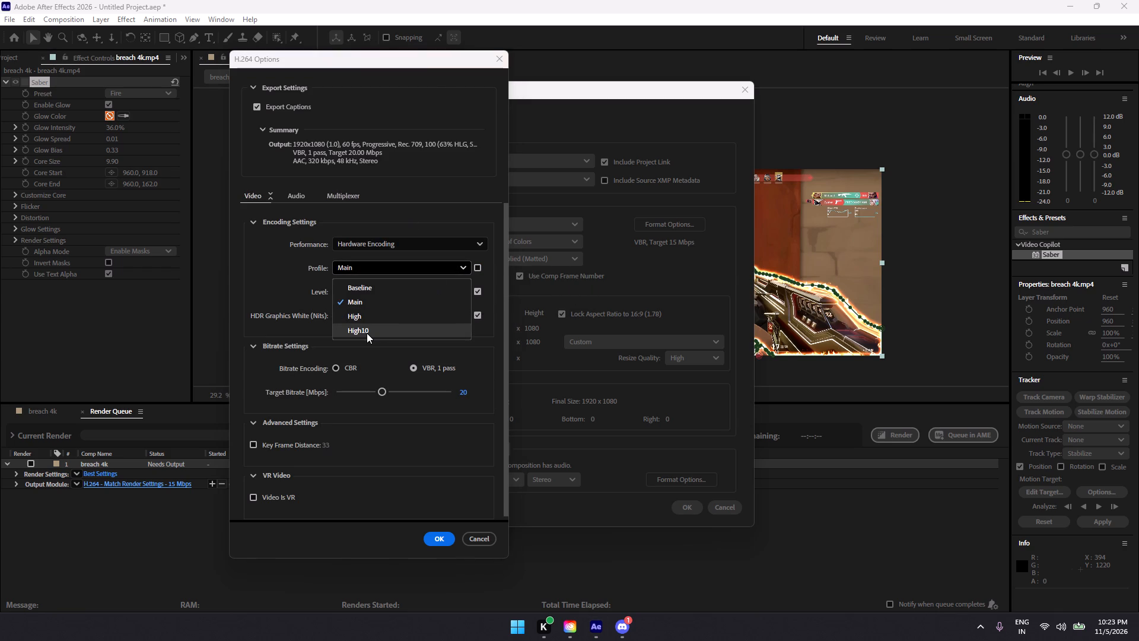
pyautogui.click(367, 333)
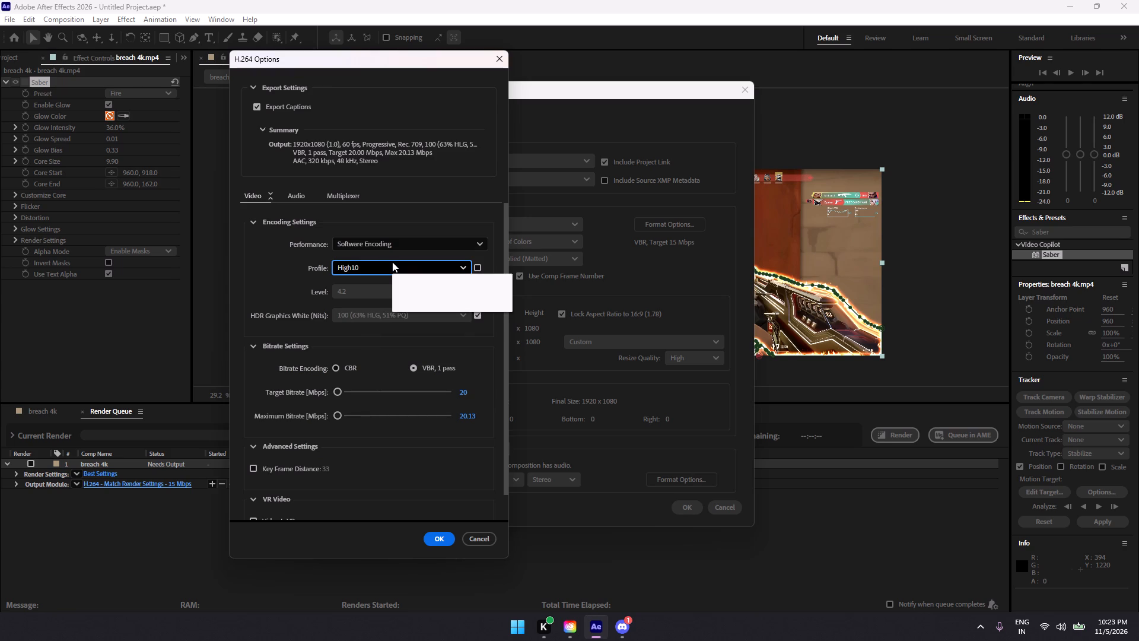
pyautogui.click(392, 262)
pyautogui.click(343, 319)
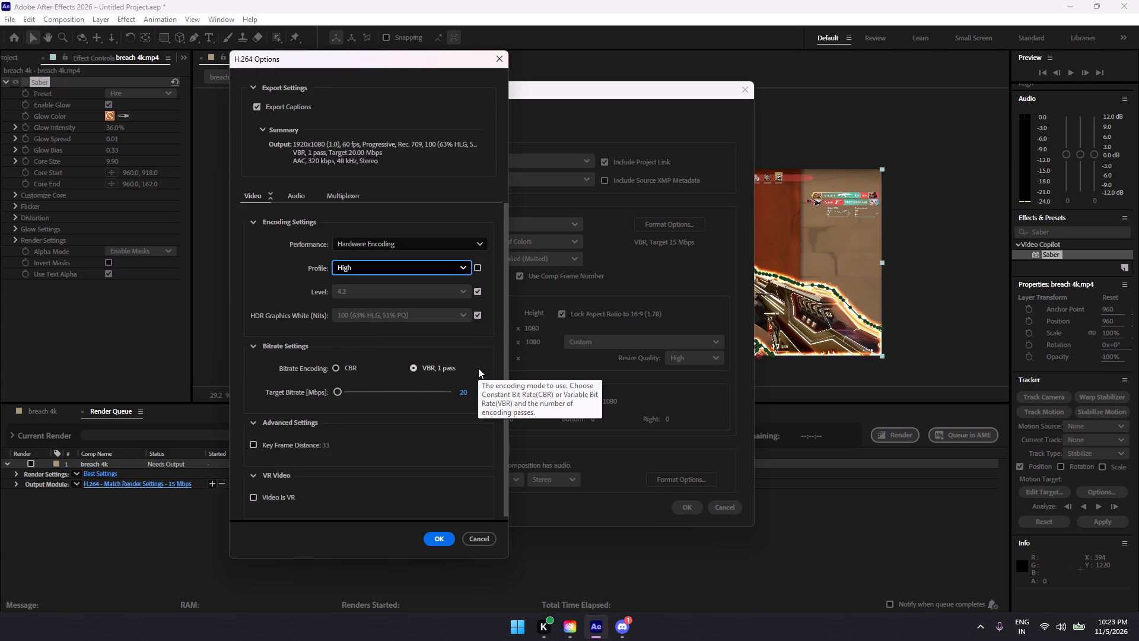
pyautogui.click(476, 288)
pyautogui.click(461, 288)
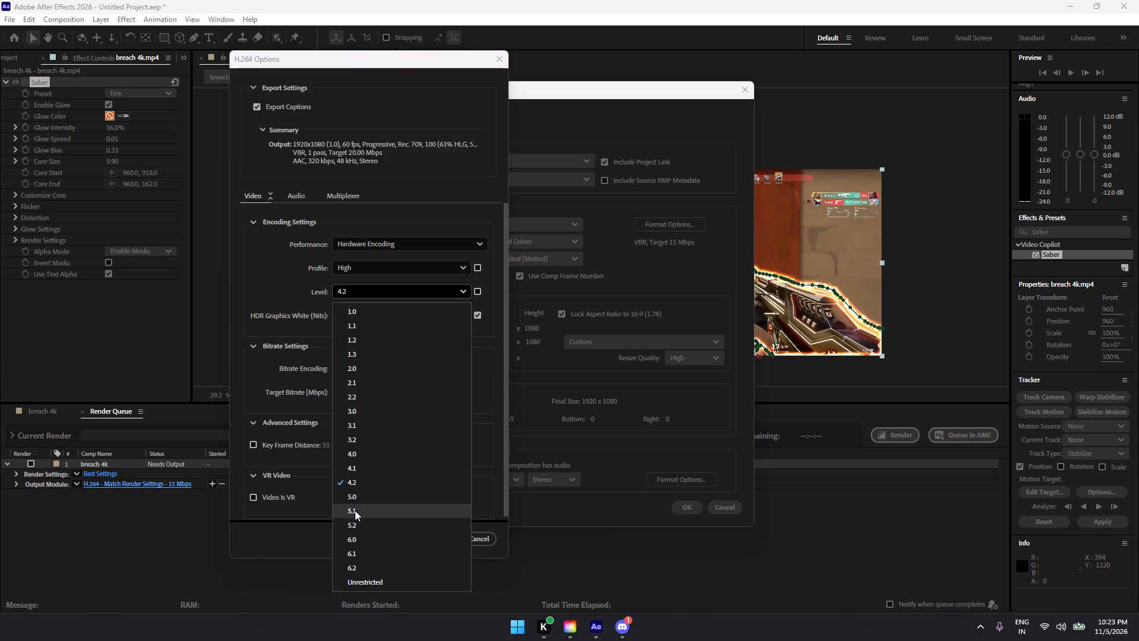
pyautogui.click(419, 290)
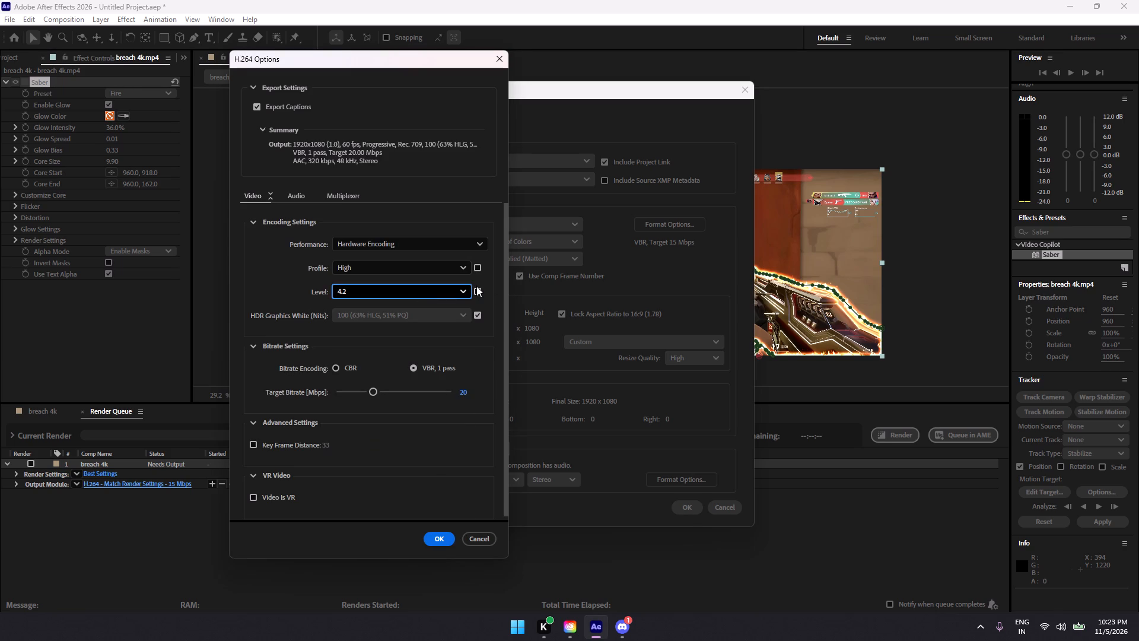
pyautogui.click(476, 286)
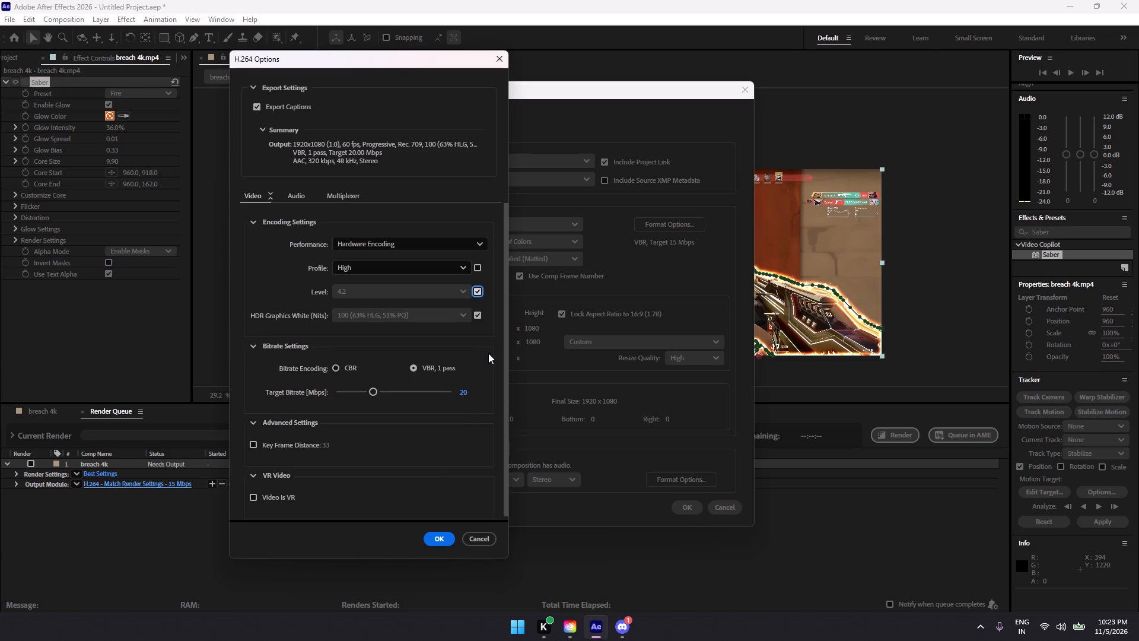
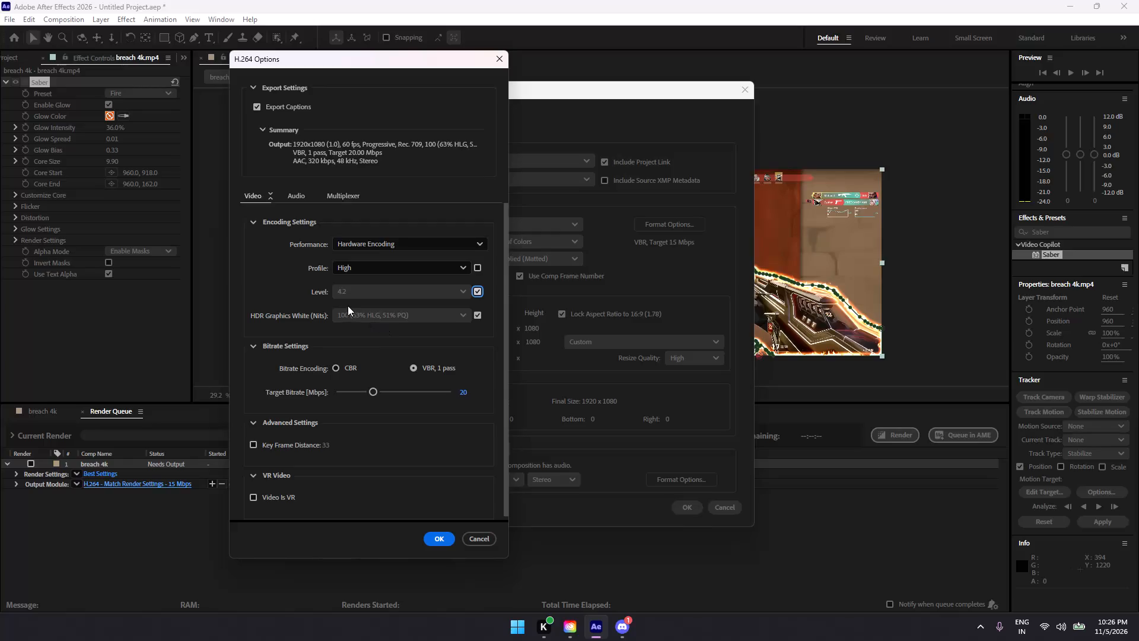
# Review the remaining H.264 video options and apply the format options and output module settings for breach 4k.
pyautogui.scroll(-2, 314, 352)
pyautogui.scroll(1, 335, 377)
pyautogui.scroll(-2, 338, 376)
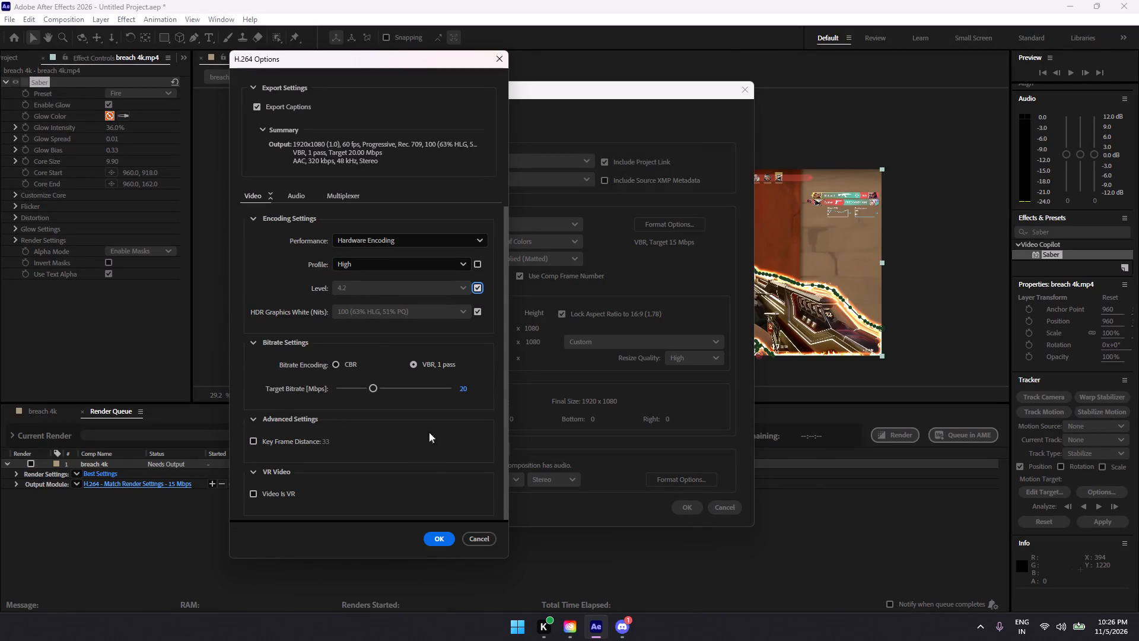
pyautogui.click(438, 542)
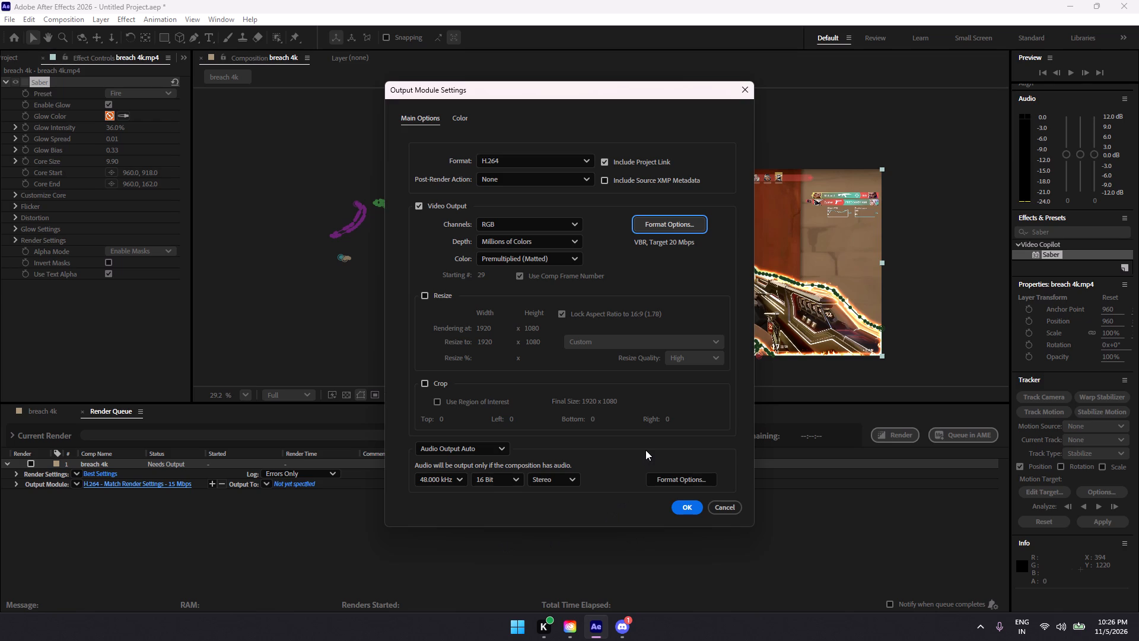
pyautogui.click(678, 505)
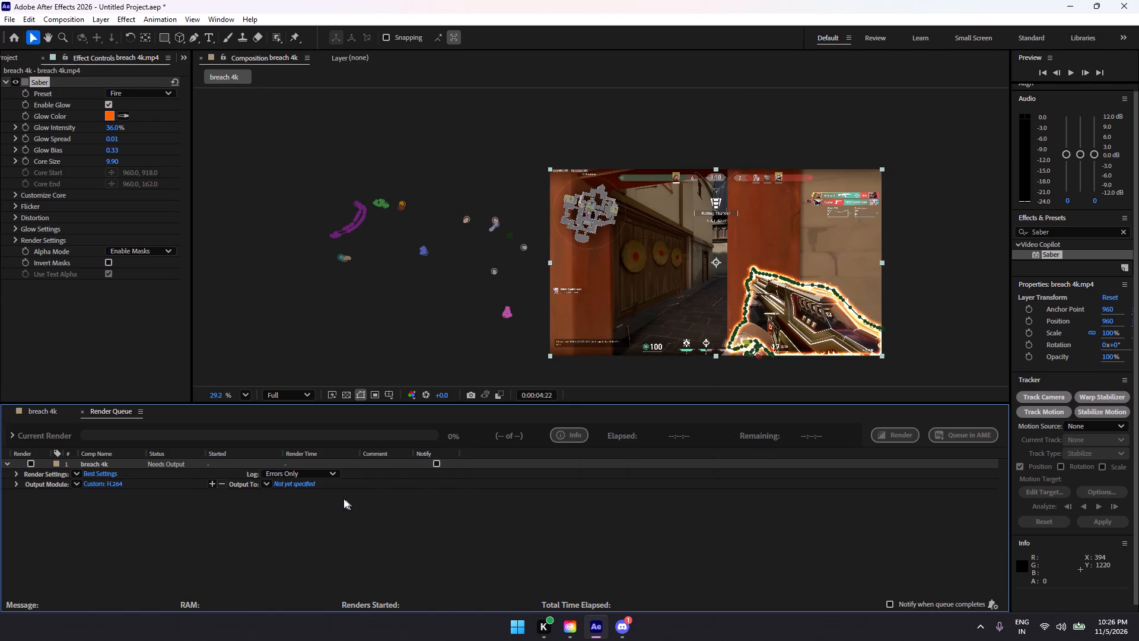
# Set the render's output file to breach 4k gun as H.264 MP4 in the AE folder on the MICKEY (D:) drive.
pyautogui.click(289, 485)
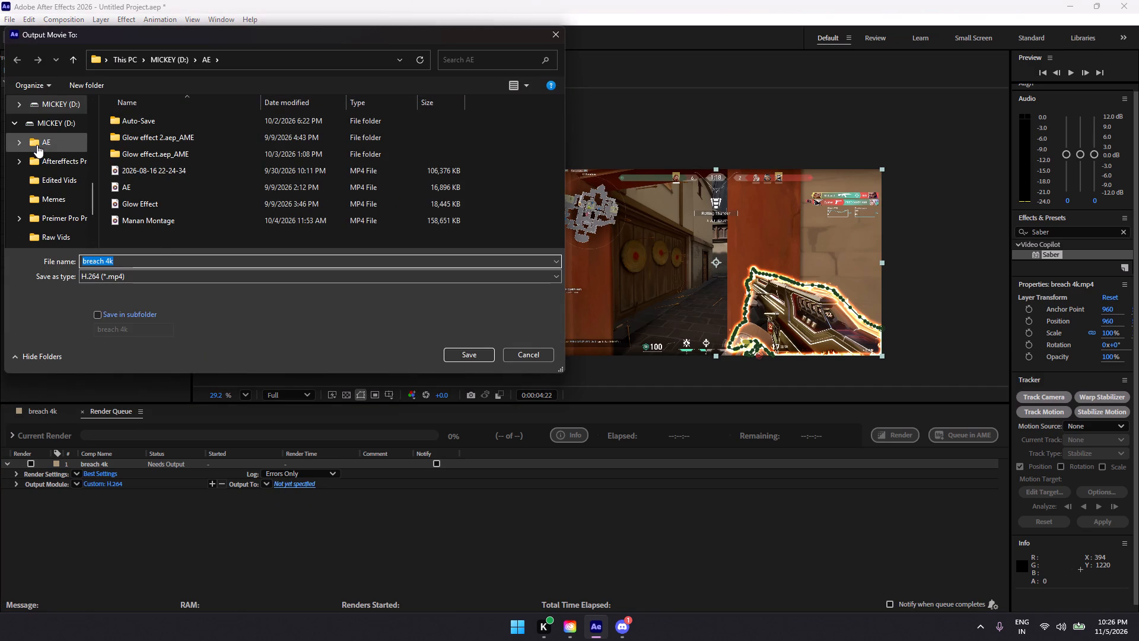
pyautogui.click(40, 122)
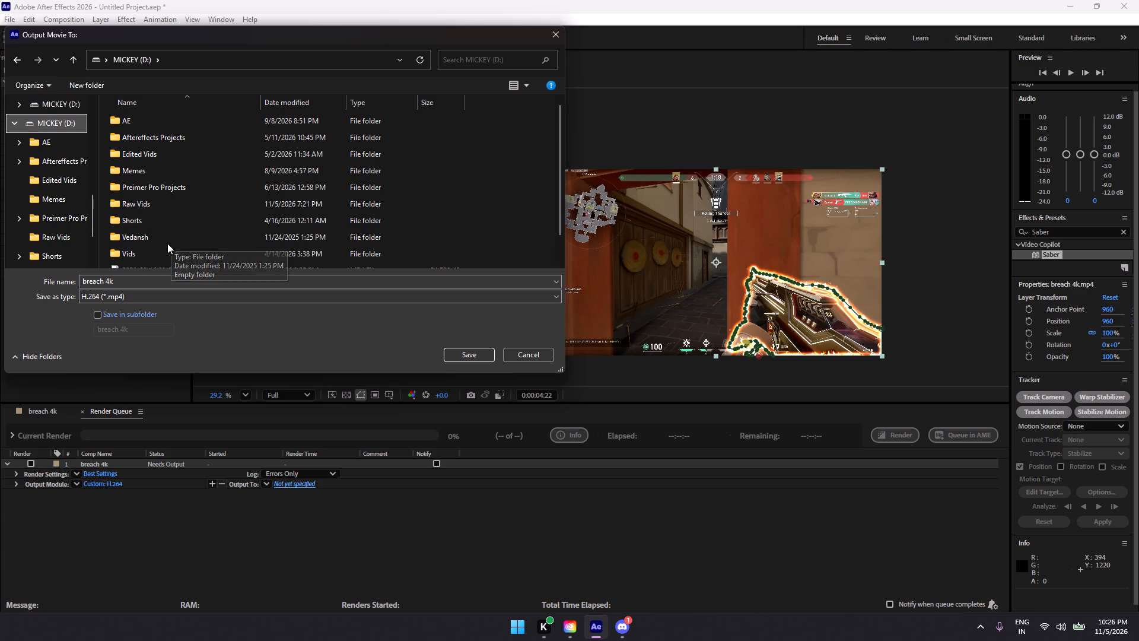
pyautogui.doubleClick(152, 119)
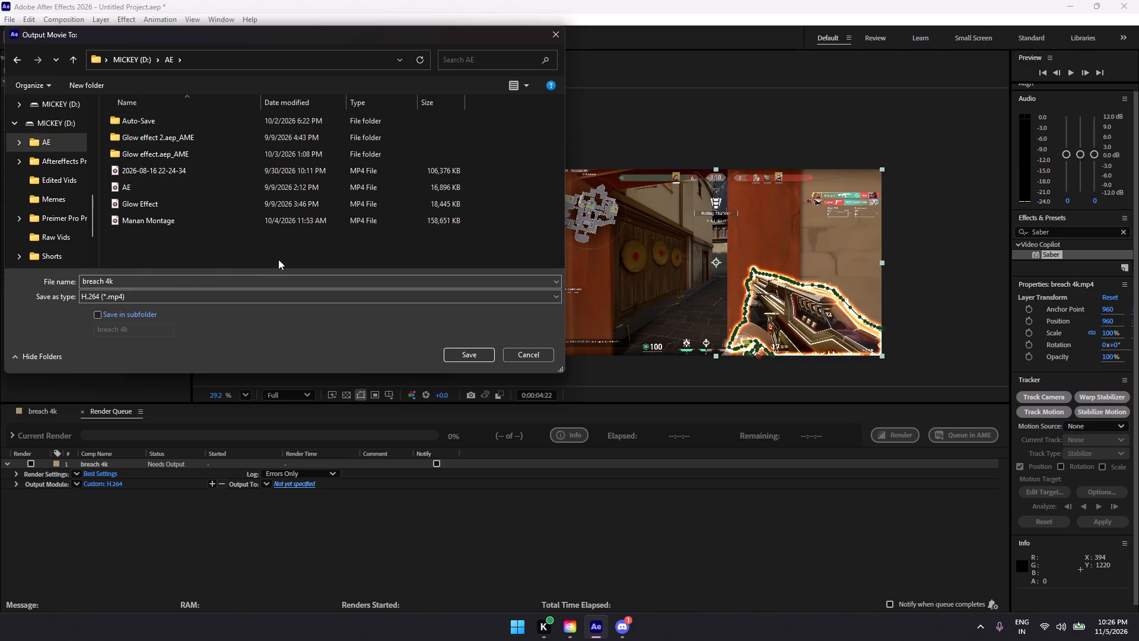
pyautogui.doubleClick(165, 284)
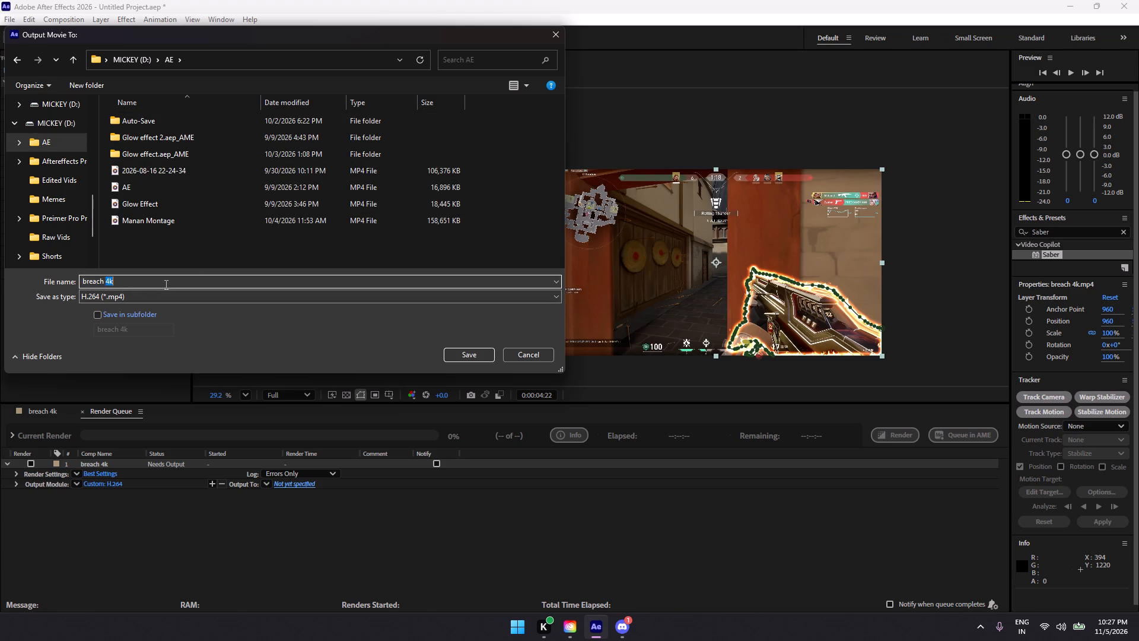
pyautogui.click(192, 277)
pyautogui.press('space')
pyautogui.write('gun')
pyautogui.press('Return')
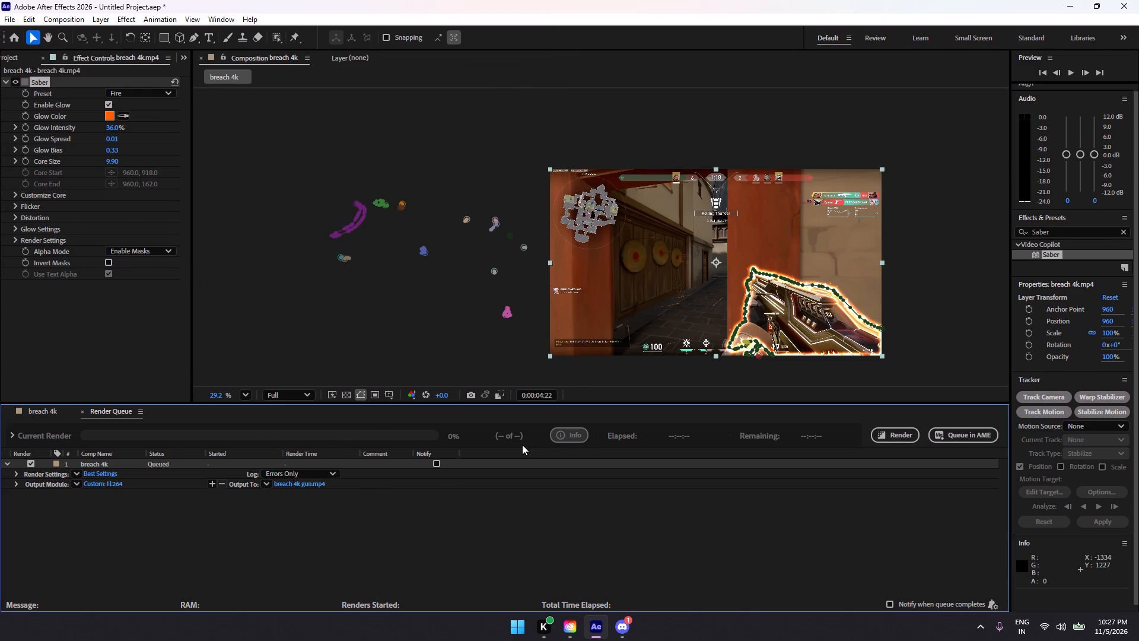
# Start rendering the queued breach 4k composition.
pyautogui.click(898, 434)
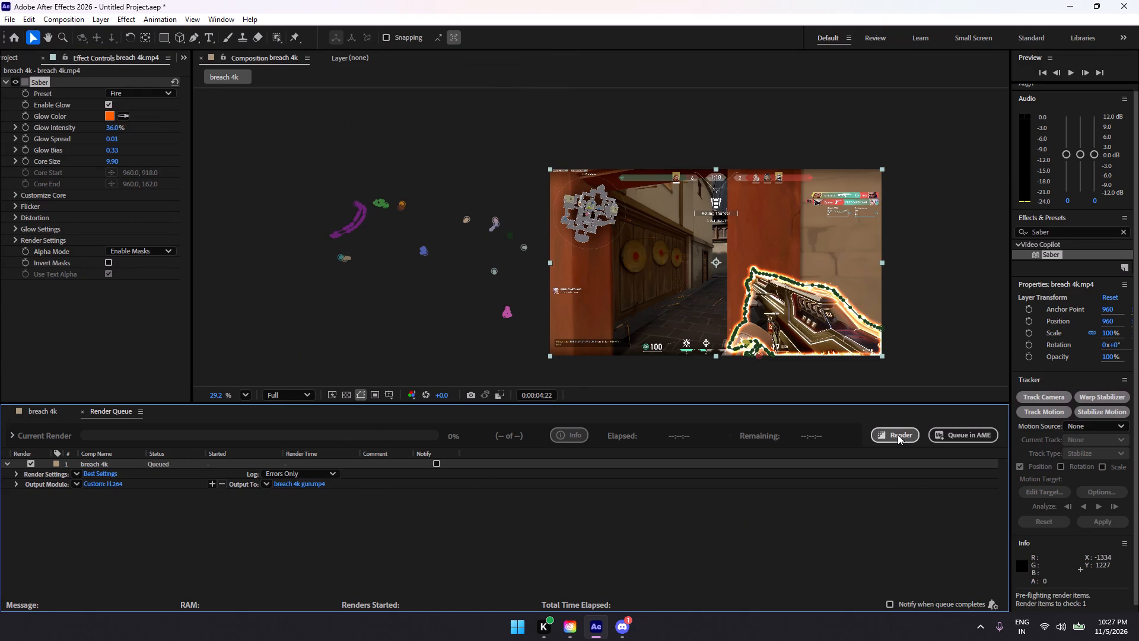
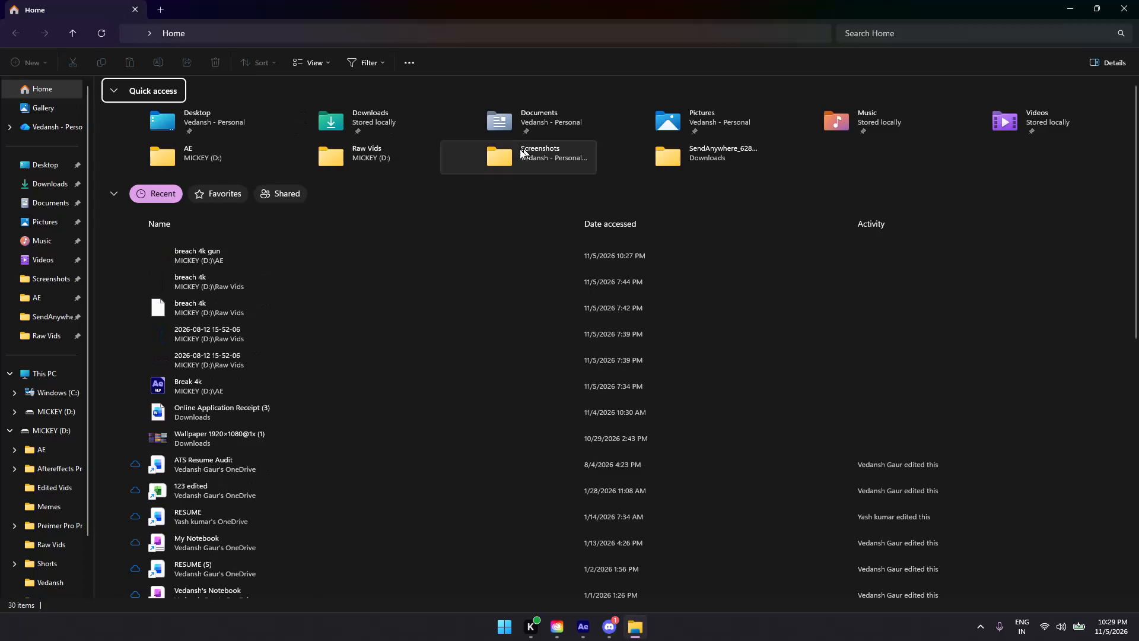
# Play back the exported breach 4k gun video from the AE folder, replaying from the start and pausing to examine the gun's glow.
pyautogui.doubleClick(292, 258)
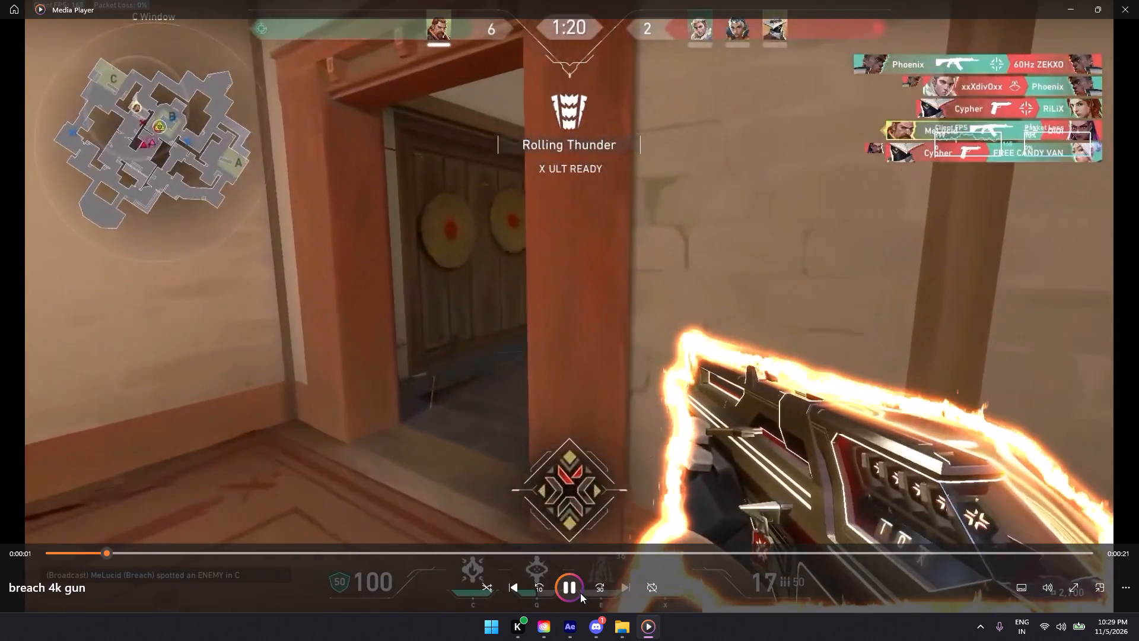
pyautogui.click(580, 592)
pyautogui.moveTo(131, 551); pyautogui.dragTo(50, 551)
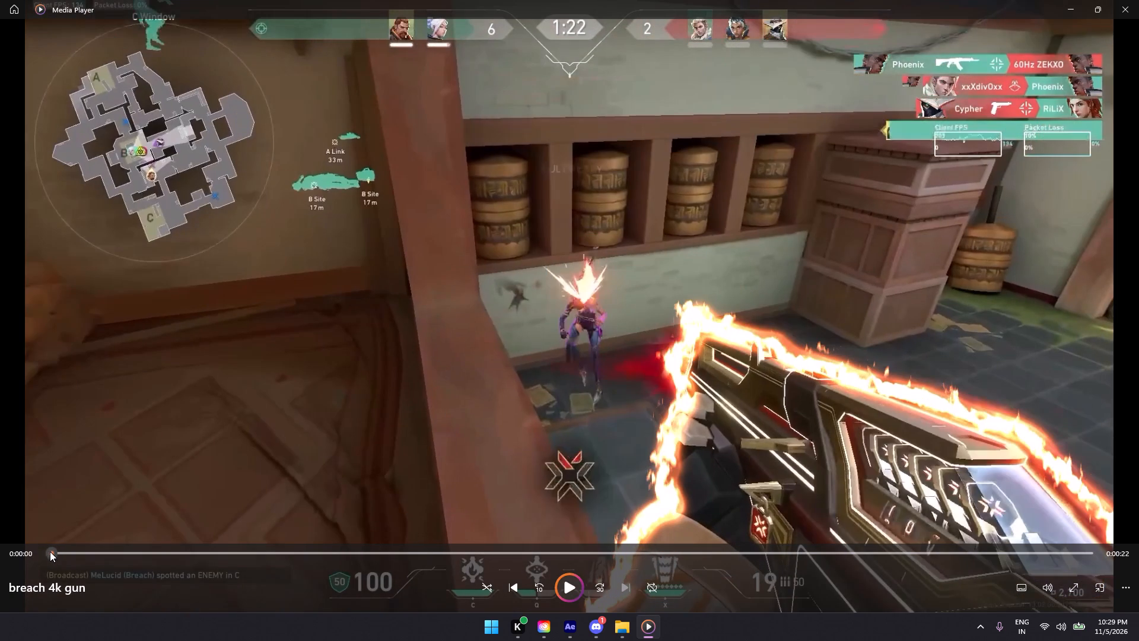
pyautogui.moveTo(50, 551); pyautogui.dragTo(25, 550)
pyautogui.click(676, 195)
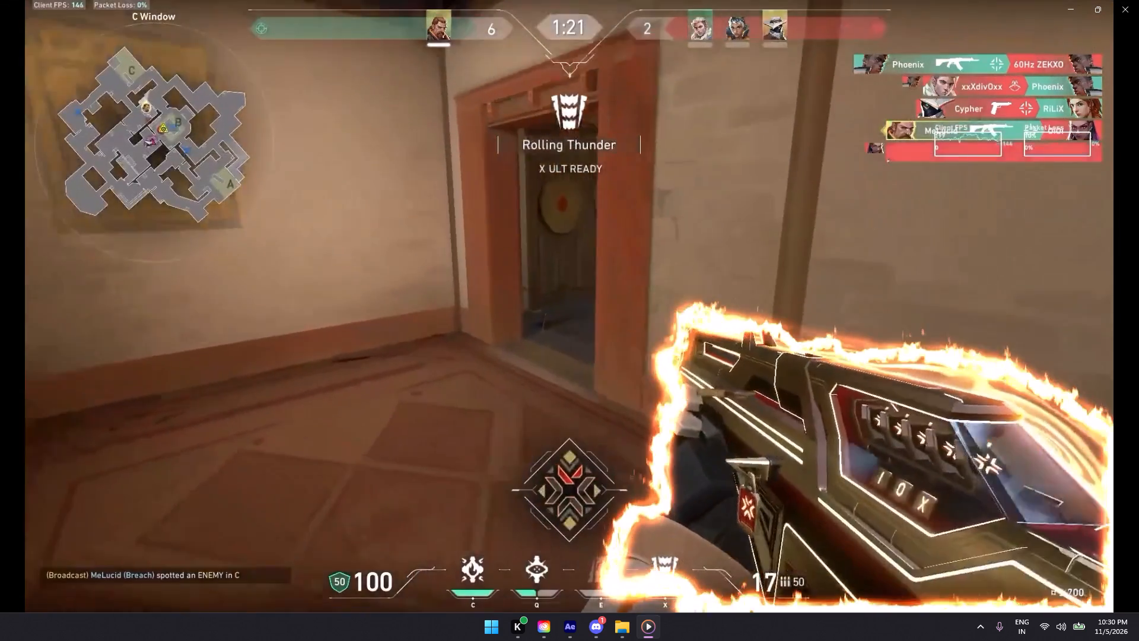
pyautogui.click(676, 195)
pyautogui.click(542, 334)
pyautogui.click(541, 335)
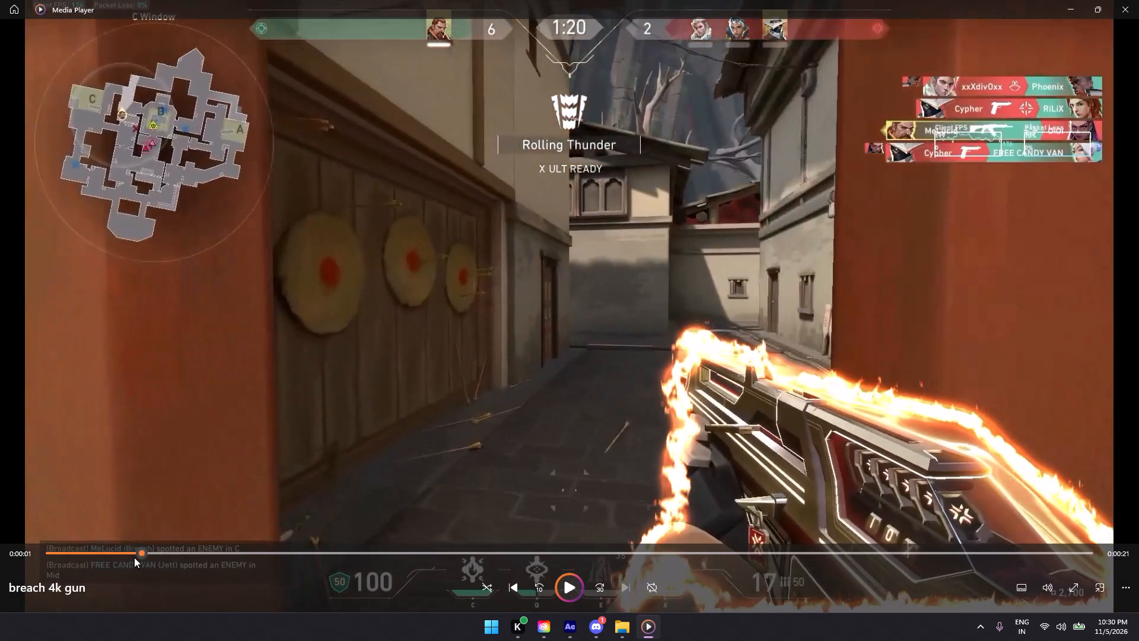
pyautogui.moveTo(141, 556); pyautogui.dragTo(33, 556)
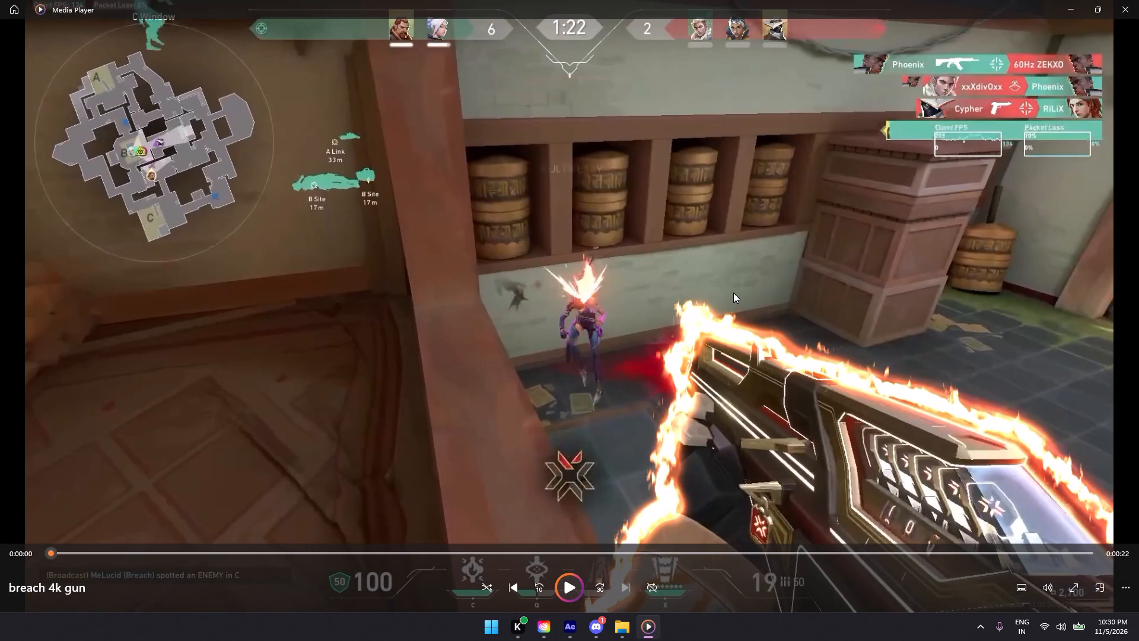
pyautogui.press('space')
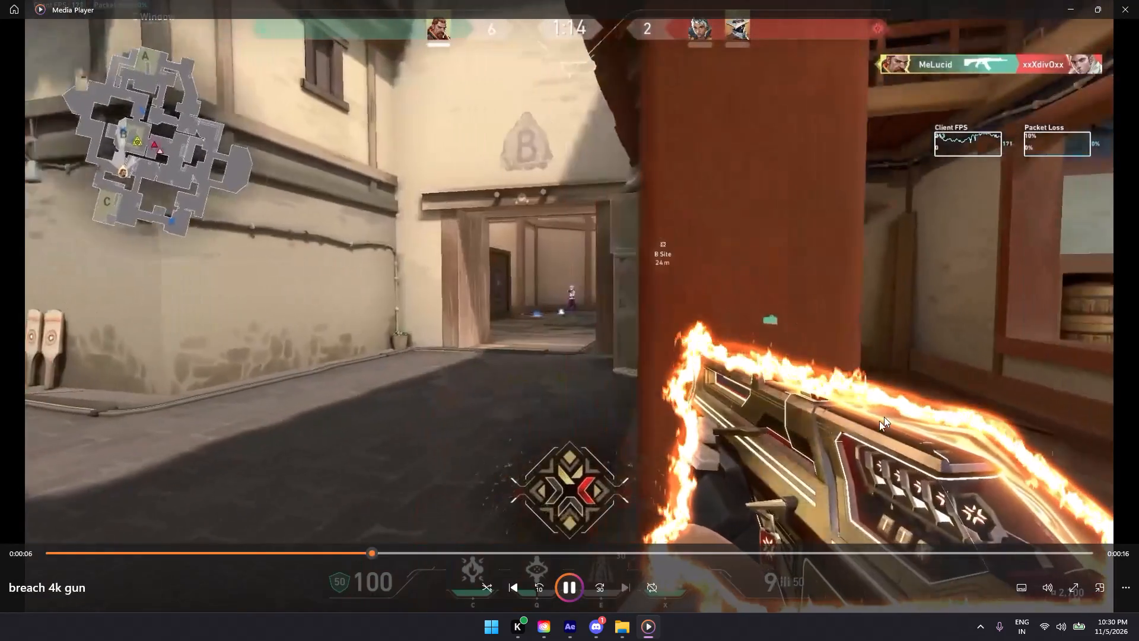
pyautogui.press('space')
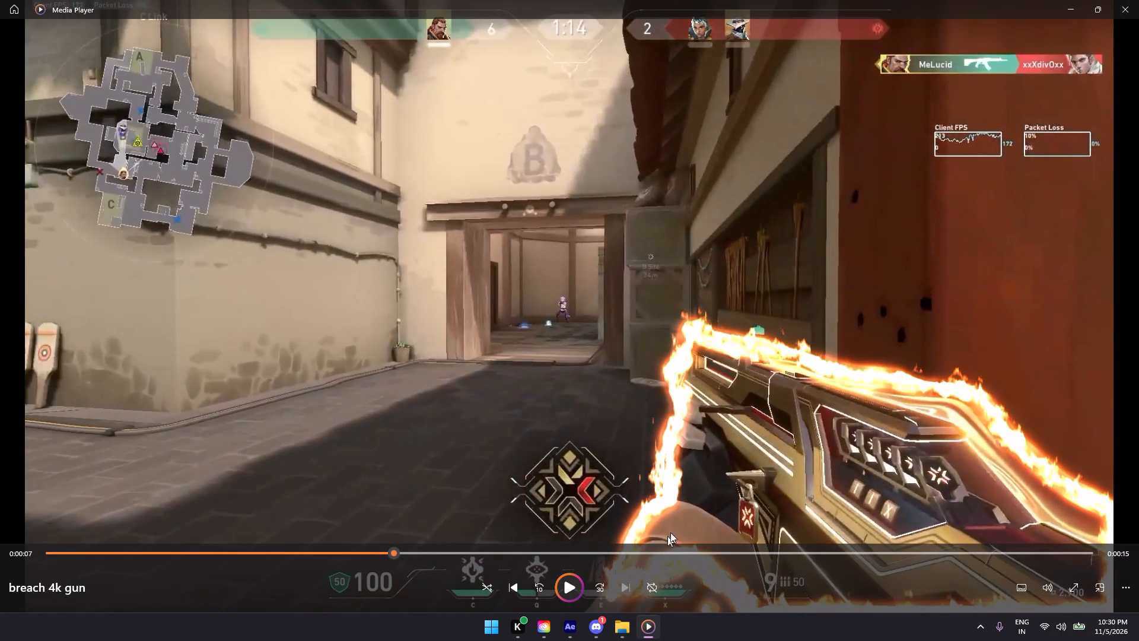
pyautogui.press('space')
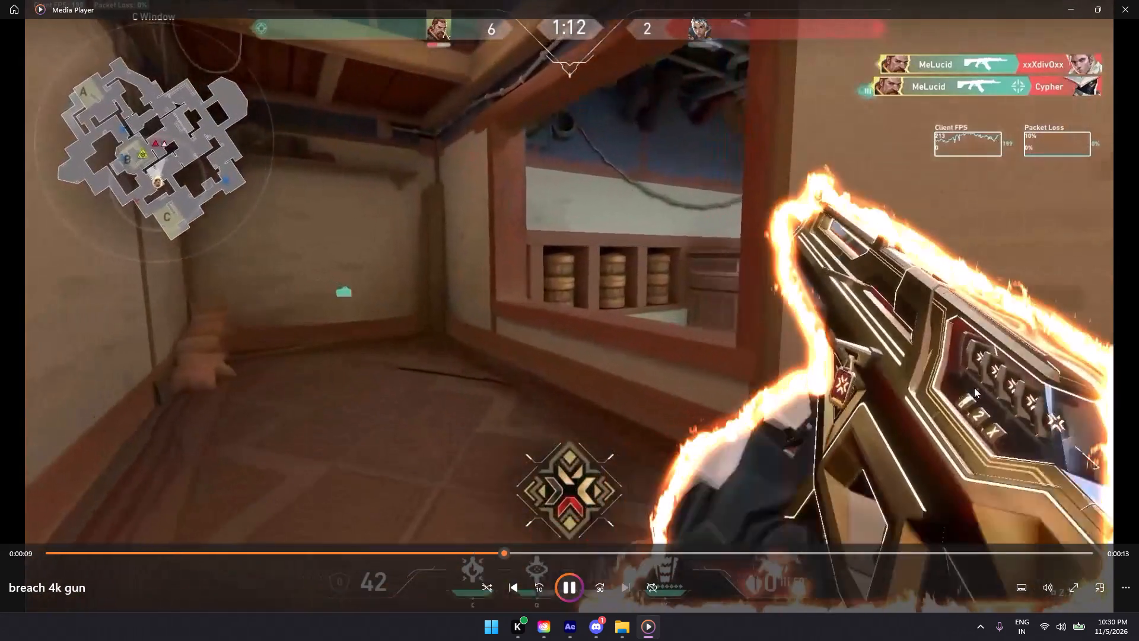
pyautogui.press('space')
pyautogui.press('space')
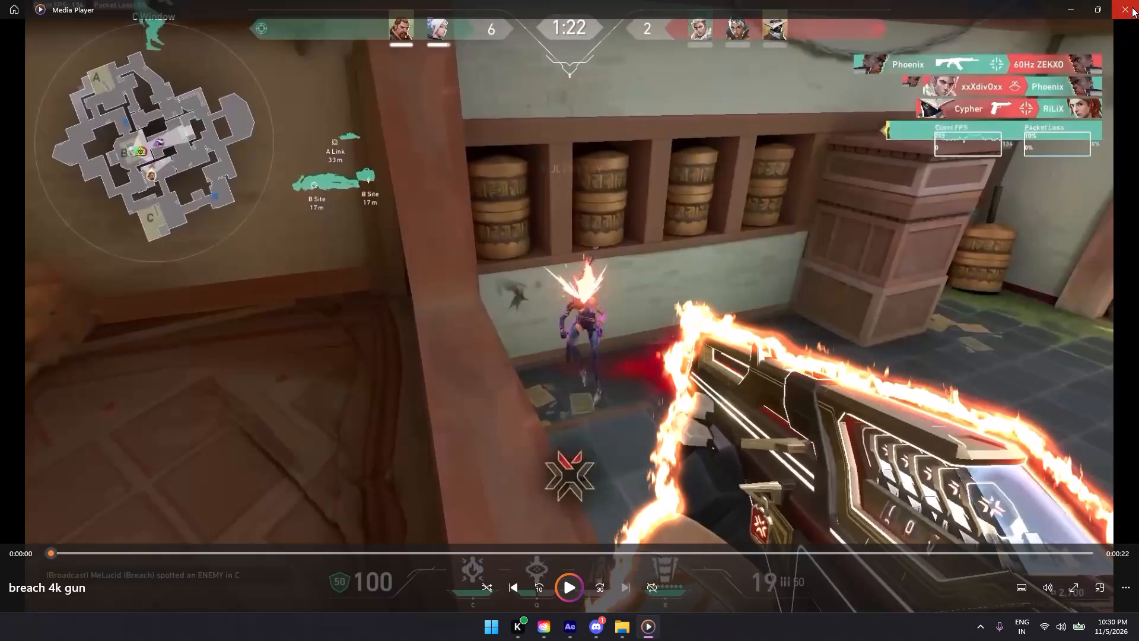
pyautogui.click(1132, 7)
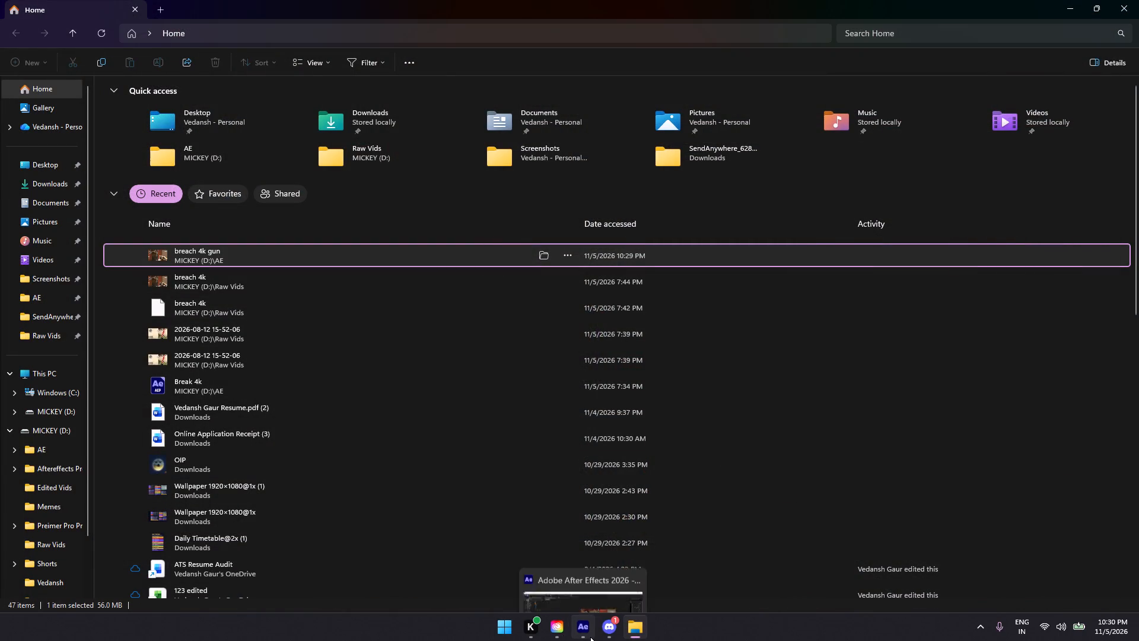
# In After Effects, change the Saber effect's Glow Color on the top breach 4k layer to pure red.
pyautogui.click(590, 637)
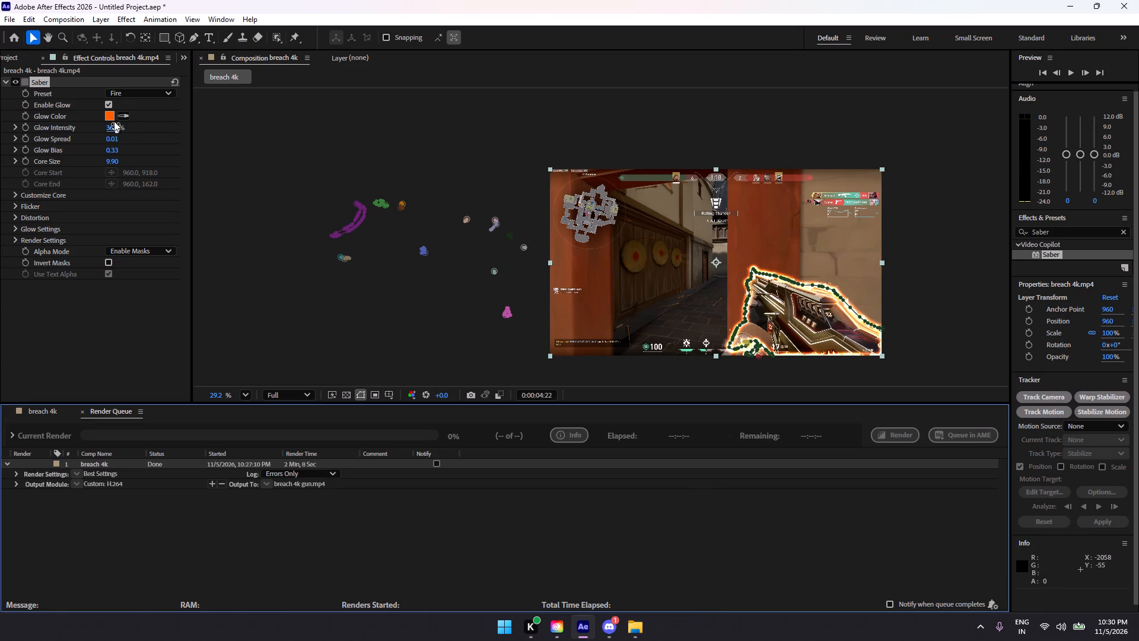
pyautogui.click(110, 114)
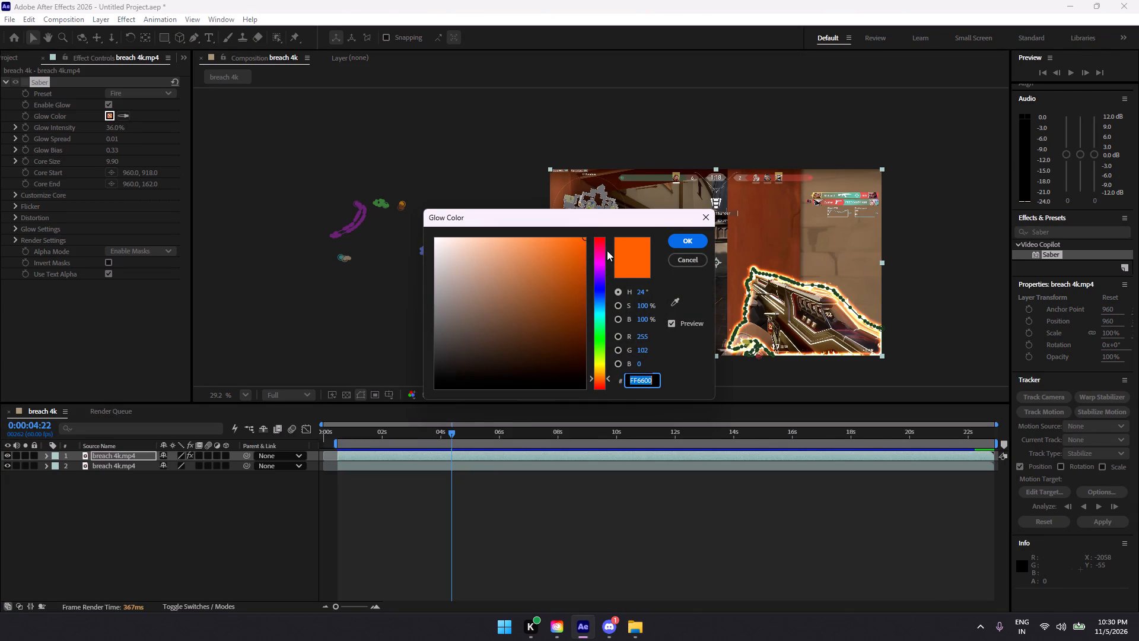
pyautogui.moveTo(599, 251); pyautogui.dragTo(598, 229)
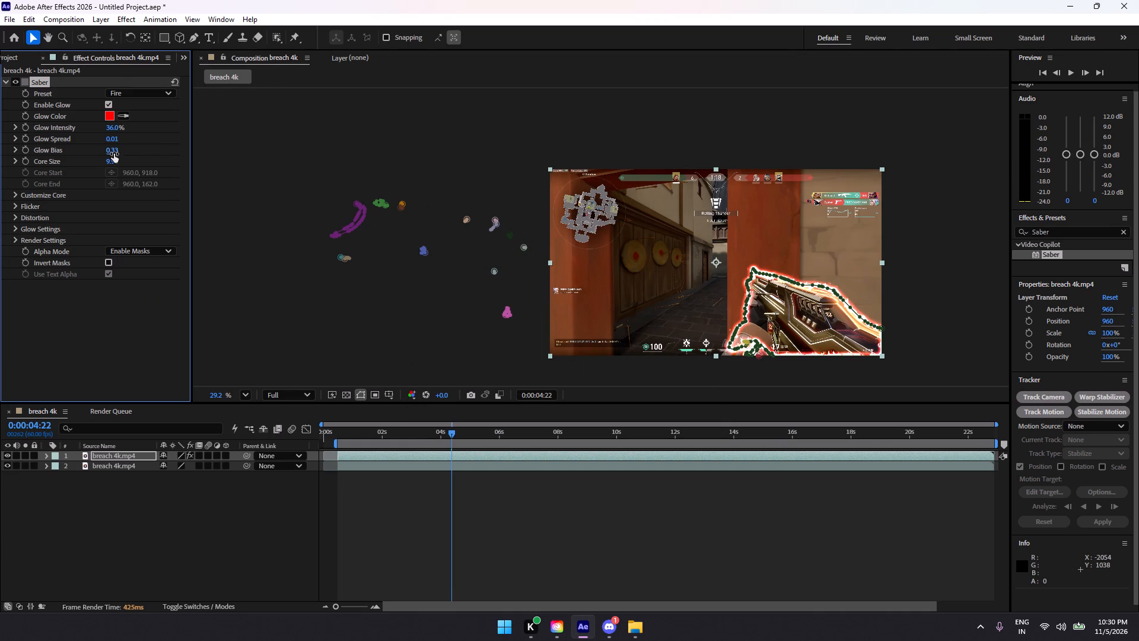
# Set the Saber effect's Glow Bias to 0.21.
pyautogui.moveTo(113, 153); pyautogui.dragTo(109, 153)
pyautogui.moveTo(109, 153); pyautogui.dragTo(82, 155)
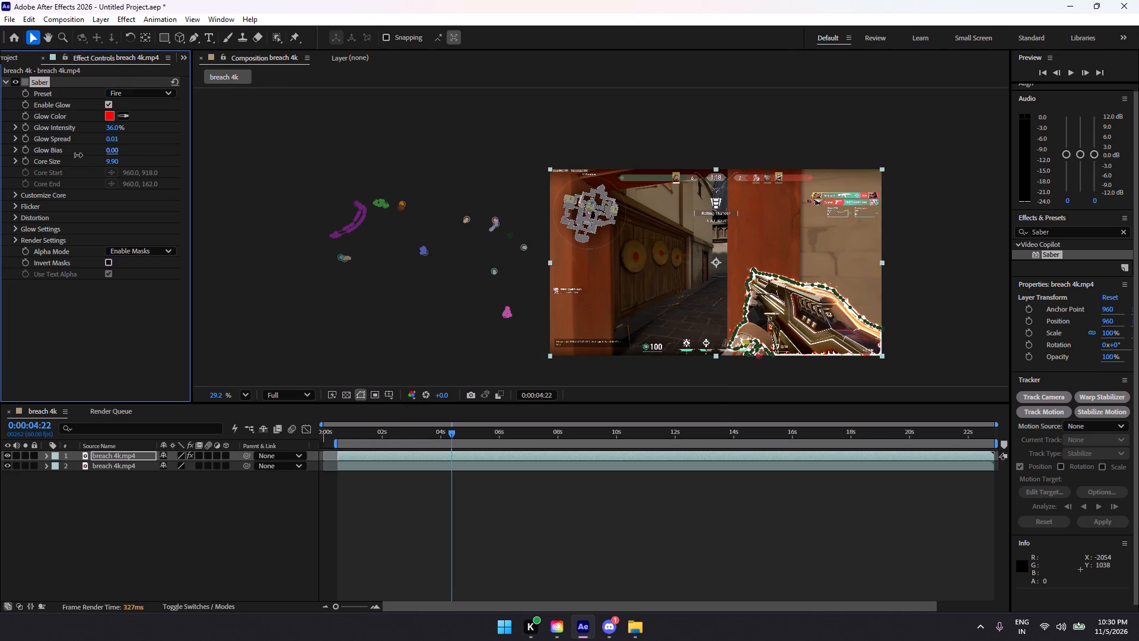
pyautogui.moveTo(82, 155); pyautogui.dragTo(83, 155)
pyautogui.moveTo(83, 155); pyautogui.dragTo(91, 156)
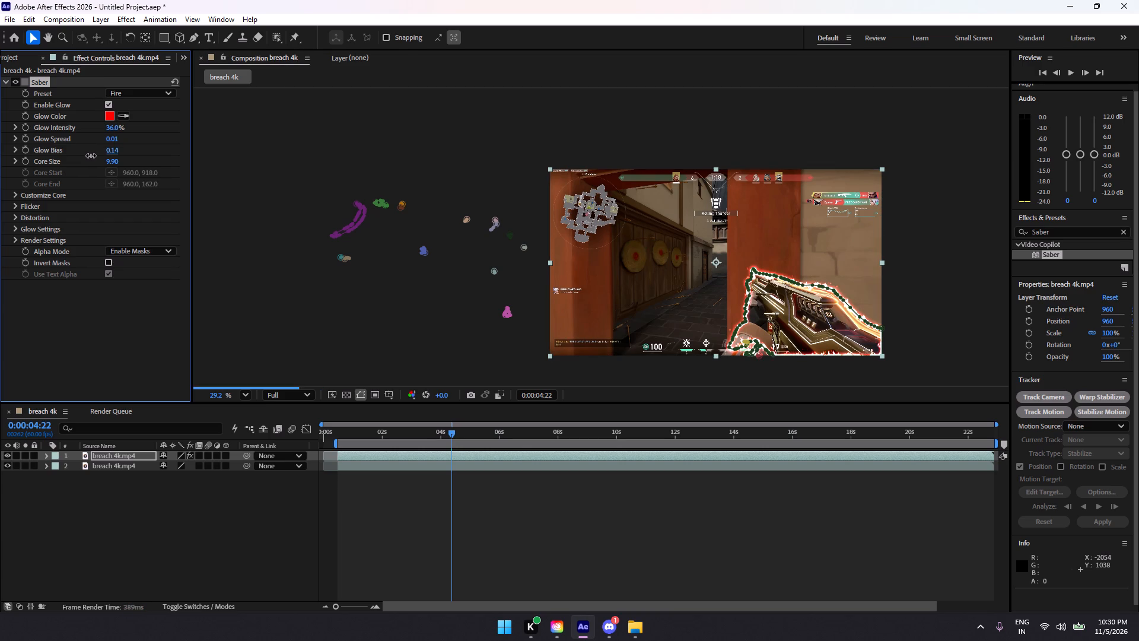
pyautogui.moveTo(91, 156); pyautogui.dragTo(96, 156)
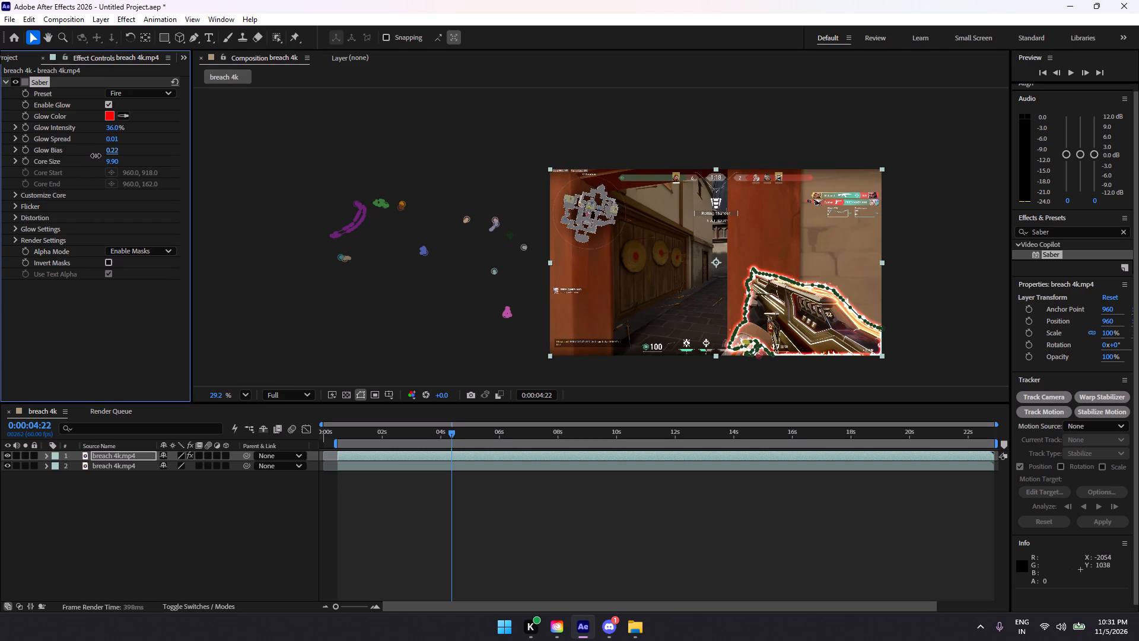
pyautogui.moveTo(96, 156); pyautogui.dragTo(96, 156)
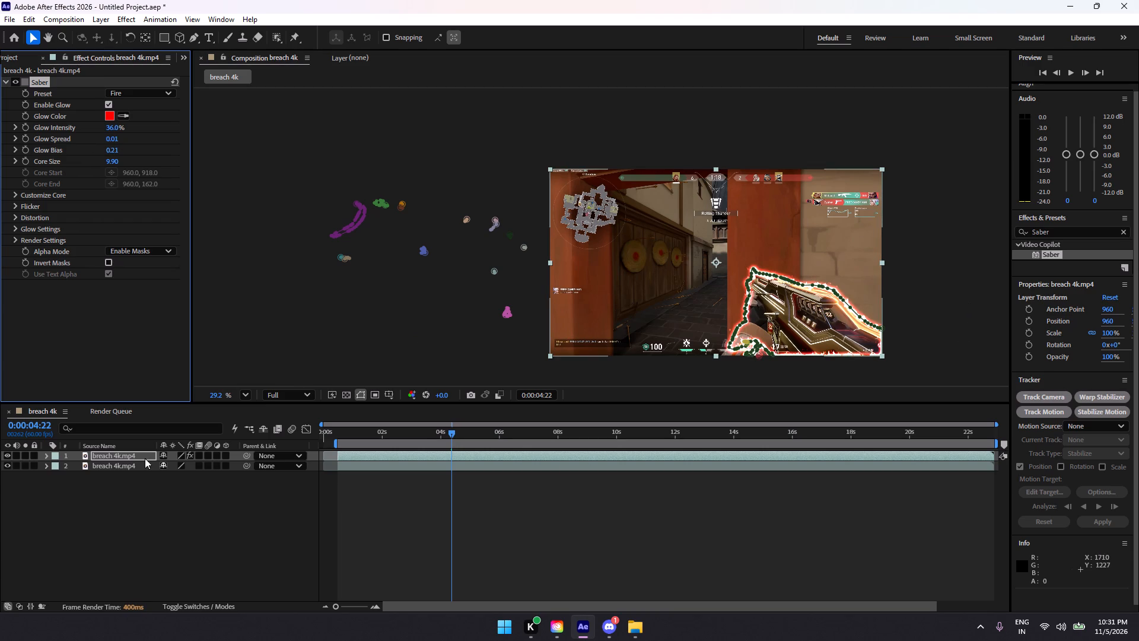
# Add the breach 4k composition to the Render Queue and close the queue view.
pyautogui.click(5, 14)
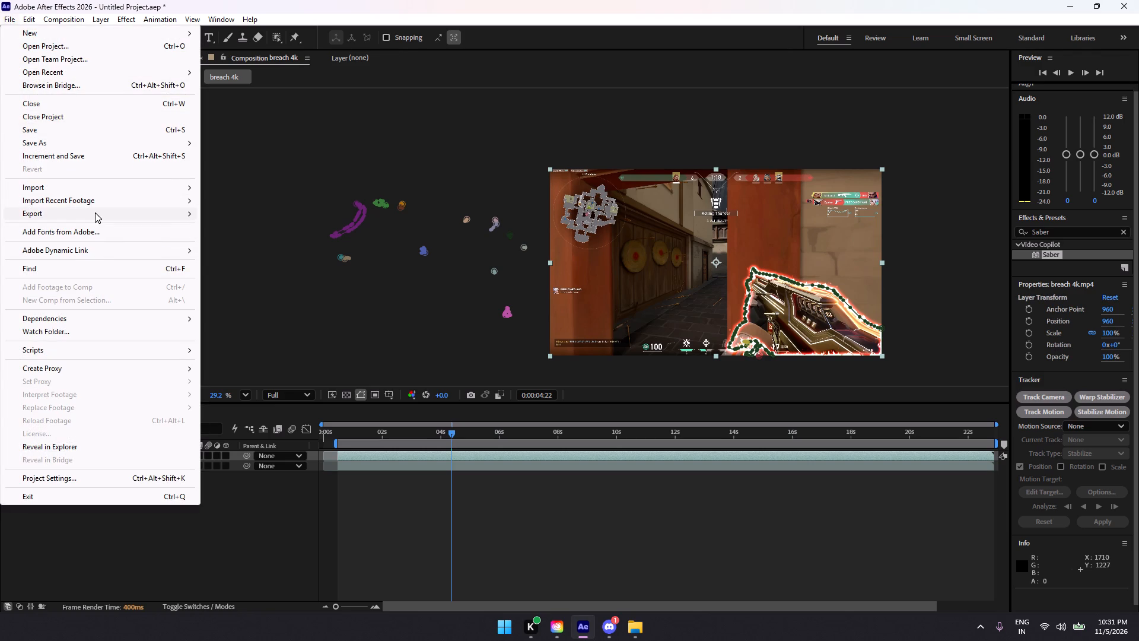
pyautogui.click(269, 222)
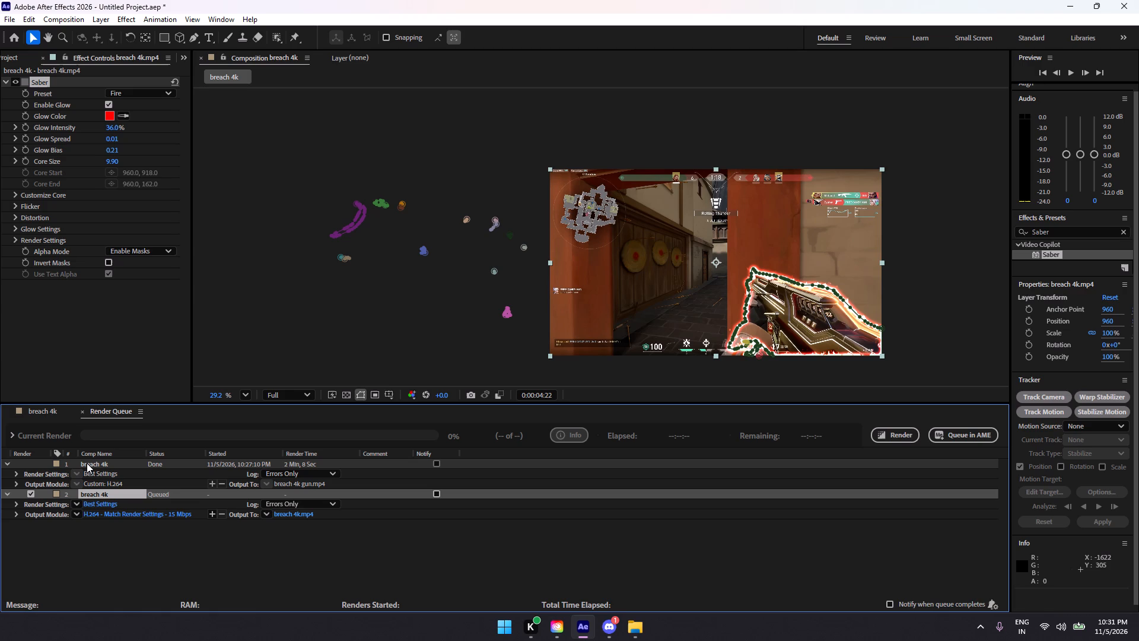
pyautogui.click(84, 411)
# Add the breach 4k composition to the Render Queue again.
pyautogui.click(9, 23)
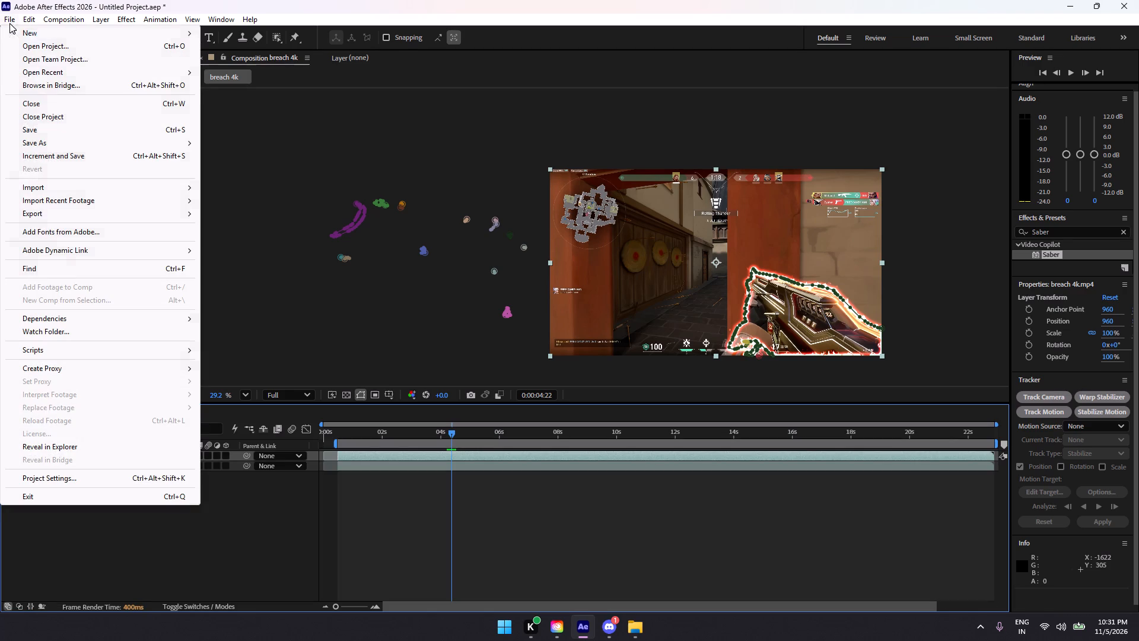
pyautogui.click(265, 226)
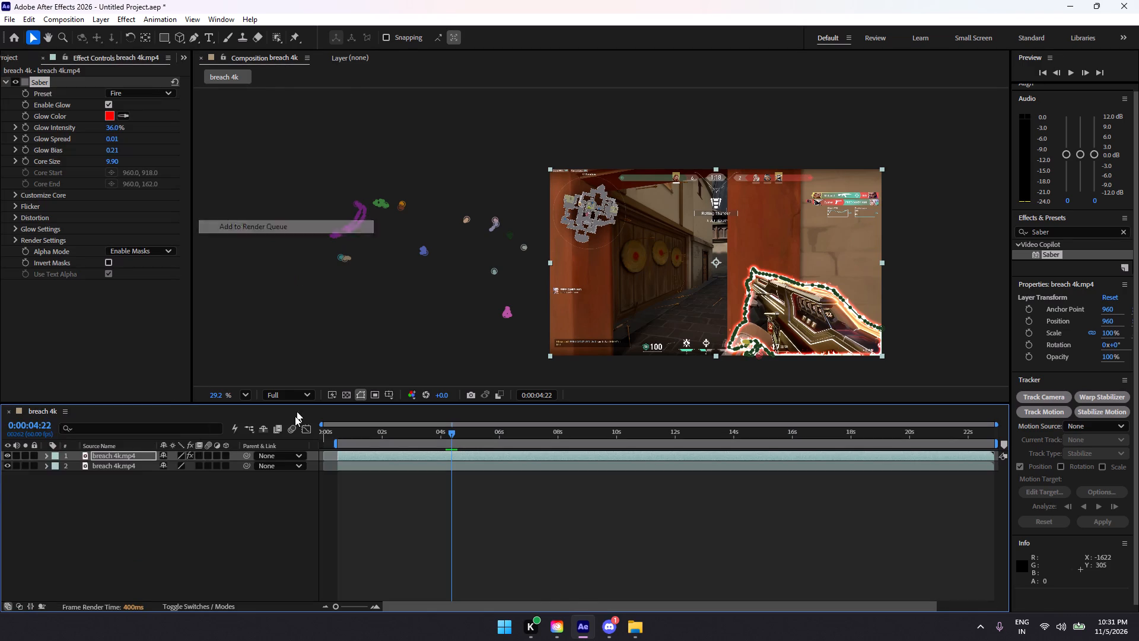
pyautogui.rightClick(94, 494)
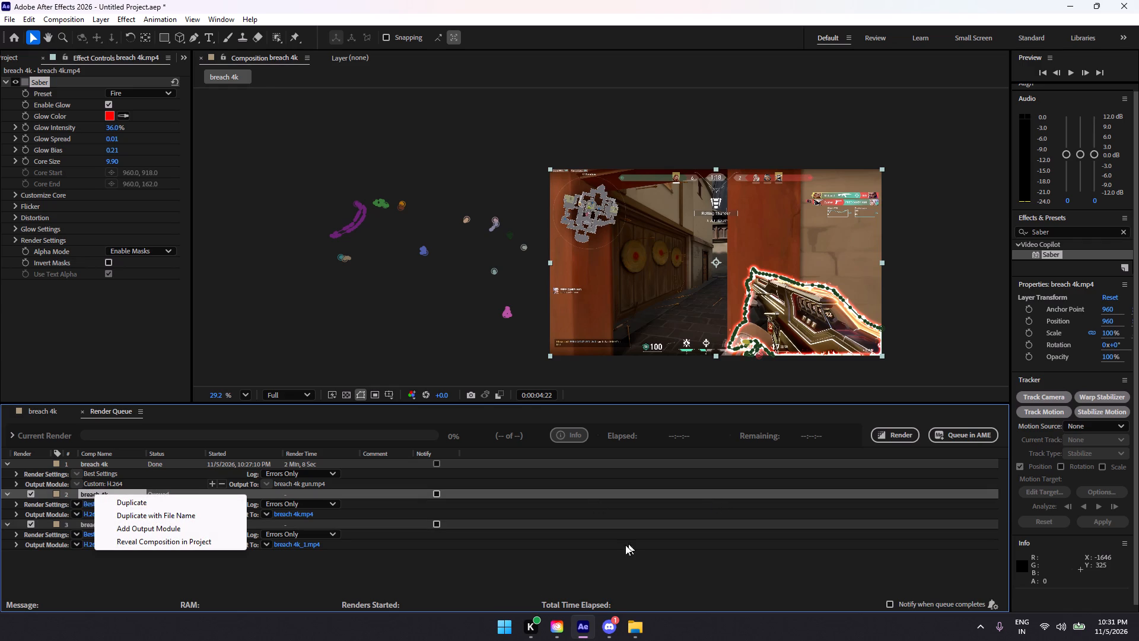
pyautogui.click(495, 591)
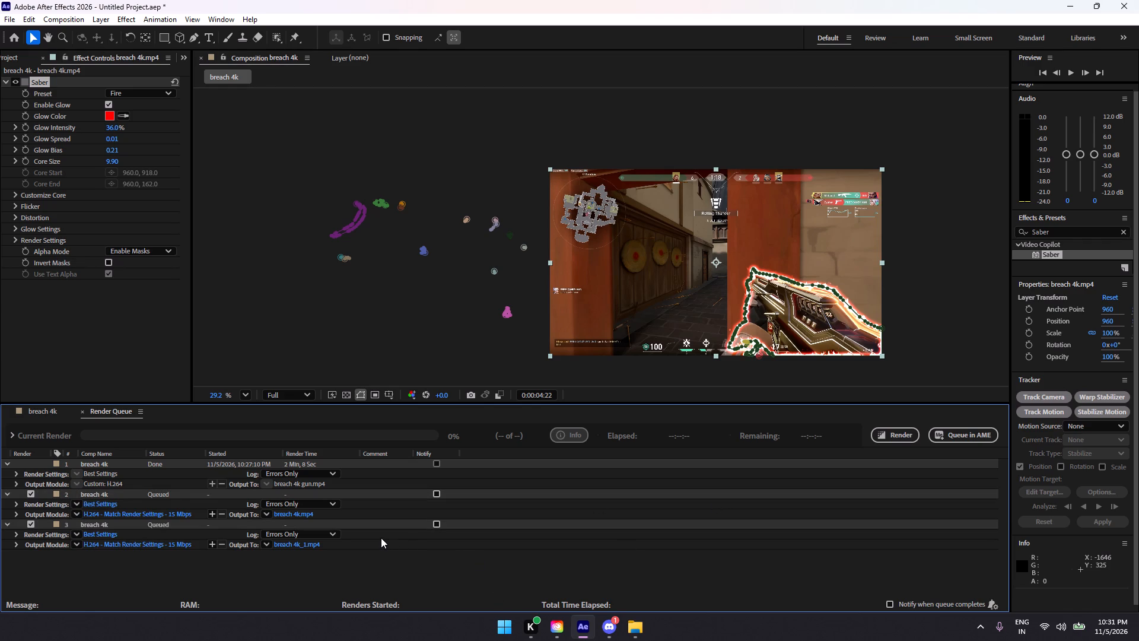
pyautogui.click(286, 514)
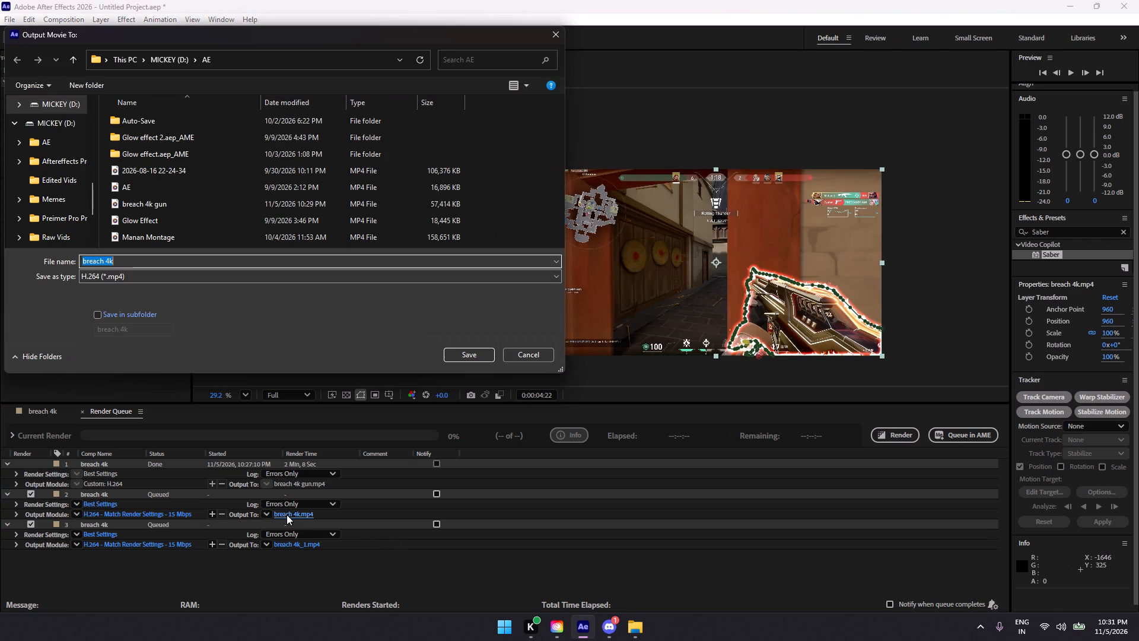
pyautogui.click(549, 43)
# Collapse the Render Queue items and delete the finished breach 4k render and the first queued duplicate.
pyautogui.click(8, 461)
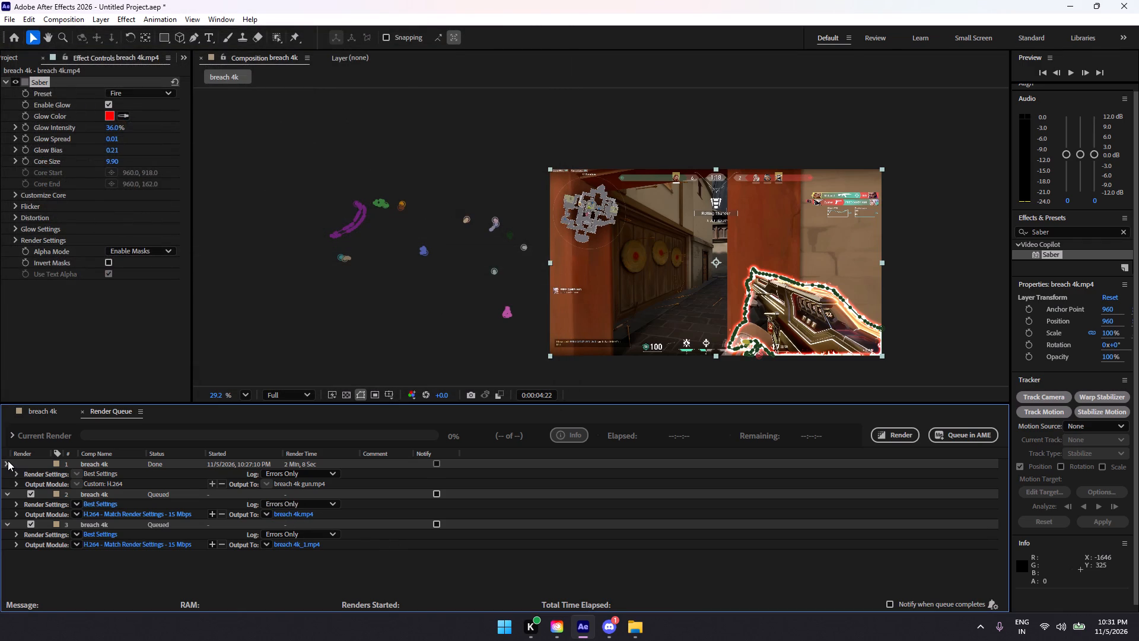
pyautogui.click(7, 470)
pyautogui.click(7, 481)
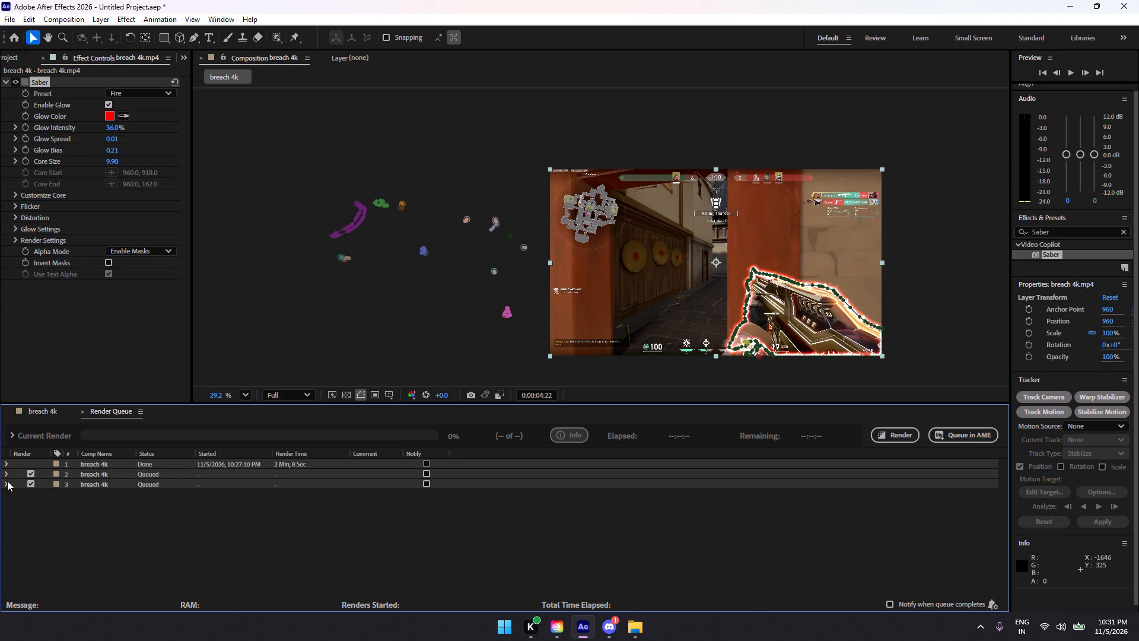
pyautogui.rightClick(79, 463)
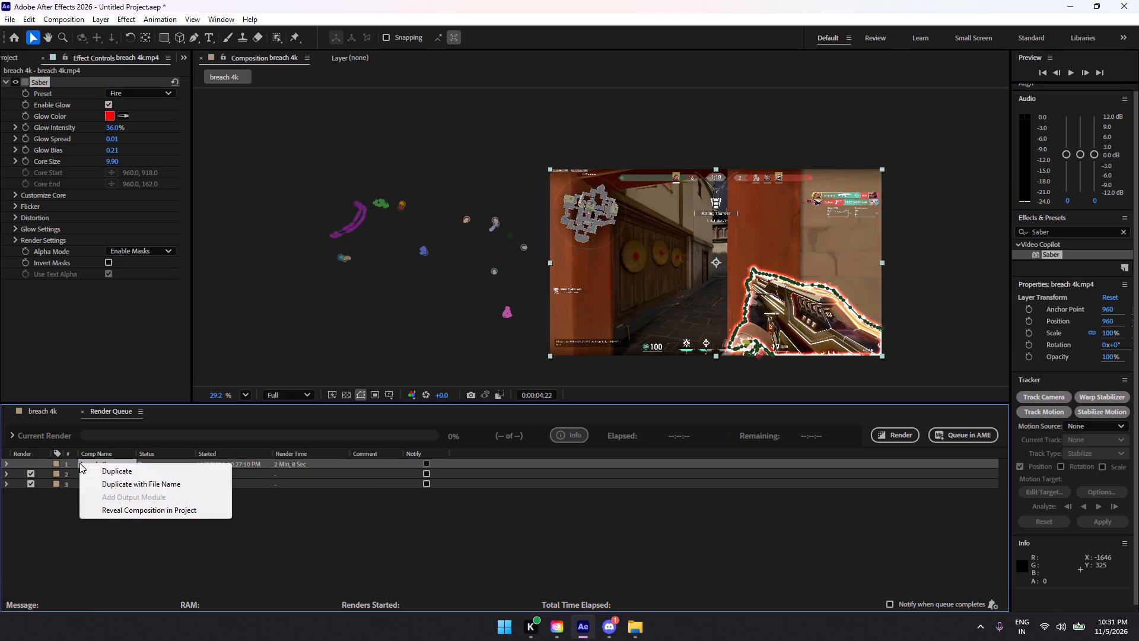
pyautogui.click(245, 465)
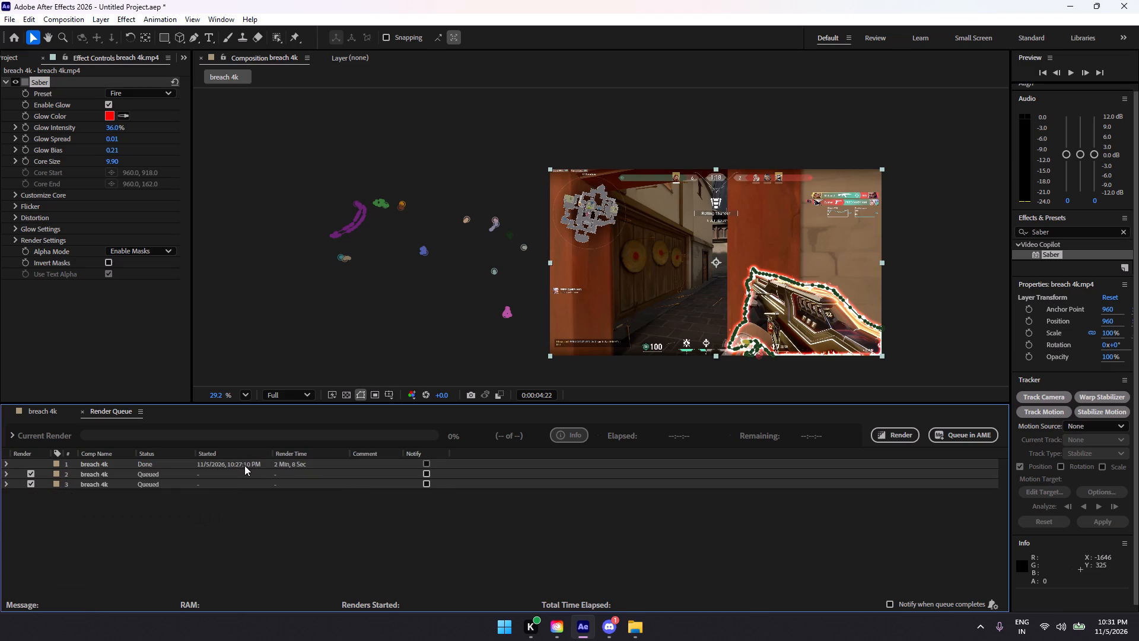
pyautogui.click(224, 464)
pyautogui.click(91, 465)
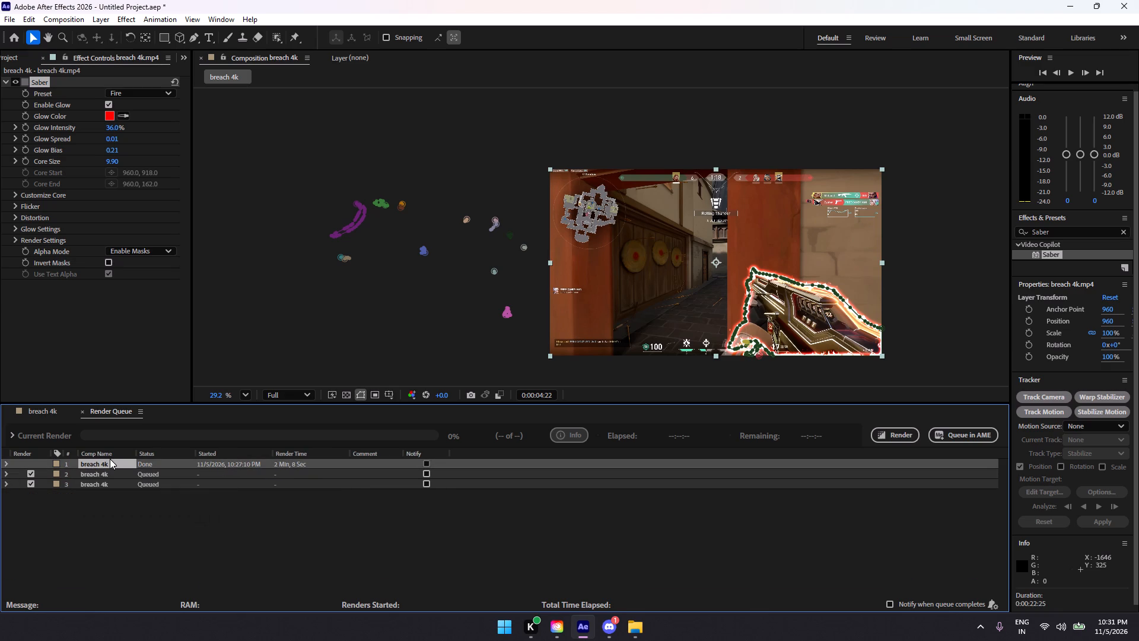
pyautogui.press('Delete')
pyautogui.click(94, 465)
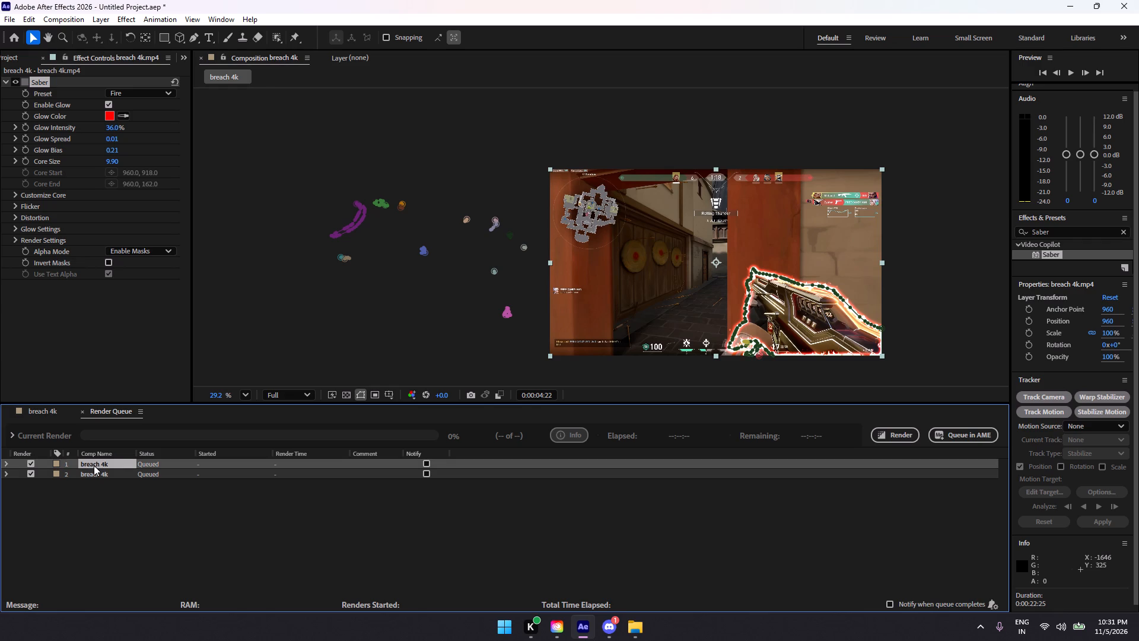
pyautogui.press('Delete')
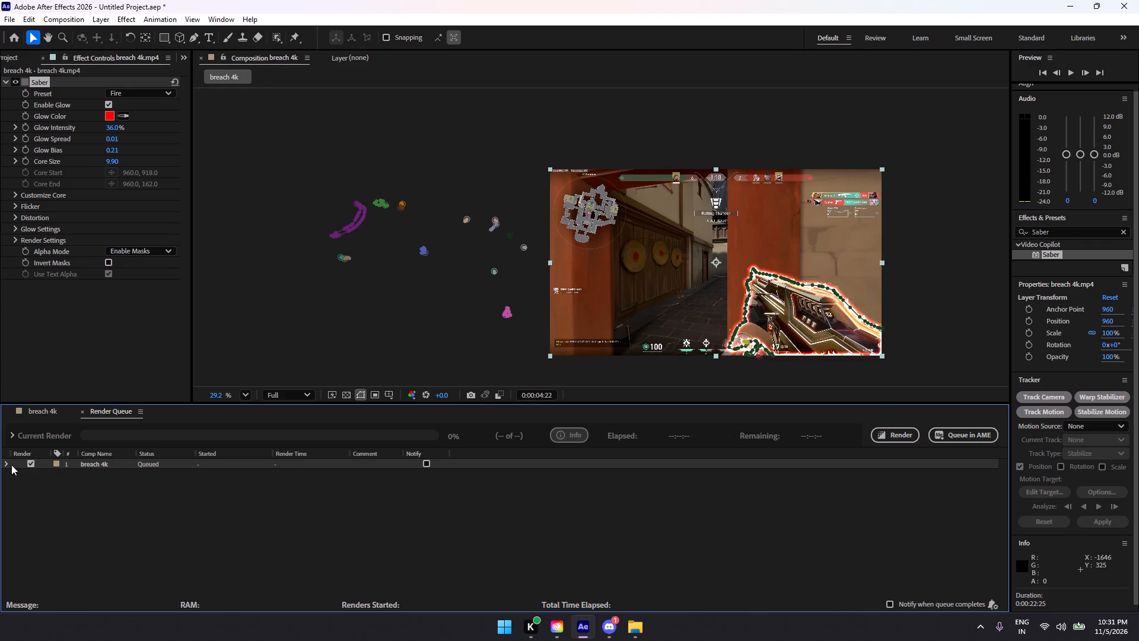
# Turn on audio for the top breach 4k.mp4 layer and leave the lower copy muted.
pyautogui.click(5, 461)
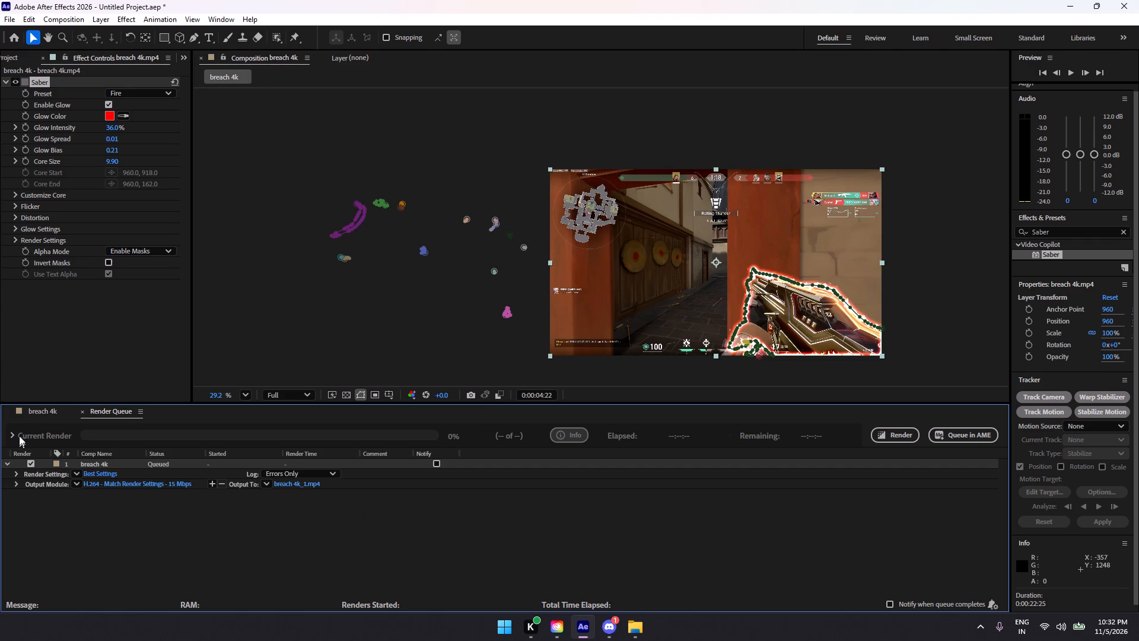
pyautogui.click(43, 412)
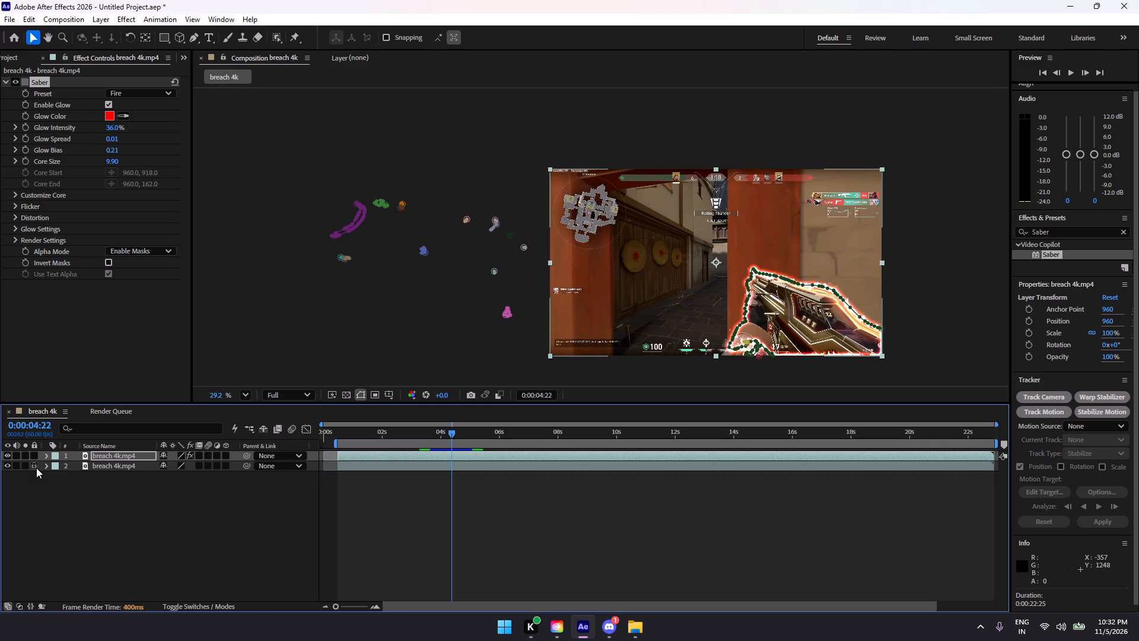
pyautogui.click(17, 463)
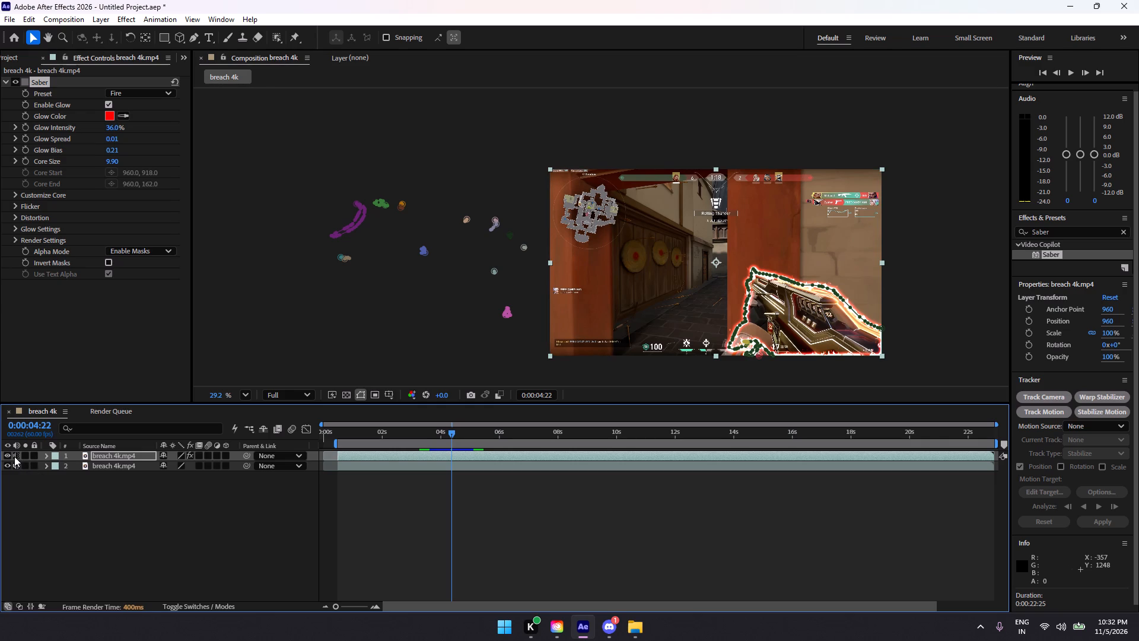
pyautogui.click(15, 456)
pyautogui.click(15, 464)
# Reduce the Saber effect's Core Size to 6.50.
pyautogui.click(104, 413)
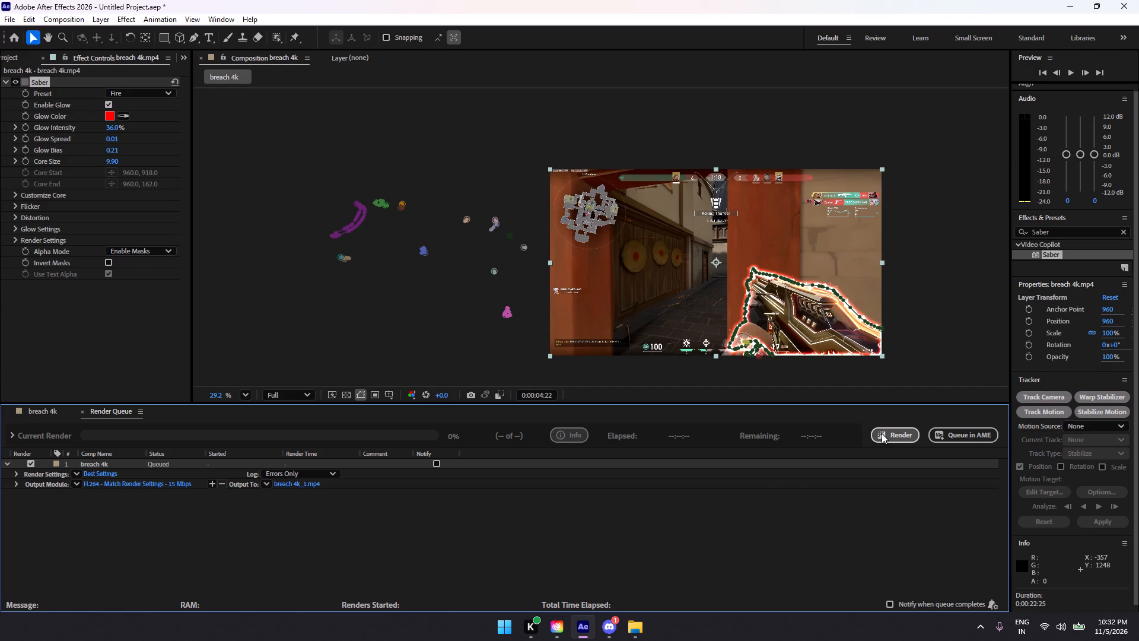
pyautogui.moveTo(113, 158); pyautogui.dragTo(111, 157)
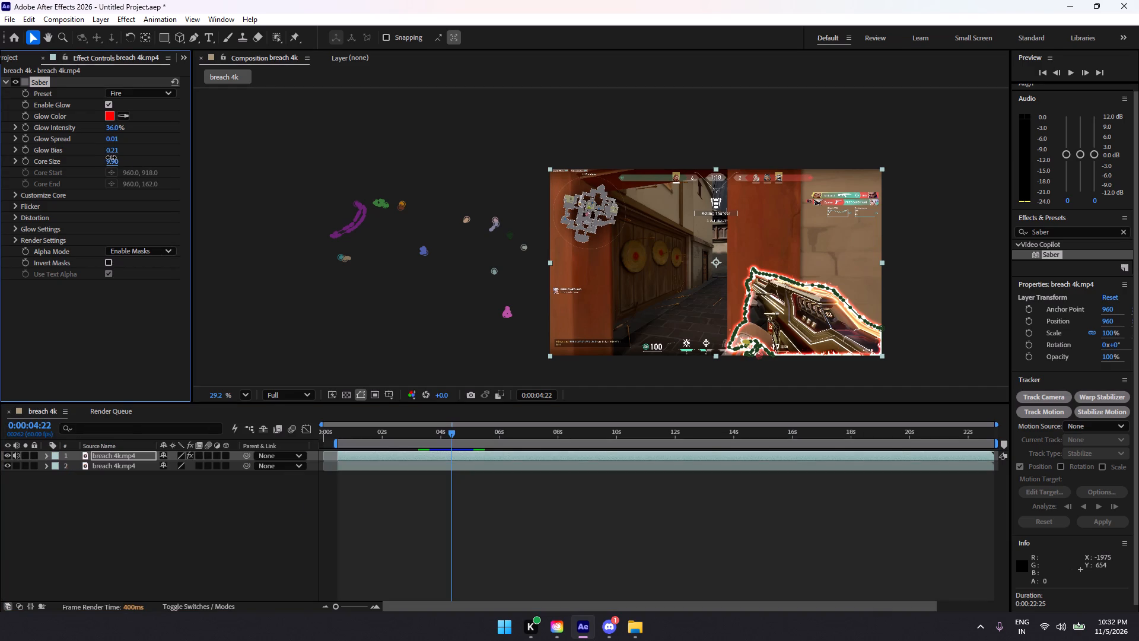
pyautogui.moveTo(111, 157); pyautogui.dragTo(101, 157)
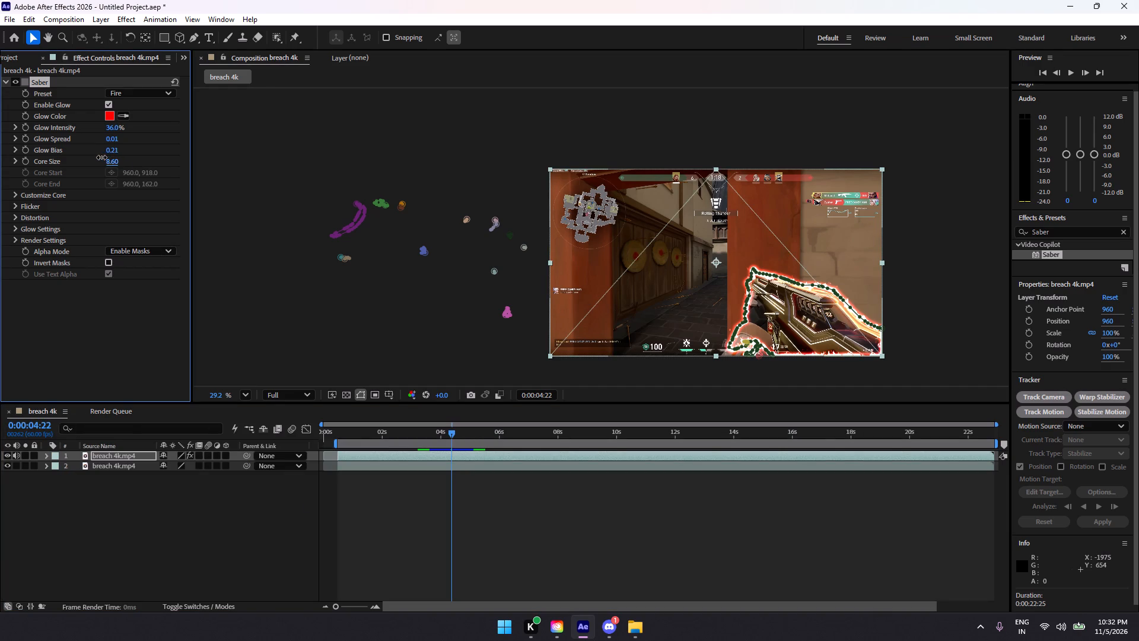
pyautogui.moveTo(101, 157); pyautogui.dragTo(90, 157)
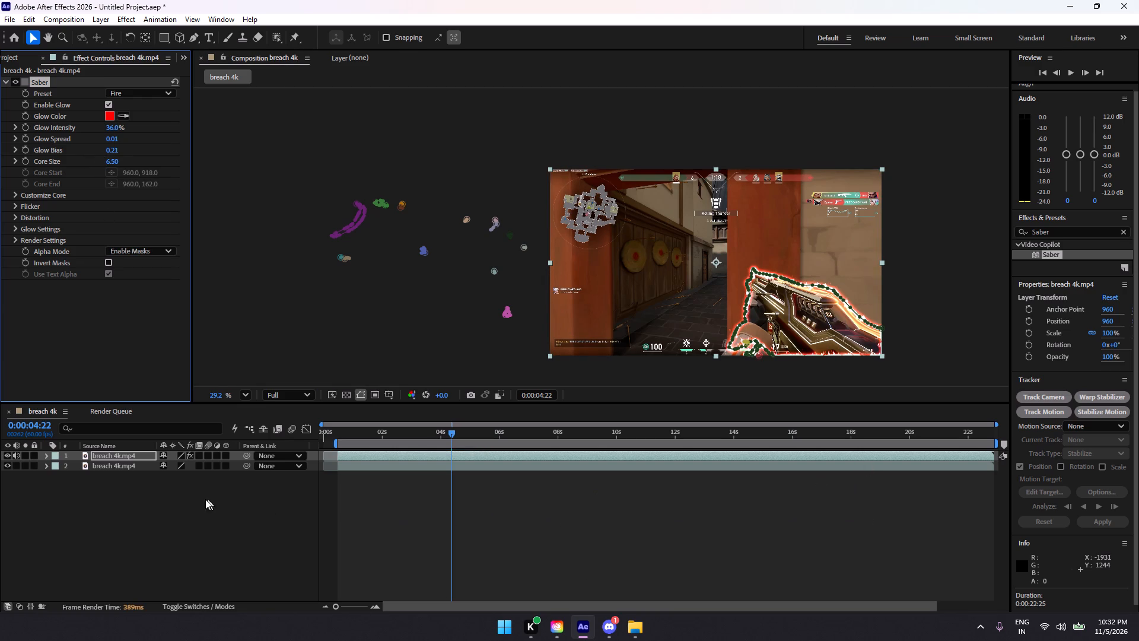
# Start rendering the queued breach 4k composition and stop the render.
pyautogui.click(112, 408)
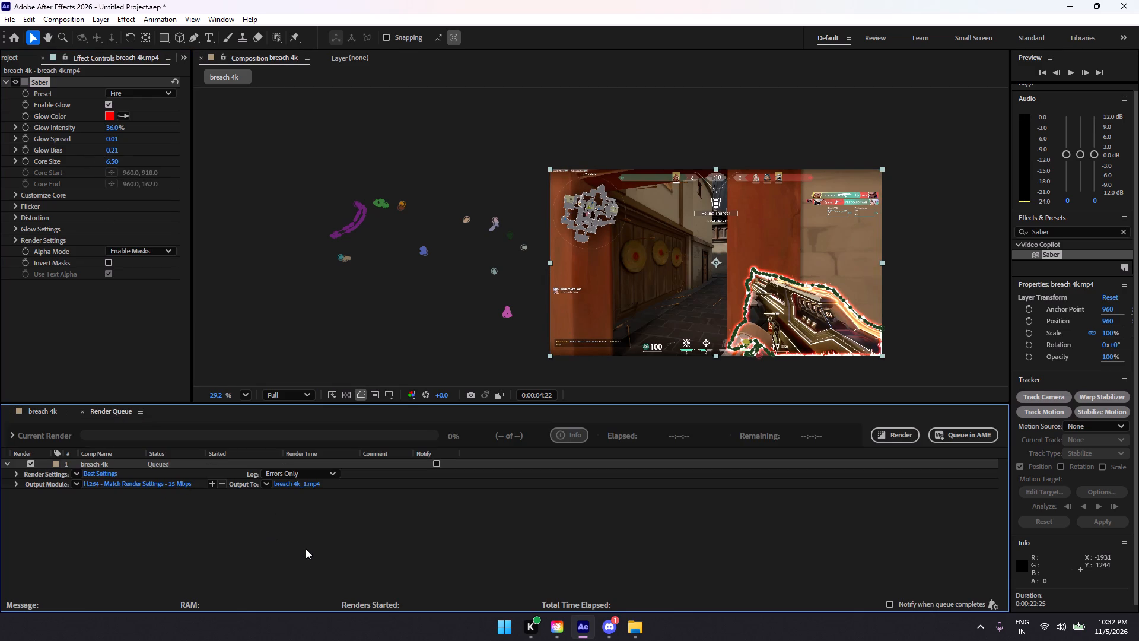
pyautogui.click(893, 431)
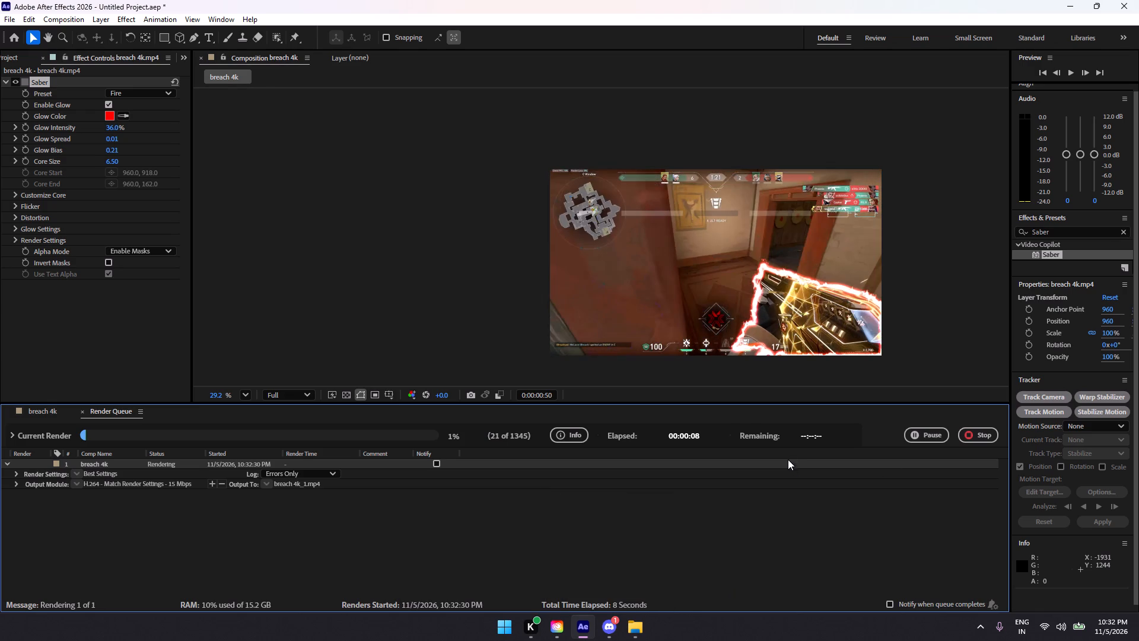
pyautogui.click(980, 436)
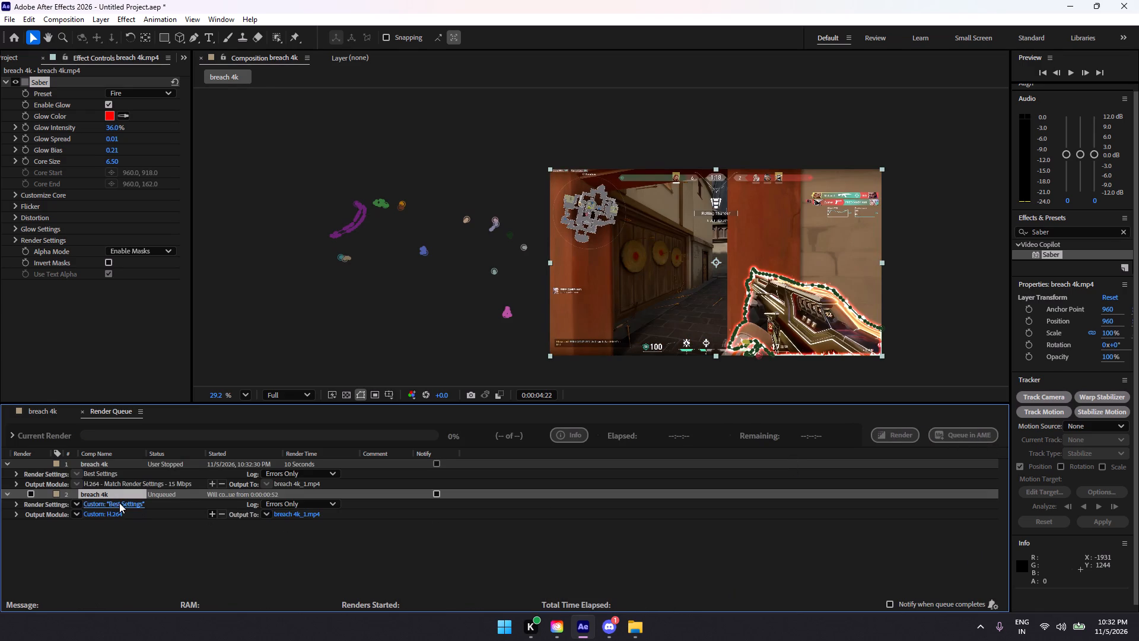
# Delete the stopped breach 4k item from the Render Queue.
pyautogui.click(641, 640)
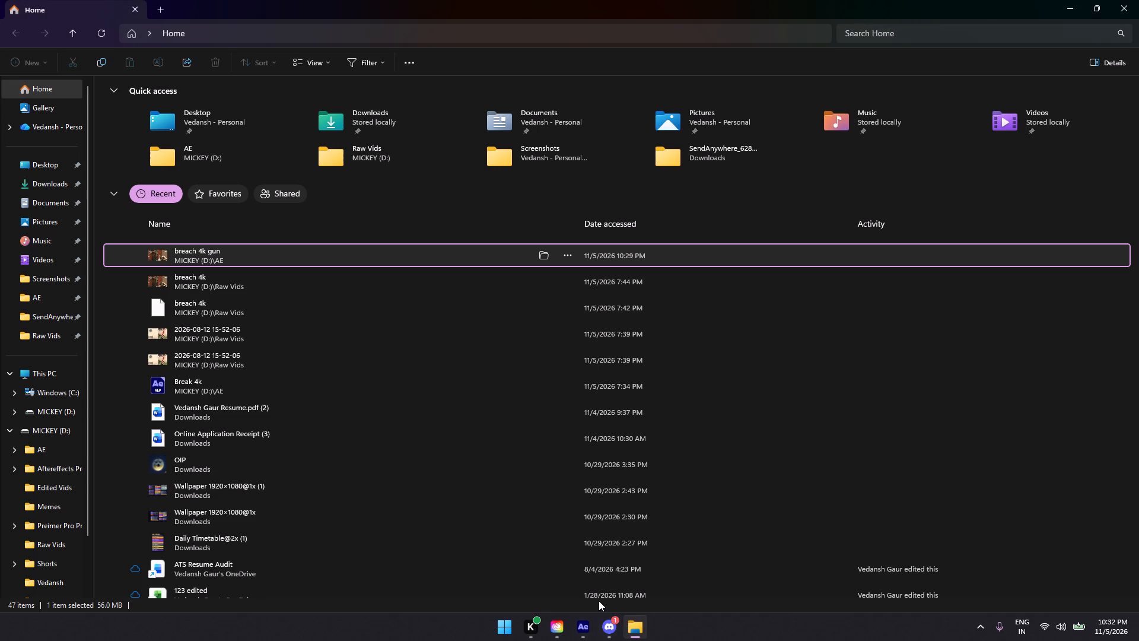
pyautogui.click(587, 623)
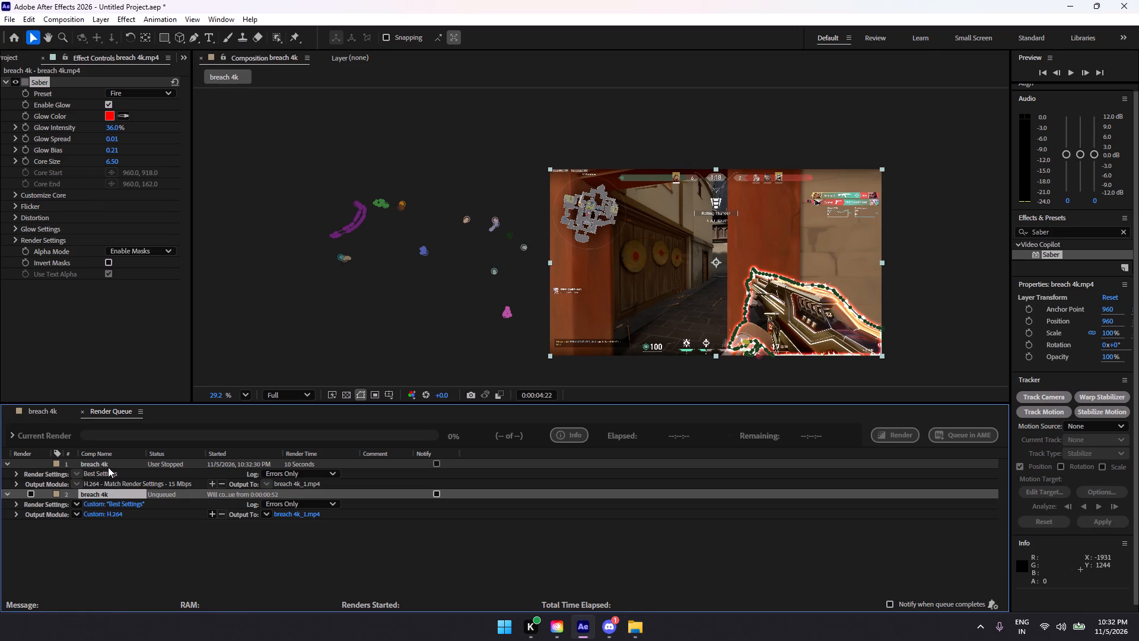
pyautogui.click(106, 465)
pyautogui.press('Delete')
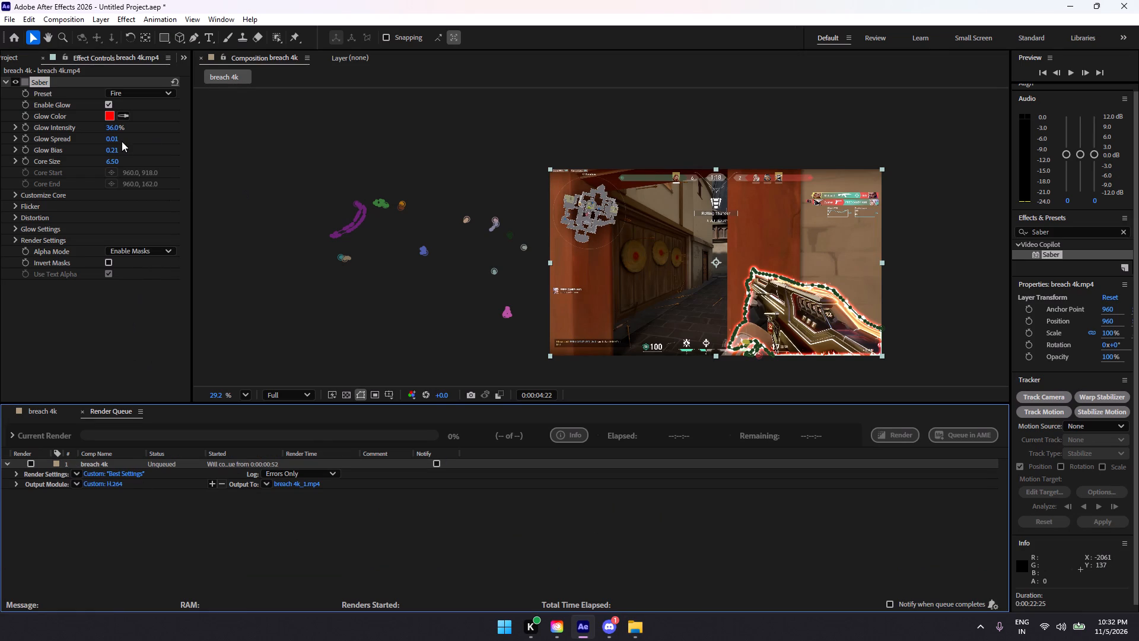
# Try different Core Size values for the Saber effect and settle on 1.00.
pyautogui.moveTo(110, 162); pyautogui.dragTo(94, 165)
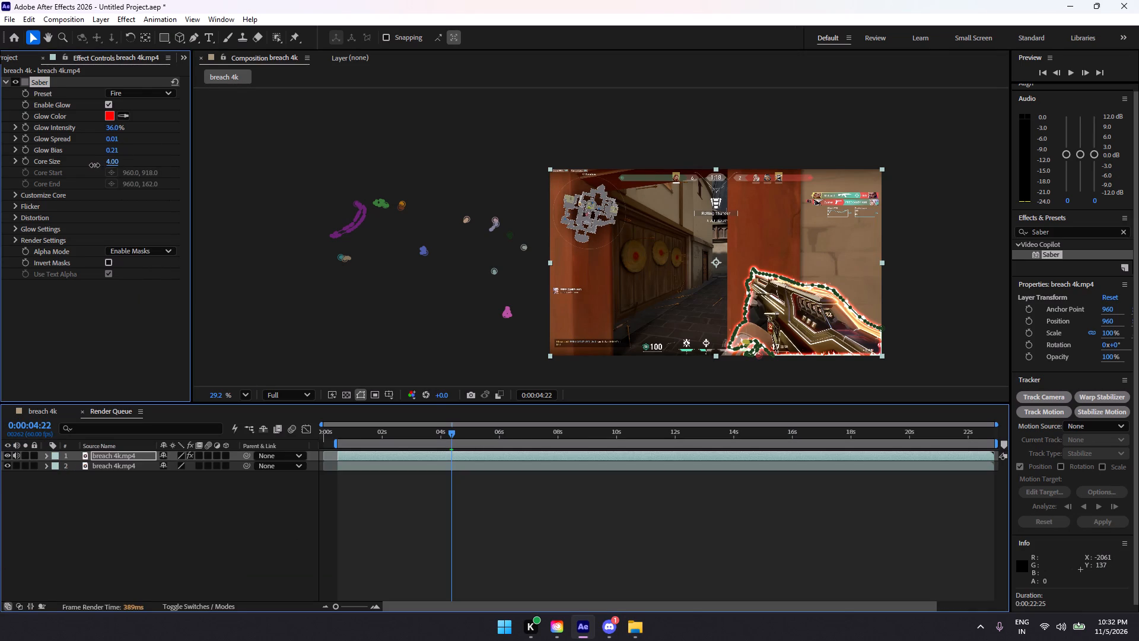
pyautogui.moveTo(94, 165); pyautogui.dragTo(82, 166)
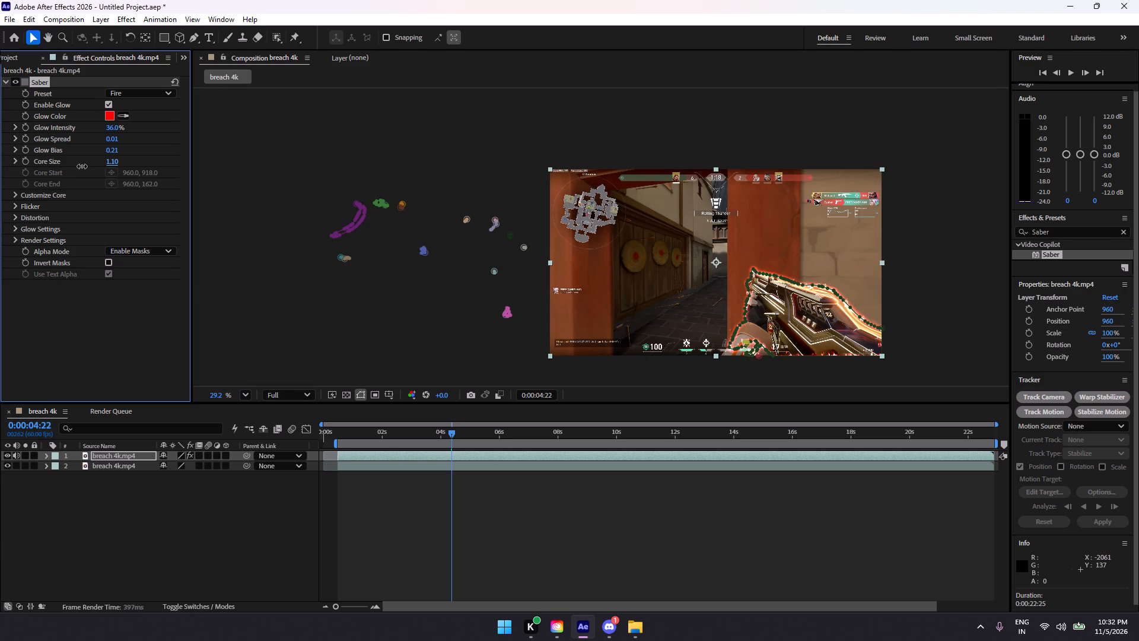
pyautogui.moveTo(82, 166); pyautogui.dragTo(90, 164)
pyautogui.moveTo(90, 164); pyautogui.dragTo(84, 164)
pyautogui.moveTo(84, 164); pyautogui.dragTo(81, 166)
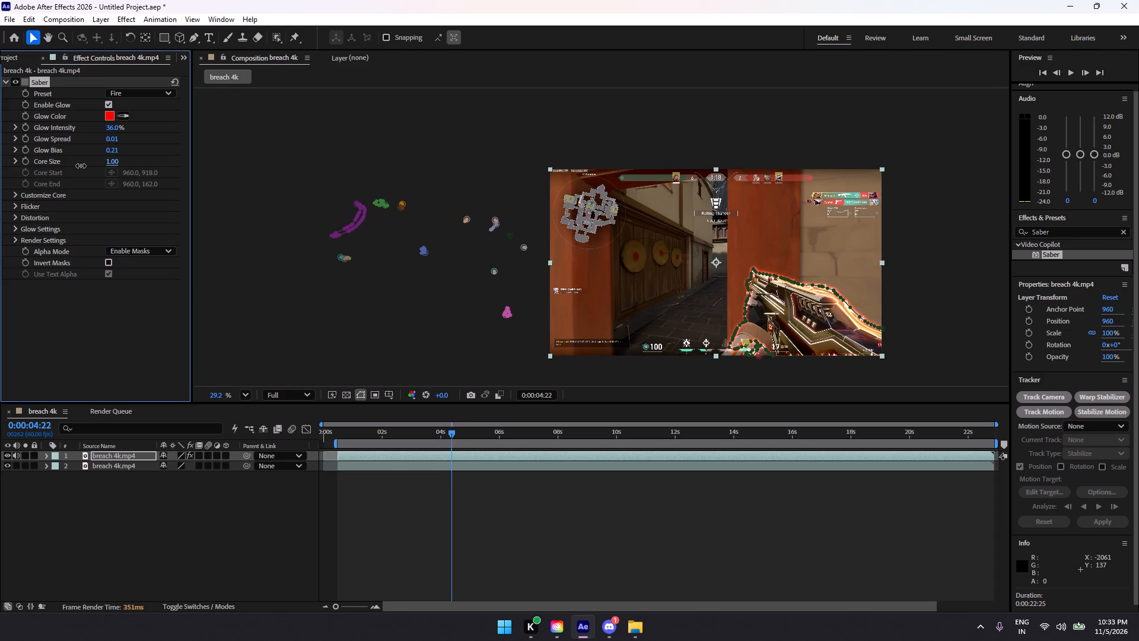
pyautogui.moveTo(81, 166); pyautogui.dragTo(77, 167)
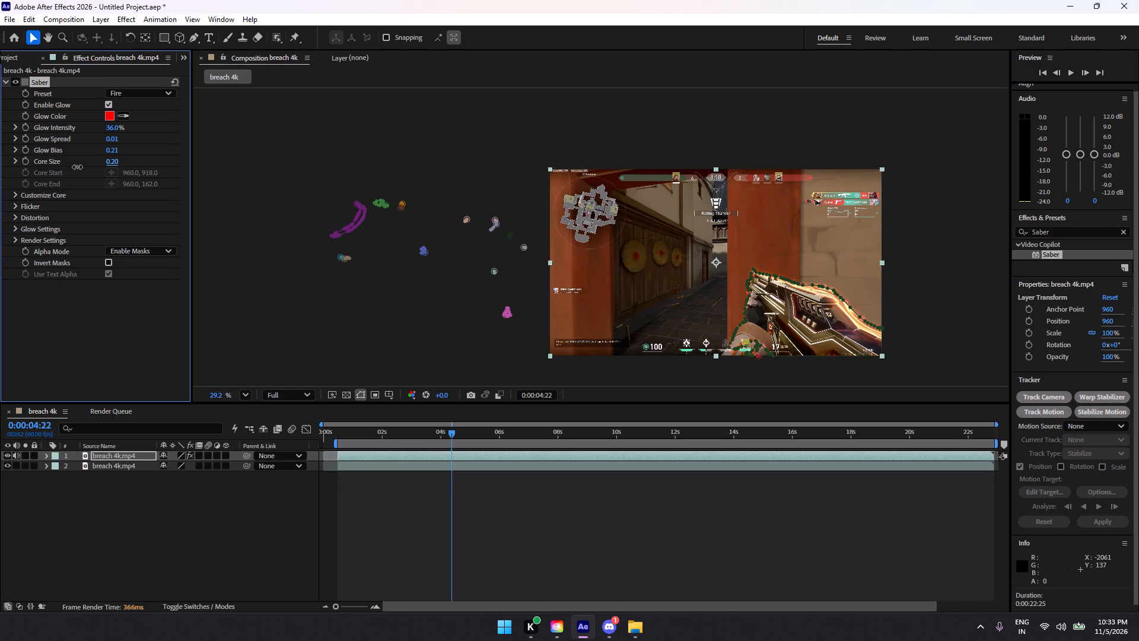
pyautogui.moveTo(77, 167); pyautogui.dragTo(81, 167)
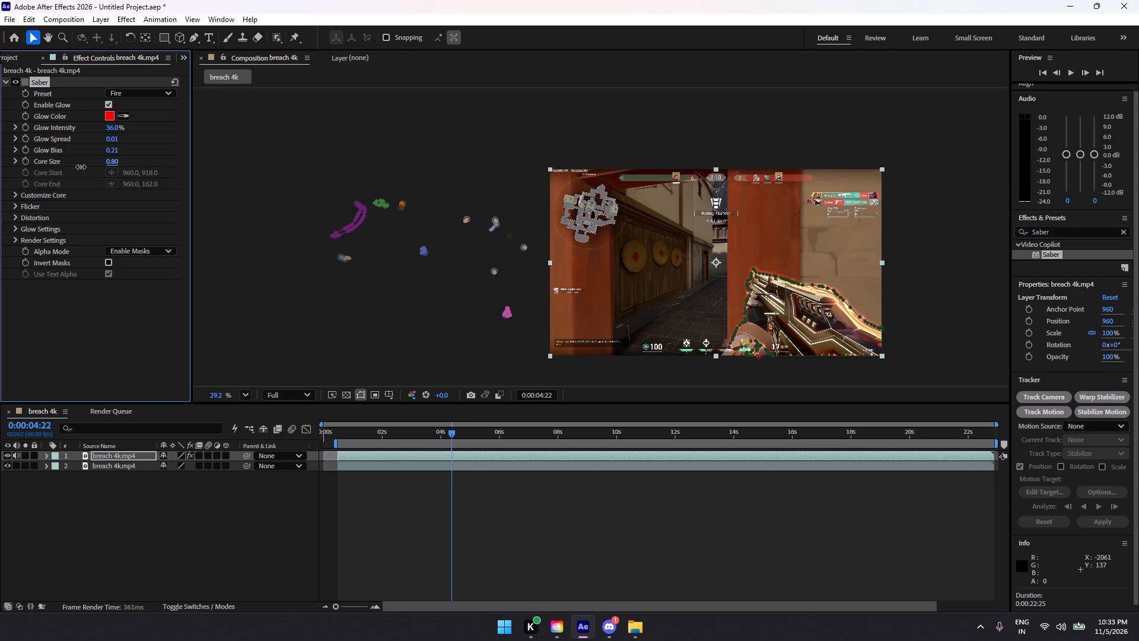
pyautogui.moveTo(81, 167); pyautogui.dragTo(81, 166)
pyautogui.moveTo(81, 166); pyautogui.dragTo(83, 166)
pyautogui.moveTo(83, 166); pyautogui.dragTo(81, 166)
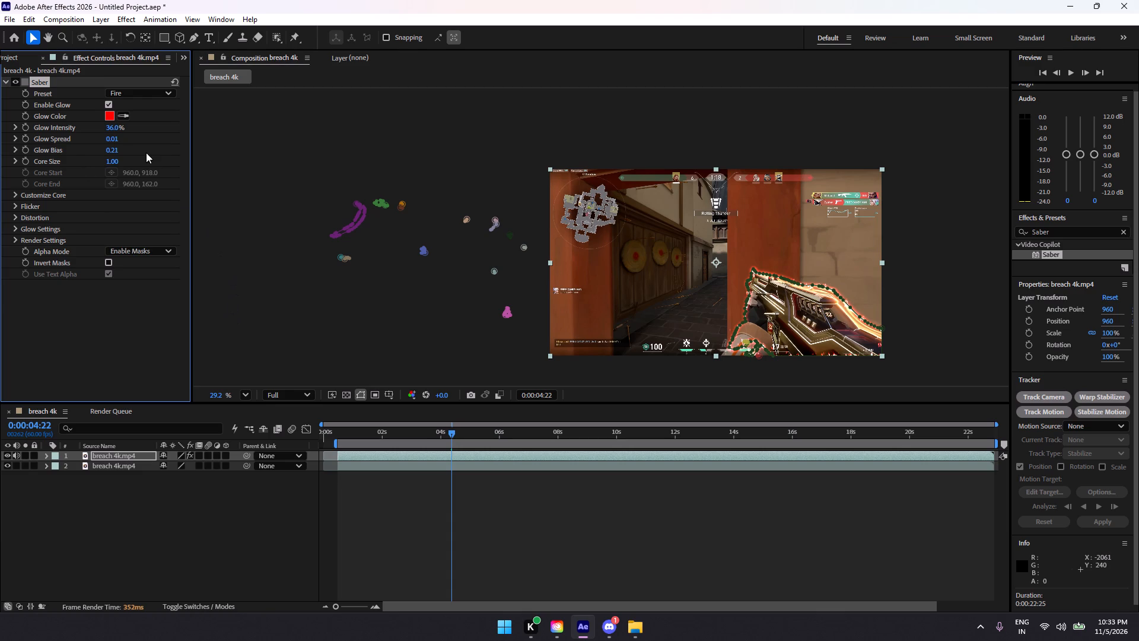
# Set the Saber effect's Glow Spread to 0.00.
pyautogui.moveTo(115, 138); pyautogui.dragTo(106, 138)
pyautogui.moveTo(106, 138); pyautogui.dragTo(78, 140)
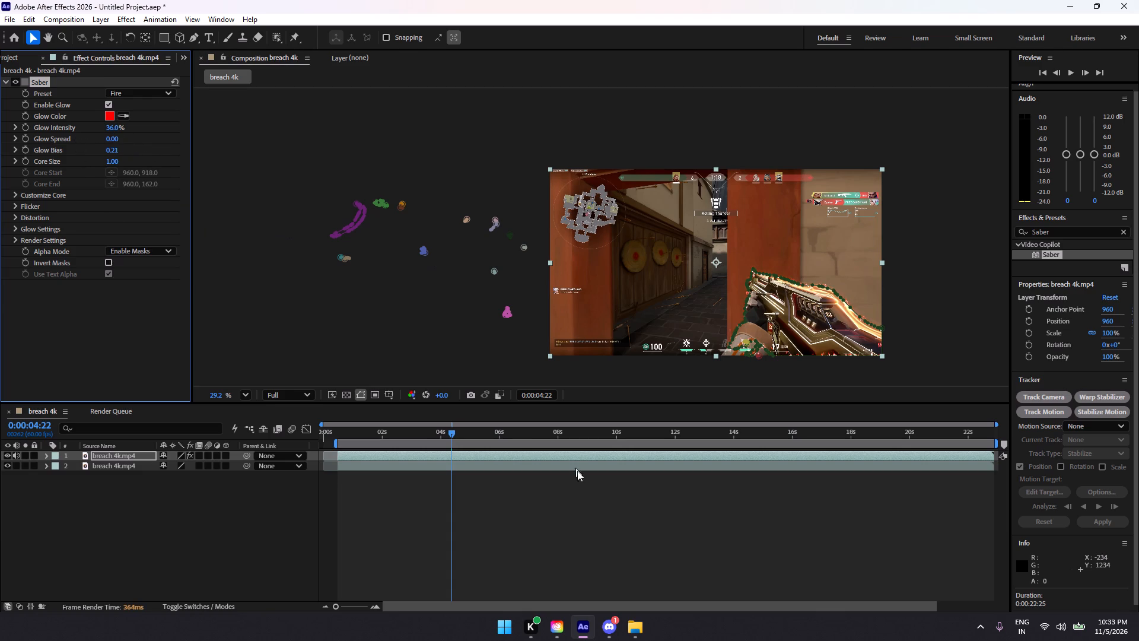
# Set the remaining queue item's output file to "breach 4k gun red" as H.264 in the AE folder.
pyautogui.click(100, 411)
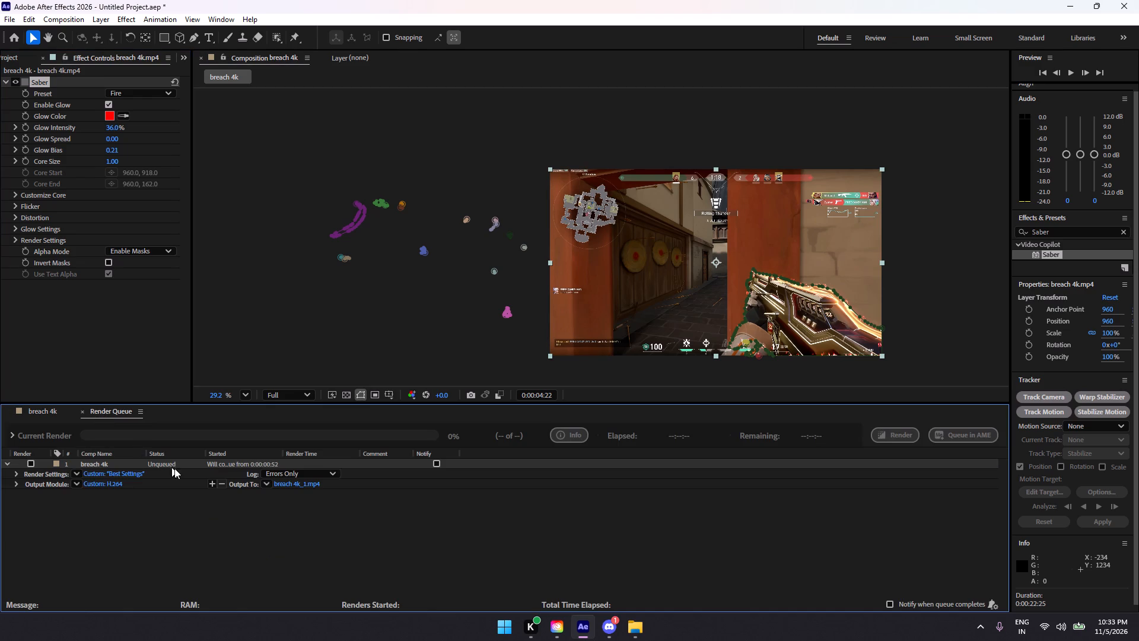
pyautogui.click(97, 465)
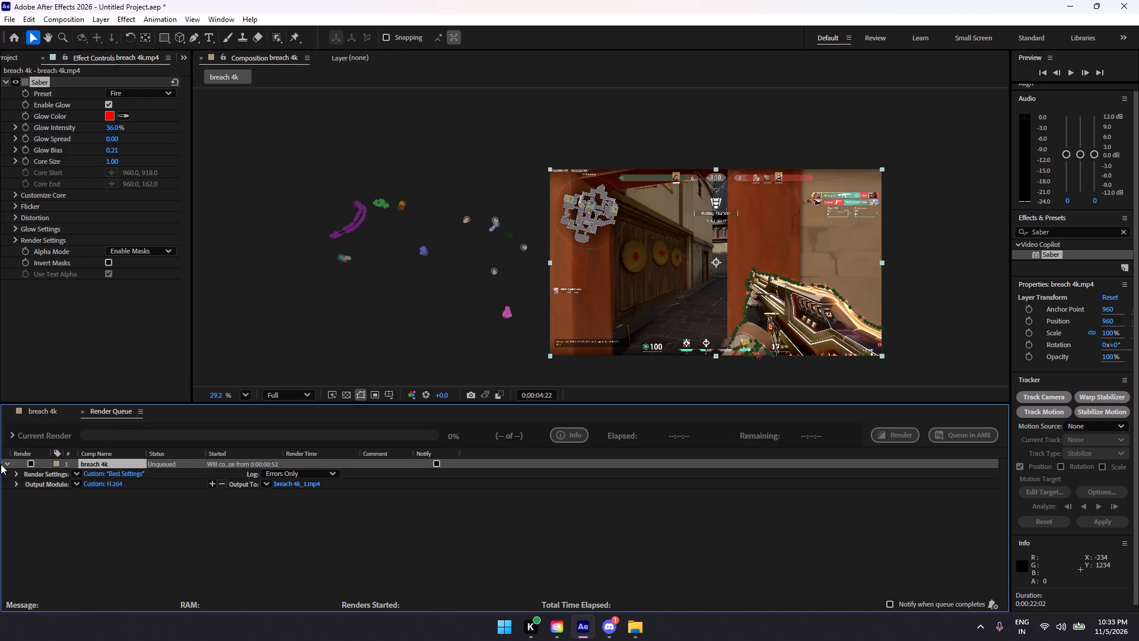
pyautogui.click(306, 485)
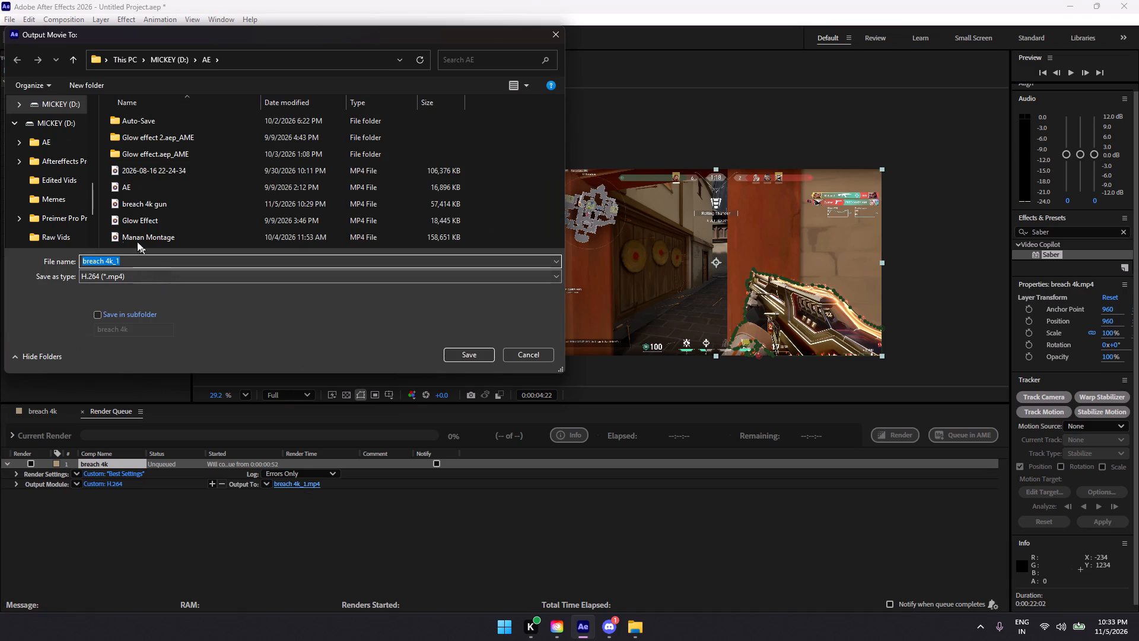
pyautogui.scroll(1, 244, 221)
pyautogui.scroll(-4, 244, 221)
pyautogui.click(142, 262)
pyautogui.press('BackSpace')
pyautogui.press('BackSpace')
pyautogui.press('space')
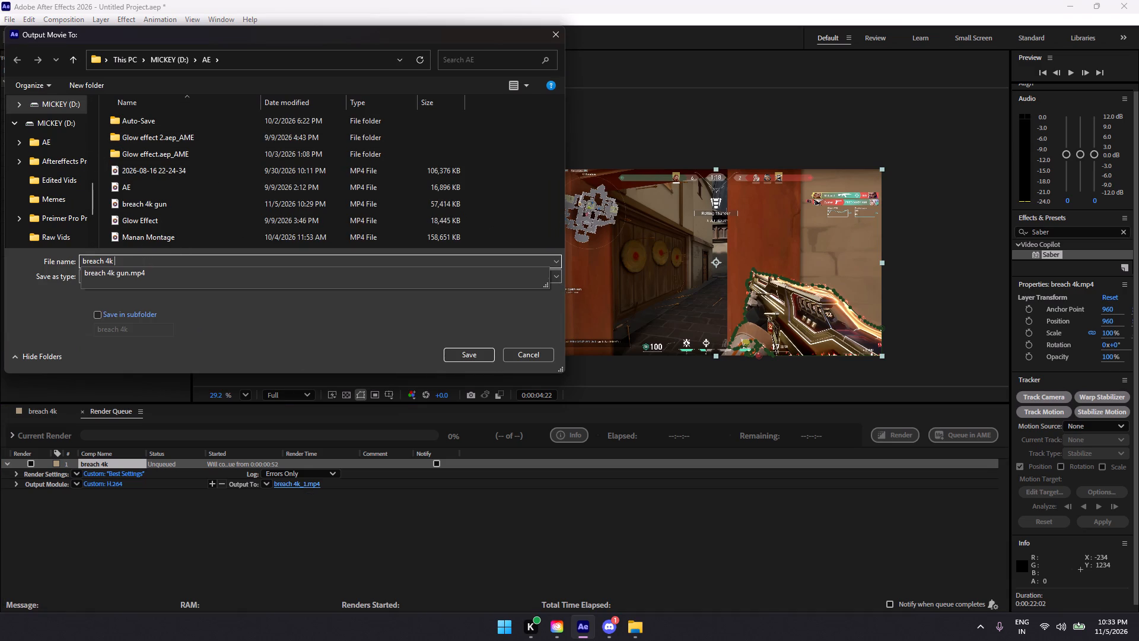
pyautogui.write('gun red')
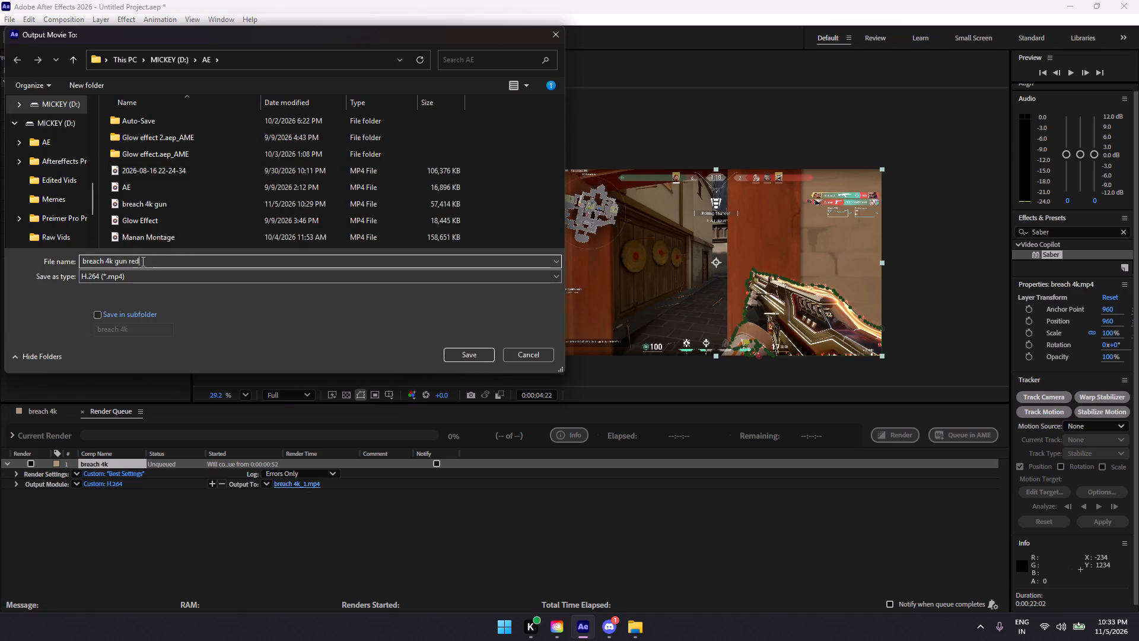
pyautogui.click(477, 354)
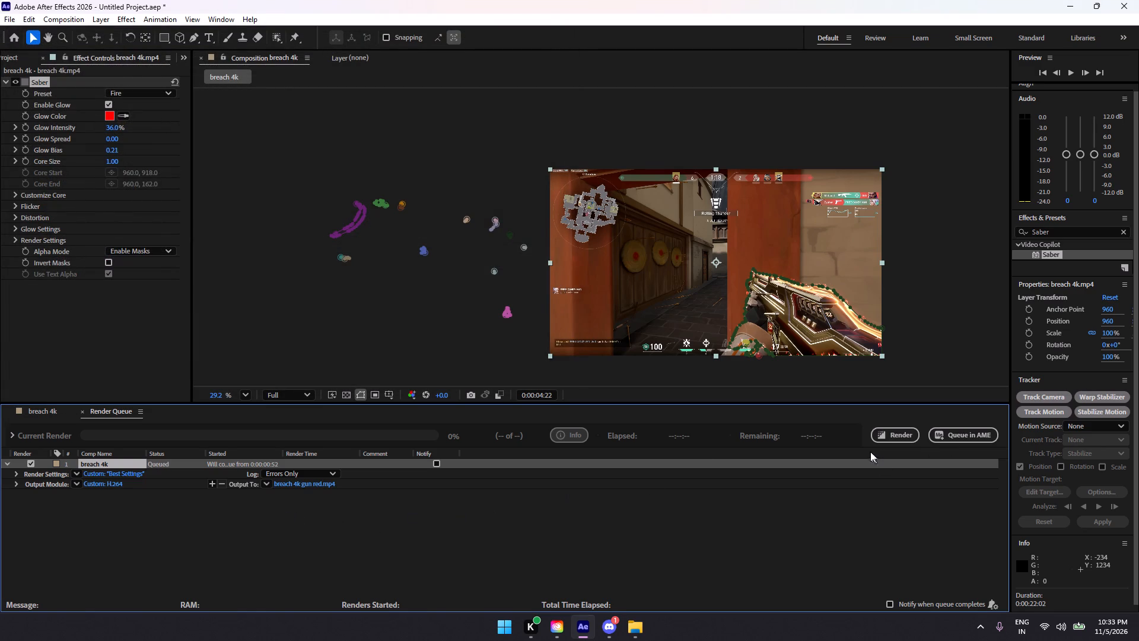
# Requeue the breach 4k item and start rendering it.
pyautogui.click(33, 465)
pyautogui.click(32, 465)
pyautogui.click(887, 435)
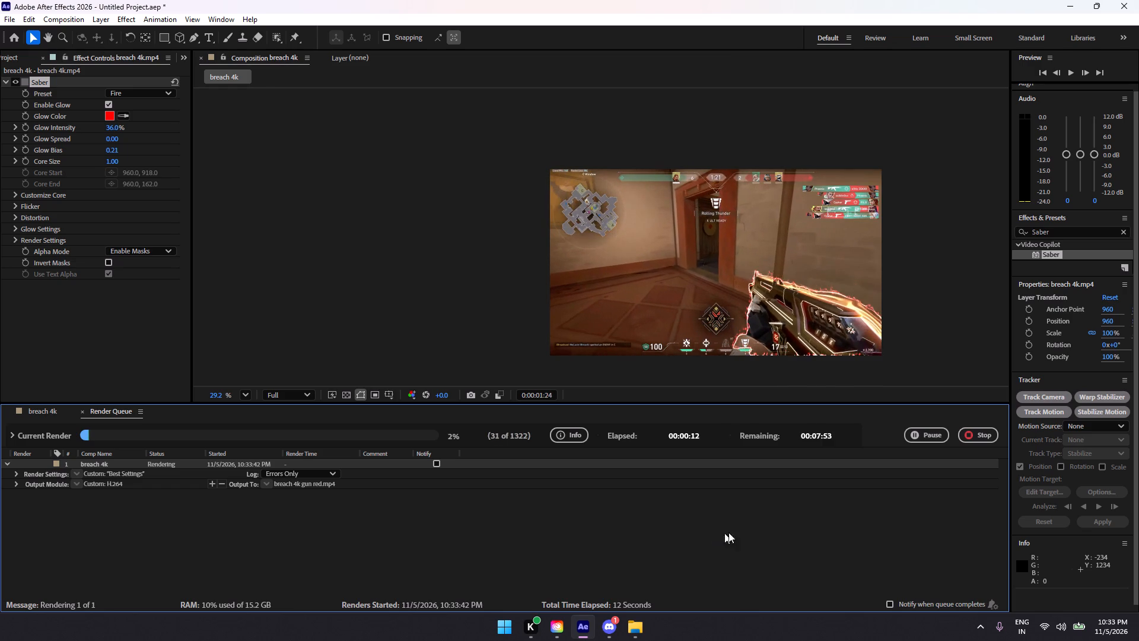
# Stop the breach 4k render that is in progress.
pyautogui.click(979, 440)
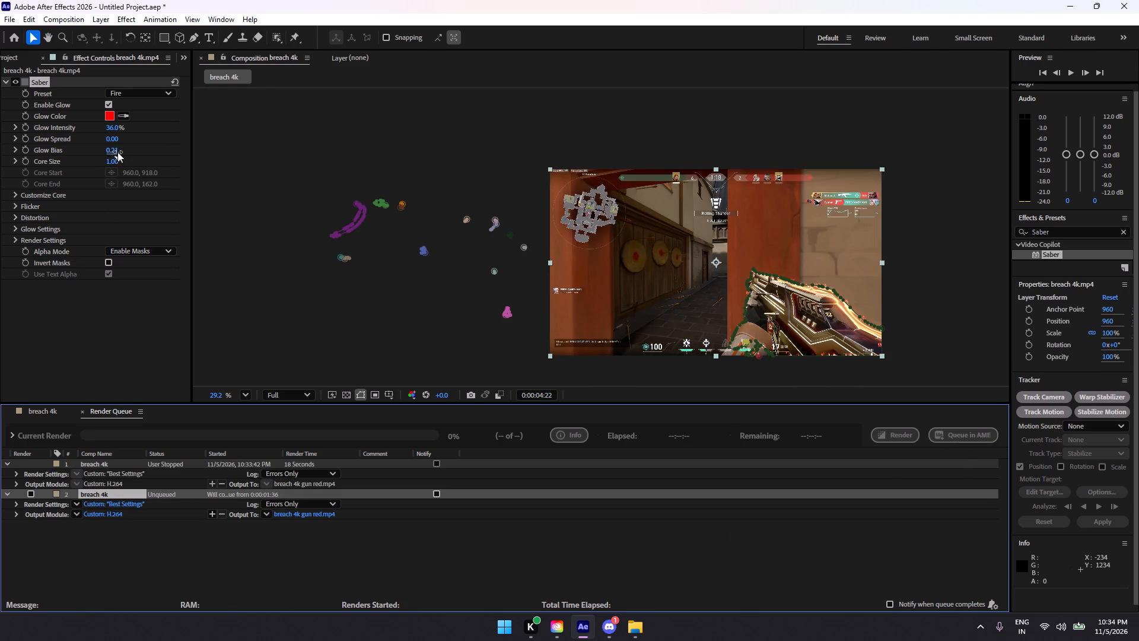
# Try larger Core Size values for the Saber effect on the gun layer and settle on 2.70.
pyautogui.moveTo(114, 160); pyautogui.dragTo(116, 160)
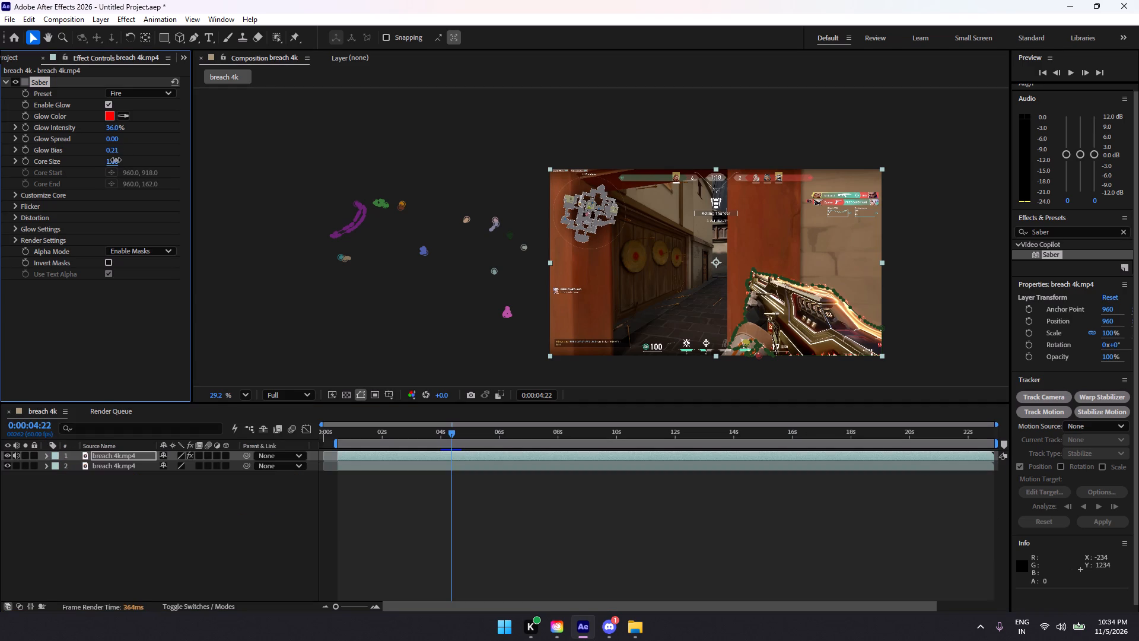
pyautogui.moveTo(116, 160); pyautogui.dragTo(121, 160)
pyautogui.moveTo(121, 160); pyautogui.dragTo(741, 180)
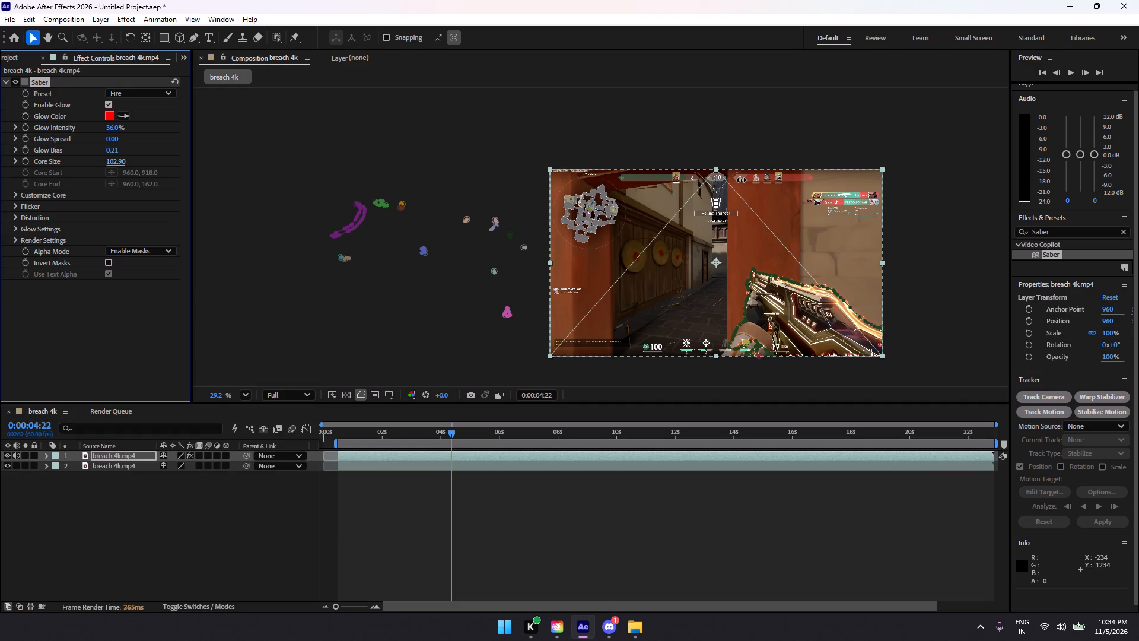
pyautogui.moveTo(741, 180); pyautogui.dragTo(230, 171)
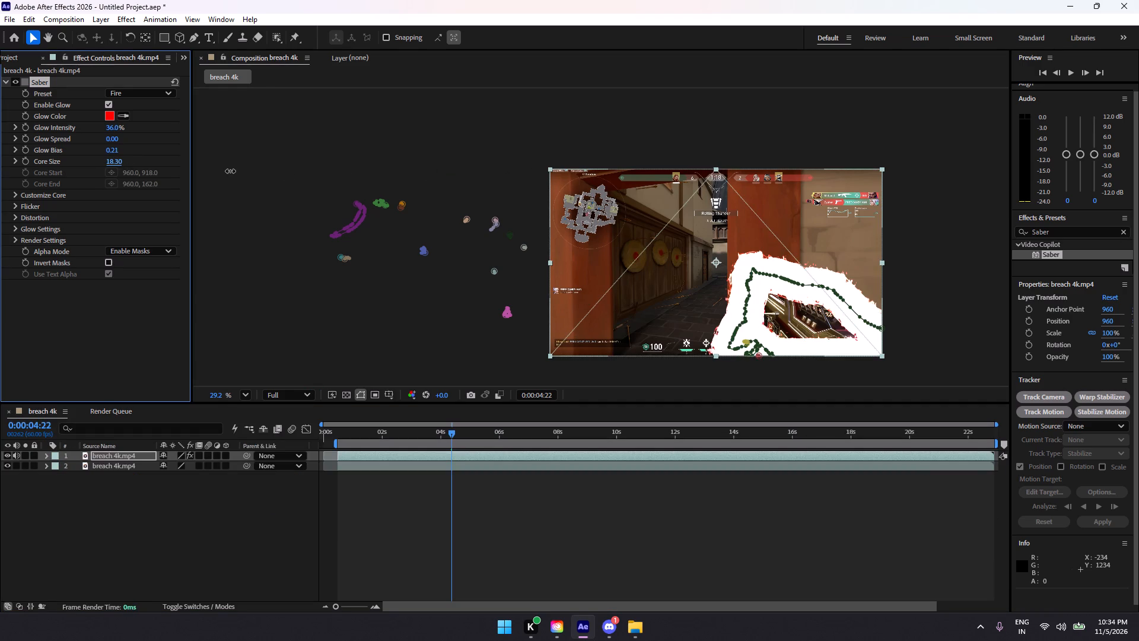
pyautogui.moveTo(230, 171); pyautogui.dragTo(211, 167)
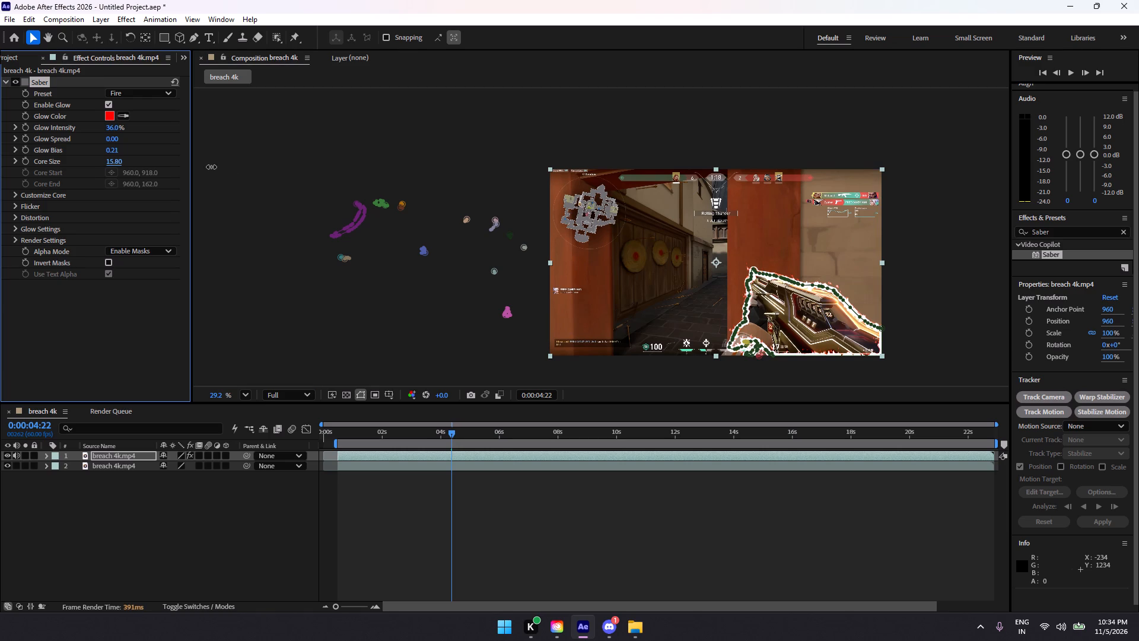
pyautogui.moveTo(211, 167); pyautogui.dragTo(177, 164)
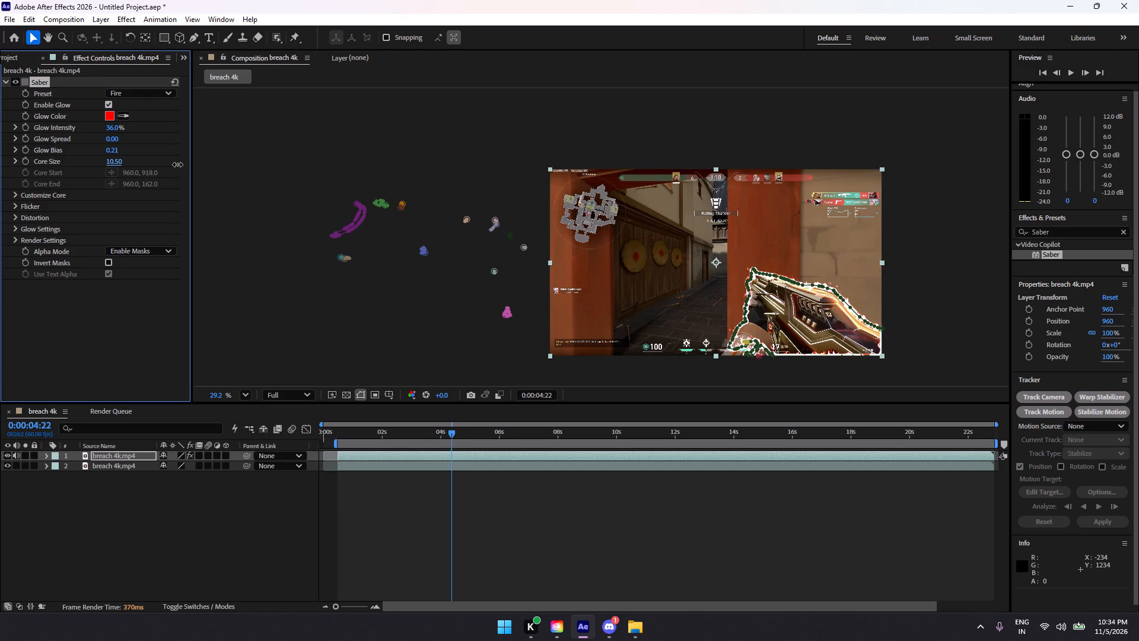
pyautogui.moveTo(177, 164); pyautogui.dragTo(154, 164)
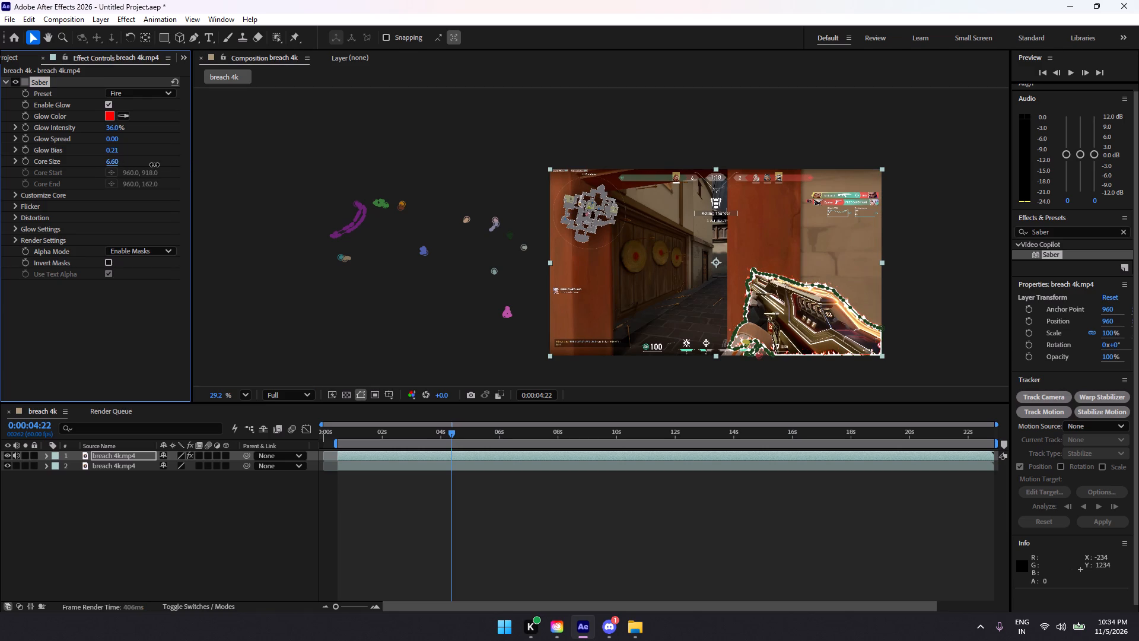
pyautogui.moveTo(154, 164); pyautogui.dragTo(128, 164)
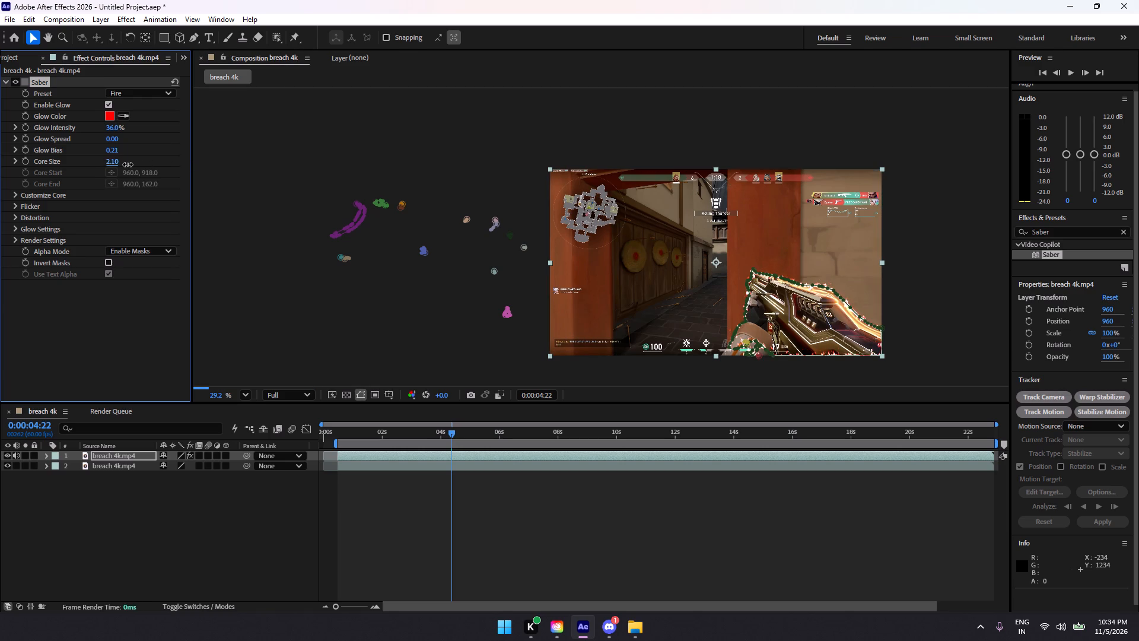
pyautogui.moveTo(128, 164); pyautogui.dragTo(131, 164)
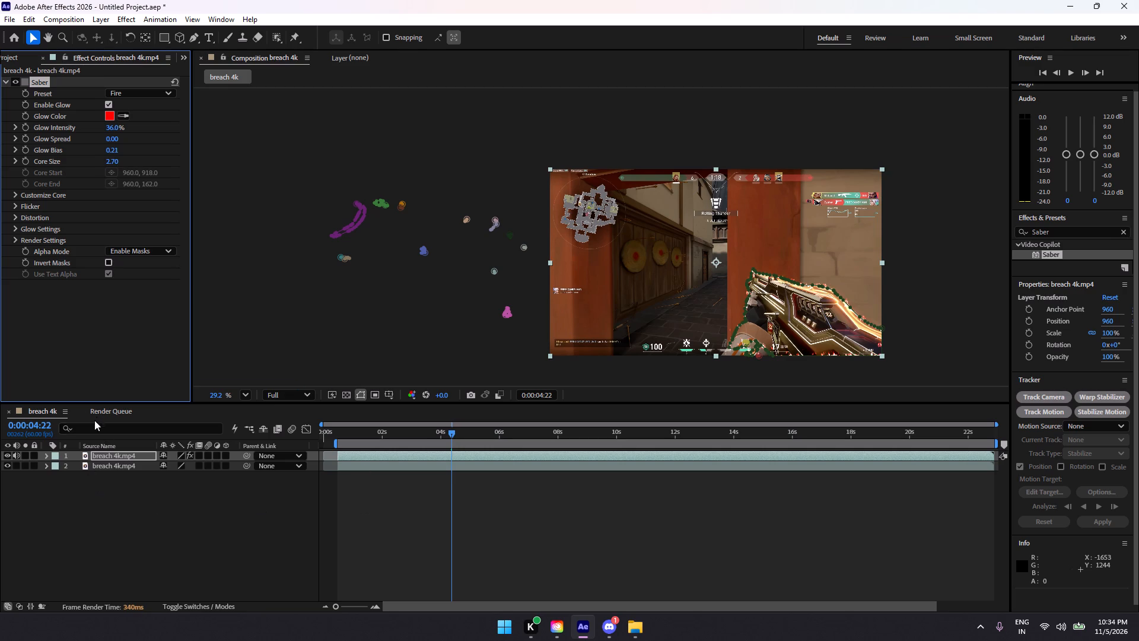
# Delete the user-stopped breach 4k item from the render queue.
pyautogui.click(102, 412)
pyautogui.click(103, 462)
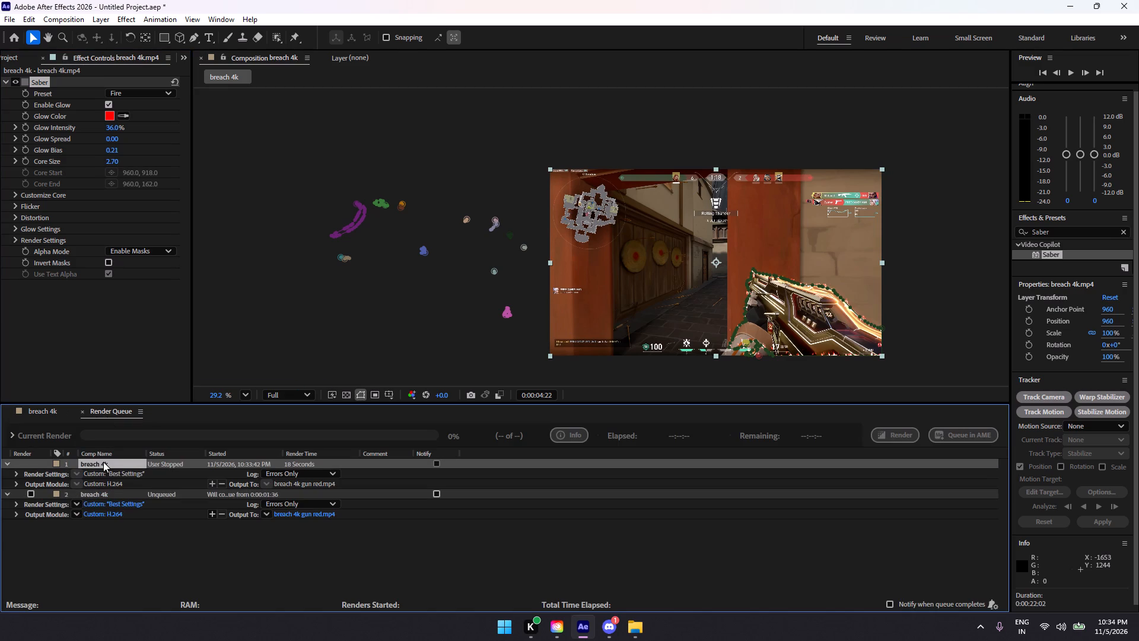
pyautogui.press('Delete')
# Queue the remaining breach 4k item again and start rendering it to breach 4k gun red.mp4.
pyautogui.click(29, 466)
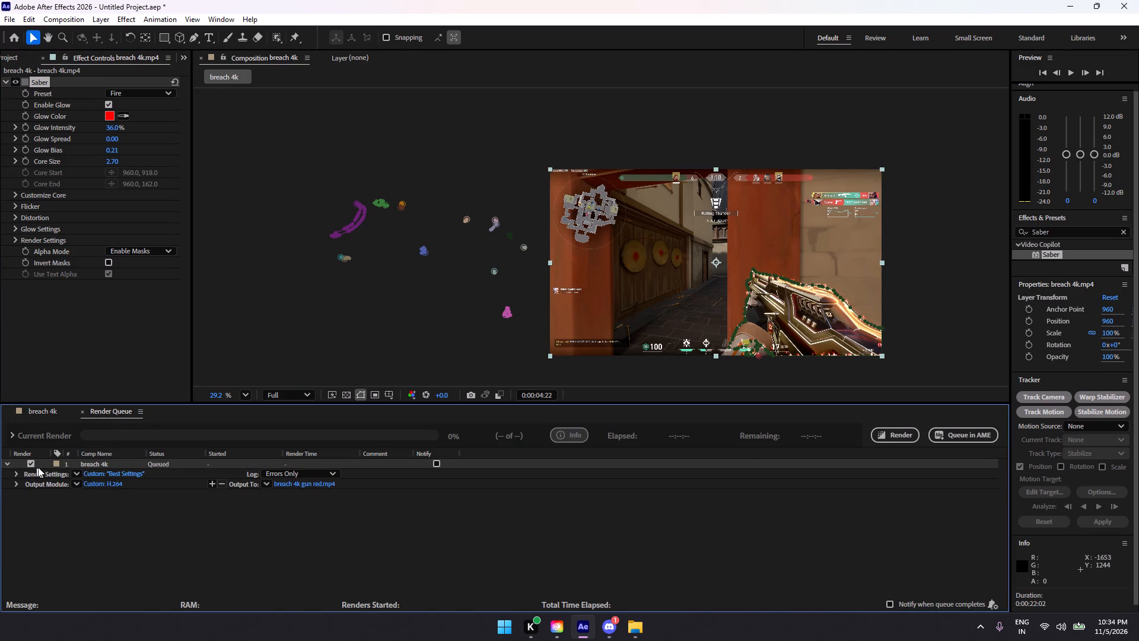
pyautogui.click(904, 430)
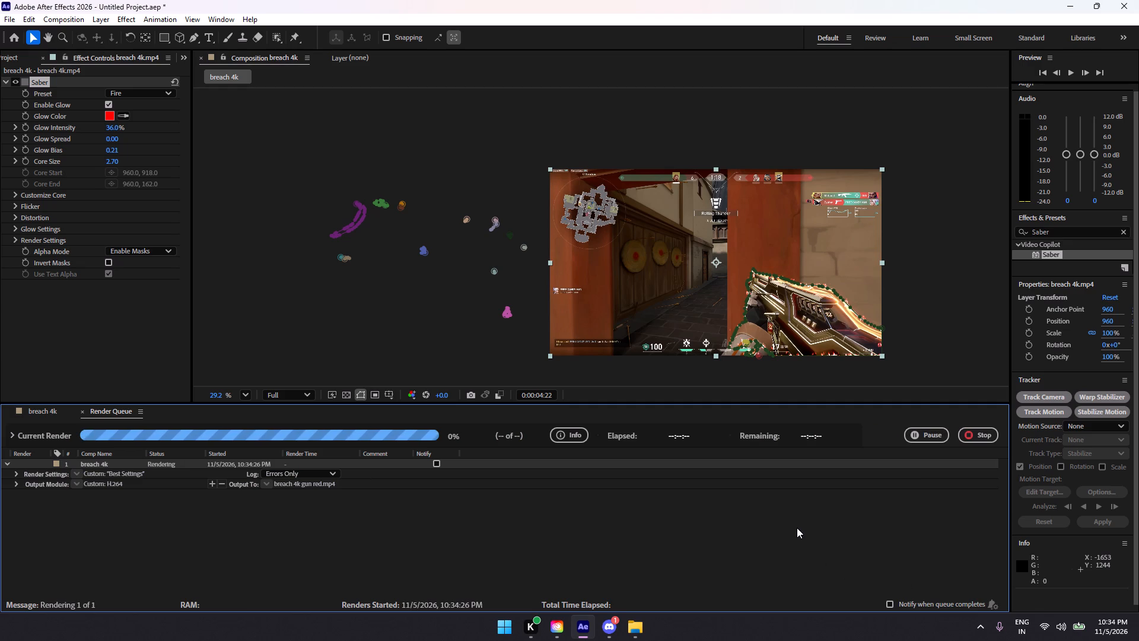
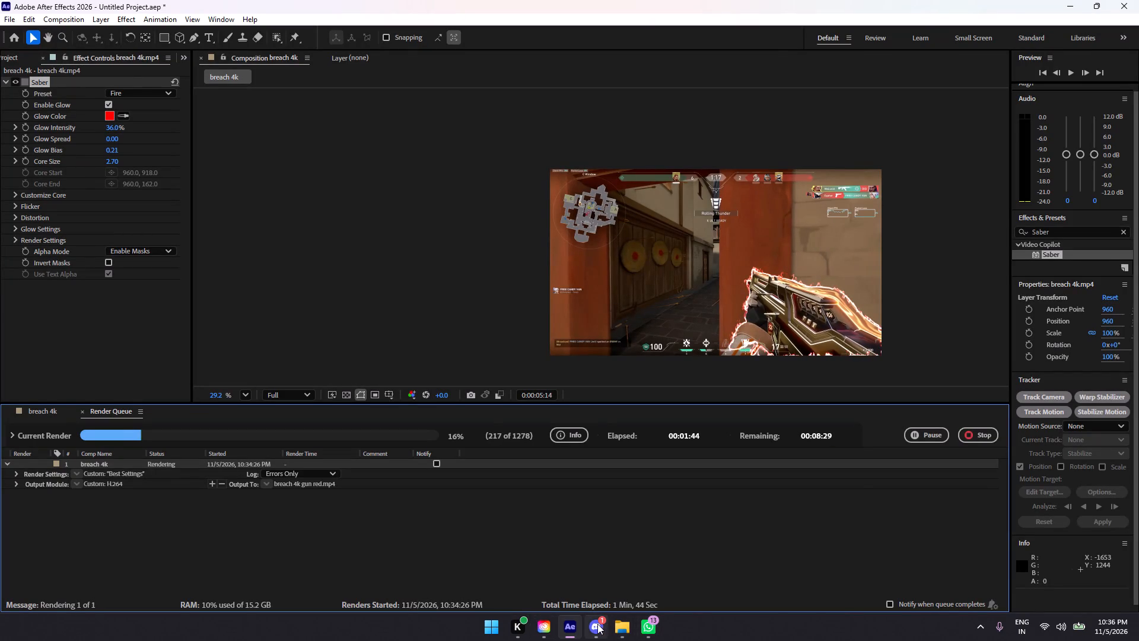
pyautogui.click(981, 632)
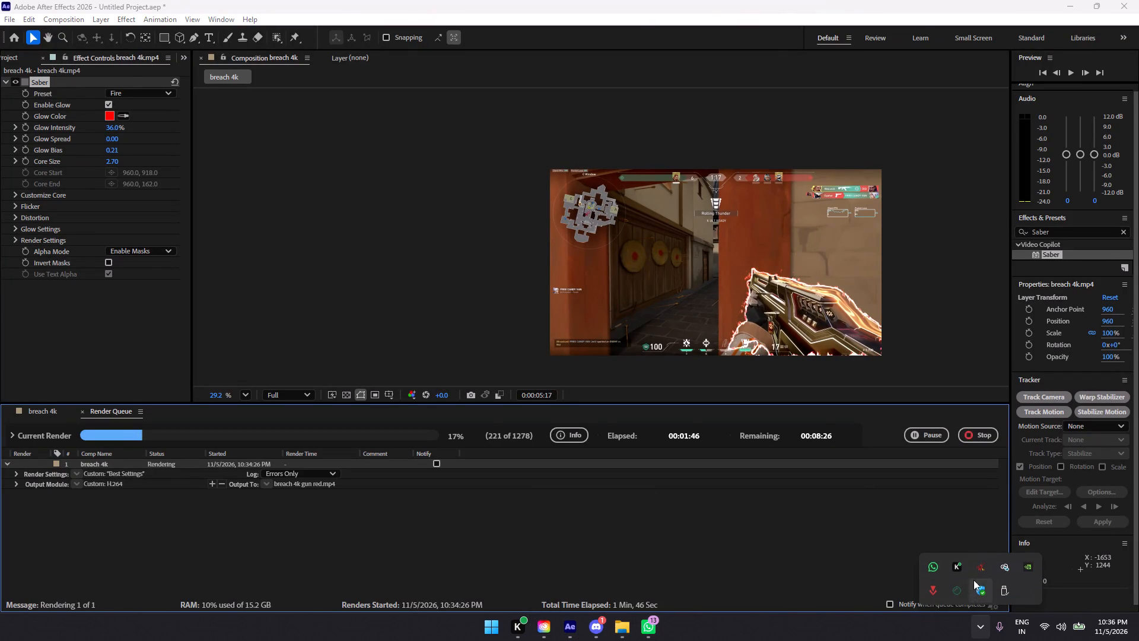
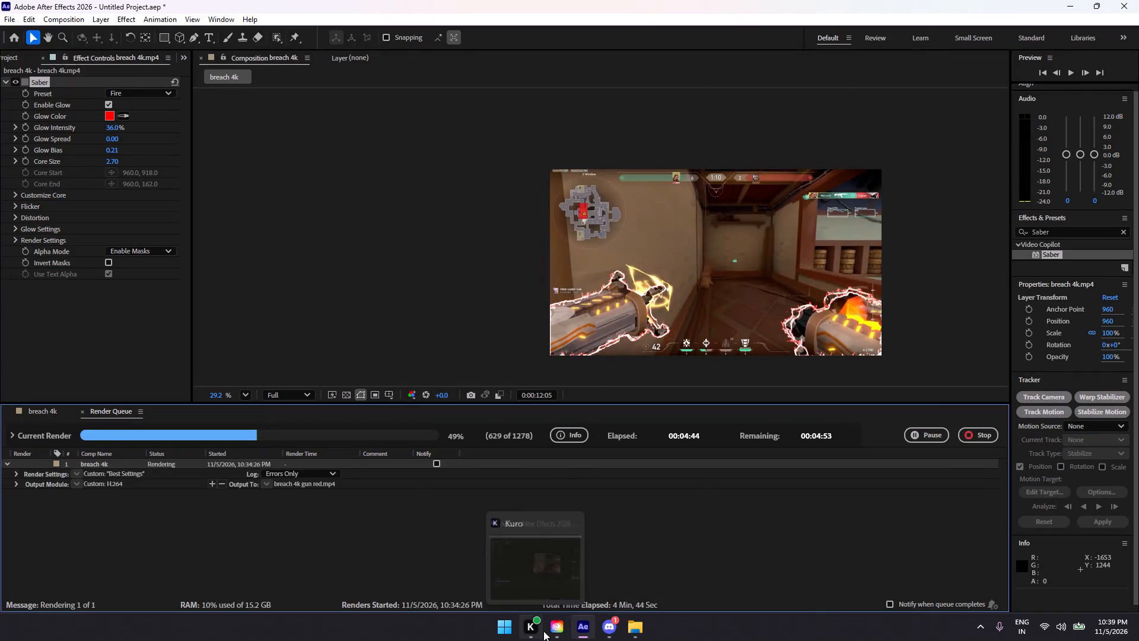
# Switch to Creative Cloud Desktop while the breach 4k composition renders.
pyautogui.click(558, 633)
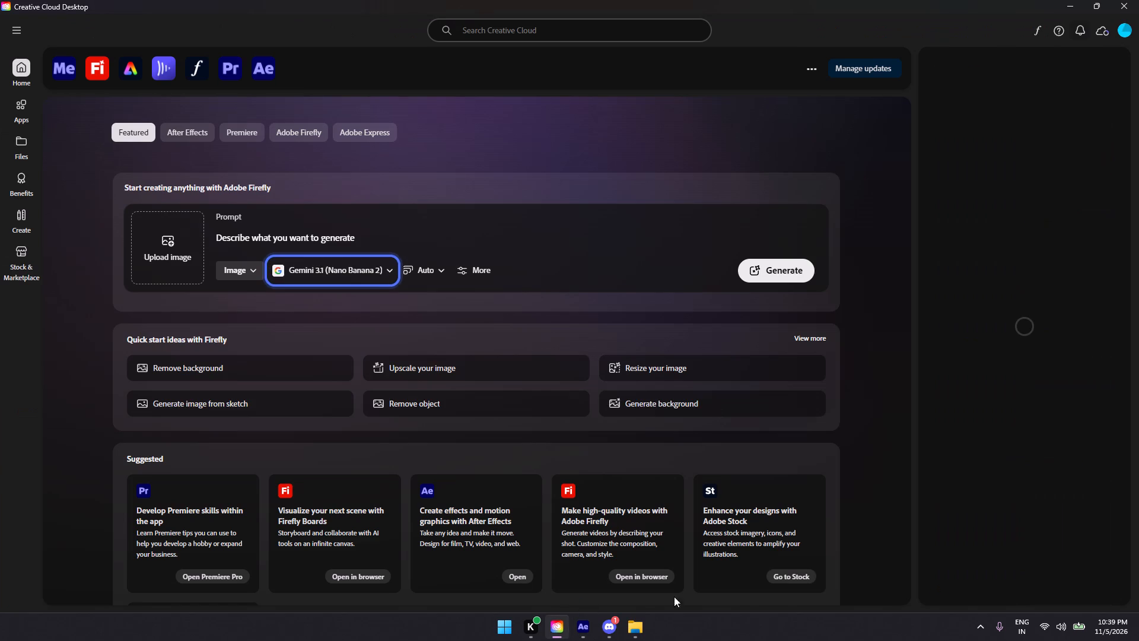